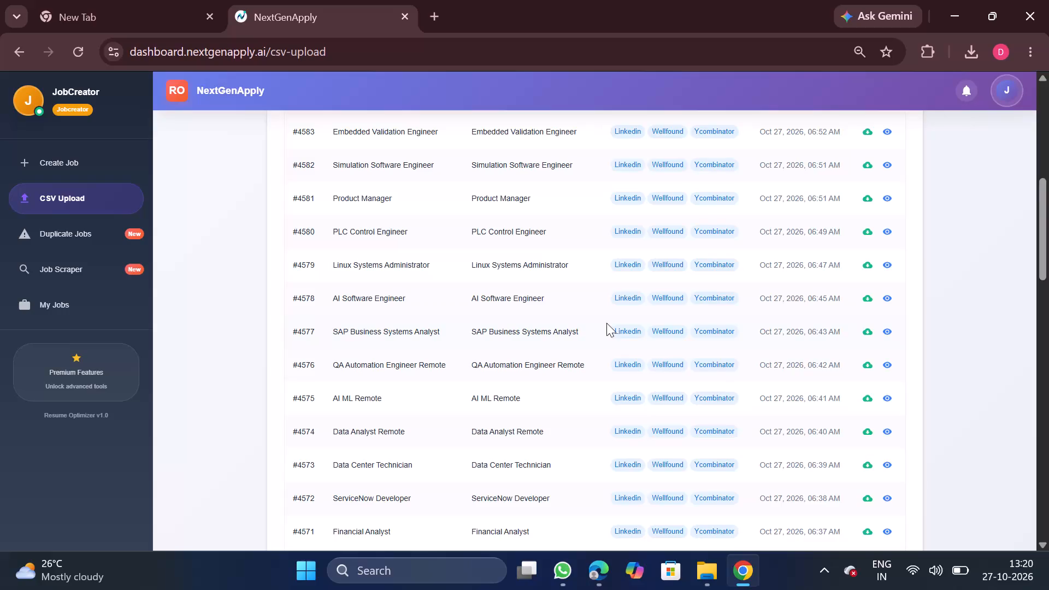
Open the My Jobs page and review the created jobs by category.
click(87, 323)
click(93, 302)
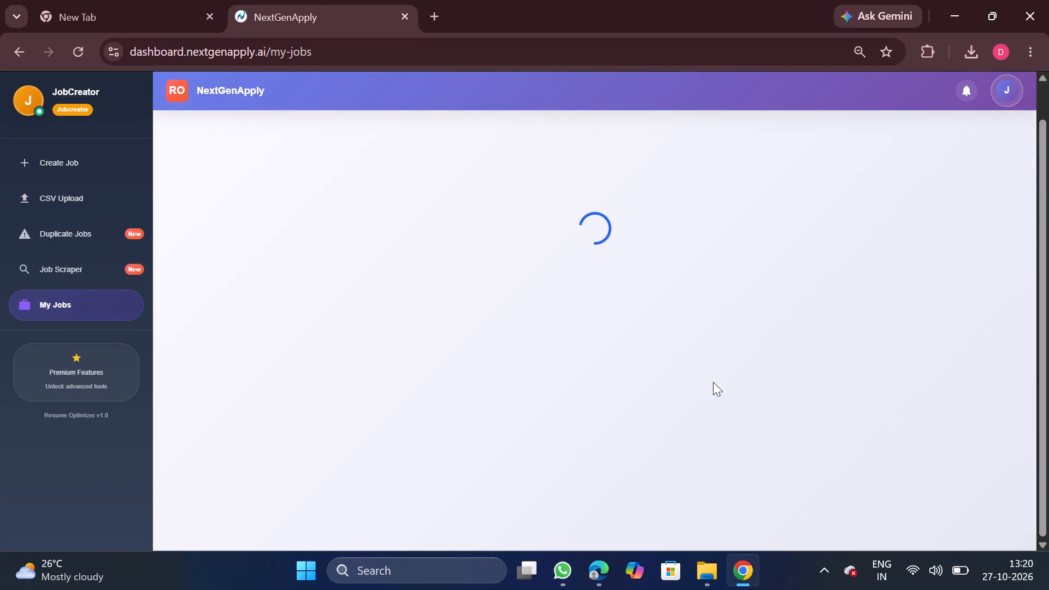
scroll(713, 382, up, 3)
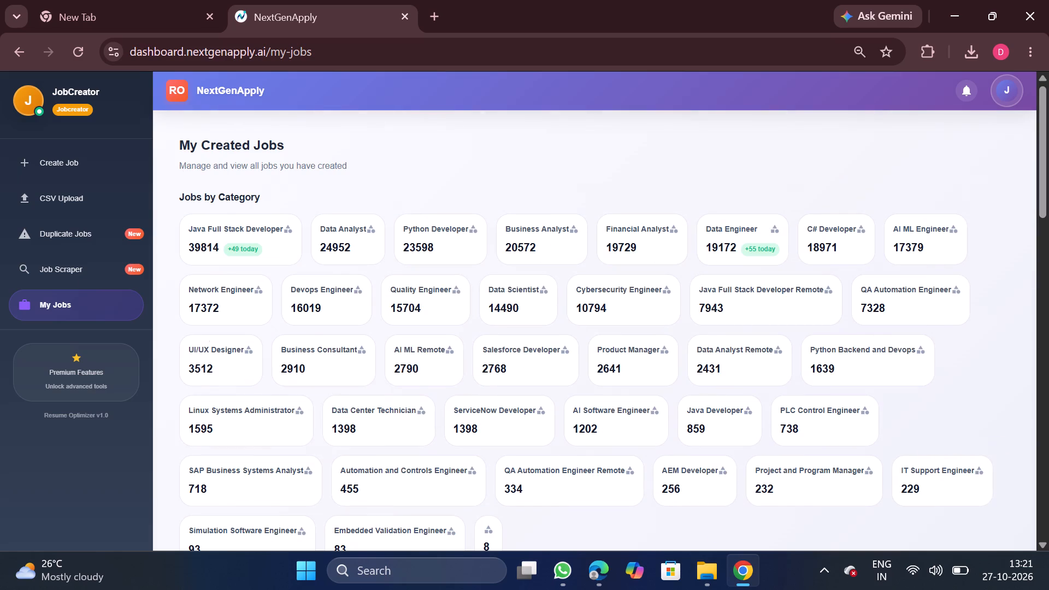
Download the processed CSV of Java Developer upload #4557 from the CSV upload history and open it in Excel.
click(93, 203)
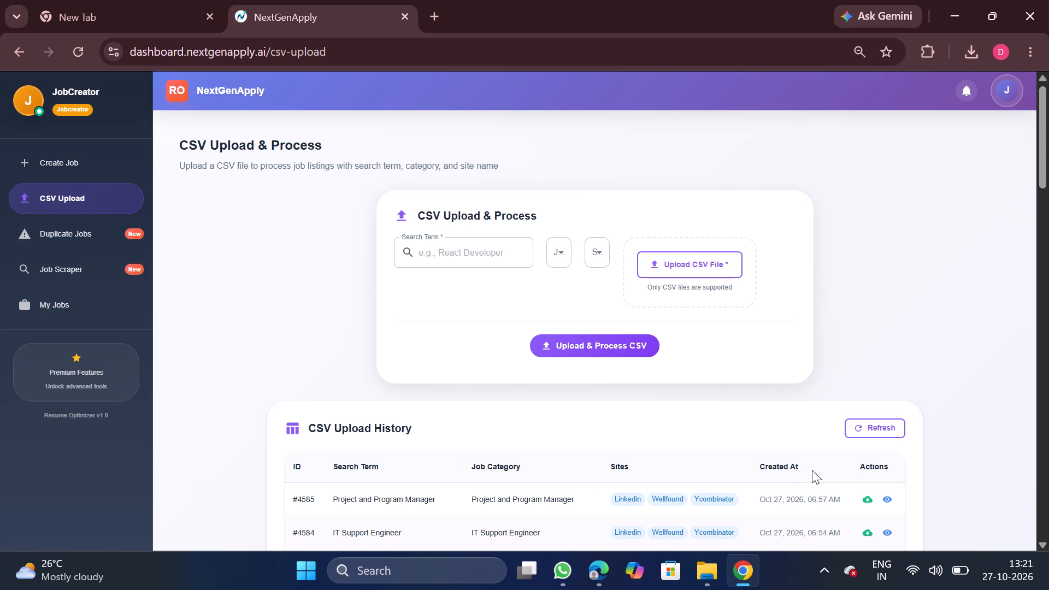
scroll(812, 470, down, 3)
scroll(1048, 589, down, 1)
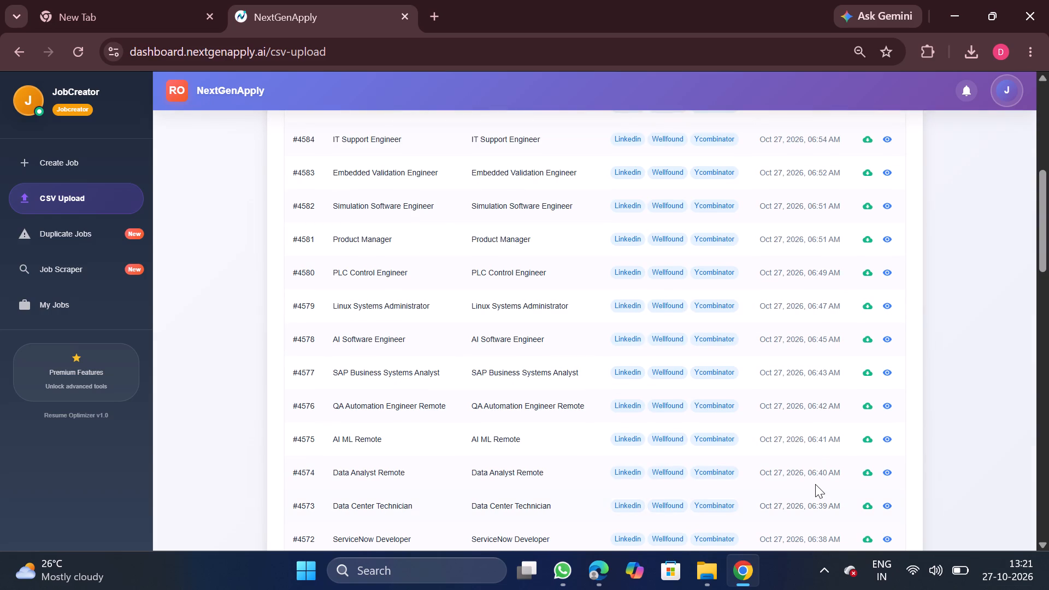
scroll(815, 484, down, 3)
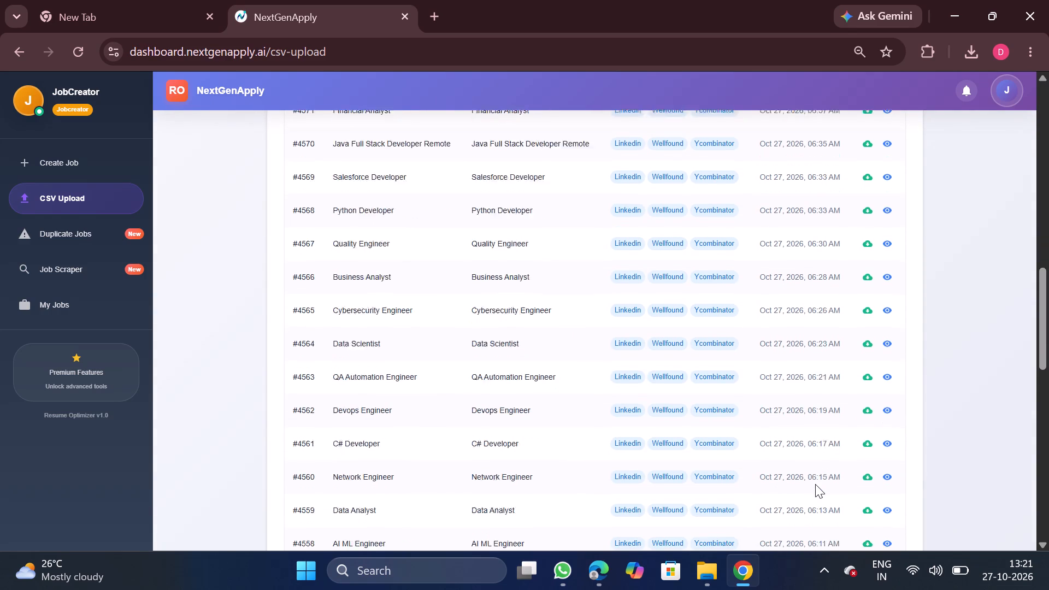
scroll(815, 484, down, 2)
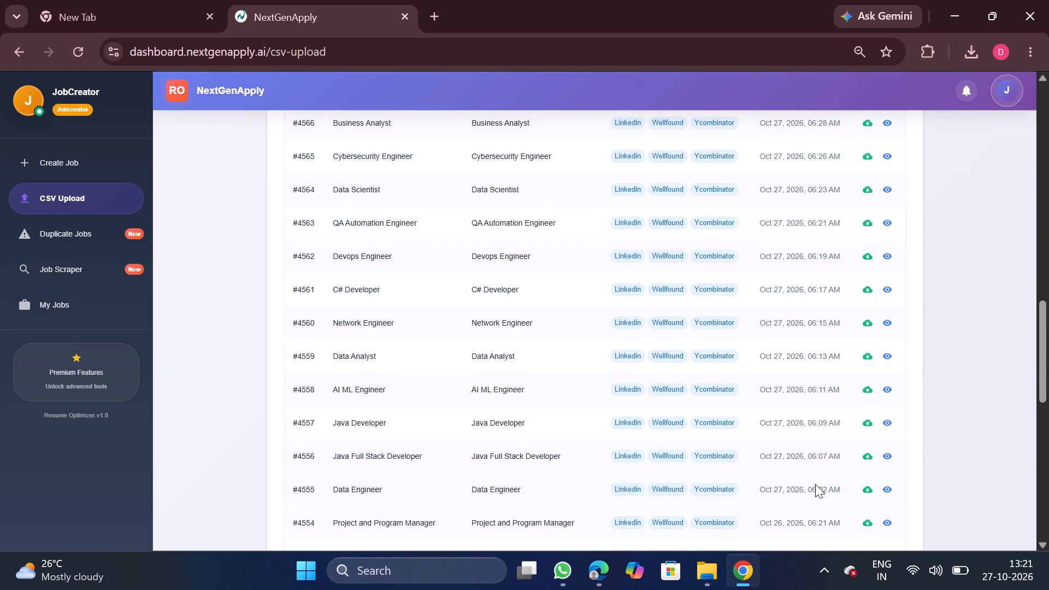
scroll(815, 484, up, 1)
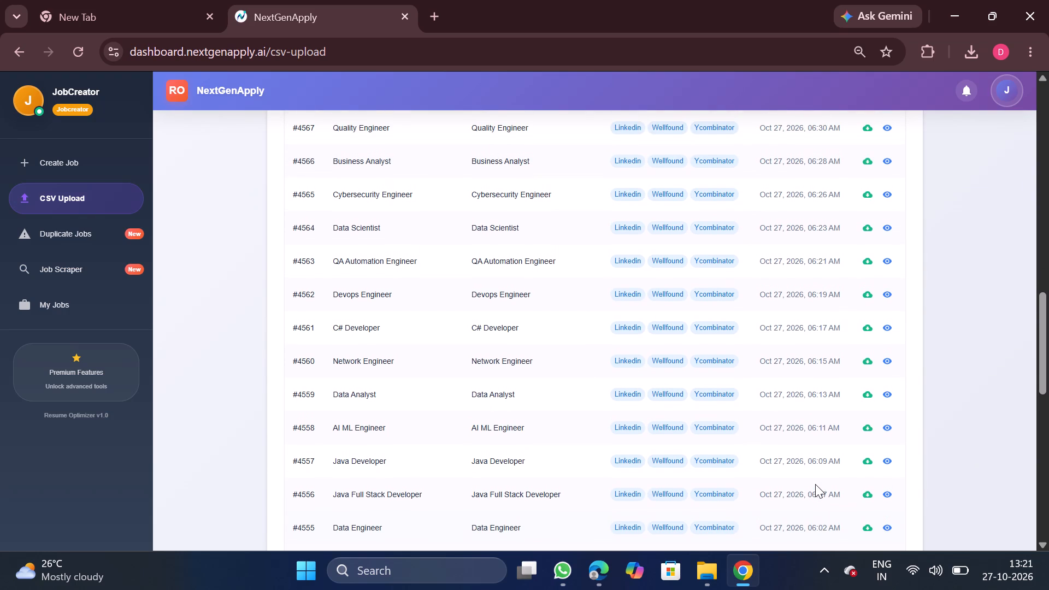
scroll(815, 484, up, 1)
click(869, 473)
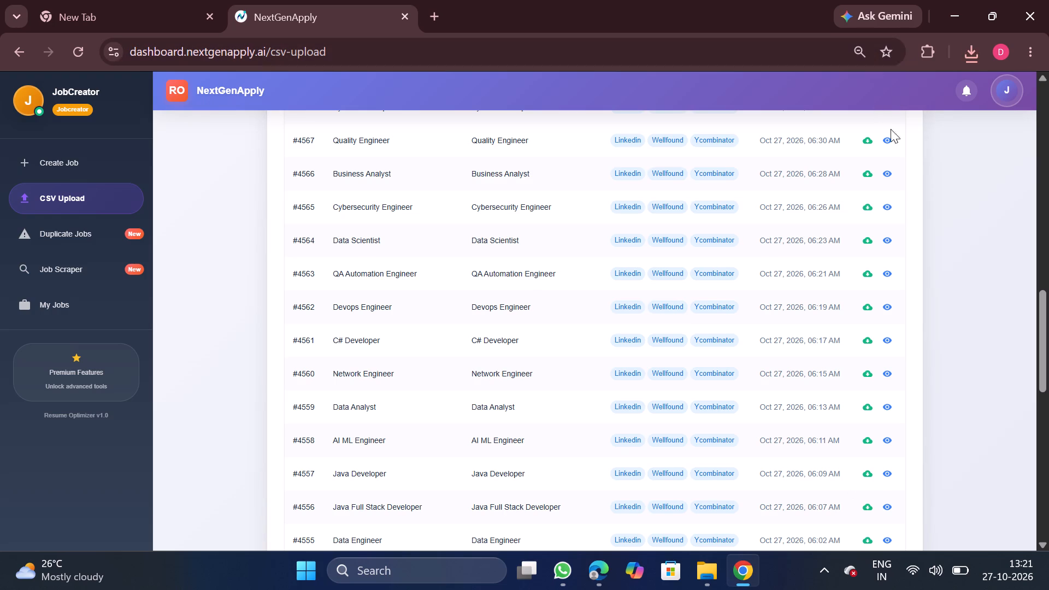
click(902, 97)
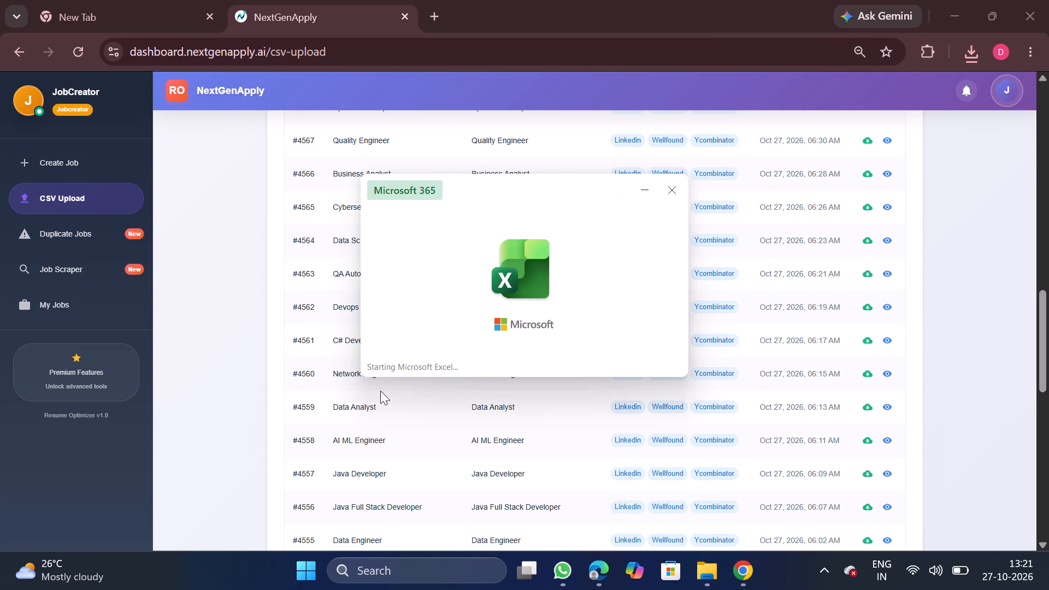
Remove duplicate rows from the whole data set, comparing only the company column.
click(308, 376)
key(ctrl+a)
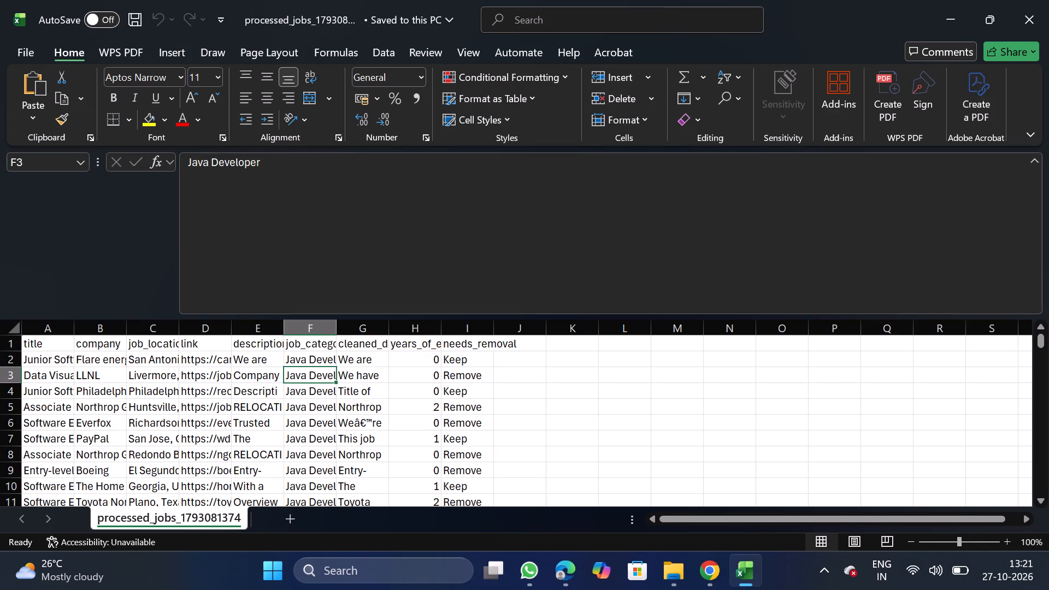
click(379, 50)
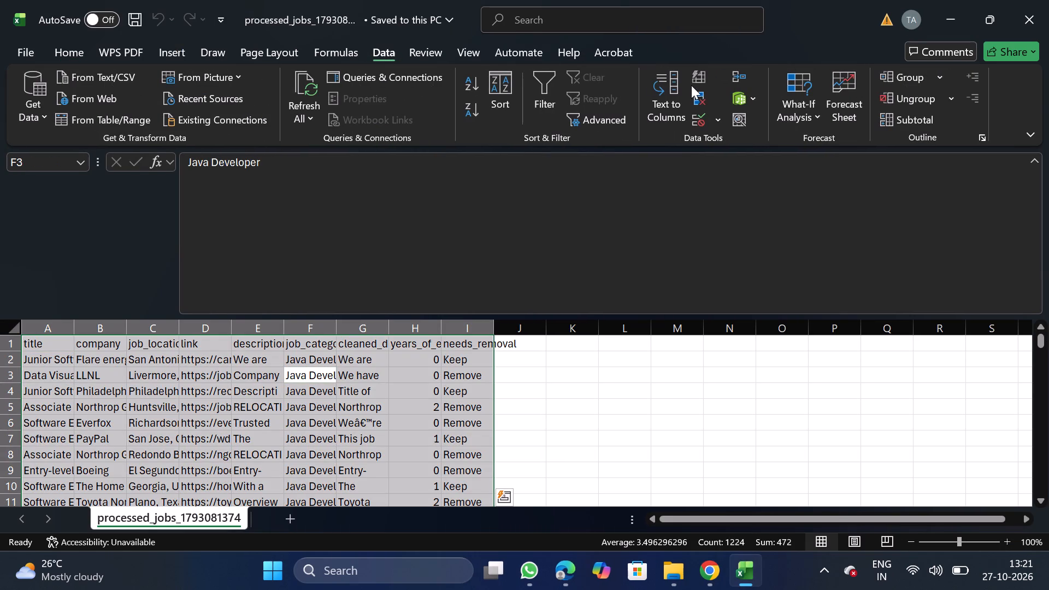
click(699, 93)
click(222, 243)
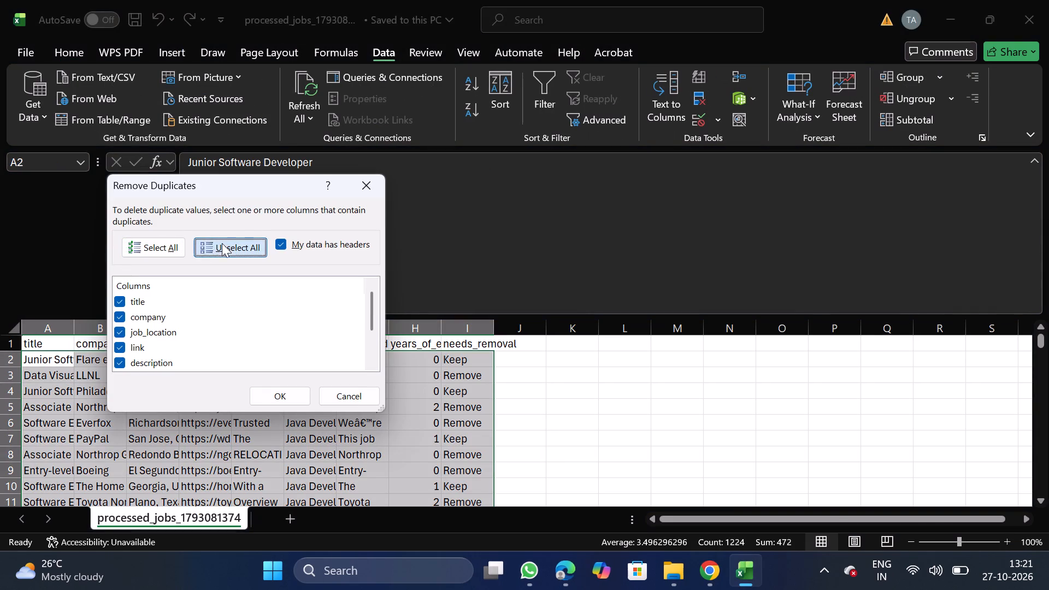
click(116, 318)
click(284, 389)
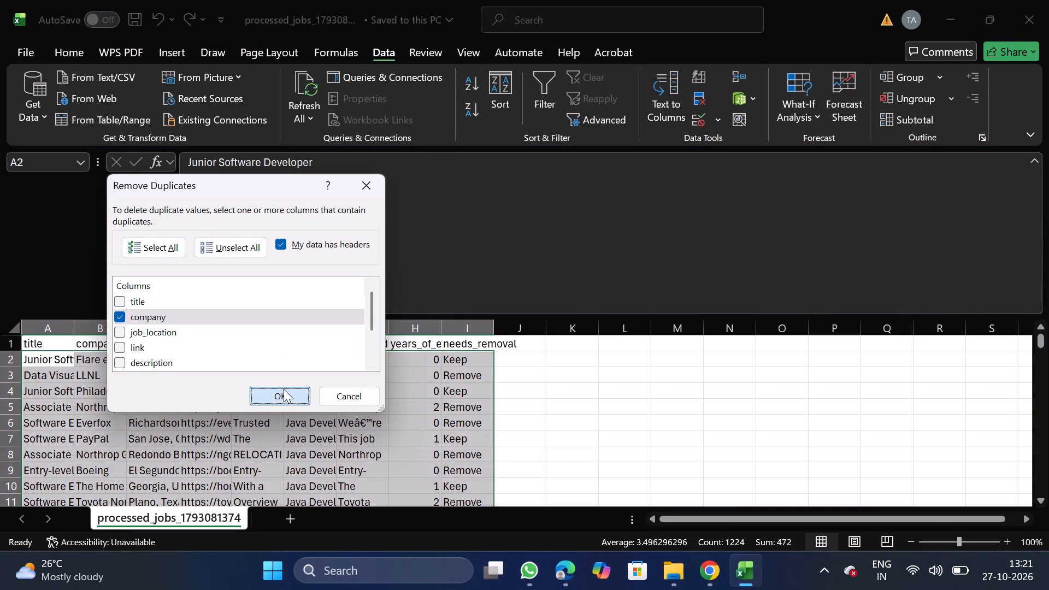
click(634, 317)
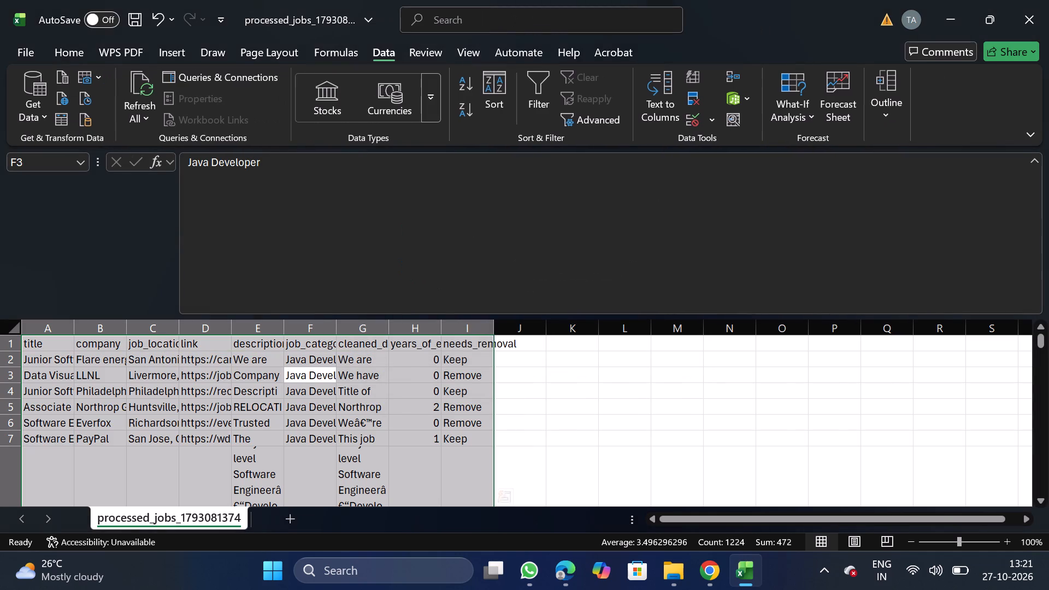
Filter needs_removal to show only Remove, delete all the filtered rows, and turn the filter off.
click(468, 336)
click(465, 339)
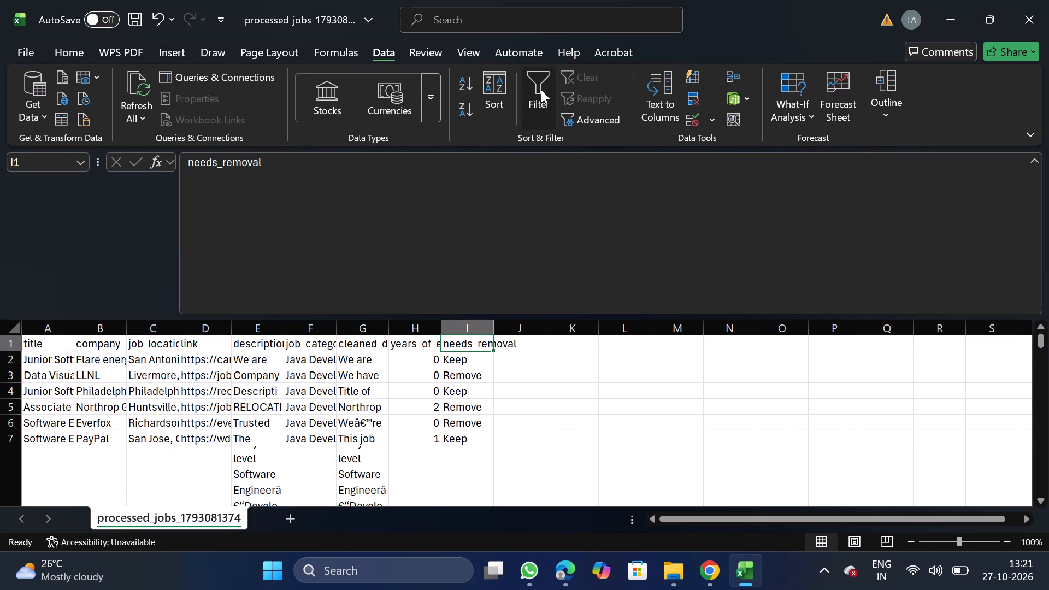
click(541, 90)
click(487, 338)
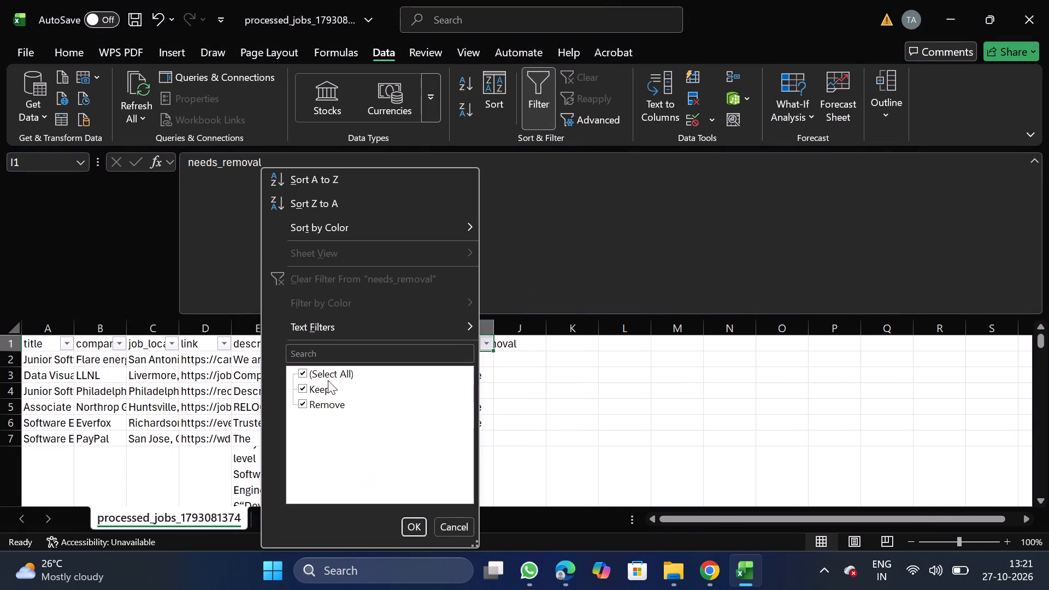
click(322, 392)
click(422, 527)
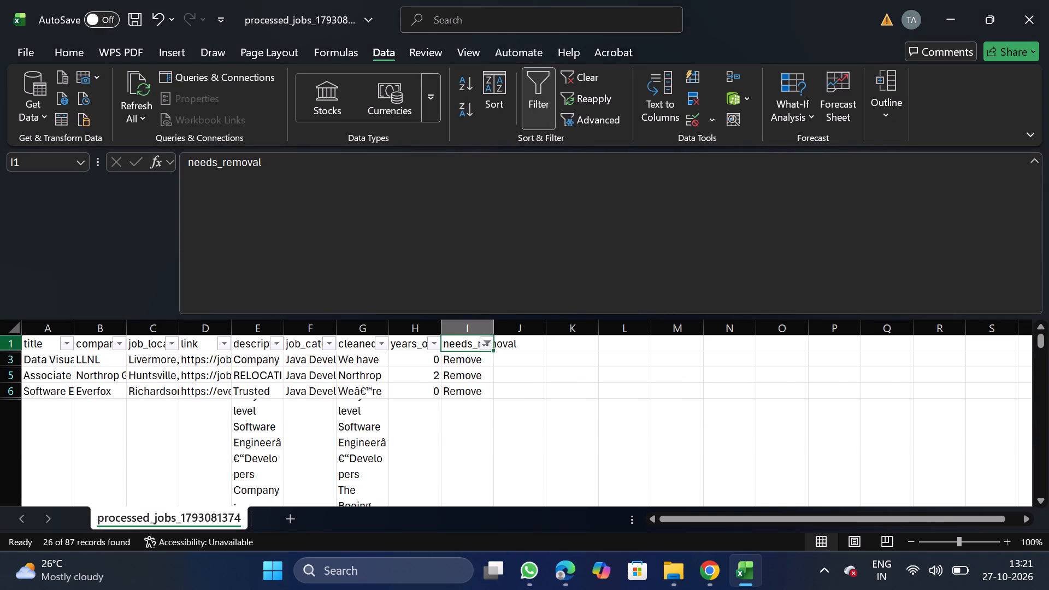
click(0, 359)
key(ctrl+shift+Down)
right_click(75, 402)
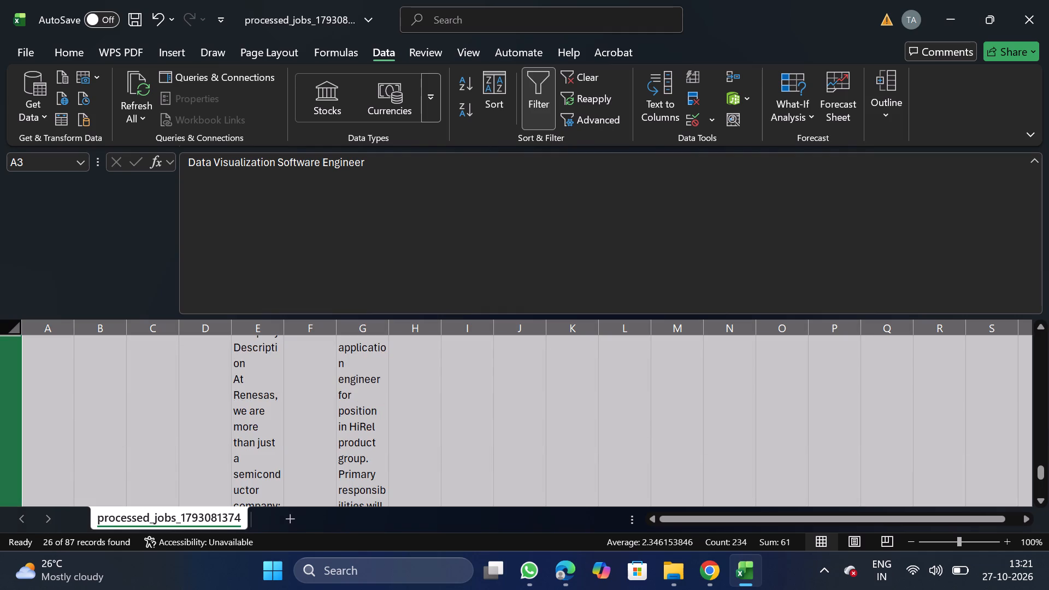
click(139, 272)
click(547, 111)
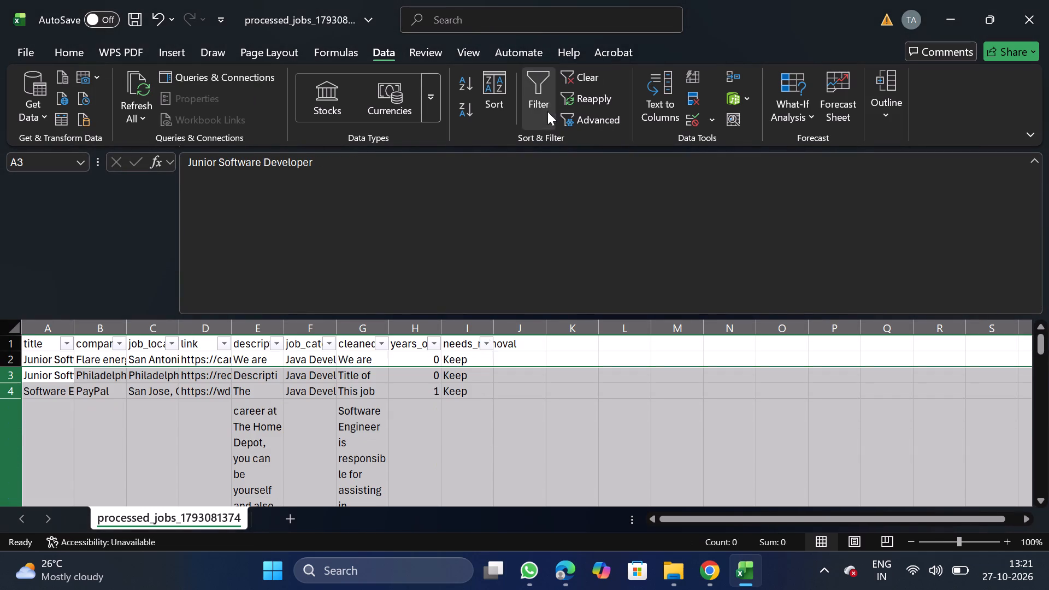
Filter years_of_experience to 8, 10, 12 and blanks, delete all the filtered rows, and turn the filter off.
click(404, 333)
click(534, 93)
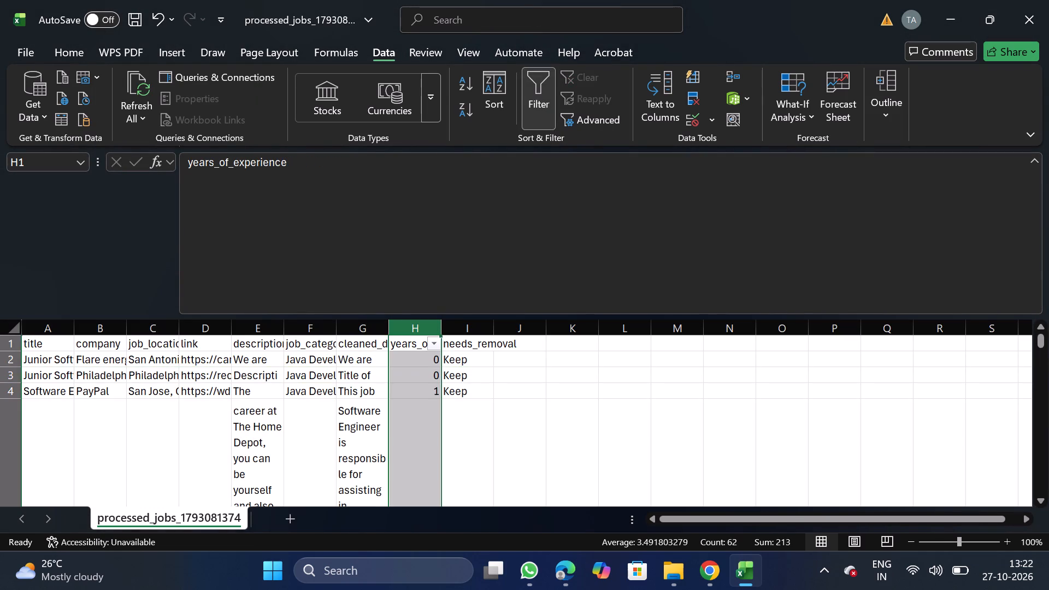
click(433, 342)
click(294, 375)
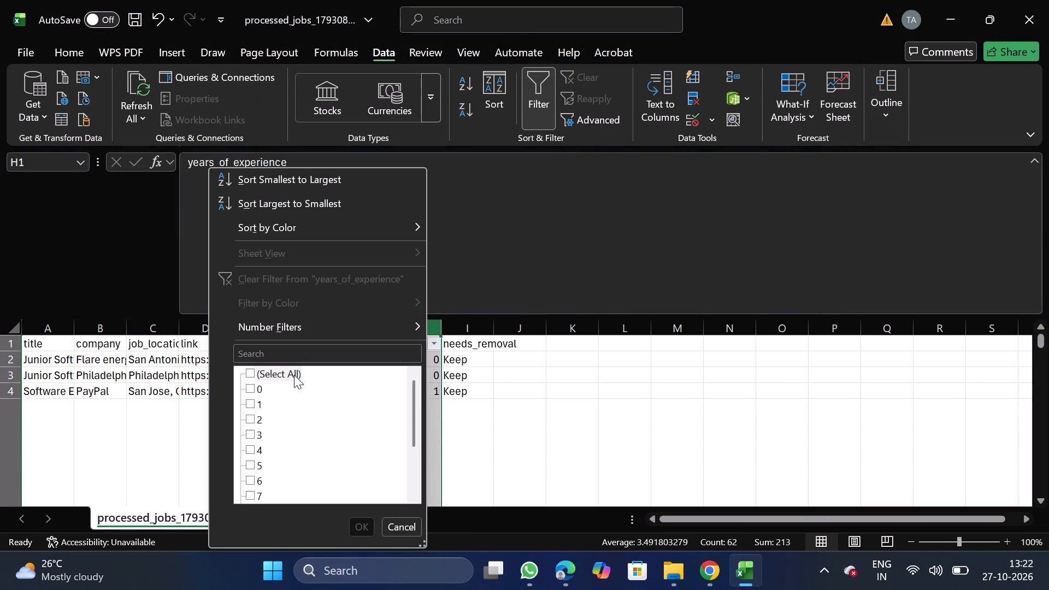
scroll(292, 435, down, 1)
click(255, 436)
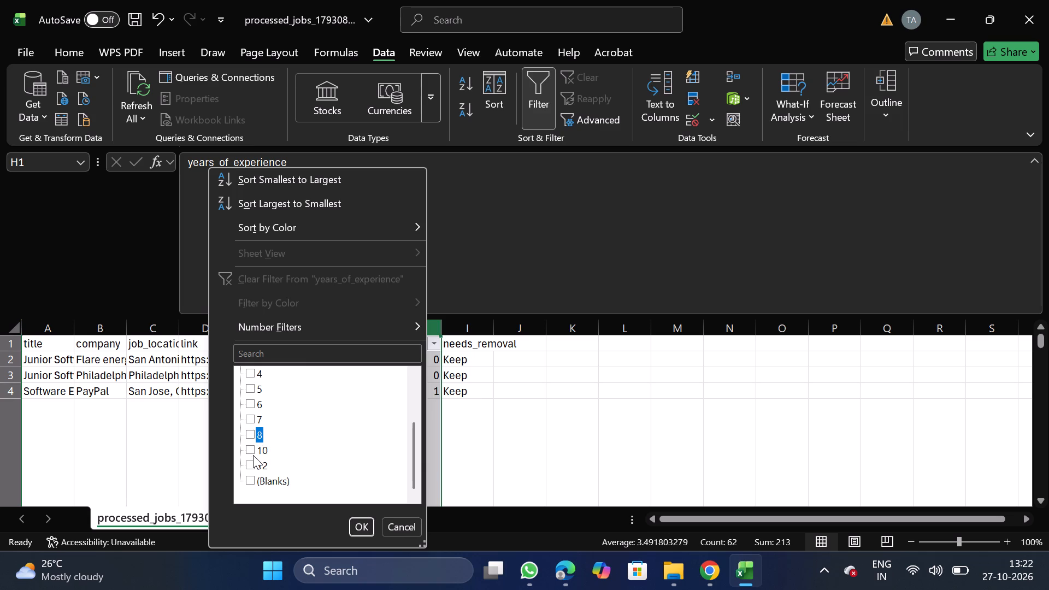
click(253, 455)
click(253, 466)
click(253, 482)
click(367, 528)
click(6, 367)
key(ctrl+shift+Down)
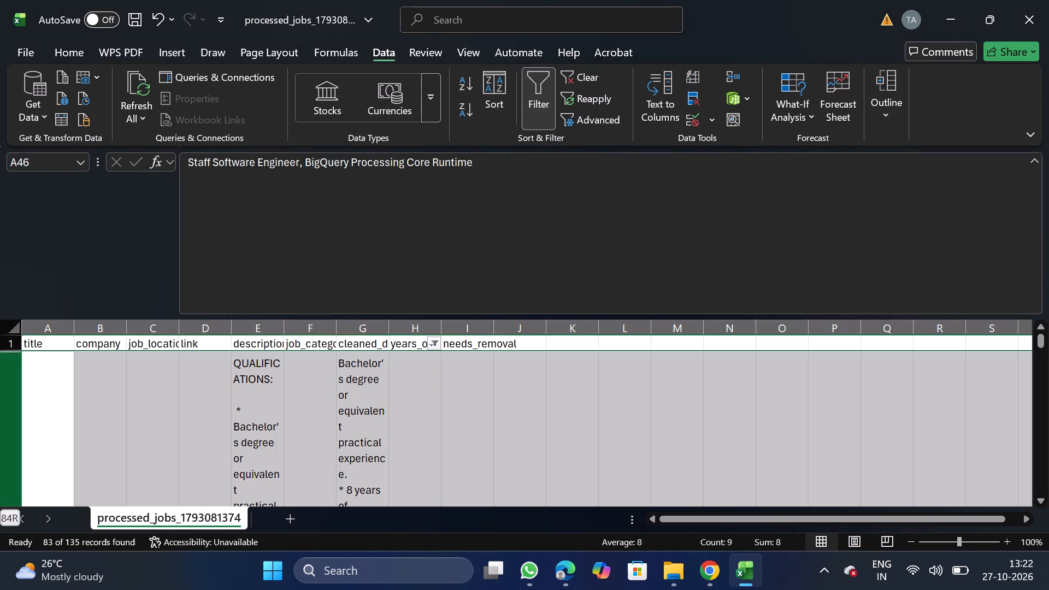
right_click(100, 430)
click(192, 294)
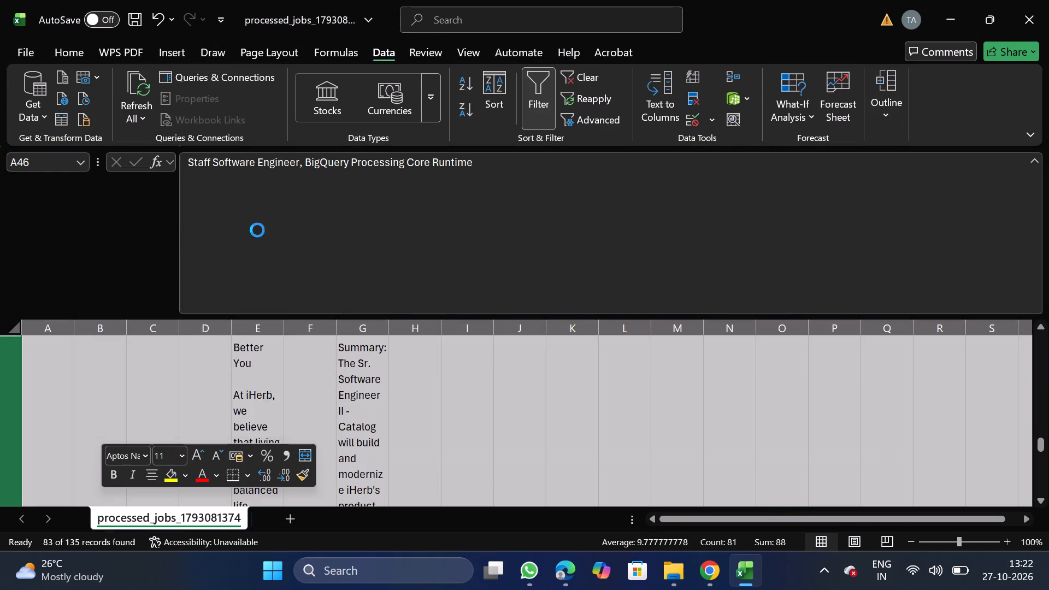
click(532, 107)
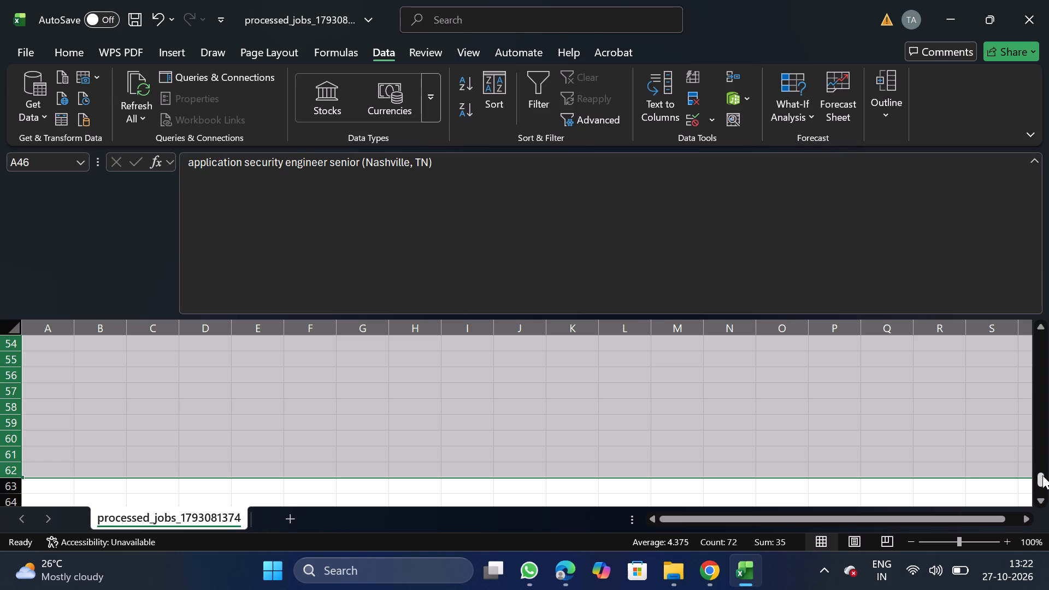
Delete the needs_removal column.
drag(1042, 475, 1044, 261)
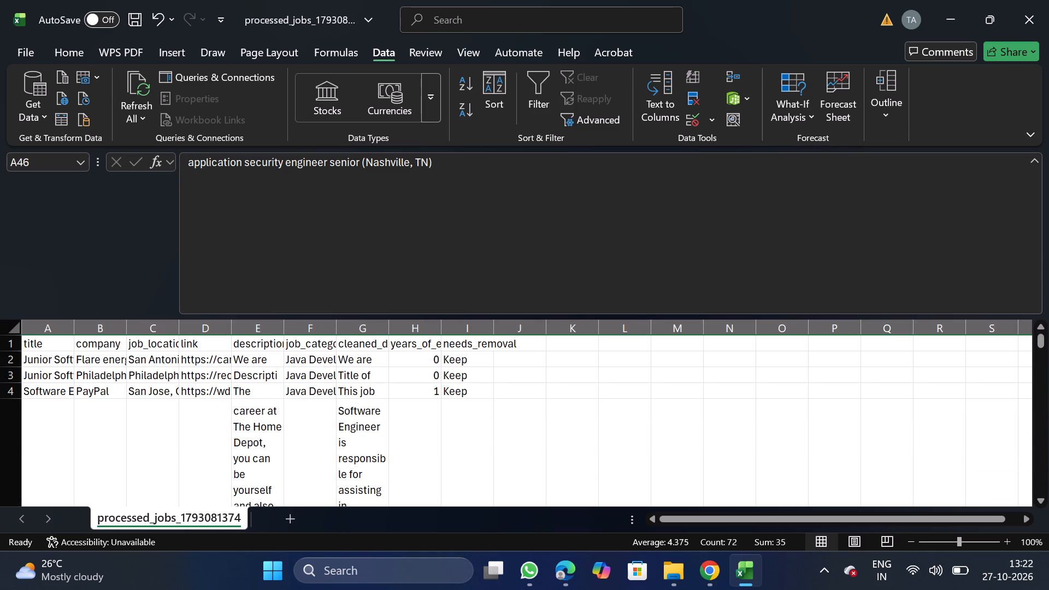
drag(462, 328, 459, 386)
right_click(459, 386)
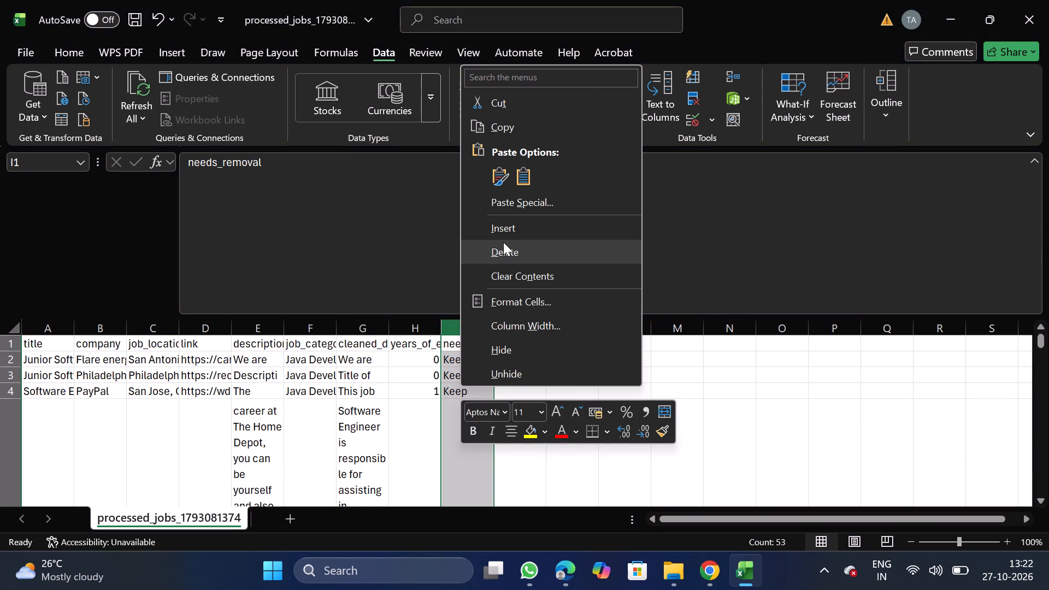
click(513, 252)
Move the job_category column in front of the title column as column A.
click(308, 326)
key(ctrl+x)
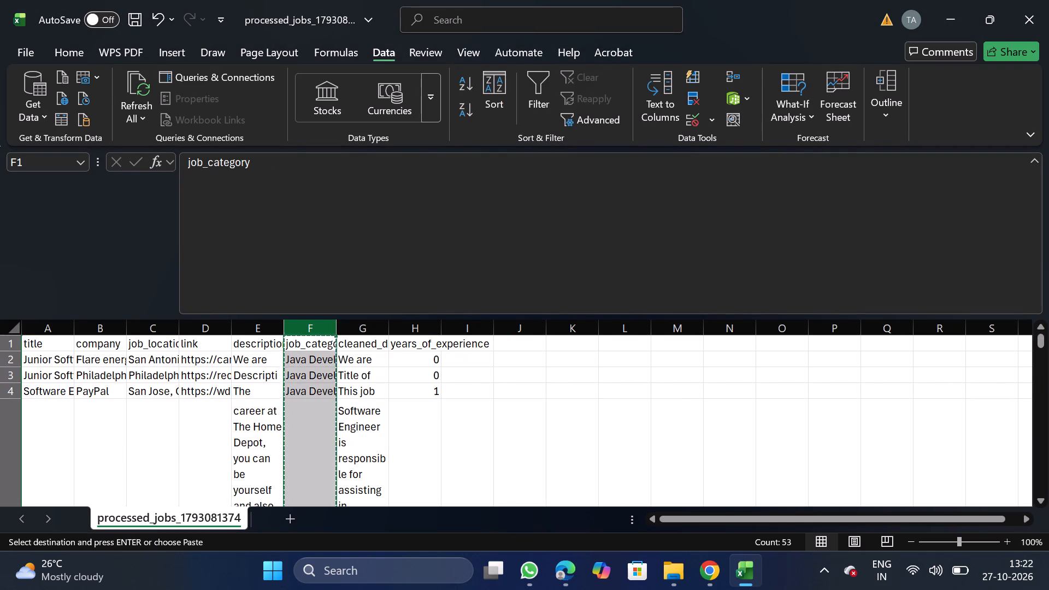
click(41, 323)
right_click(41, 415)
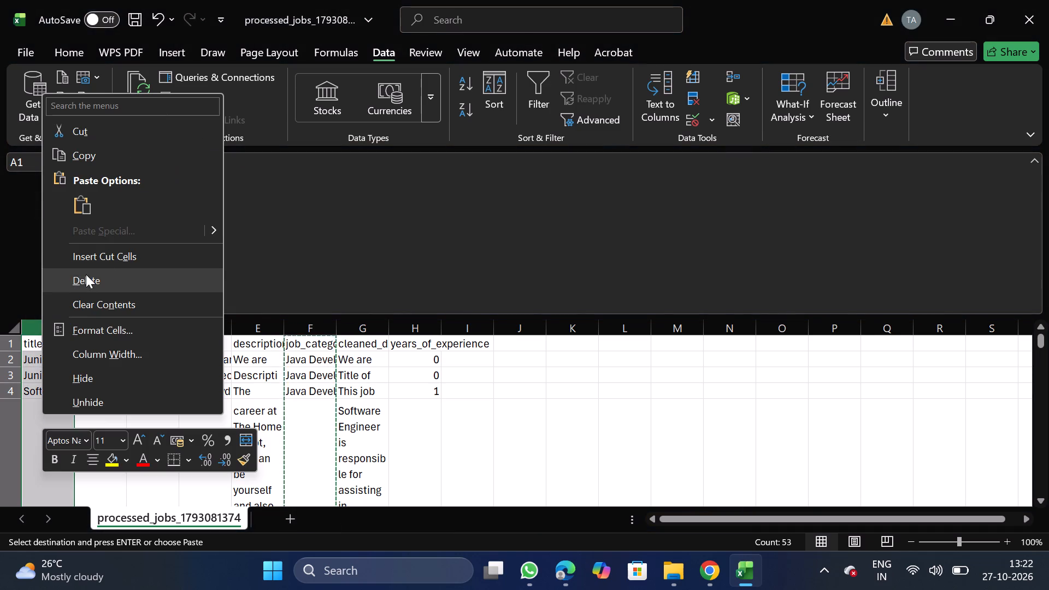
click(125, 259)
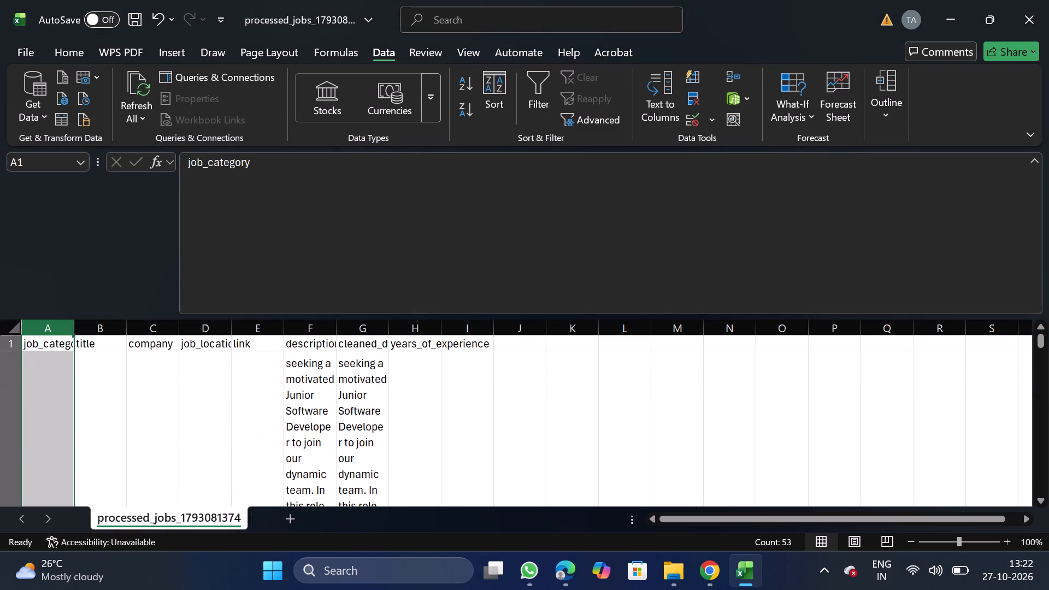
Turn off text wrapping for the two description columns, F and G.
click(308, 333)
key(shift+Right)
click(89, 45)
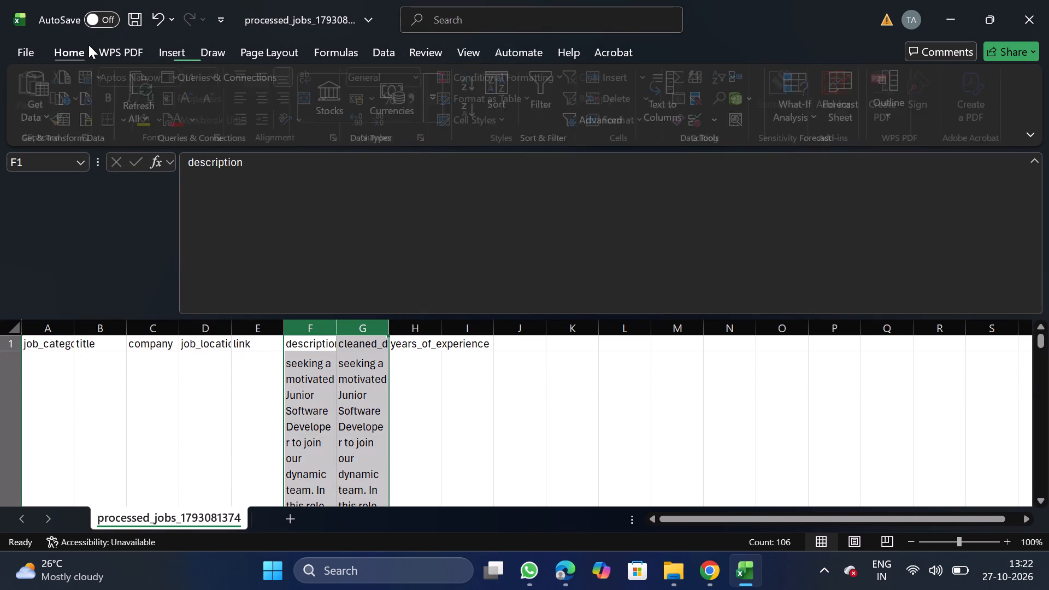
click(337, 137)
double_click(95, 268)
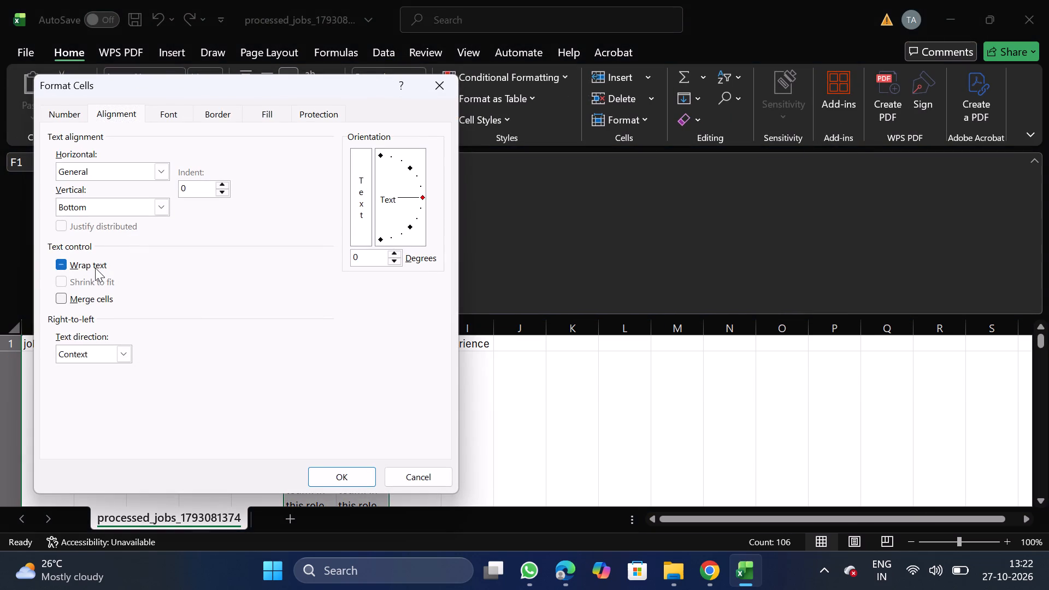
click(342, 472)
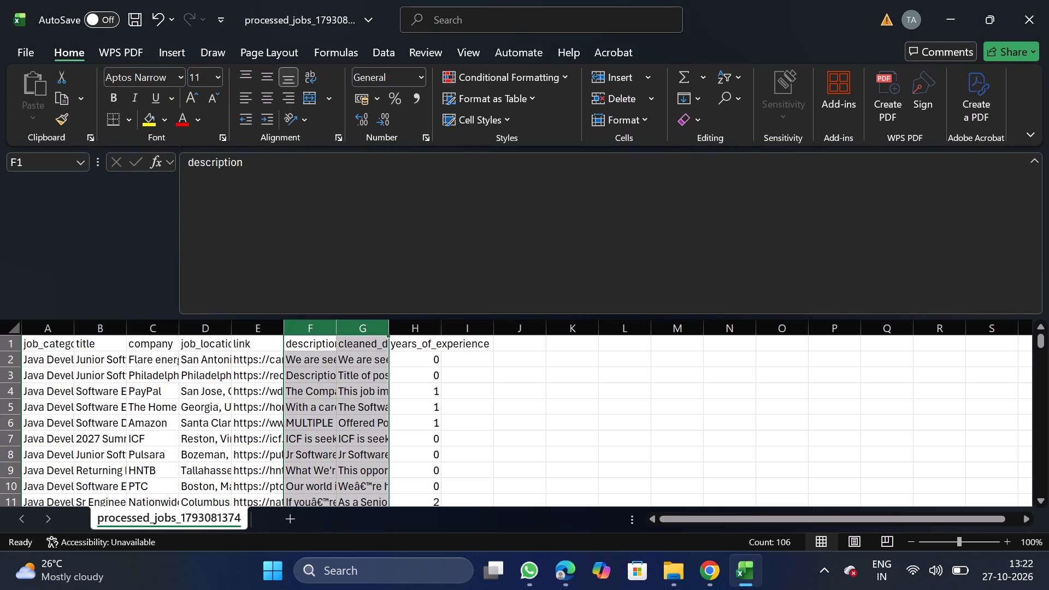
Move the link column to the end of the table, after years_of_experience.
click(252, 326)
key(ctrl+x)
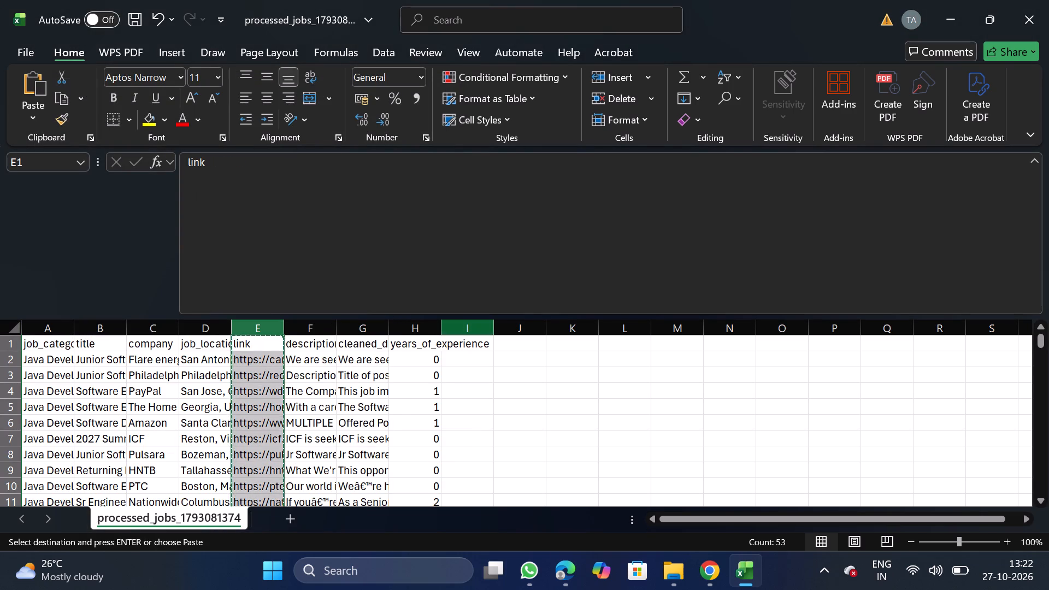
click(476, 333)
right_click(475, 374)
click(544, 218)
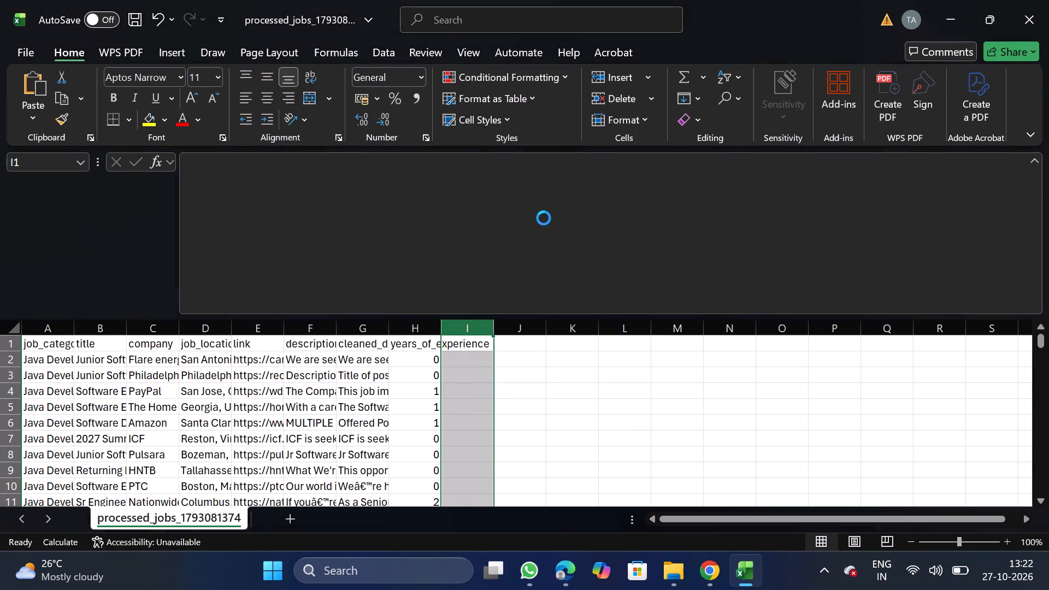
Move the years_of_experience column in front of the description column as column E.
click(353, 334)
key(ctrl+x)
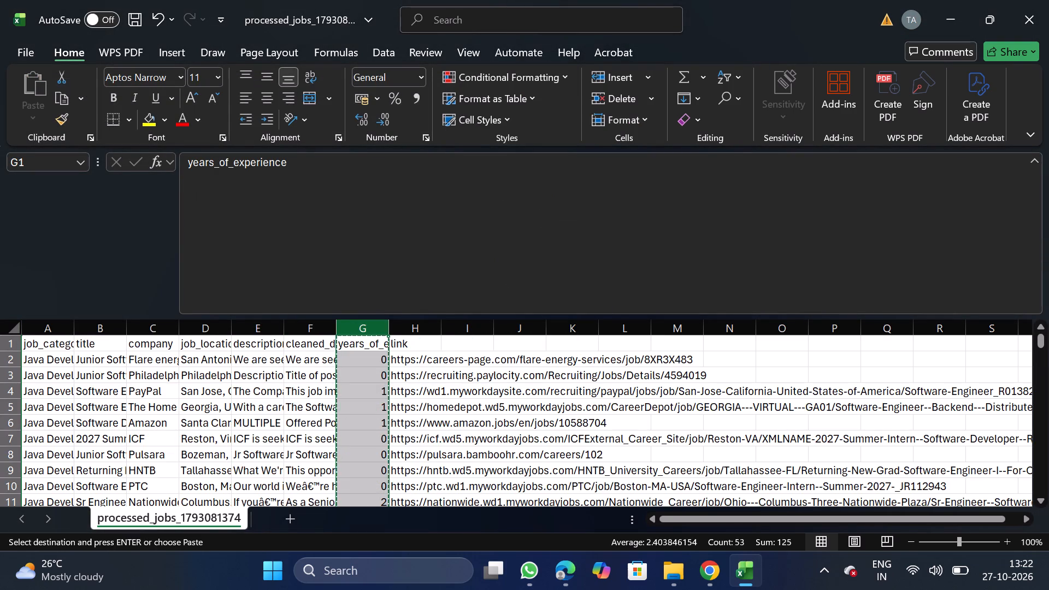
click(251, 328)
right_click(263, 417)
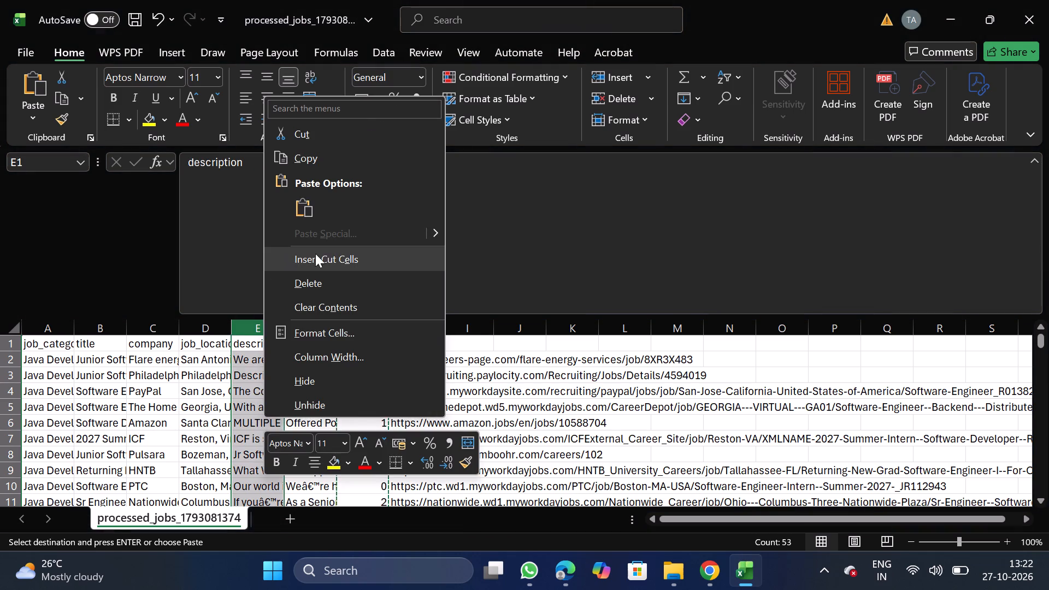
click(334, 260)
right_click(101, 328)
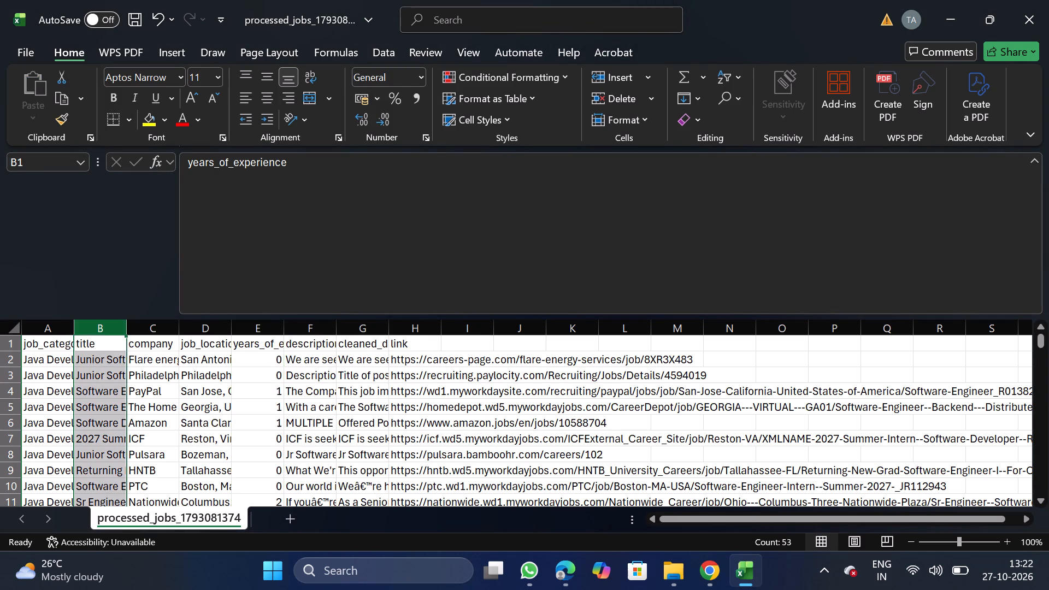
click(364, 258)
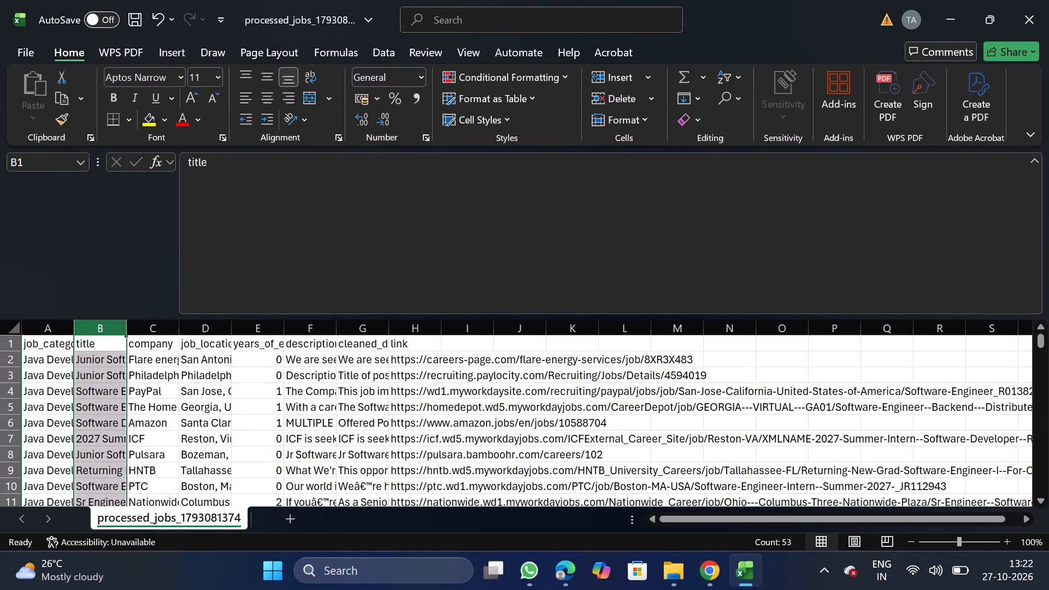
Rename the cleaned_description header in G1 as description, copying the text from the F1 header.
click(314, 344)
drag(185, 160, 268, 170)
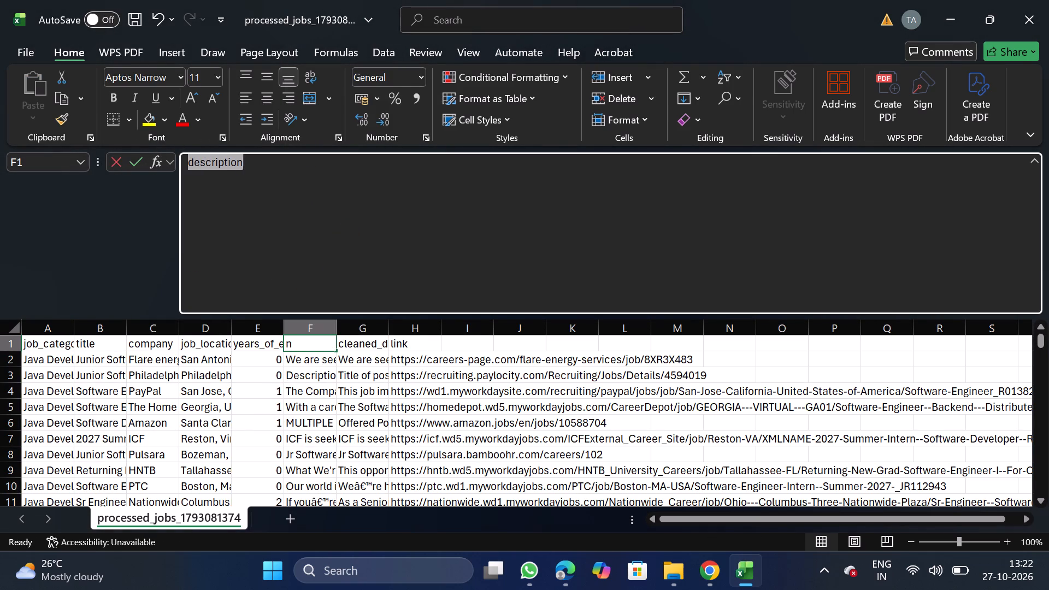
drag(268, 170, 268, 170)
key(ctrl+c)
drag(361, 347, 461, 262)
click(461, 262)
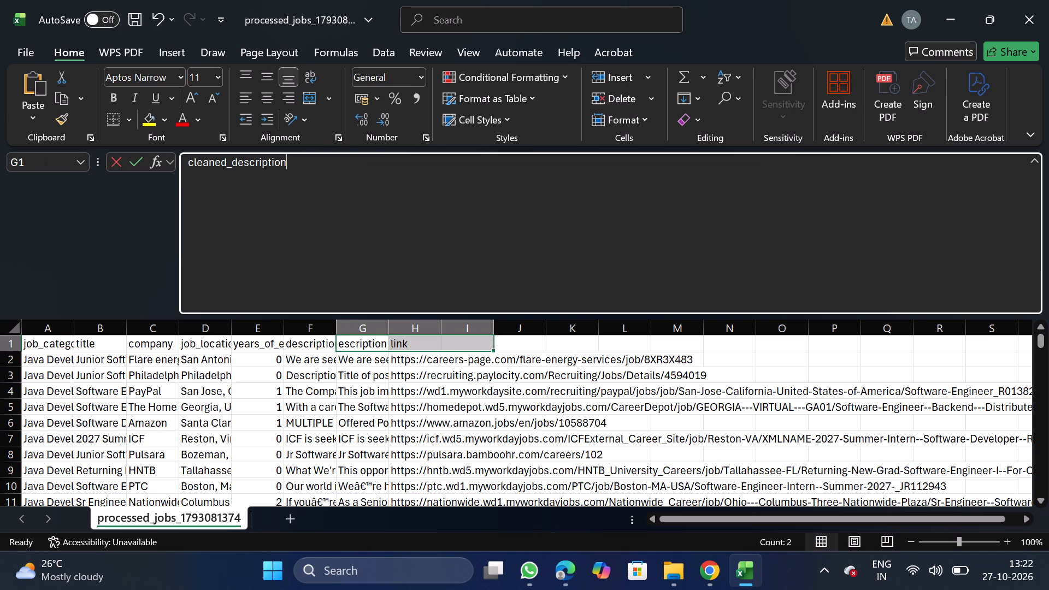
key(BackSpace)
key(BackSpace)
key(BackSpace)
key(BackSpace)
key(BackSpace)
key(BackSpace)
key(BackSpace)
key(BackSpace)
key(BackSpace)
key(BackSpace)
key(BackSpace)
key(BackSpace)
key(BackSpace)
key(BackSpace)
key(BackSpace)
key(BackSpace)
key(BackSpace)
key(BackSpace)
key(BackSpace)
key(BackSpace)
key(ctrl+v)
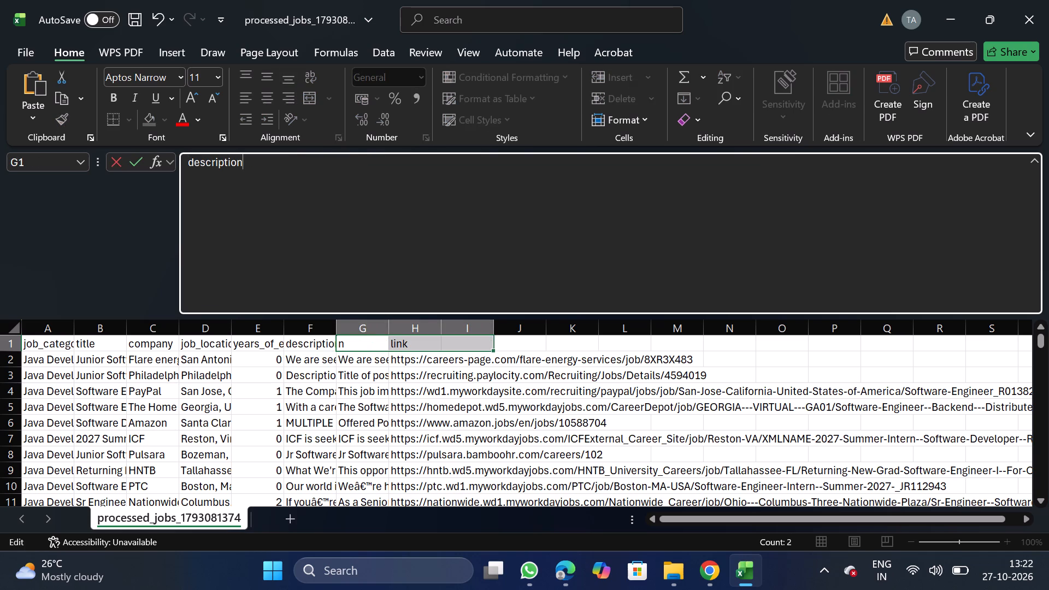
Replace the F1 header with original_description, copied from the CSV format requirements on NextGenApply's Bulk Upload page in Chrome.
click(302, 341)
click(429, 235)
key(BackSpace)
key(BackSpace)
key(BackSpace)
key(BackSpace)
key(BackSpace)
key(BackSpace)
key(BackSpace)
key(BackSpace)
key(BackSpace)
key(BackSpace)
key(BackSpace)
key(BackSpace)
key(BackSpace)
key(BackSpace)
key(BackSpace)
key(BackSpace)
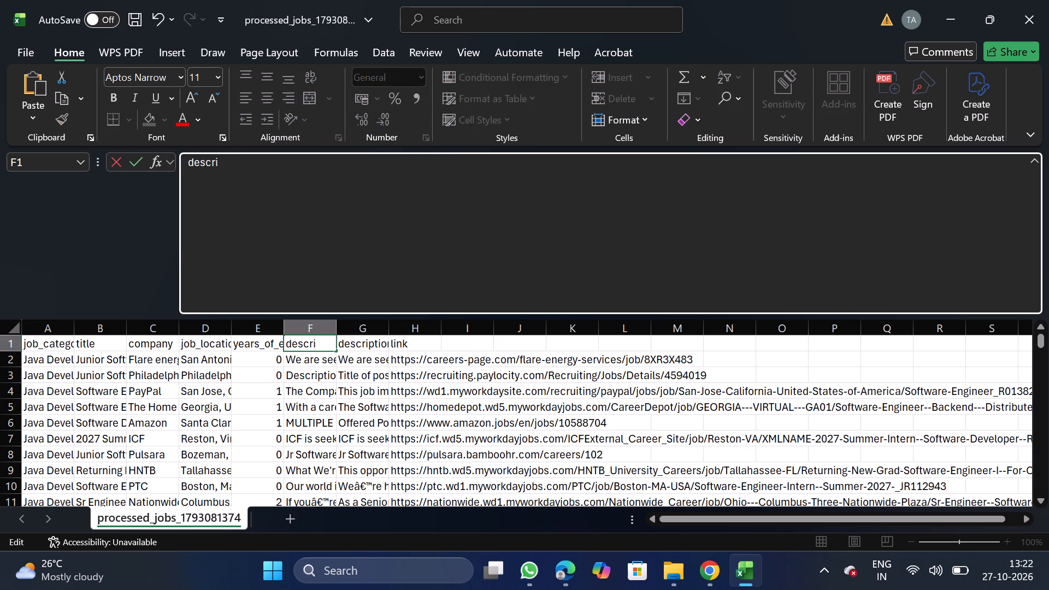
click(710, 587)
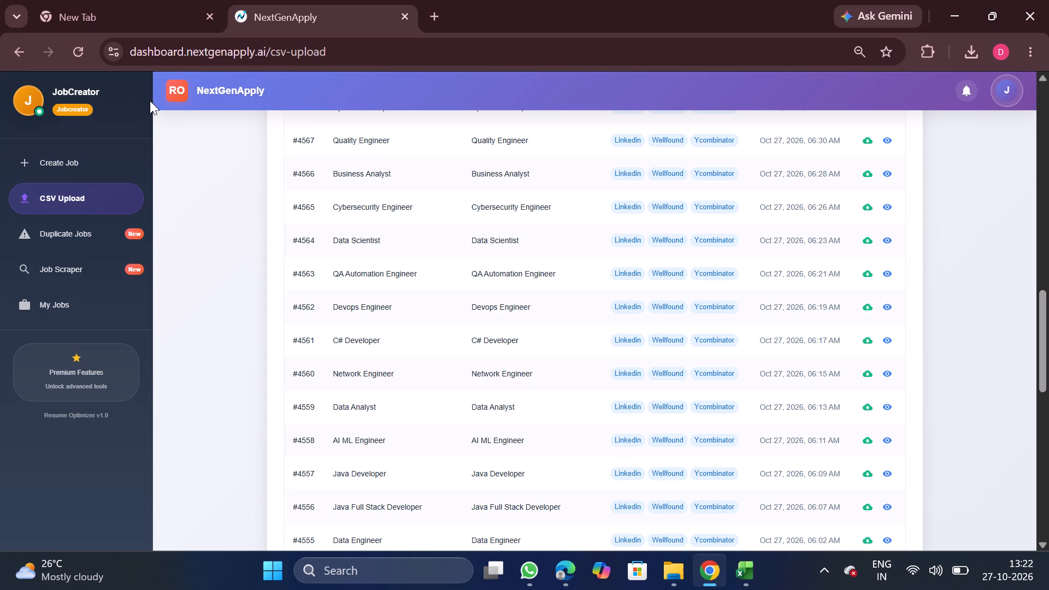
click(73, 157)
click(528, 142)
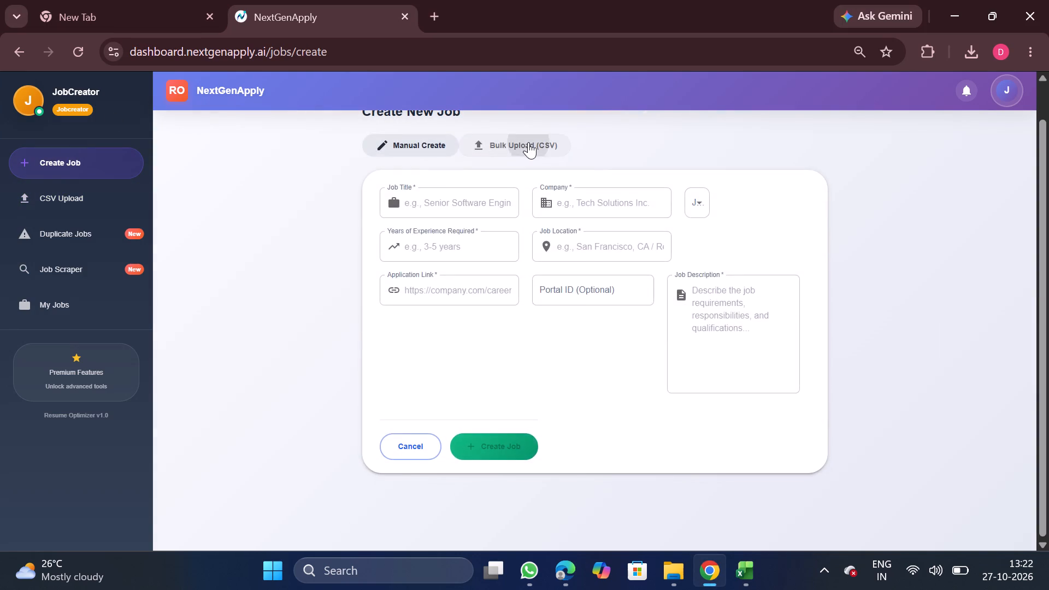
double_click(579, 269)
key(ctrl+c)
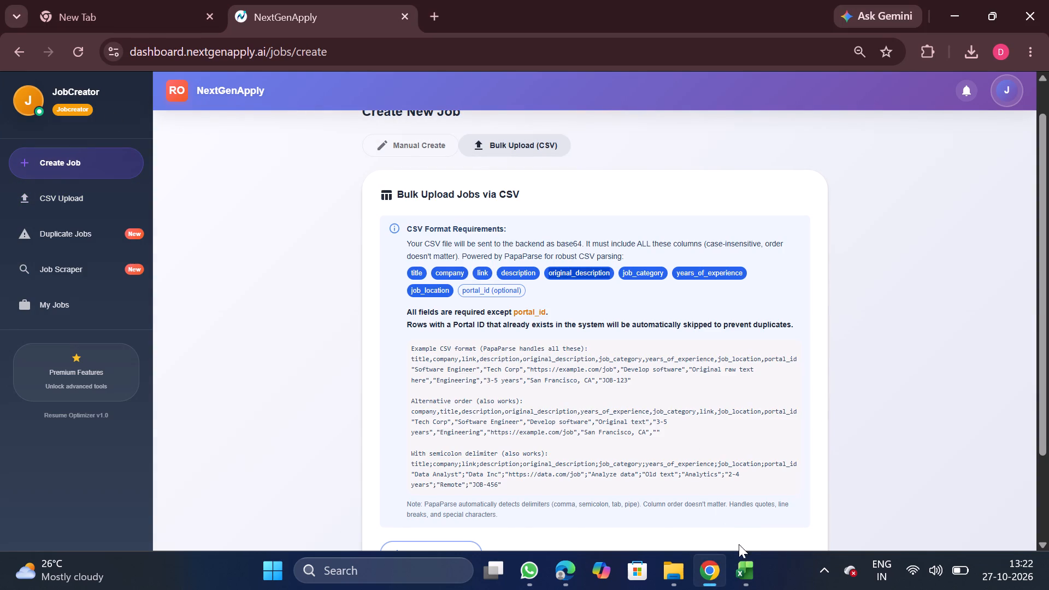
click(749, 581)
key(ctrl+v)
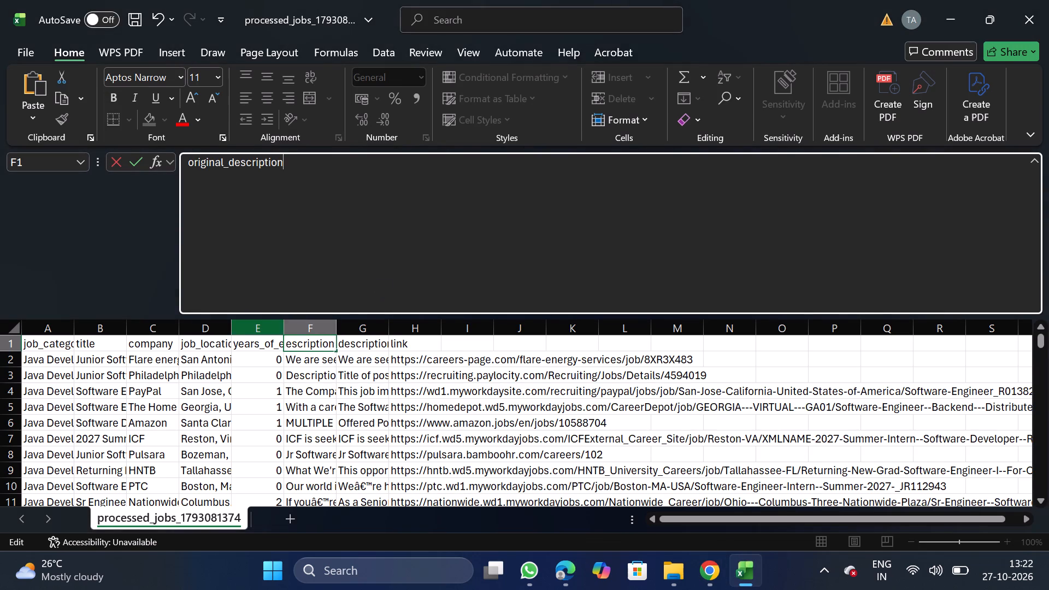
Filter title to the two Summer 2027 intern roles, Returning New Grad Software Engineer I, Senior / Staff Software Engineer Product (Backend-Focused) and blanks.
click(95, 330)
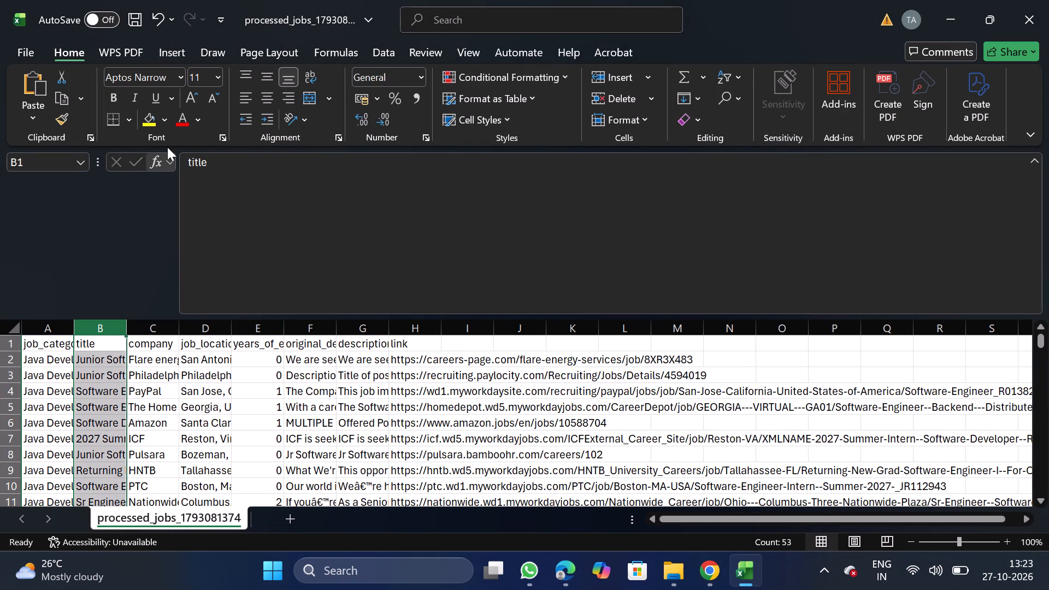
click(386, 56)
click(540, 95)
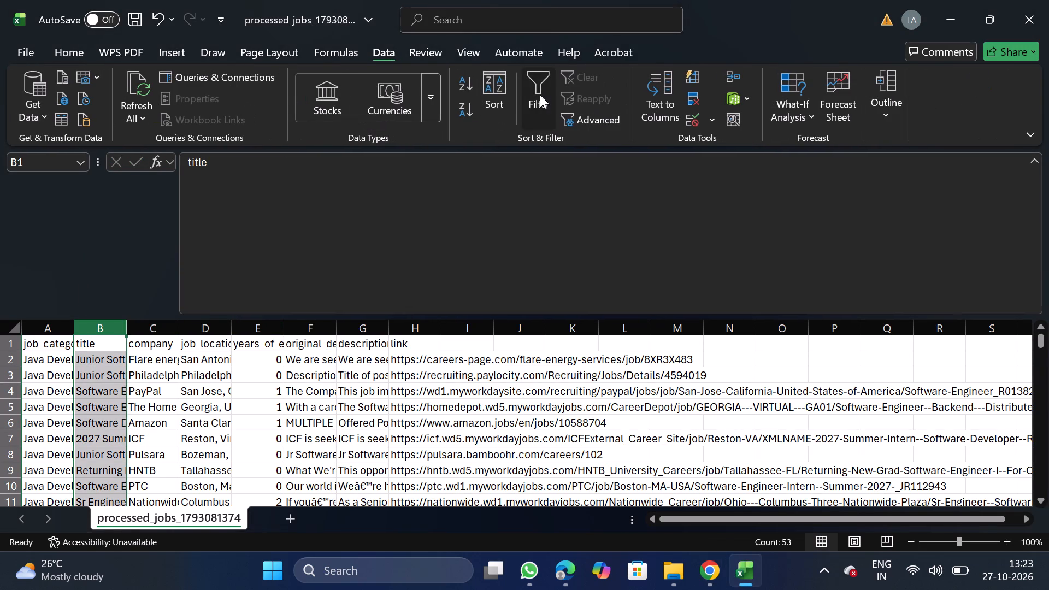
click(122, 345)
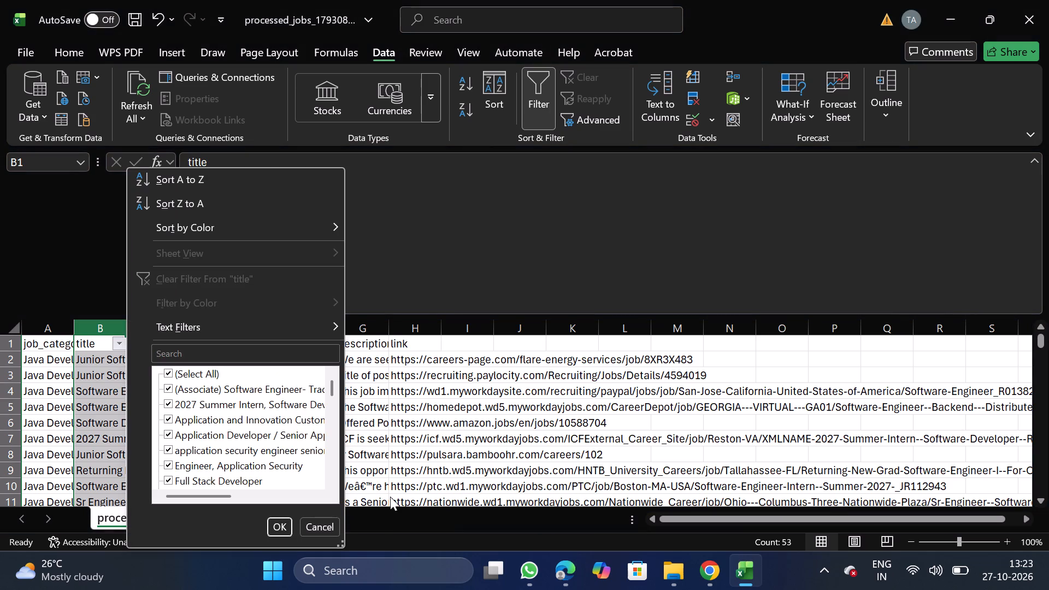
triple_click(342, 545)
drag(342, 545, 529, 581)
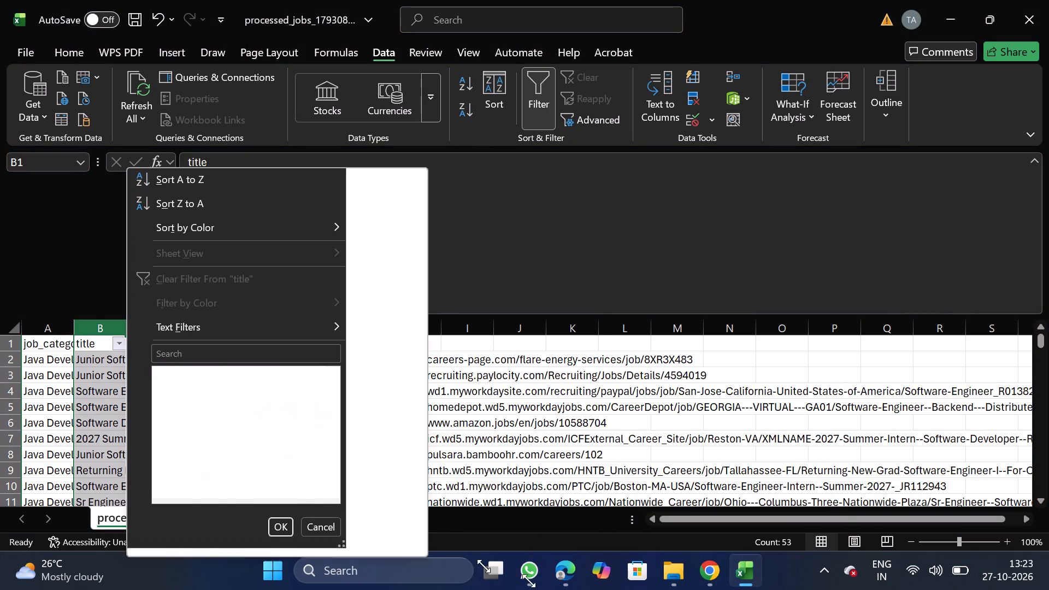
drag(529, 581, 844, 589)
click(215, 371)
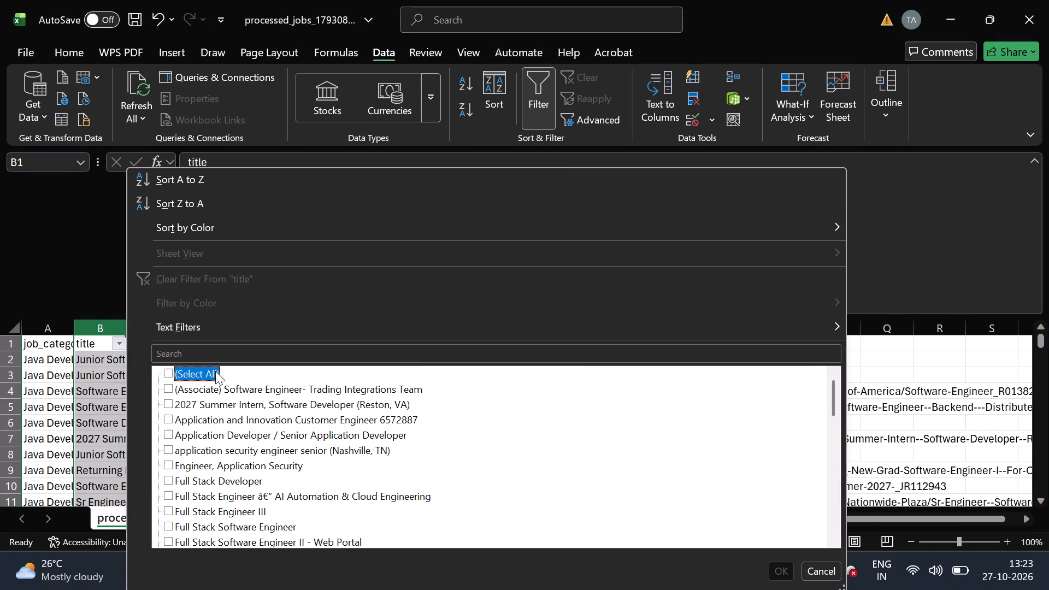
click(300, 402)
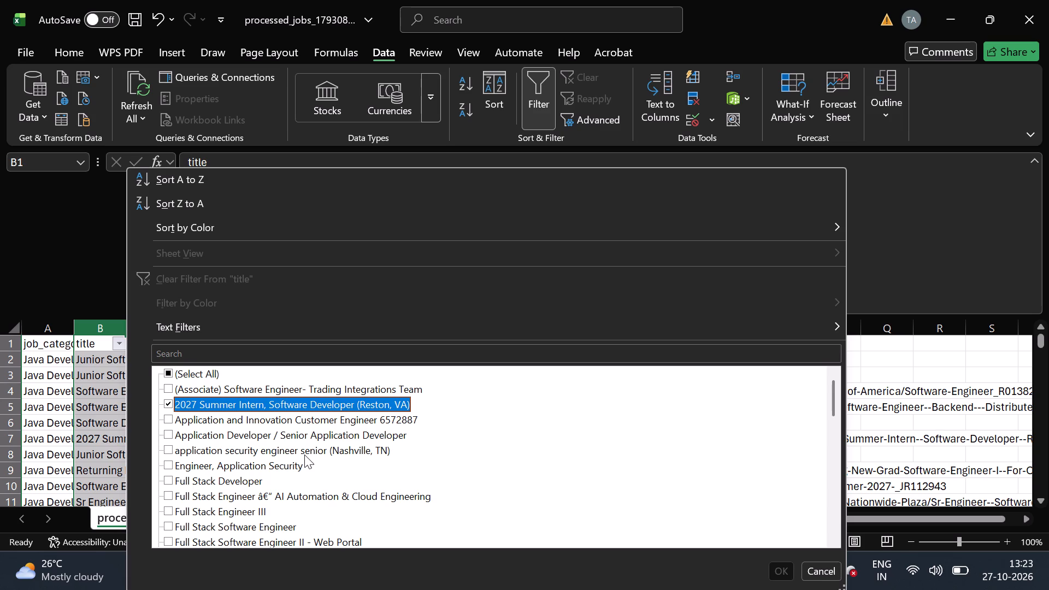
scroll(325, 526, down, 1)
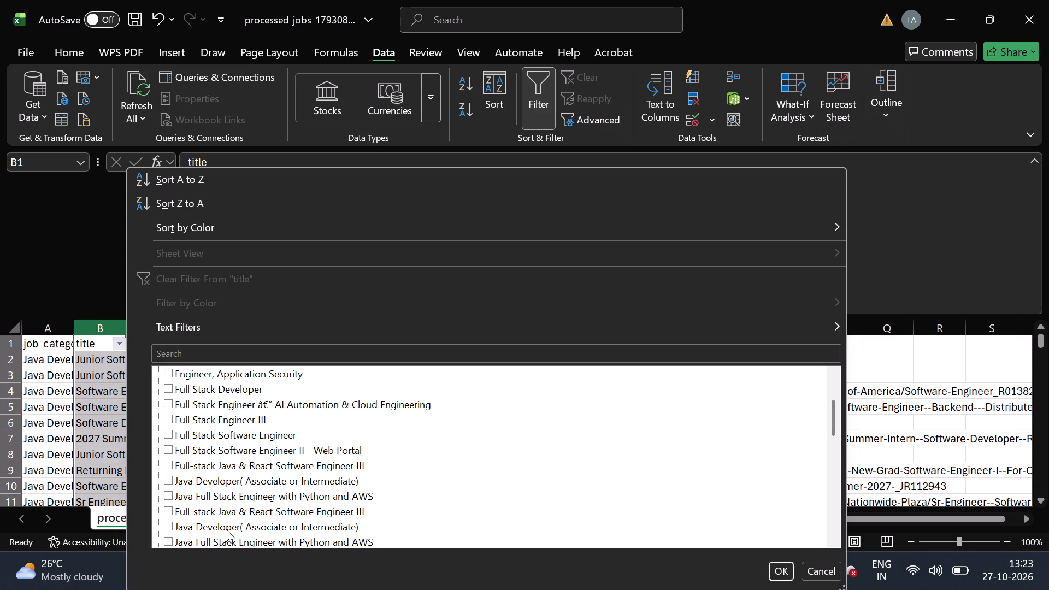
scroll(226, 529, down, 2)
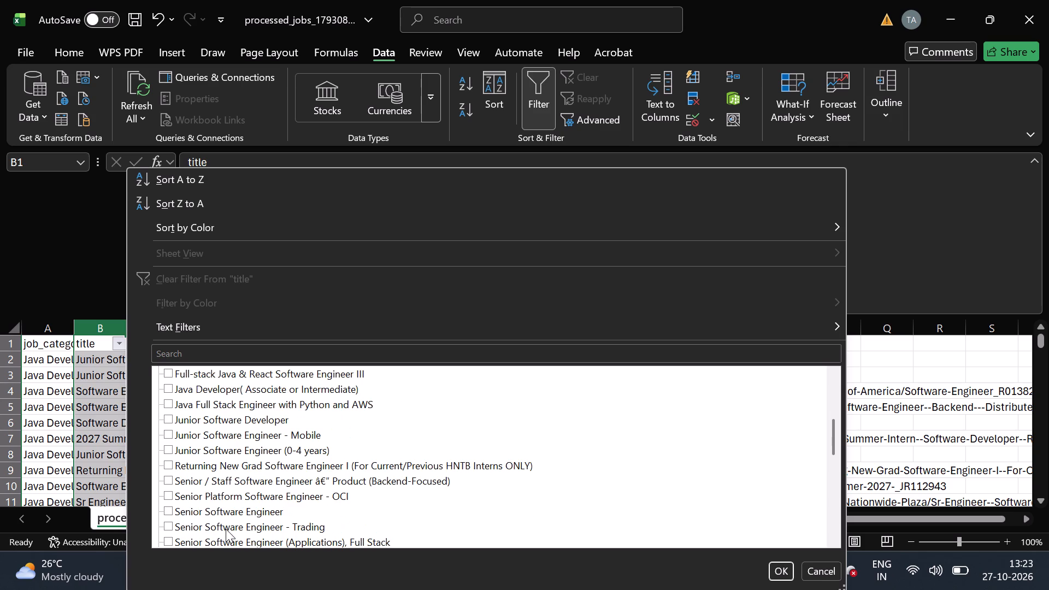
click(273, 465)
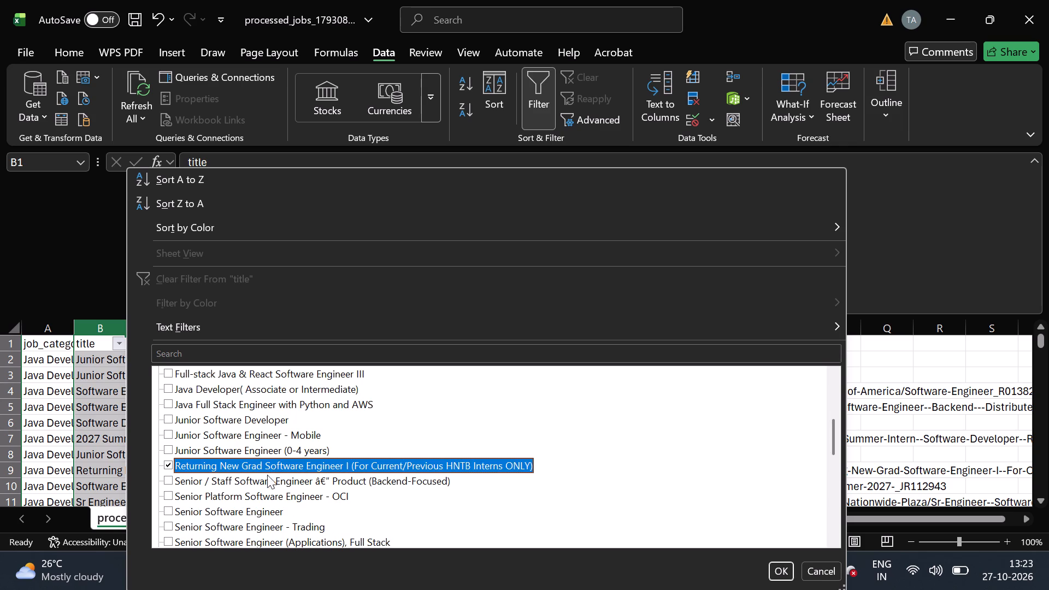
click(264, 483)
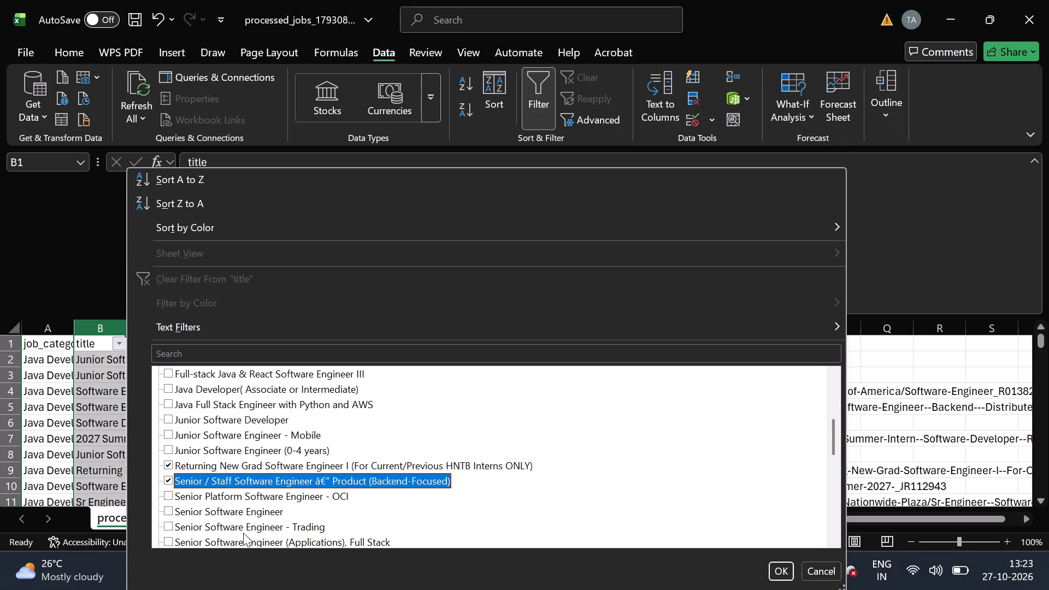
scroll(243, 533, down, 1)
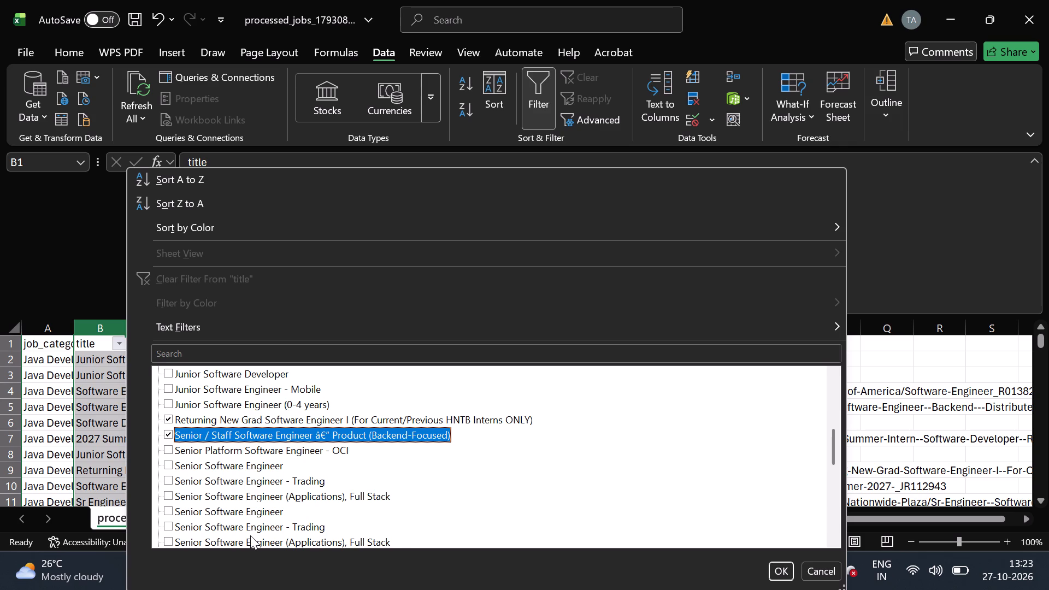
scroll(250, 535, down, 1)
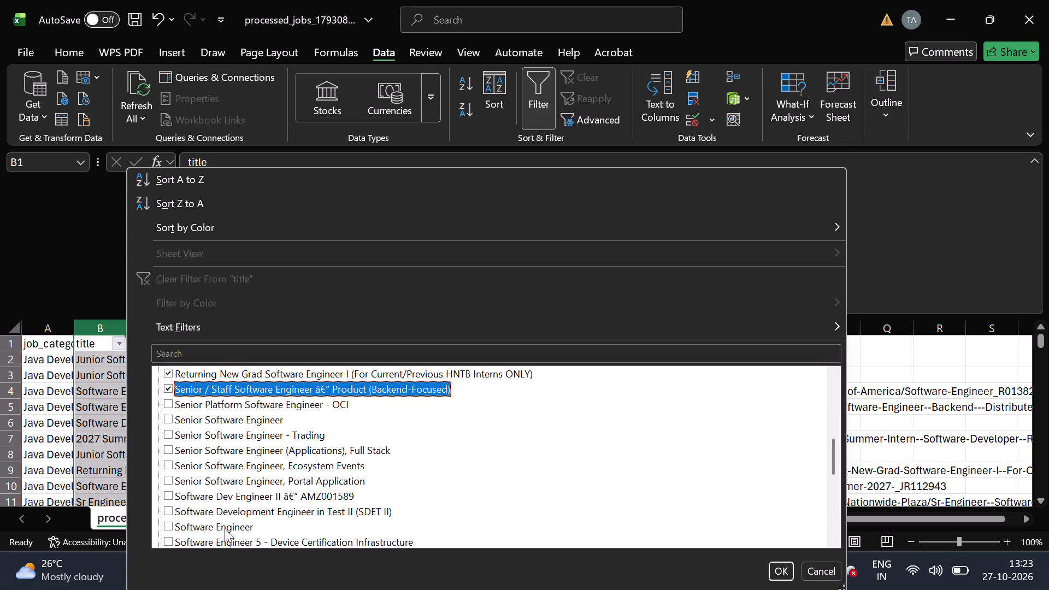
scroll(225, 528, down, 1)
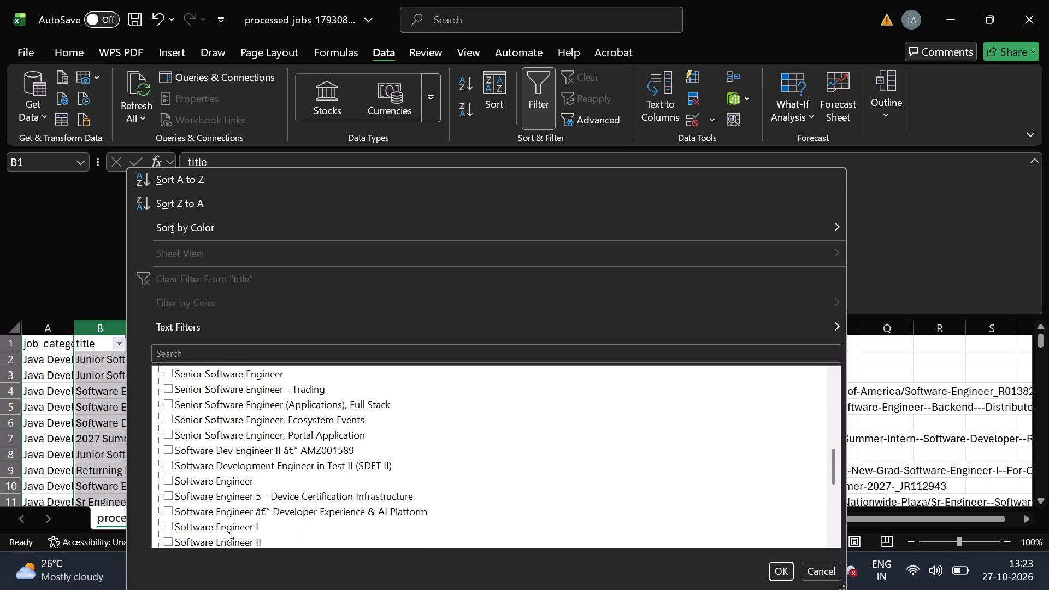
scroll(225, 528, down, 1)
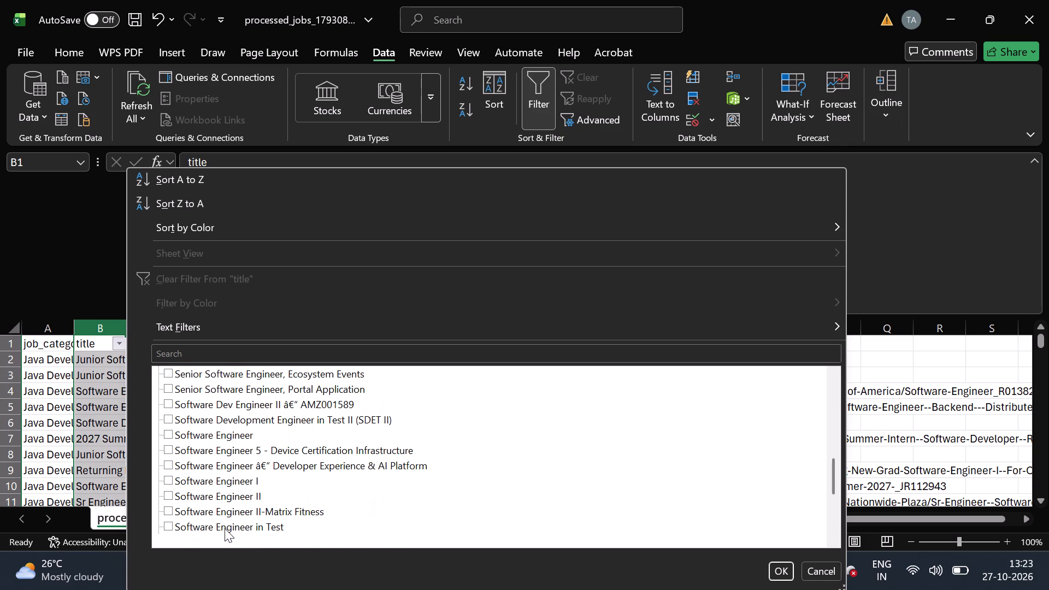
click(307, 539)
scroll(307, 539, down, 1)
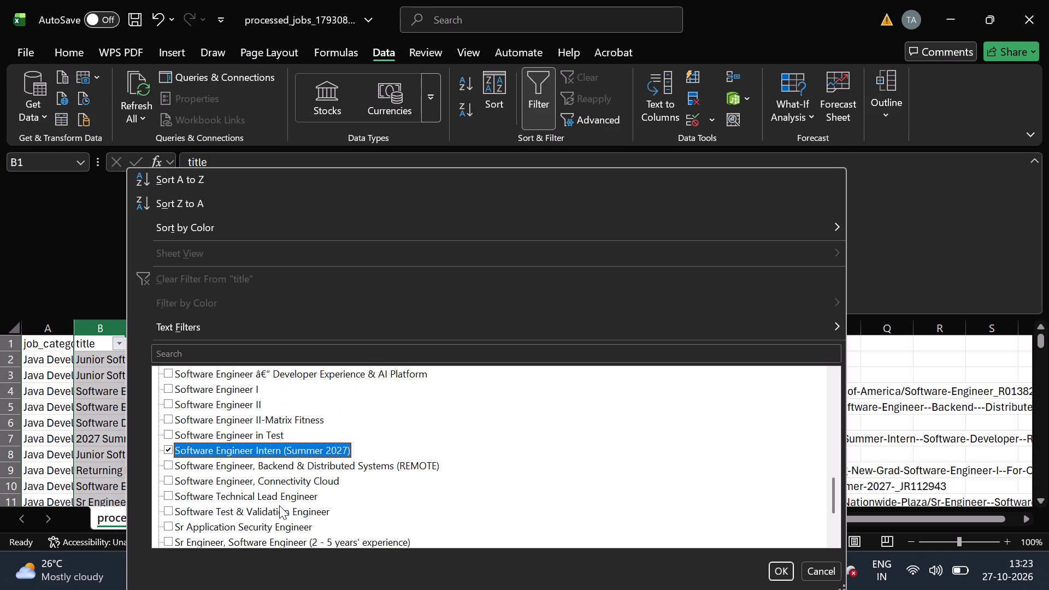
scroll(290, 537, down, 1)
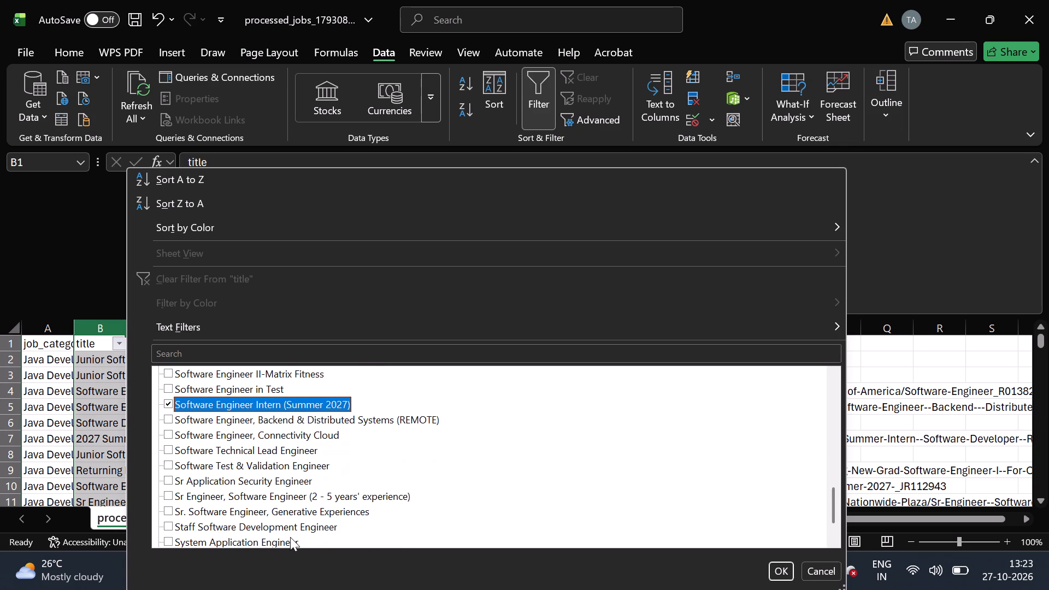
scroll(261, 532, down, 1)
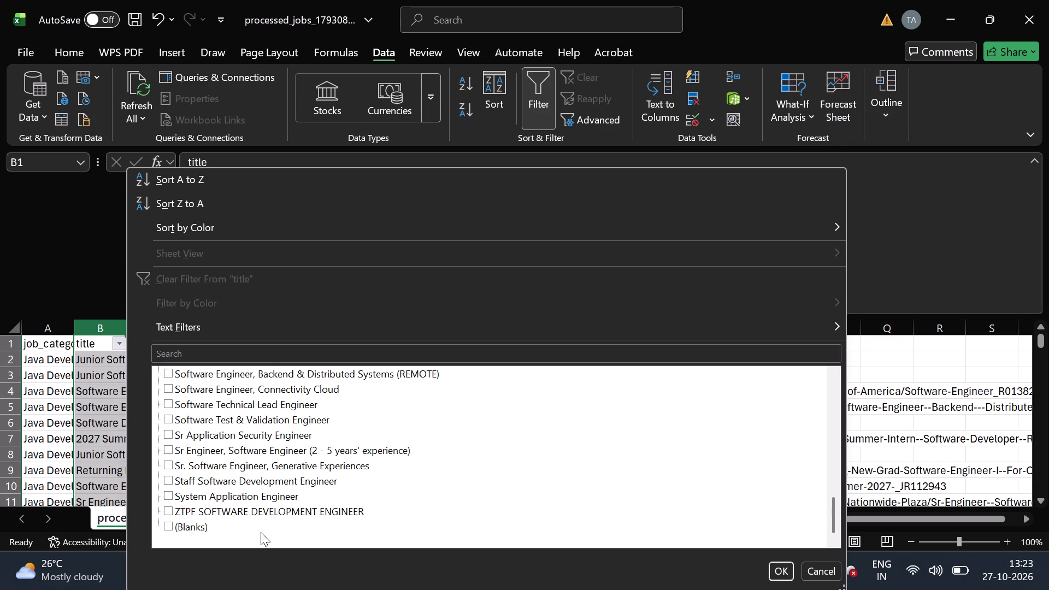
scroll(261, 532, down, 1)
click(197, 524)
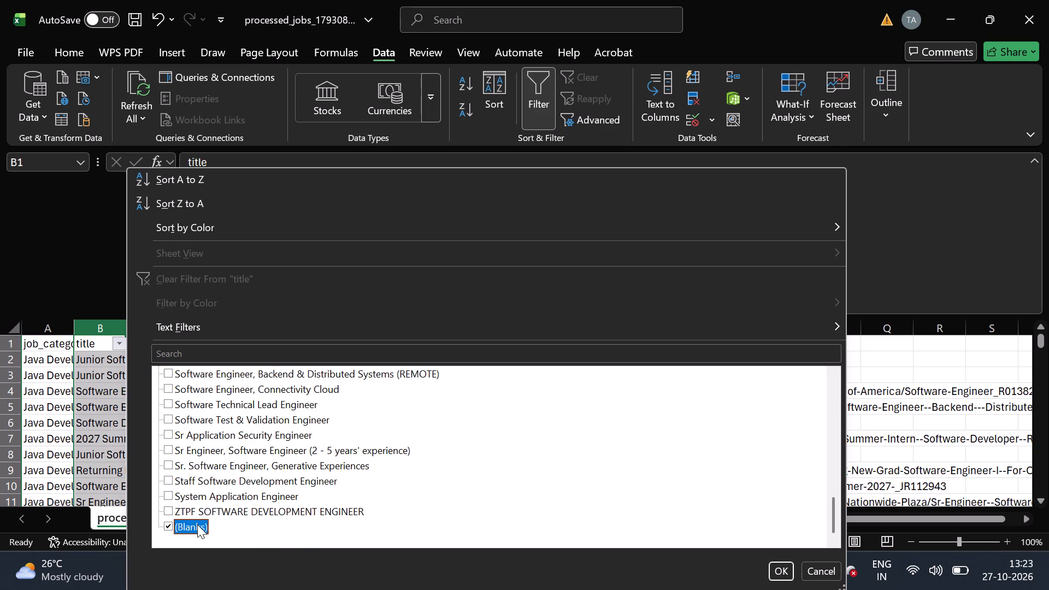
click(774, 569)
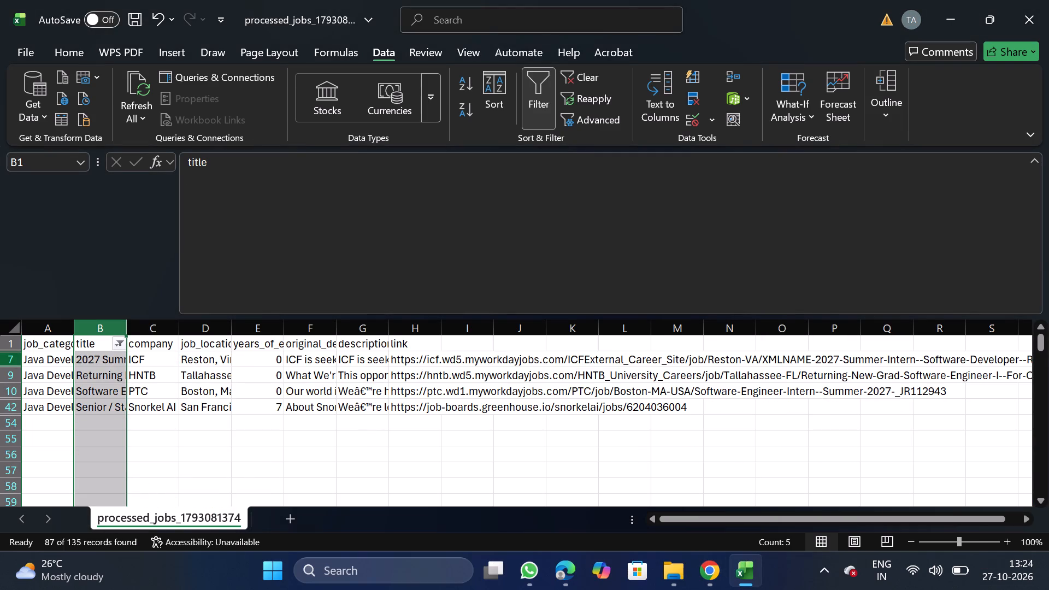
Delete all the rows shown by the title filter and turn the filter off.
click(4, 358)
key(ctrl+shift+Down)
right_click(55, 397)
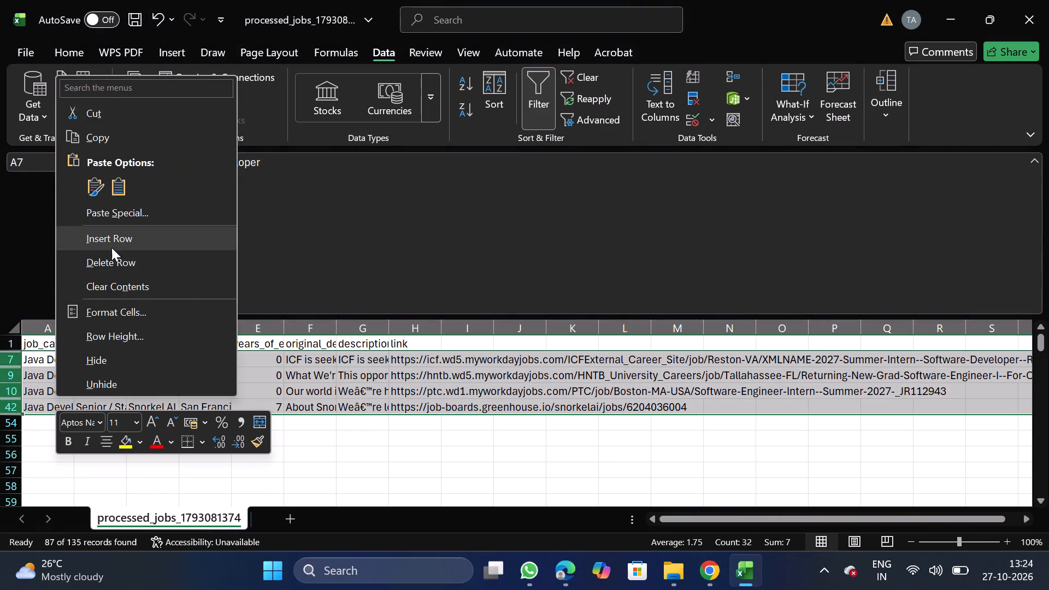
click(139, 259)
click(536, 92)
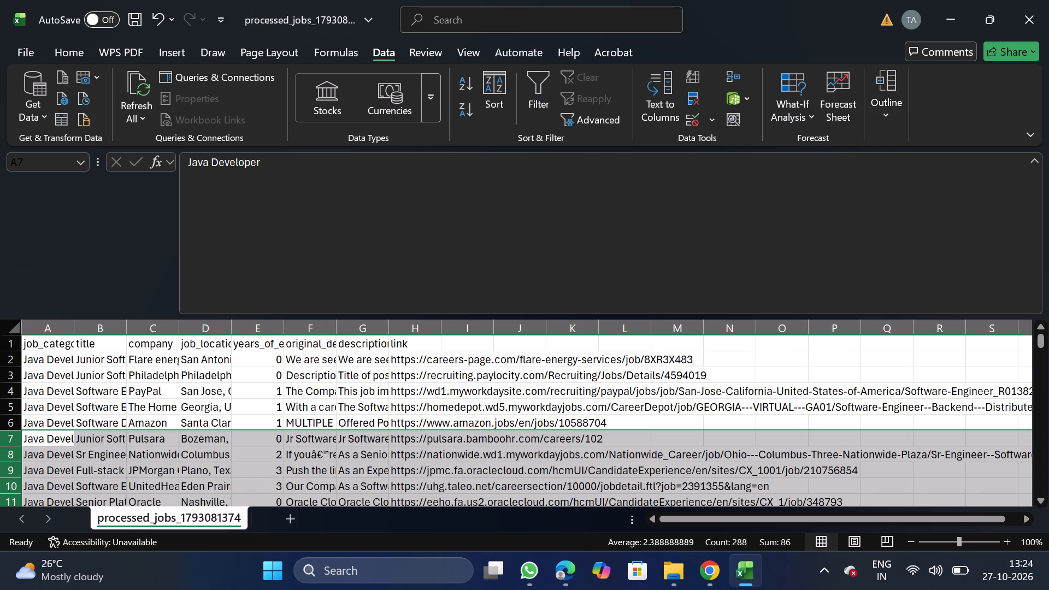
Add a filter to the company column and search its values for walmart, dried, capital, under, hunt, skim, ape and in landem.
click(150, 331)
click(534, 103)
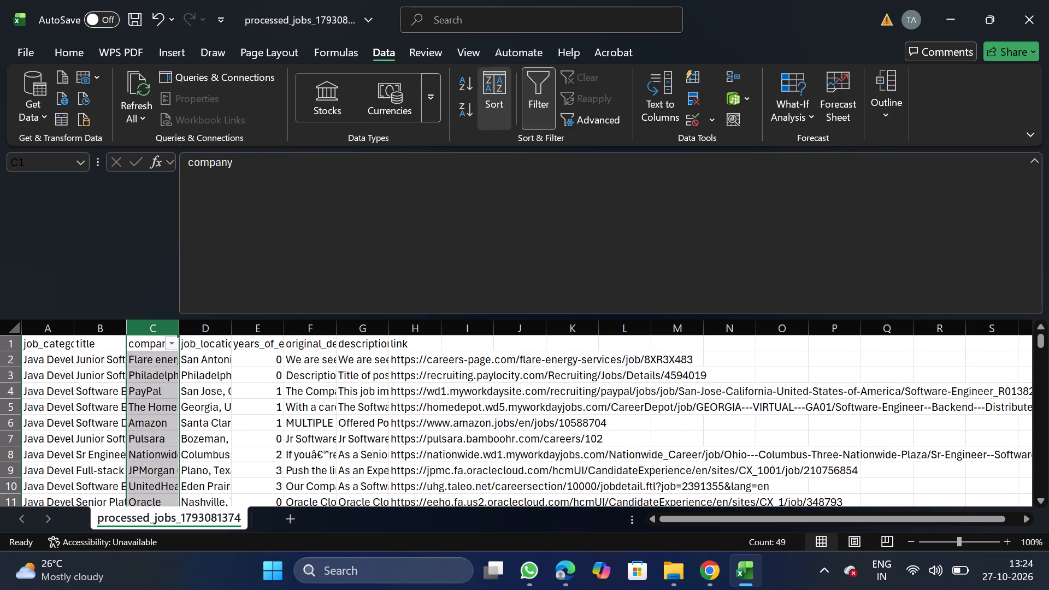
click(171, 345)
click(272, 353)
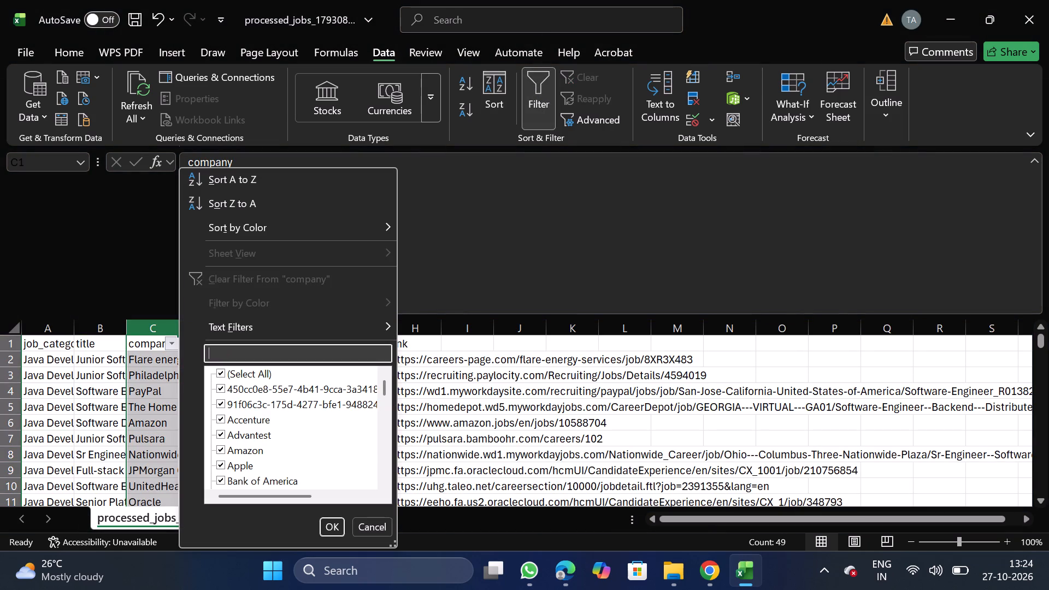
text(walmart)
key(BackSpace)
key(BackSpace)
key(BackSpace)
key(BackSpace)
key(BackSpace)
key(BackSpace)
key(BackSpace)
key(BackSpace)
key(BackSpace)
key(BackSpace)
key(BackSpace)
key(BackSpace)
key(BackSpace)
key(BackSpace)
key(BackSpace)
key(BackSpace)
text(dried)
key(BackSpace)
key(BackSpace)
key(BackSpace)
key(BackSpace)
key(BackSpace)
key(BackSpace)
key(BackSpace)
key(BackSpace)
key(BackSpace)
key(BackSpace)
key(BackSpace)
text(capital)
key(BackSpace)
key(BackSpace)
key(BackSpace)
key(BackSpace)
key(BackSpace)
key(BackSpace)
key(BackSpace)
key(BackSpace)
key(BackSpace)
key(BackSpace)
key(BackSpace)
key(BackSpace)
key(BackSpace)
key(BackSpace)
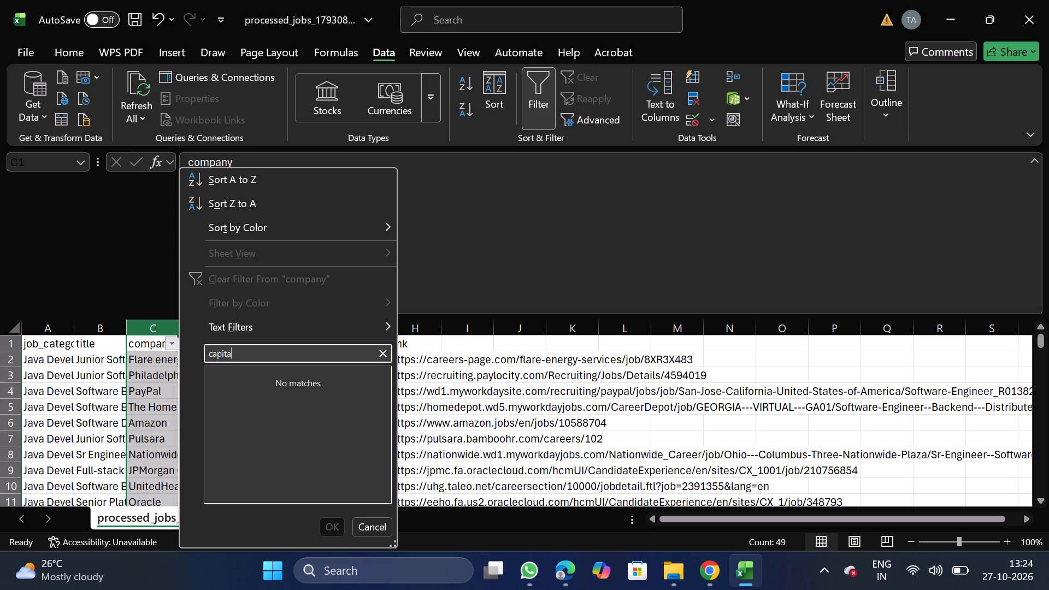
text(under)
key(BackSpace)
key(BackSpace)
key(BackSpace)
key(BackSpace)
key(BackSpace)
key(BackSpace)
key(BackSpace)
key(BackSpace)
key(BackSpace)
key(BackSpace)
key(BackSpace)
key(BackSpace)
key(BackSpace)
key(BackSpace)
text(hunt)
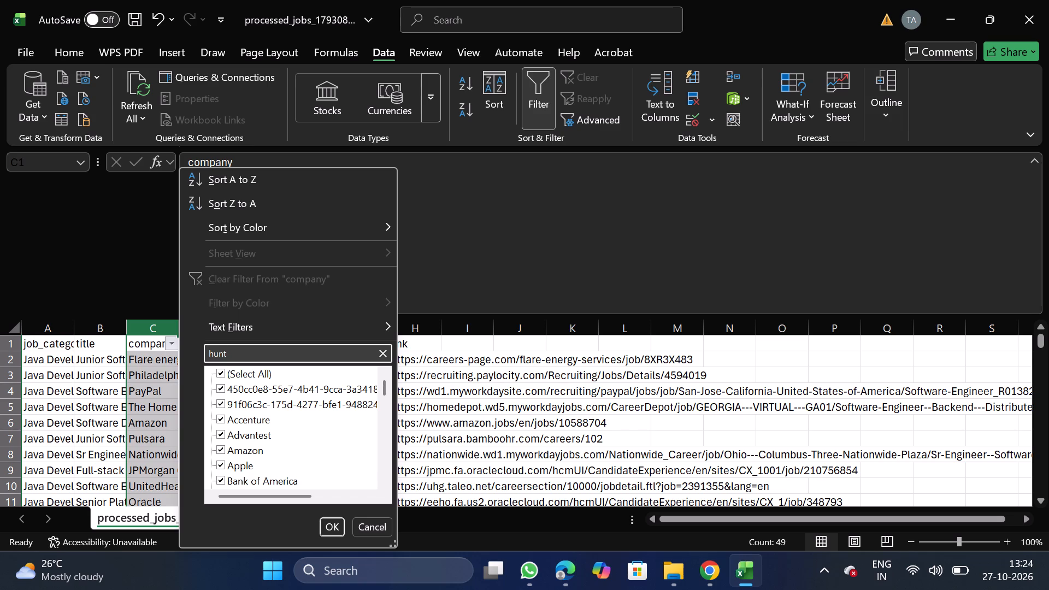
key(BackSpace)
key(BackSpace)
key(BackSpace)
key(BackSpace)
key(BackSpace)
key(BackSpace)
key(BackSpace)
key(BackSpace)
key(BackSpace)
key(BackSpace)
key(BackSpace)
key(BackSpace)
key(BackSpace)
text(skim)
key(BackSpace)
key(BackSpace)
key(BackSpace)
key(BackSpace)
key(BackSpace)
key(BackSpace)
key(BackSpace)
key(BackSpace)
key(BackSpace)
key(BackSpace)
key(BackSpace)
key(BackSpace)
key(BackSpace)
key(BackSpace)
key(BackSpace)
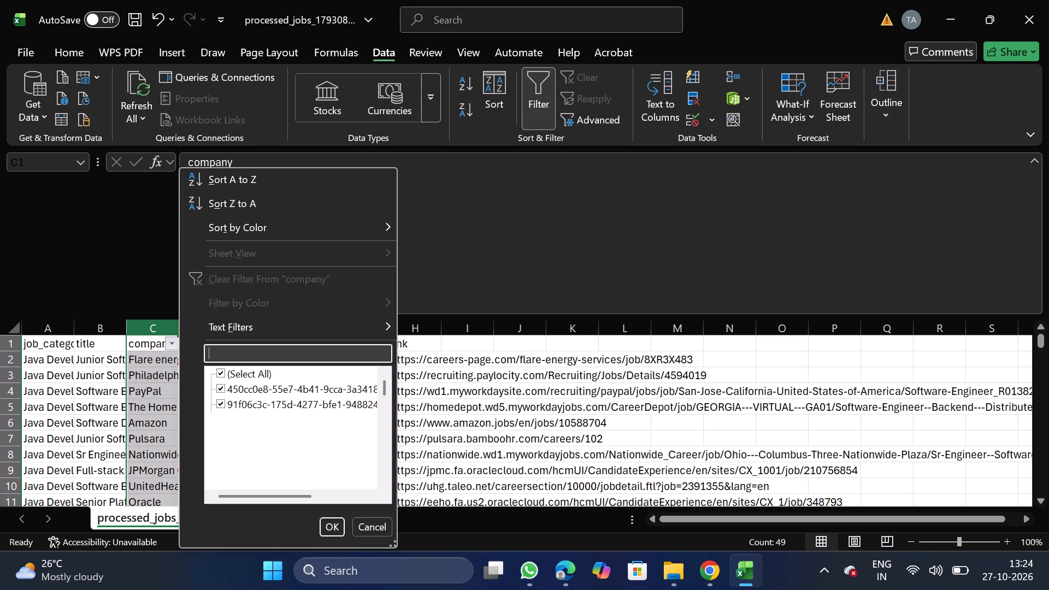
text(ape)
key(BackSpace)
key(BackSpace)
key(BackSpace)
key(BackSpace)
key(BackSpace)
key(BackSpace)
key(BackSpace)
key(BackSpace)
key(BackSpace)
key(BackSpace)
key(BackSpace)
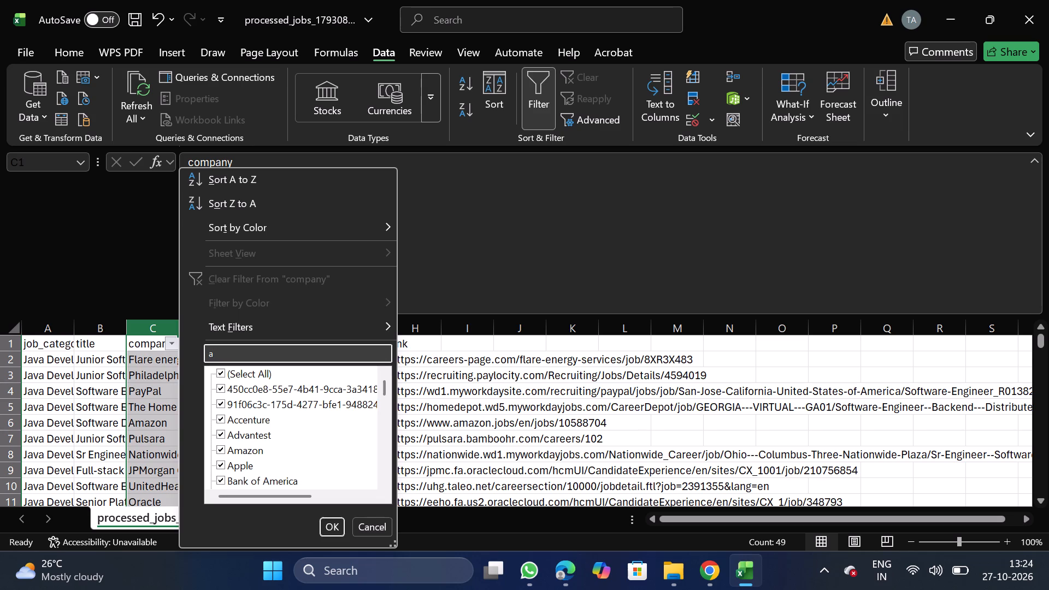
text(in landem)
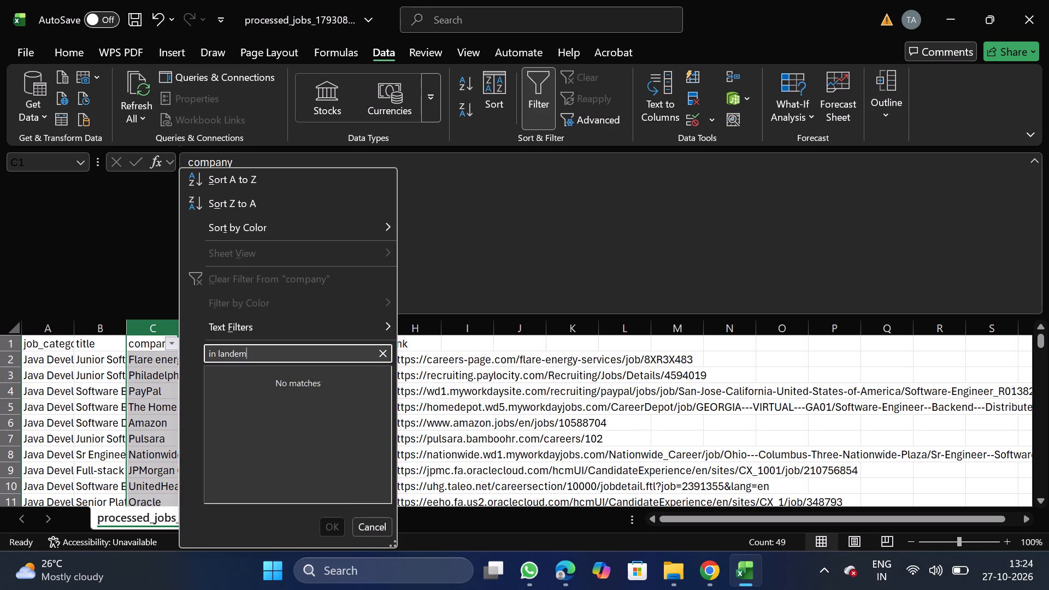
click(370, 526)
click(520, 129)
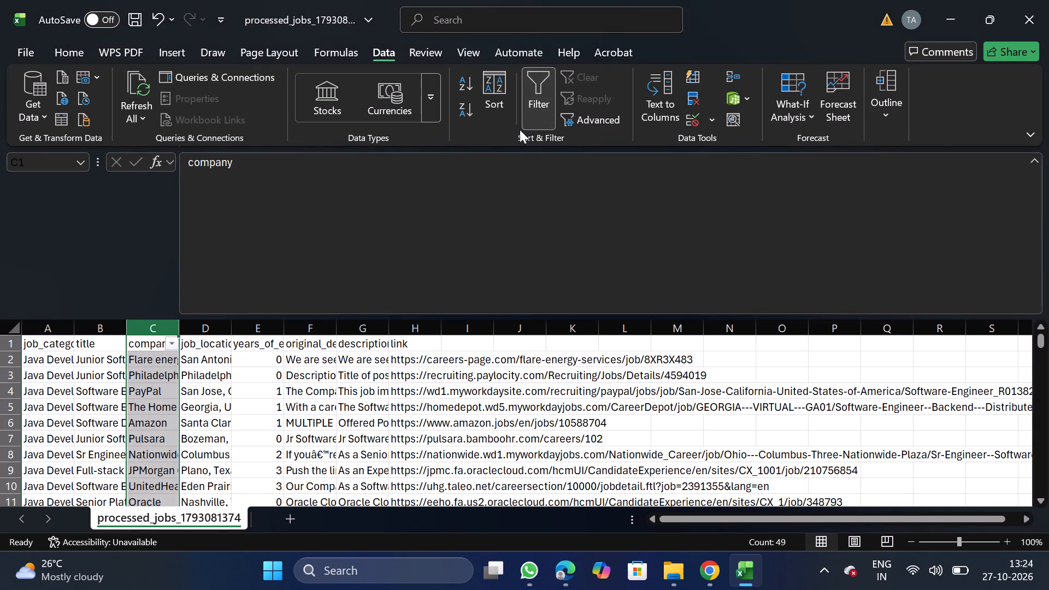
Filter company to the two ID-code values starting 450cc0e8 and 91f06c3c, plus blanks.
click(176, 344)
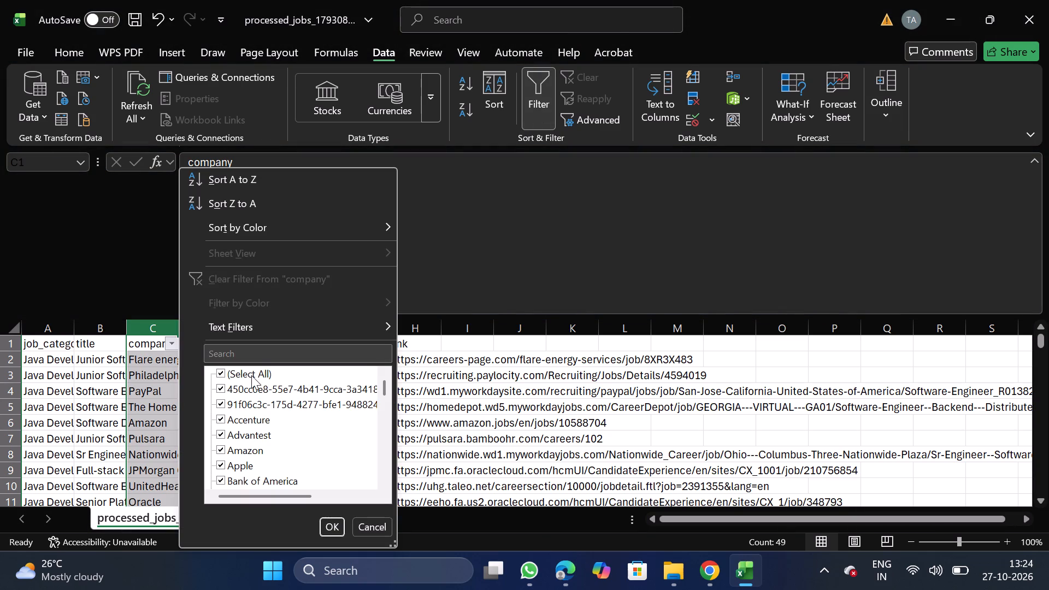
click(251, 375)
click(268, 390)
click(274, 405)
scroll(274, 405, down, 2)
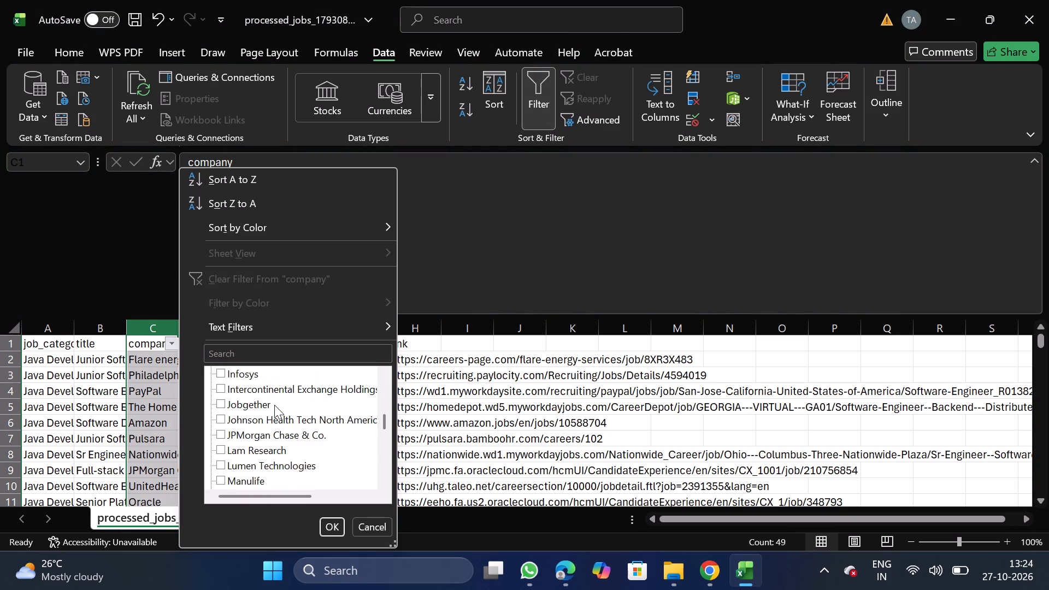
scroll(274, 405, down, 5)
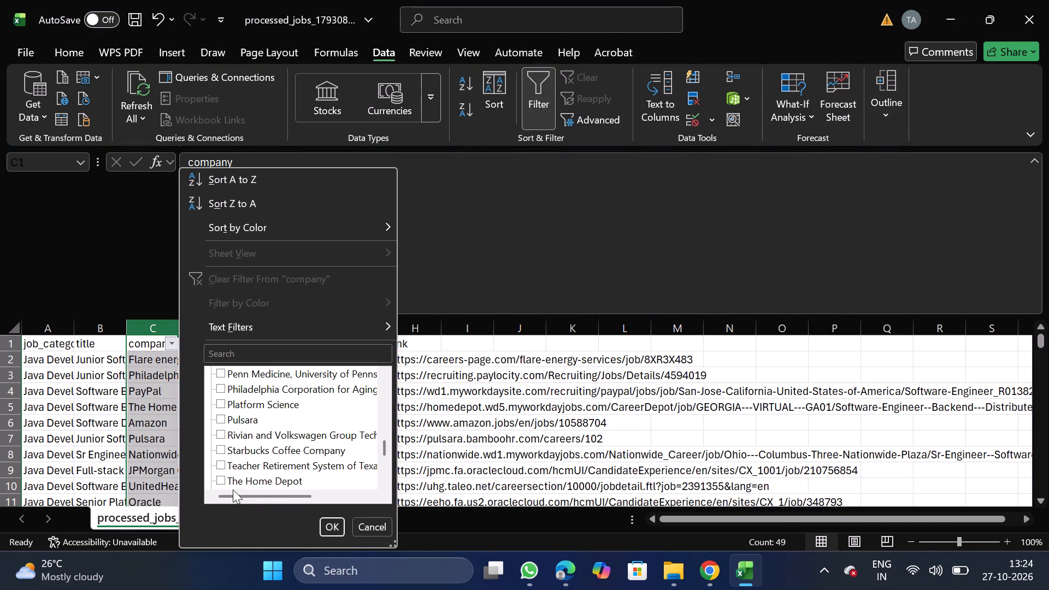
click(246, 471)
click(246, 471)
click(246, 481)
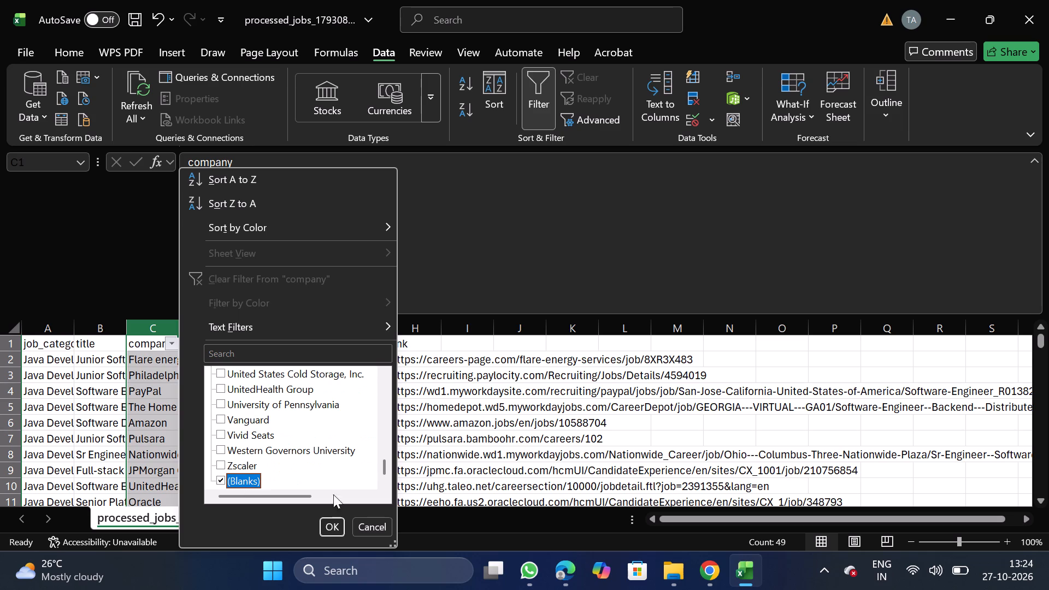
click(330, 528)
Delete all the rows shown by the company filter and turn the filter off.
click(4, 352)
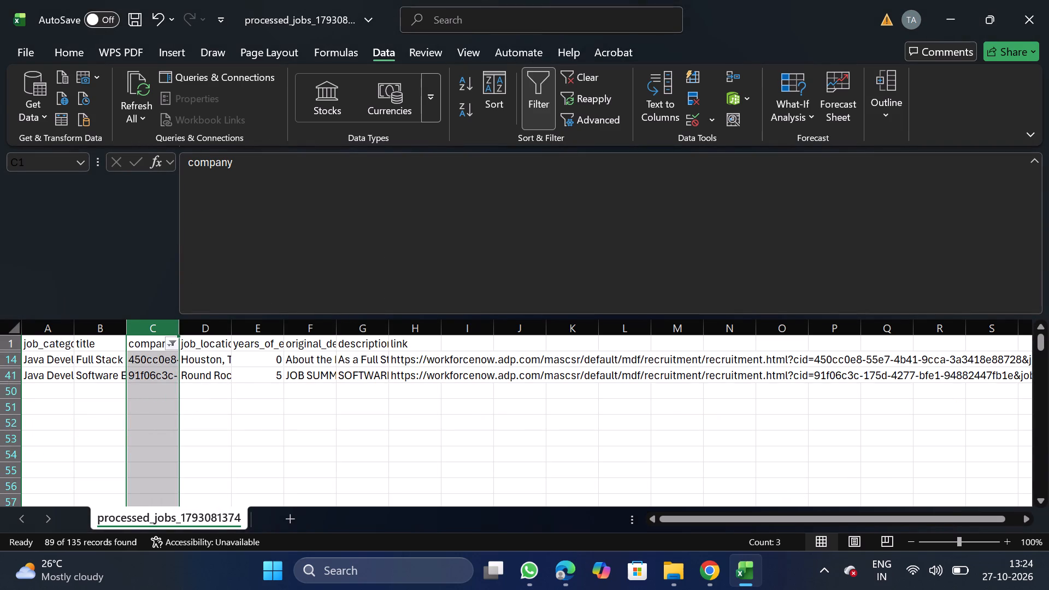
click(7, 361)
key(ctrl+shift+Down)
right_click(98, 365)
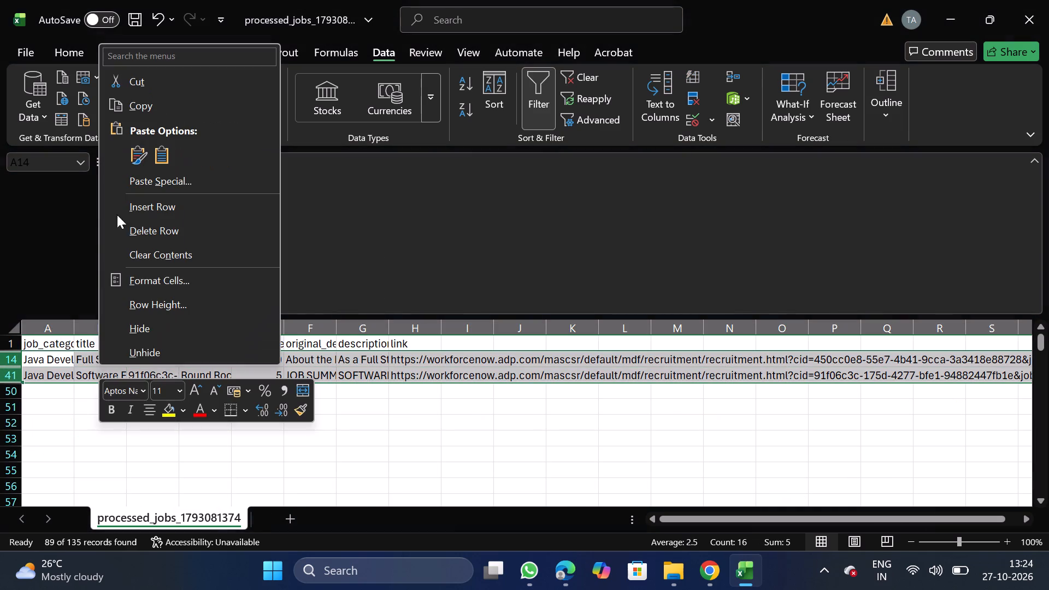
click(161, 223)
click(539, 110)
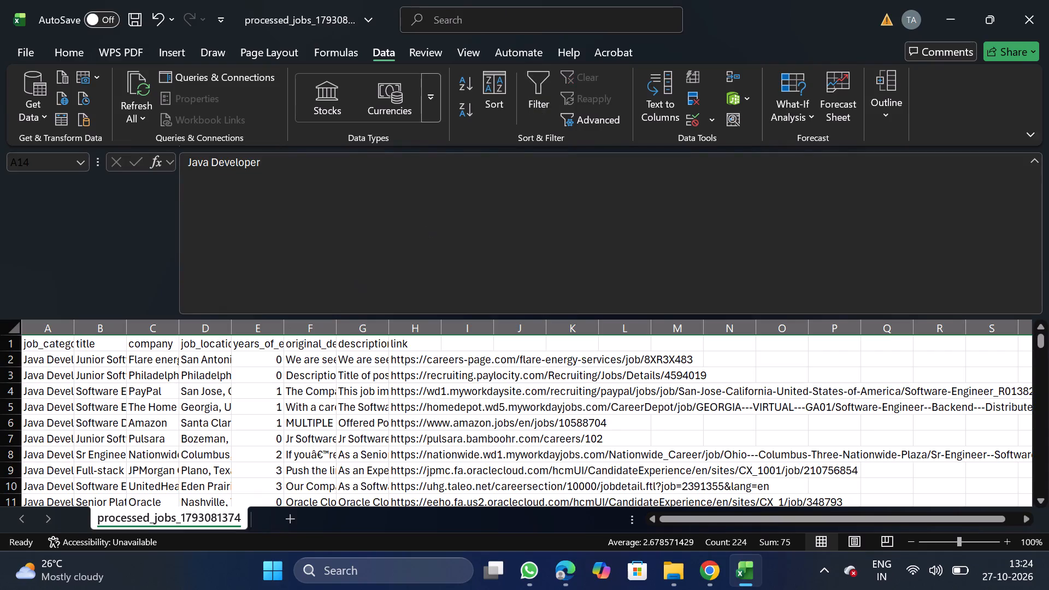
Save the sheet as a comma-delimited CSV named Jav Dev_10_27 in the Daily Scraping jobs folder under Documents.
click(23, 53)
triple_click(65, 279)
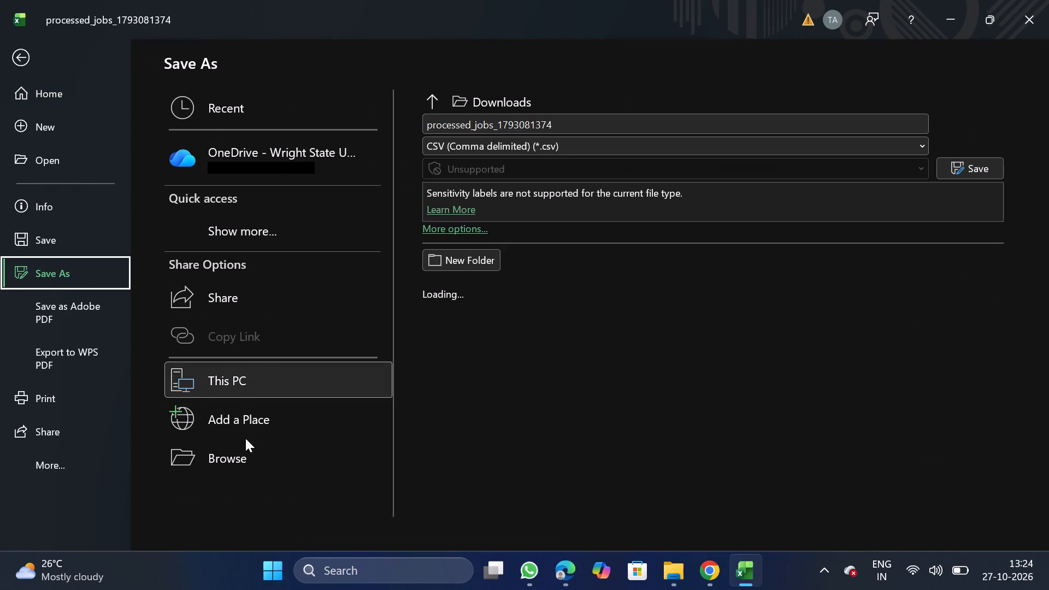
triple_click(245, 456)
triple_click(245, 456)
double_click(245, 456)
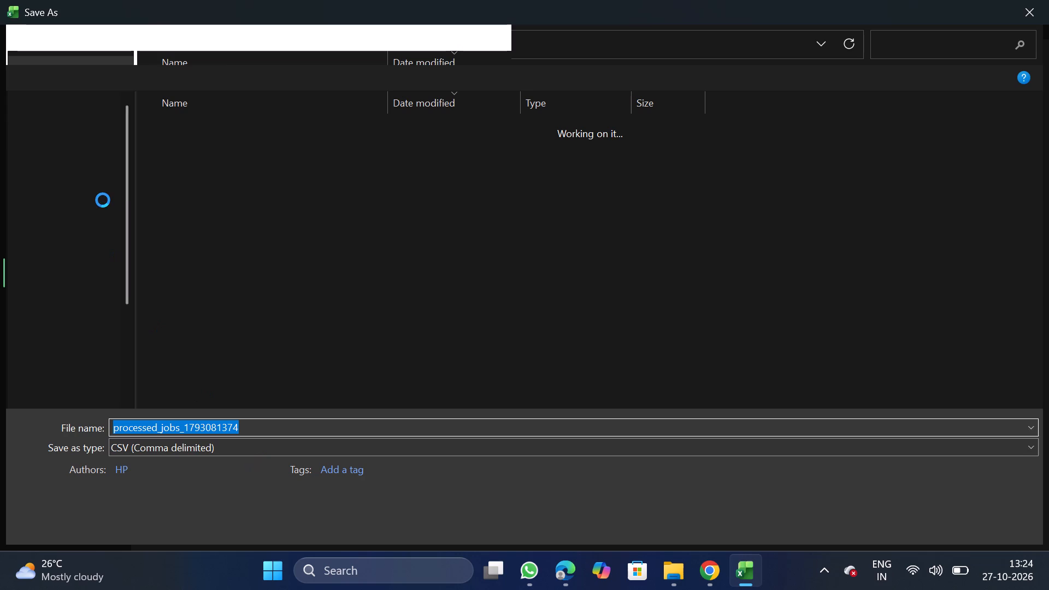
double_click(80, 157)
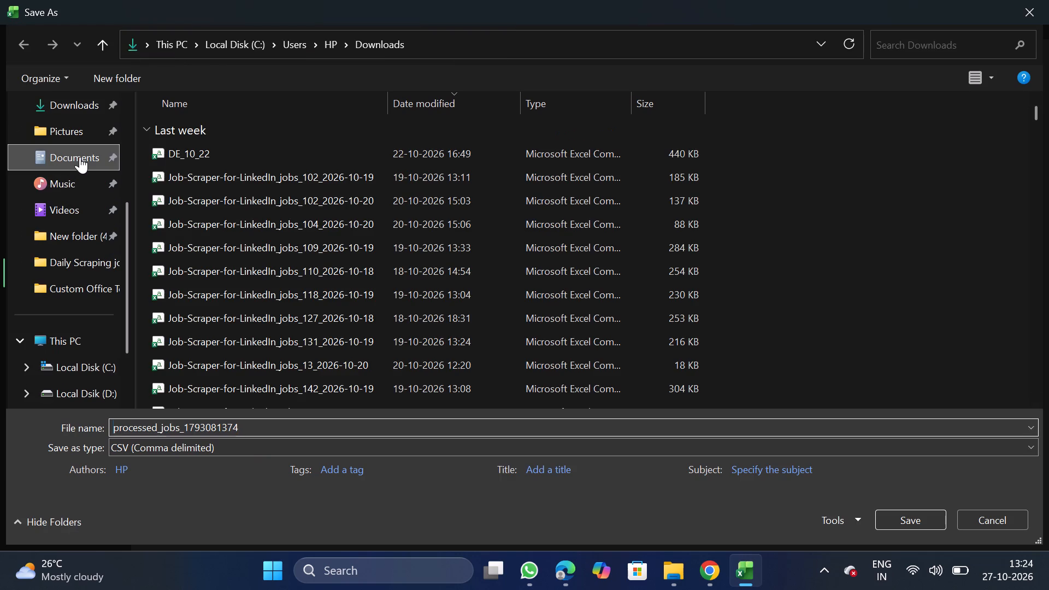
double_click(240, 176)
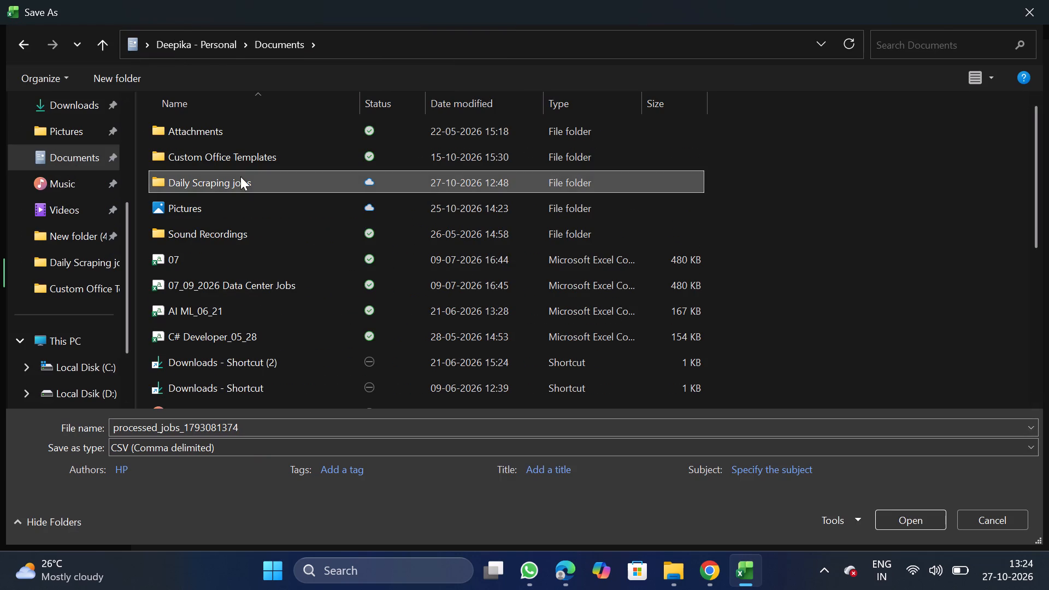
click(270, 426)
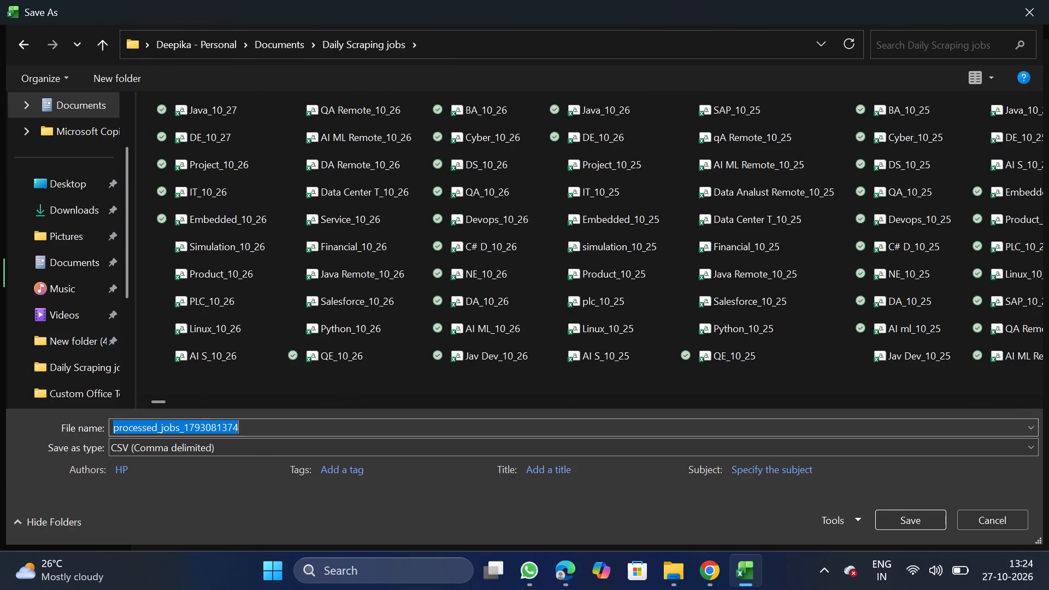
key(j)
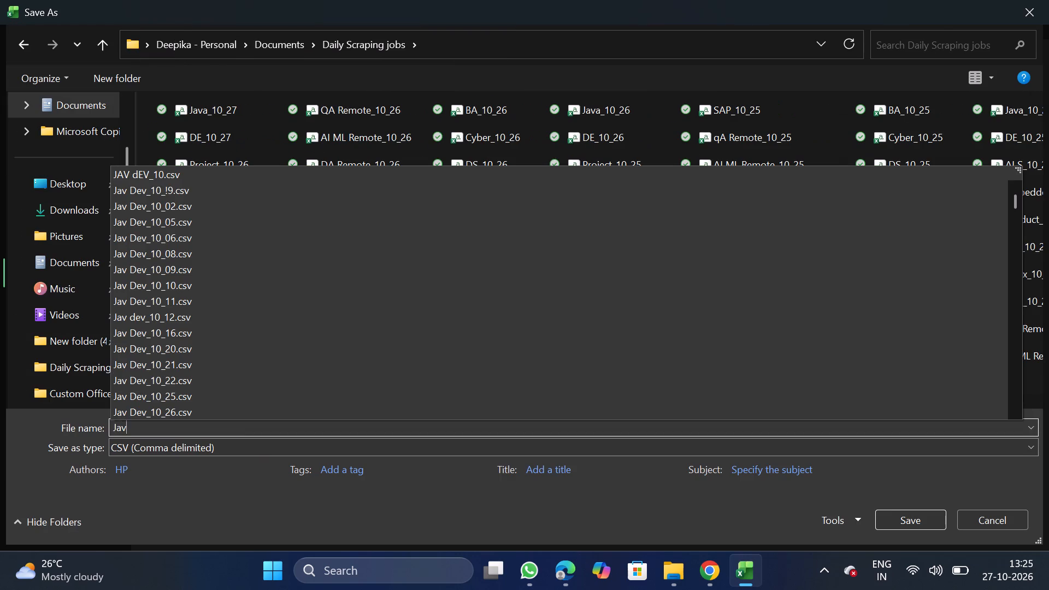
text(ev_10_)
text(26)
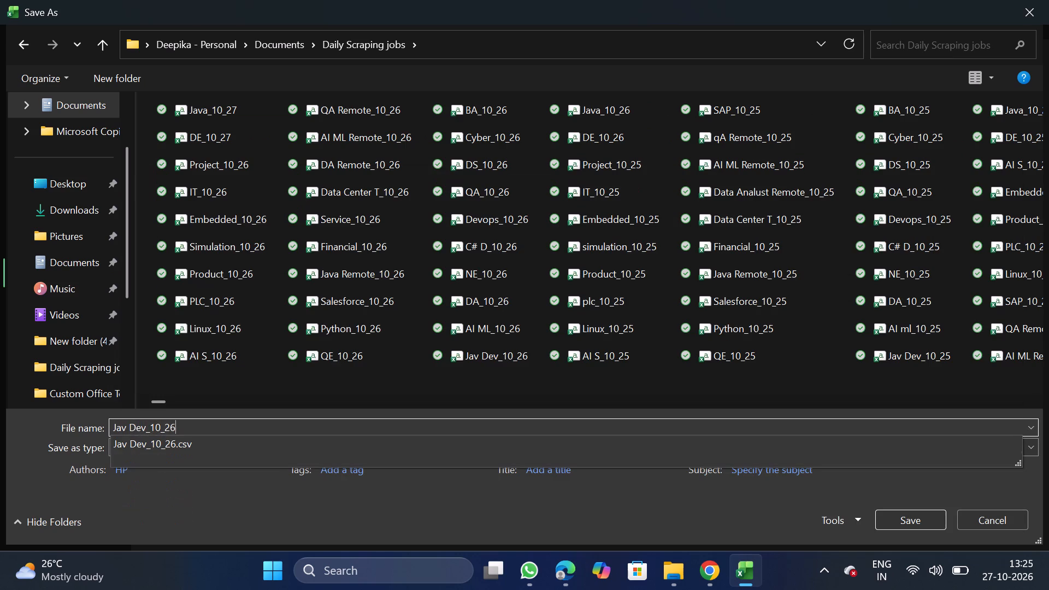
key(BackSpace)
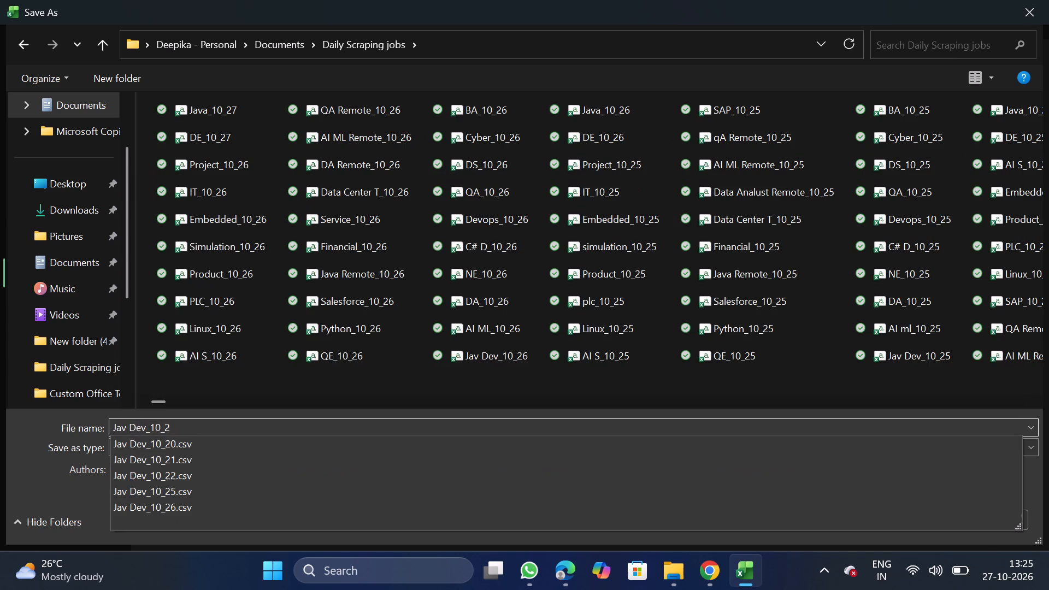
key(7)
click(901, 520)
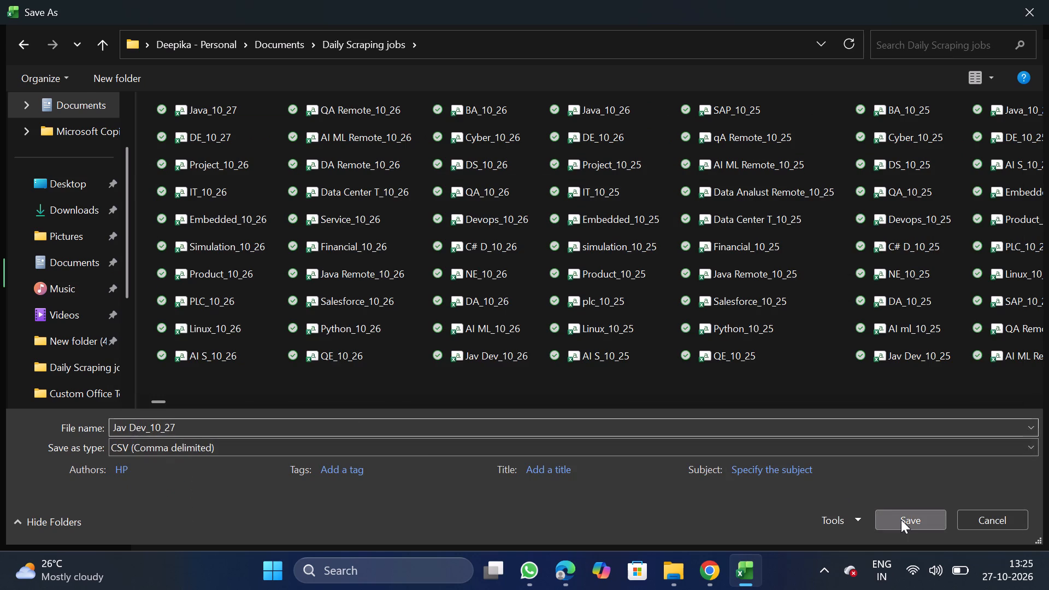
Switch to Chrome and upload Jav Dev_10_27 from the Daily Scraping jobs folder on NextGenApply's Bulk Upload page.
click(704, 577)
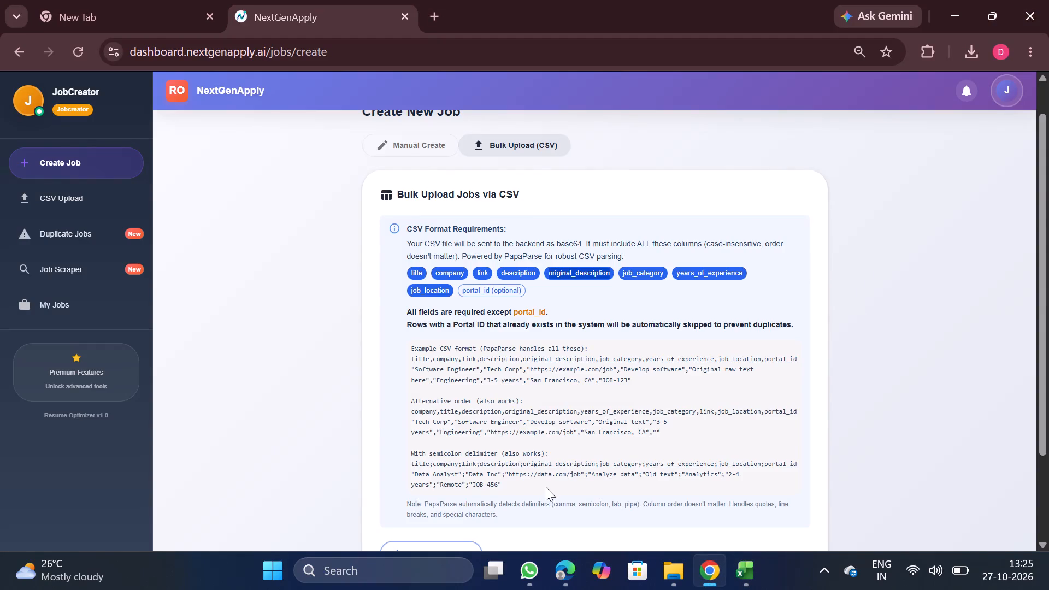
scroll(546, 487, down, 1)
click(456, 445)
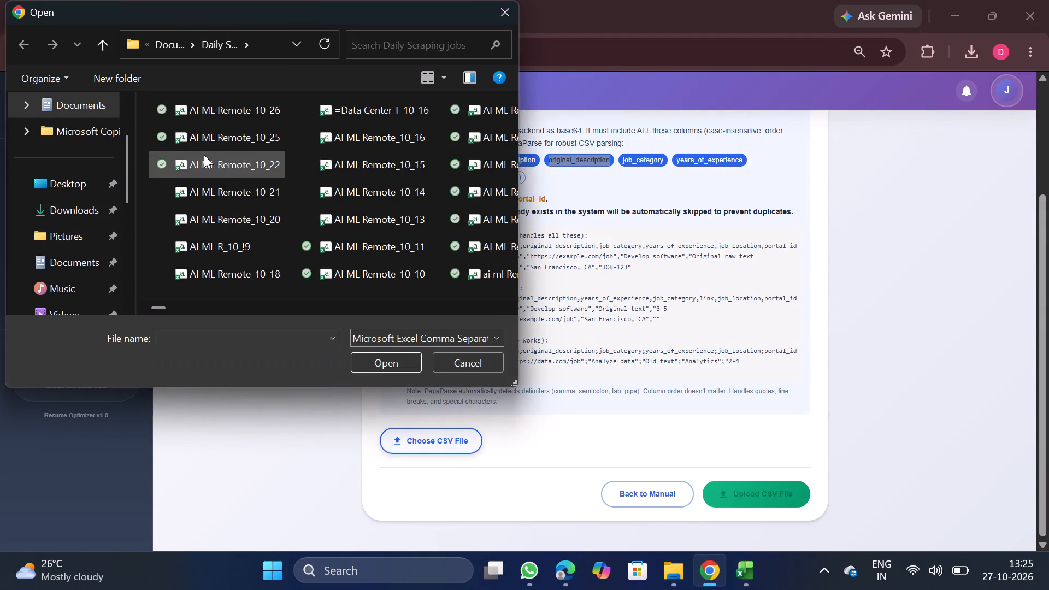
click(229, 126)
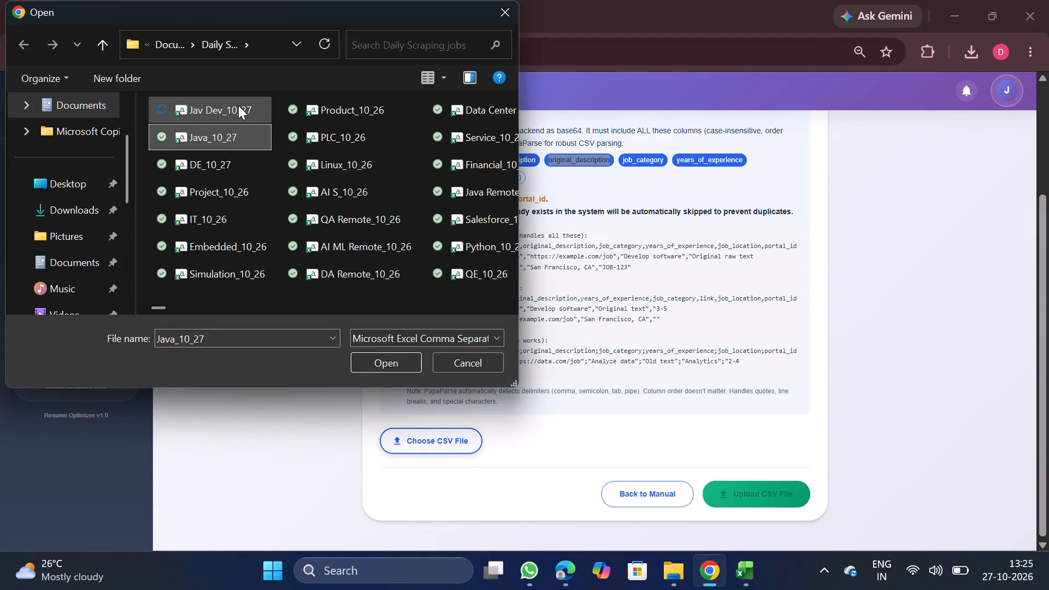
double_click(238, 105)
scroll(521, 337, down, 2)
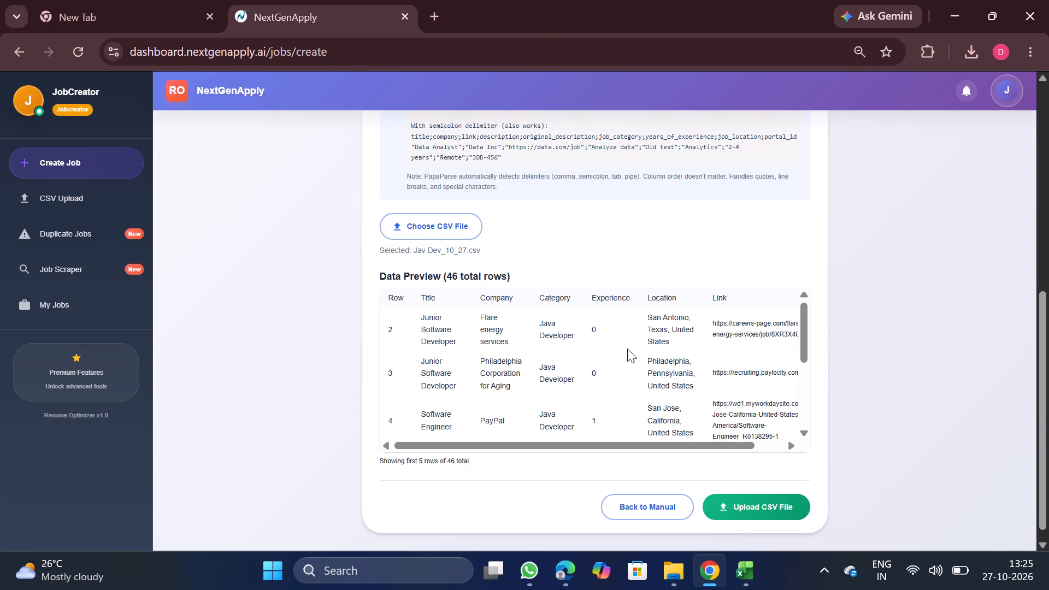
scroll(627, 349, down, 4)
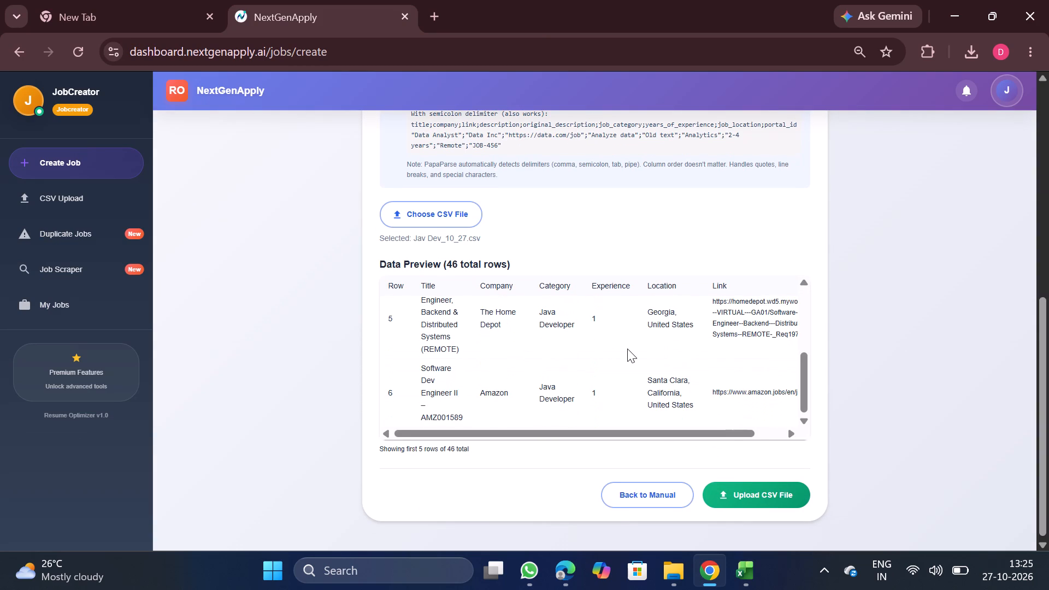
click(760, 485)
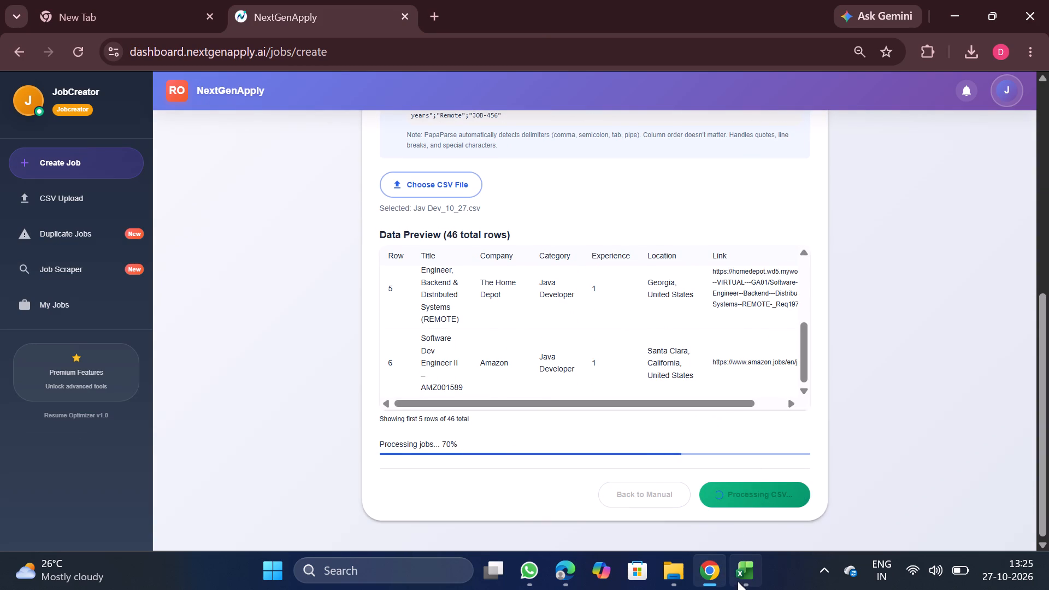
Close the Jav Dev_10_27 workbook in Excel.
click(817, 427)
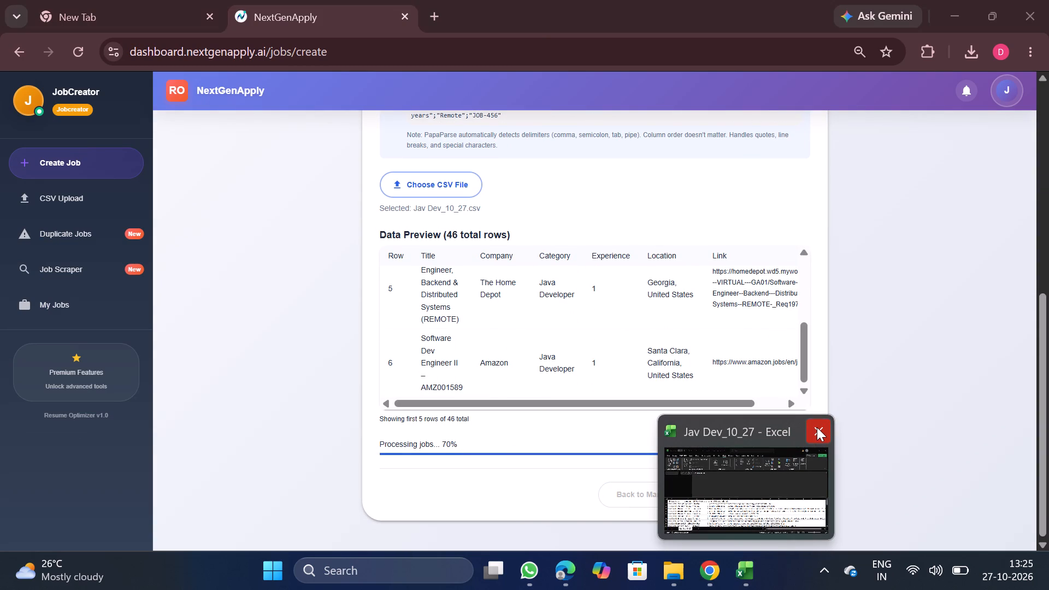
Open NextGenApply's CSV Upload page.
scroll(609, 365, up, 5)
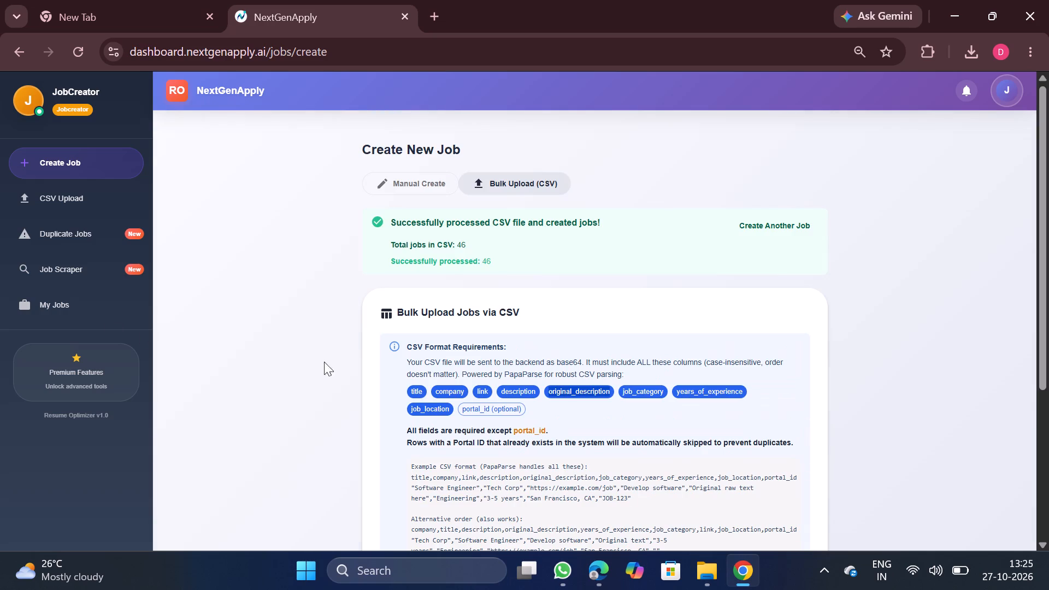
click(93, 197)
scroll(522, 279, up, 1)
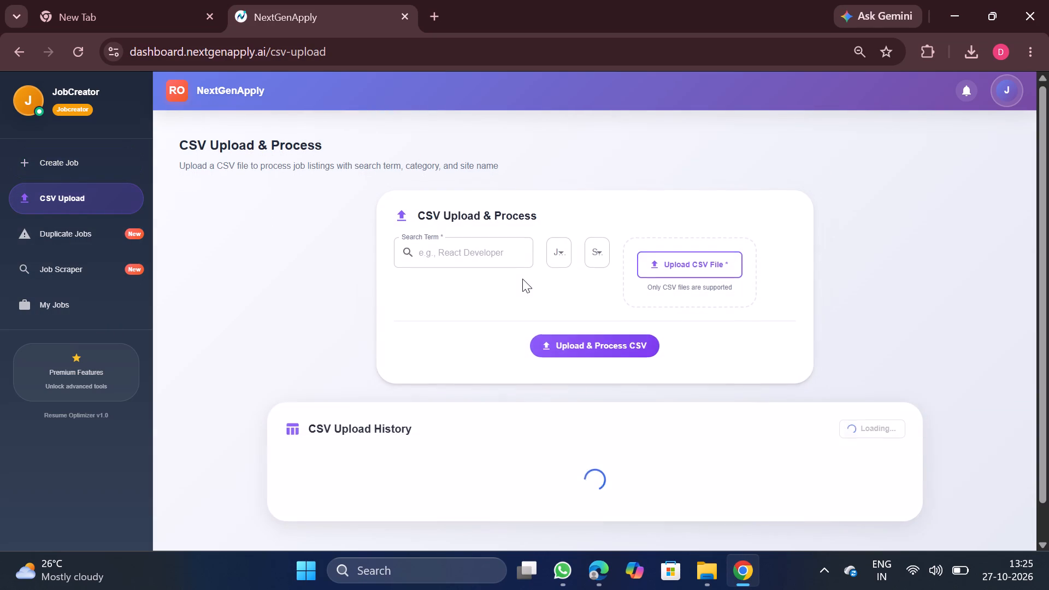
Download the AI ML Engineer CSV (#4558) from the CSV Upload History and open it in Excel.
scroll(522, 279, up, 2)
scroll(607, 433, up, 1)
scroll(727, 443, down, 2)
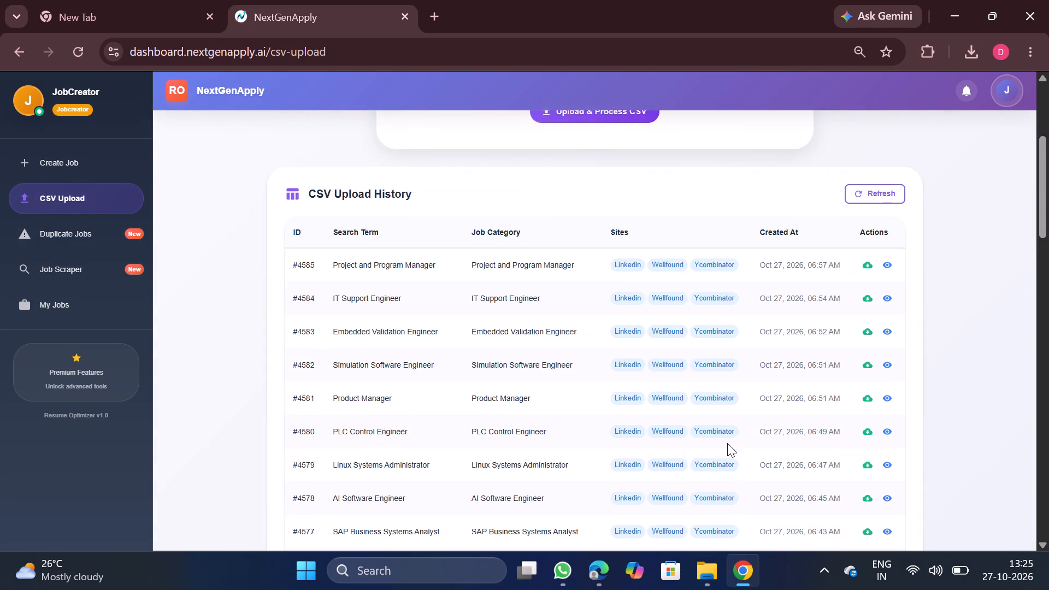
scroll(727, 443, down, 4)
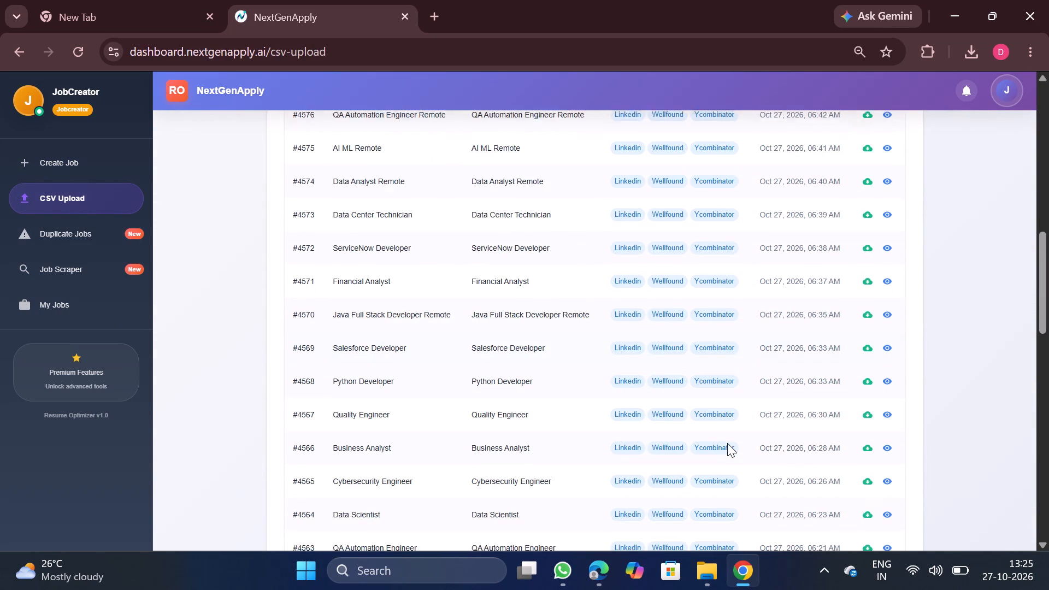
scroll(727, 443, down, 2)
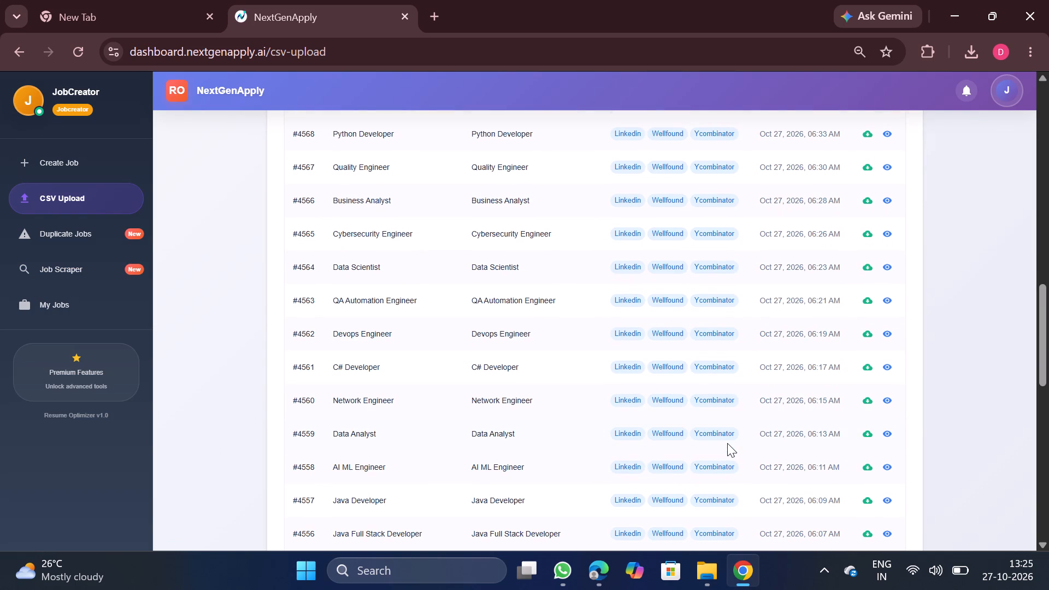
click(866, 465)
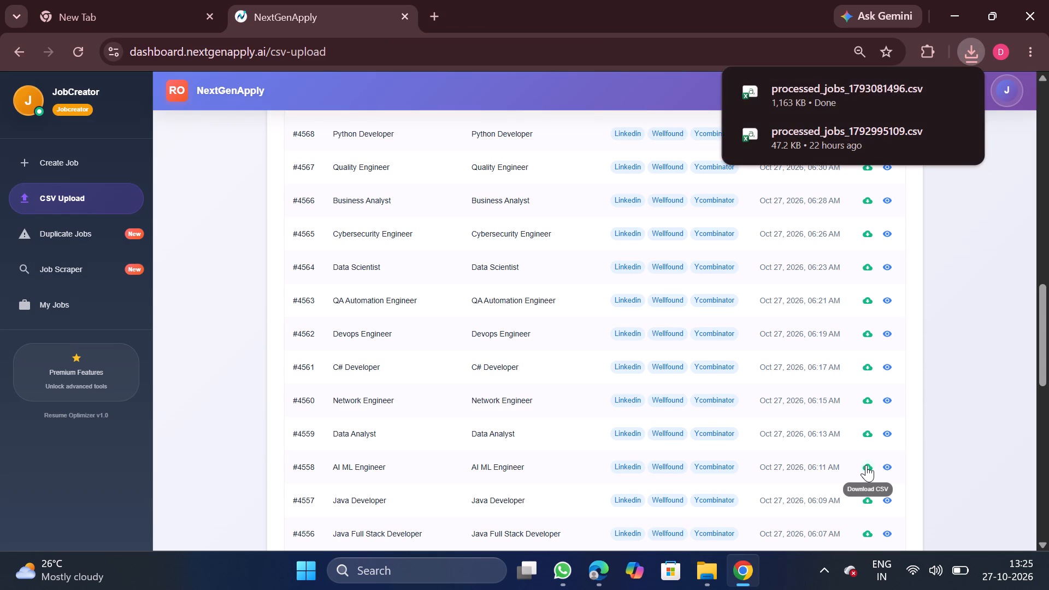
click(838, 80)
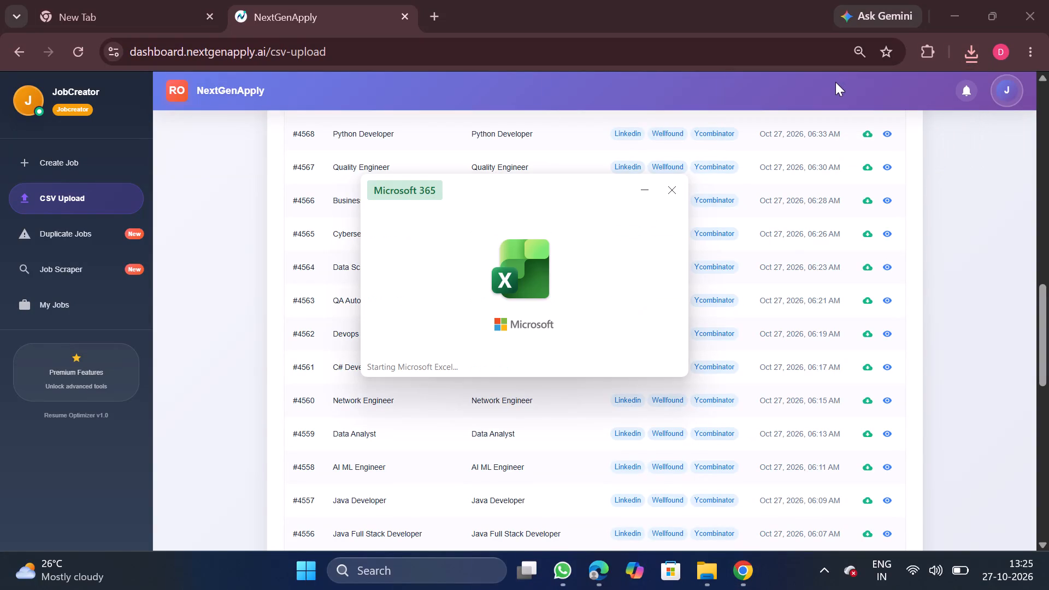
Remove duplicate rows from the whole data range, comparing only the company column with headers kept.
click(211, 461)
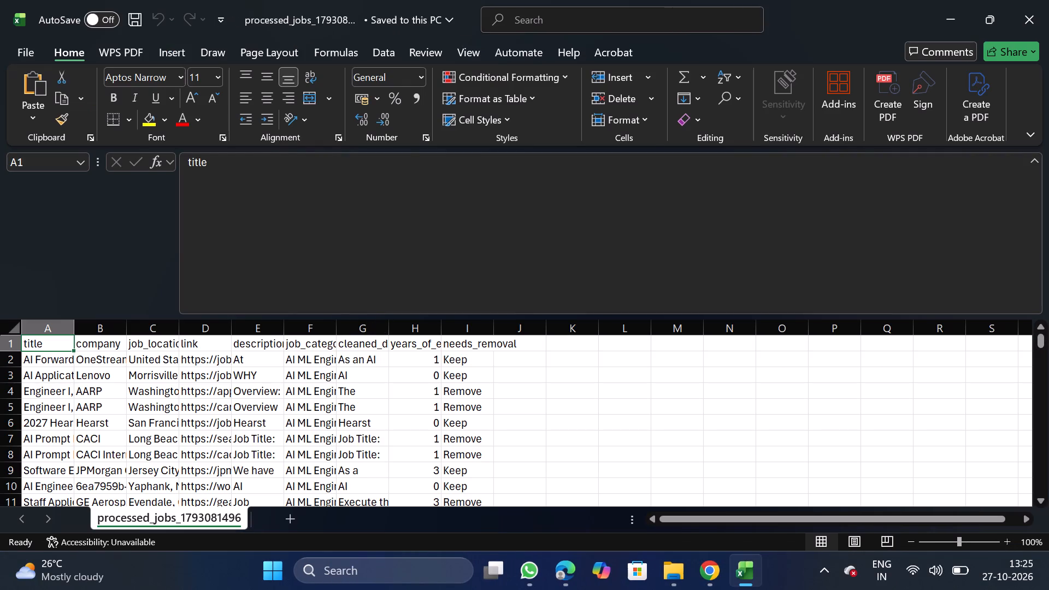
key(ctrl+a)
click(390, 57)
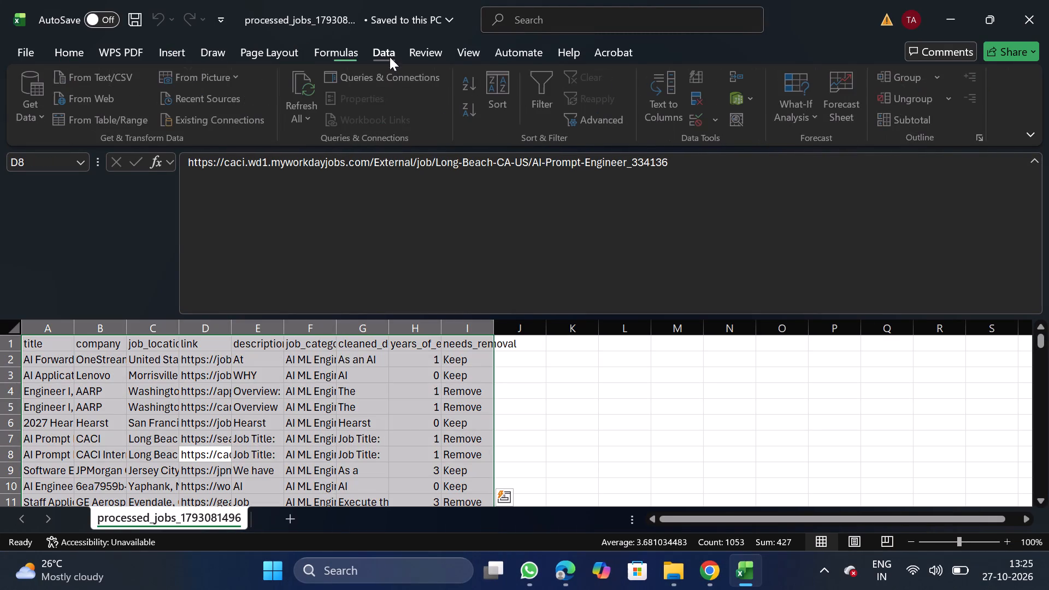
click(698, 103)
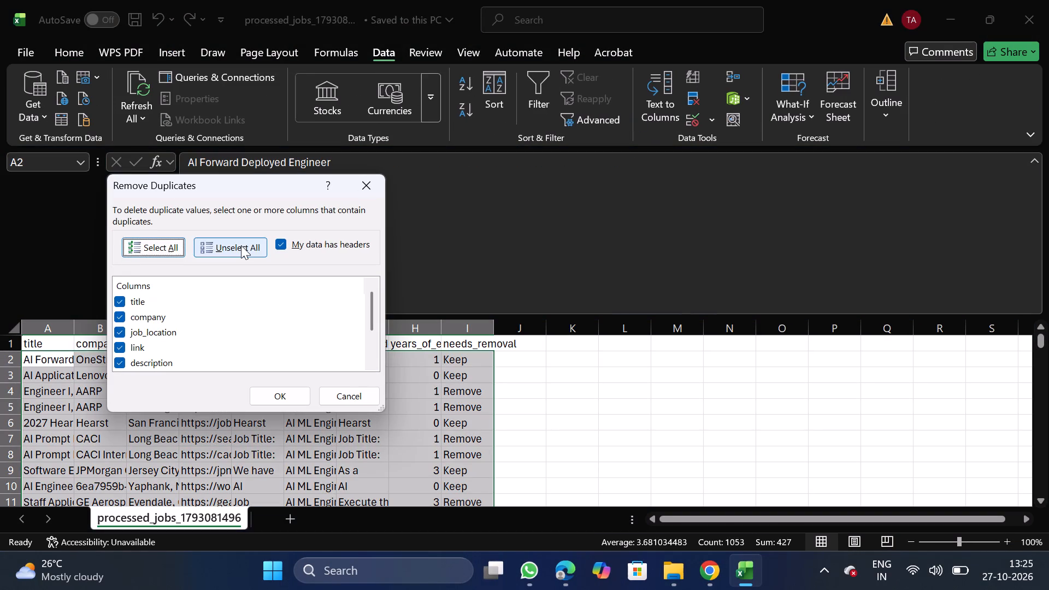
click(241, 245)
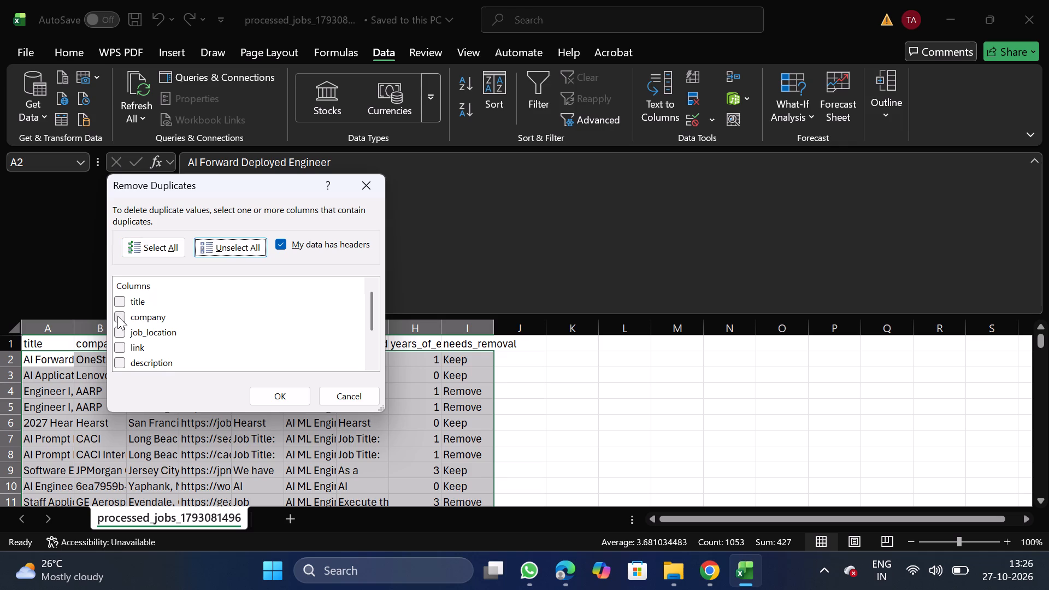
click(124, 320)
click(281, 394)
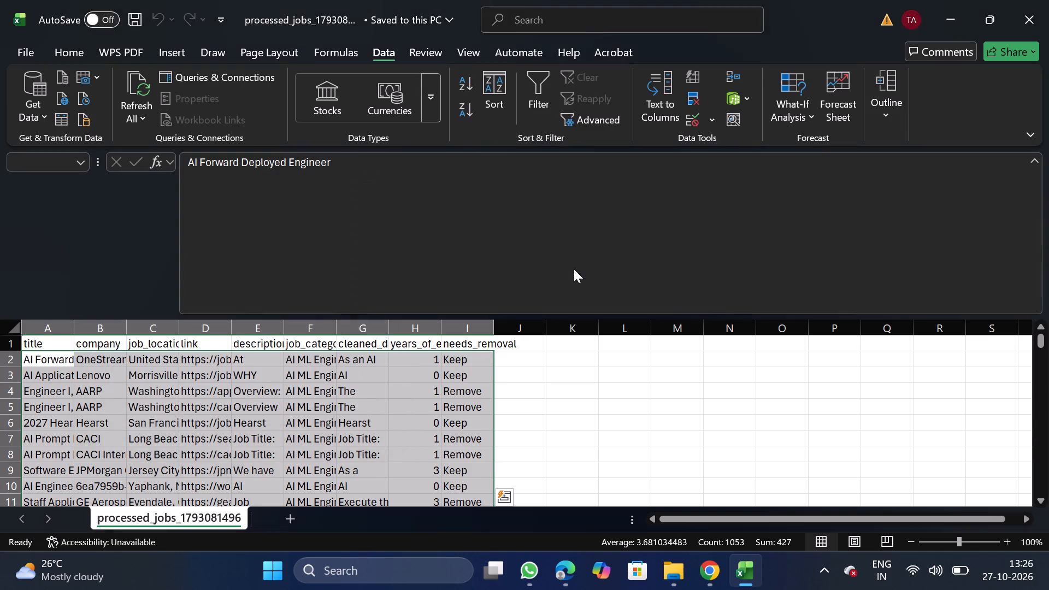
click(627, 320)
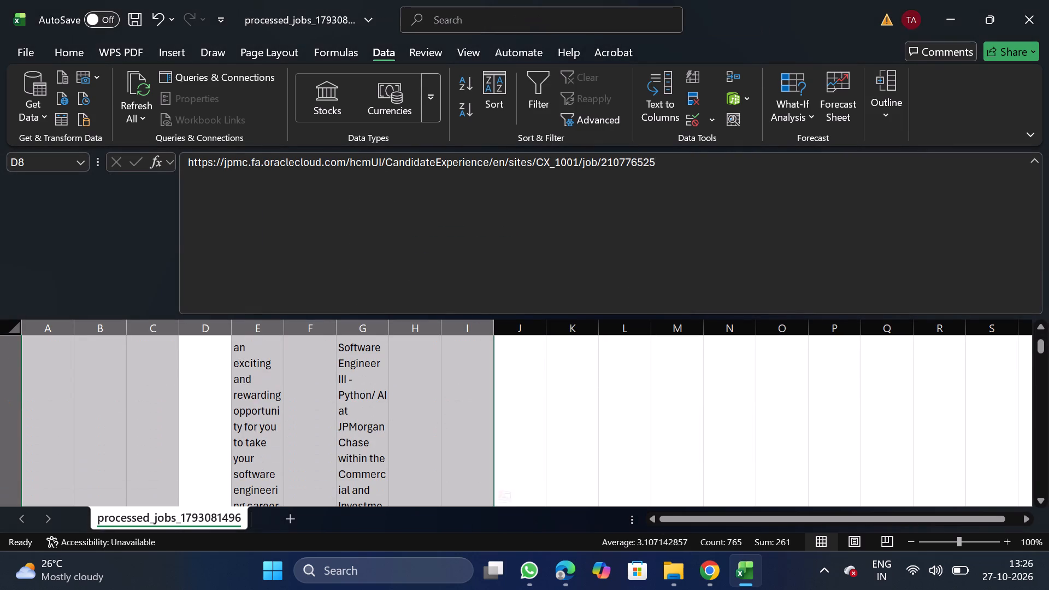
Filter the needs_removal column to exclude Keep, delete all the filtered data rows, and turn the filter off.
drag(1042, 347, 1039, 232)
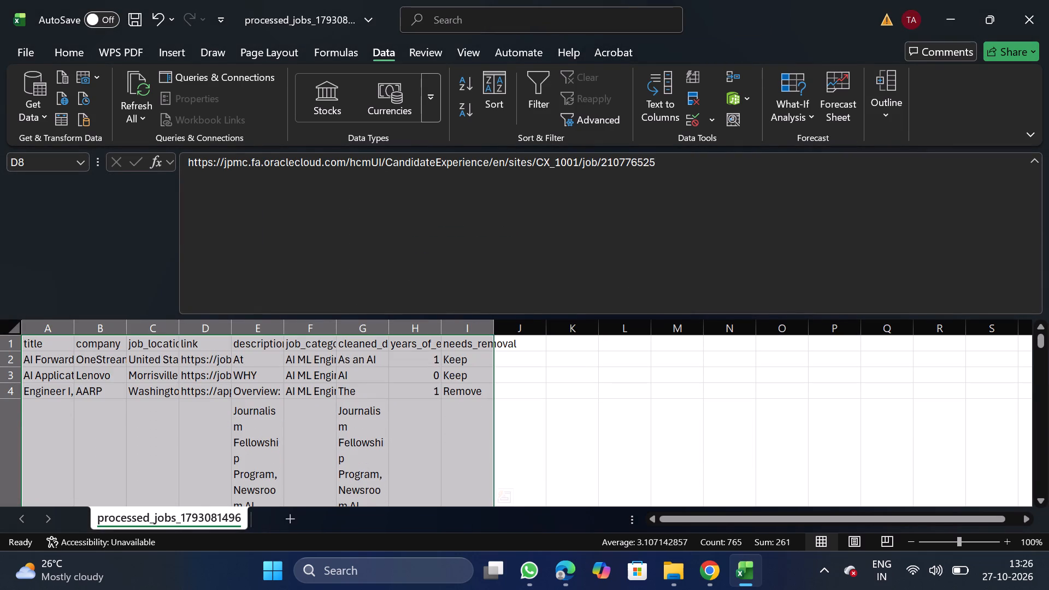
click(481, 335)
click(538, 92)
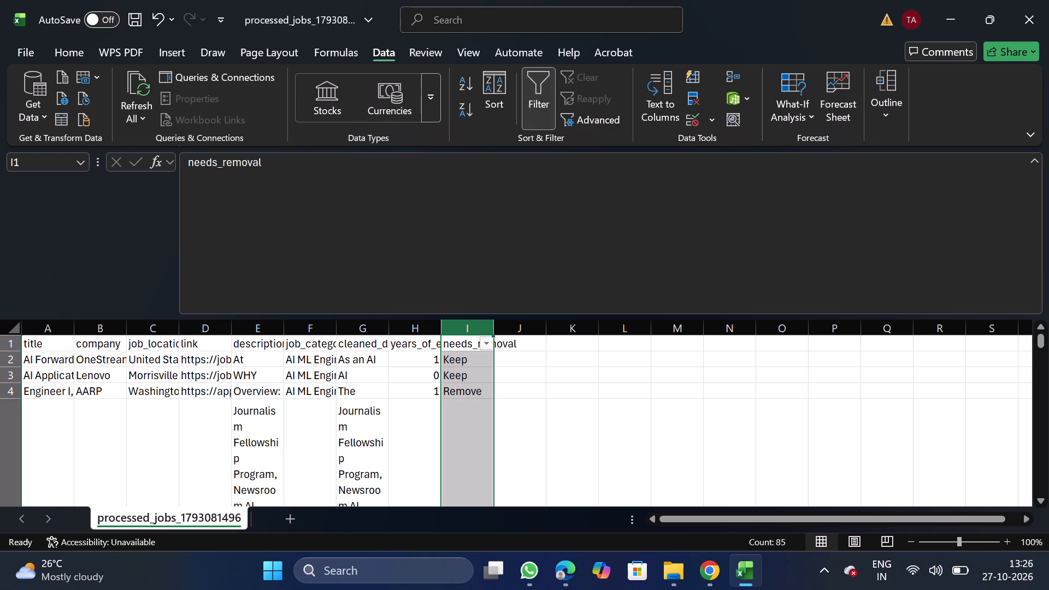
click(491, 350)
click(323, 390)
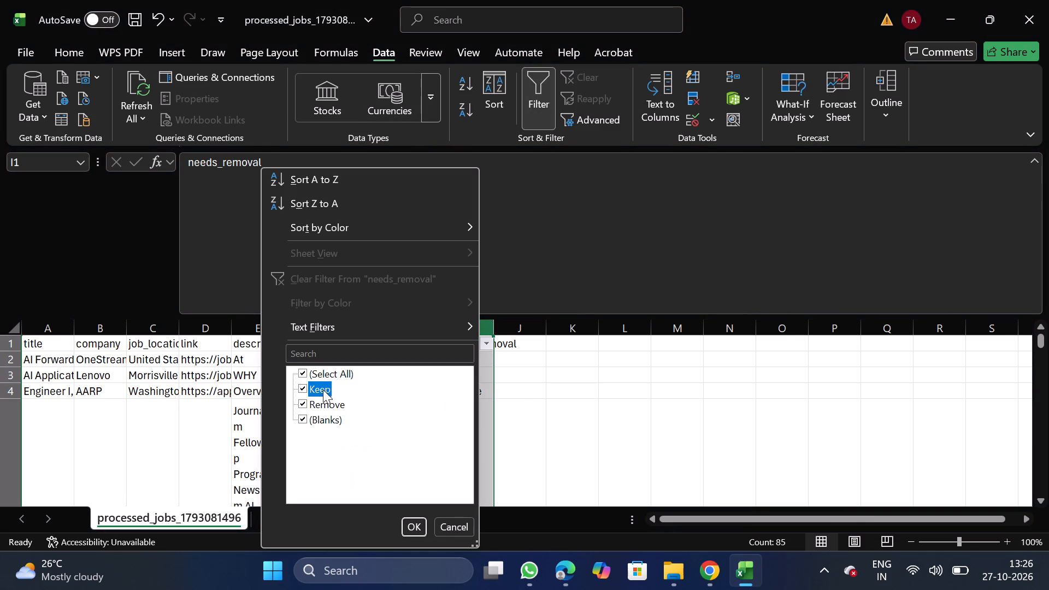
click(414, 527)
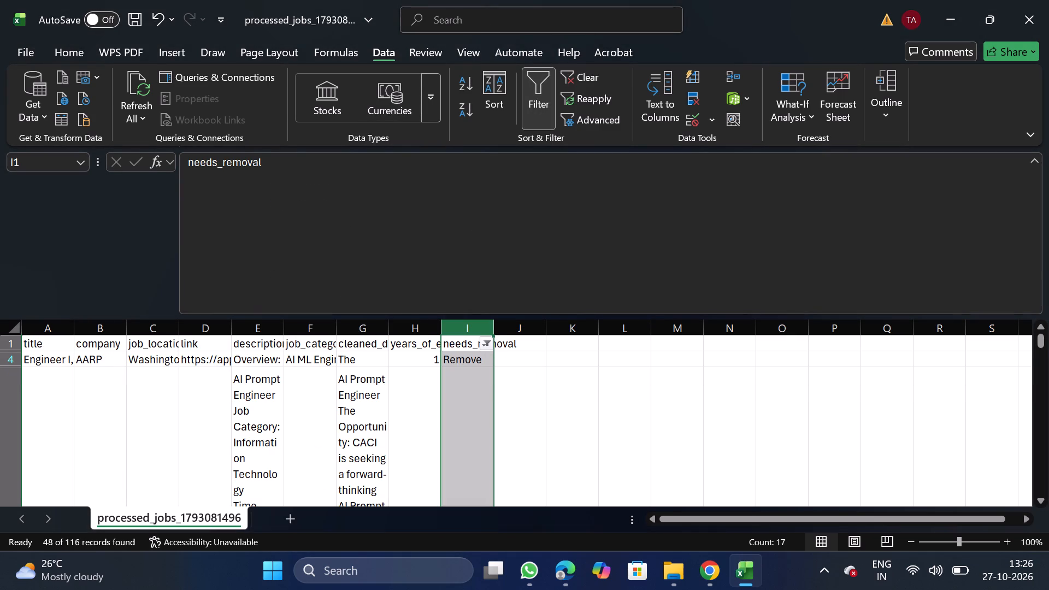
click(2, 363)
key(ctrl+shift+Down)
right_click(119, 408)
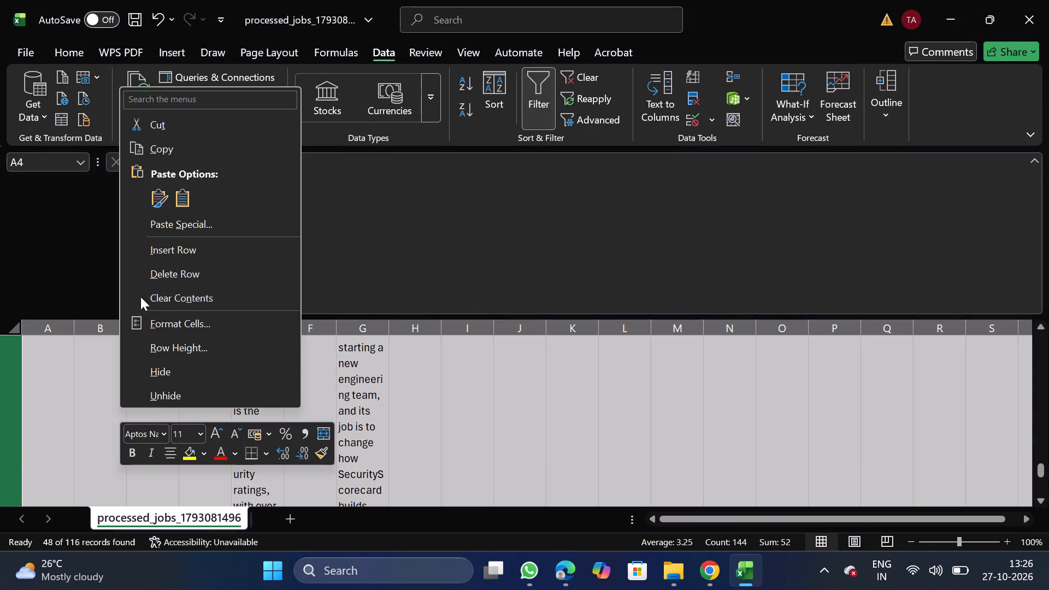
click(206, 272)
click(543, 111)
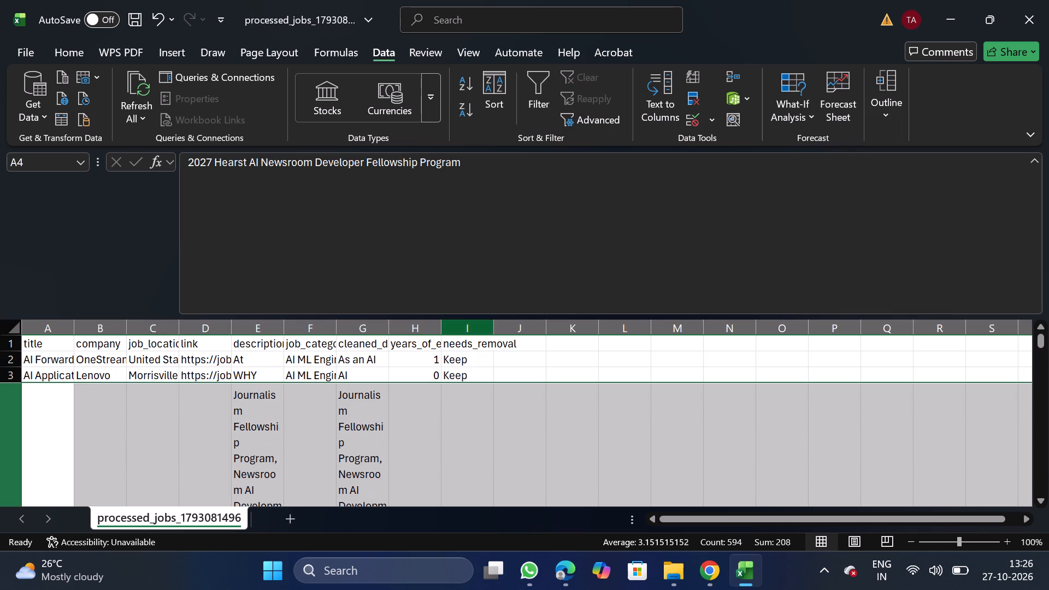
Filter years_of_experience to 8, 10, 12 and 16, delete all the matching rows, and turn the filter off.
click(411, 336)
click(540, 97)
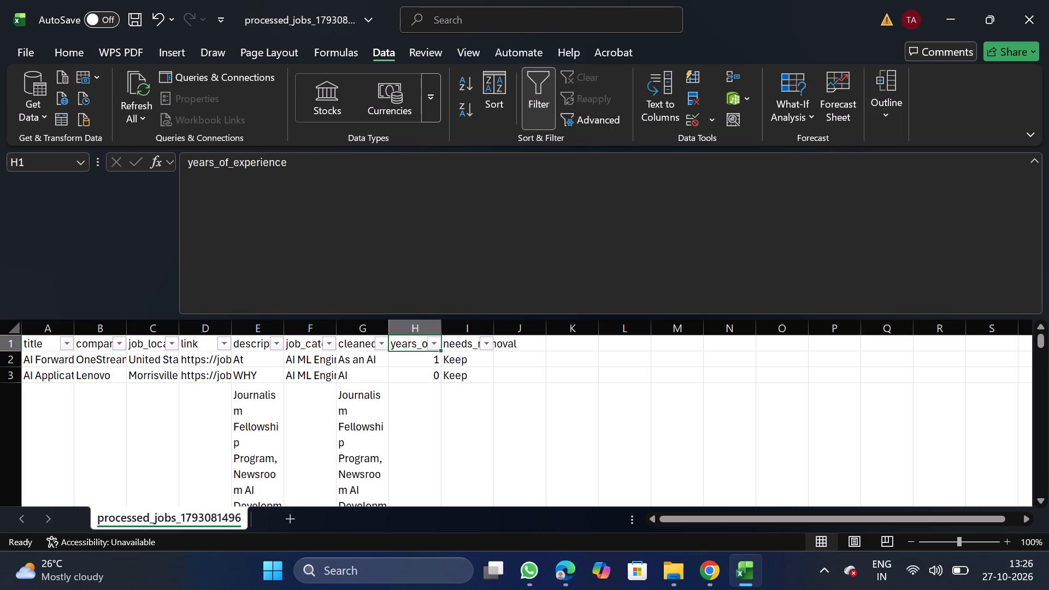
click(434, 344)
click(290, 377)
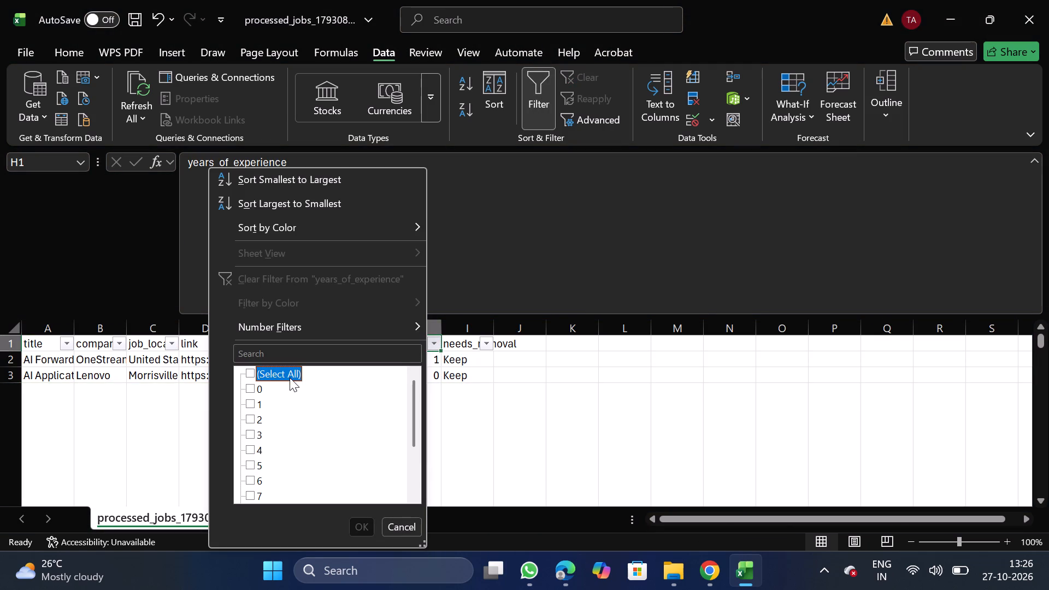
scroll(268, 460, down, 1)
click(251, 437)
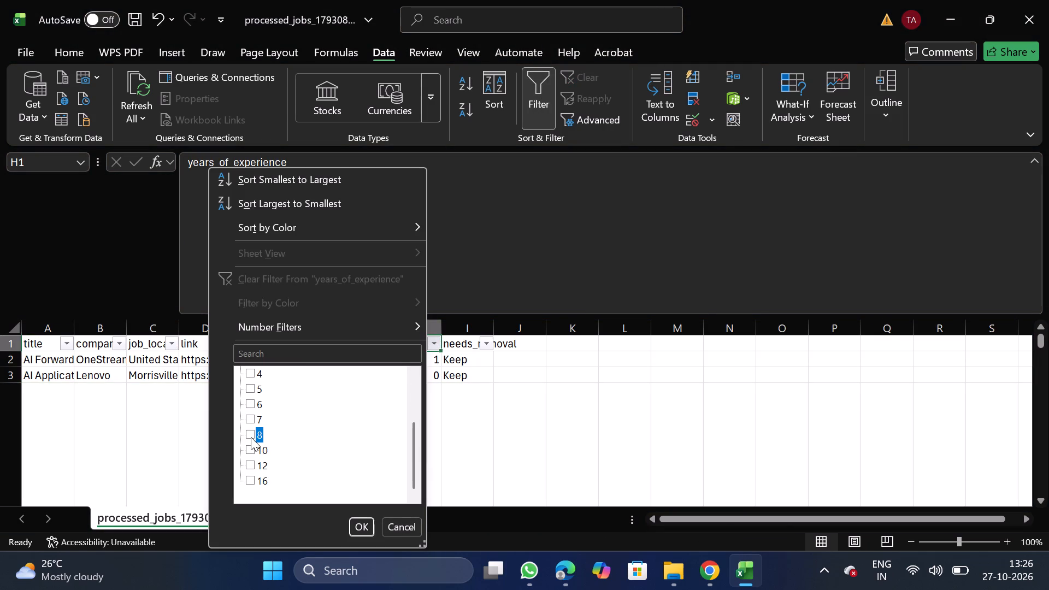
click(251, 452)
click(251, 470)
click(252, 475)
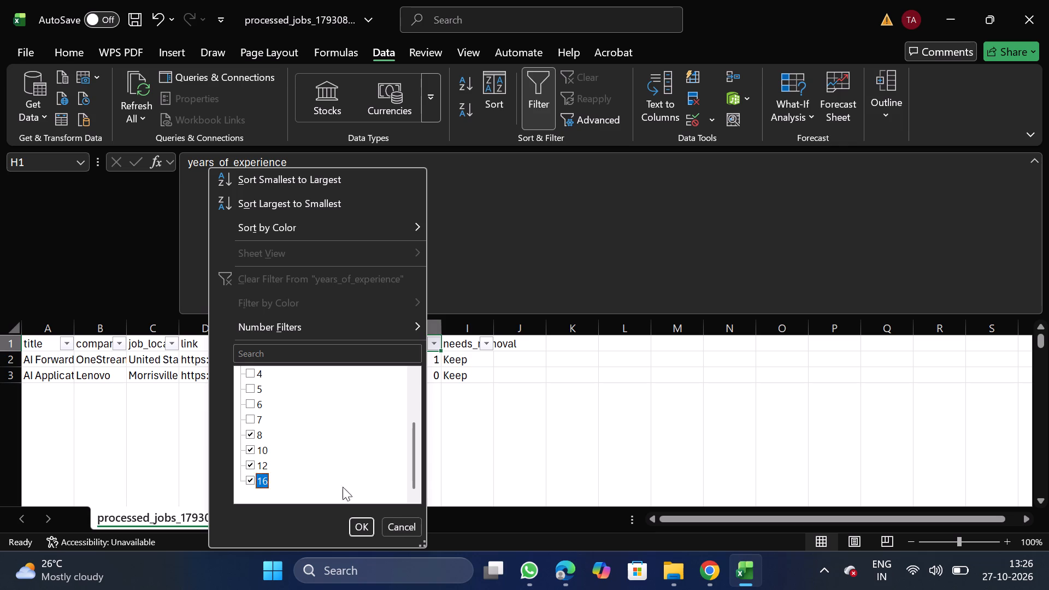
click(364, 524)
click(0, 377)
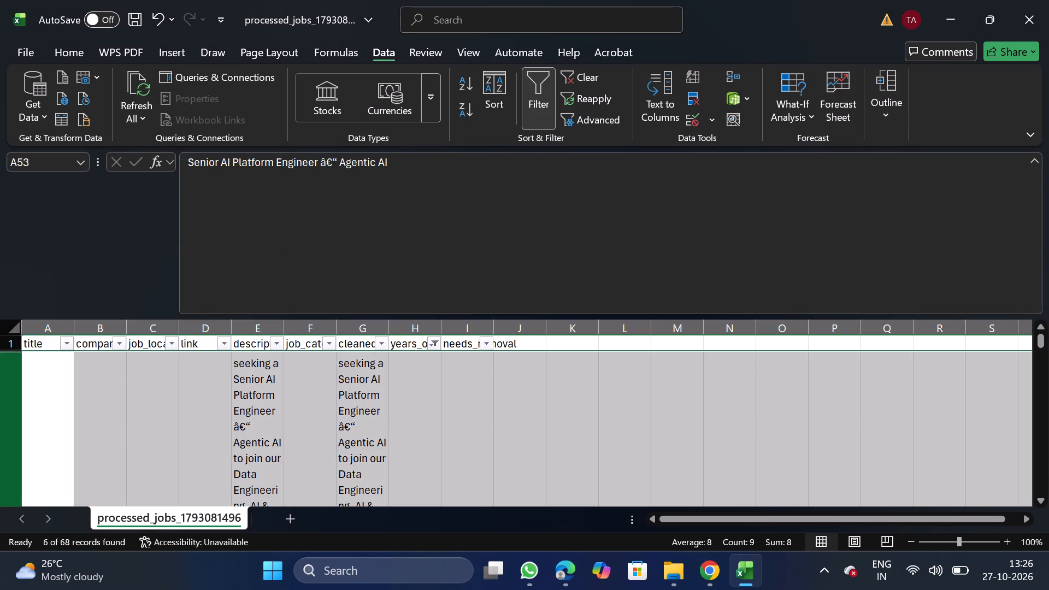
key(ctrl+shift+Down)
right_click(101, 414)
click(167, 281)
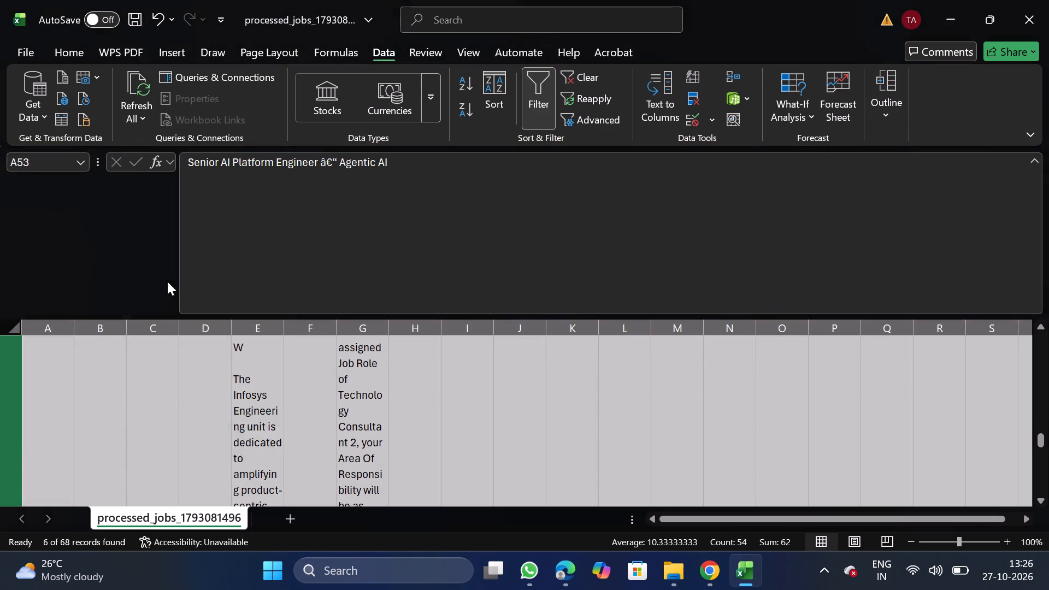
click(538, 102)
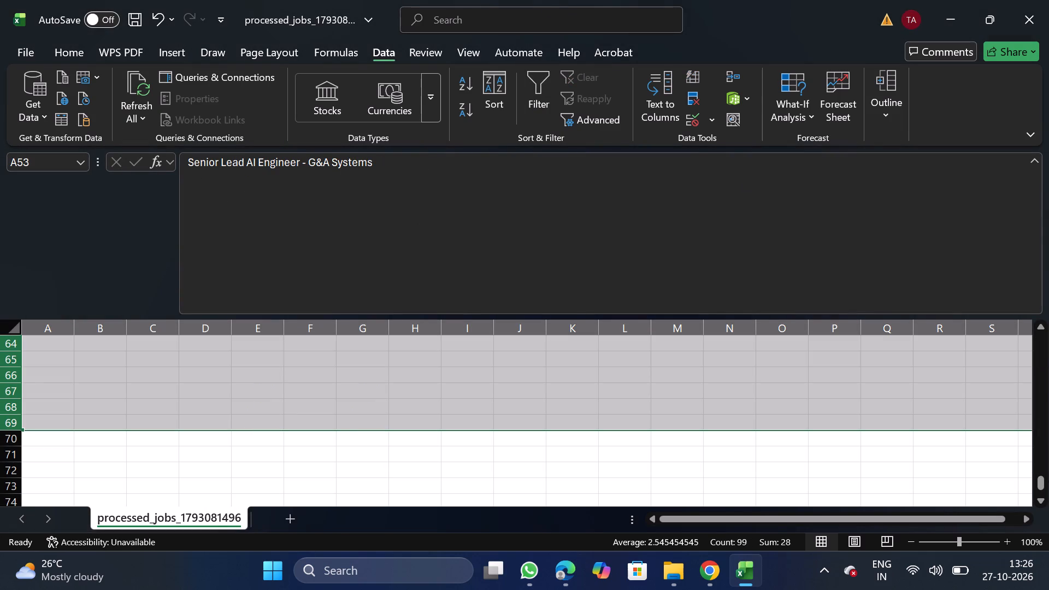
Delete the needs_removal column.
drag(1040, 488, 1038, 245)
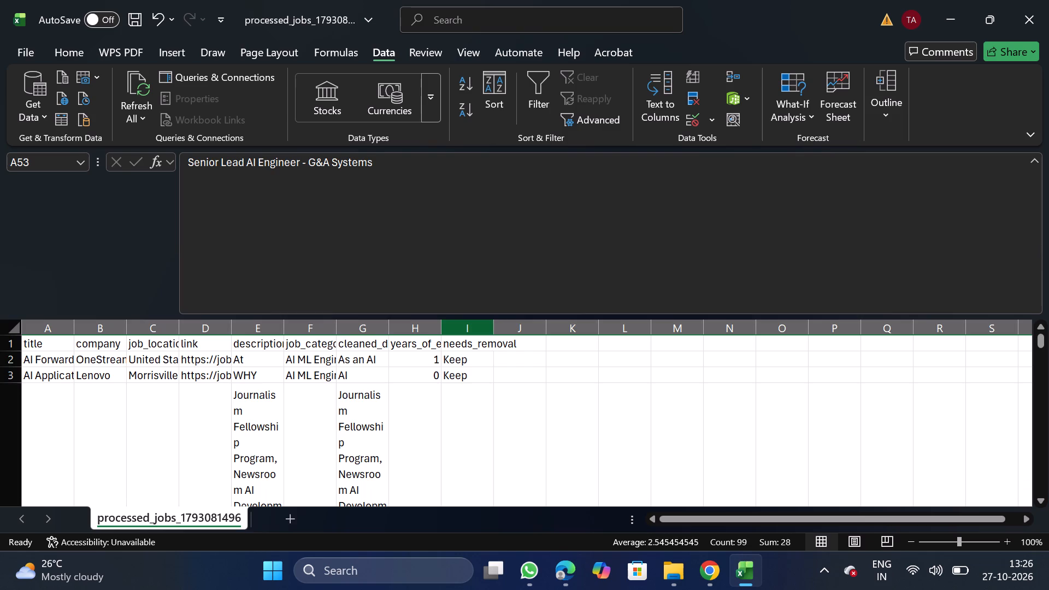
click(470, 325)
right_click(473, 402)
click(523, 271)
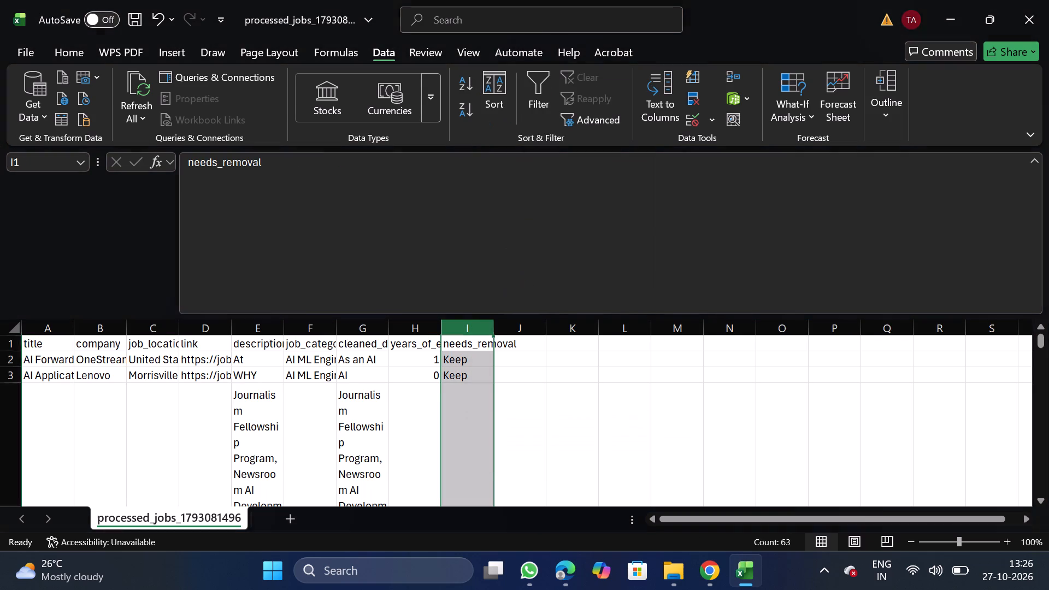
Move the job_category column in front of the title column so it is column A.
click(309, 330)
key(ctrl+x)
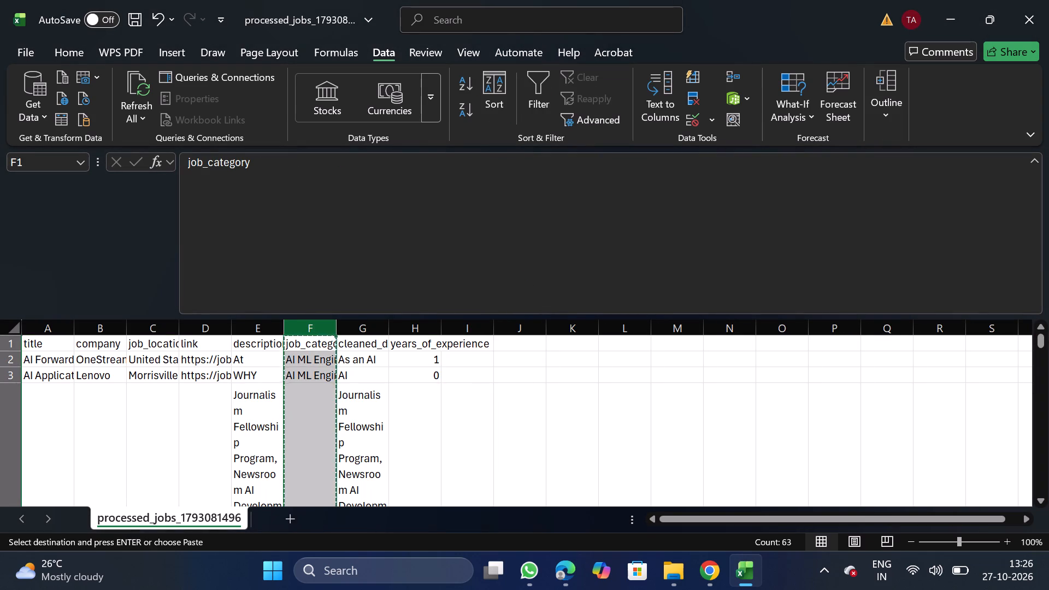
click(58, 327)
right_click(42, 402)
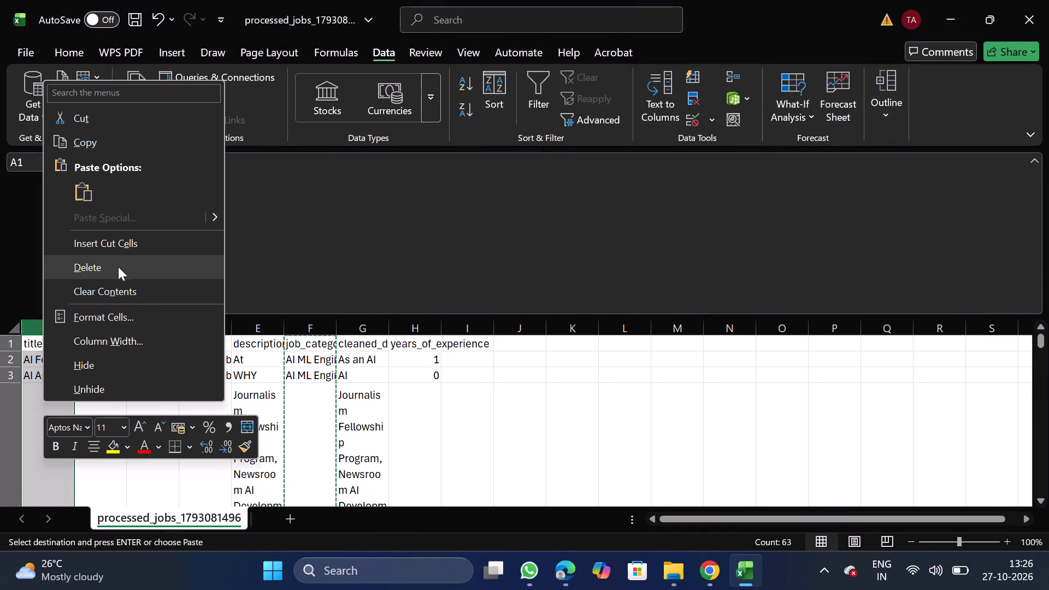
click(146, 248)
Turn off text wrapping for the two description columns, F and G.
click(323, 333)
key(shift+Right)
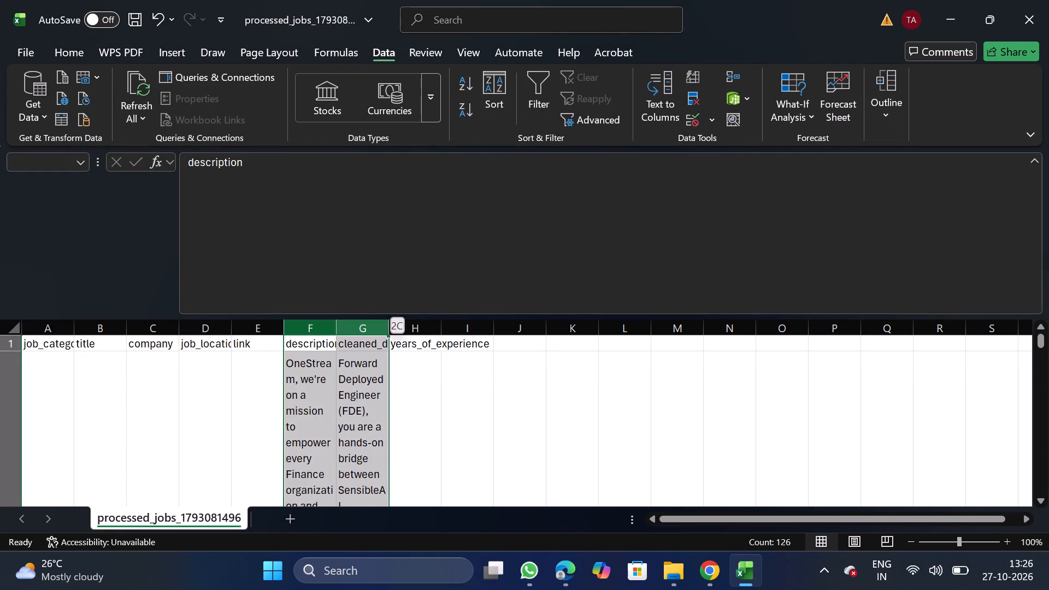
click(74, 44)
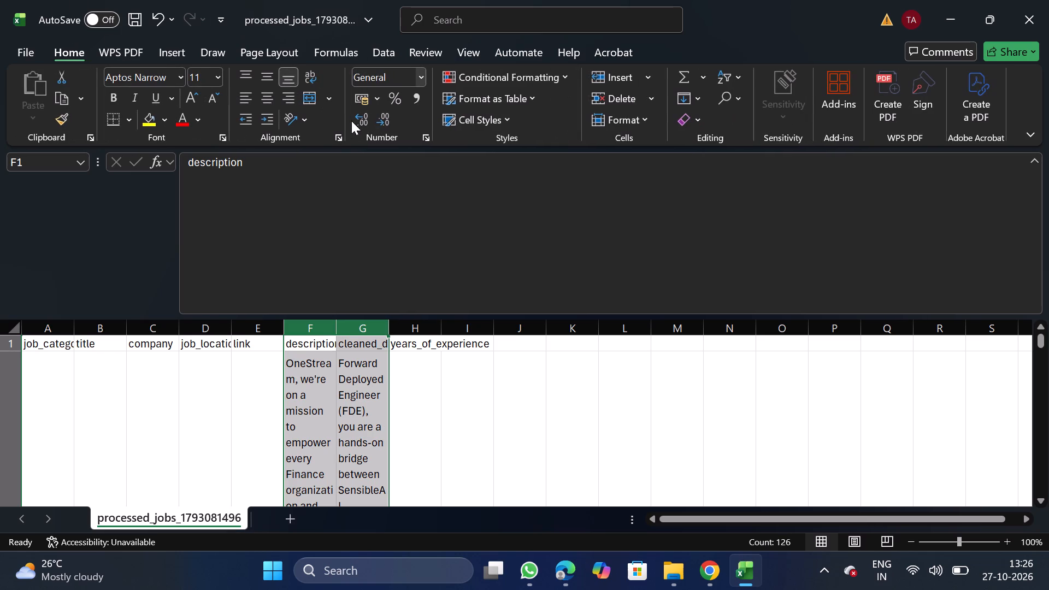
click(335, 138)
click(95, 265)
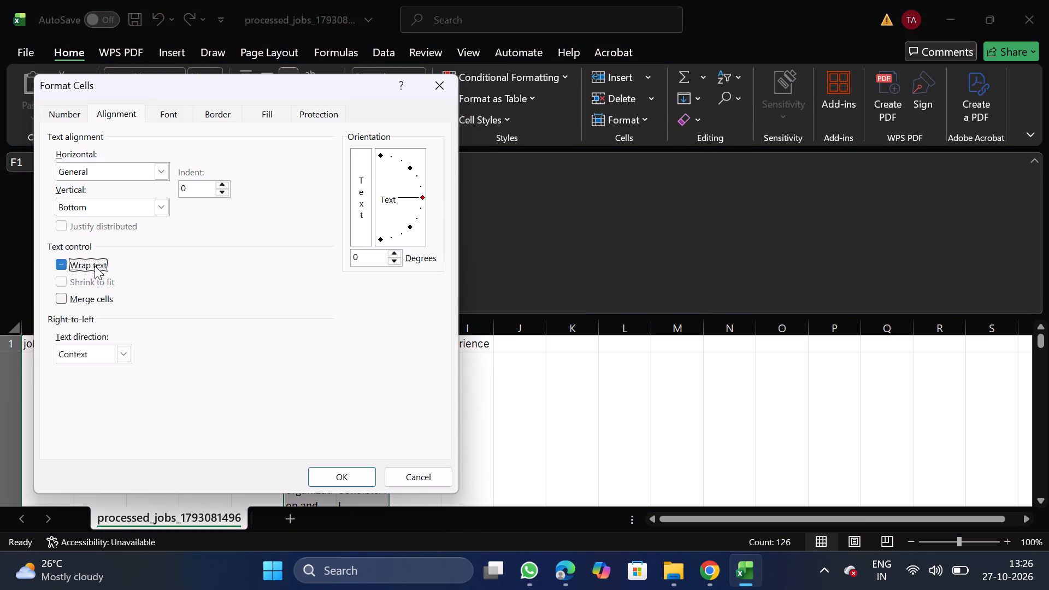
drag(95, 265, 90, 269)
click(90, 269)
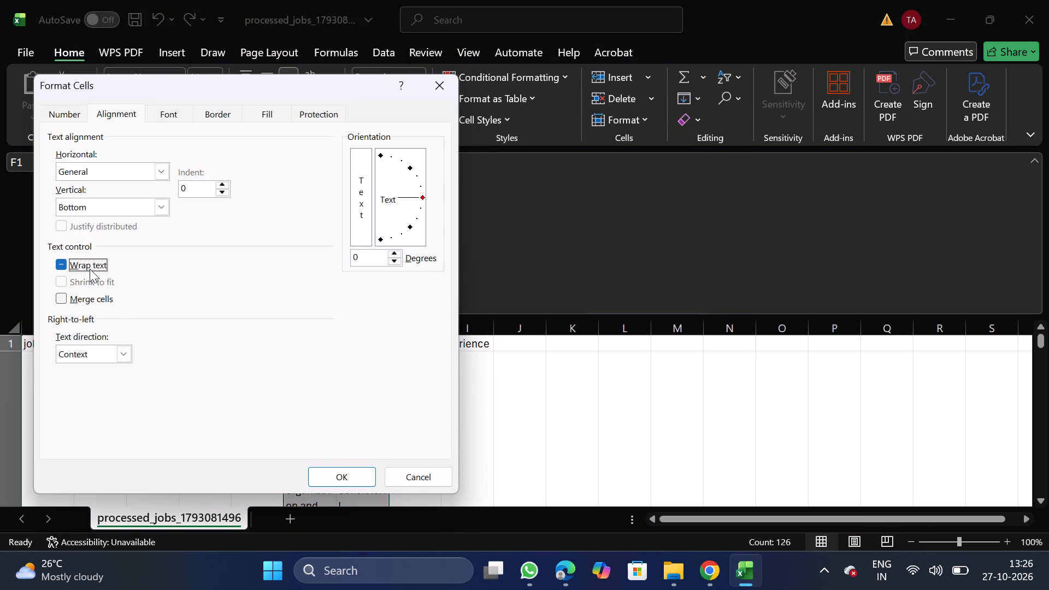
double_click(90, 269)
click(347, 475)
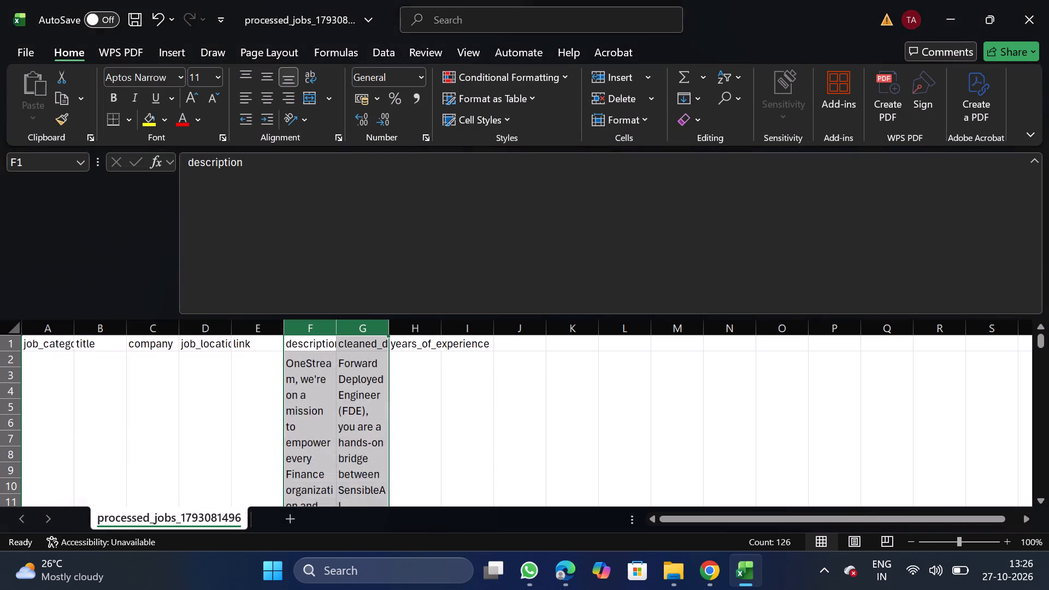
Move the link column to directly after the years_of_experience column.
click(259, 328)
key(ctrl+x)
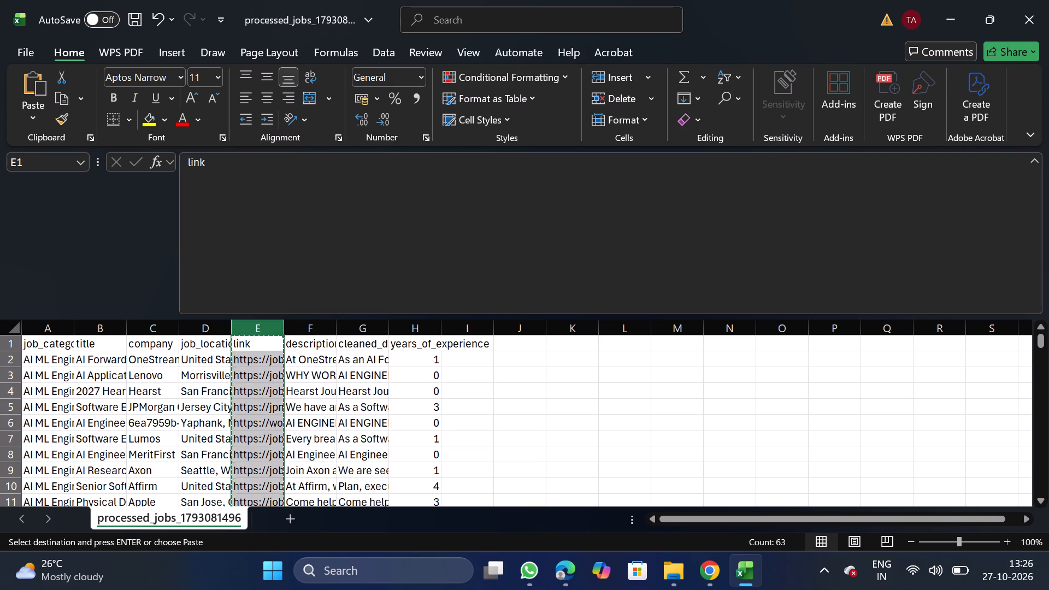
drag(457, 327, 464, 382)
right_click(464, 382)
click(548, 221)
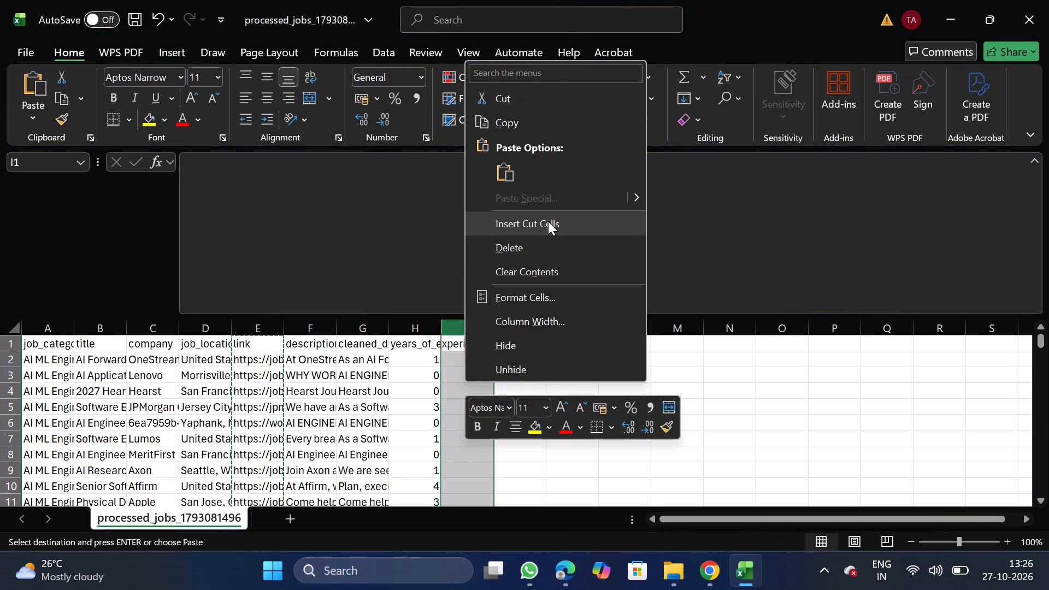
Move the years_of_experience column to directly after the job_location column.
click(346, 333)
key(ctrl+x)
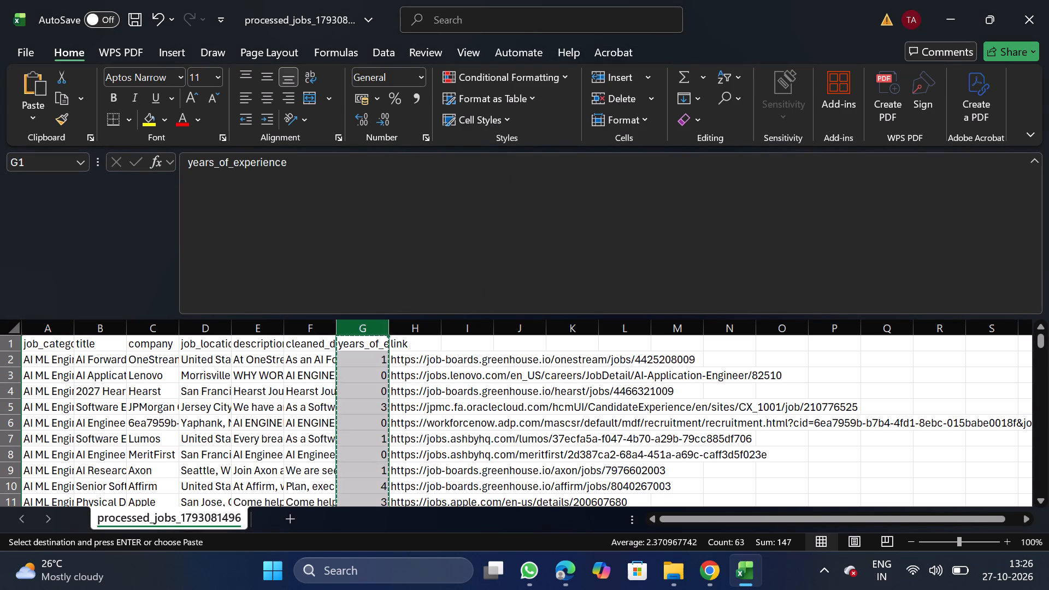
drag(267, 333, 258, 408)
right_click(258, 408)
click(327, 245)
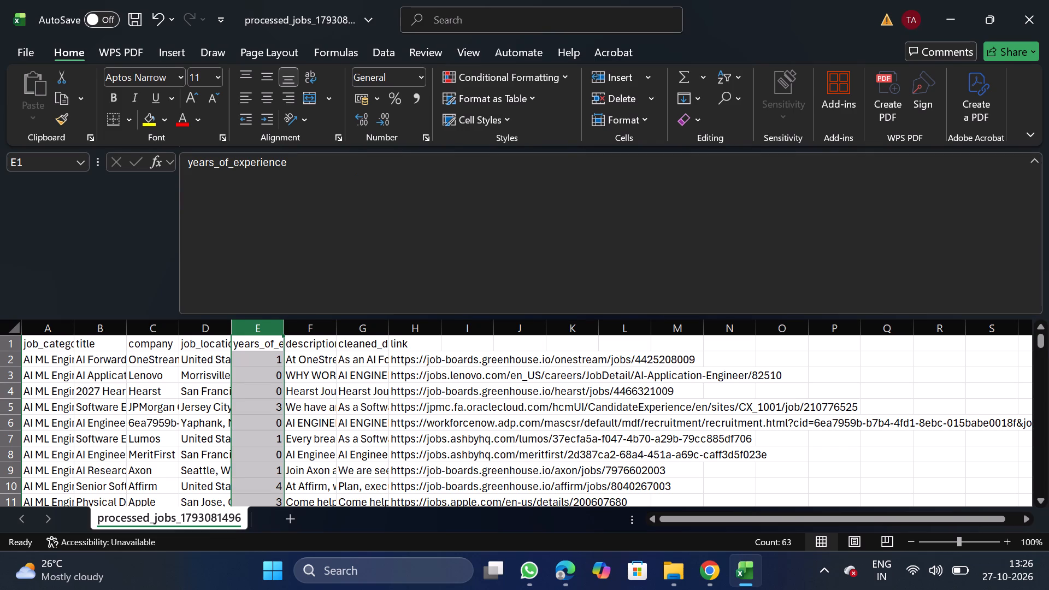
Rename the cleaned_description header in G1 to description, reusing the header text from F1.
click(301, 335)
drag(187, 160, 218, 158)
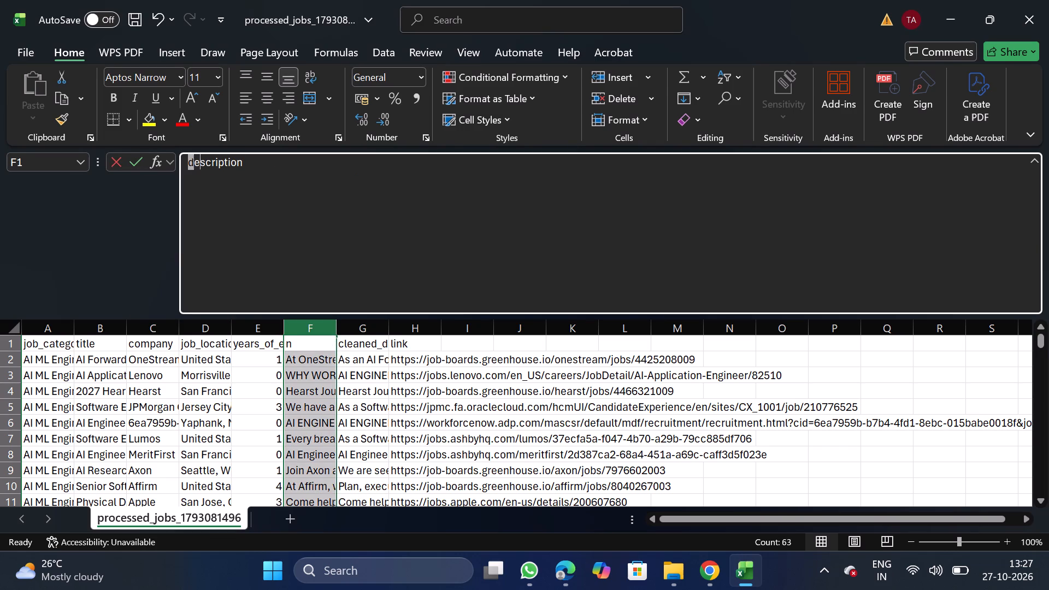
drag(218, 158, 263, 165)
key(ctrl+c)
click(367, 345)
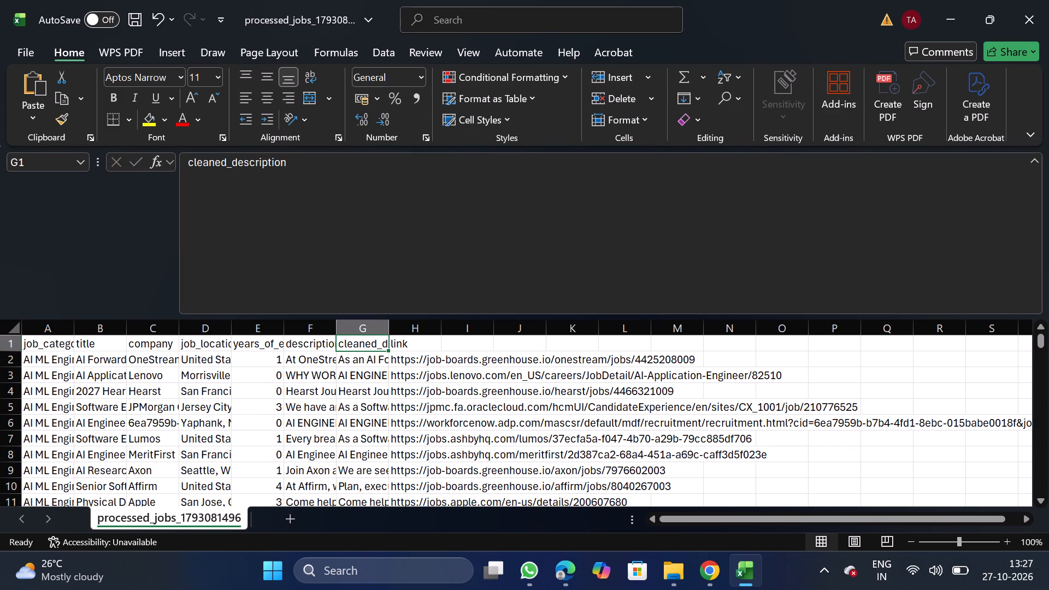
key(BackSpace)
key(BackSpace)
key(BackSpace)
key(BackSpace)
key(BackSpace)
key(BackSpace)
key(BackSpace)
key(BackSpace)
key(BackSpace)
key(ctrl+v)
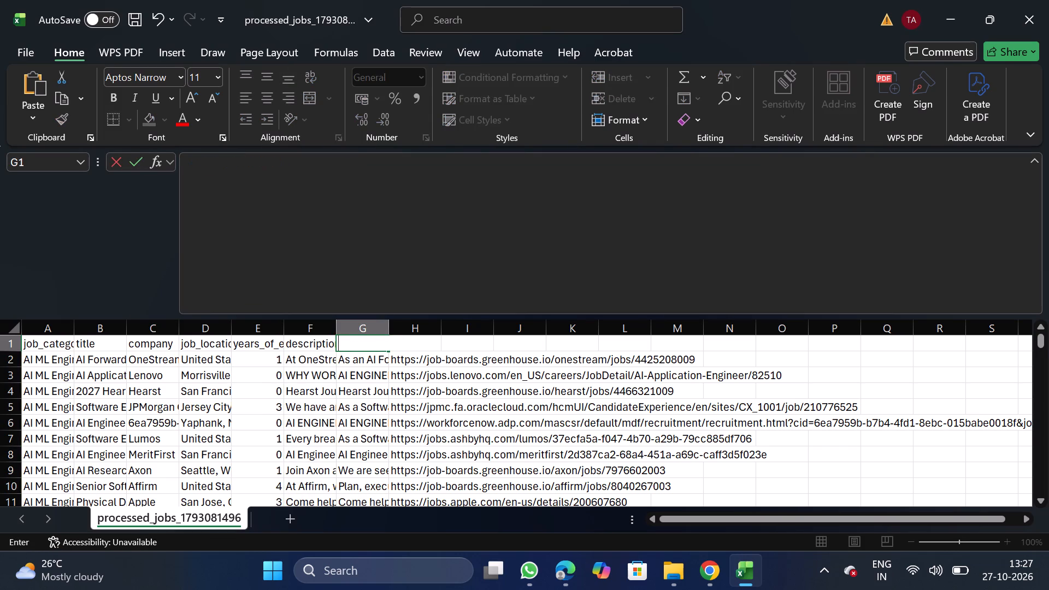
Rename the F1 header to original_description, copying the name from the CSV format requirements on NextGenApply's Create Job bulk upload page.
click(301, 336)
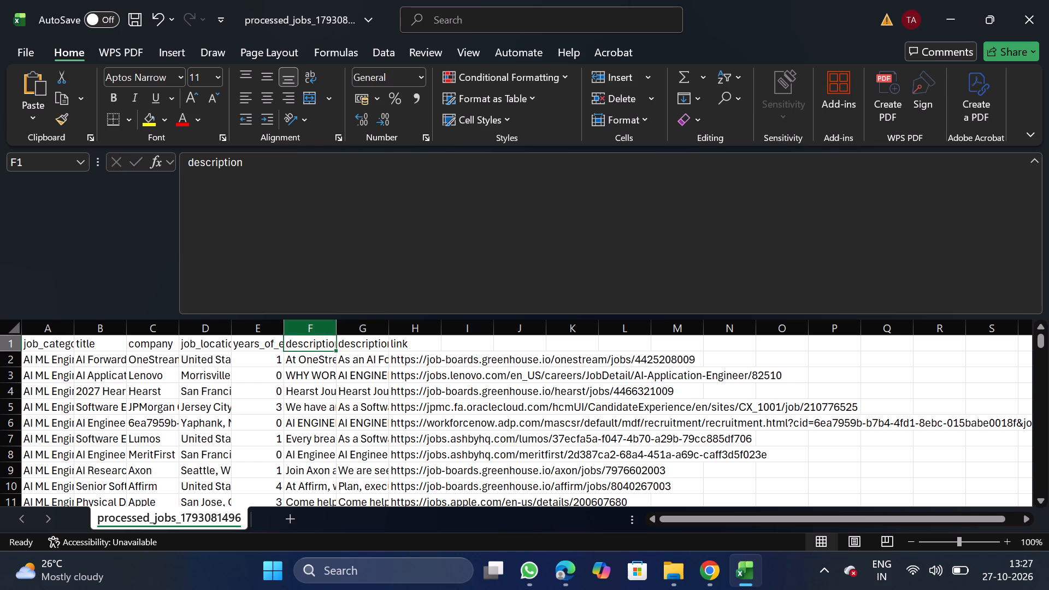
click(399, 251)
key(BackSpace)
key(BackSpace)
key(BackSpace)
key(BackSpace)
key(BackSpace)
key(BackSpace)
key(BackSpace)
key(BackSpace)
key(BackSpace)
key(BackSpace)
key(BackSpace)
key(BackSpace)
key(BackSpace)
key(BackSpace)
key(BackSpace)
key(BackSpace)
key(BackSpace)
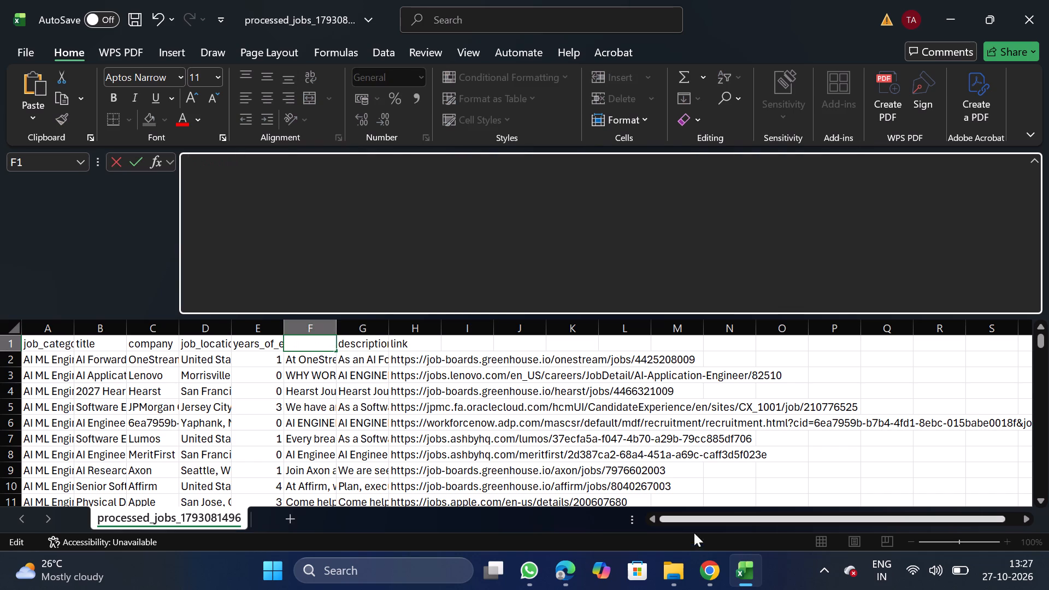
click(703, 575)
click(99, 160)
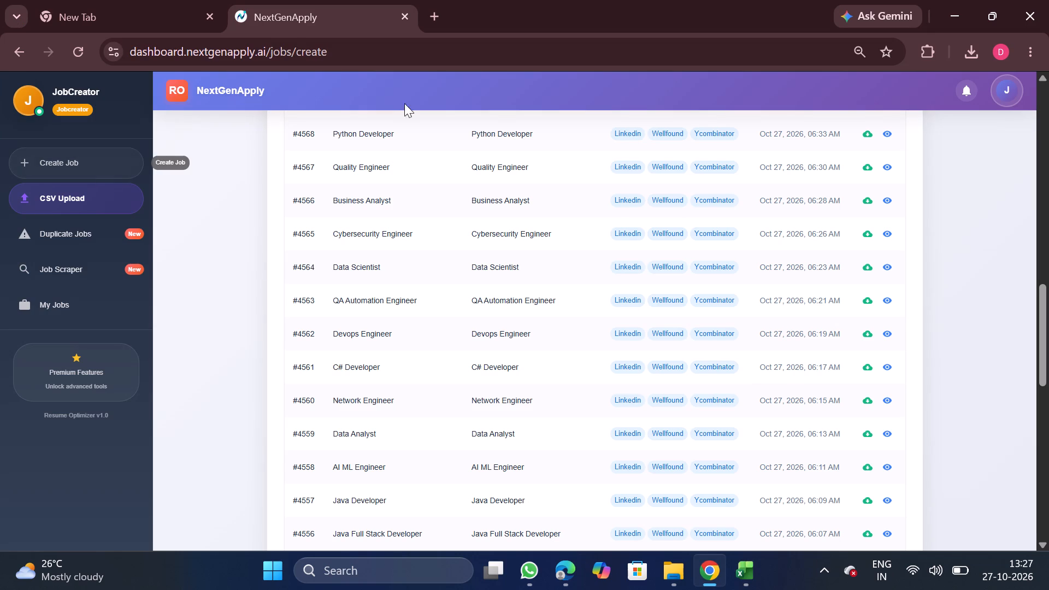
click(554, 147)
double_click(593, 279)
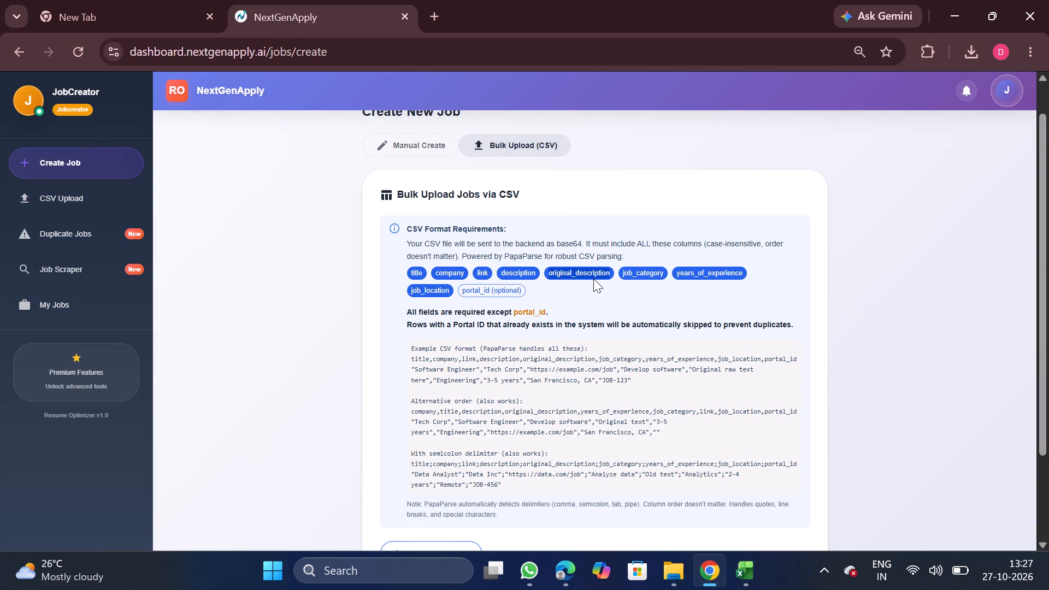
key(ctrl+c)
click(744, 579)
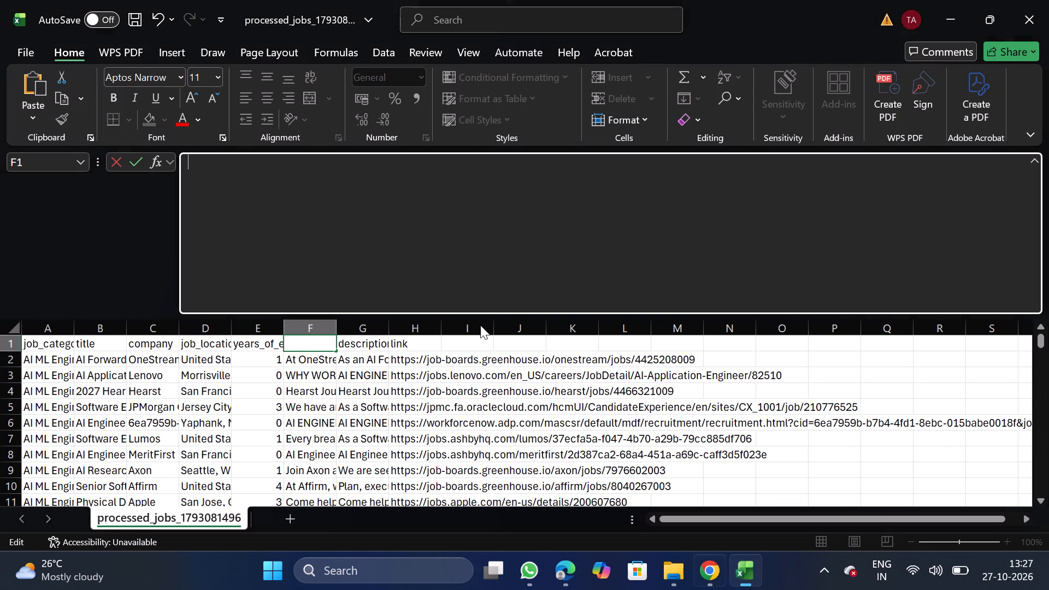
key(ctrl+v)
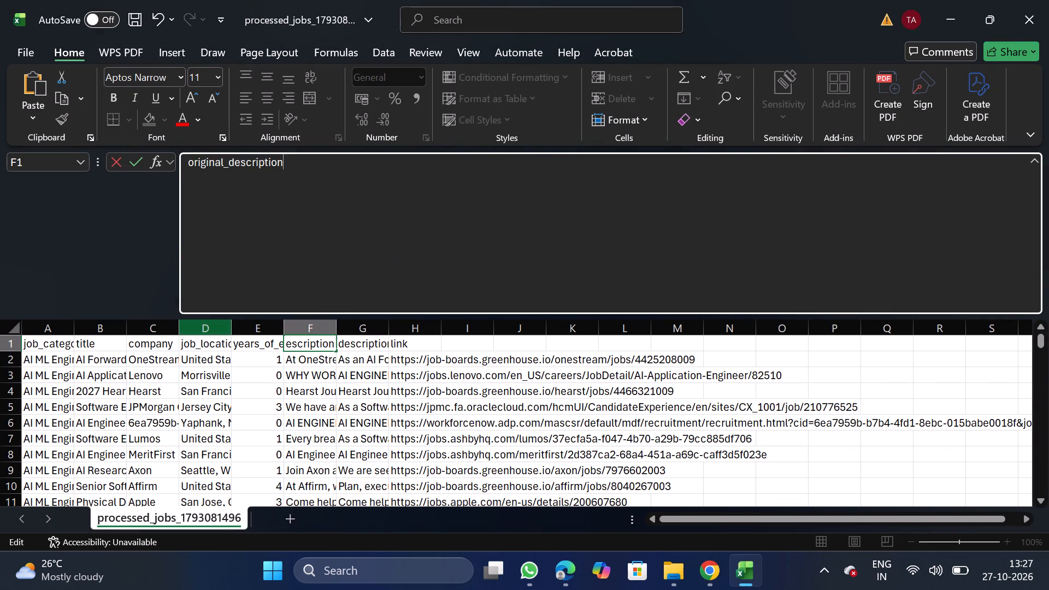
Add a filter to the title column, column B.
click(107, 332)
click(382, 50)
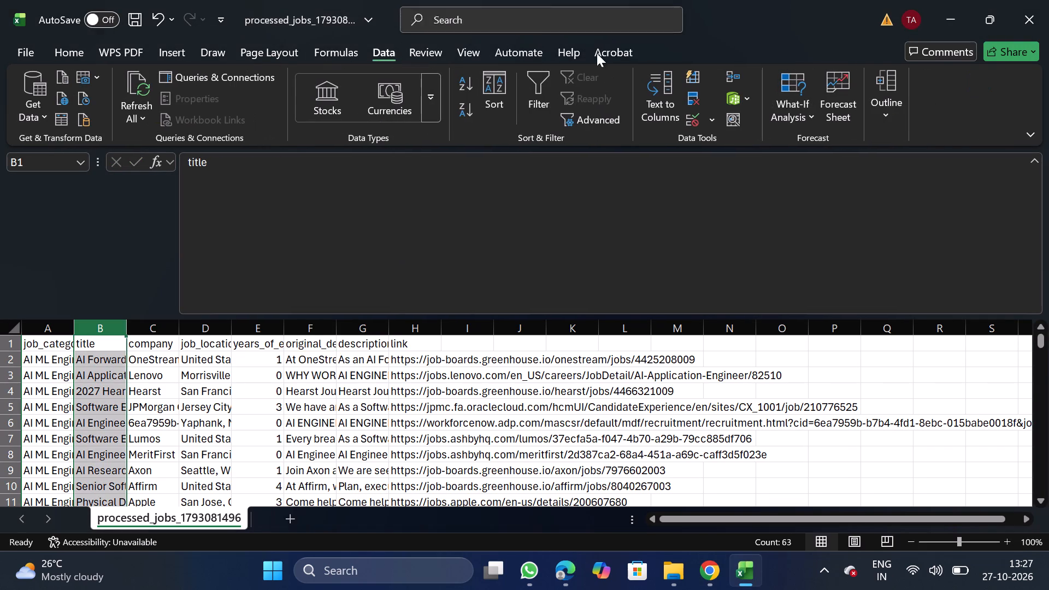
click(548, 98)
In the title filter, deselect all titles except 2027 Hearst AI Newsroom Developer Fellowship Program.
click(122, 337)
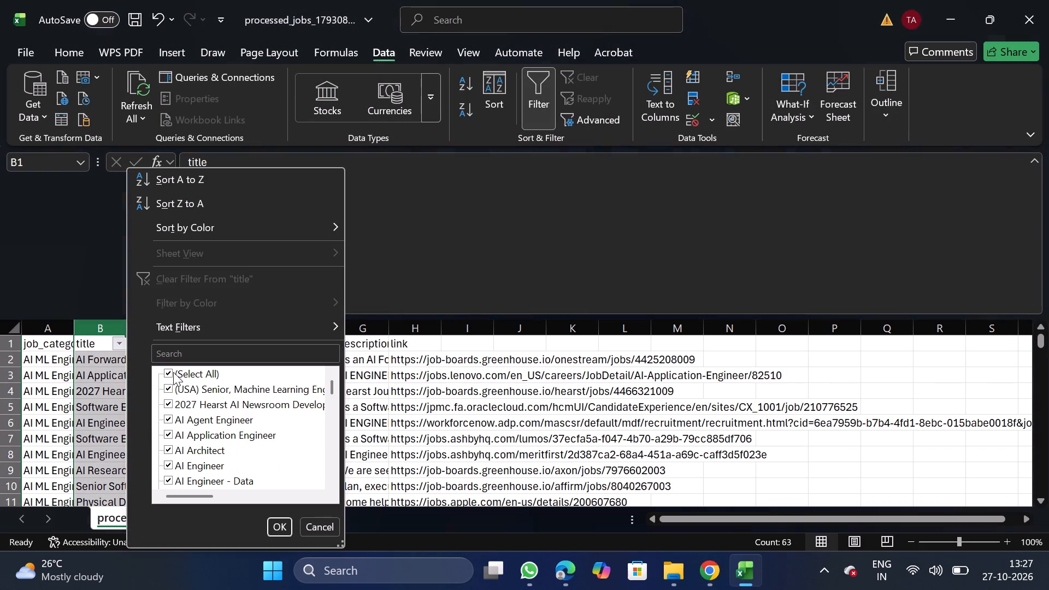
double_click(342, 546)
drag(342, 546, 723, 589)
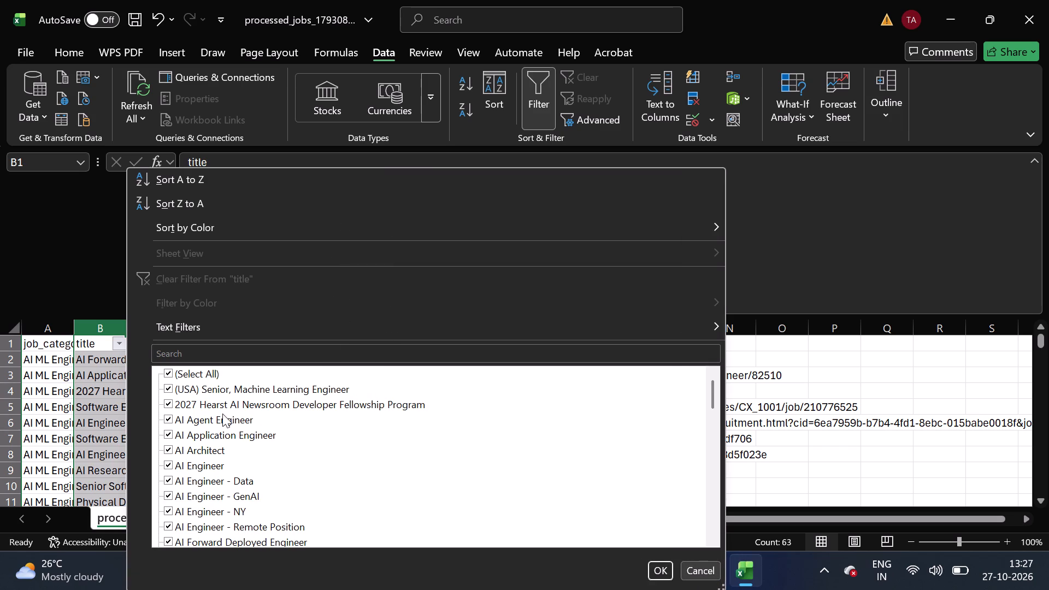
click(196, 370)
click(294, 401)
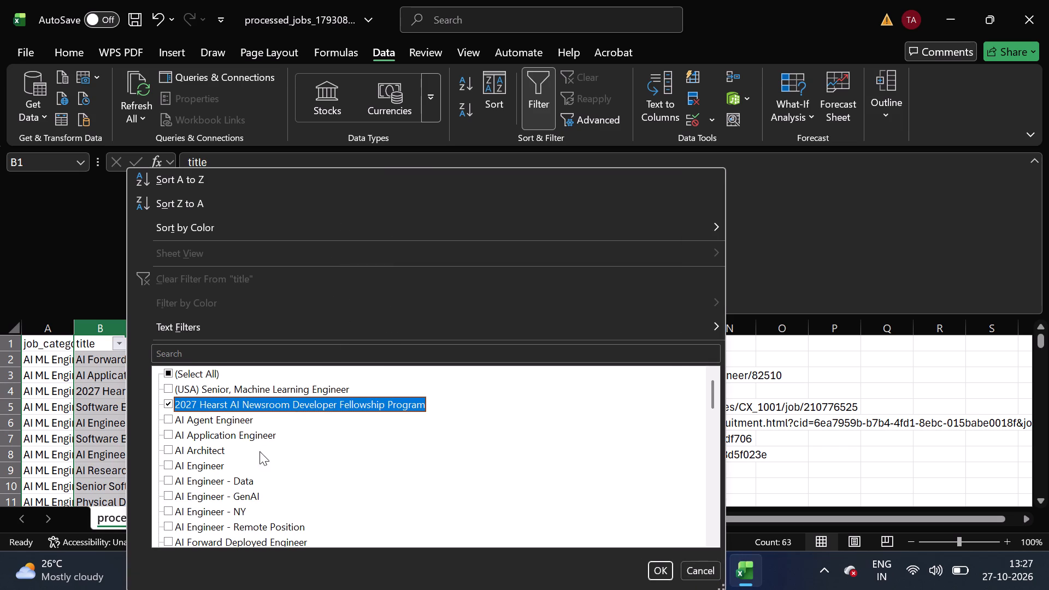
click(205, 449)
click(205, 449)
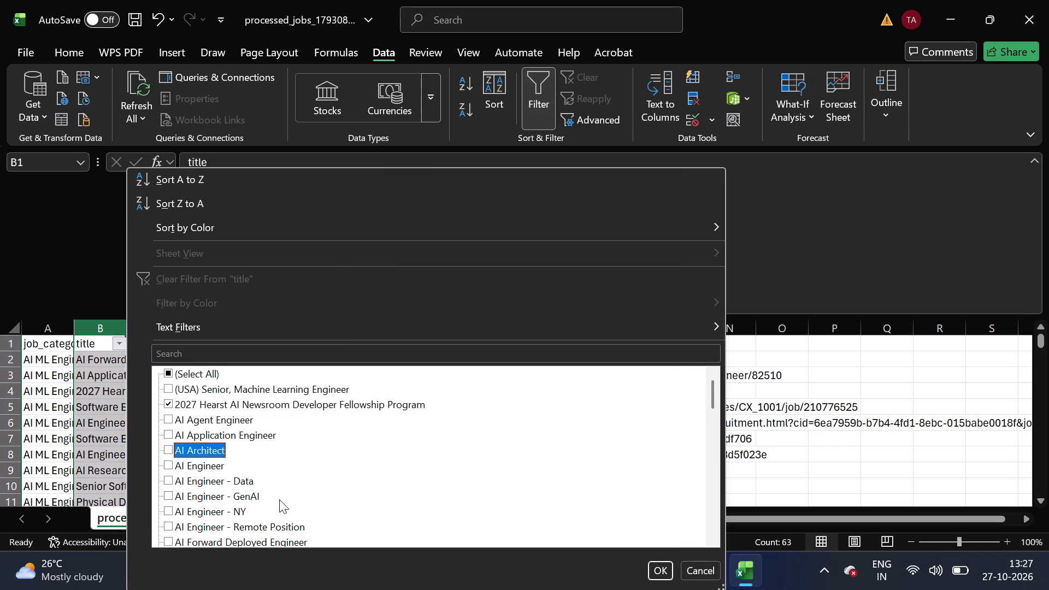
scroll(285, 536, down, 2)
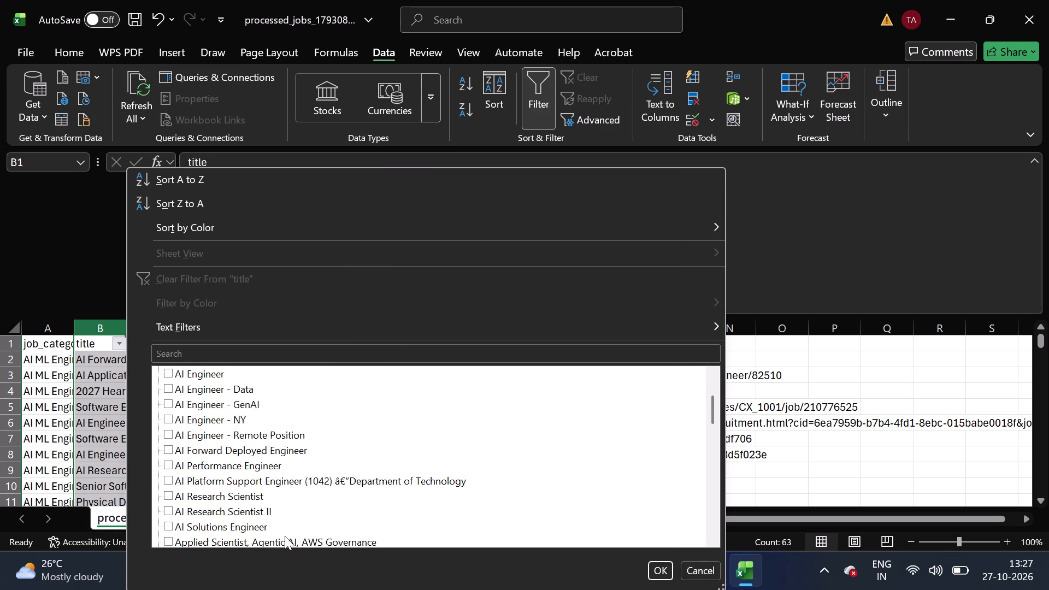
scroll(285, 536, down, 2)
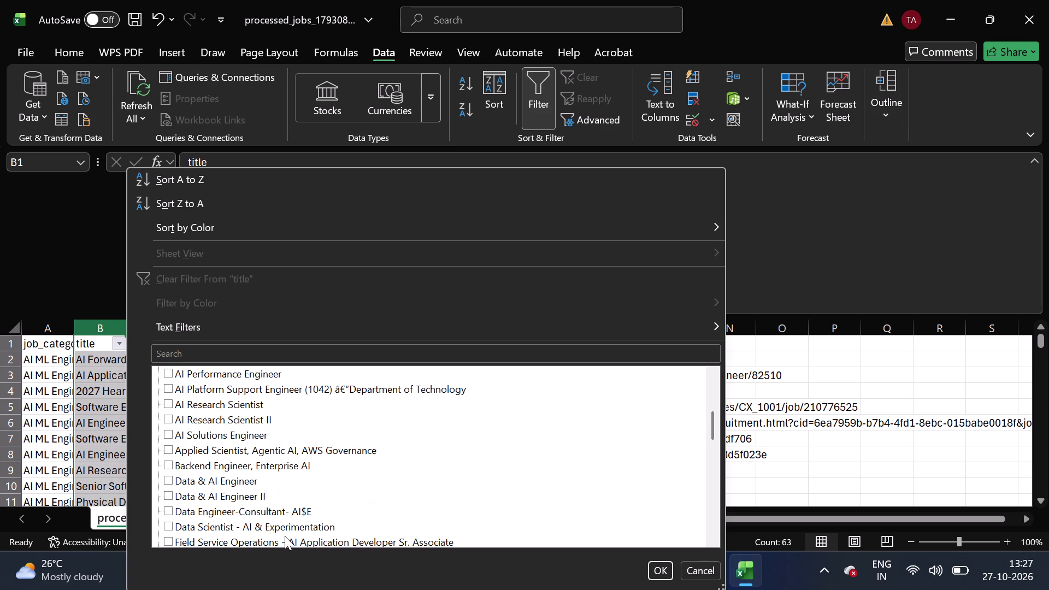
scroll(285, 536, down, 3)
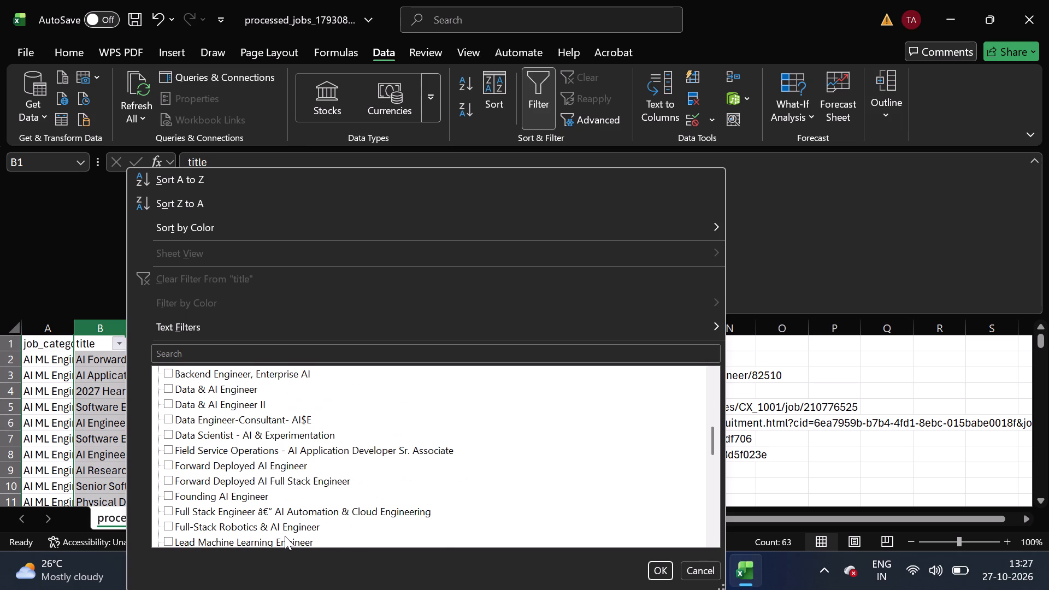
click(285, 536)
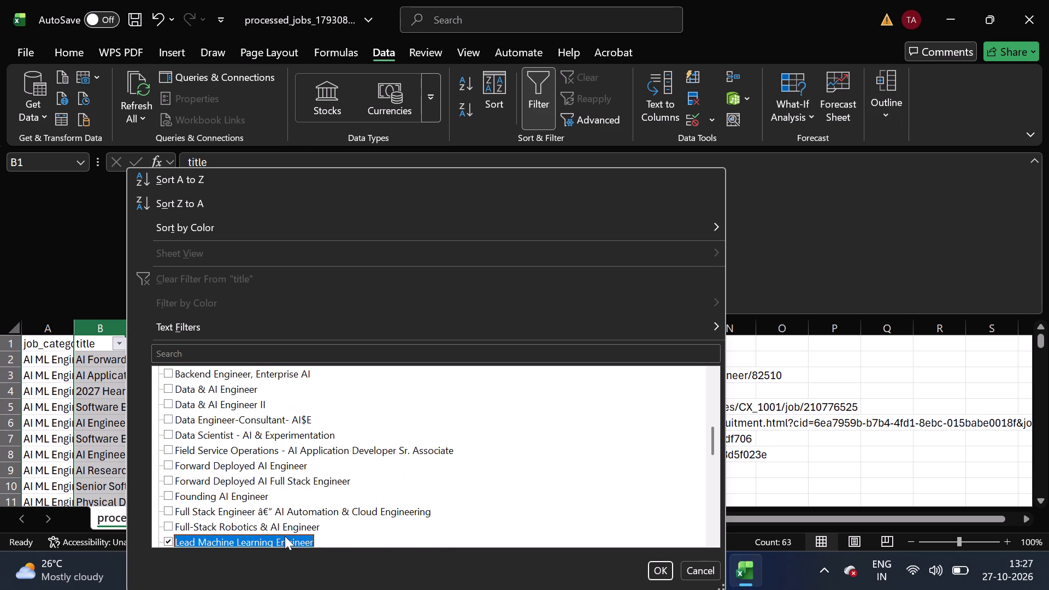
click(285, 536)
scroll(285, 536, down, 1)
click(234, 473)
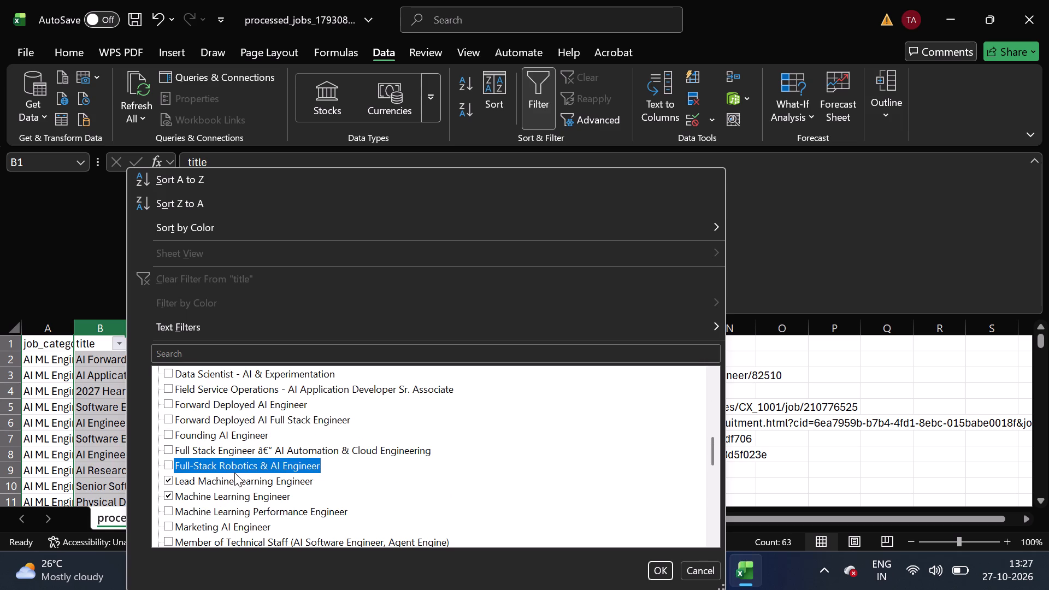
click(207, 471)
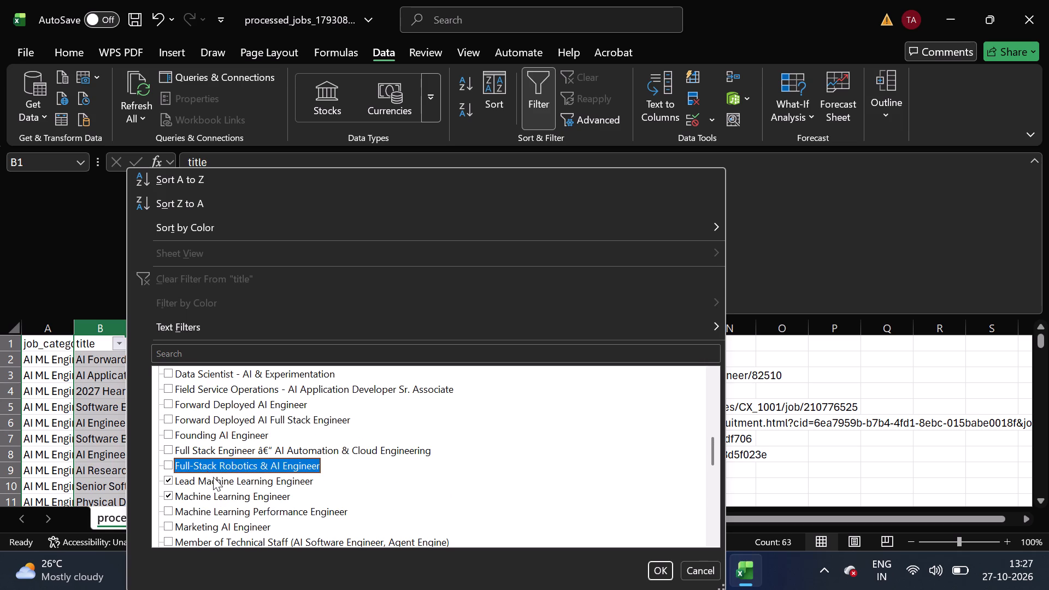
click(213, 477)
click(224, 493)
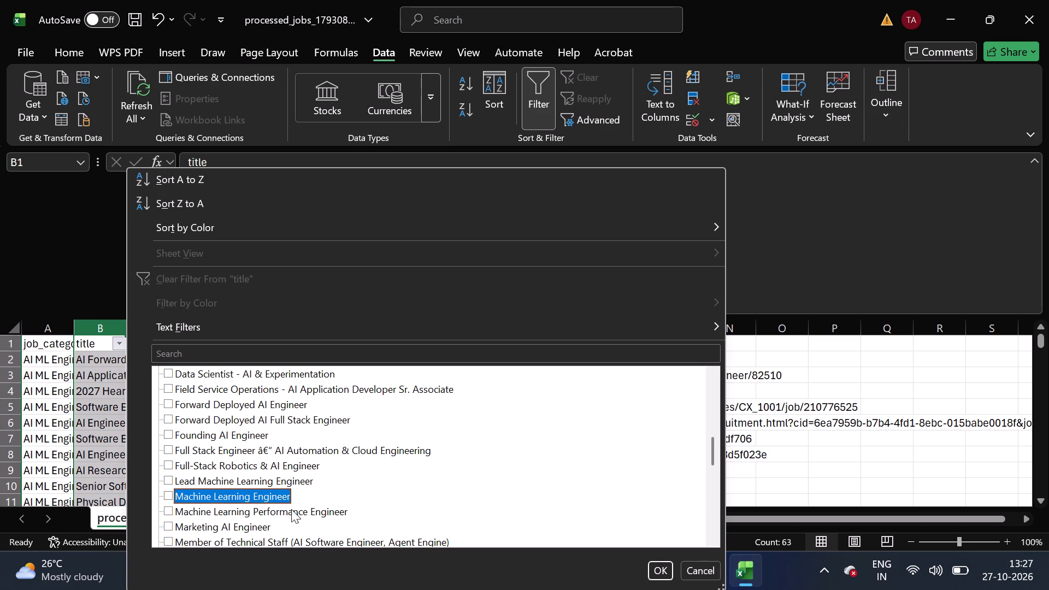
Add Senior Vice President, Senior Data and AI Engineer and the blanks to the title filter selection, and apply the filter.
scroll(307, 517, down, 1)
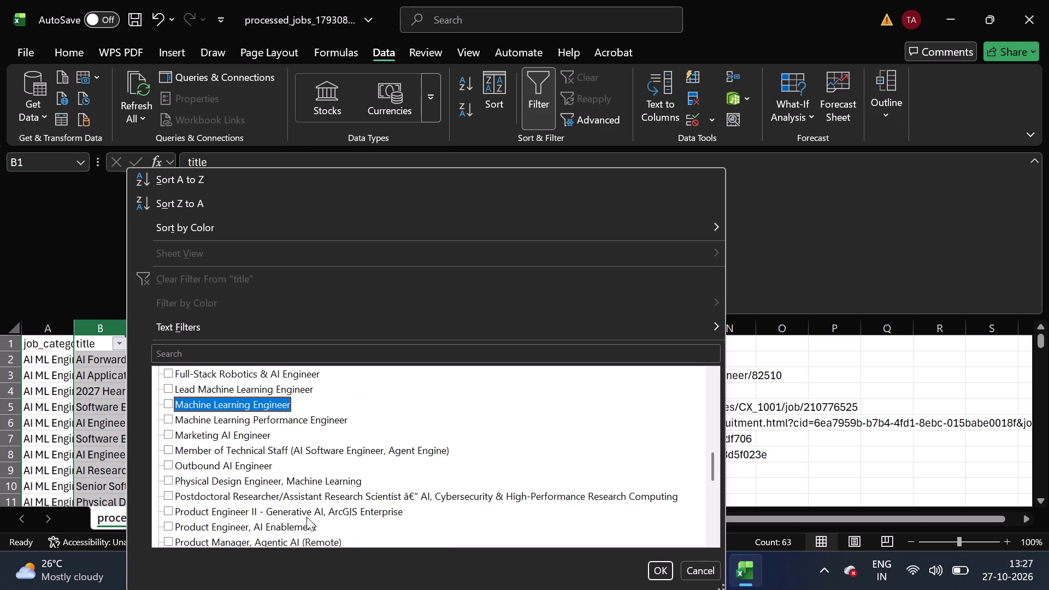
scroll(307, 516, down, 1)
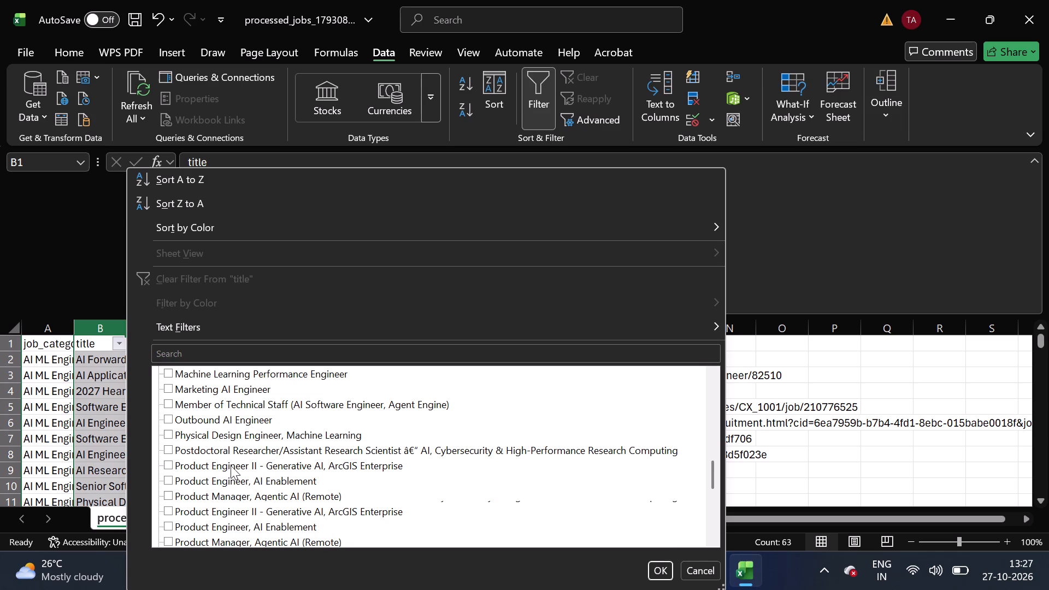
scroll(238, 538, down, 1)
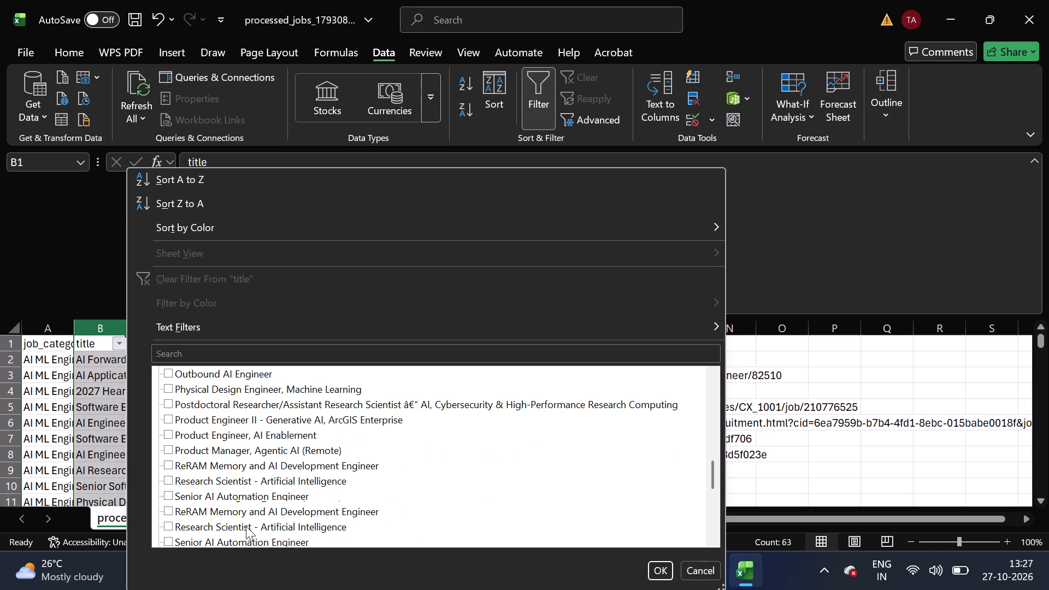
scroll(275, 526, down, 1)
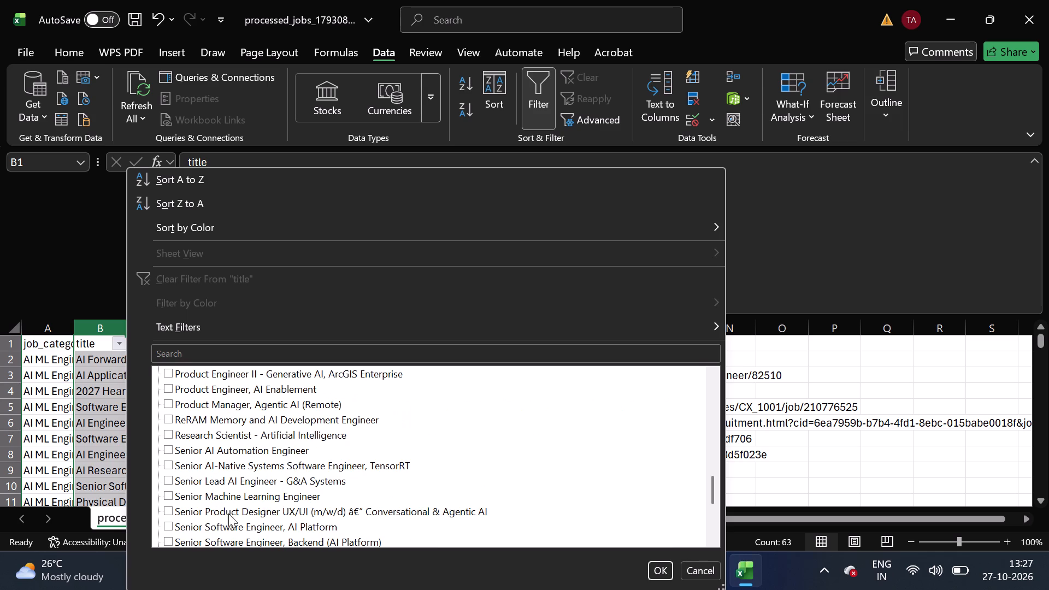
scroll(272, 528, down, 1)
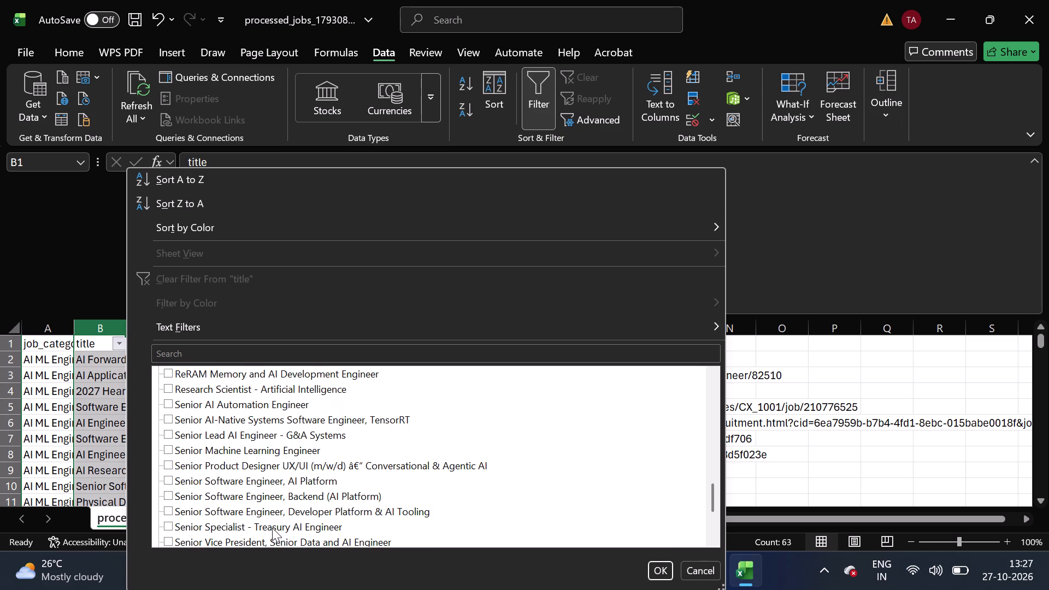
scroll(272, 528, down, 1)
click(242, 491)
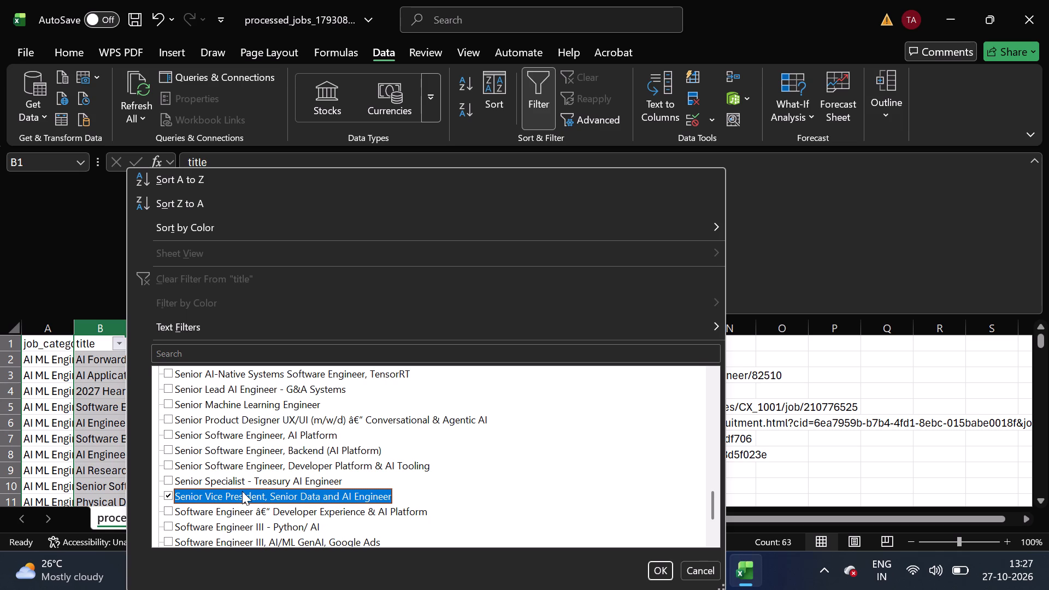
scroll(242, 491, down, 1)
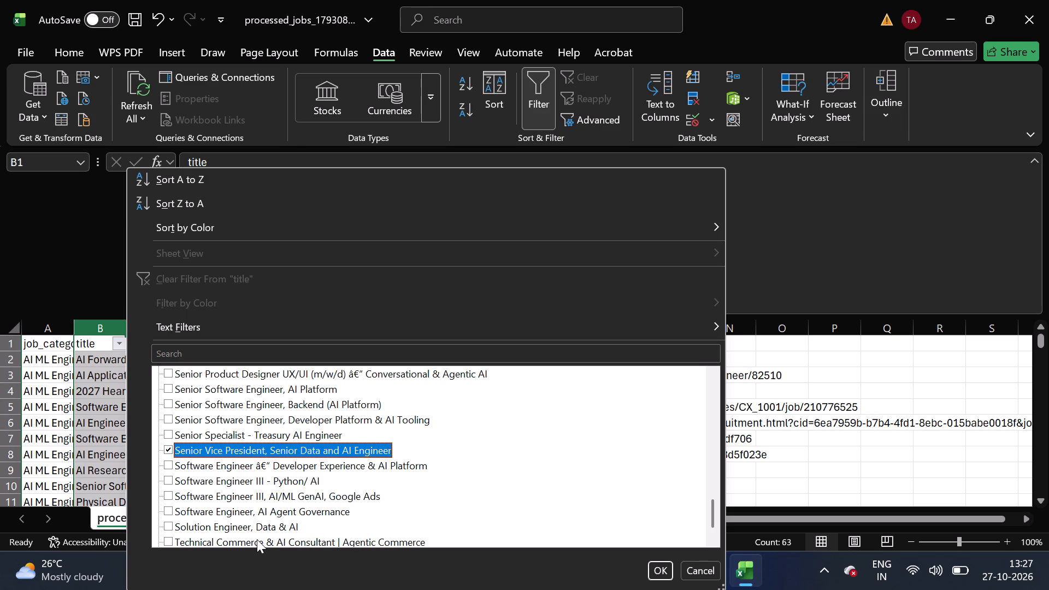
scroll(254, 539, down, 2)
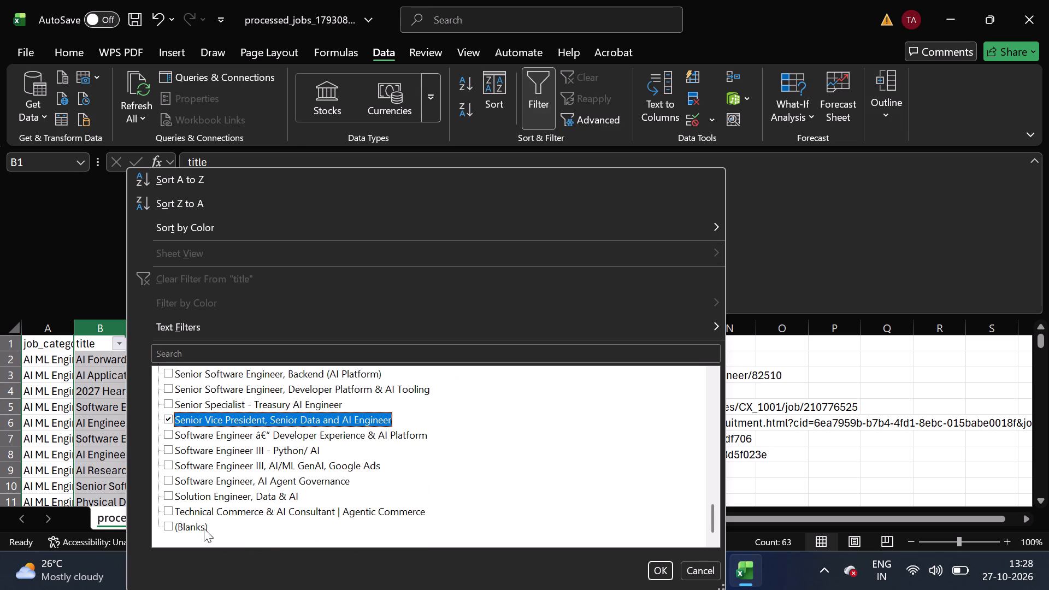
click(203, 528)
click(670, 572)
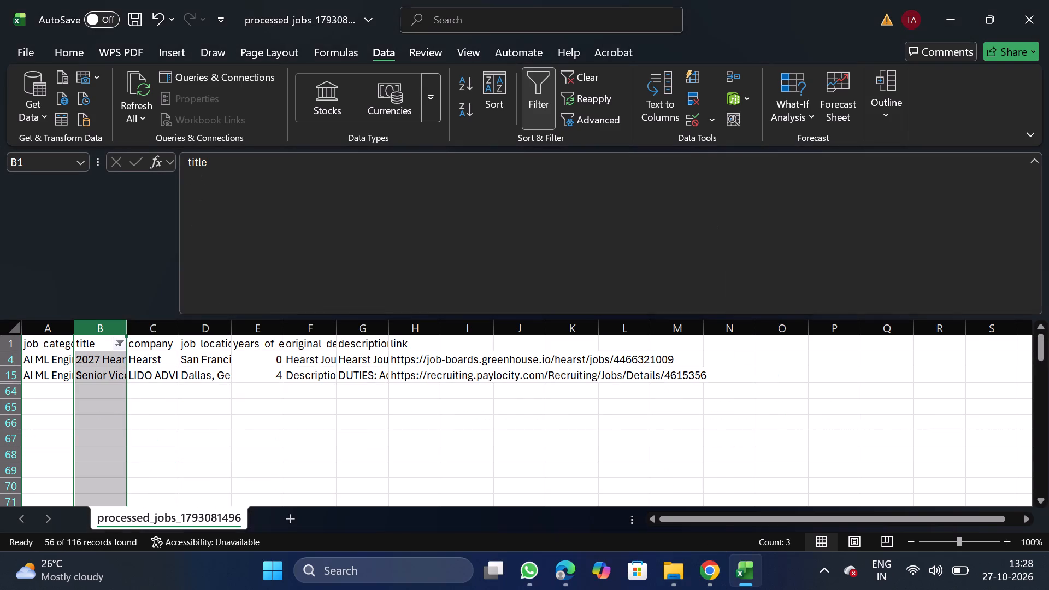
Delete the filtered Hearst fellowship and Senior Vice President job rows, and turn off the title filter.
click(4, 363)
key(ctrl+shift+Down)
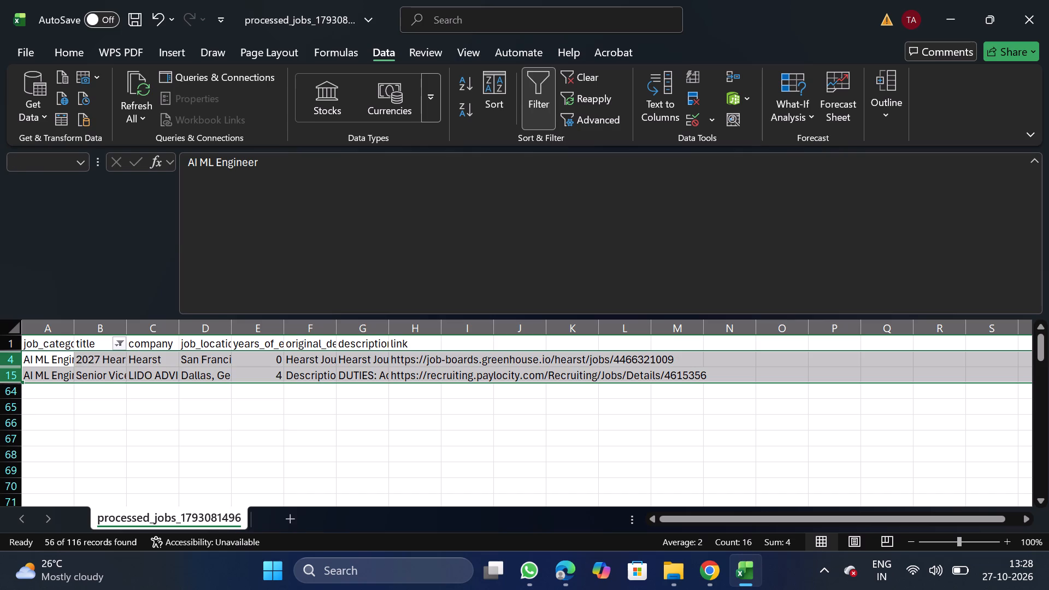
right_click(68, 368)
click(141, 236)
click(556, 113)
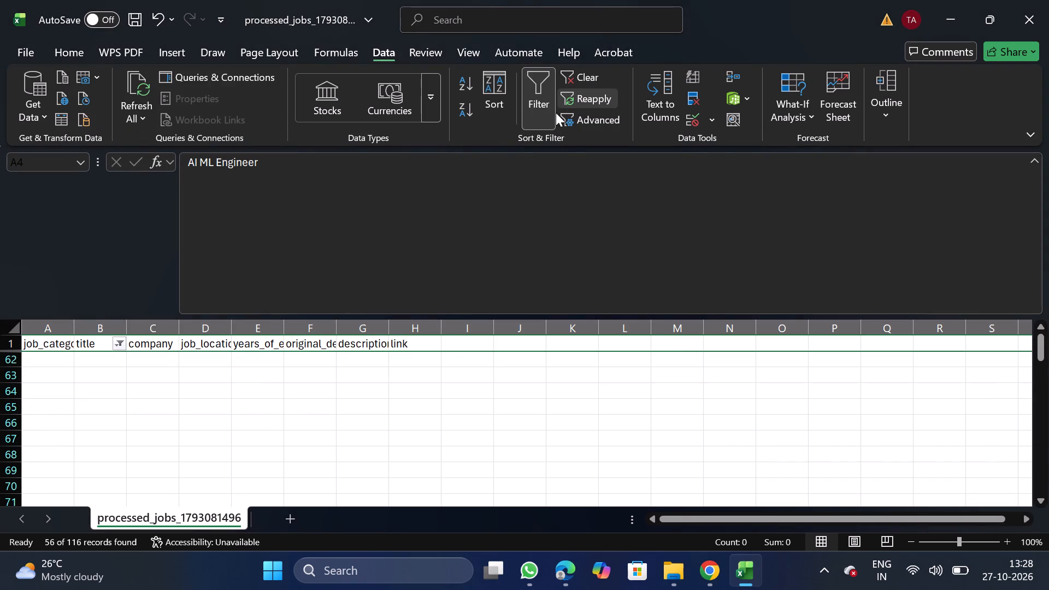
Filter the title column by "lead" and delete the Nike Lead Machine Learning Engineer row, leaving the filter turned off.
click(543, 117)
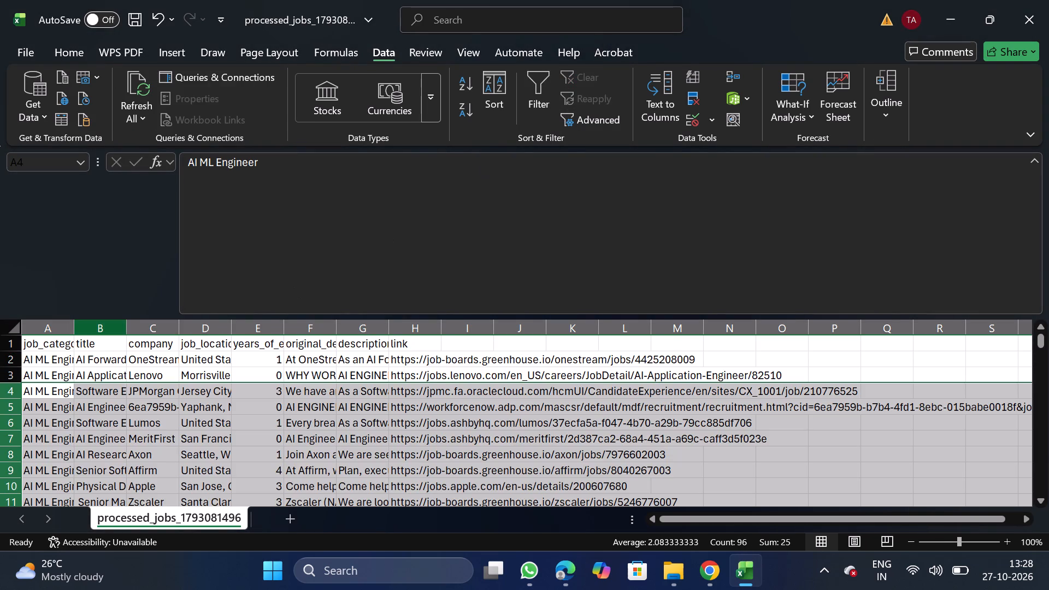
click(108, 330)
click(545, 106)
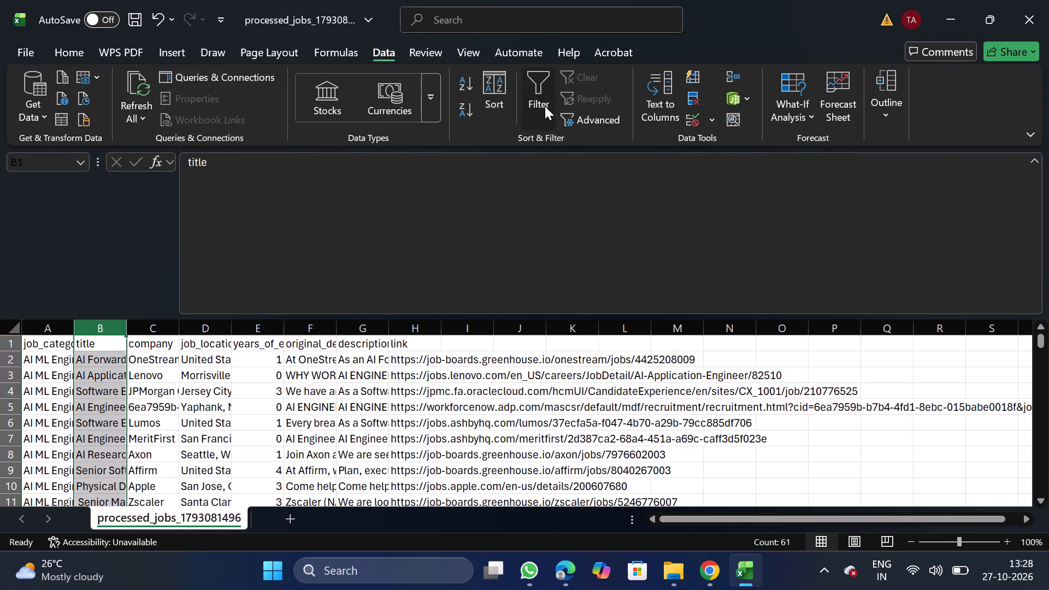
click(120, 341)
click(215, 354)
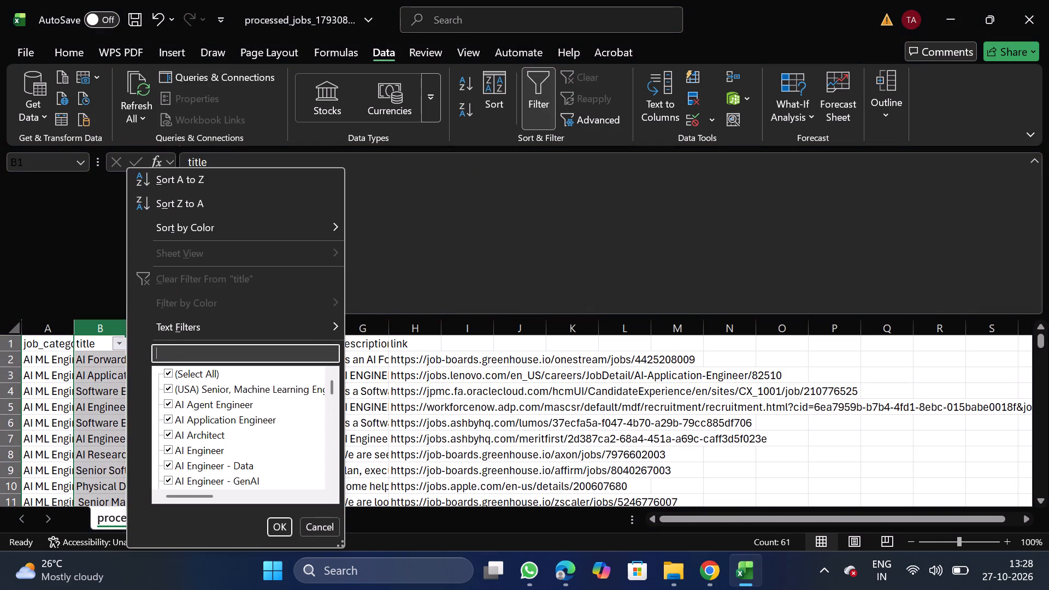
text(lead)
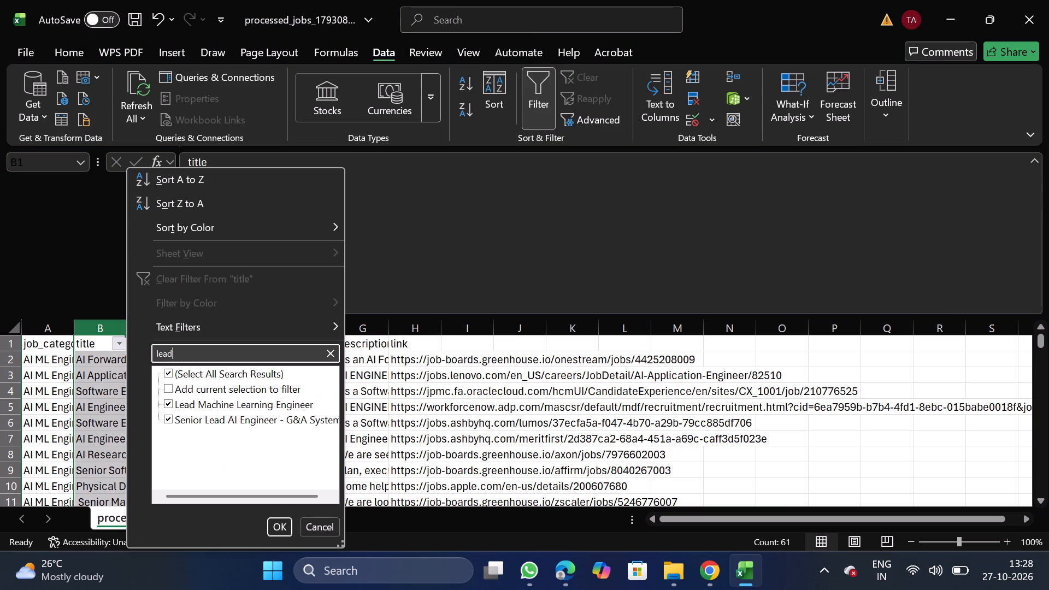
click(284, 525)
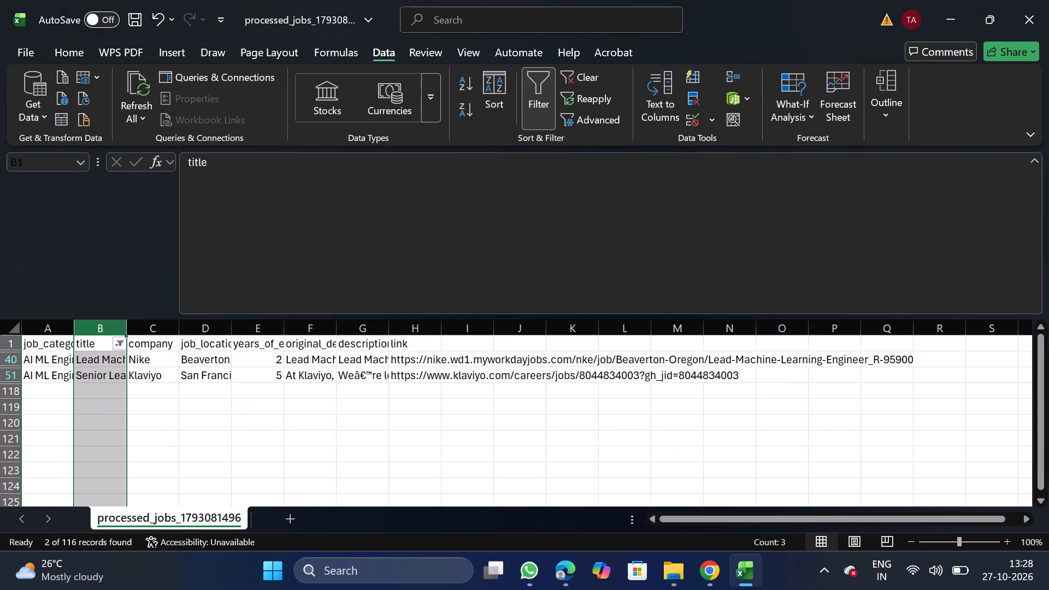
click(6, 358)
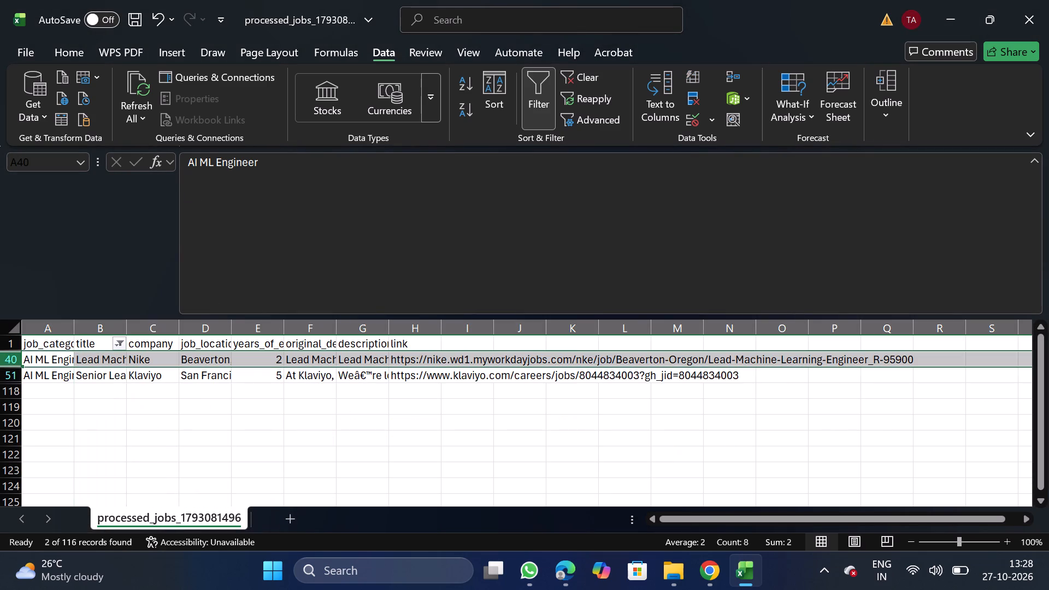
right_click(34, 358)
click(108, 219)
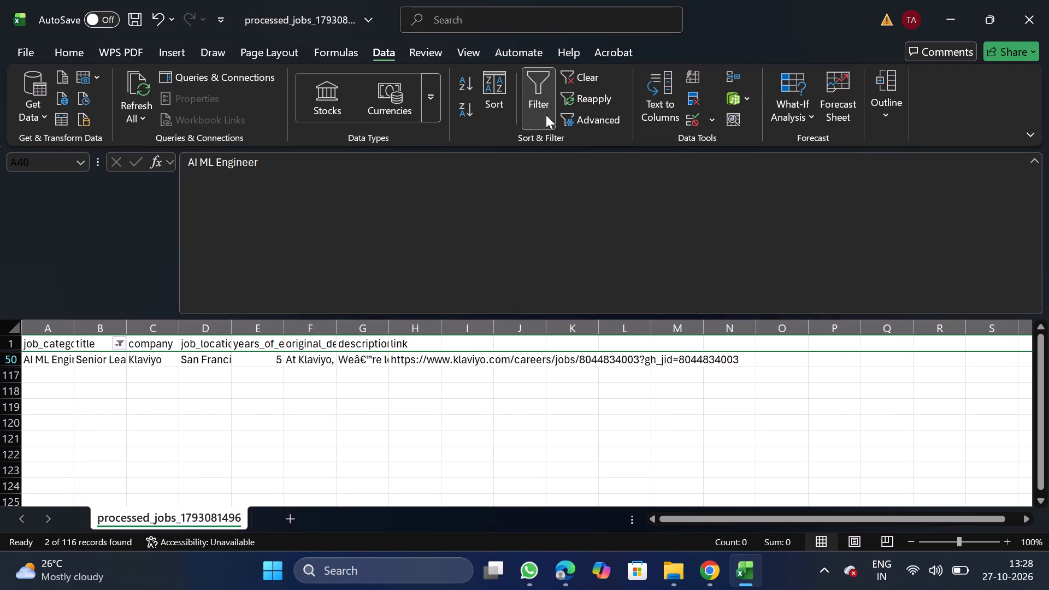
click(546, 115)
Filter the title column by "staff" and delete the Perplexity job row, leaving the filter turned off.
click(109, 342)
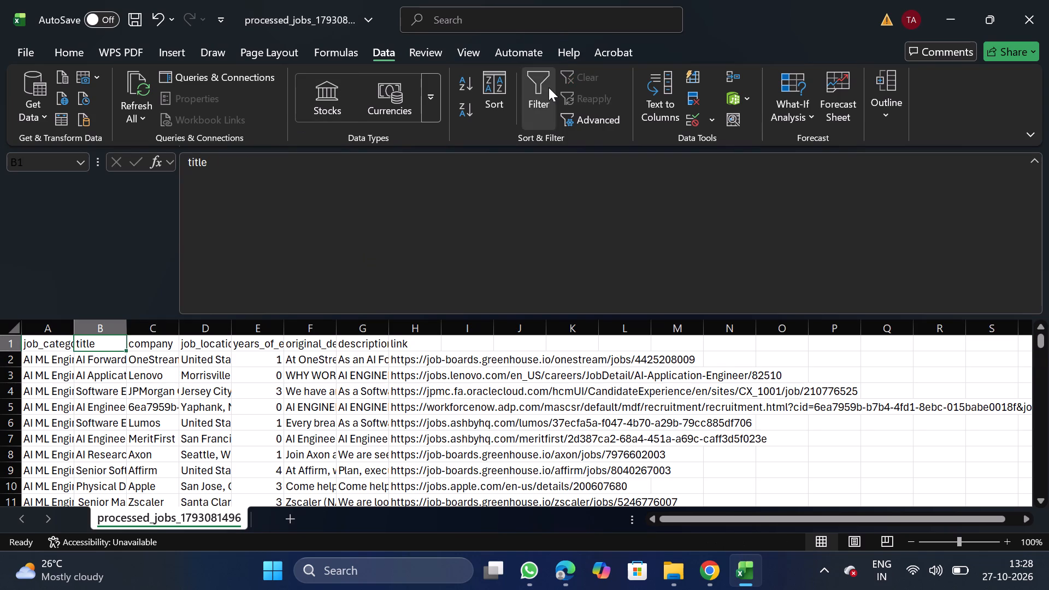
click(549, 87)
click(120, 343)
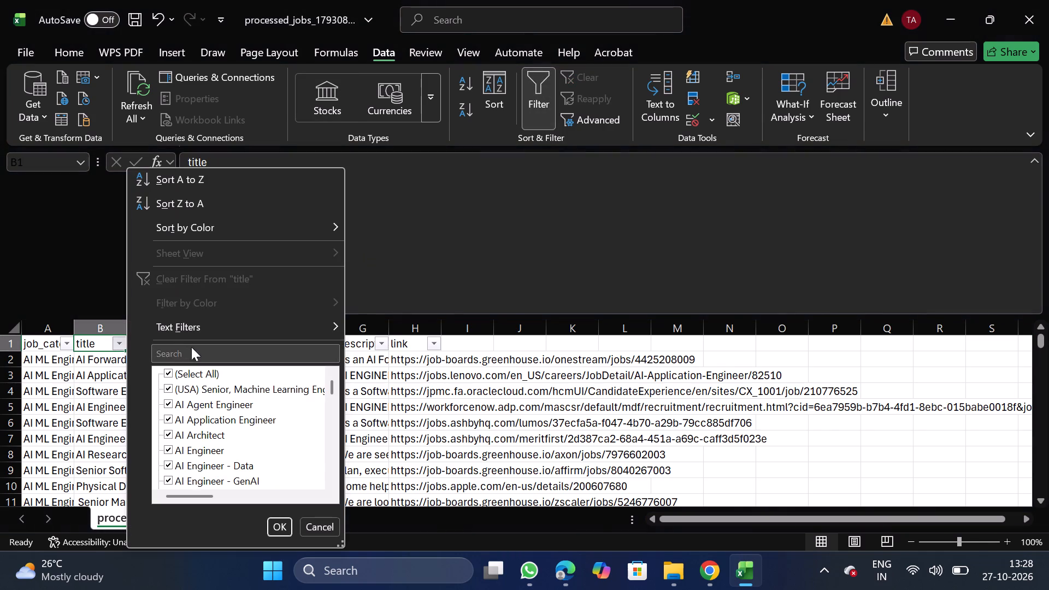
click(195, 349)
text(staff)
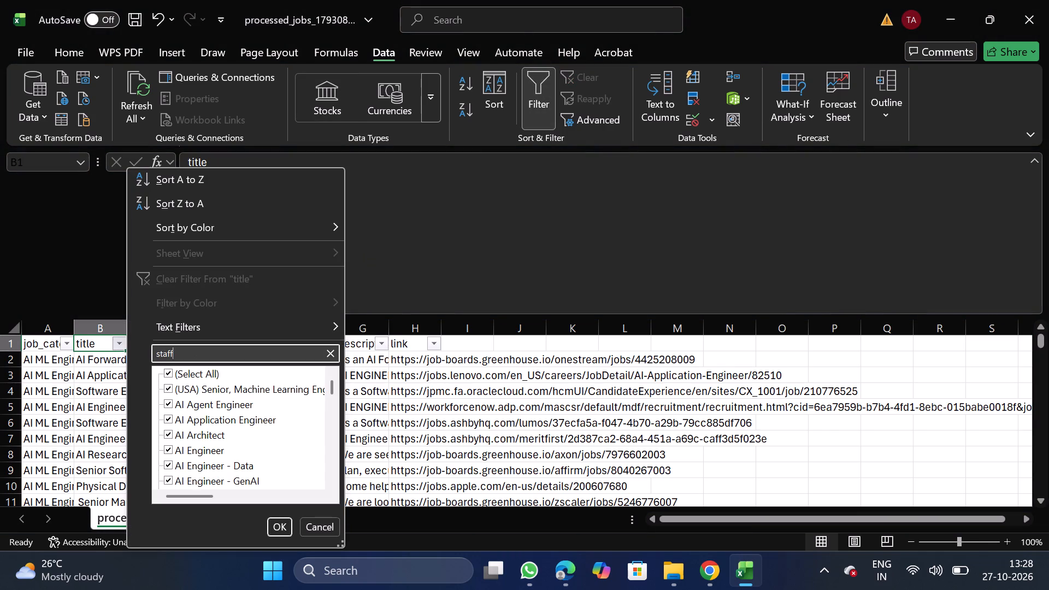
click(276, 528)
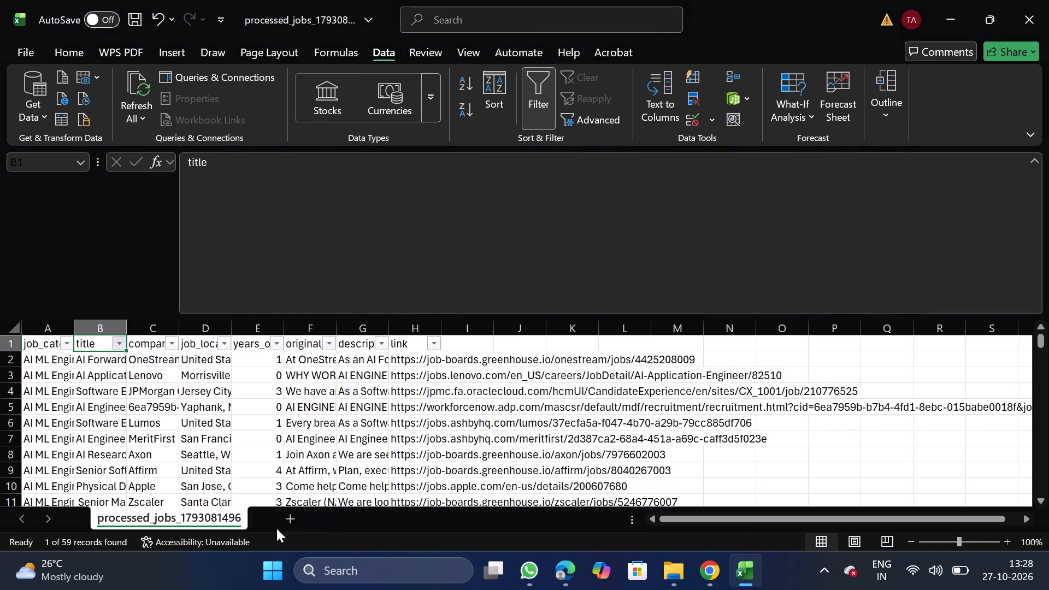
drag(1, 358, 4, 358)
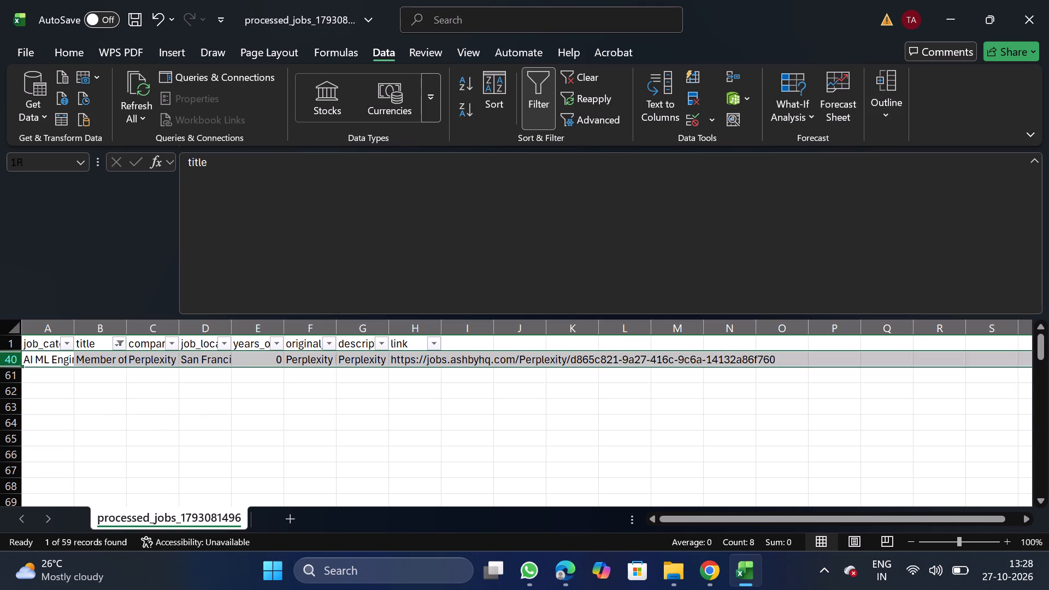
drag(4, 358, 43, 359)
right_click(43, 359)
click(105, 223)
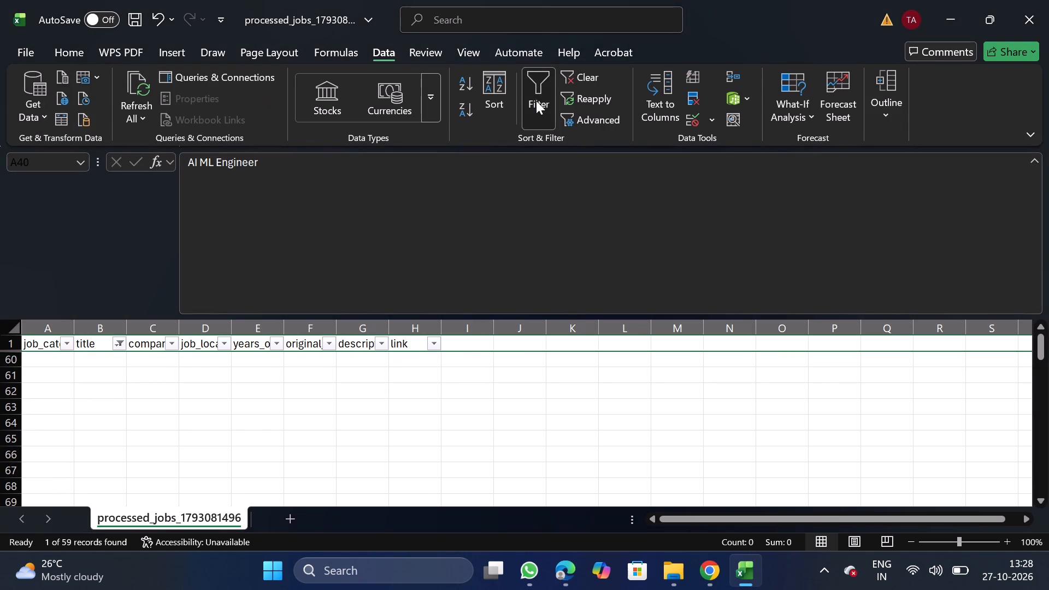
click(536, 101)
Filter the title column by "enterprise" and delete the Esri Product Engineer row, leaving the filter turned off.
click(98, 332)
click(539, 97)
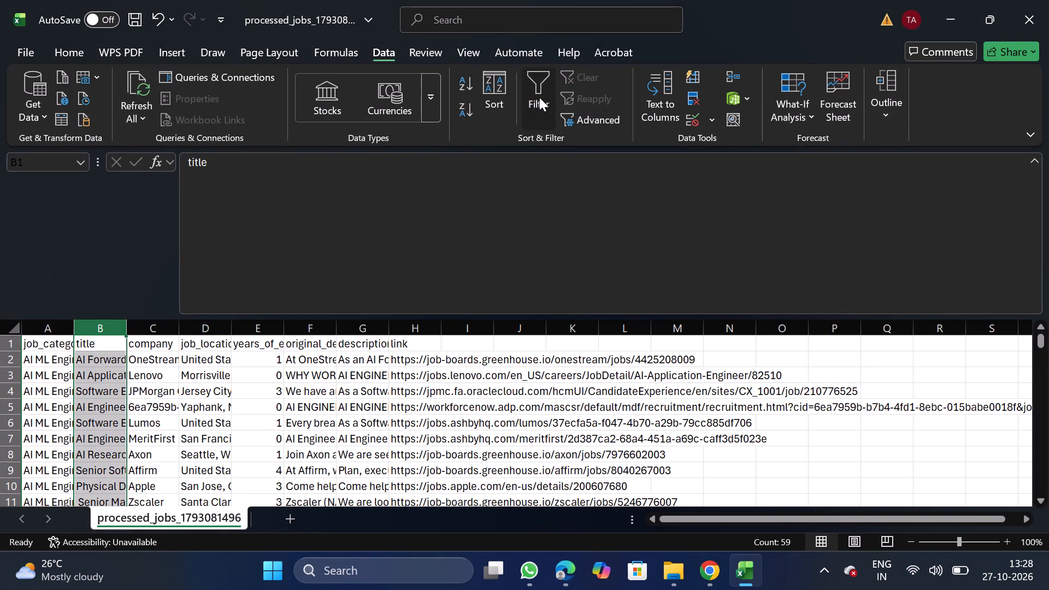
click(122, 344)
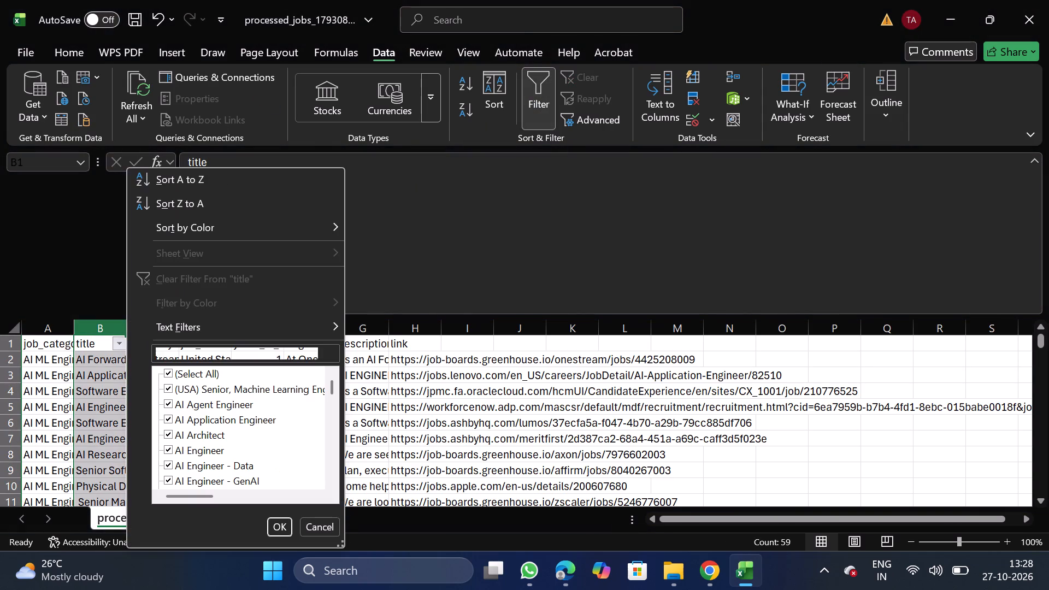
click(223, 353)
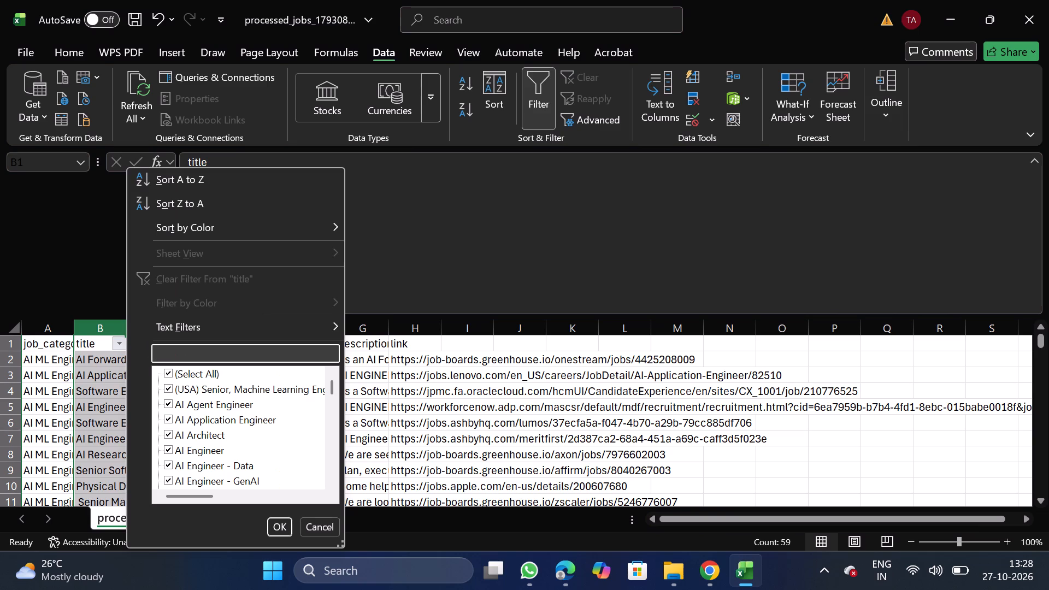
text(enterprise)
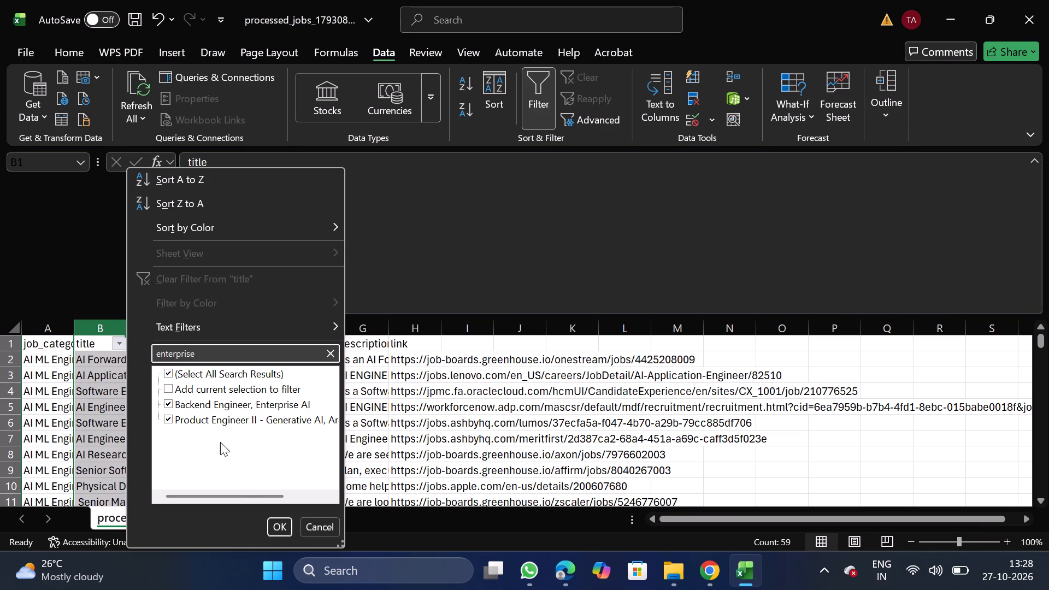
click(282, 531)
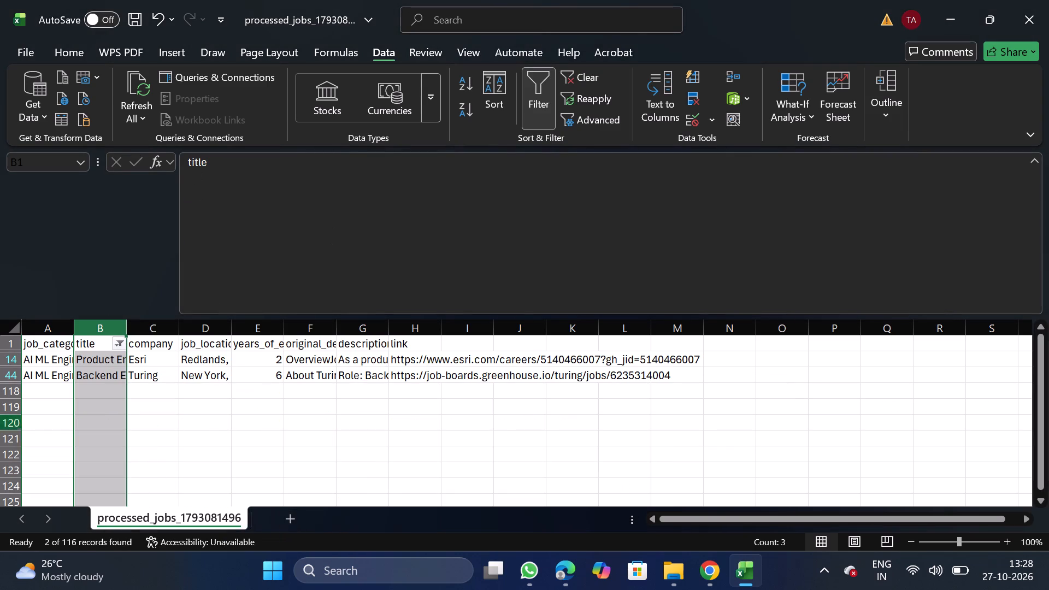
click(8, 356)
right_click(36, 356)
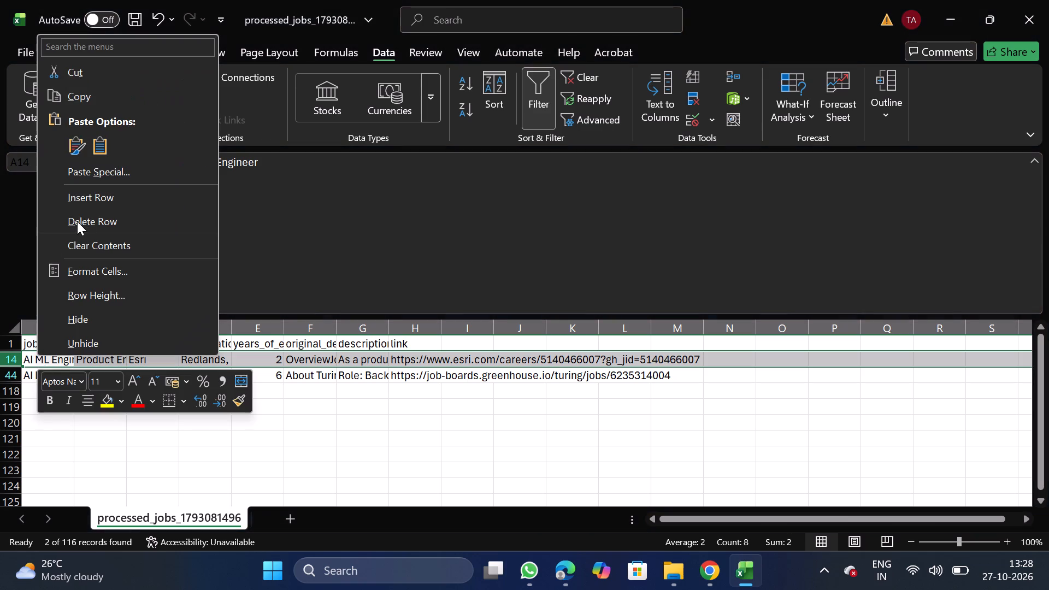
click(93, 220)
click(543, 103)
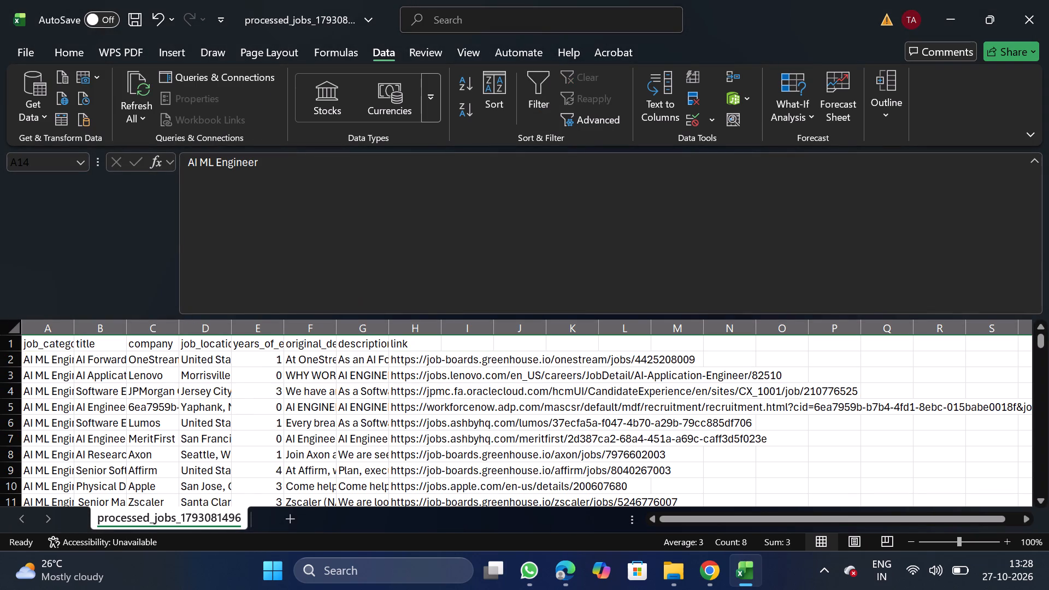
Filter the title column by "consultant" to check the matching jobs, and turn off the filter.
click(114, 340)
click(533, 87)
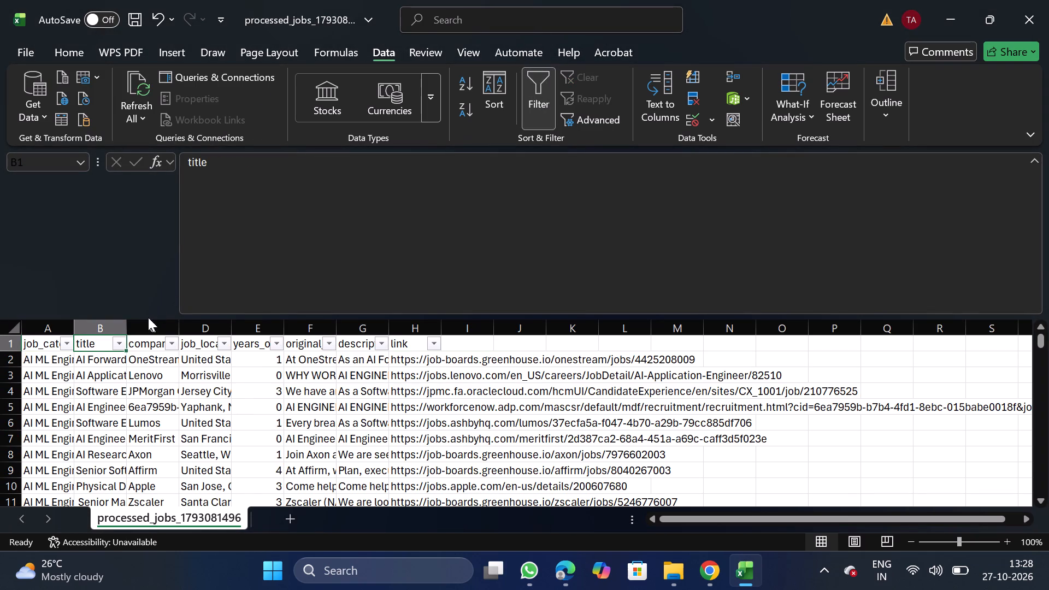
click(121, 342)
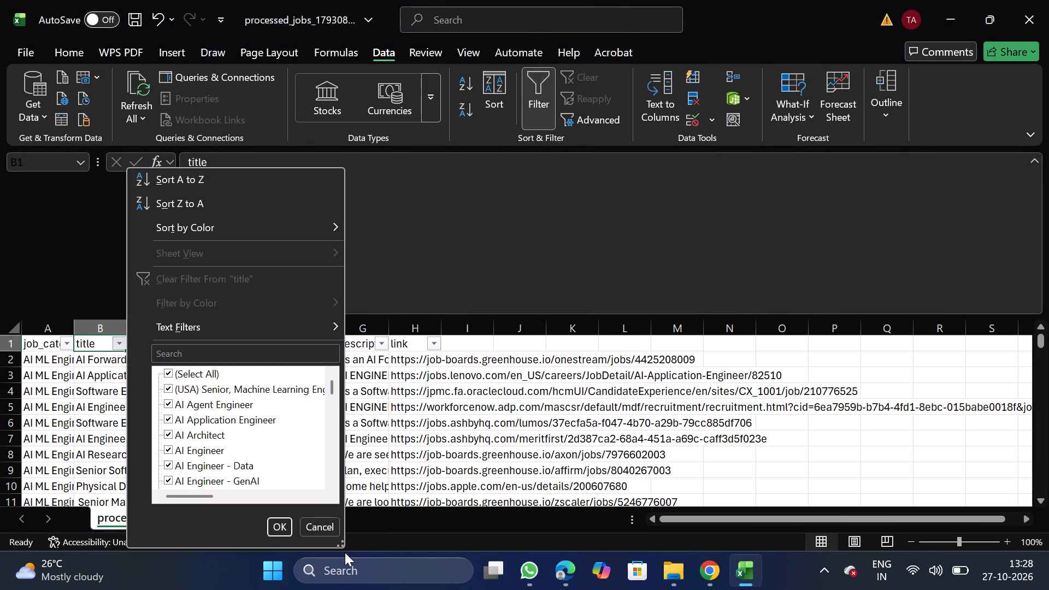
double_click(343, 545)
drag(343, 545, 708, 589)
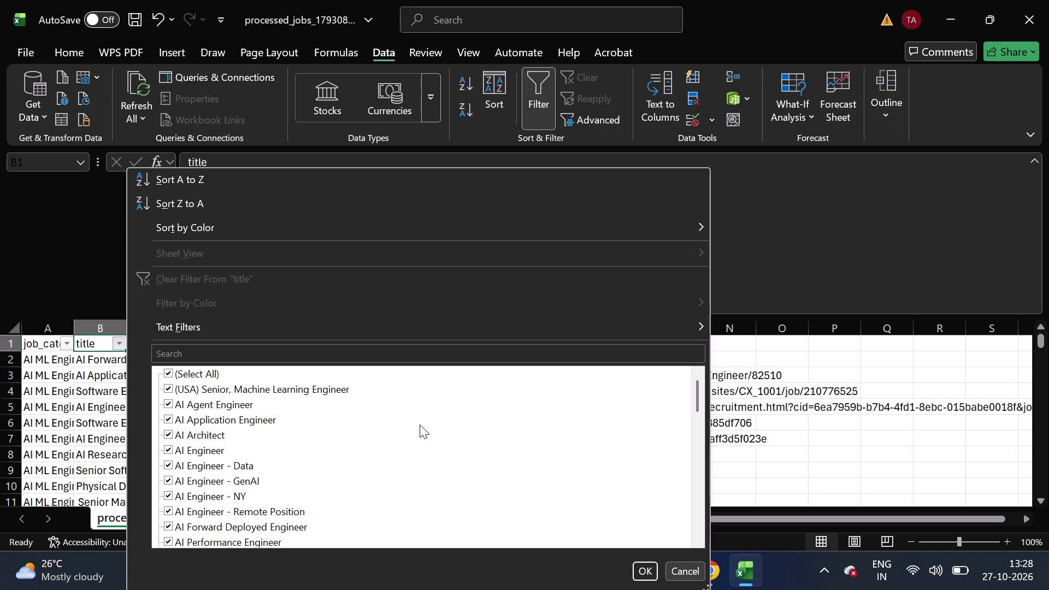
click(233, 354)
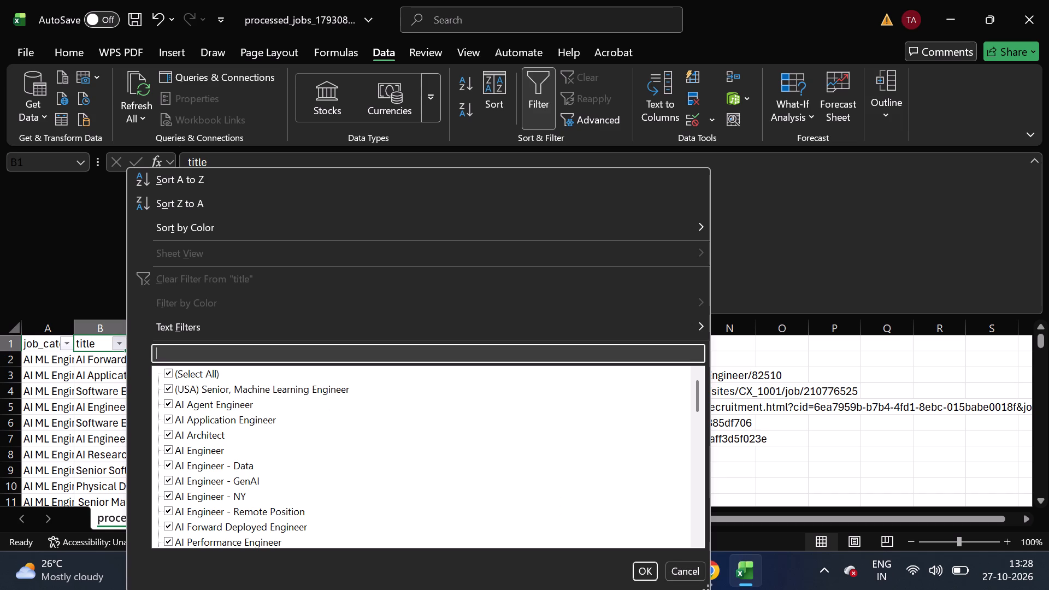
text(consultant)
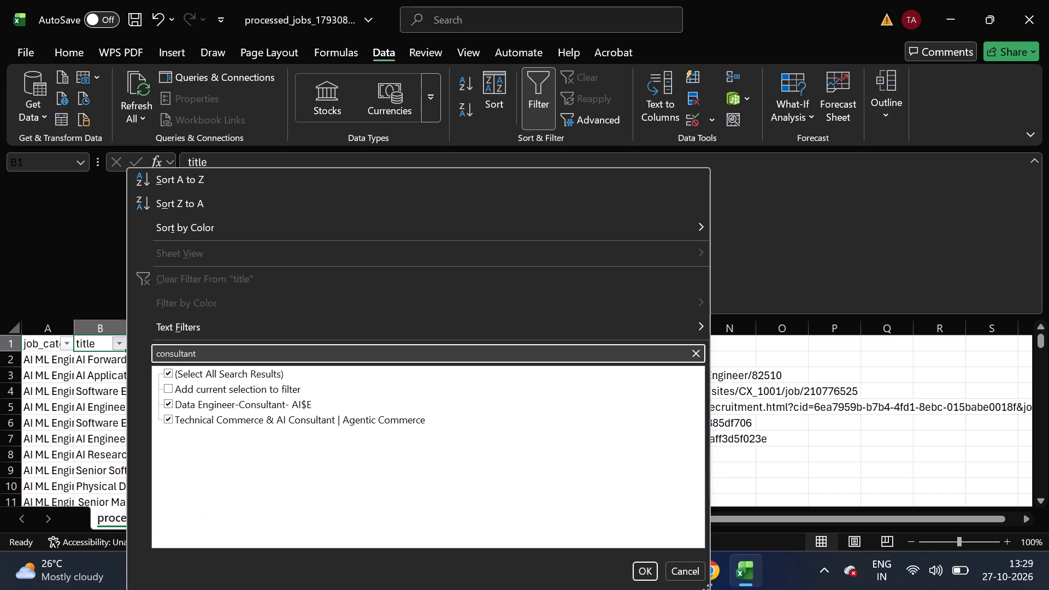
click(652, 576)
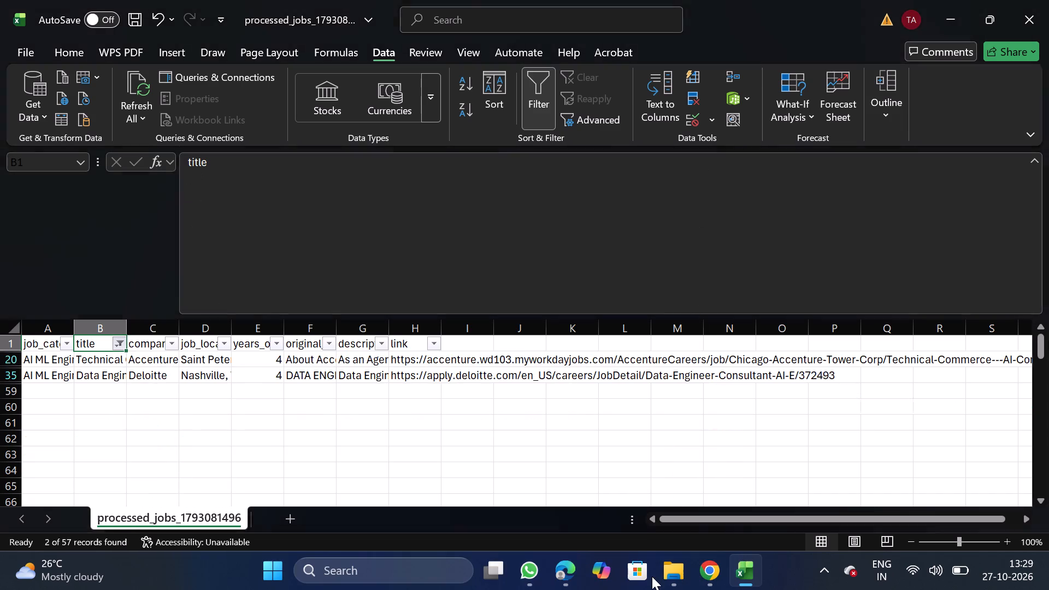
click(540, 99)
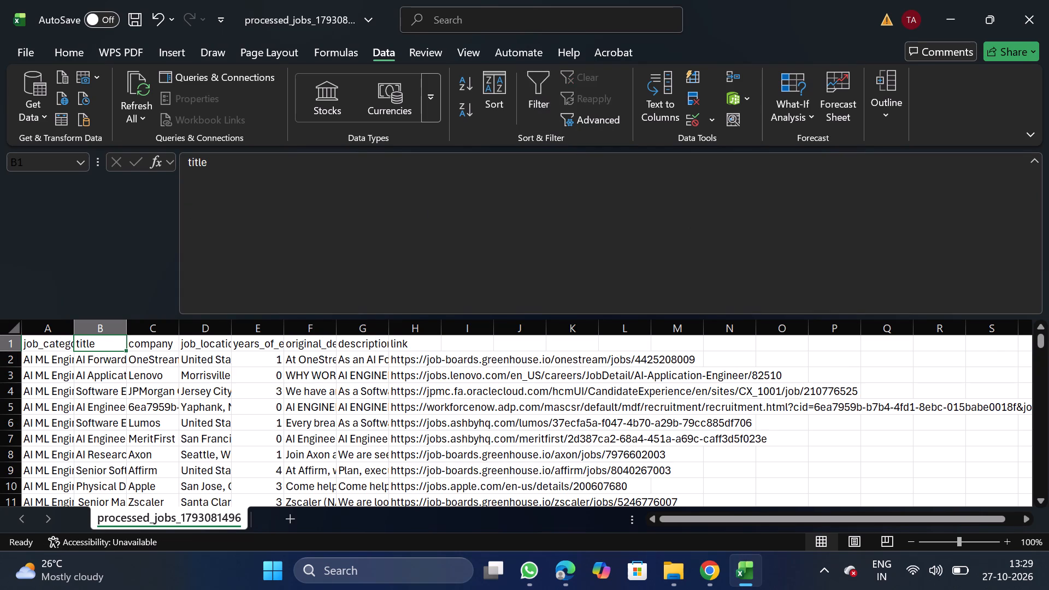
Filter the company column by "walmar" and delete the Walmart job row, leaving the filter turned off.
click(138, 342)
click(538, 101)
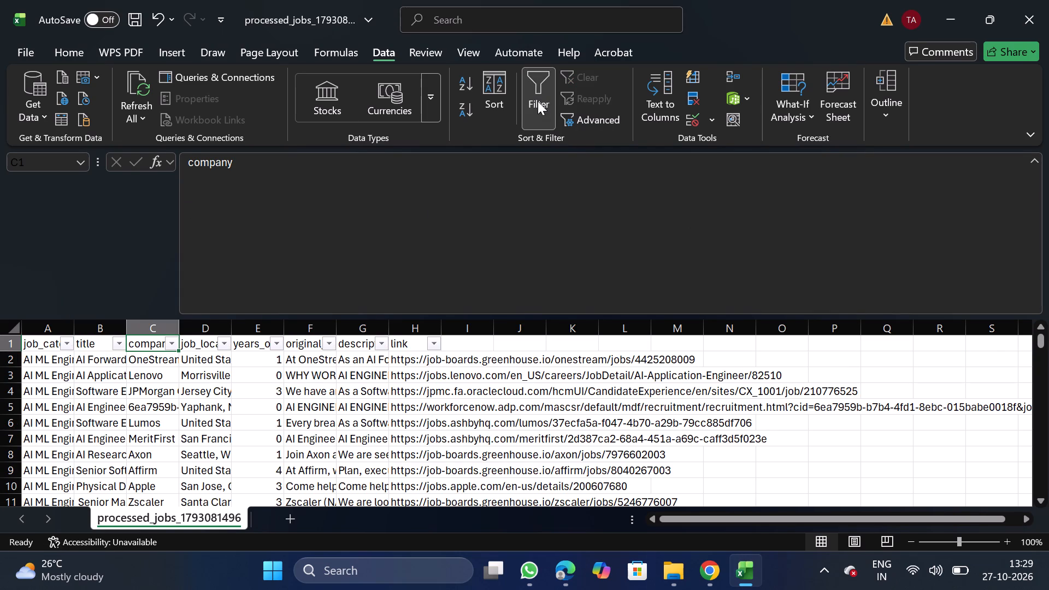
click(173, 341)
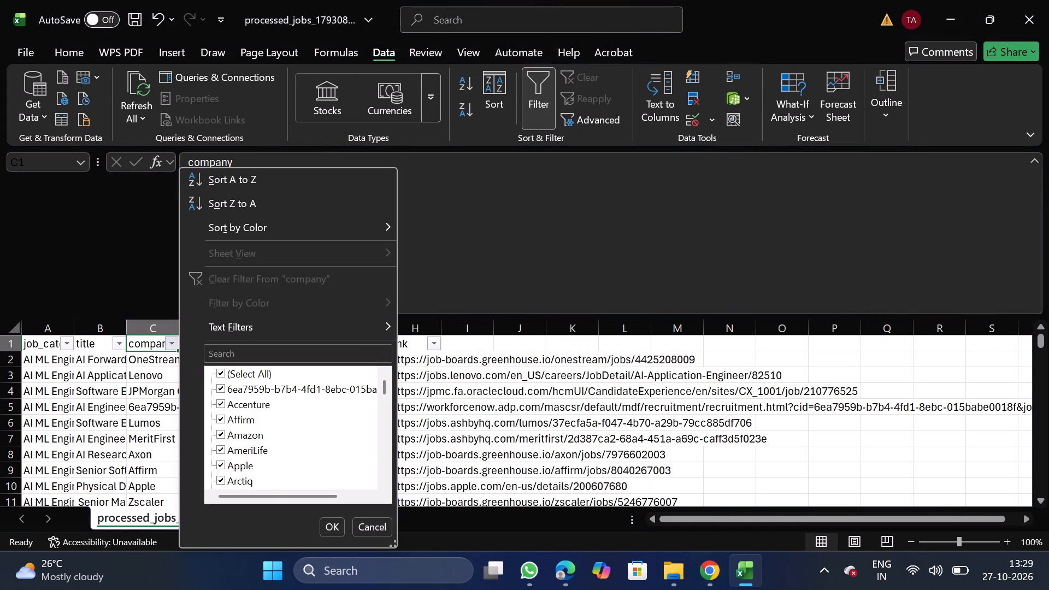
click(284, 359)
text(walmart)
key(BackSpace)
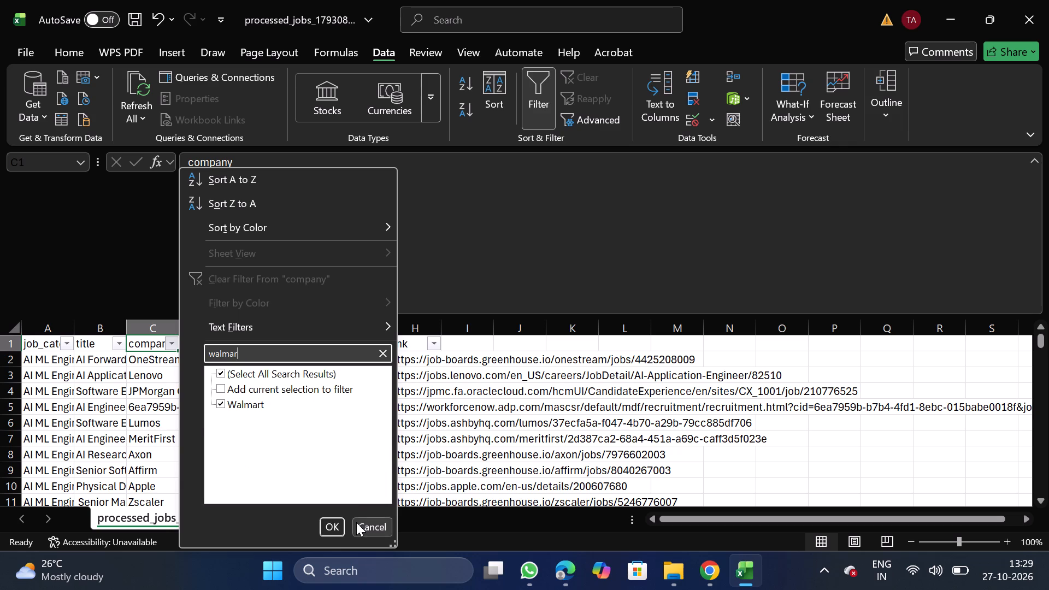
click(336, 530)
click(9, 358)
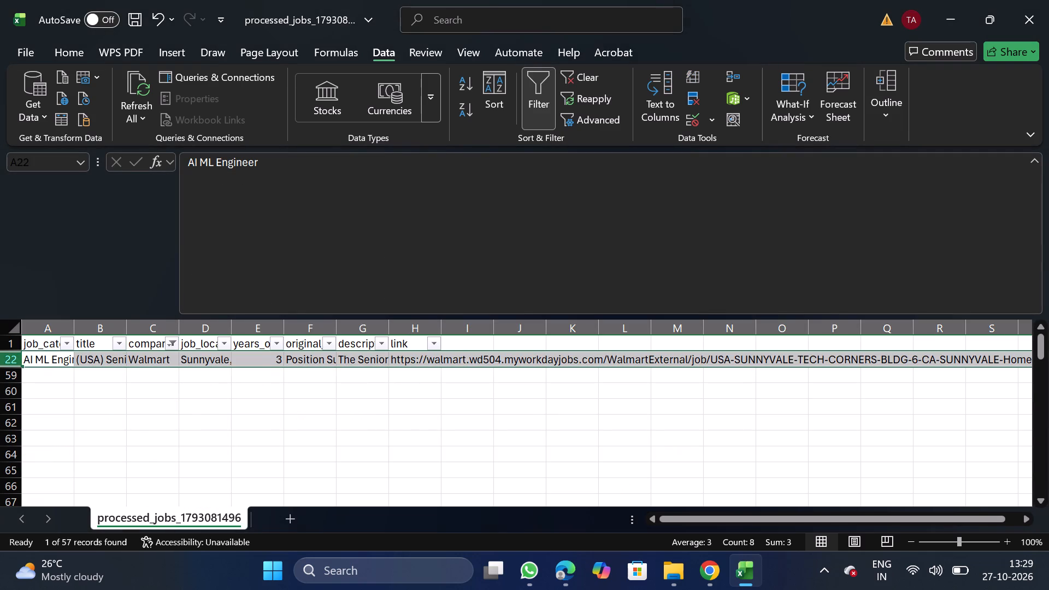
right_click(36, 357)
click(111, 218)
click(540, 90)
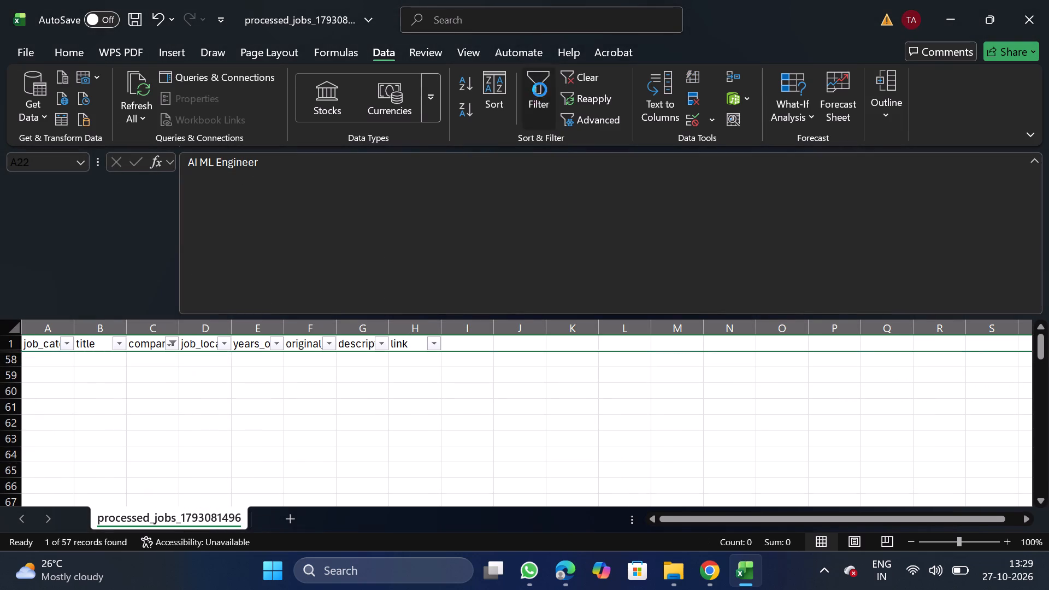
Clear the company filter, and search the company filter values for "dried" and "capital".
click(174, 345)
click(534, 92)
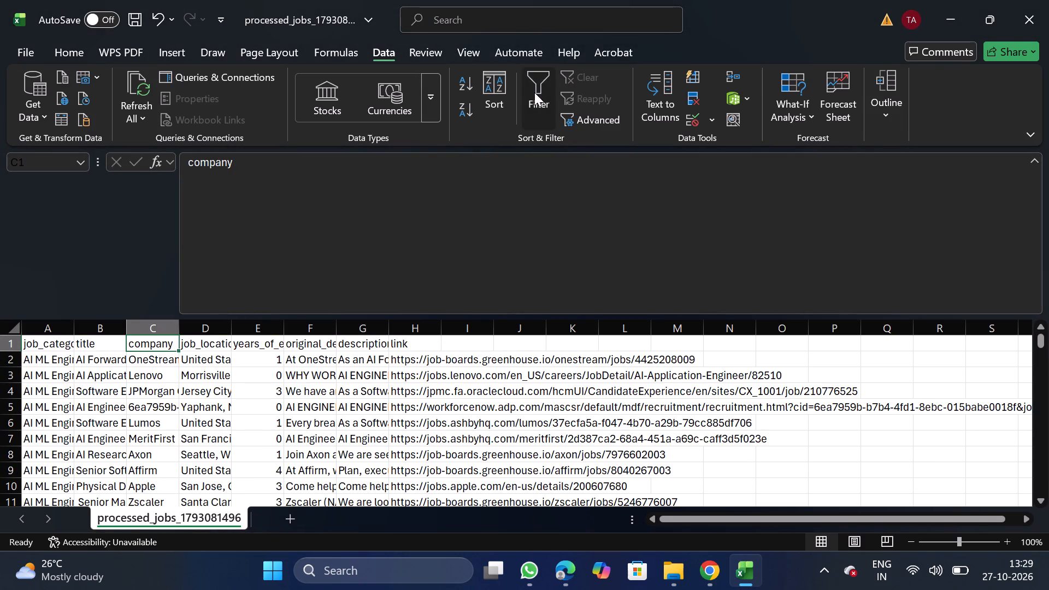
click(174, 339)
drag(247, 359, 246, 351)
click(246, 351)
text(dried)
key(BackSpace)
key(BackSpace)
key(BackSpace)
key(BackSpace)
key(BackSpace)
key(BackSpace)
key(BackSpace)
key(BackSpace)
key(BackSpace)
key(BackSpace)
text(capital)
key(BackSpace)
key(BackSpace)
key(BackSpace)
key(BackSpace)
key(BackSpace)
key(BackSpace)
key(BackSpace)
key(BackSpace)
key(BackSpace)
key(BackSpace)
key(BackSpace)
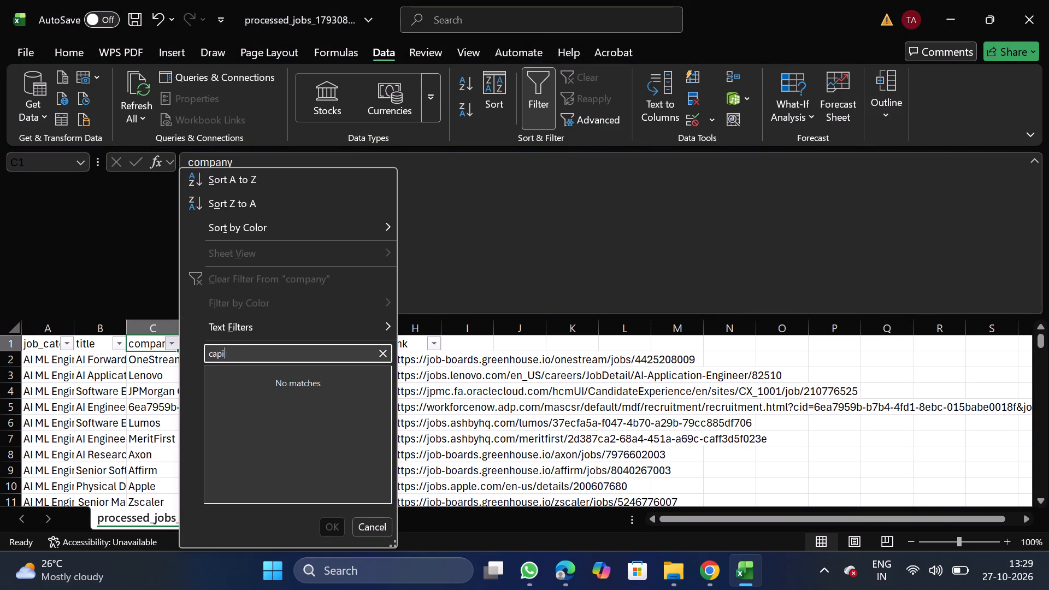
Search the company filter values for "uder" and "hunt".
text(uder)
key(BackSpace)
key(BackSpace)
key(BackSpace)
key(BackSpace)
key(BackSpace)
key(BackSpace)
key(BackSpace)
key(BackSpace)
key(BackSpace)
key(BackSpace)
key(BackSpace)
key(BackSpace)
key(BackSpace)
text(hunt)
key(BackSpace)
key(BackSpace)
key(BackSpace)
key(BackSpace)
key(BackSpace)
key(BackSpace)
key(BackSpace)
key(BackSpace)
key(BackSpace)
key(BackSpace)
key(BackSpace)
key(BackSpace)
key(BackSpace)
key(BackSpace)
key(BackSpace)
key(BackSpace)
Search the company filter values for "skims", "ape=" and "in landem", and turn off the filter without applying it.
text(skim)
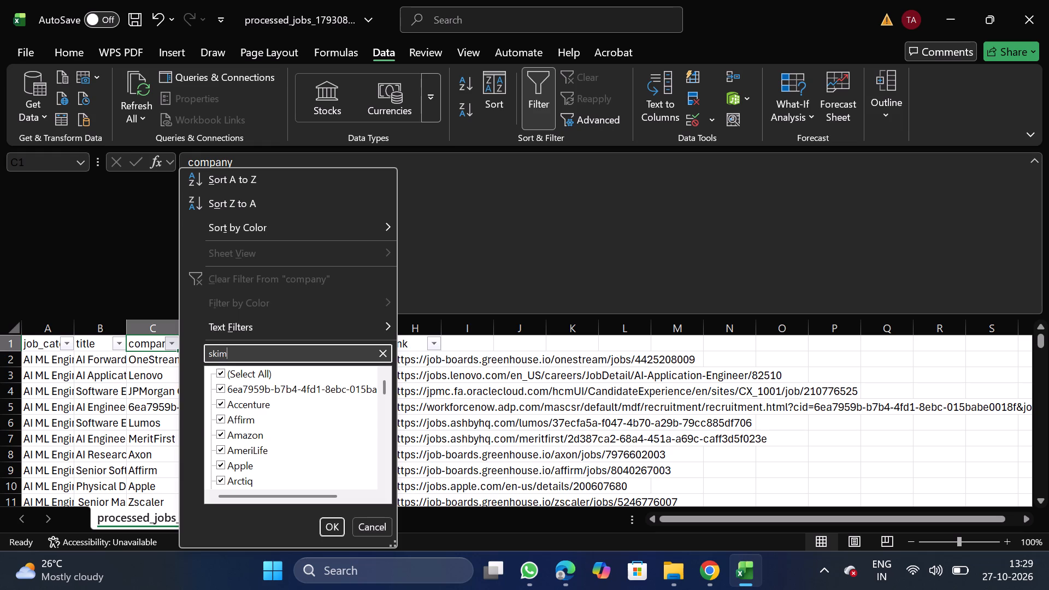
key(s)
key(BackSpace)
key(BackSpace)
key(BackSpace)
key(BackSpace)
key(BackSpace)
key(BackSpace)
key(BackSpace)
key(BackSpace)
key(BackSpace)
key(BackSpace)
key(BackSpace)
key(BackSpace)
key(BackSpace)
key(BackSpace)
key(BackSpace)
key(BackSpace)
key(BackSpace)
key(BackSpace)
text(ape=)
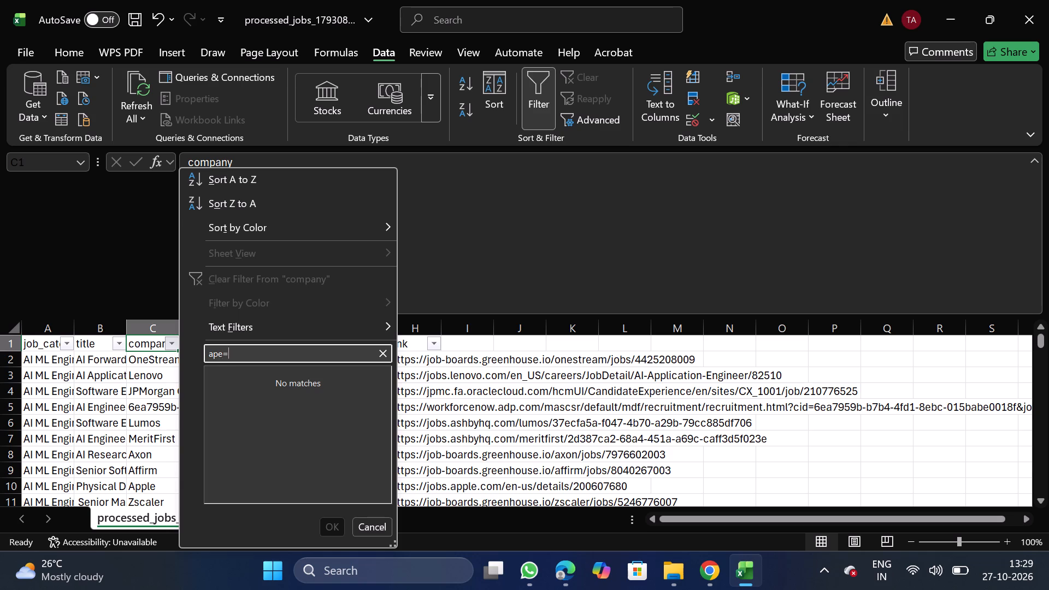
key(BackSpace)
key(BackSpace)
key(BackSpace)
key(BackSpace)
key(BackSpace)
key(BackSpace)
text(in landem)
click(371, 525)
click(540, 86)
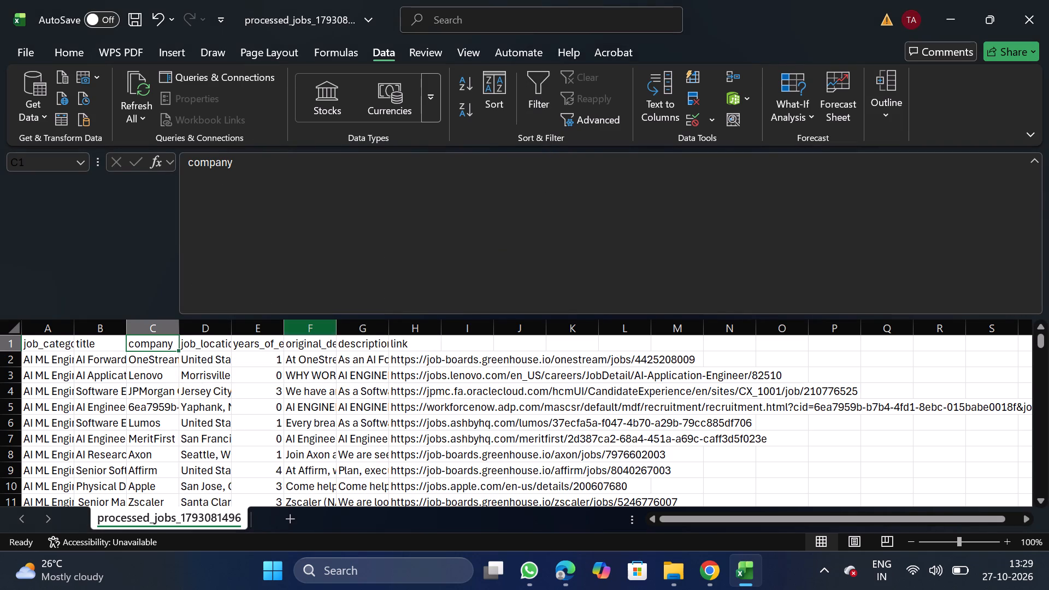
Filter the company column to the ID-like value starting with 6ea7959b and delete its job row, leaving the filter turned off.
click(551, 109)
click(172, 343)
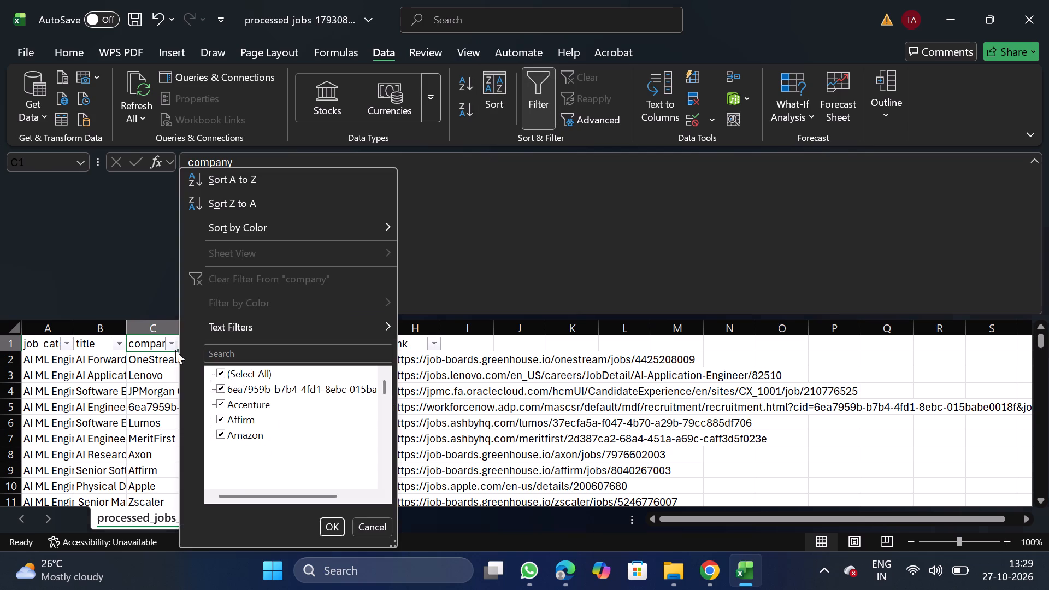
click(233, 375)
click(266, 388)
scroll(266, 441, down, 1)
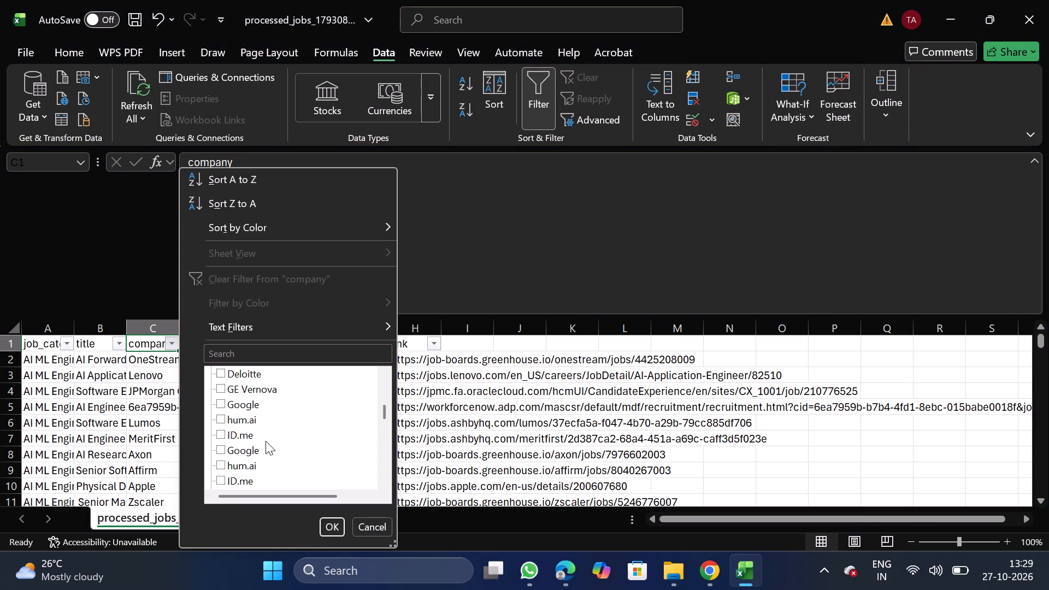
scroll(266, 441, down, 5)
click(336, 524)
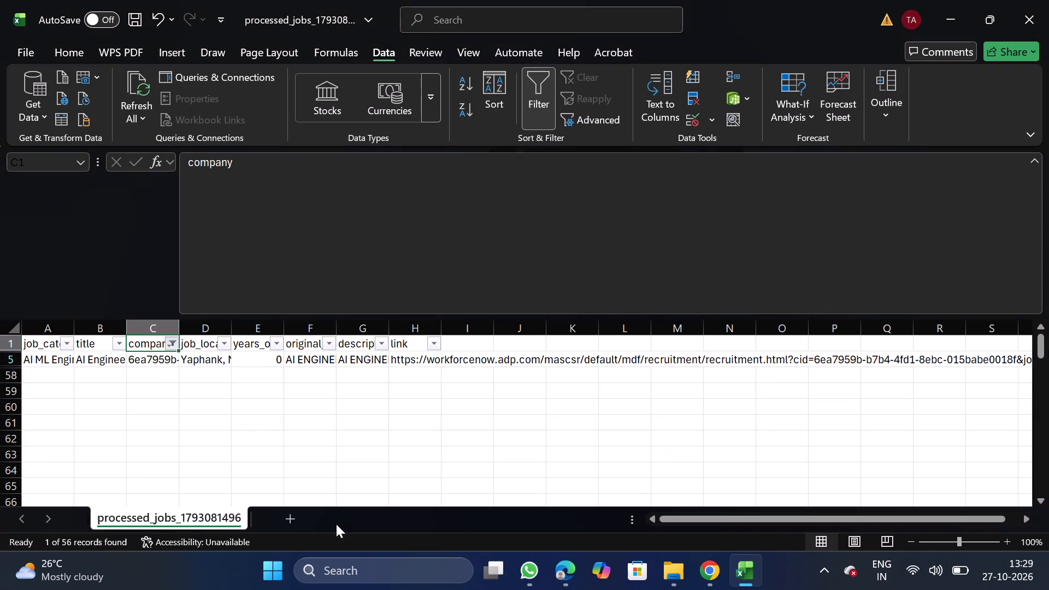
drag(2, 357, 32, 359)
right_click(32, 359)
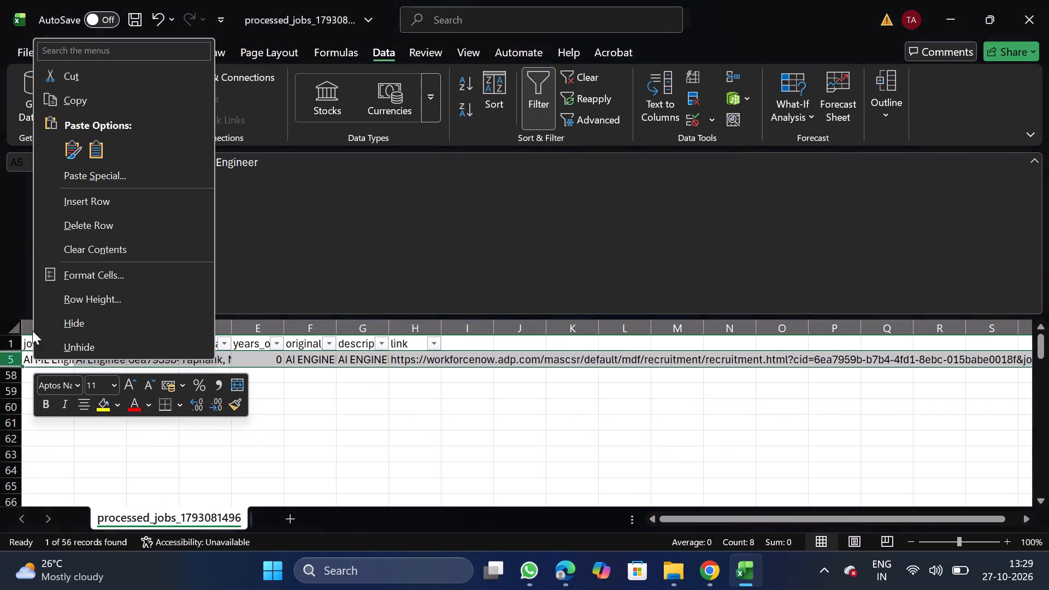
click(97, 224)
click(537, 106)
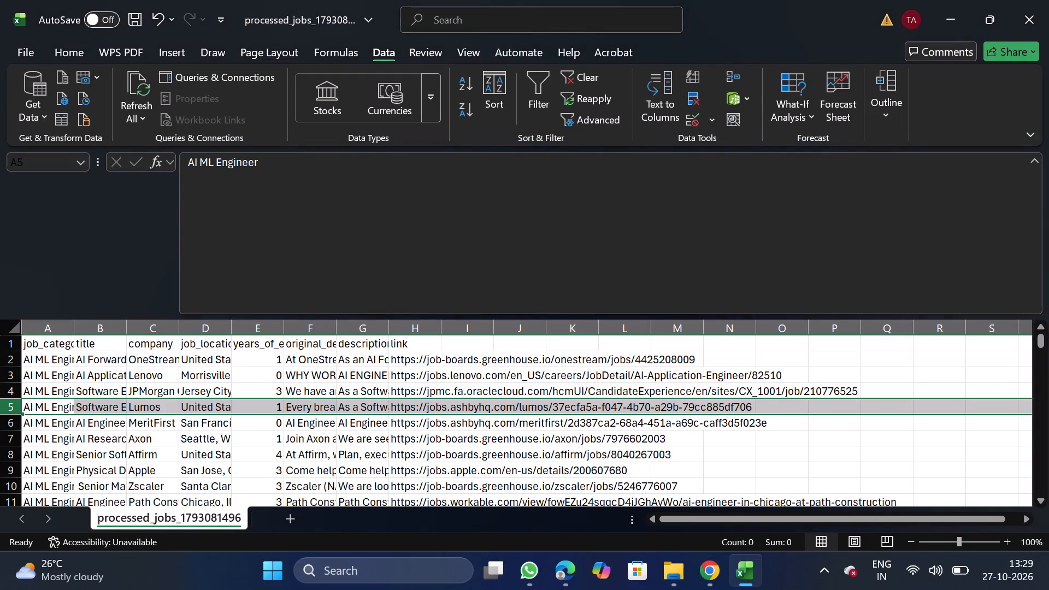
Save the cleaned sheet as AI ML_10_27 in comma-delimited CSV format in the Daily Scraping jobs folder under Documents.
click(22, 59)
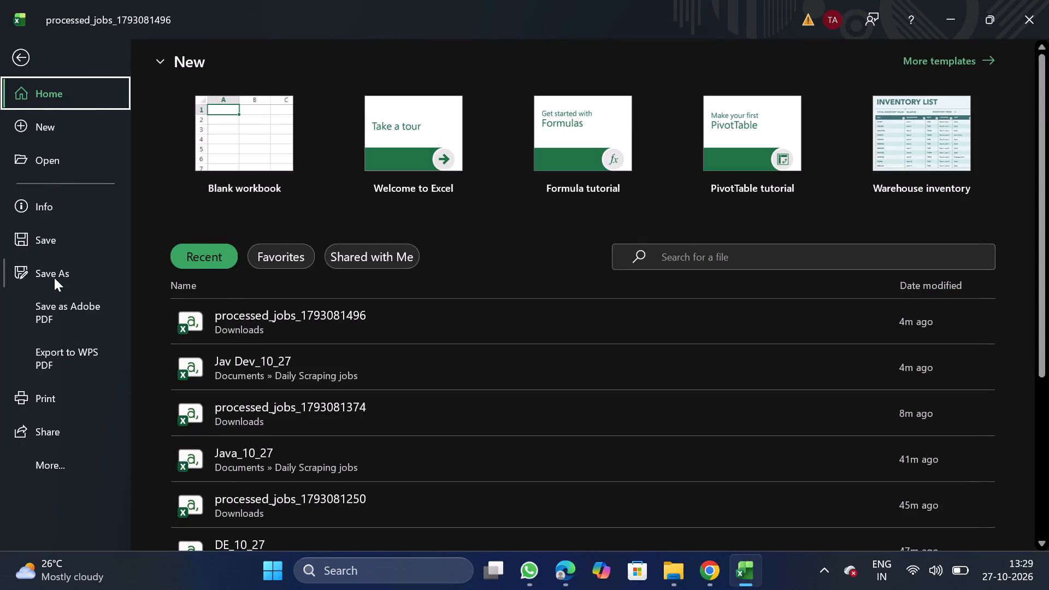
triple_click(54, 278)
drag(234, 436, 233, 467)
triple_click(233, 467)
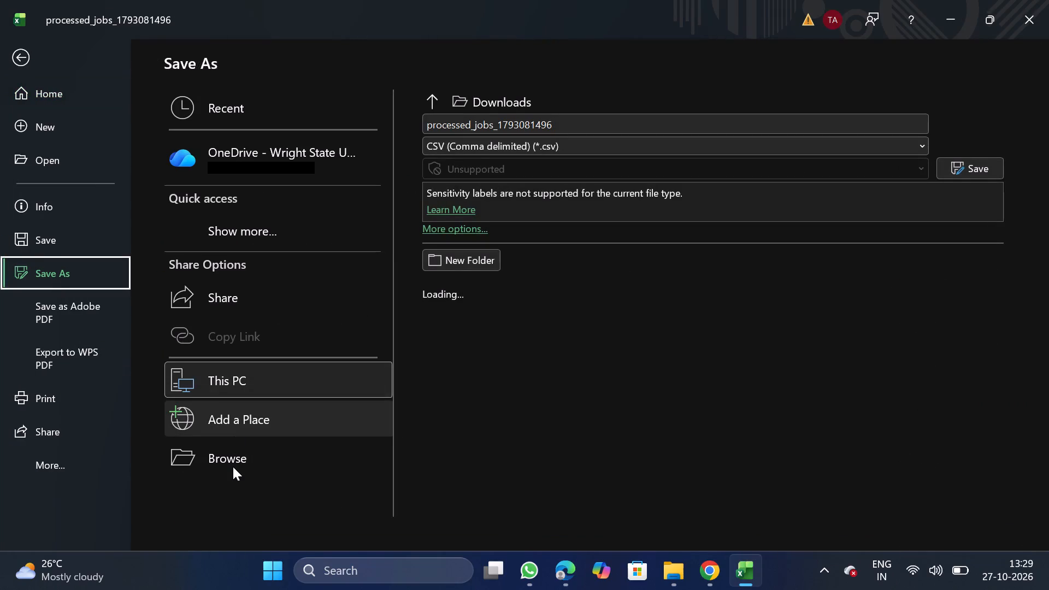
triple_click(233, 467)
double_click(233, 467)
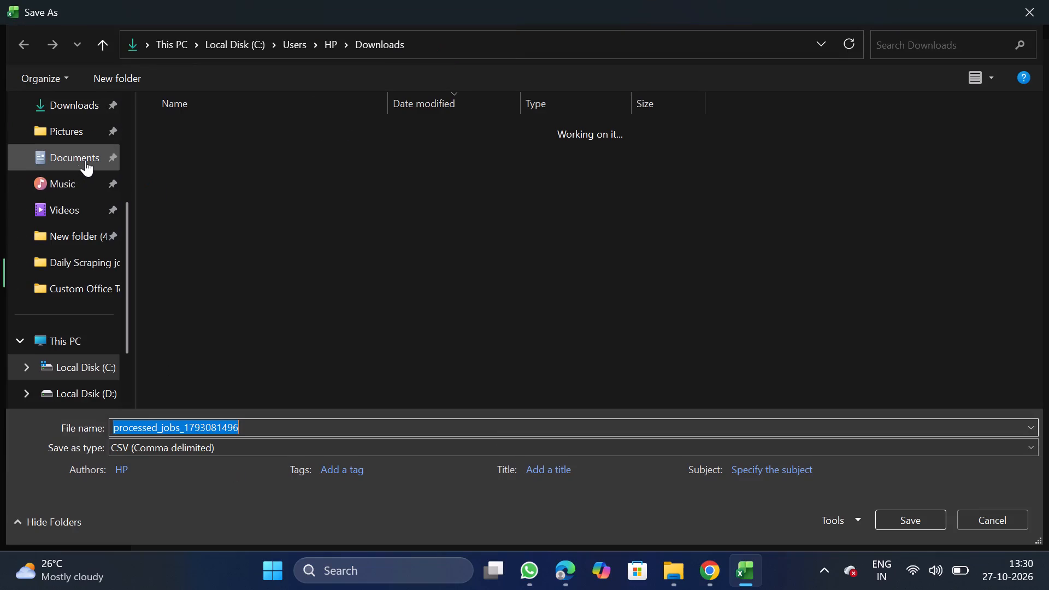
double_click(85, 160)
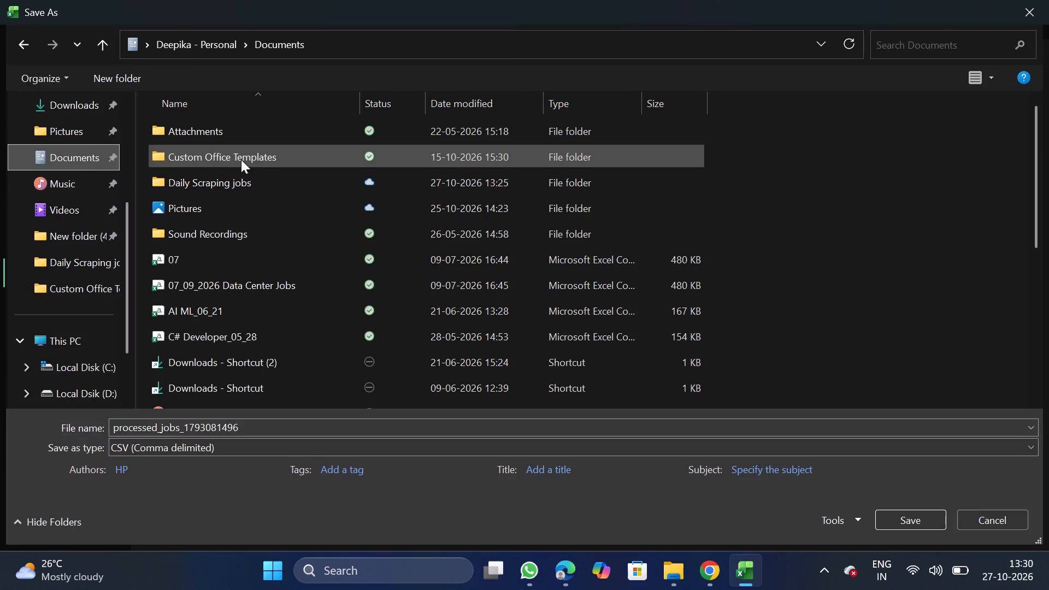
double_click(219, 189)
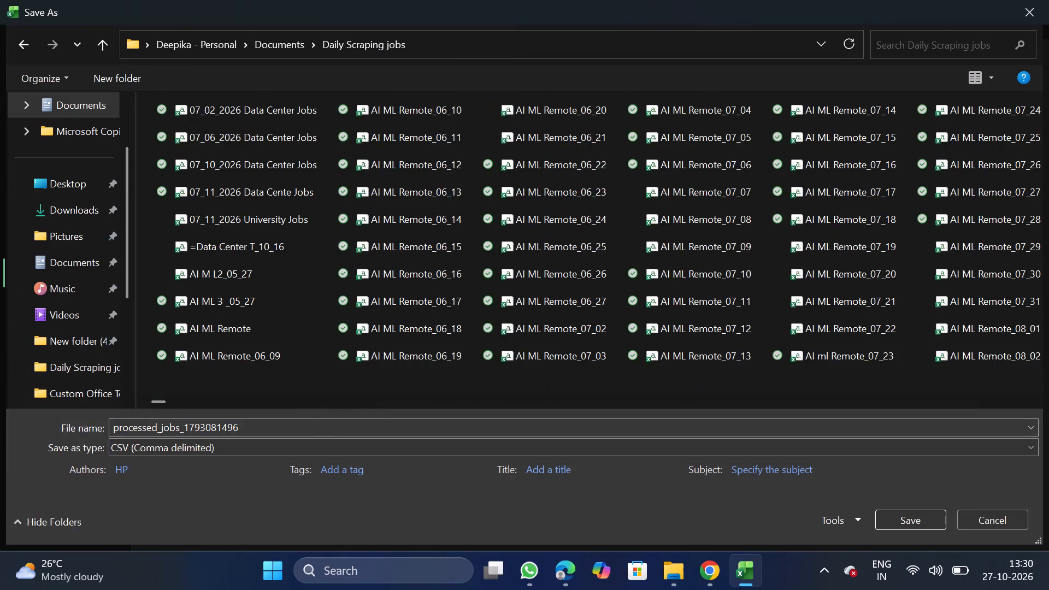
double_click(323, 436)
key(BackSpace)
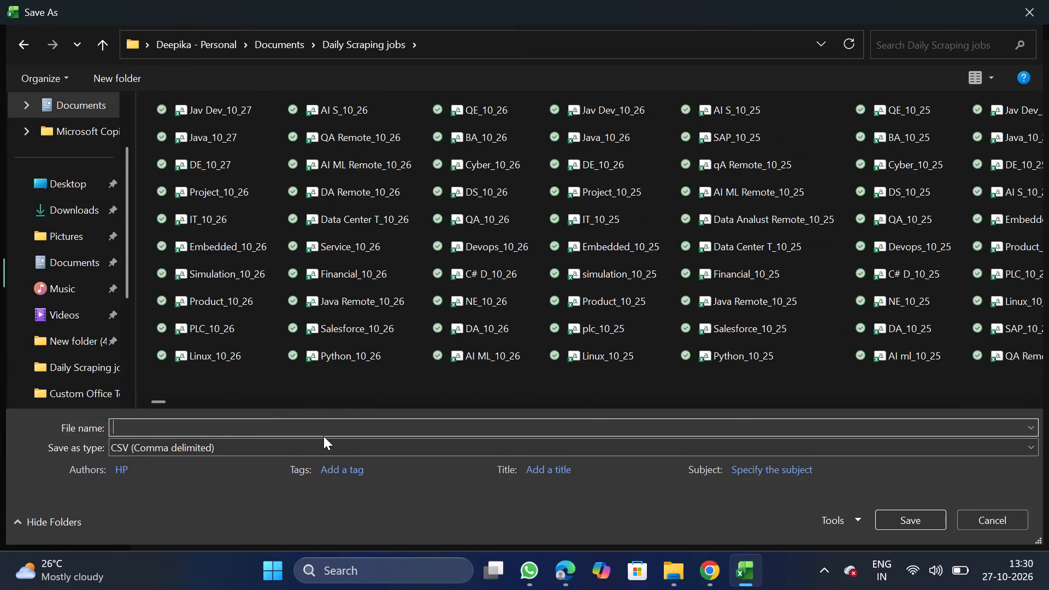
text(AI ML)
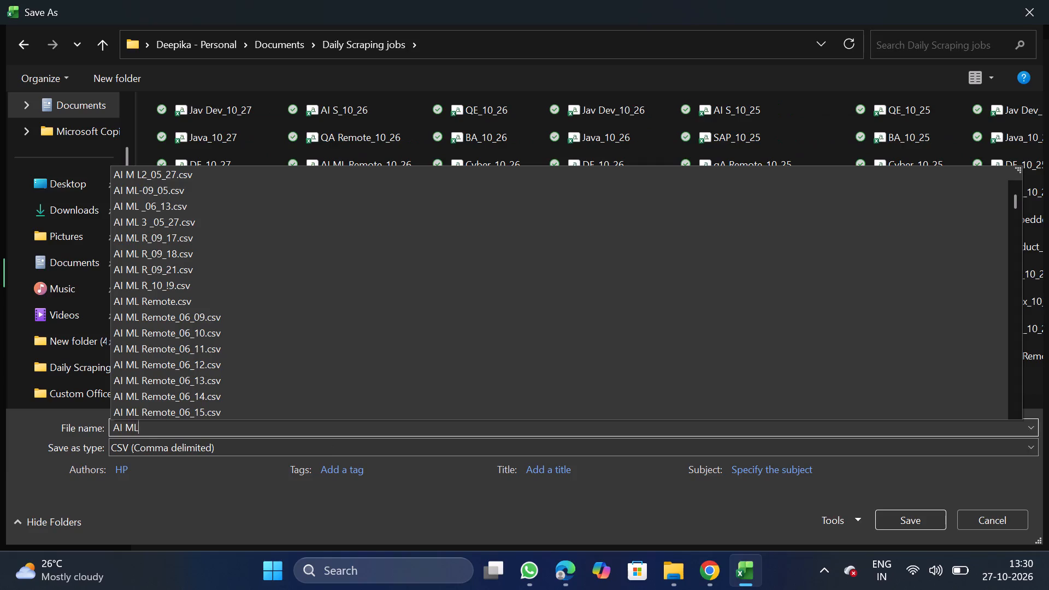
text(_10_2)
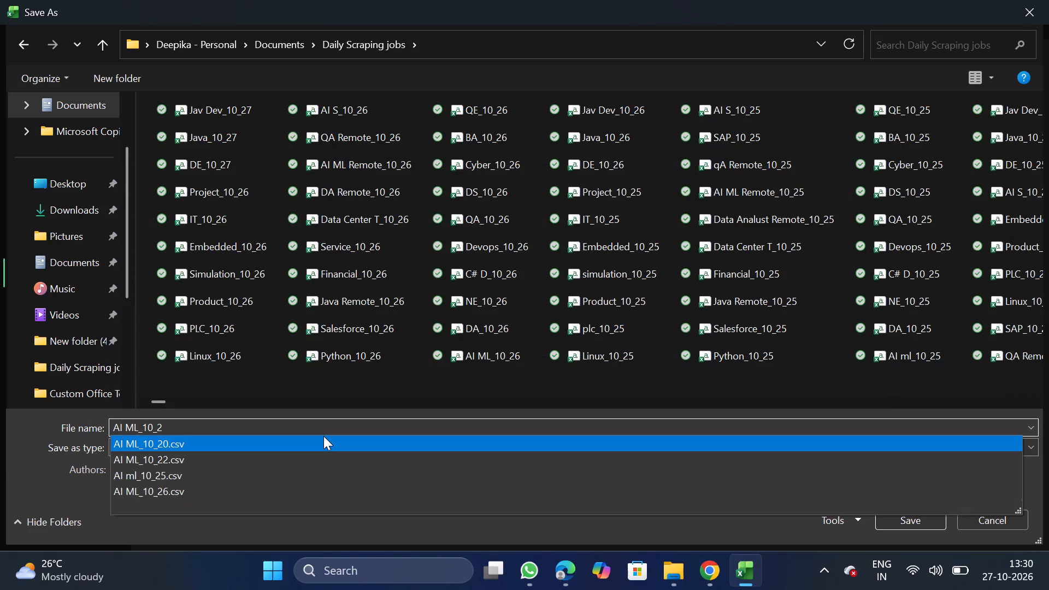
key(7)
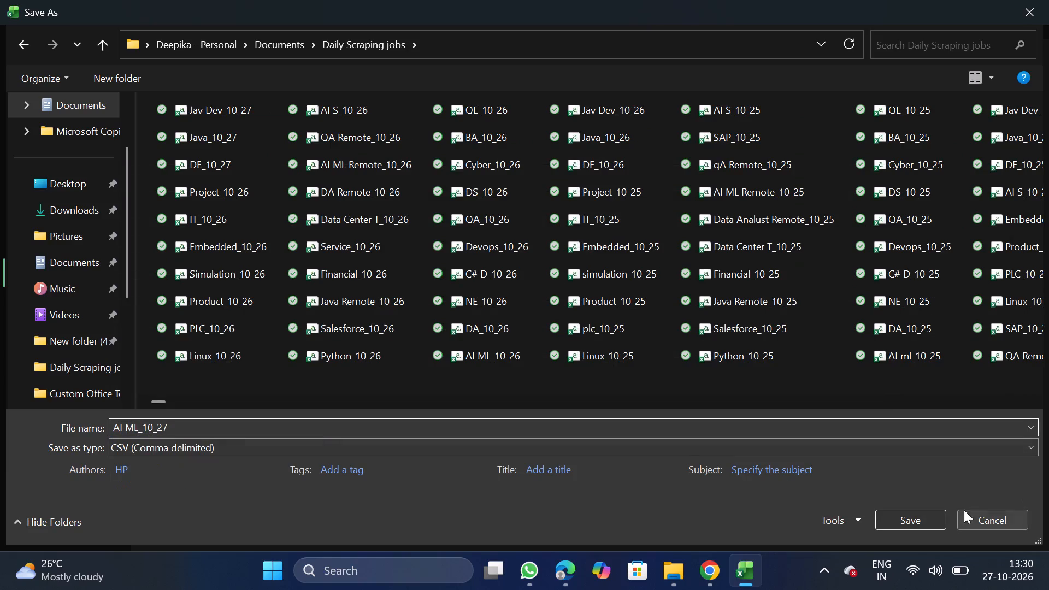
click(926, 516)
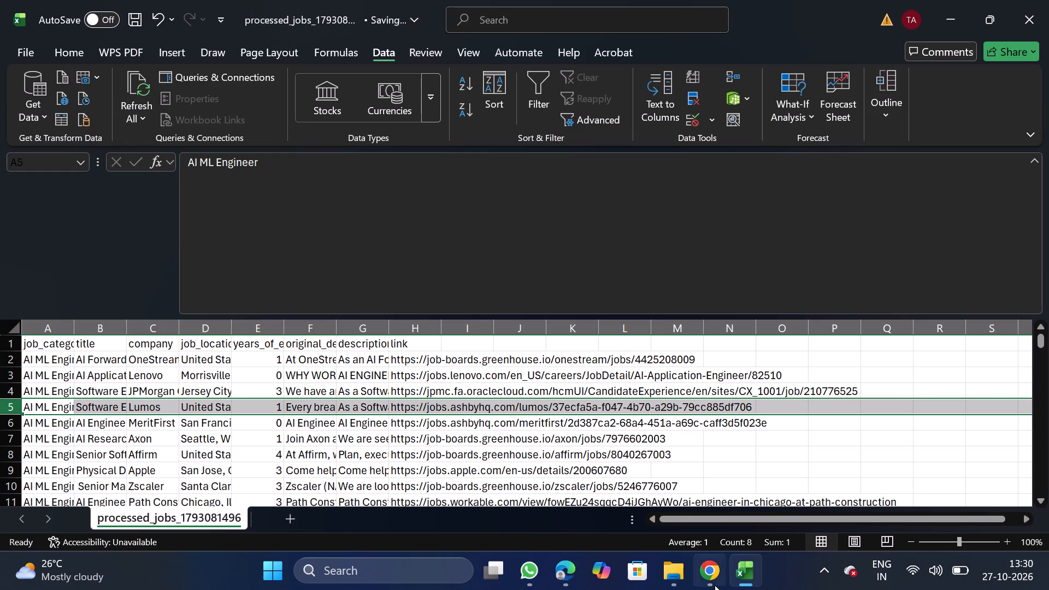
Switch to NextGenApply in Chrome and bulk upload the AI ML_10_27 CSV file.
click(715, 585)
scroll(532, 447, down, 2)
click(449, 446)
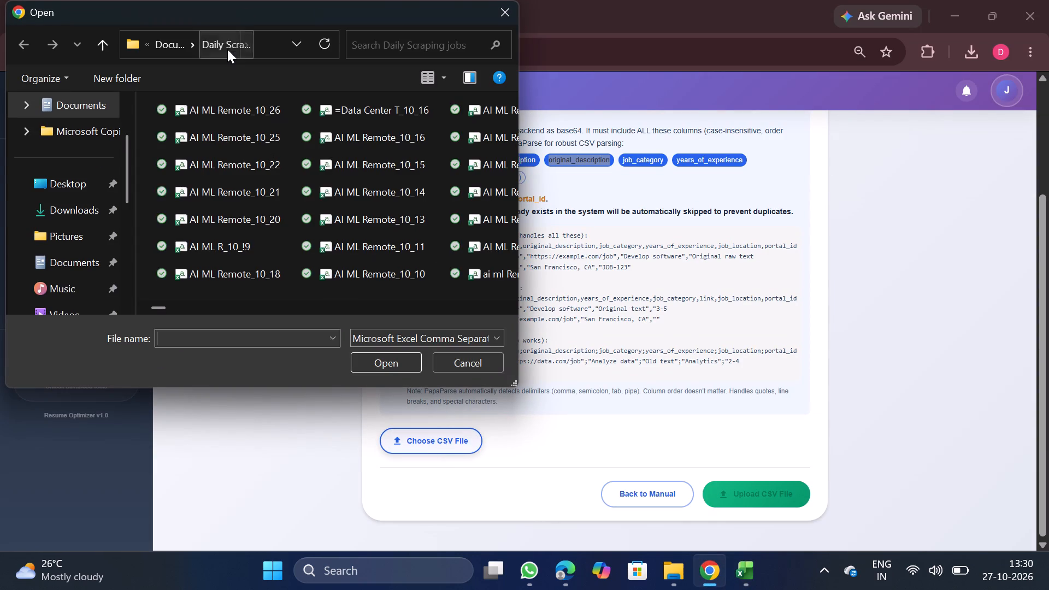
double_click(232, 107)
scroll(540, 324, down, 1)
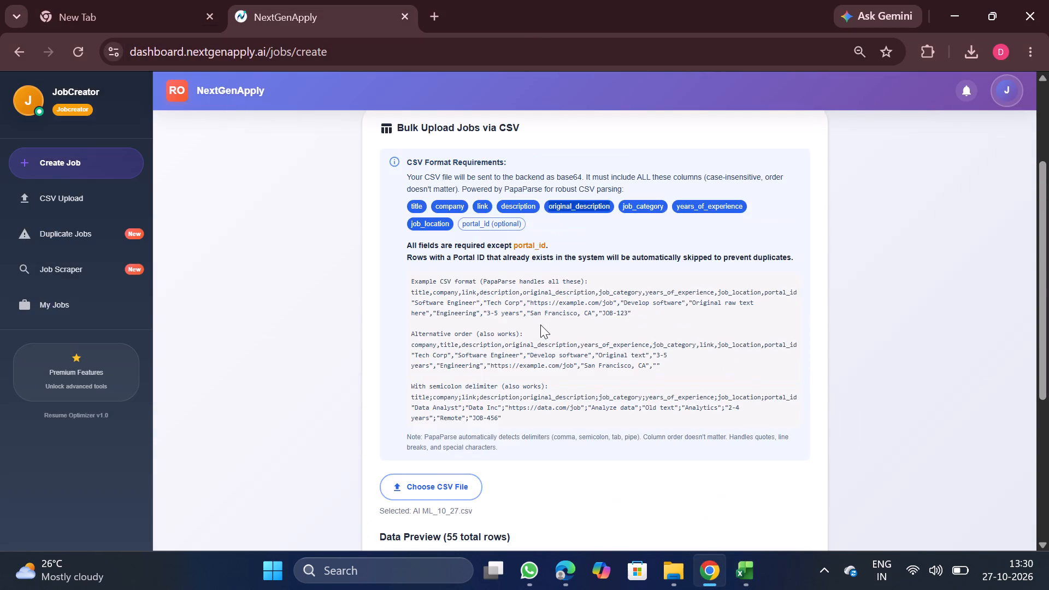
scroll(540, 324, down, 1)
scroll(615, 361, down, 4)
scroll(682, 375, down, 1)
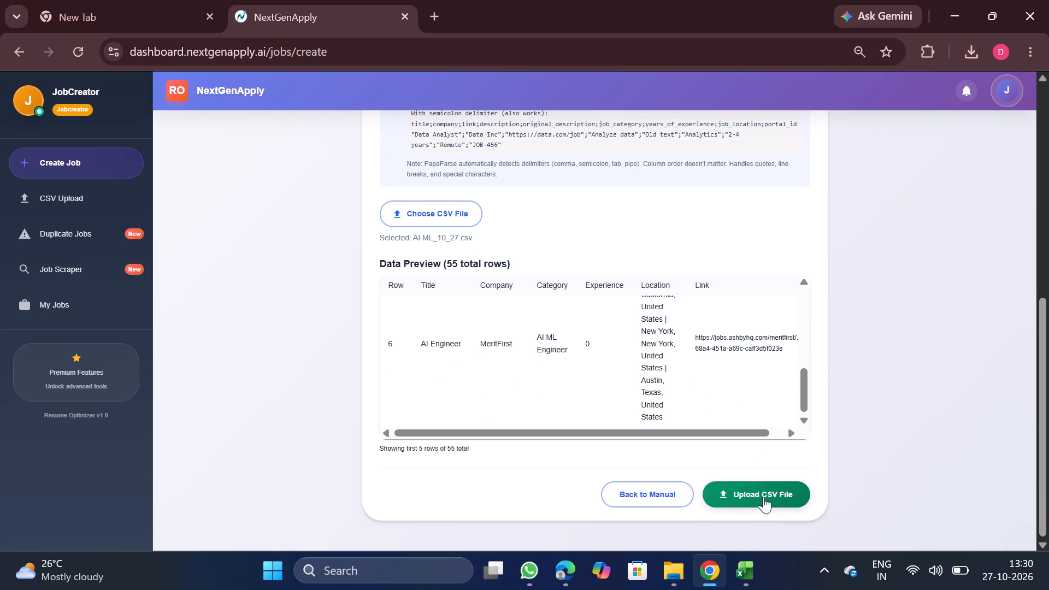
click(763, 497)
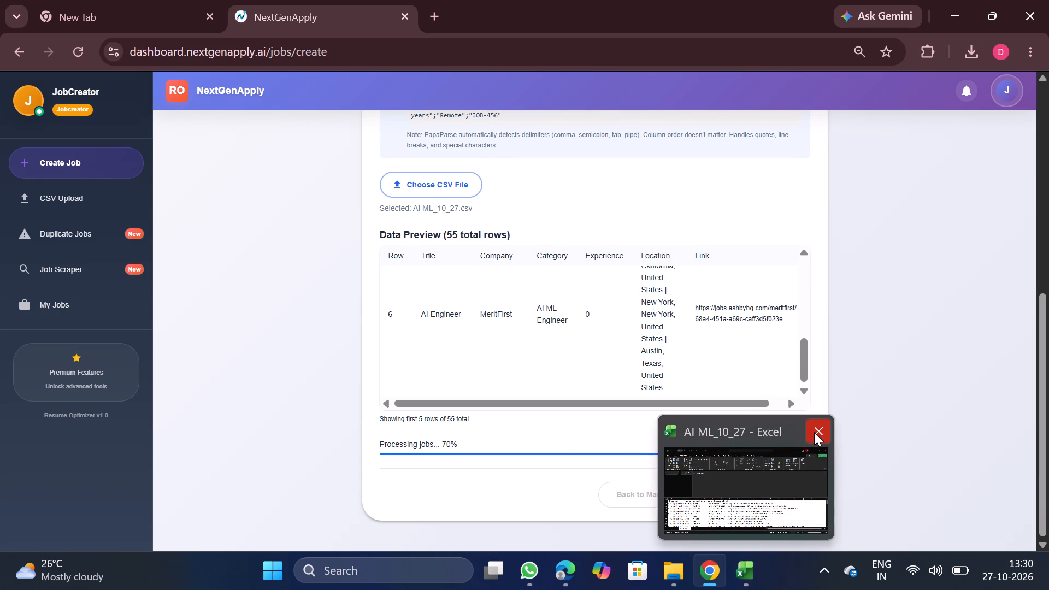
Close the AI ML_10_27 workbook in Excel.
click(814, 432)
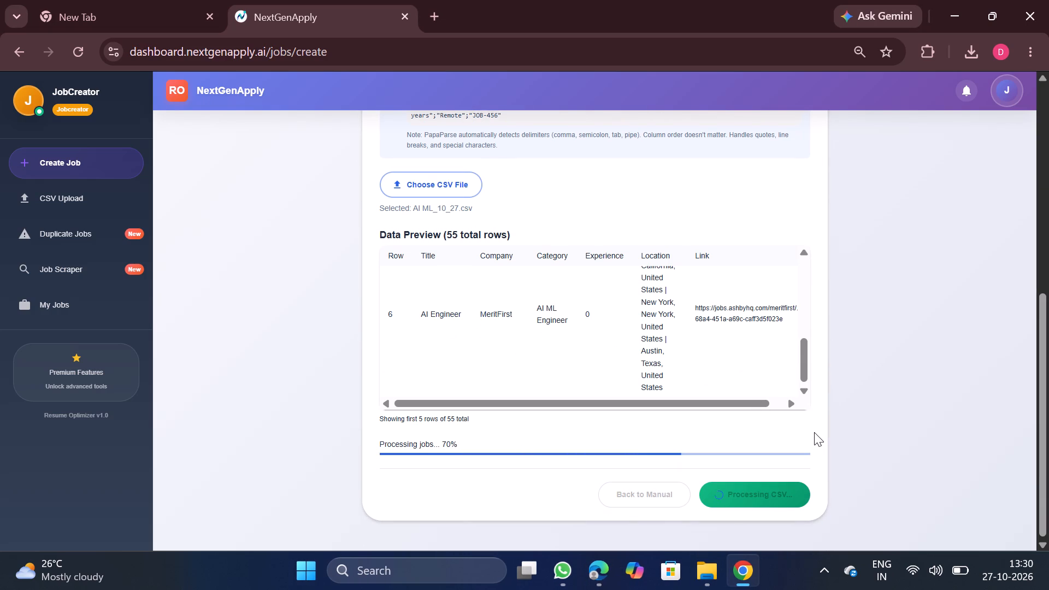
Go to the CSV Upload page and look through the processed job list for the next category to download.
scroll(722, 368, up, 6)
click(92, 207)
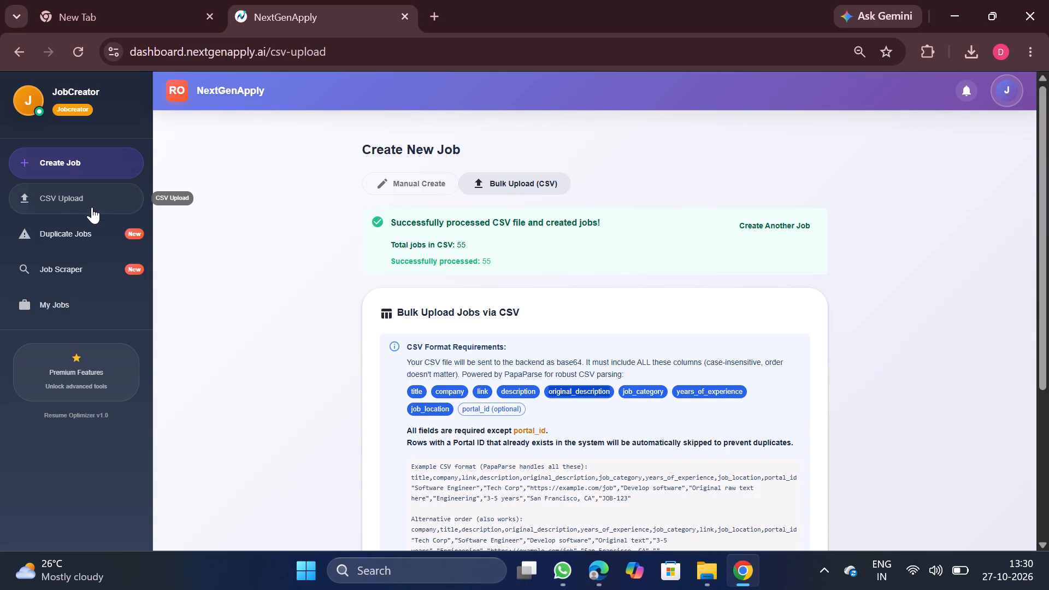
scroll(528, 226, up, 1)
scroll(772, 393, down, 4)
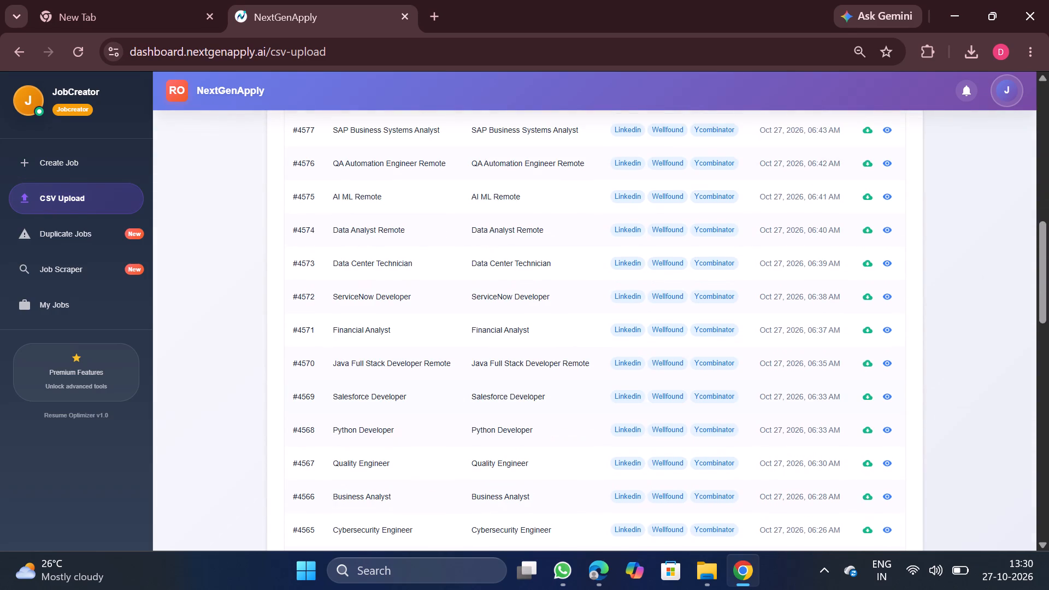
scroll(772, 393, down, 2)
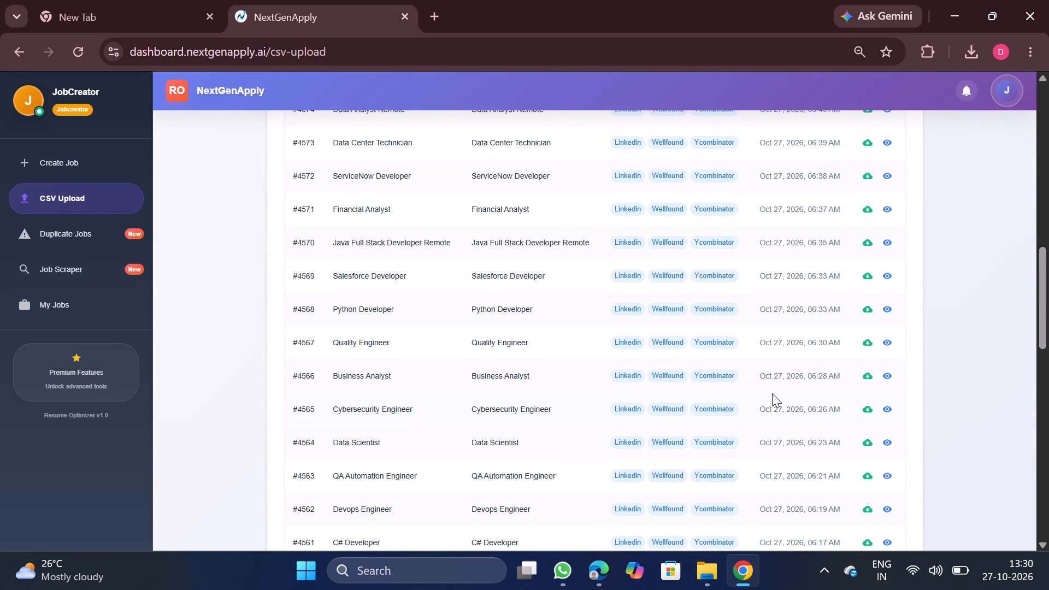
scroll(772, 393, down, 2)
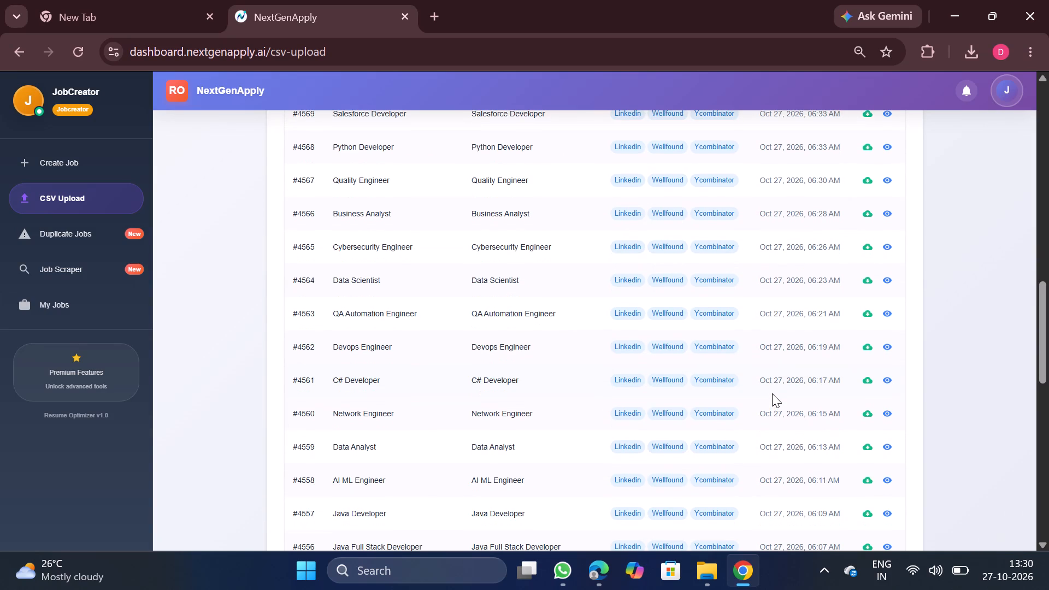
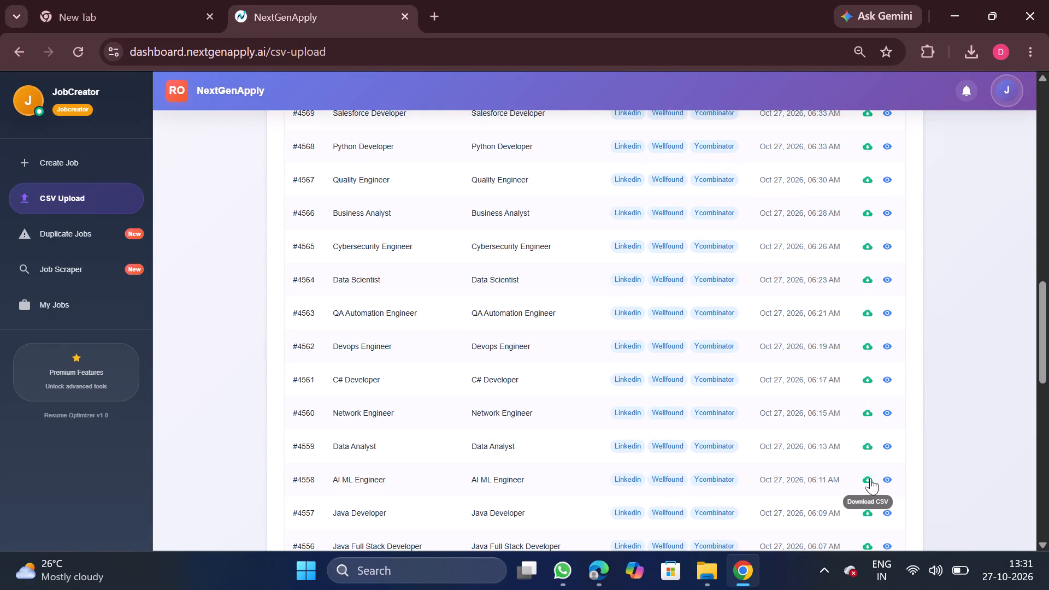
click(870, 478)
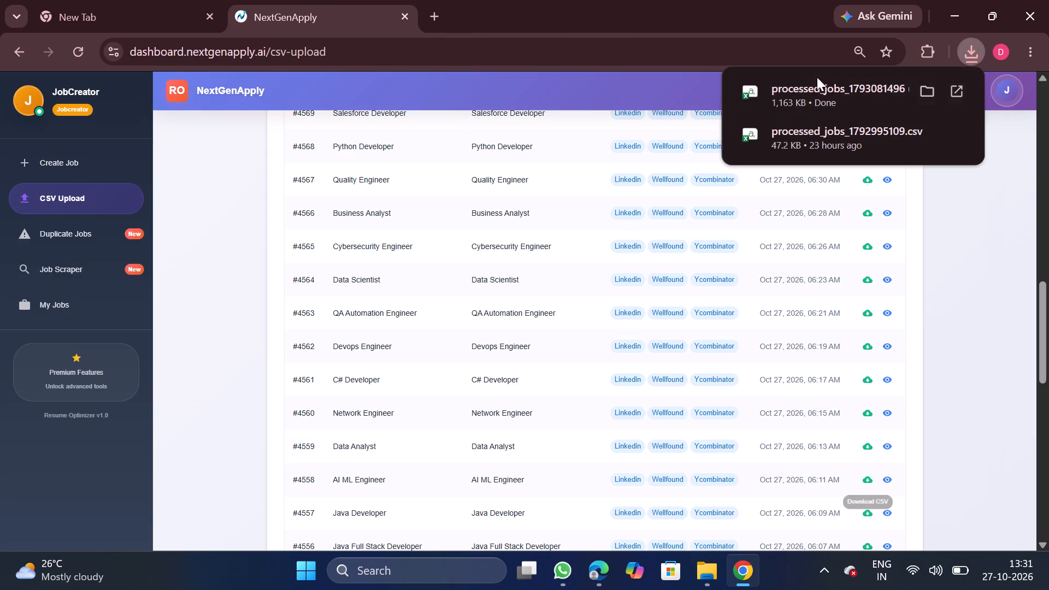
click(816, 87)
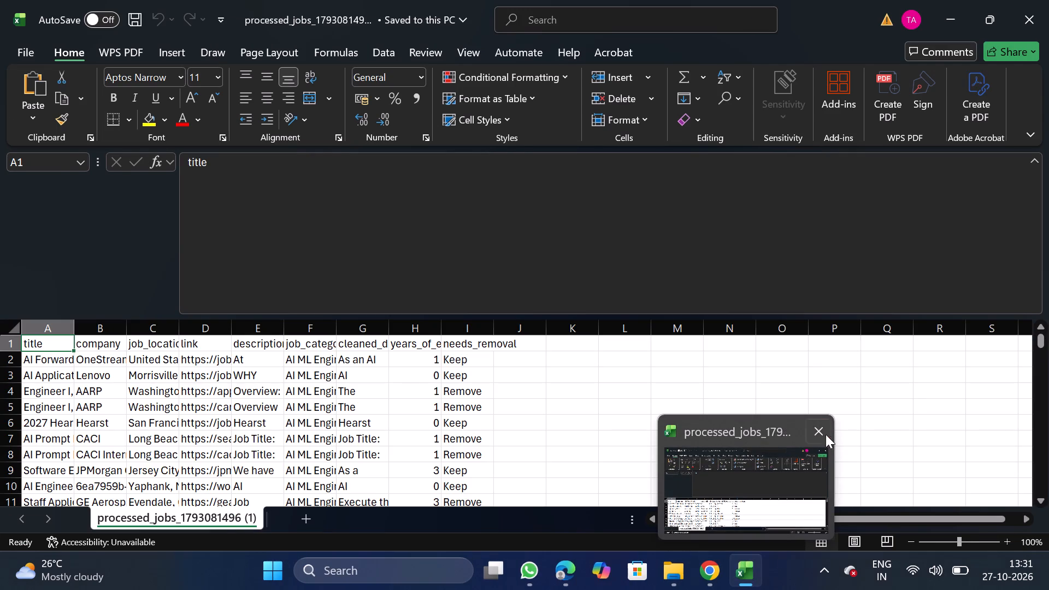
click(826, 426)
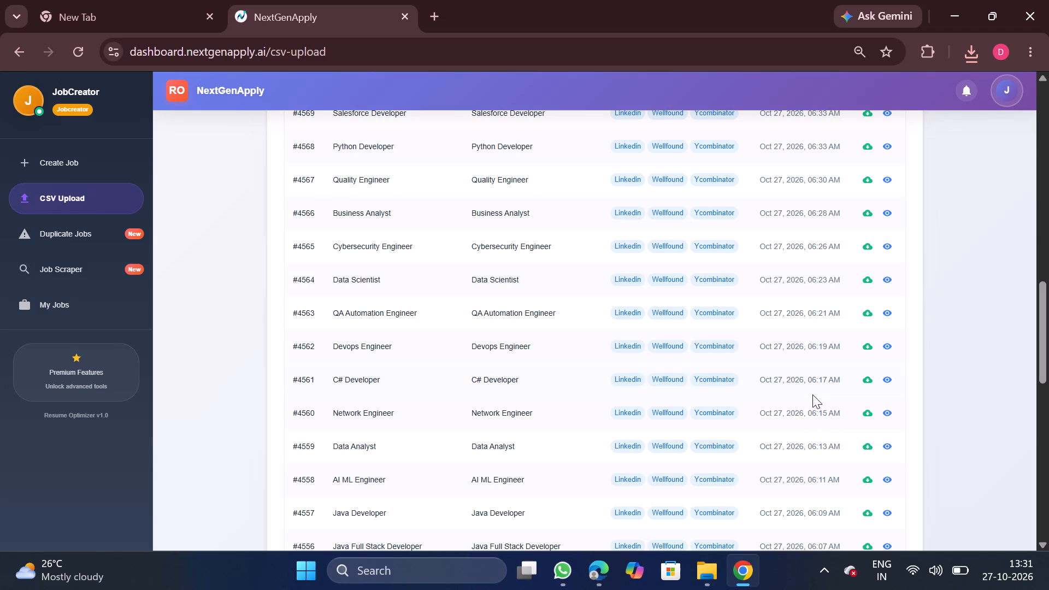
Download the processed jobs CSV for Data Analyst (#4559) and open it in Excel.
click(862, 443)
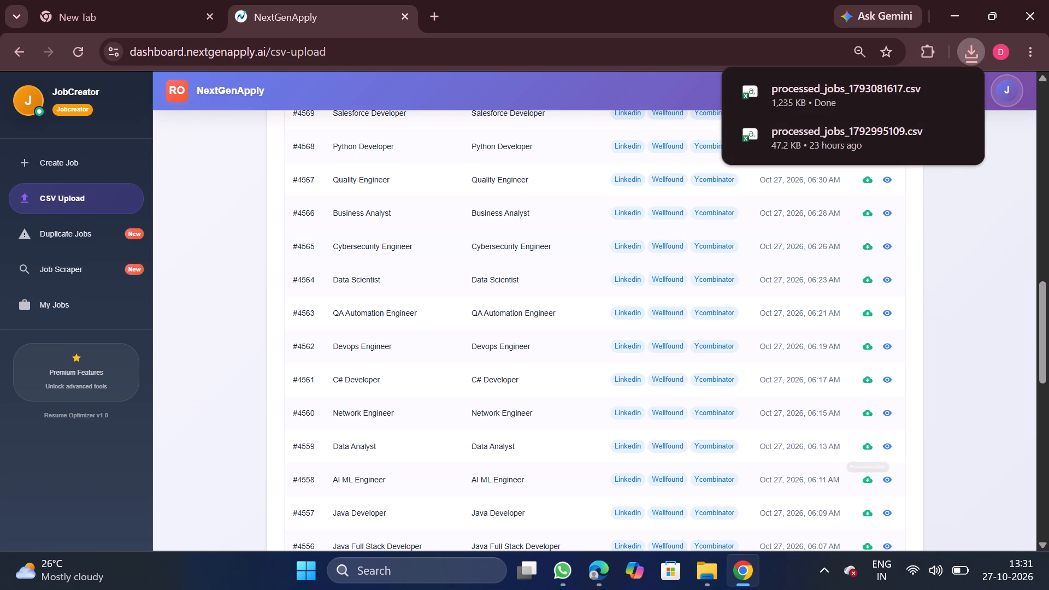
click(838, 97)
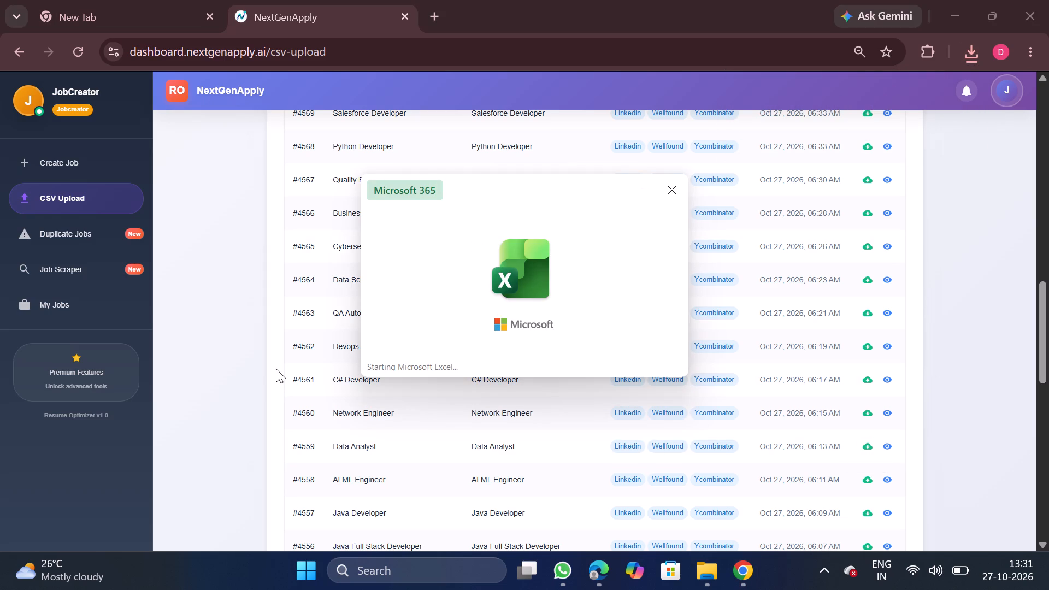
Remove duplicate rows from the whole data range, comparing only the company column.
click(275, 410)
key(ctrl+a)
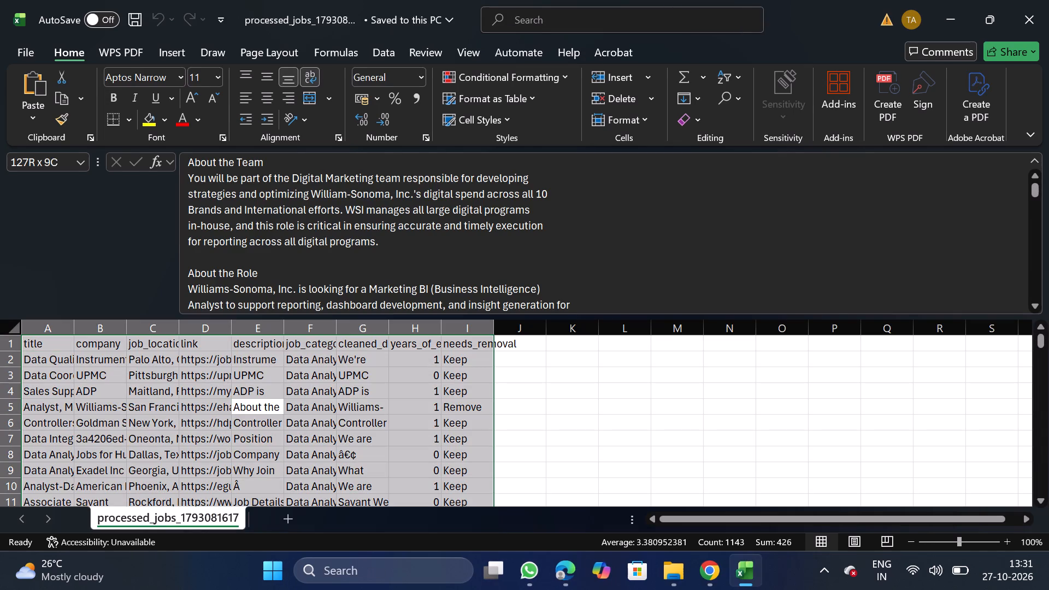
click(384, 57)
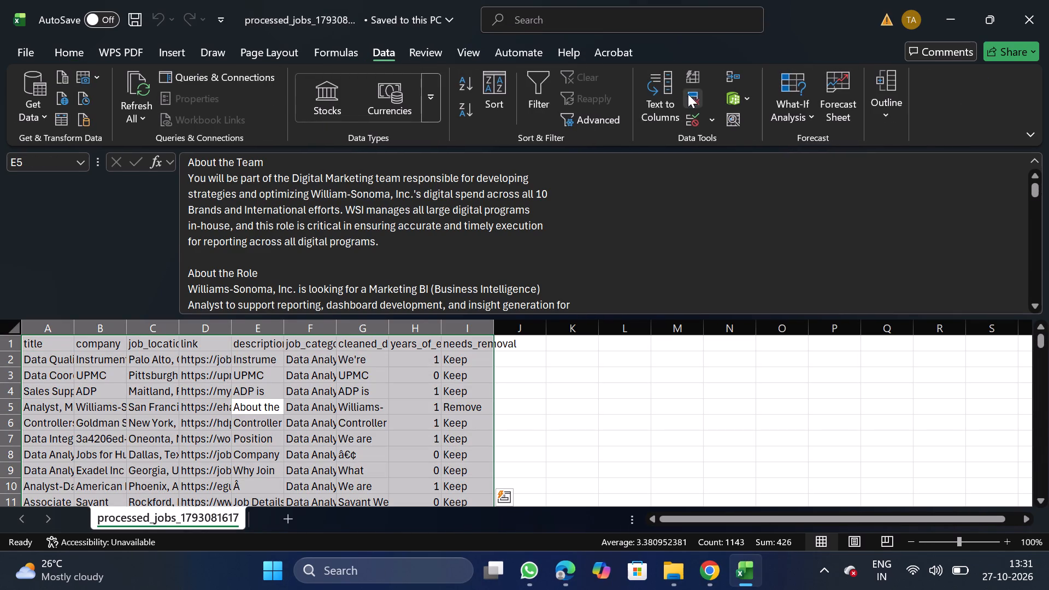
click(697, 97)
click(254, 244)
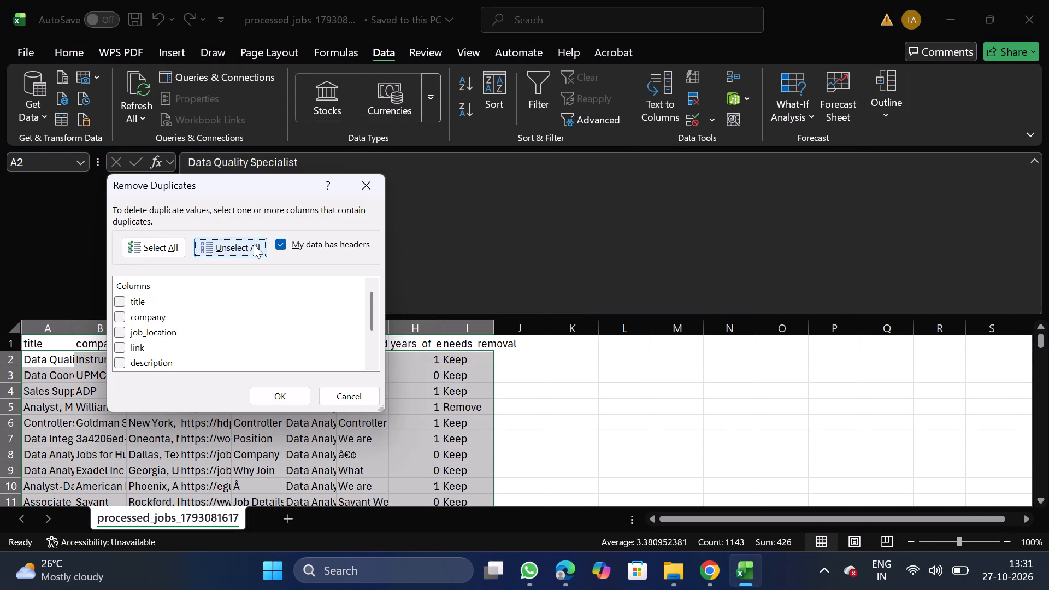
scroll(146, 349, up, 1)
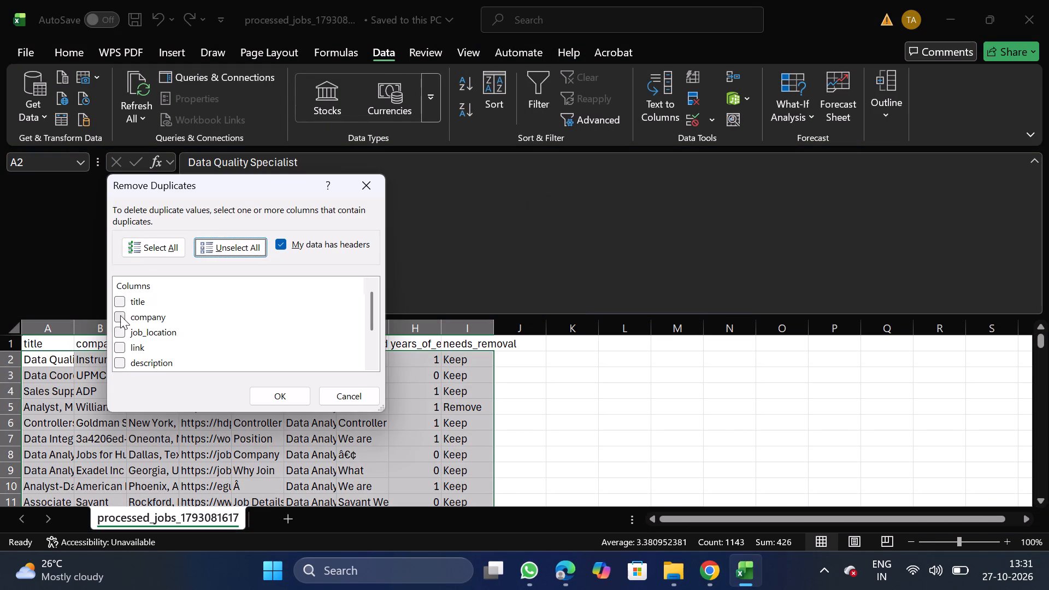
click(120, 315)
click(292, 396)
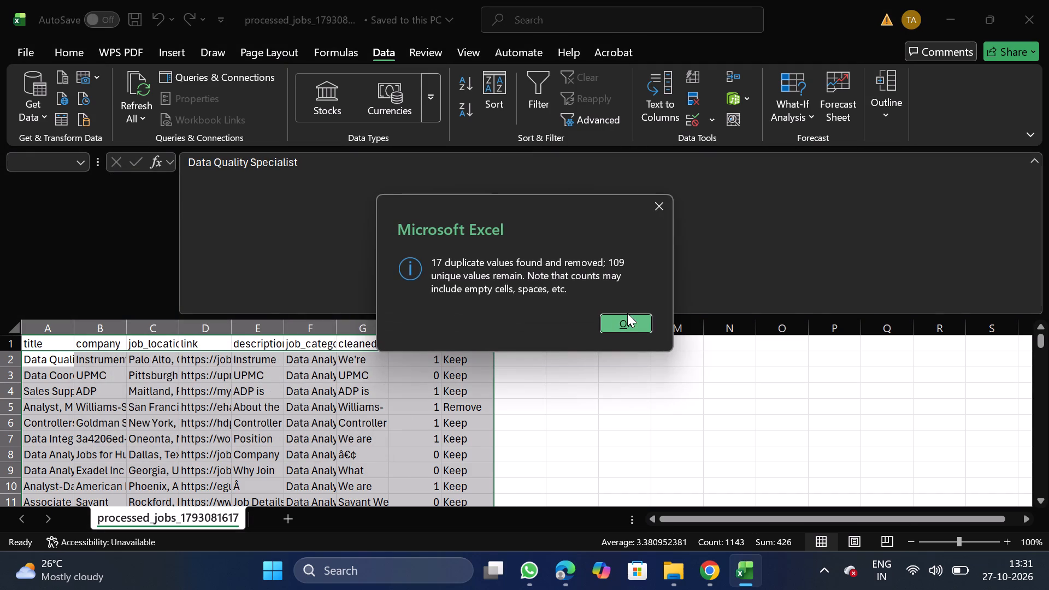
click(630, 320)
Filter needs_removal to Remove, delete all the filtered job rows, and turn the filter off.
click(457, 337)
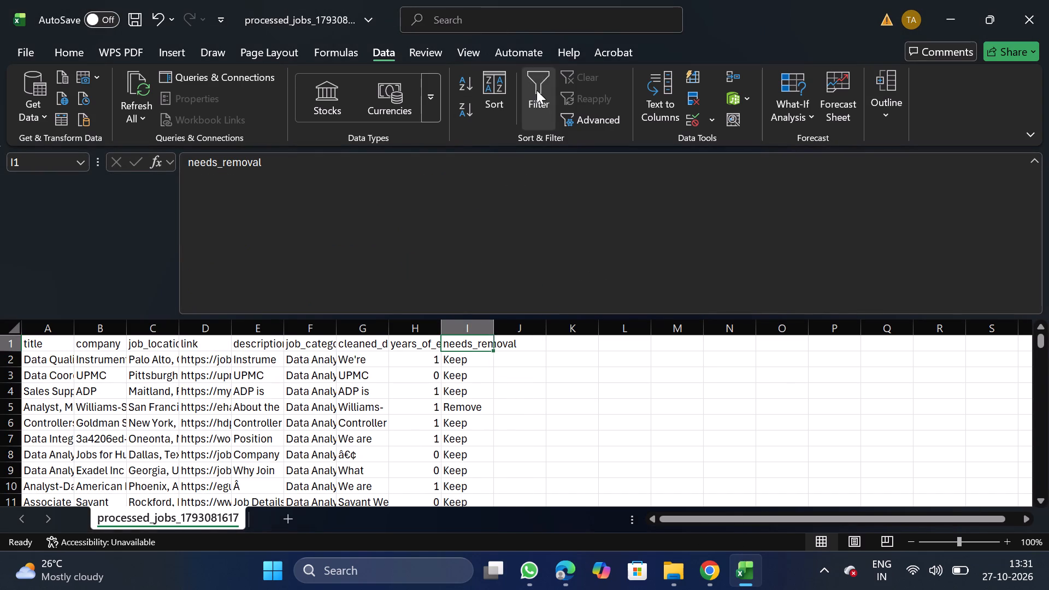
click(537, 90)
click(486, 343)
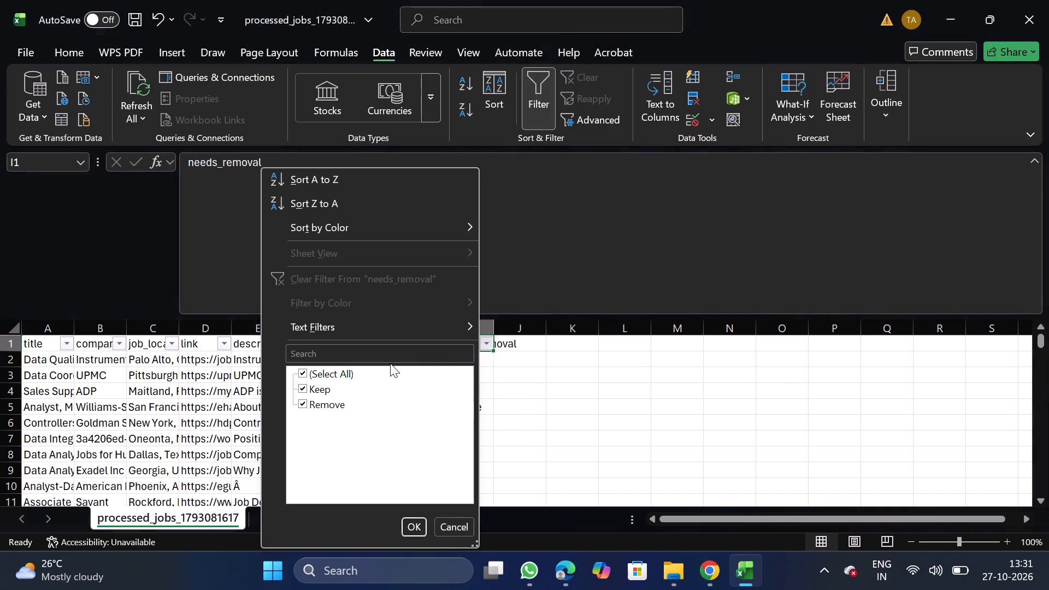
click(311, 388)
click(416, 527)
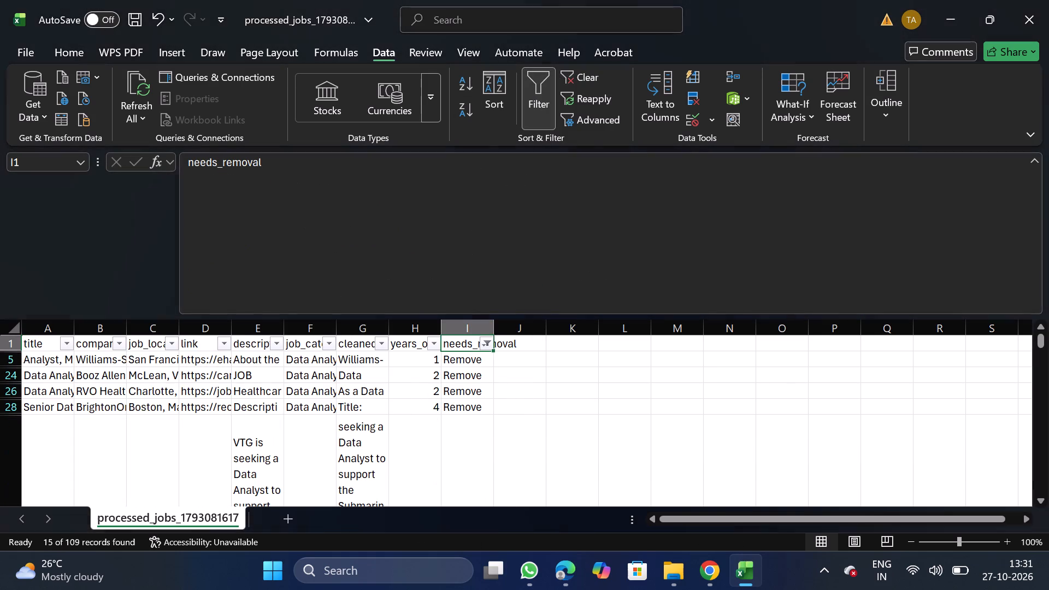
click(3, 362)
key(ctrl+shift+Down)
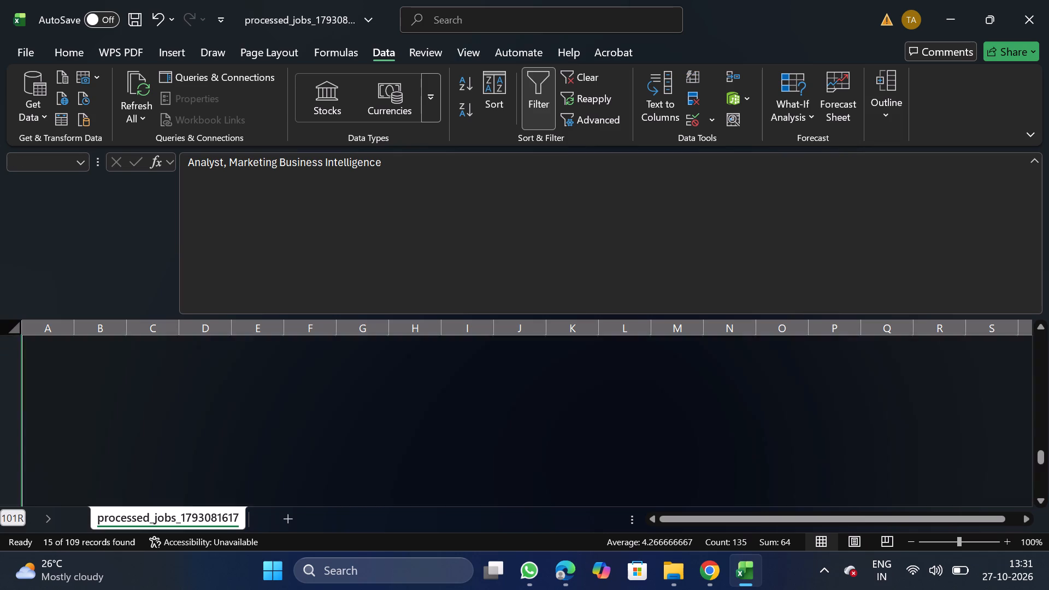
right_click(88, 406)
click(167, 277)
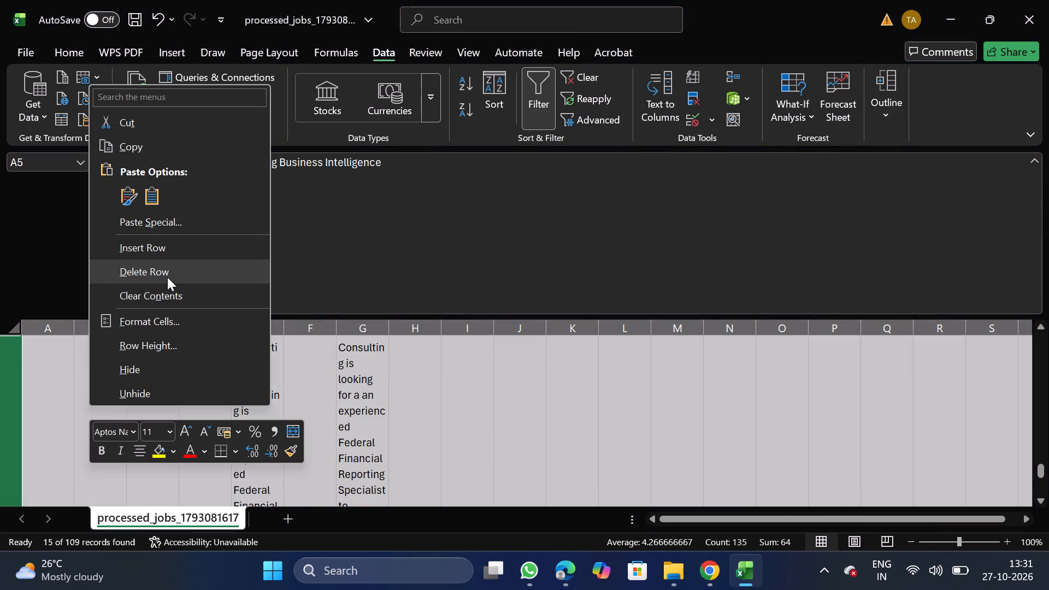
click(537, 119)
Filter years_of_experience to 8, 9 and 12, delete all the filtered job rows, and turn the filter off.
click(414, 338)
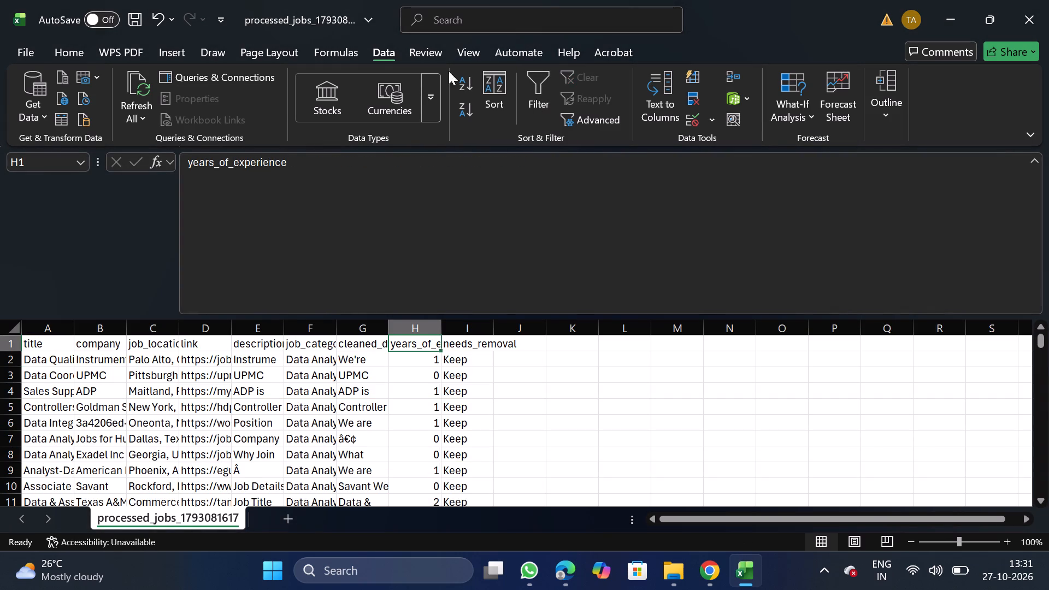
click(541, 103)
click(436, 344)
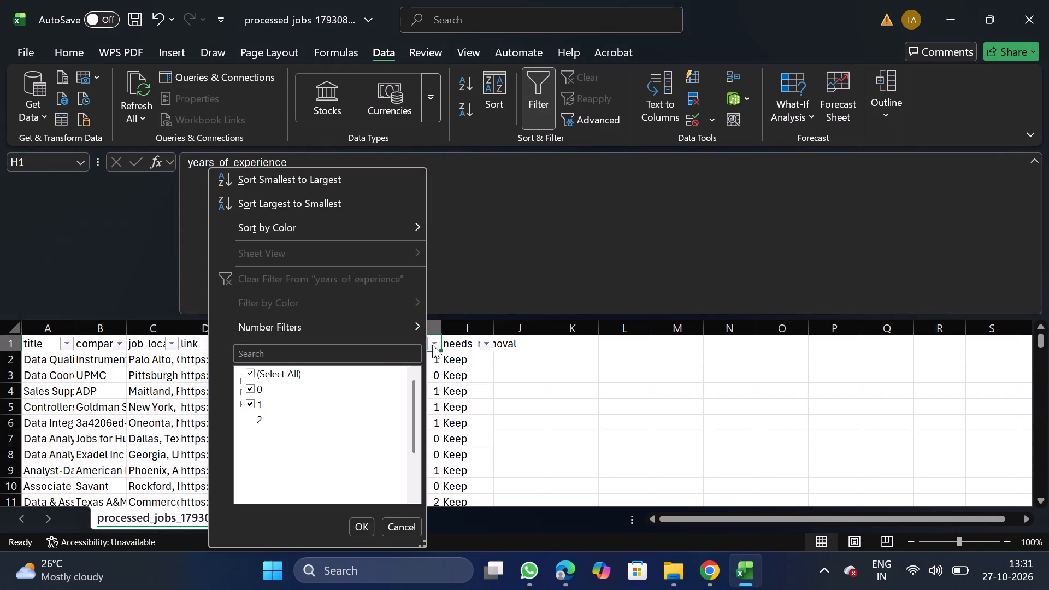
scroll(315, 430, down, 1)
scroll(271, 398, up, 2)
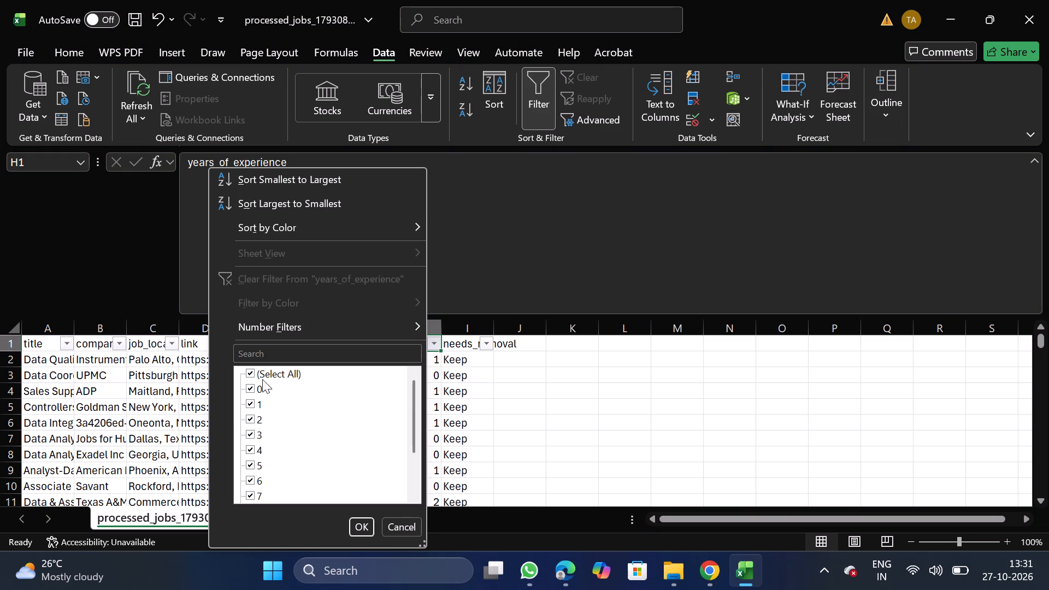
click(272, 375)
scroll(273, 462, down, 1)
click(251, 447)
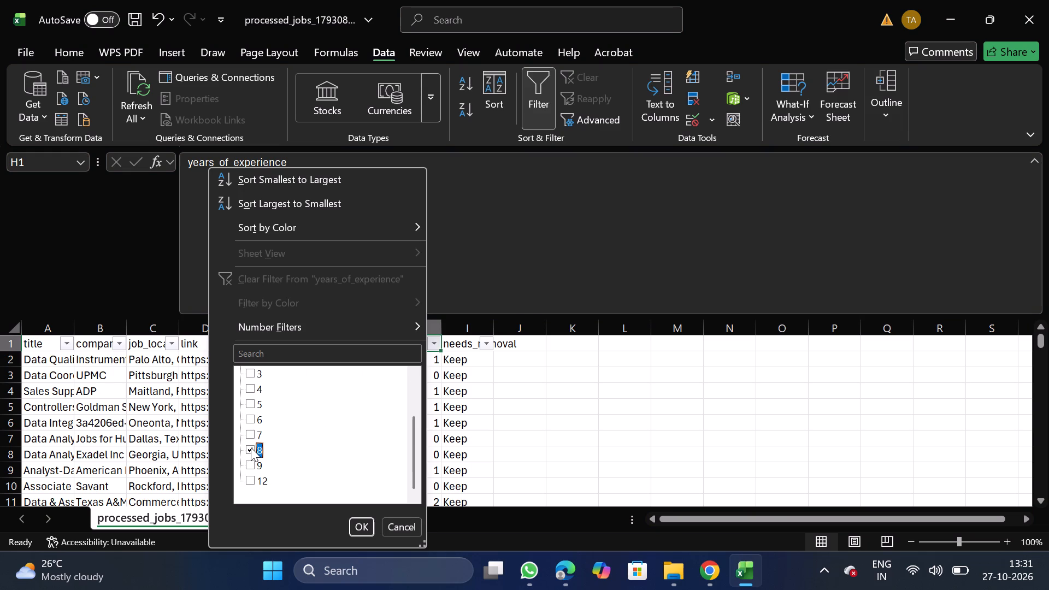
click(251, 463)
click(251, 484)
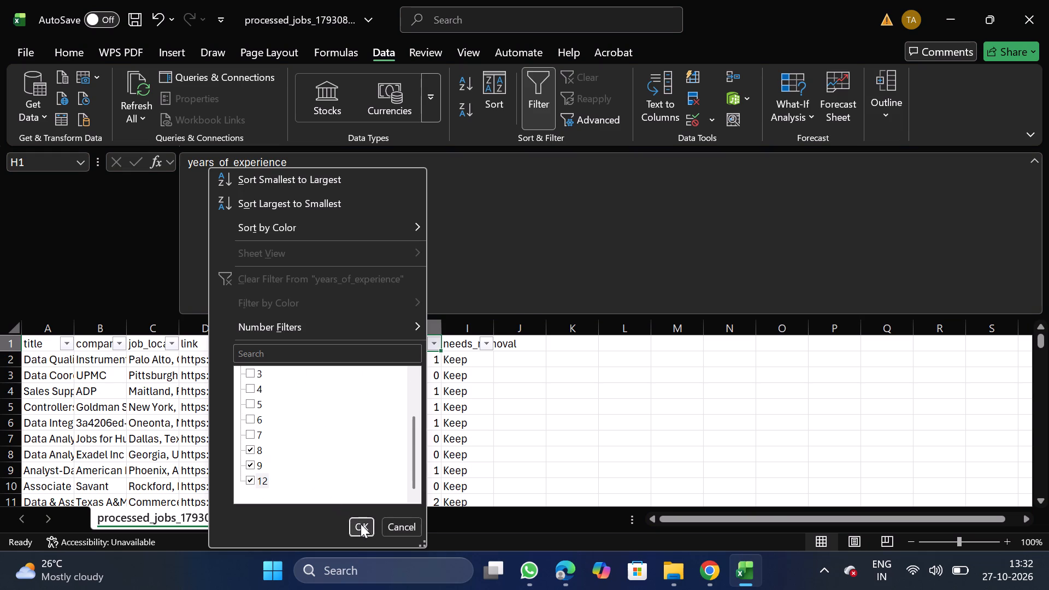
click(361, 524)
click(5, 368)
key(ctrl+shift+Down)
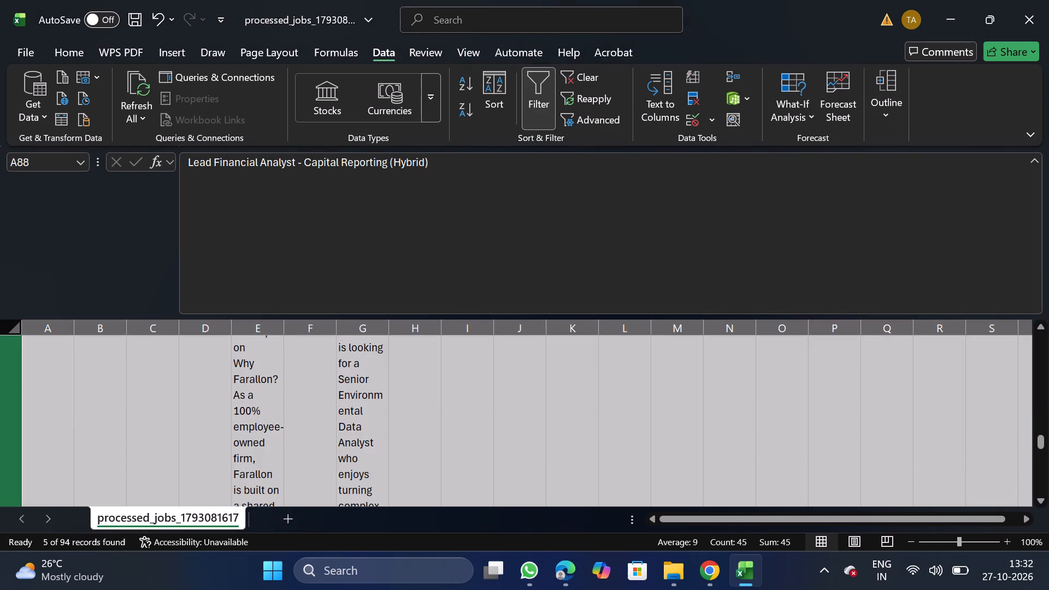
right_click(158, 427)
click(218, 288)
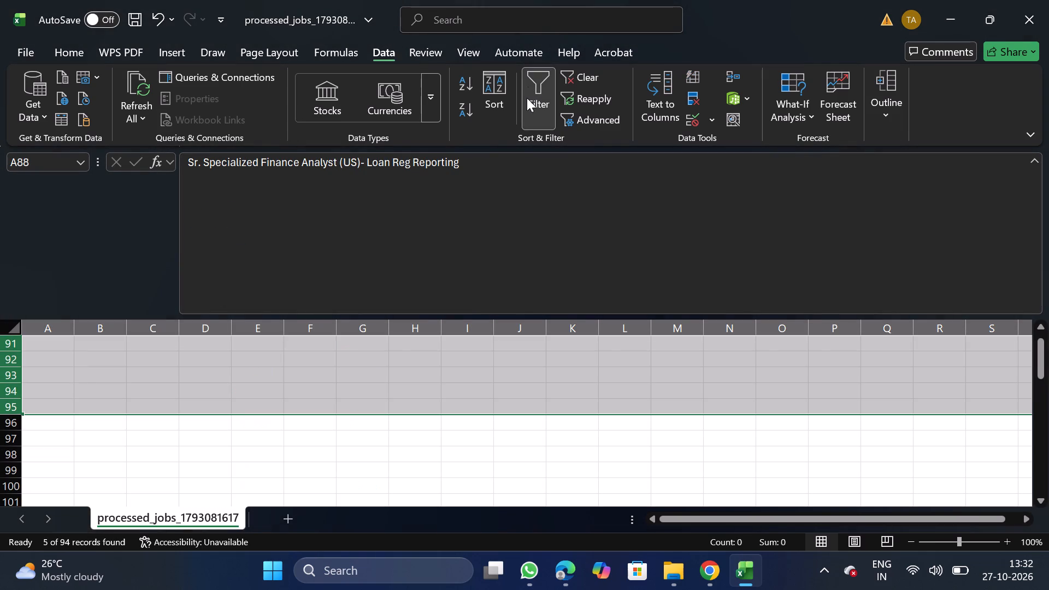
click(527, 98)
Delete the needs_removal column from the sheet.
drag(1036, 483, 1022, 299)
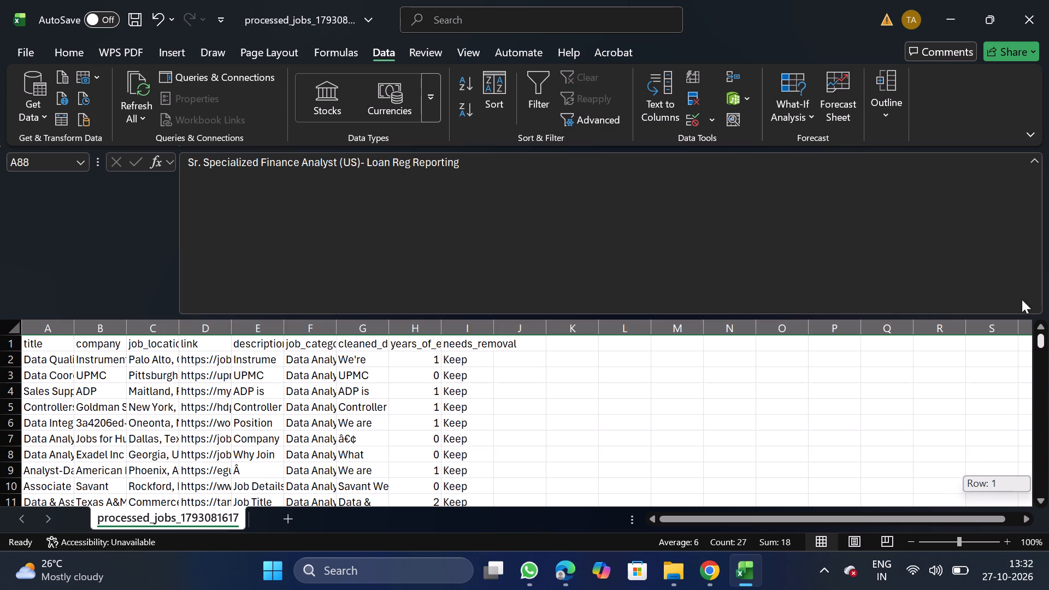
drag(1022, 299, 1020, 284)
click(462, 326)
right_click(467, 384)
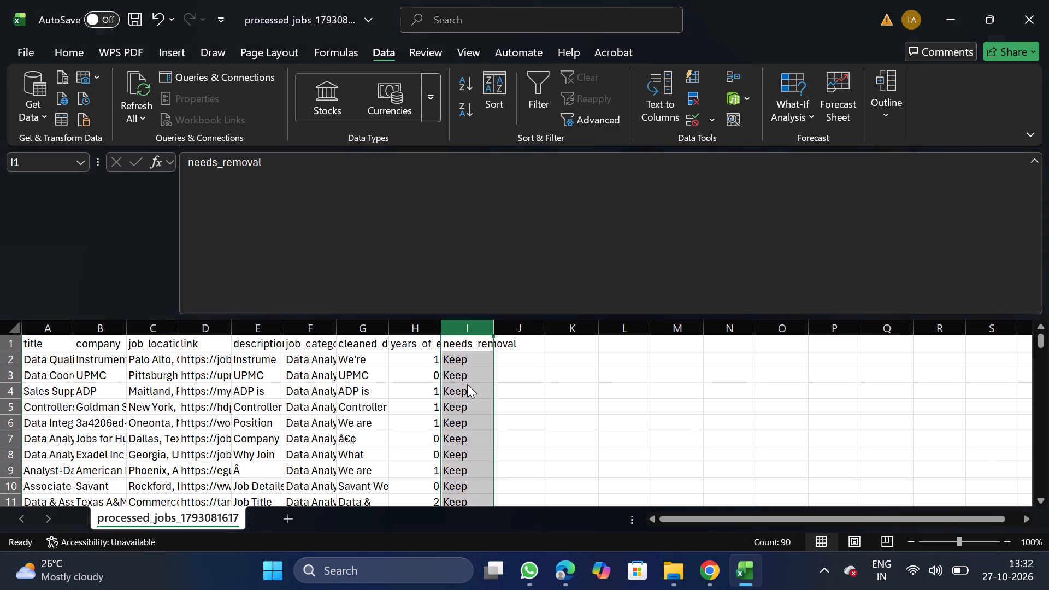
click(516, 257)
Move the job_category column in front of the title column so it becomes column A.
click(302, 321)
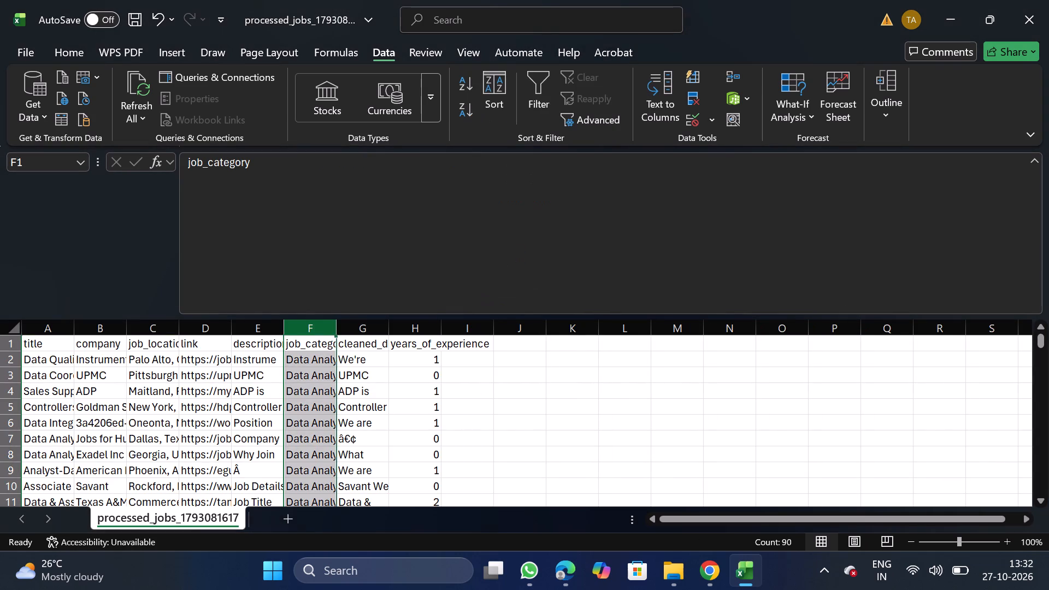
key(ctrl+x)
click(51, 331)
right_click(56, 447)
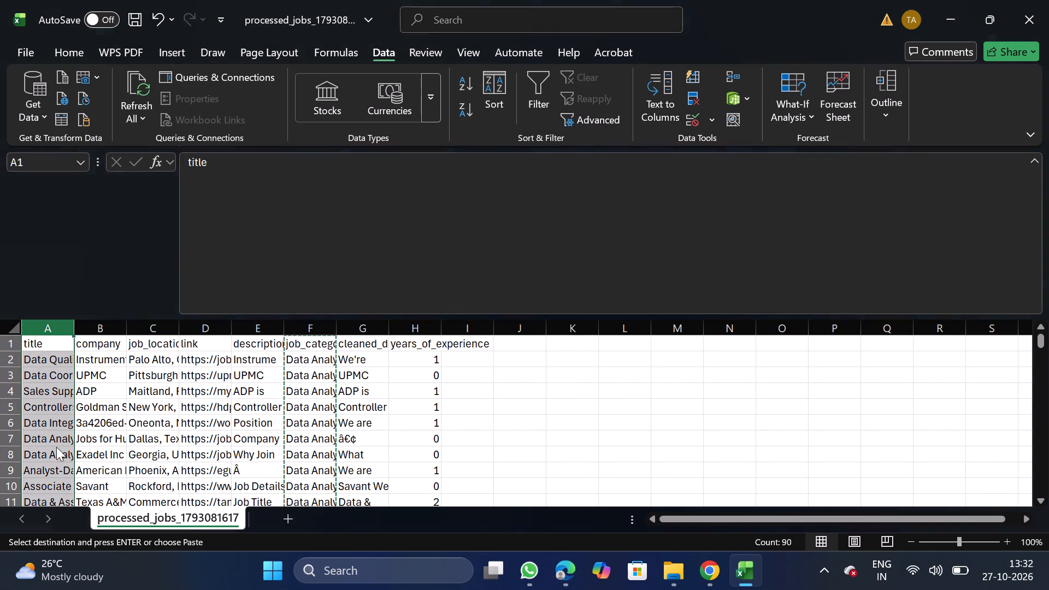
click(153, 292)
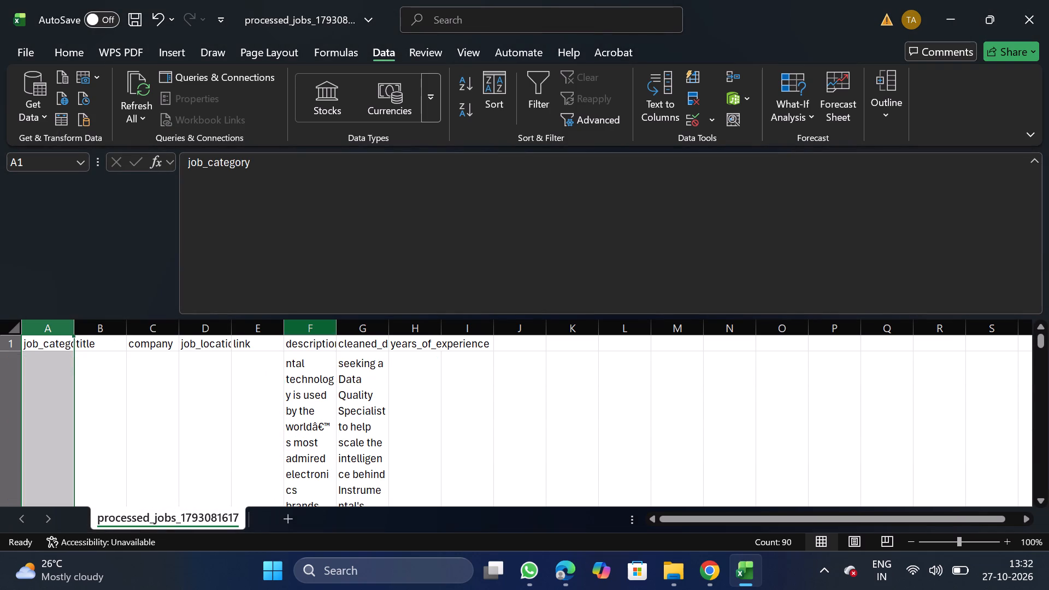
Turn off text wrapping for the description column and the cleaned description column beside it.
click(311, 332)
key(shift+Right)
click(64, 49)
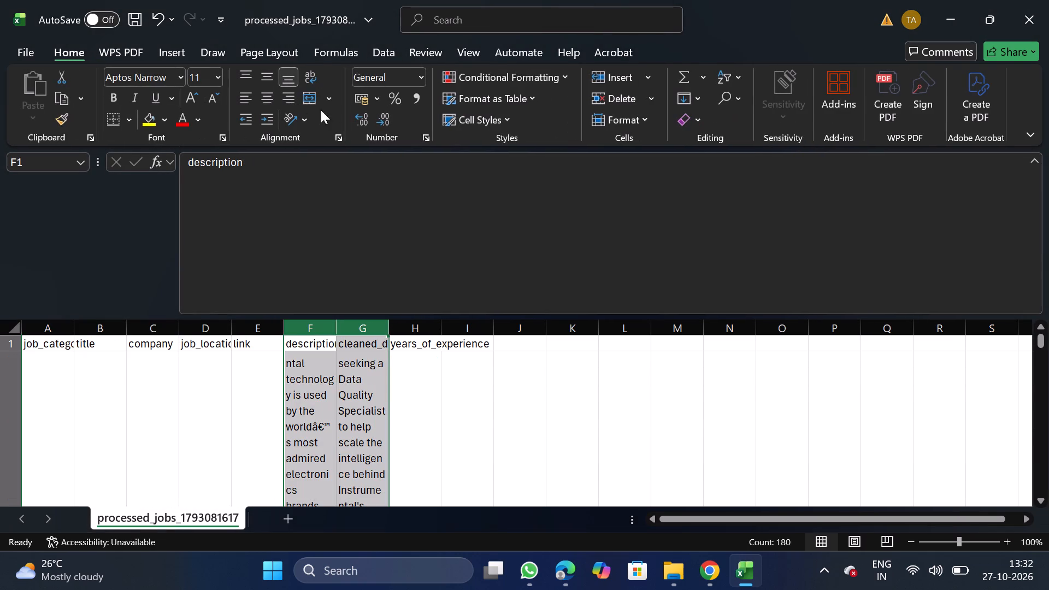
click(337, 137)
double_click(92, 266)
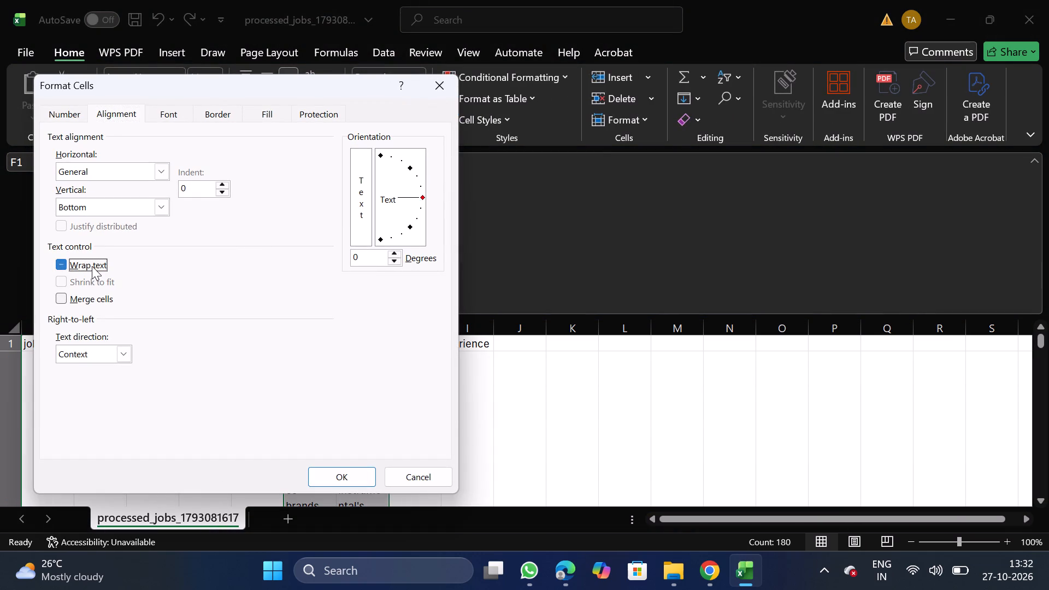
click(351, 483)
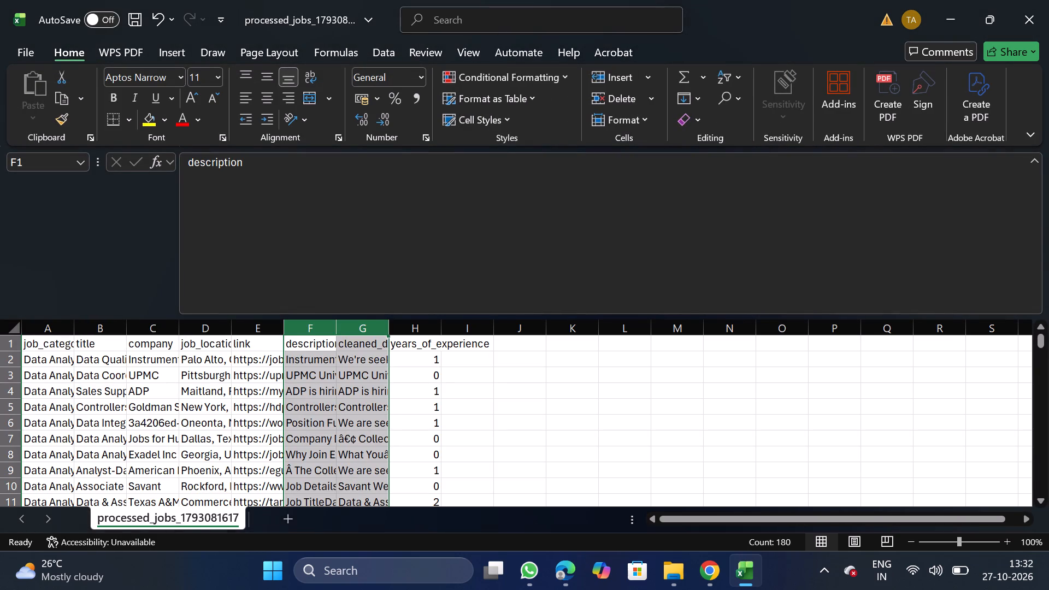
Move the link column to the end of the data, after years_of_experience.
click(250, 334)
key(ctrl+x)
drag(454, 331, 453, 387)
right_click(453, 387)
click(546, 235)
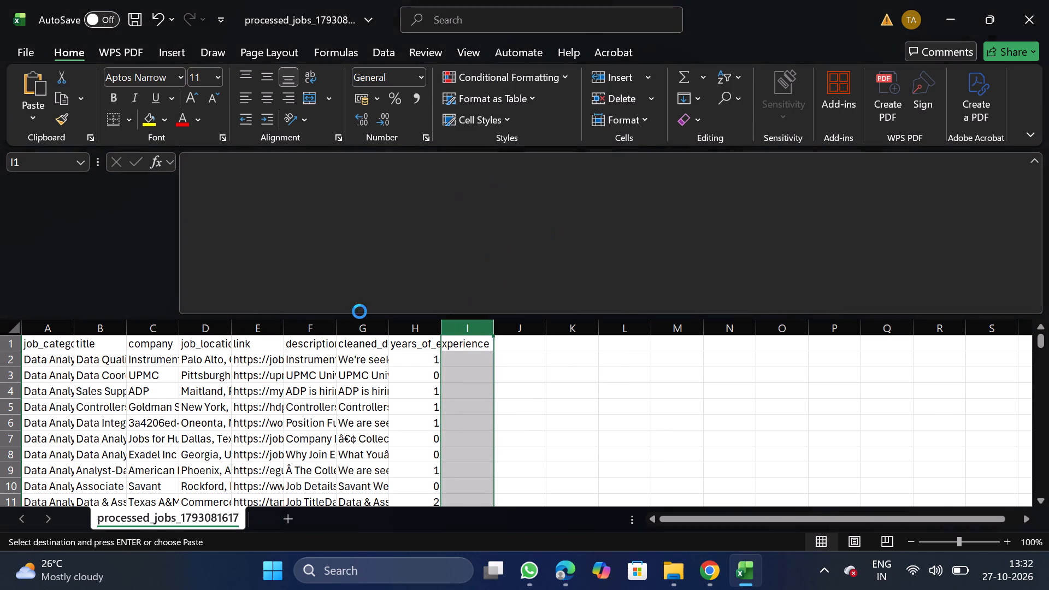
Move the years_of_experience column between the job location and description columns.
click(367, 324)
key(ctrl+x)
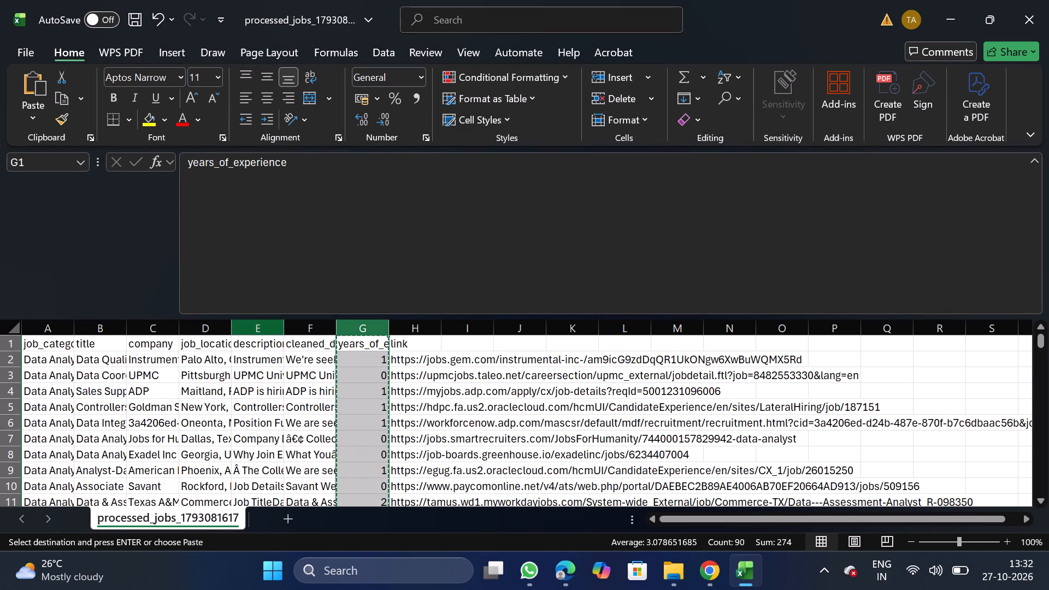
drag(256, 332, 258, 388)
right_click(258, 388)
click(328, 227)
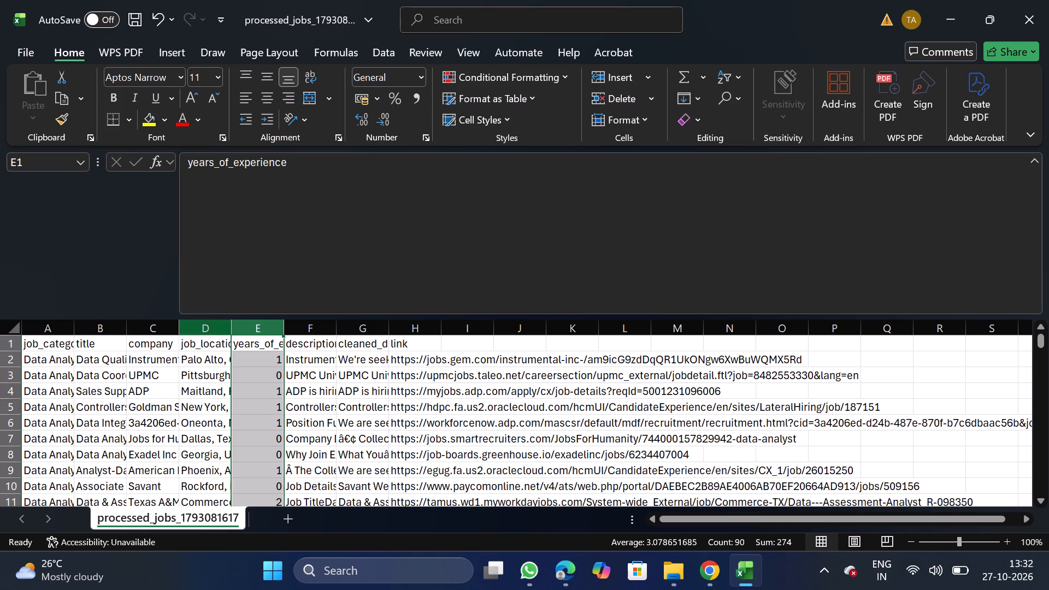
Rename the cleaned description column's header in G1 to description, reusing the header text copied from F1.
click(107, 331)
click(310, 337)
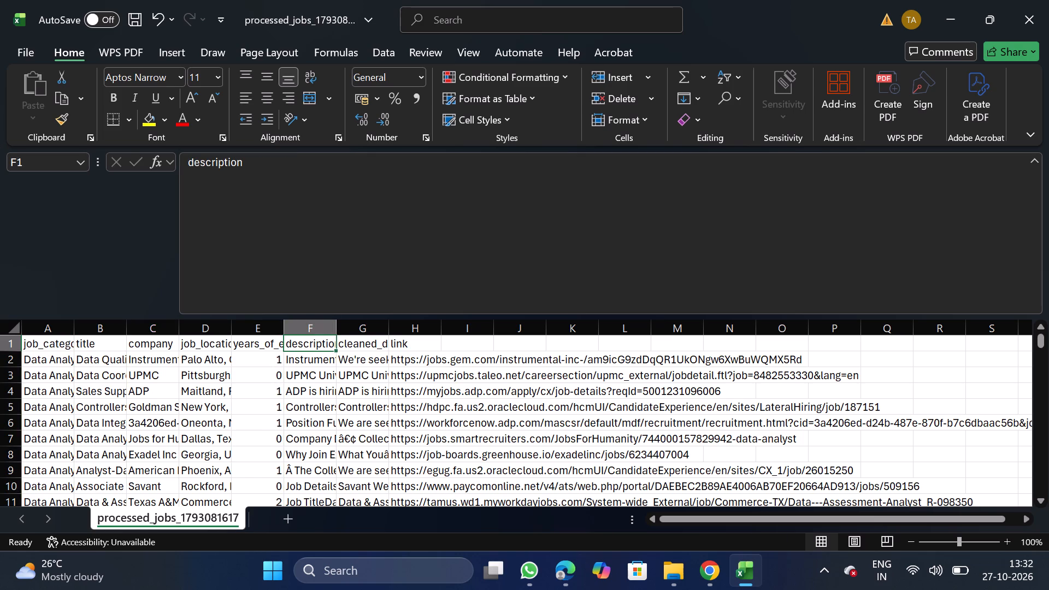
drag(184, 168, 264, 167)
key(ctrl+c)
click(366, 339)
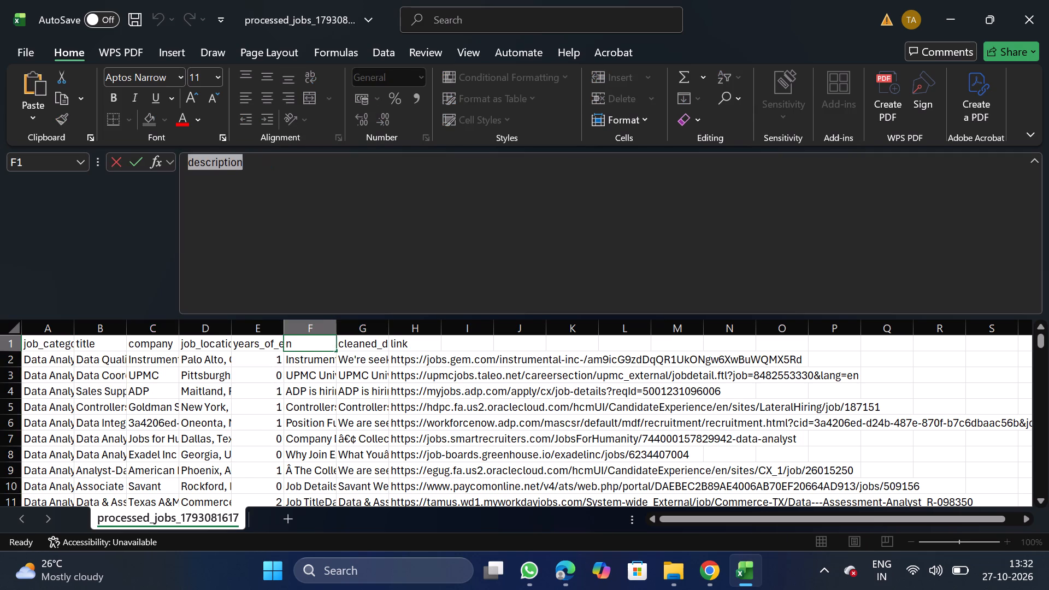
click(464, 270)
key(BackSpace)
key(BackSpace)
key(BackSpace)
key(BackSpace)
key(BackSpace)
key(BackSpace)
key(BackSpace)
key(BackSpace)
key(BackSpace)
key(BackSpace)
key(BackSpace)
key(BackSpace)
key(BackSpace)
key(BackSpace)
key(BackSpace)
key(BackSpace)
key(BackSpace)
key(BackSpace)
key(BackSpace)
key(BackSpace)
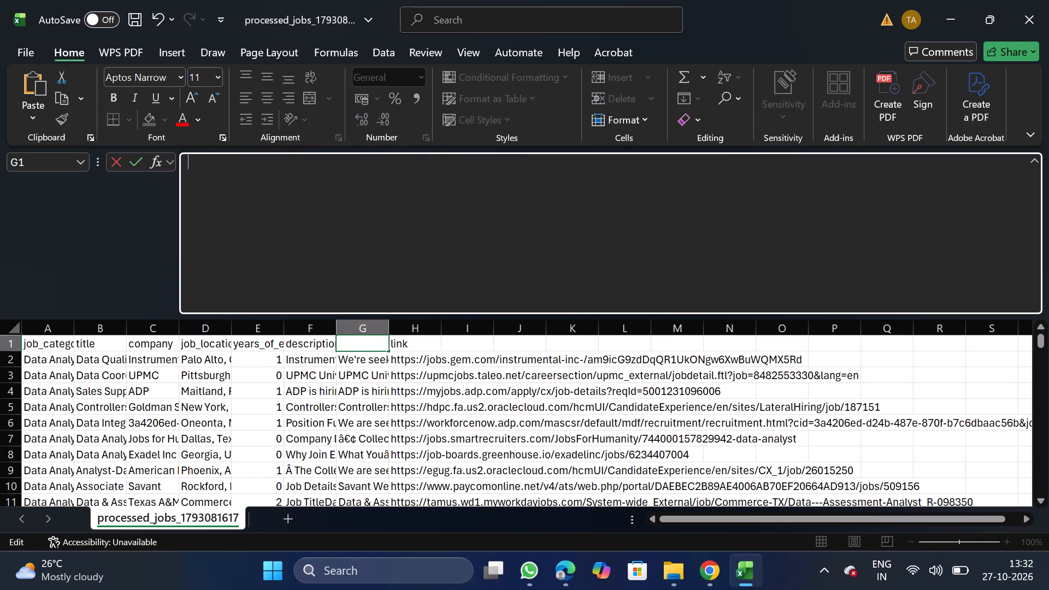
key(ctrl+v)
Rename the F1 header to original_description, copying that name from the Bulk Upload (CSV) format requirements on NextGenApply's Create Job page.
click(307, 345)
click(418, 274)
key(BackSpace)
key(BackSpace)
key(BackSpace)
key(BackSpace)
key(BackSpace)
key(BackSpace)
key(BackSpace)
key(BackSpace)
key(BackSpace)
key(BackSpace)
key(BackSpace)
key(BackSpace)
key(BackSpace)
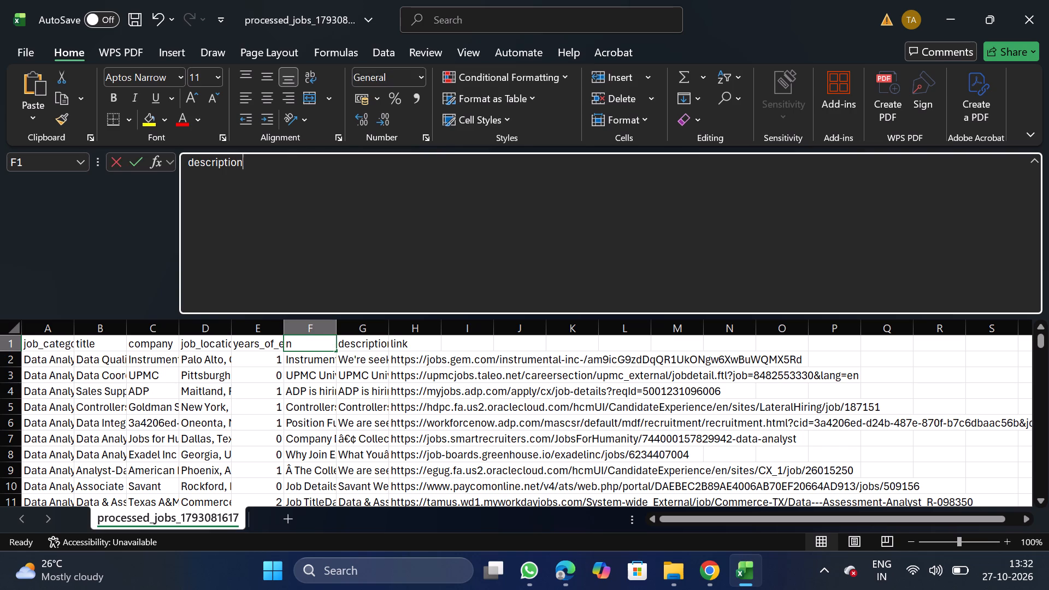
click(721, 575)
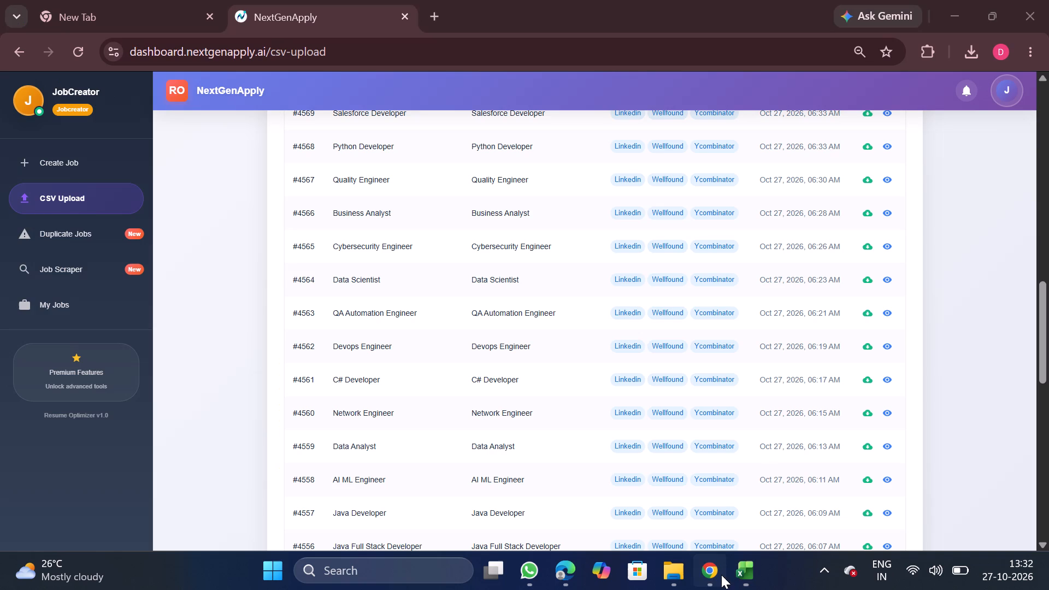
click(102, 163)
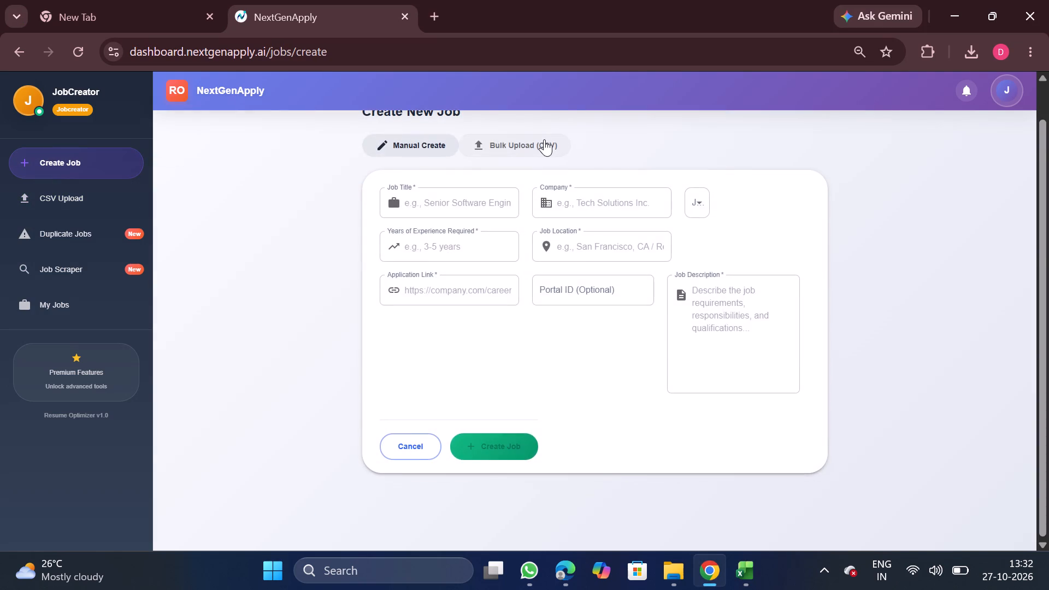
click(544, 139)
double_click(588, 274)
key(ctrl+c)
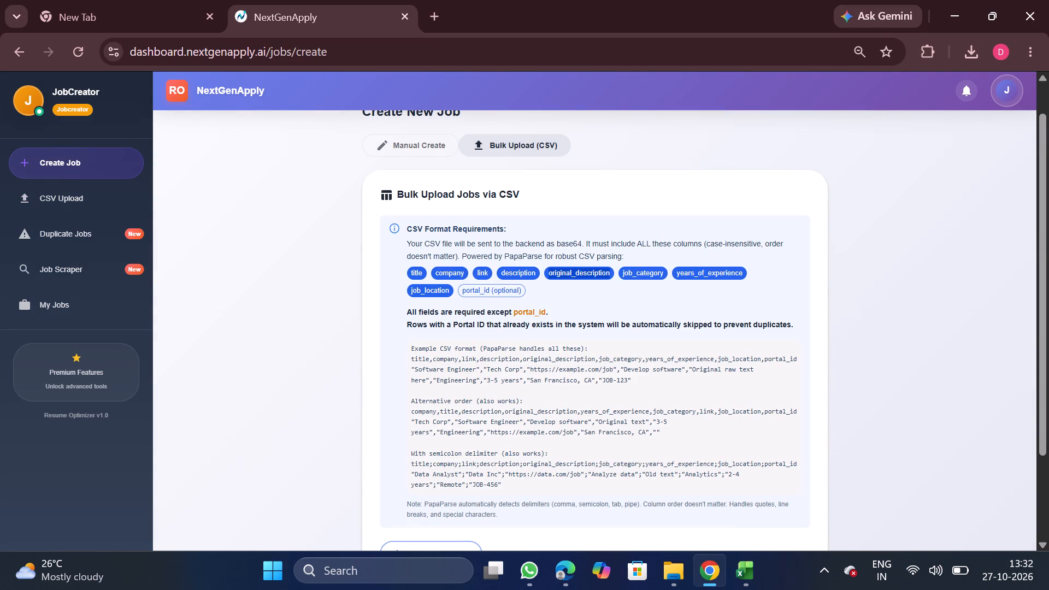
click(742, 572)
key(ctrl+v)
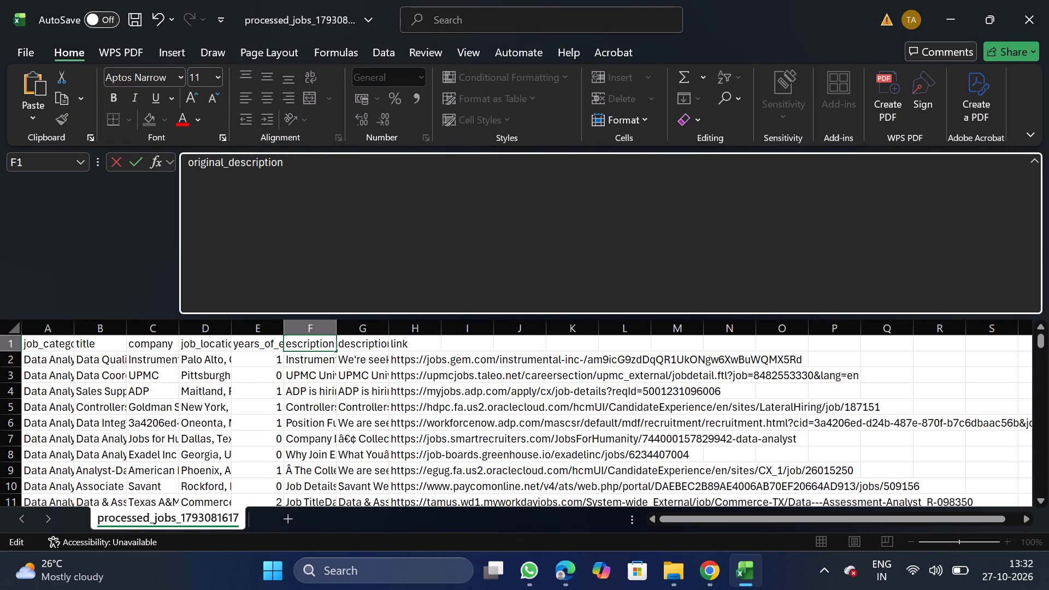
Add a filter to the title column (column B).
click(84, 315)
click(97, 319)
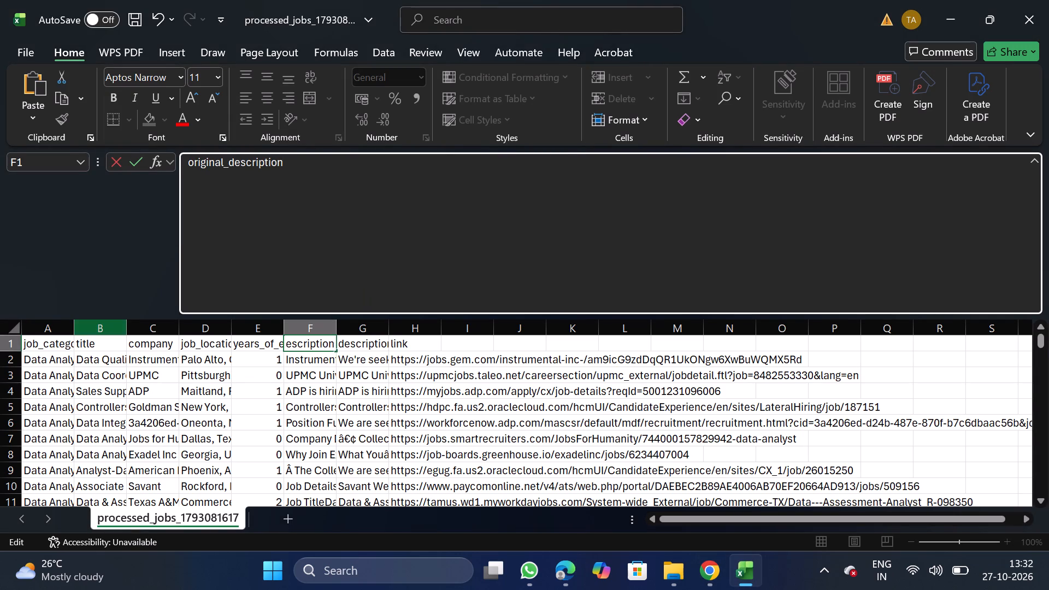
click(101, 322)
click(394, 42)
click(544, 99)
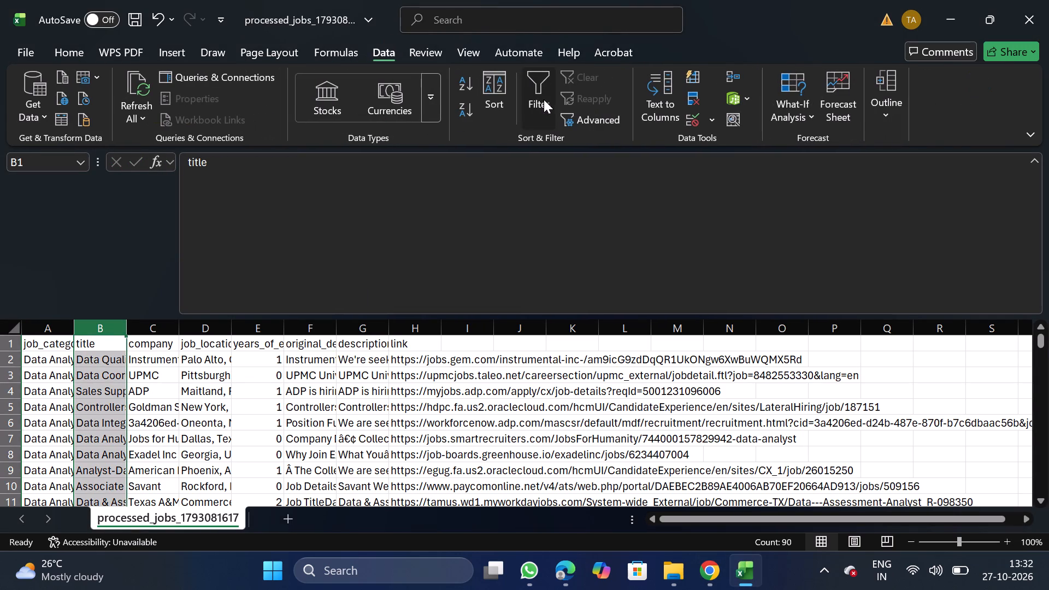
In the title filter, deselect everything, then include Commercial Vehicle Licensing Services Data Analyst and Controllers, Capital Analysis, Plans & Reporting, New York City, Analyst.
click(119, 343)
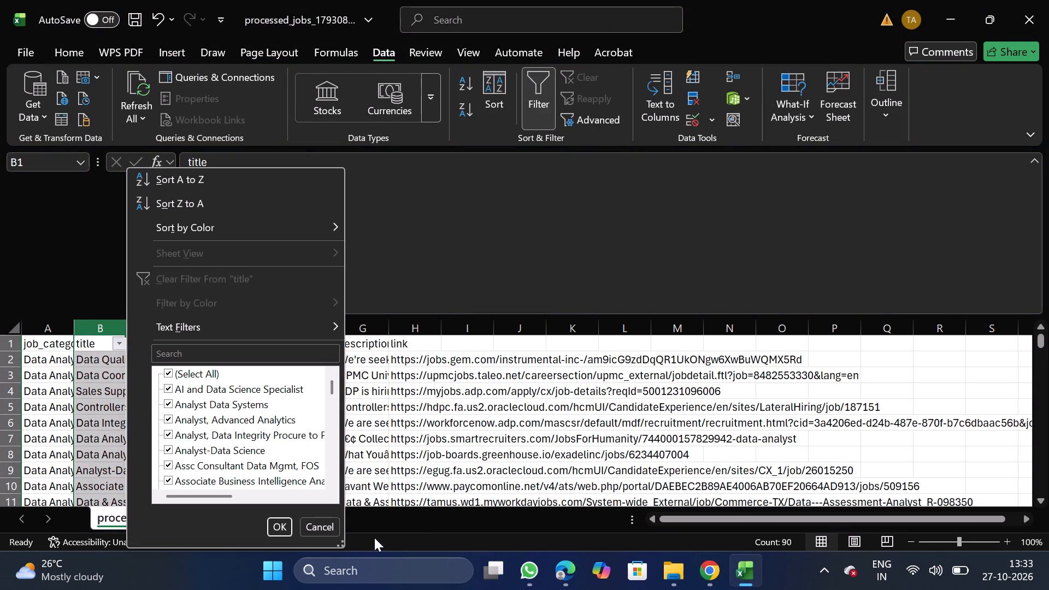
double_click(339, 547)
drag(339, 547, 805, 589)
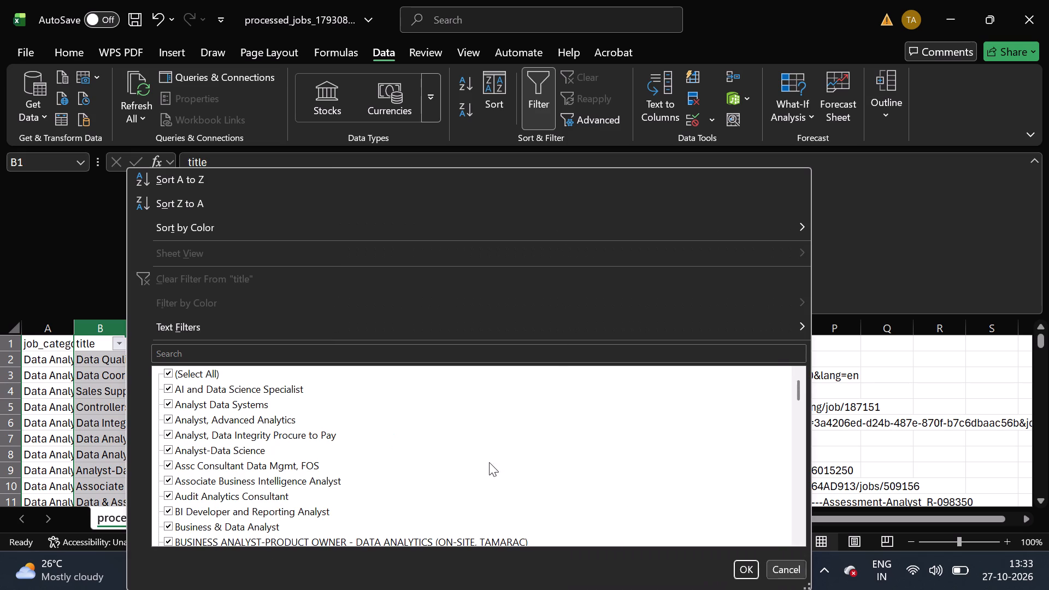
click(191, 376)
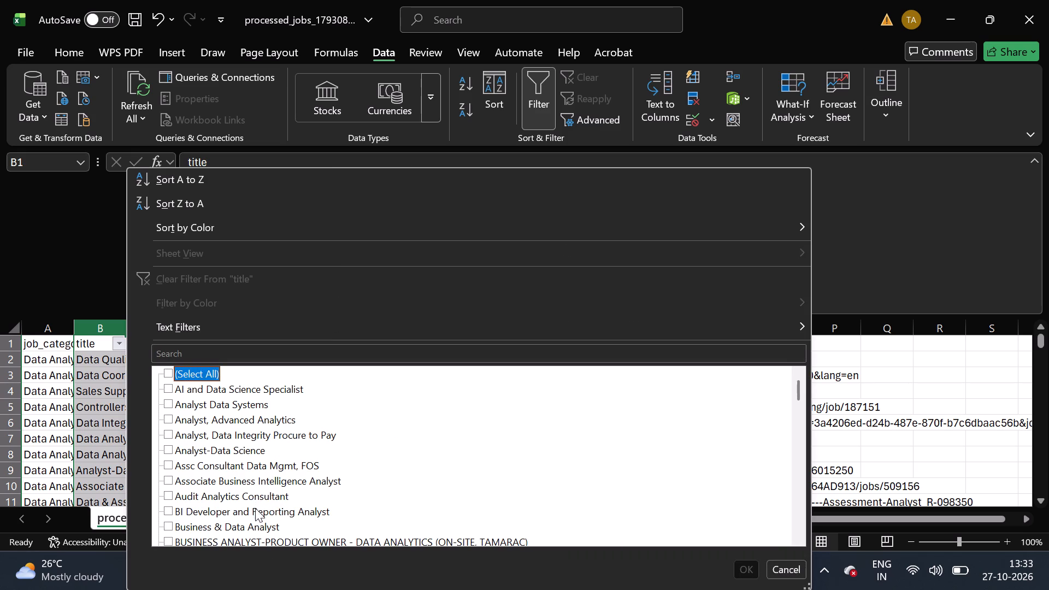
scroll(244, 531, down, 1)
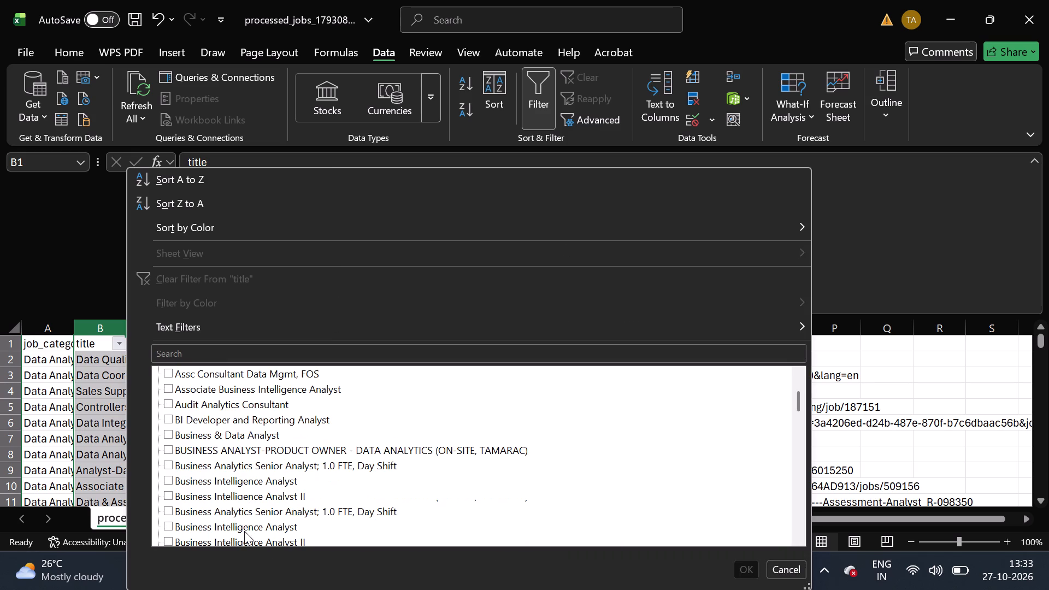
scroll(244, 531, down, 1)
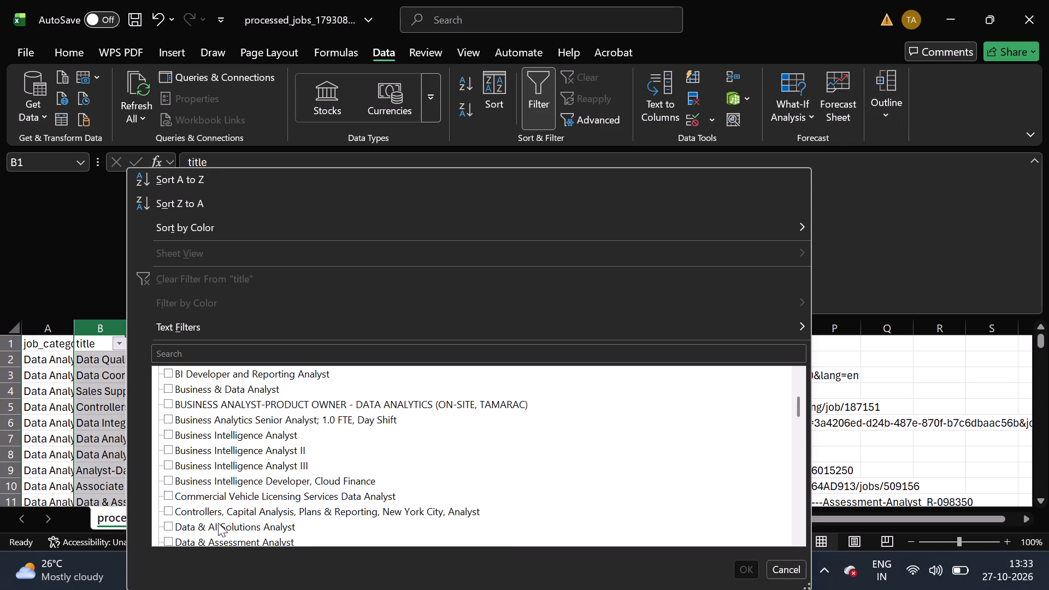
click(246, 498)
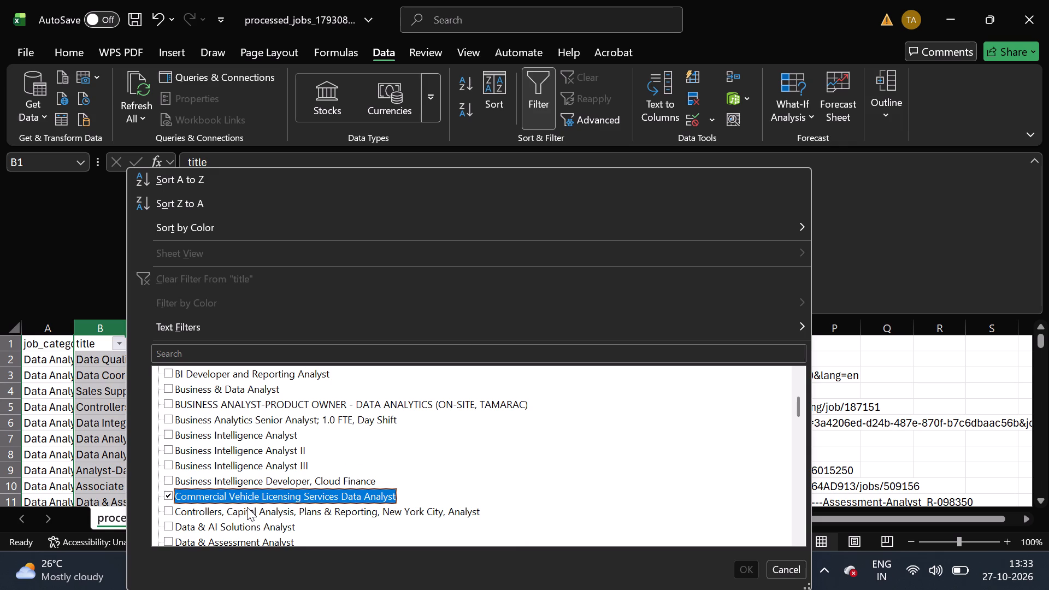
click(220, 517)
Include Data Coordinator & Analyst - Department of Surgery and Data Management Specialist II, Center for Human Brain Variation in the title filter.
scroll(220, 517, down, 1)
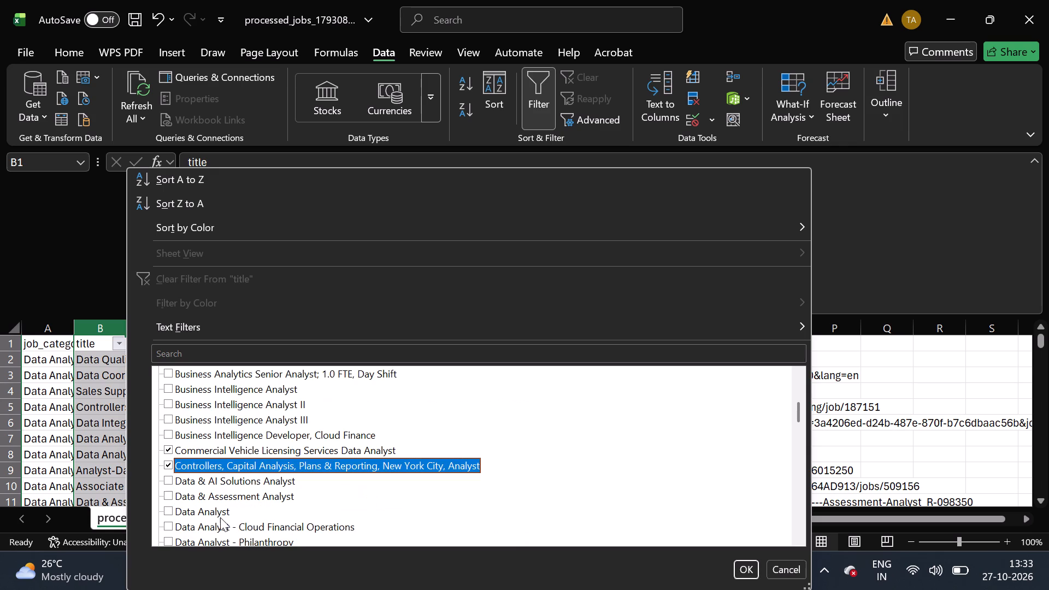
scroll(251, 521, down, 1)
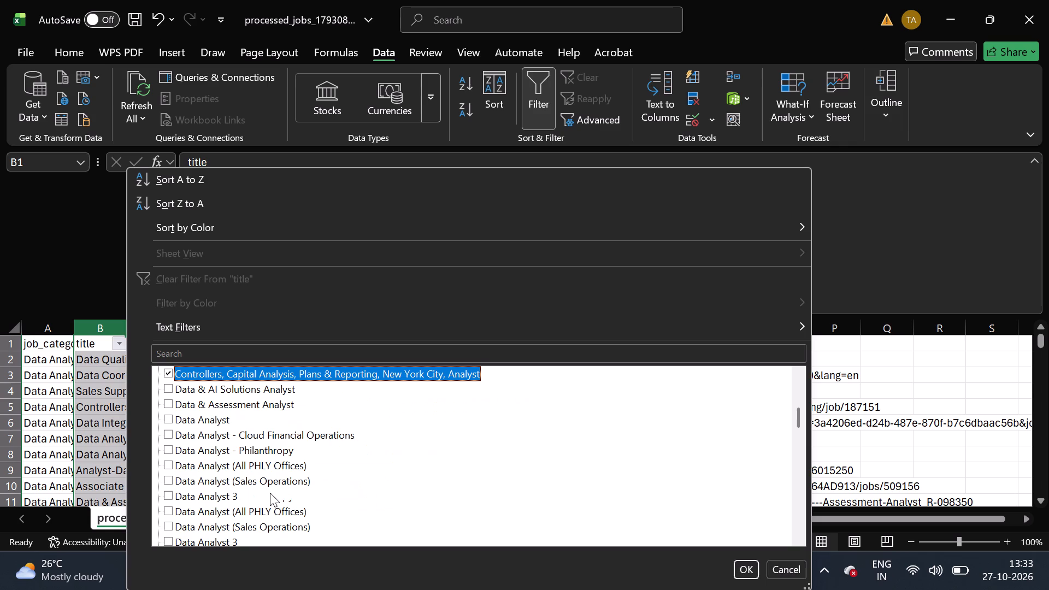
scroll(284, 527, down, 1)
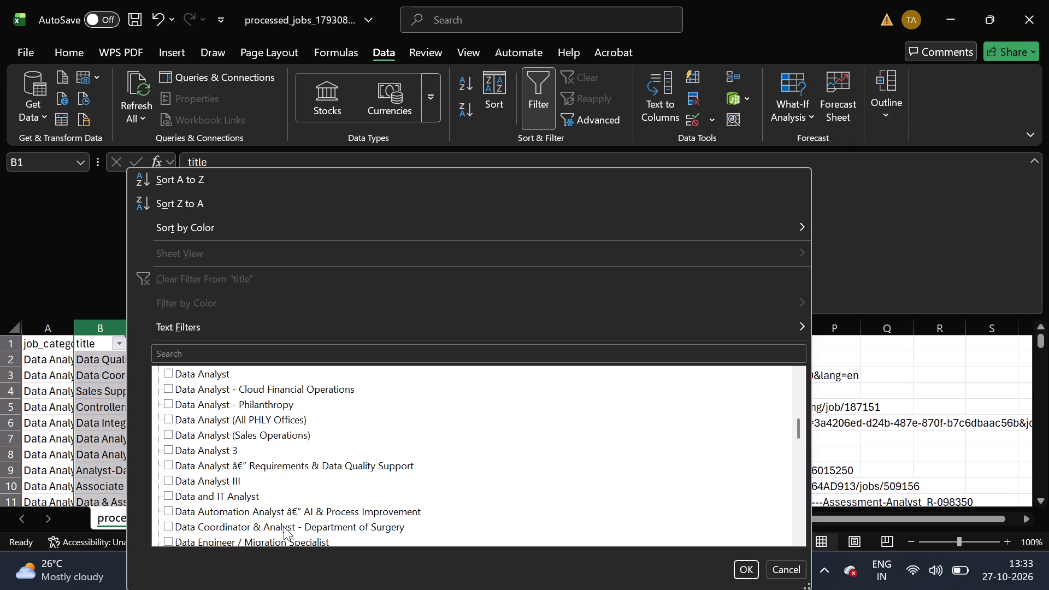
scroll(284, 527, down, 1)
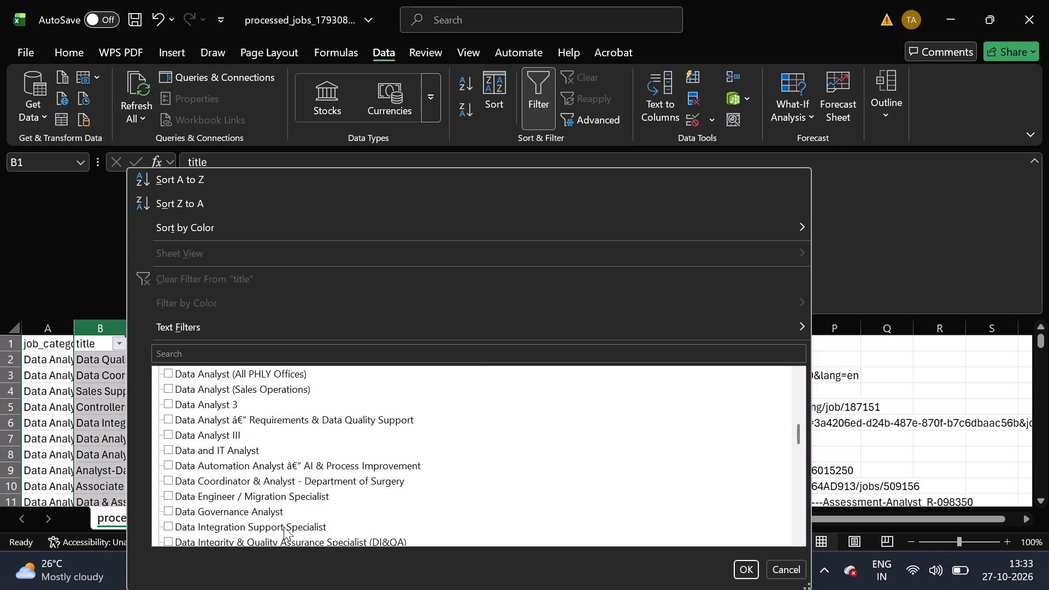
click(336, 479)
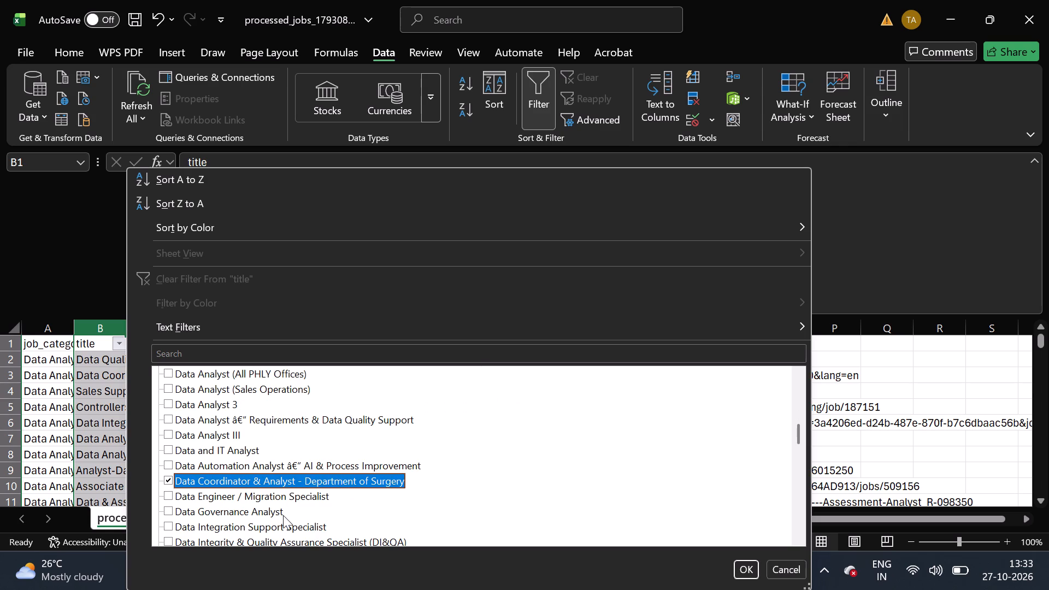
scroll(283, 515, down, 1)
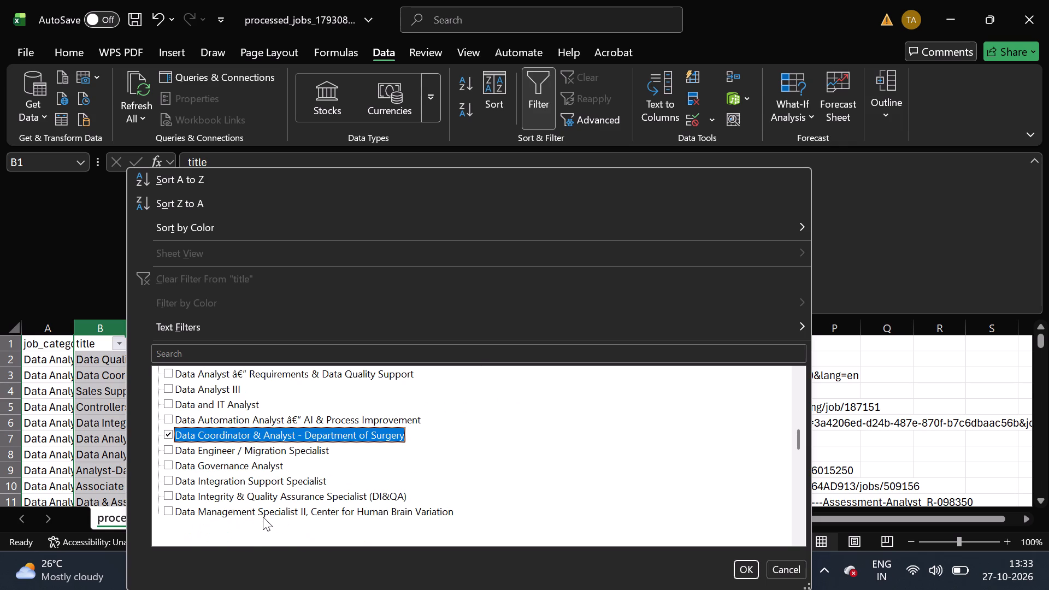
click(263, 517)
Look through the following titles and include Senior Analyst, Data & Analytics (Pharmacy Analytics & Reporting) - REMOTE in the title filter.
scroll(263, 517, down, 2)
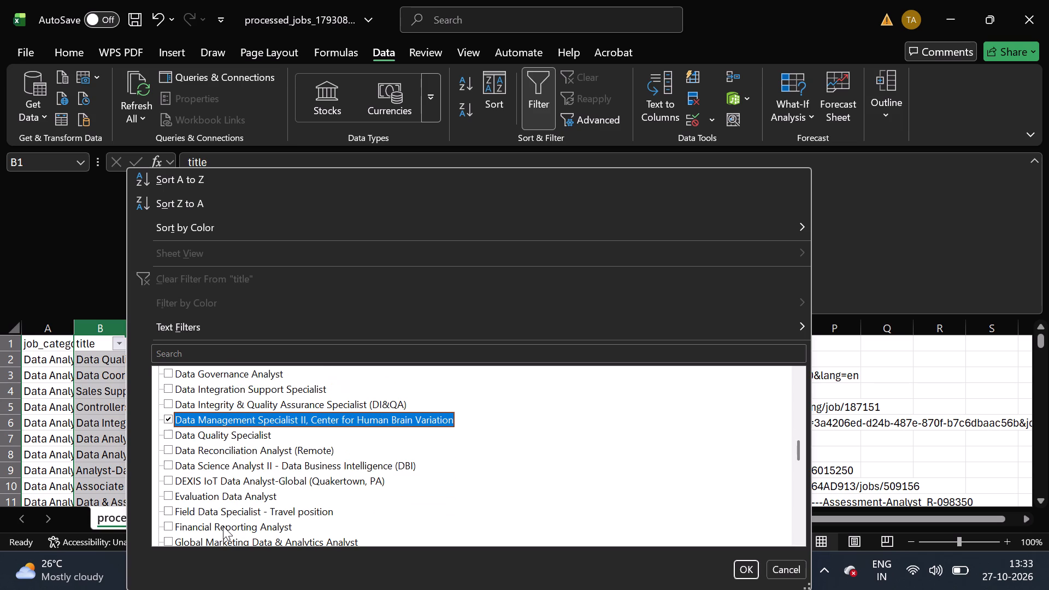
scroll(223, 526, down, 2)
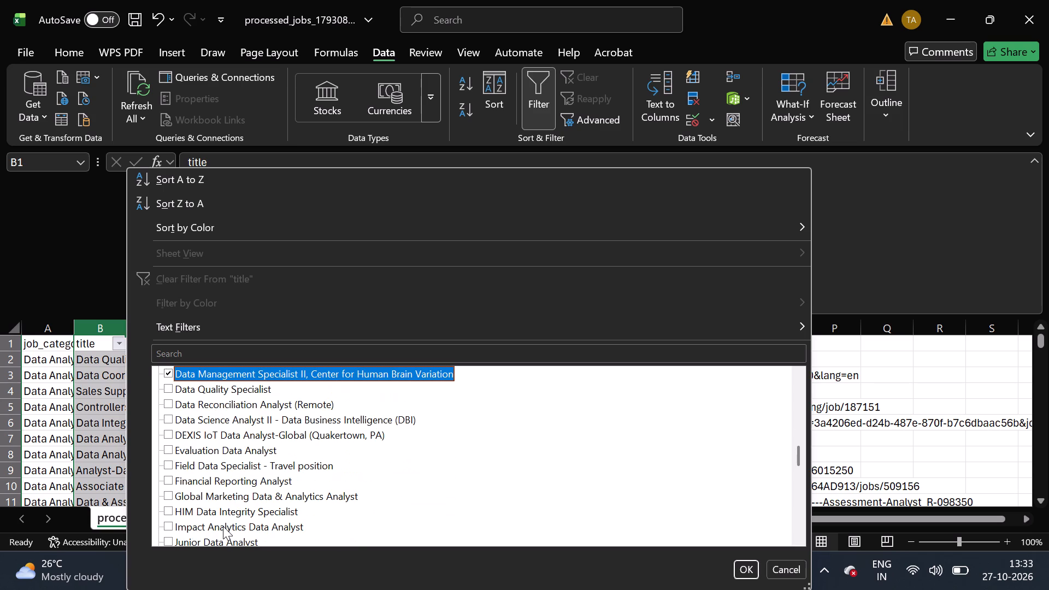
scroll(223, 526, down, 1)
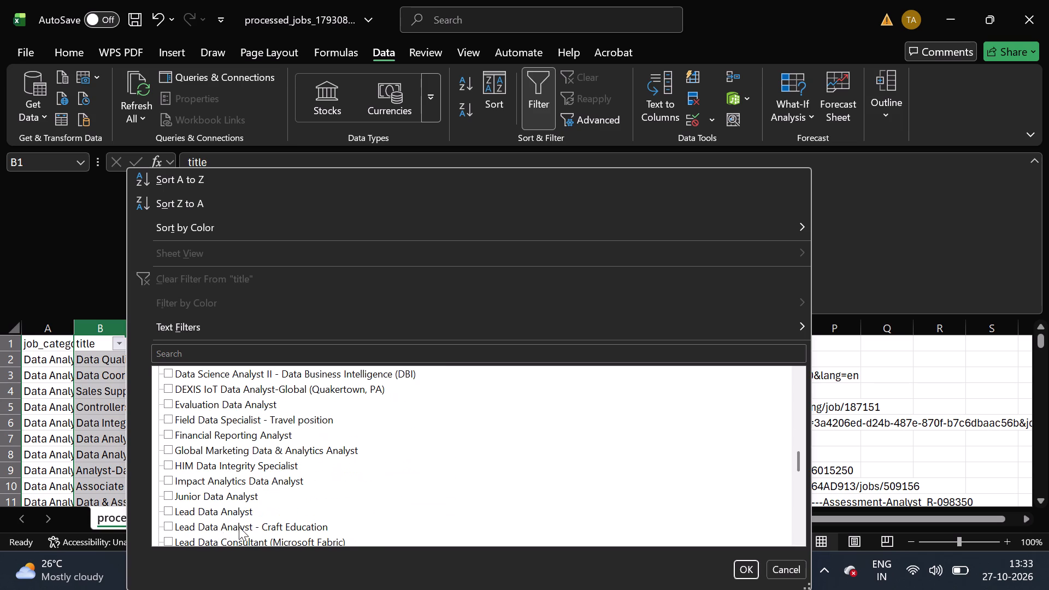
scroll(239, 527, down, 1)
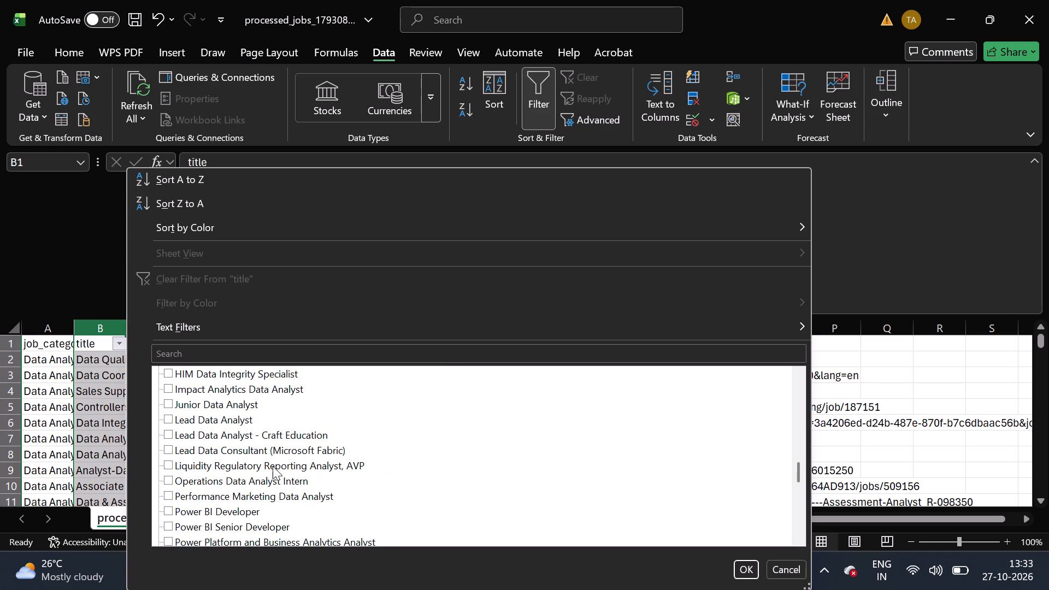
scroll(255, 534, down, 1)
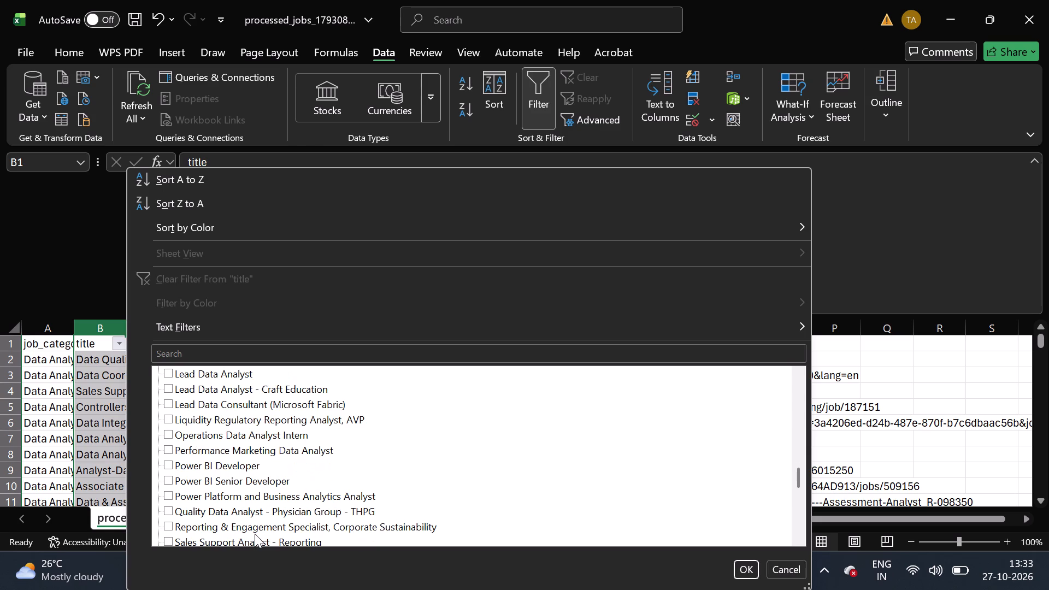
scroll(255, 534, down, 1)
scroll(327, 534, down, 2)
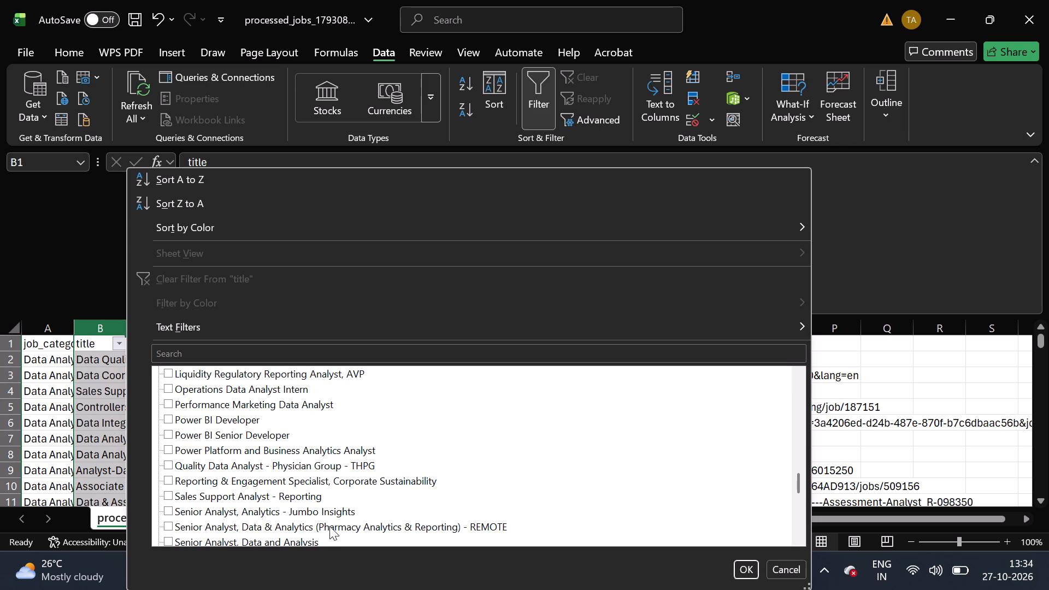
click(329, 526)
Include Senior HR Analyst, Data Governance, Senior HRIS Analyst - Data & Analytics and (Blanks) in the title filter and apply it.
scroll(329, 526, down, 2)
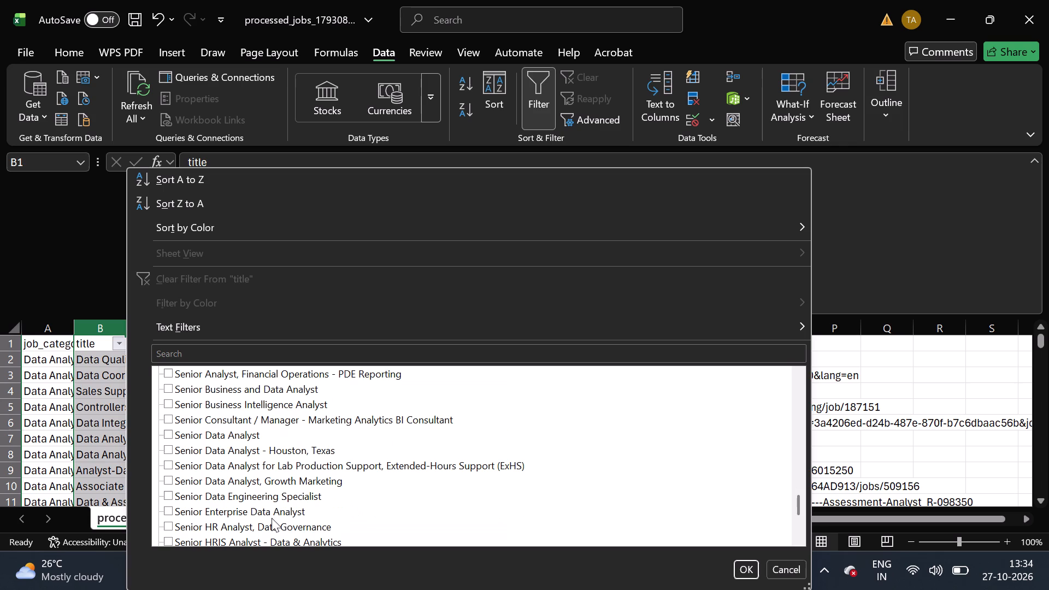
scroll(304, 522, down, 1)
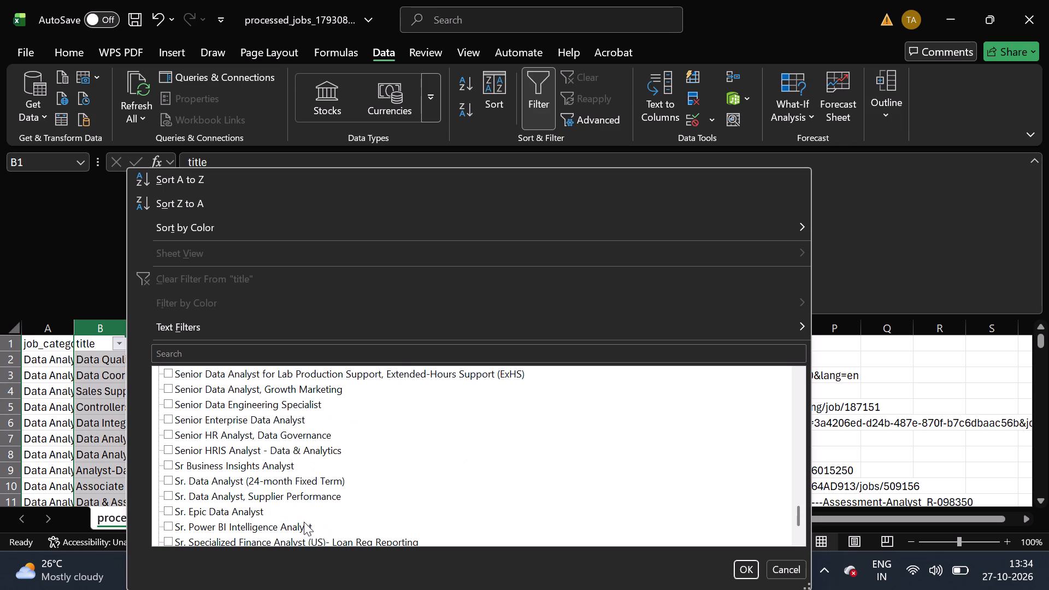
click(299, 436)
click(295, 447)
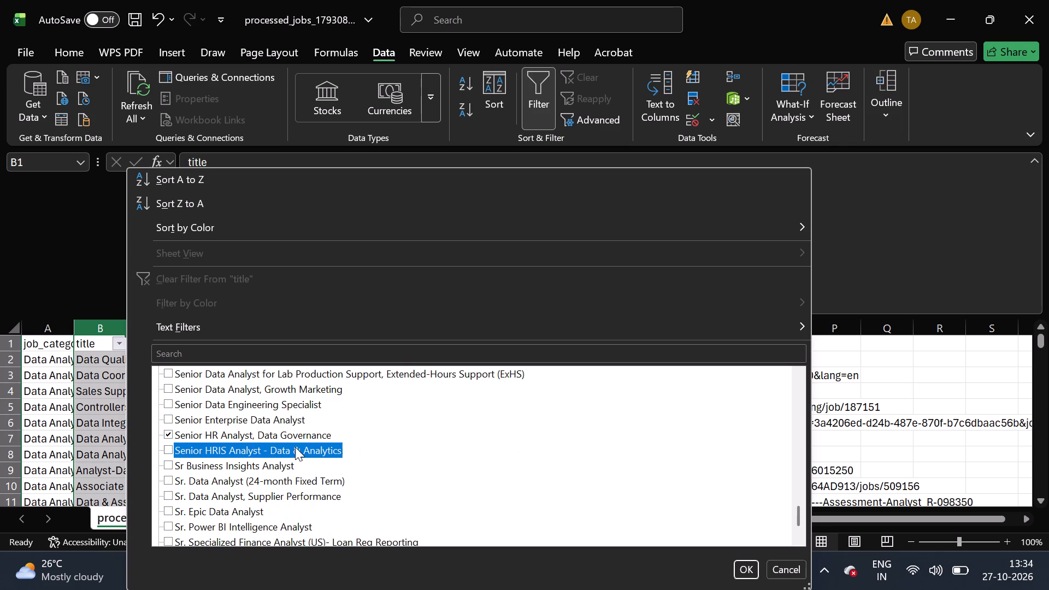
scroll(241, 524, down, 1)
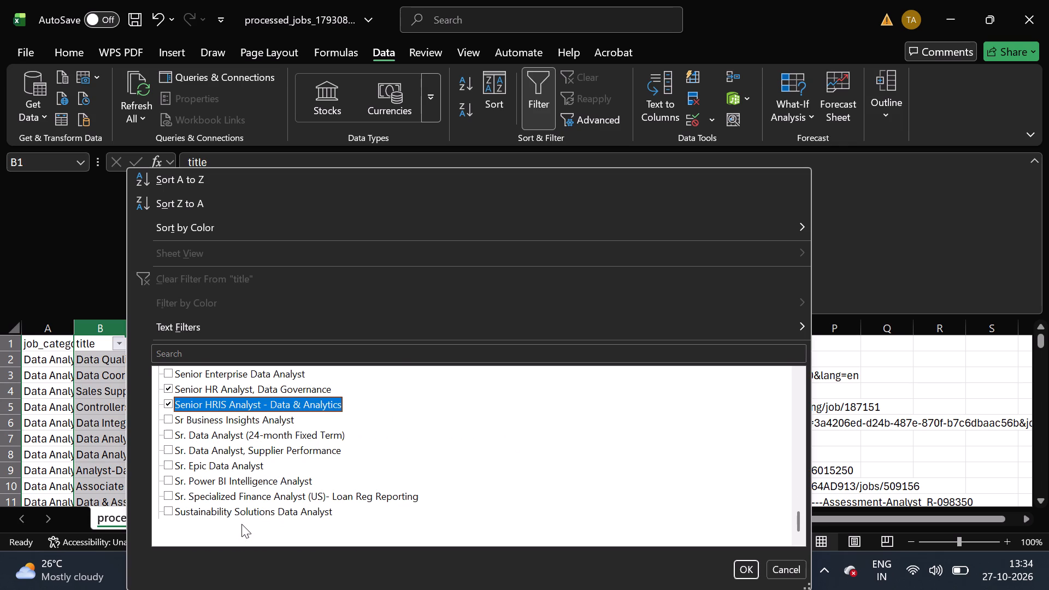
click(203, 528)
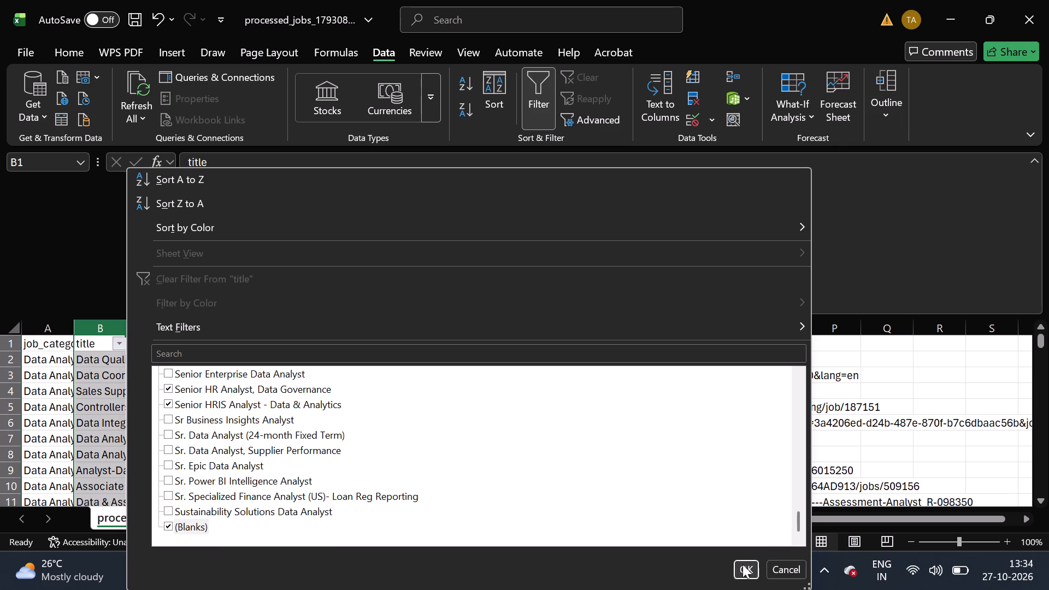
click(741, 570)
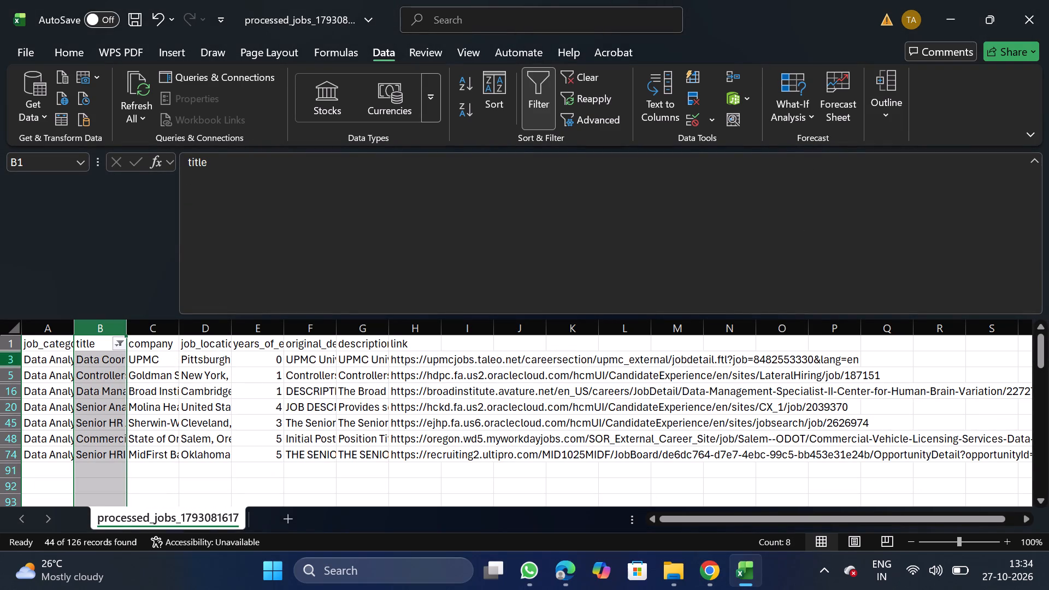
Delete all the filtered job rows below the header and remove the filter.
click(2, 358)
key(ctrl+shift+Down)
right_click(107, 379)
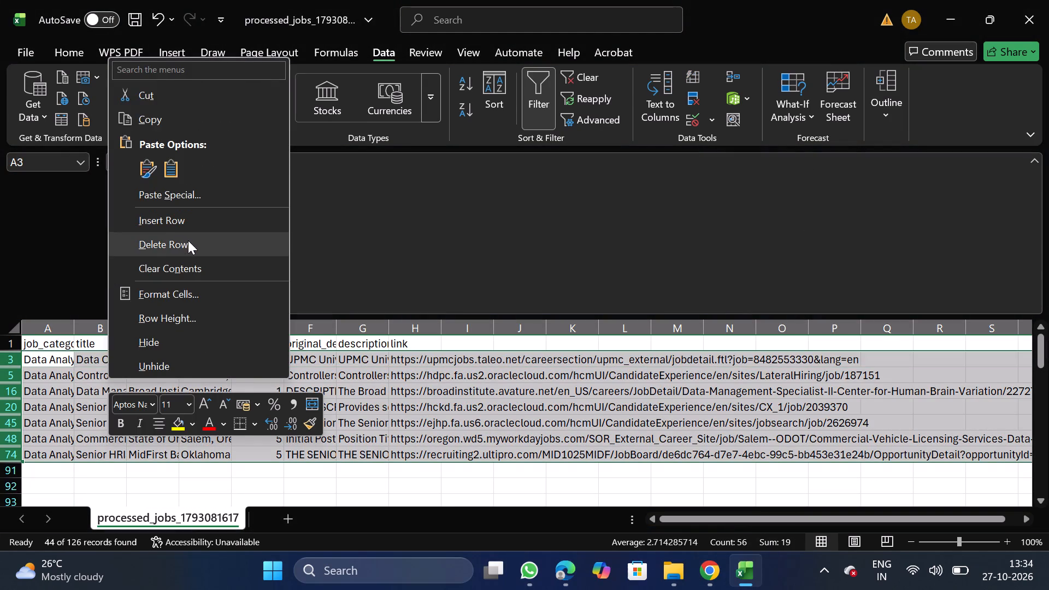
click(188, 240)
click(538, 96)
Filter the title column for "lead" to review the matching jobs, and remove the filter.
click(107, 338)
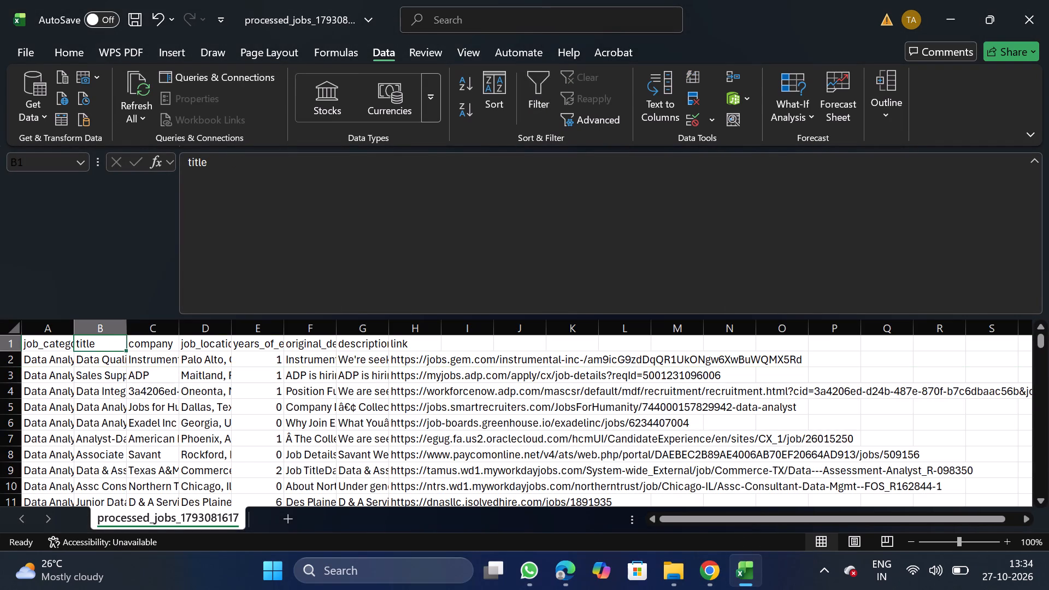
click(539, 108)
click(119, 340)
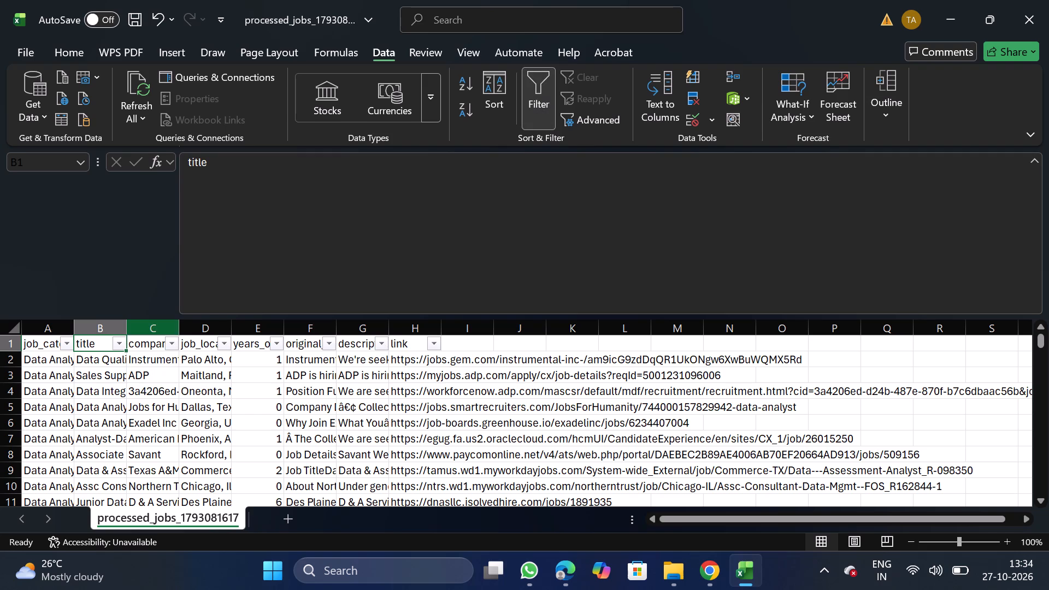
click(238, 361)
click(216, 356)
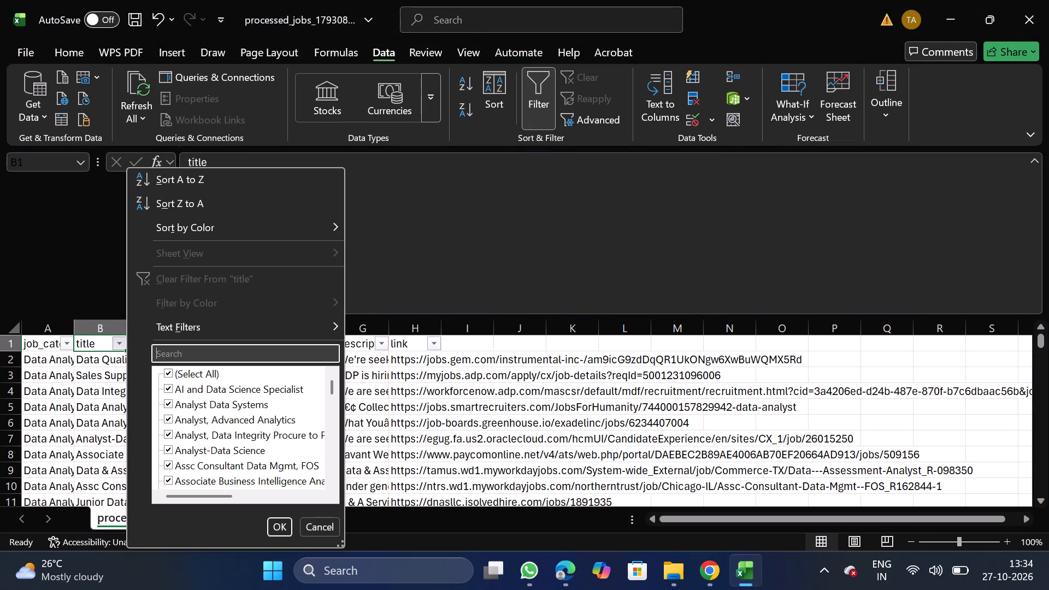
text(lead)
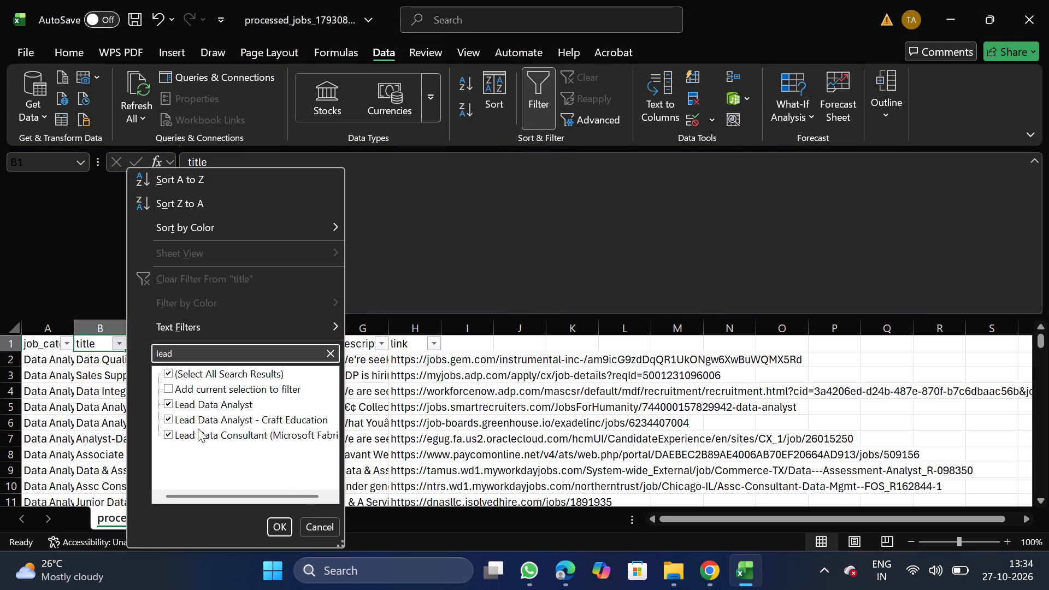
click(283, 526)
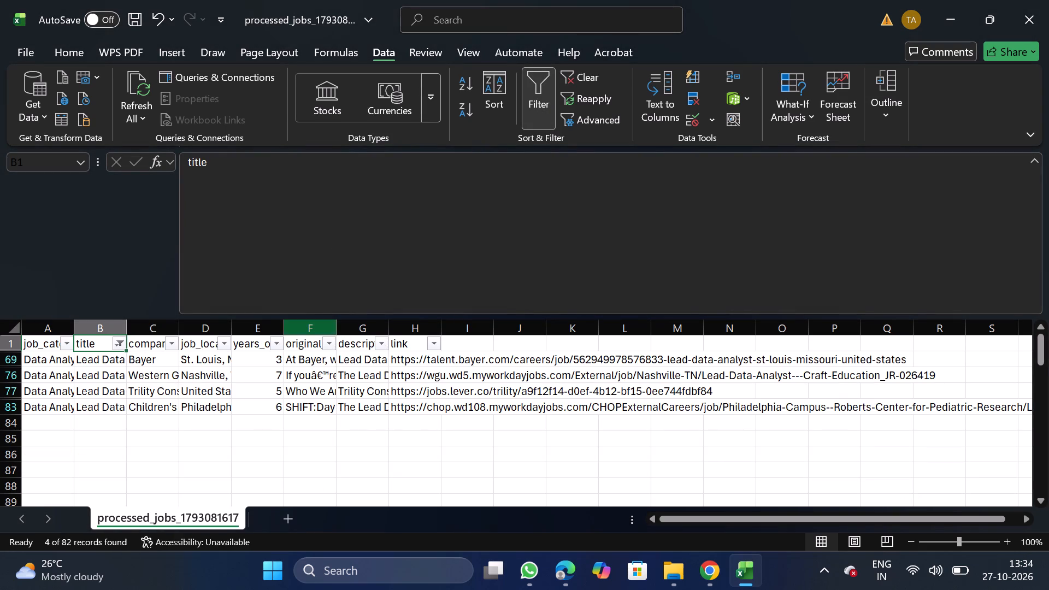
click(543, 97)
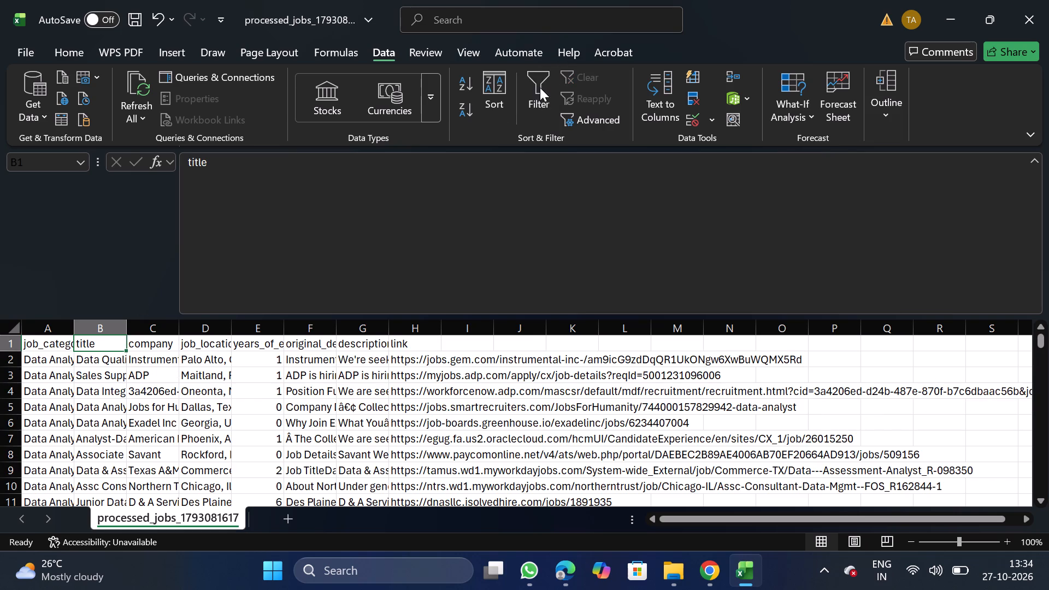
Add the filter again, search the titles for "staff", and clear the search.
click(540, 87)
click(120, 346)
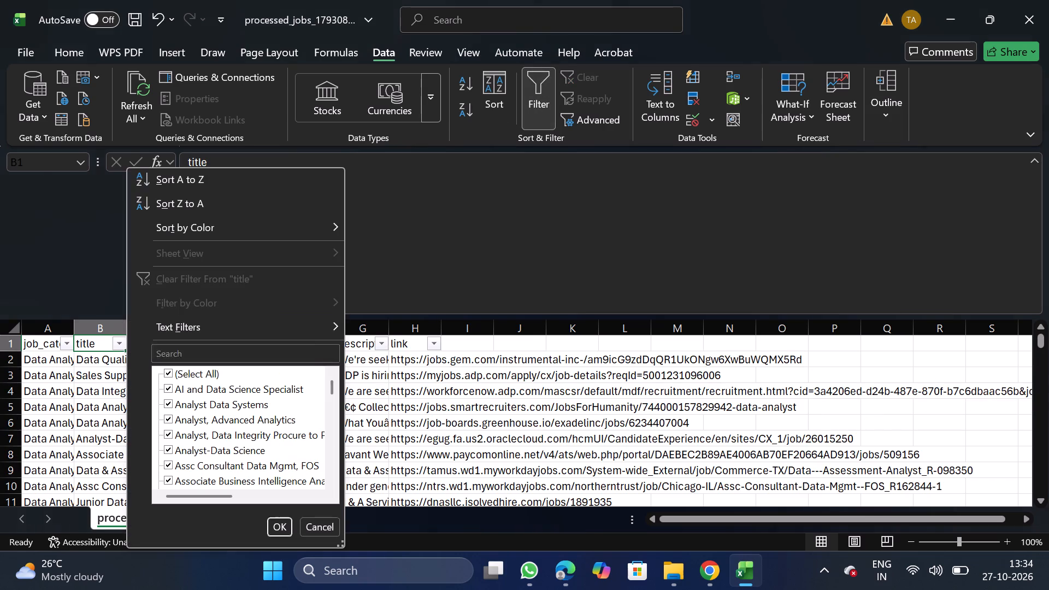
click(222, 353)
text(staff)
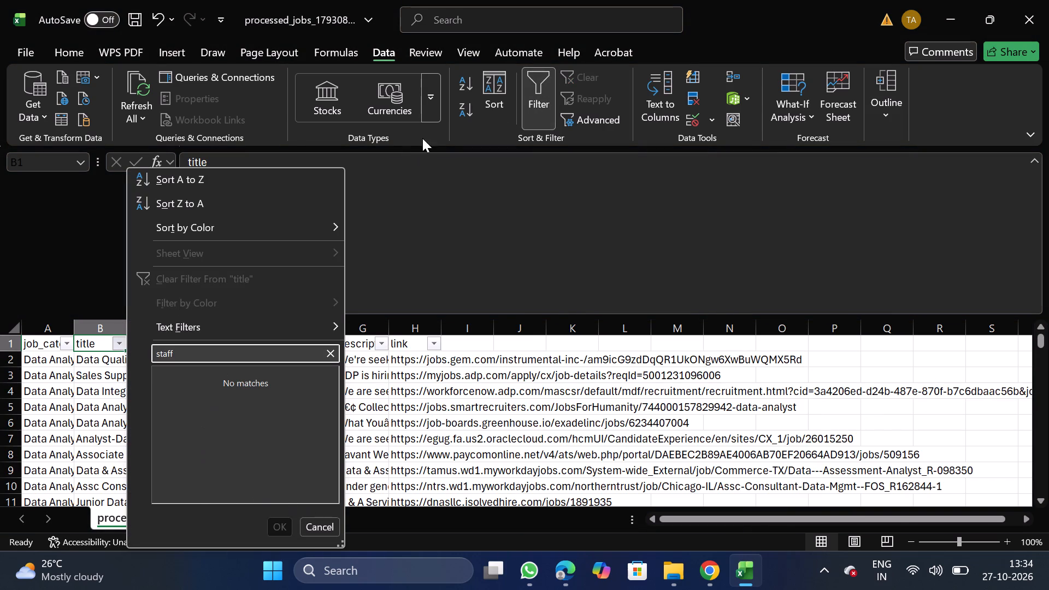
key(BackSpace)
key(BackSpace)
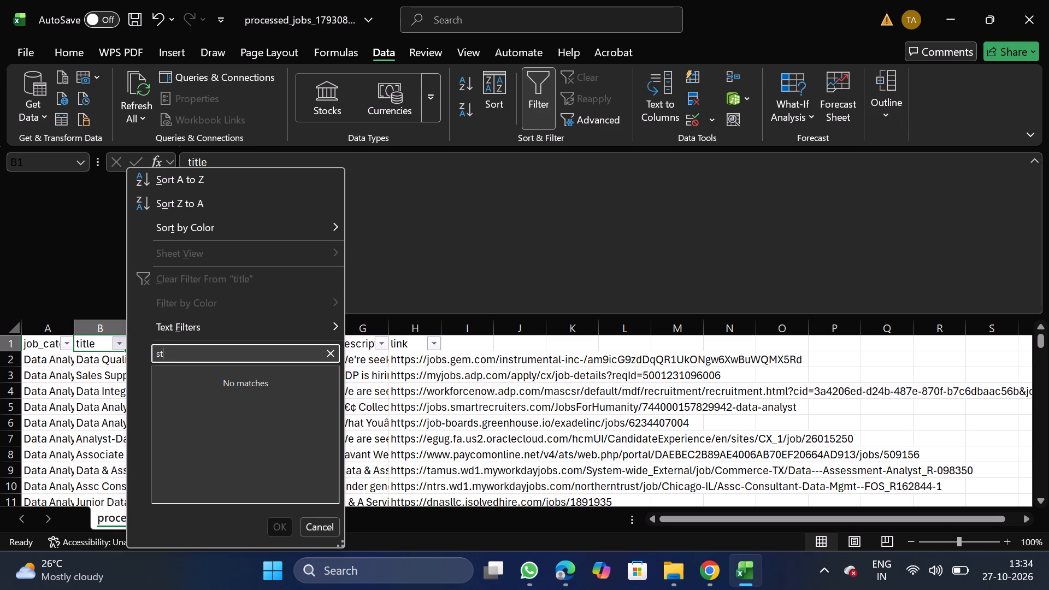
key(BackSpace)
key(BackSpace)
key(BackSpace)
key(BackSpace)
key(BackSpace)
key(BackSpace)
key(BackSpace)
key(BackSpace)
key(BackSpace)
key(BackSpace)
key(BackSpace)
key(BackSpace)
key(BackSpace)
key(BackSpace)
key(BackSpace)
key(BackSpace)
key(BackSpace)
key(BackSpace)
key(BackSpace)
key(BackSpace)
key(BackSpace)
key(BackSpace)
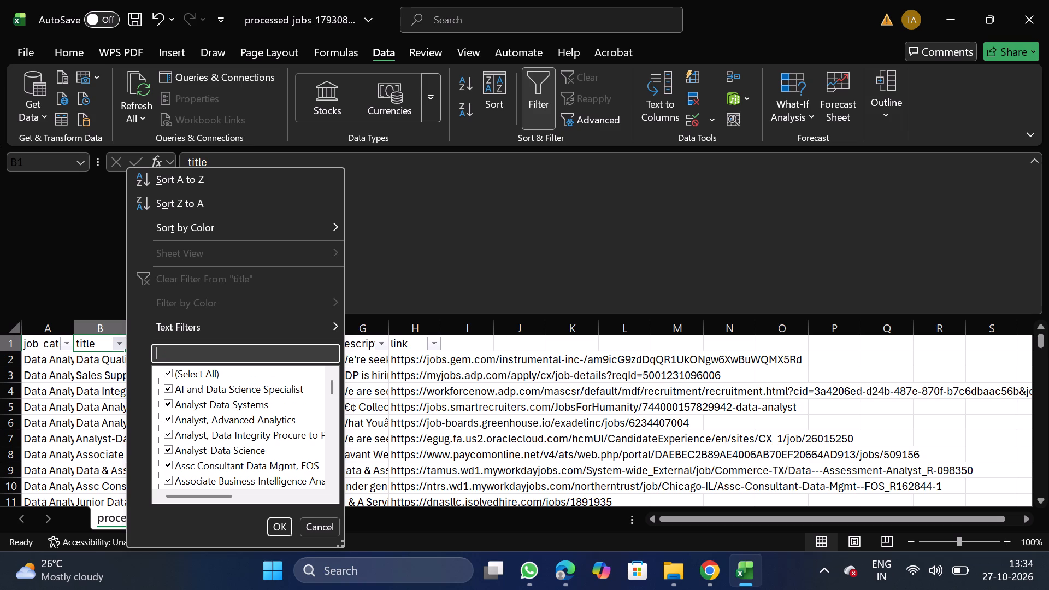
Filter the titles for "consultant", delete the Assc Consultant Data Mgmt, FOS row, and remove the filter.
text(consultant)
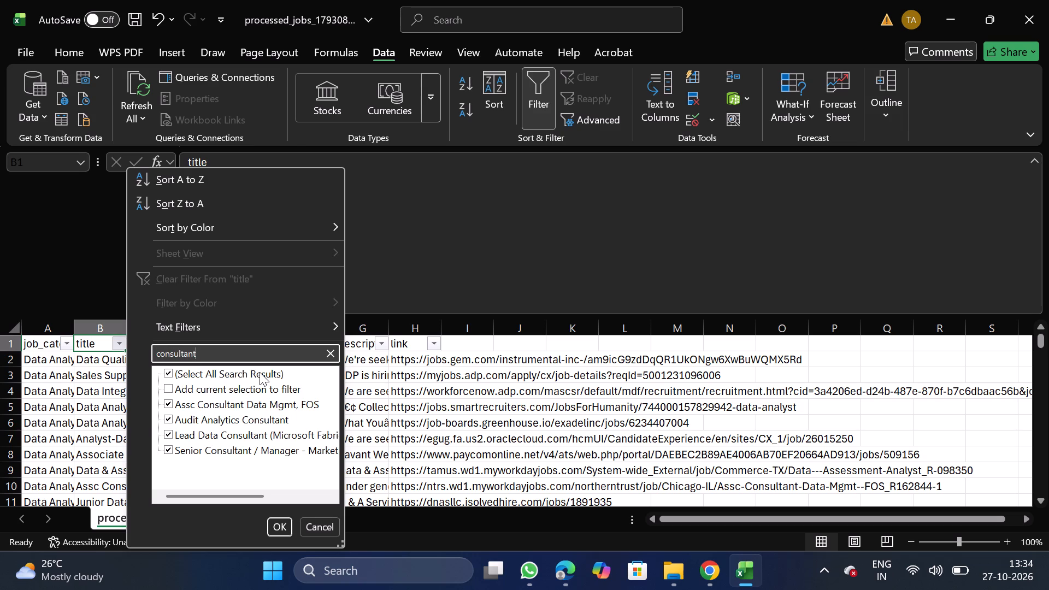
click(279, 533)
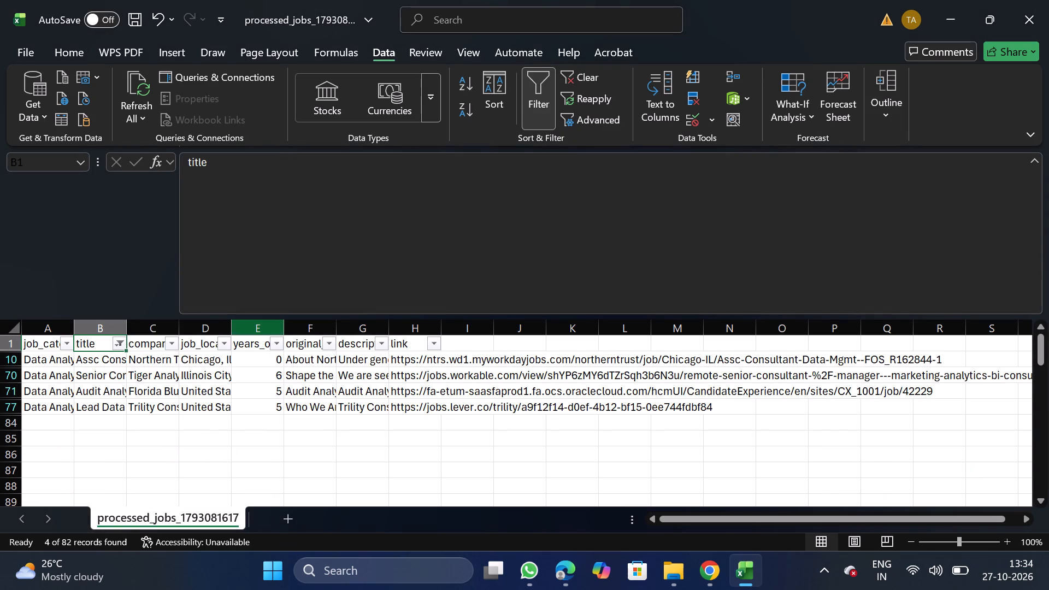
drag(2, 362, 29, 363)
right_click(29, 363)
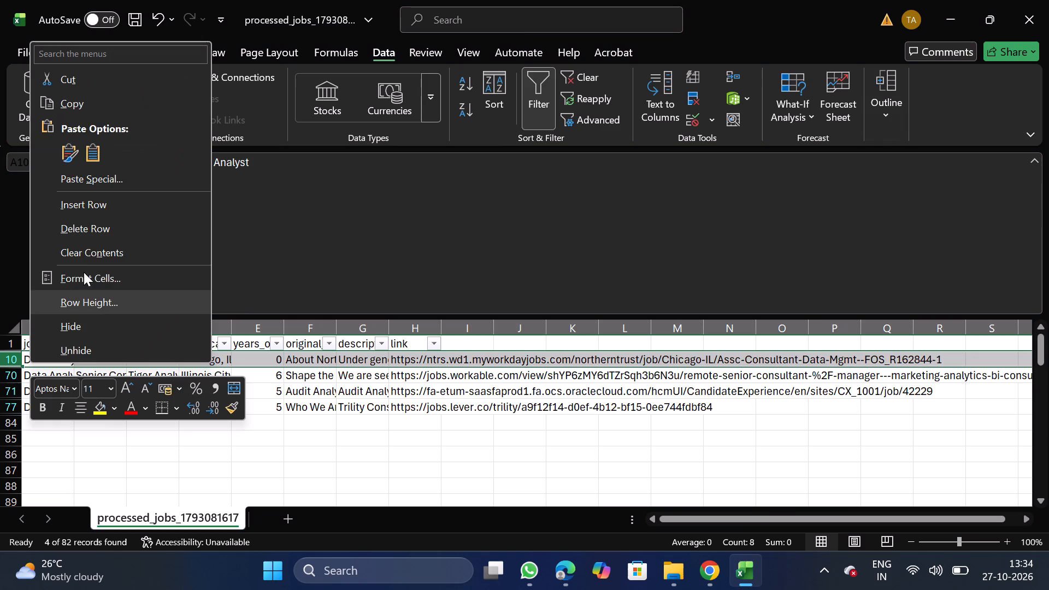
click(131, 226)
click(537, 98)
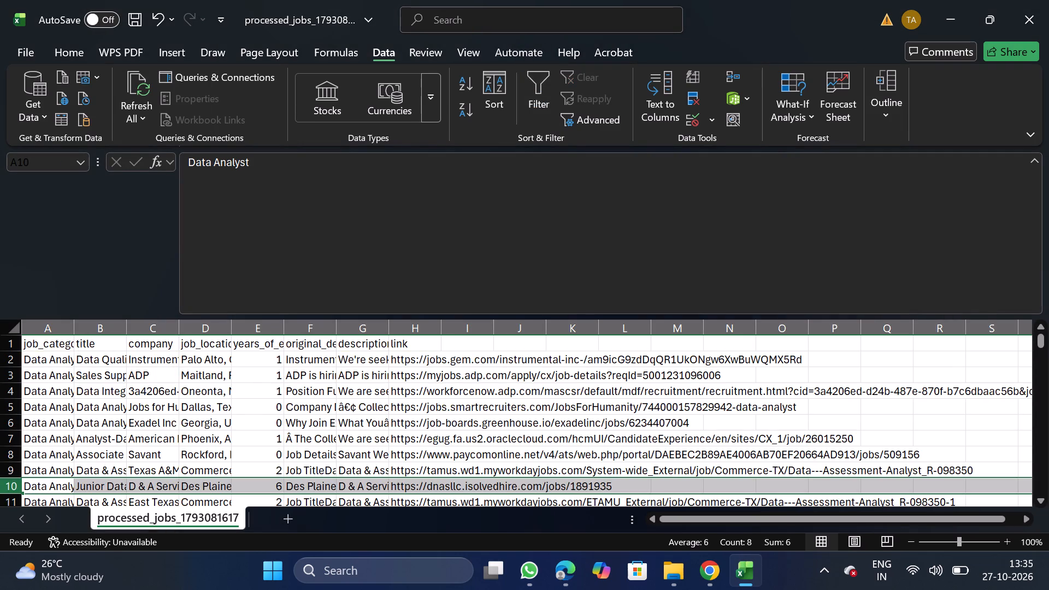
Filter the title column for "enterprise" to check the matching jobs, and remove the filter.
click(111, 335)
click(527, 79)
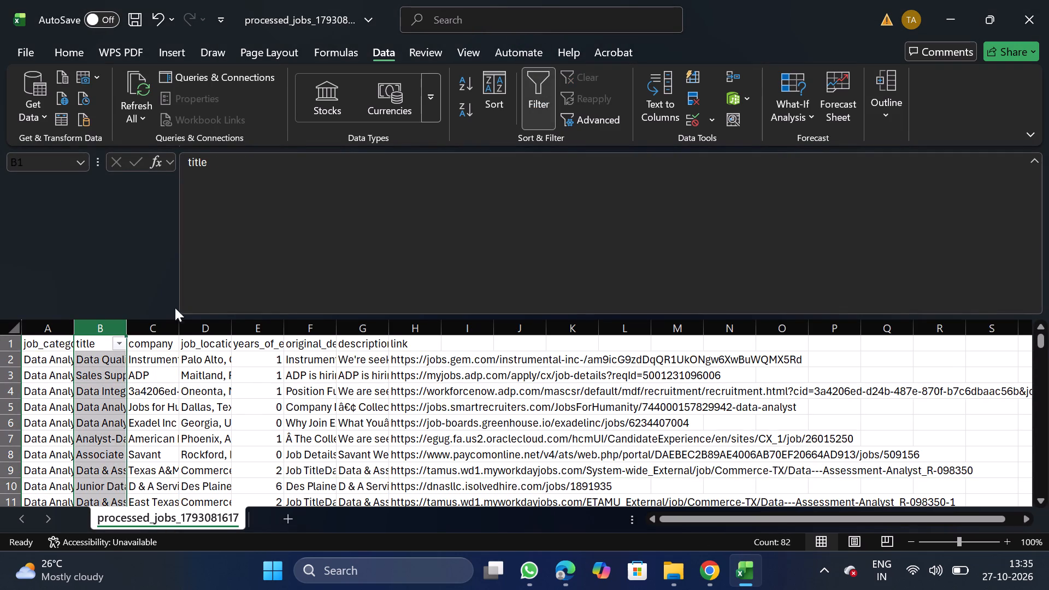
click(124, 342)
click(222, 350)
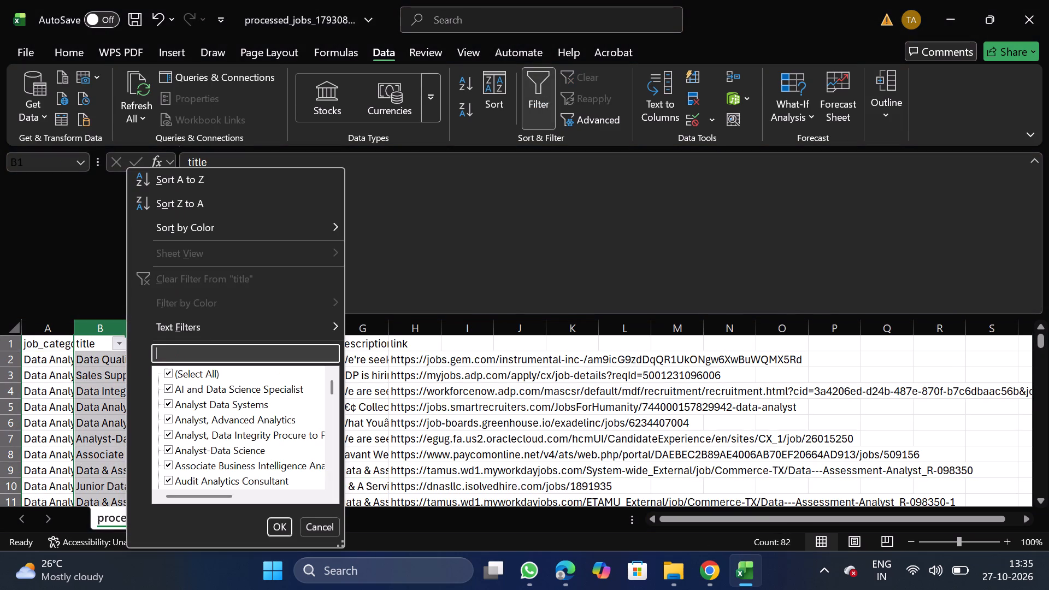
text(enterprise)
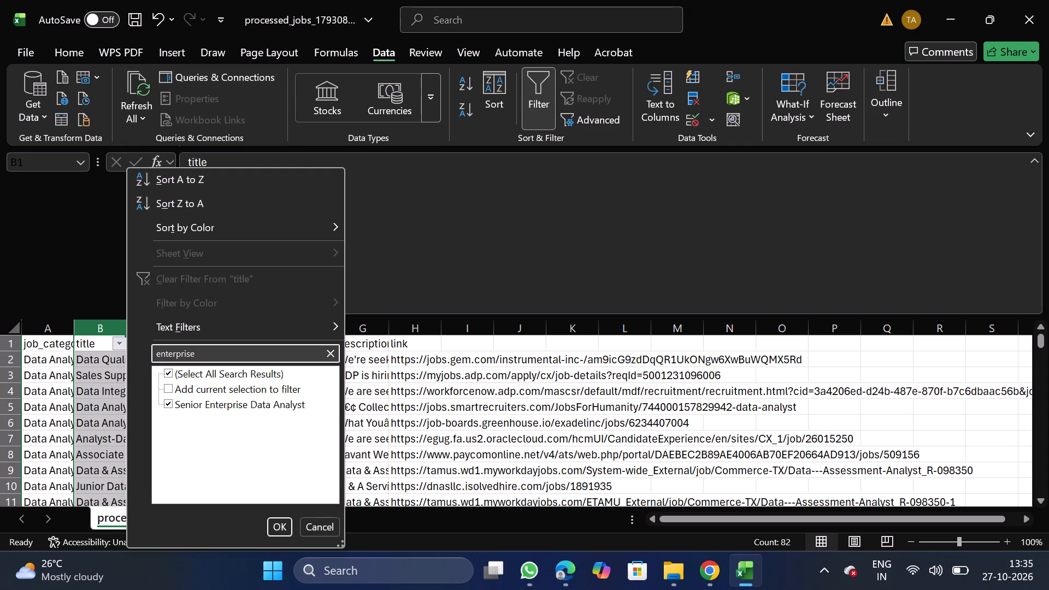
click(286, 524)
click(537, 101)
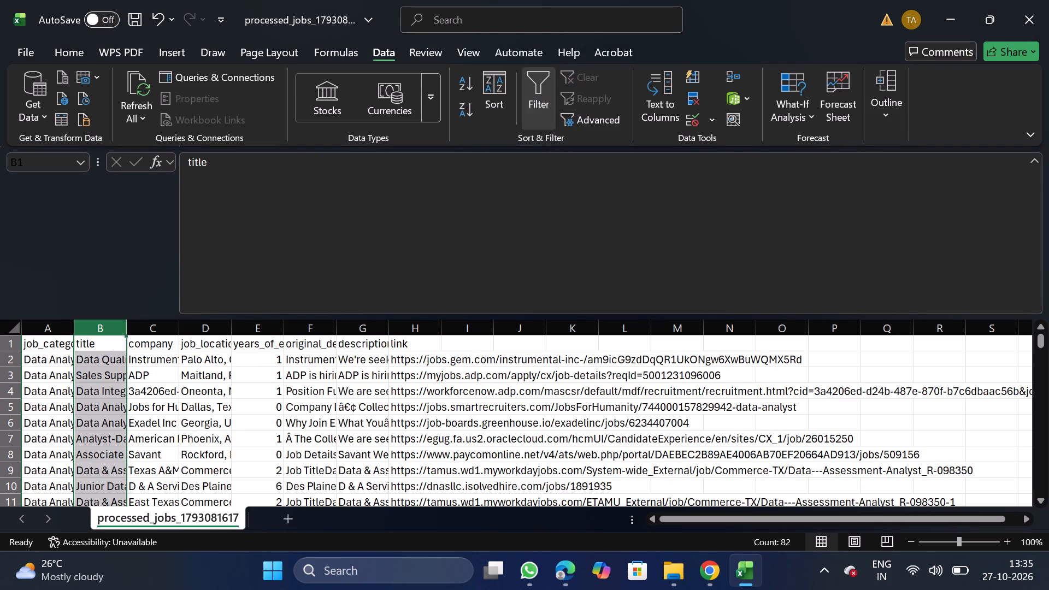
Filter the company column (column C) for "walmart", delete the Walmart job row, and remove the filter.
click(167, 329)
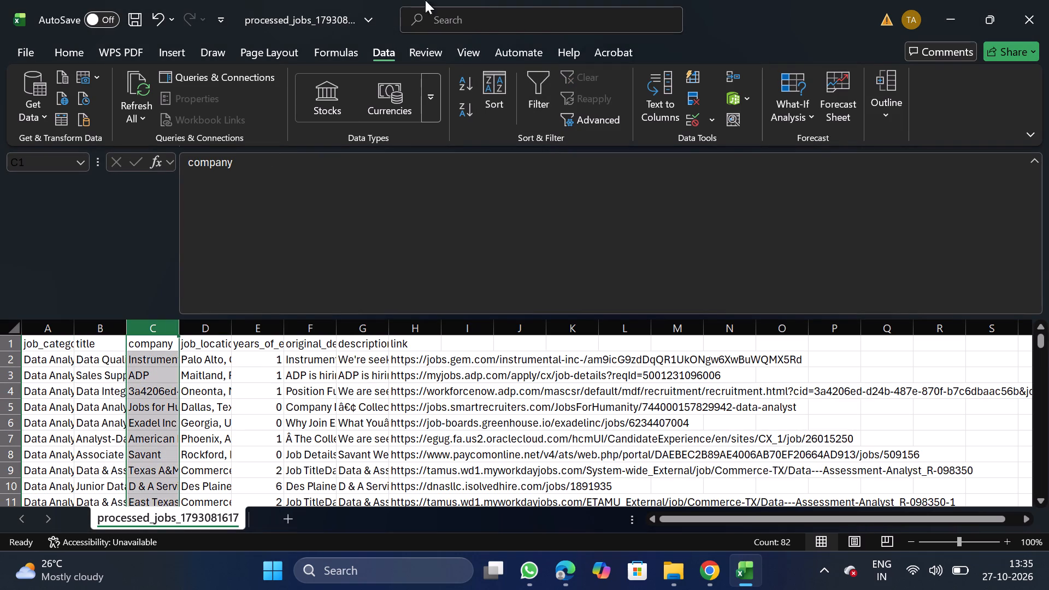
click(537, 101)
click(172, 342)
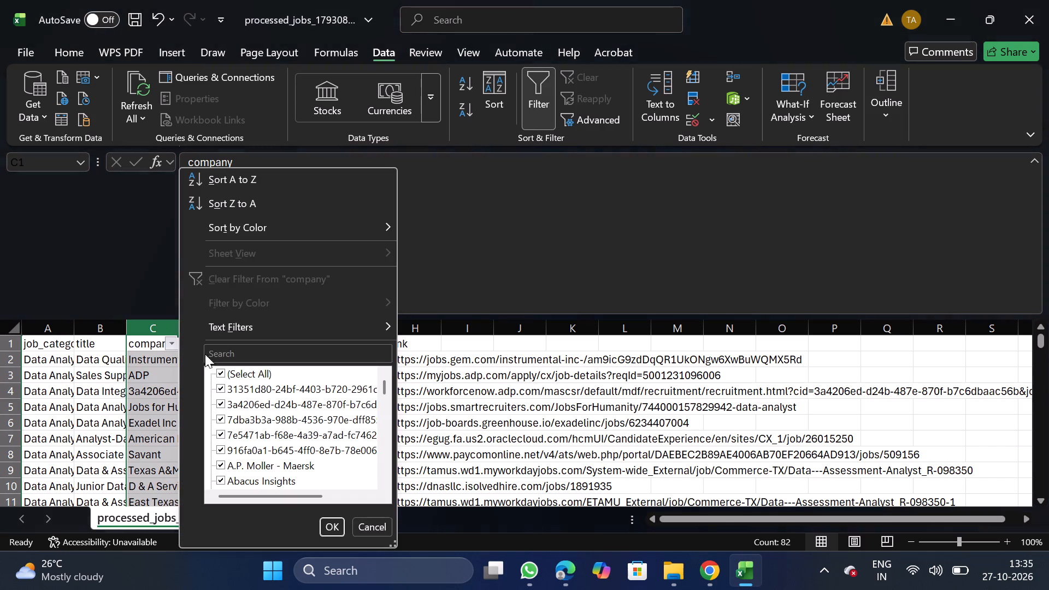
click(240, 358)
text(walmart)
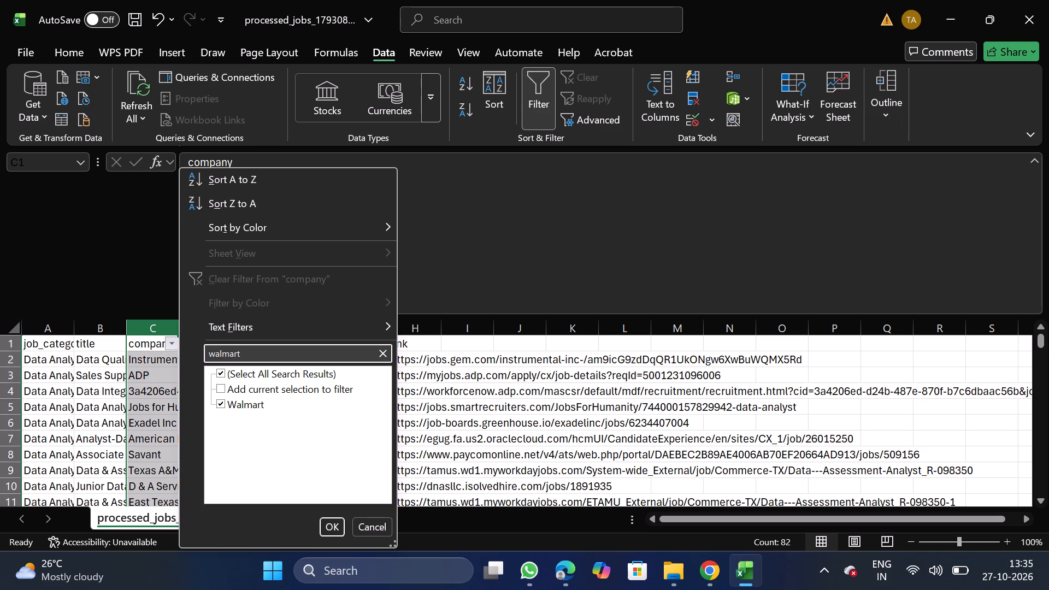
click(334, 524)
drag(1, 357, 67, 366)
right_click(67, 358)
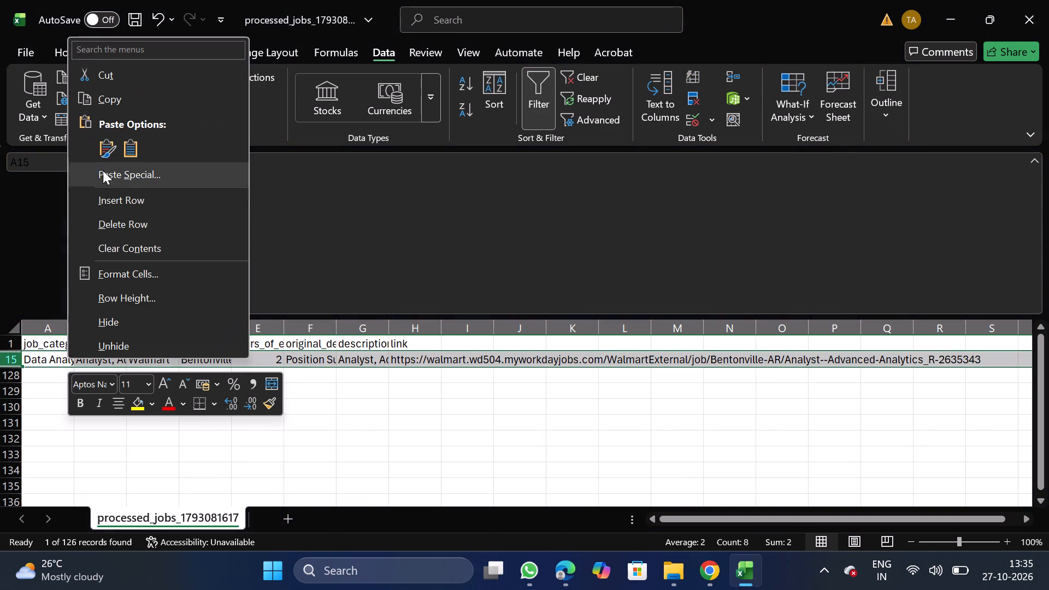
click(144, 222)
click(538, 91)
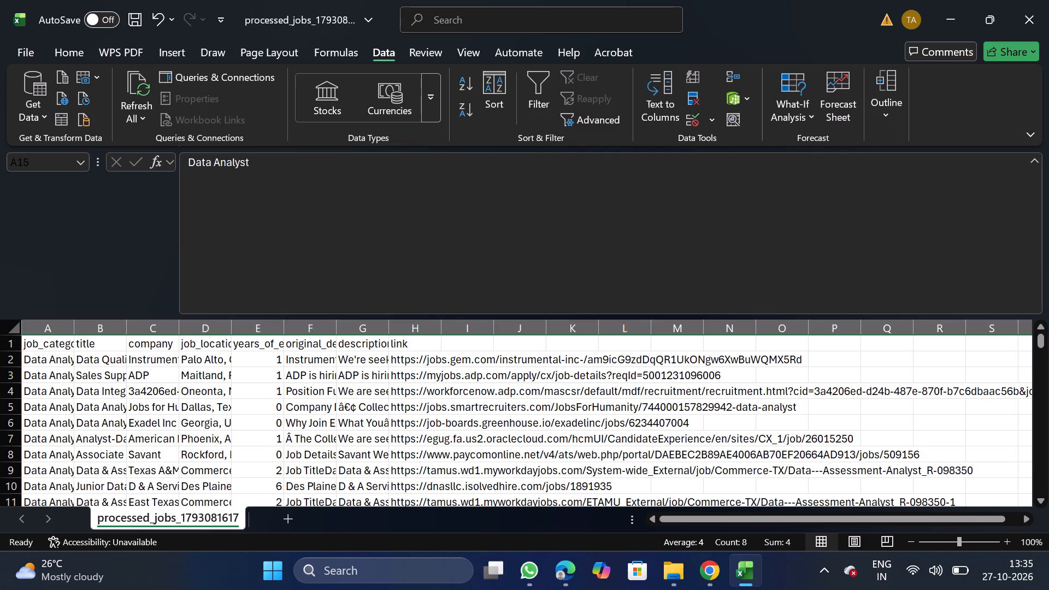
Add a filter to the header row, search the company column for "dried", and clear the search.
click(158, 337)
click(541, 100)
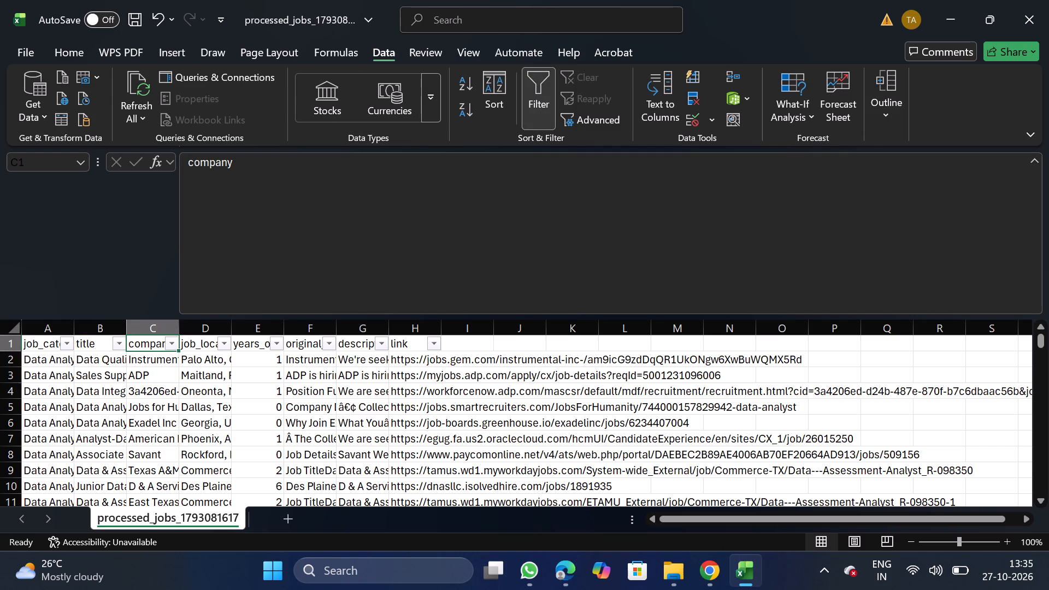
click(169, 342)
click(265, 355)
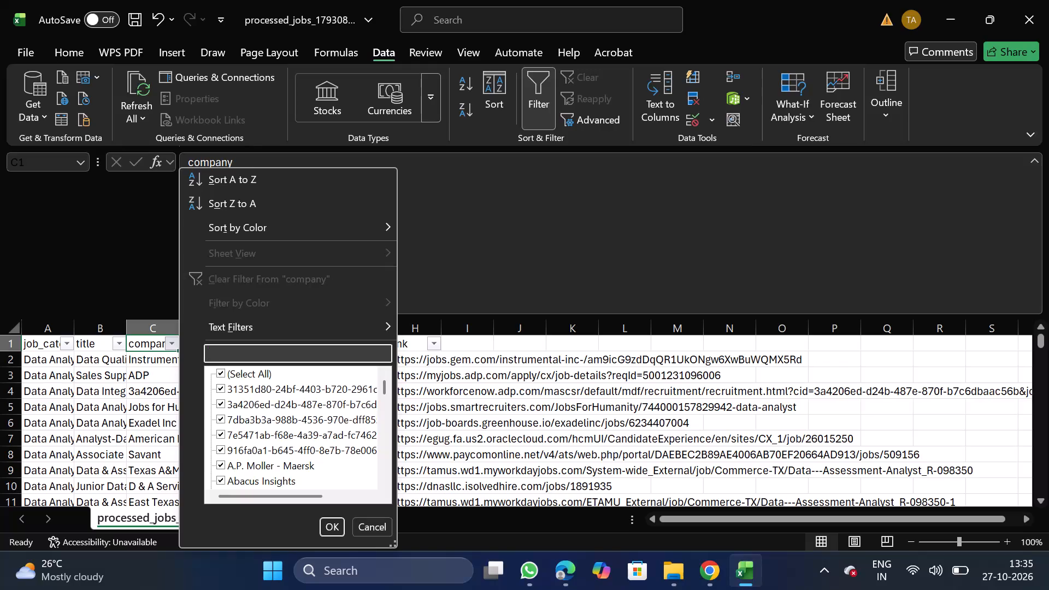
text(dried)
key(BackSpace)
key(BackSpace)
key(BackSpace)
key(BackSpace)
key(BackSpace)
key(BackSpace)
key(BackSpace)
key(BackSpace)
key(BackSpace)
key(BackSpace)
key(BackSpace)
key(BackSpace)
key(BackSpace)
Search the company filter for "capital" and clear the search.
text(capital)
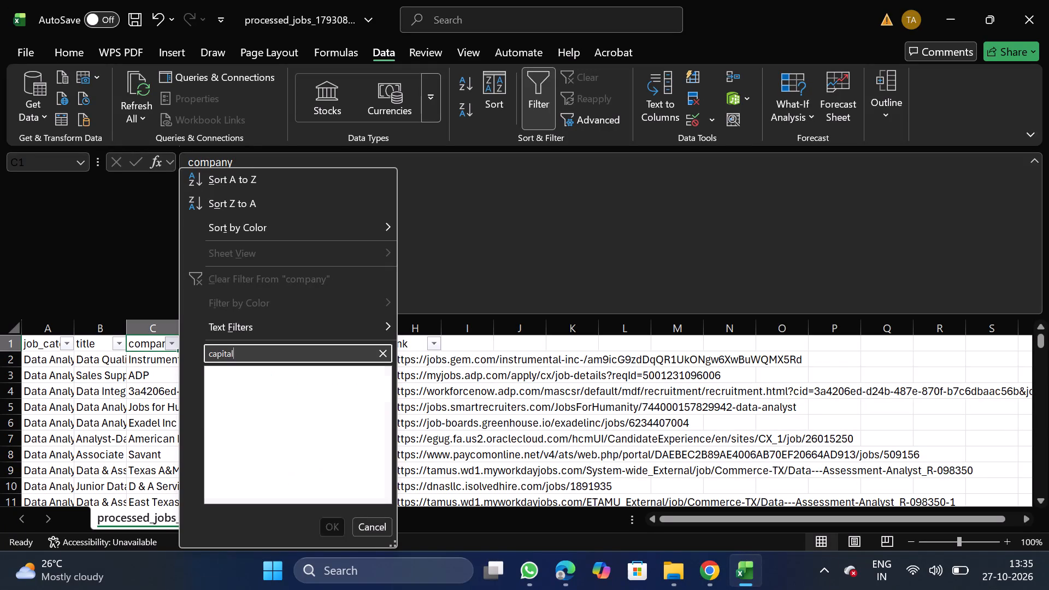
key(BackSpace)
key(BackSpace)
key(BackSpace)
key(BackSpace)
key(BackSpace)
key(BackSpace)
key(BackSpace)
key(BackSpace)
key(BackSpace)
key(BackSpace)
key(BackSpace)
key(BackSpace)
key(BackSpace)
key(BackSpace)
key(BackSpace)
key(BackSpace)
Search the company filter for "under" and clear the search.
text(under)
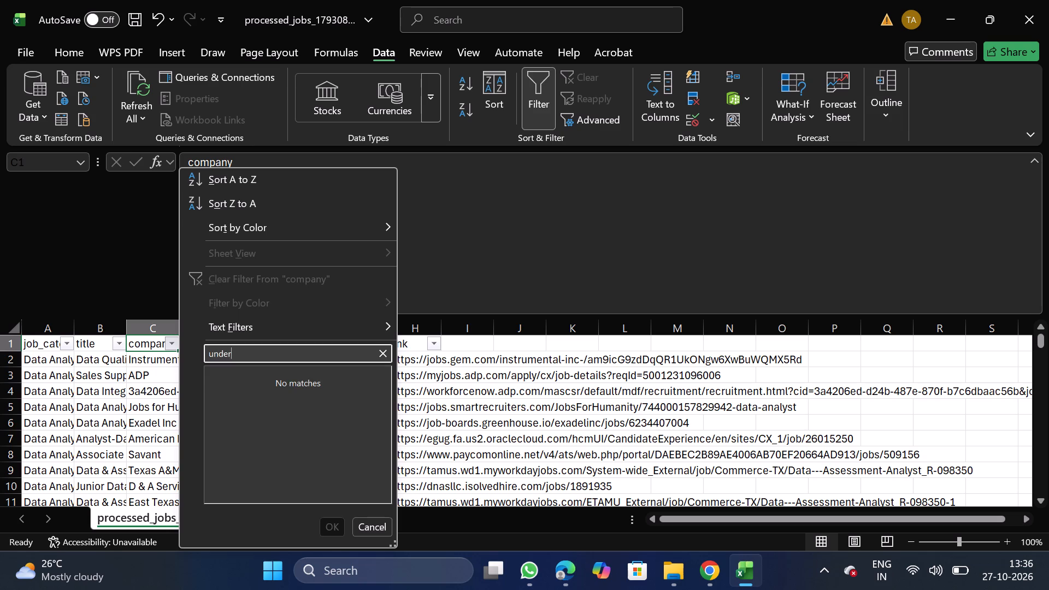
key(BackSpace)
key(BackSpace)
key(BackSpace)
key(BackSpace)
key(BackSpace)
key(BackSpace)
key(BackSpace)
key(BackSpace)
key(BackSpace)
key(BackSpace)
key(BackSpace)
key(BackSpace)
key(BackSpace)
key(BackSpace)
Search the company filter for "hunt" and clear the search.
text(hunt)
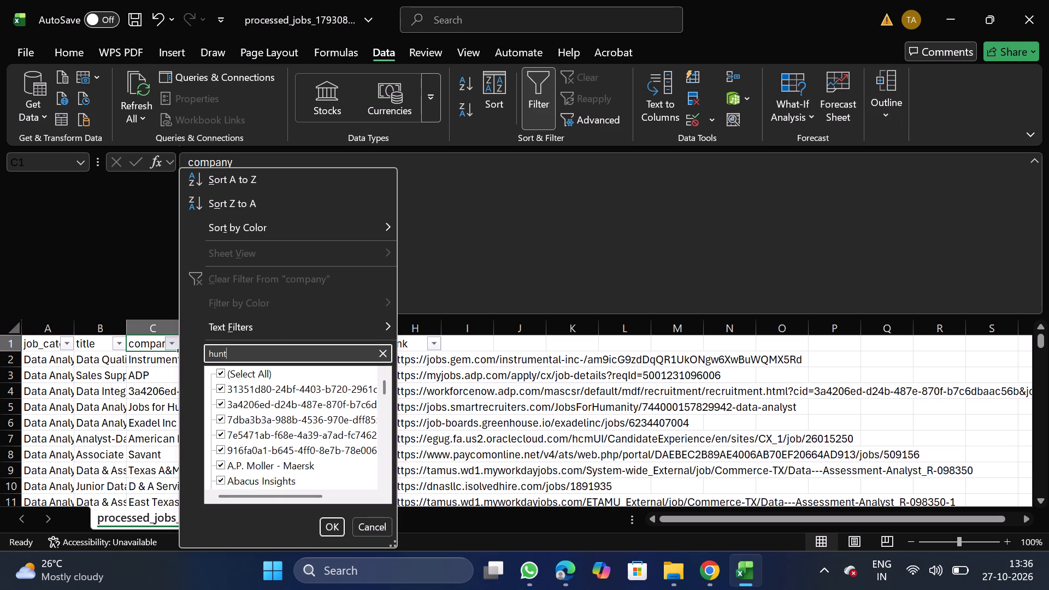
key(BackSpace)
key(BackSpace)
key(BackSpace)
key(BackSpace)
key(BackSpace)
key(BackSpace)
key(BackSpace)
key(BackSpace)
key(BackSpace)
key(BackSpace)
key(BackSpace)
key(BackSpace)
key(BackSpace)
key(BackSpace)
key(BackSpace)
Search the company filter for "skim" and clear the search.
text(skim)
key(BackSpace)
key(BackSpace)
key(BackSpace)
key(BackSpace)
key(BackSpace)
key(BackSpace)
key(BackSpace)
key(BackSpace)
key(BackSpace)
key(BackSpace)
key(BackSpace)
key(BackSpace)
key(BackSpace)
key(BackSpace)
key(BackSpace)
key(BackSpace)
key(BackSpace)
key(BackSpace)
key(BackSpace)
Search the company filter for "ape" and clear the search.
text(ape)
key(BackSpace)
key(BackSpace)
key(BackSpace)
key(BackSpace)
key(BackSpace)
key(BackSpace)
key(BackSpace)
key(BackSpace)
key(BackSpace)
key(BackSpace)
key(BackSpace)
key(BackSpace)
Search the company filter for "in landem" and close the filter without applying it.
text(in landem)
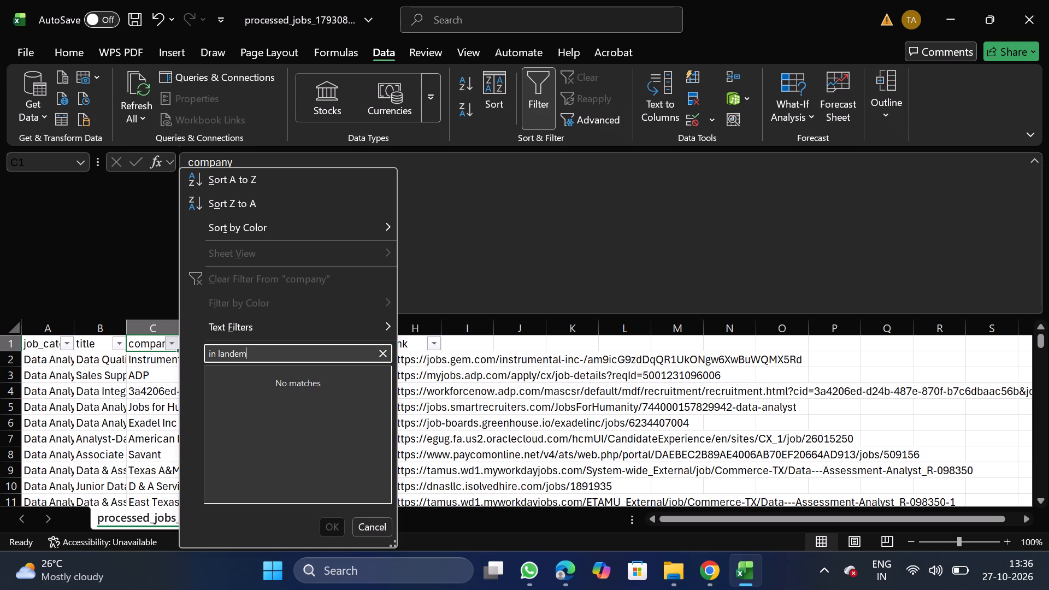
click(380, 526)
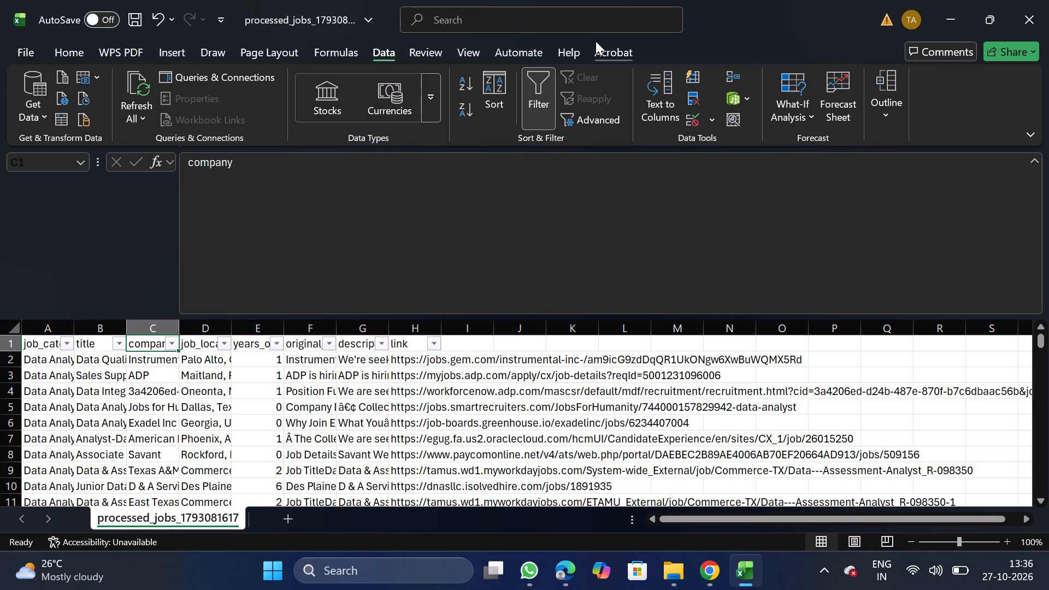
Reapply the header-row filter and select only the five ID-code entries at the start of the company list, from 31351d80 to 916fa0a1.
click(532, 89)
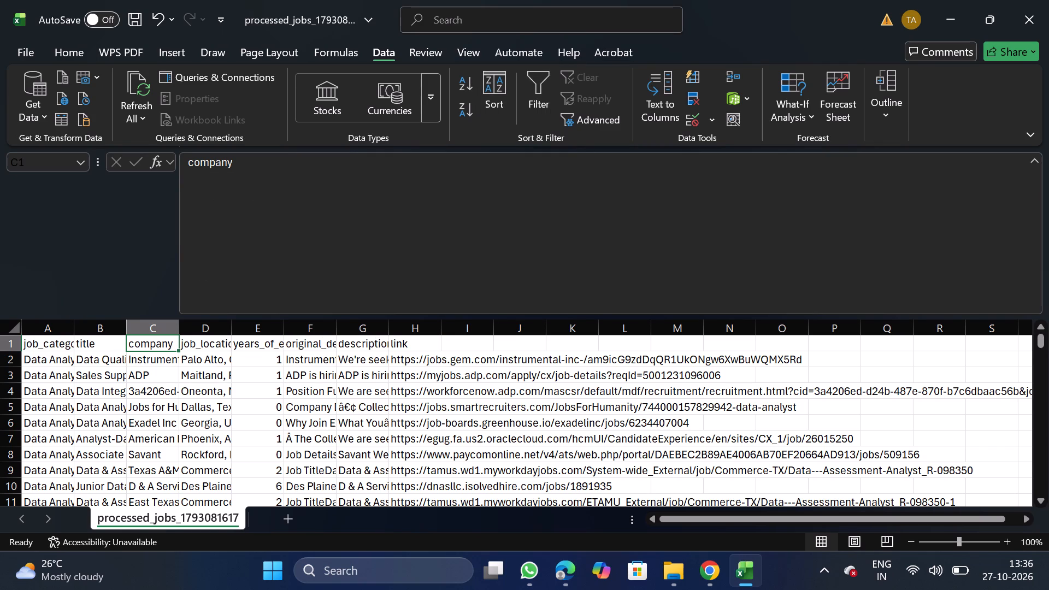
click(537, 100)
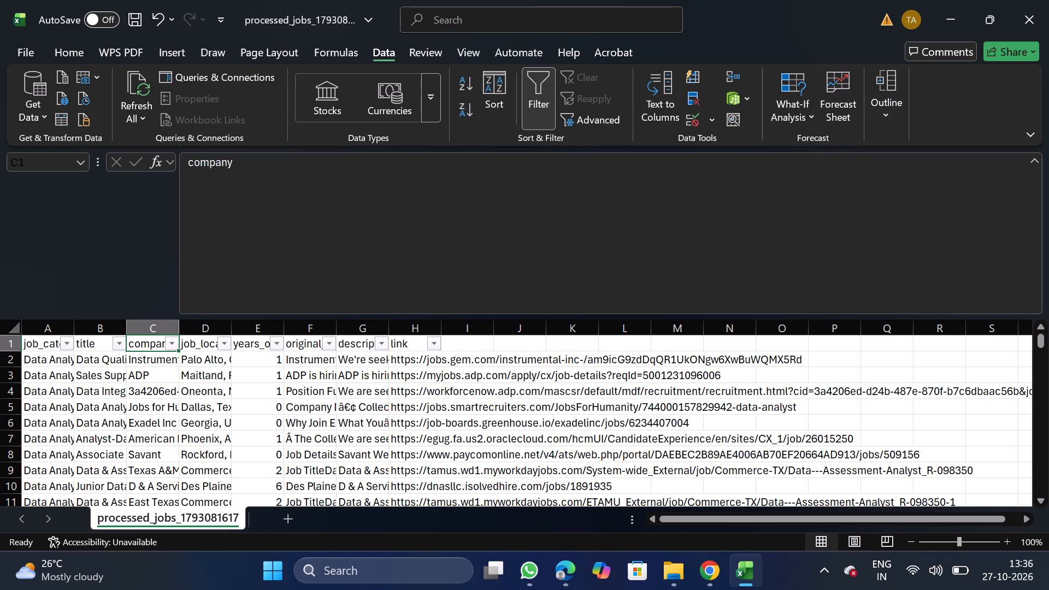
click(171, 344)
click(267, 374)
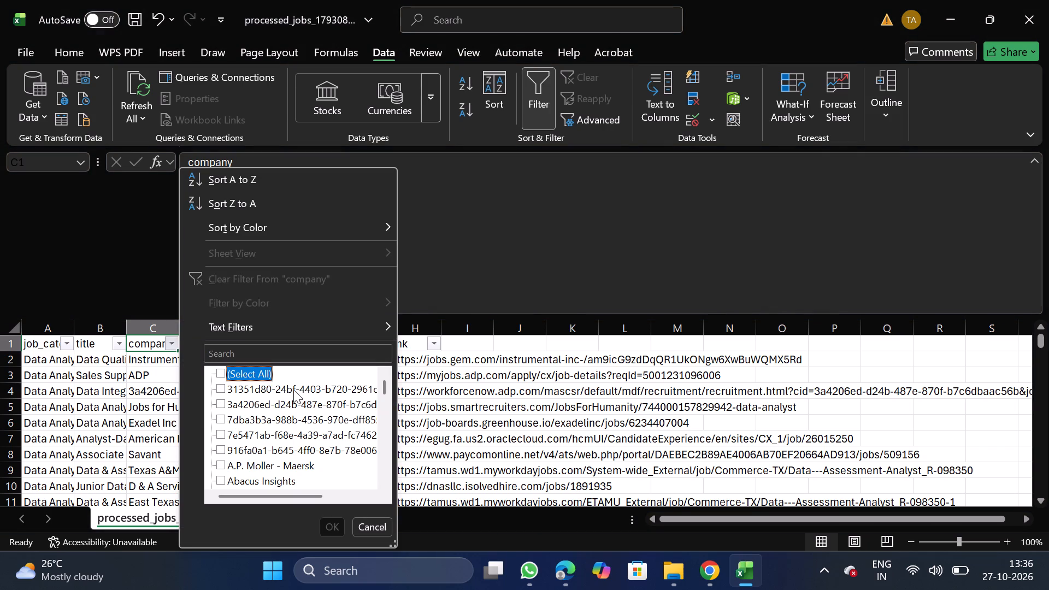
click(293, 390)
click(296, 405)
click(290, 426)
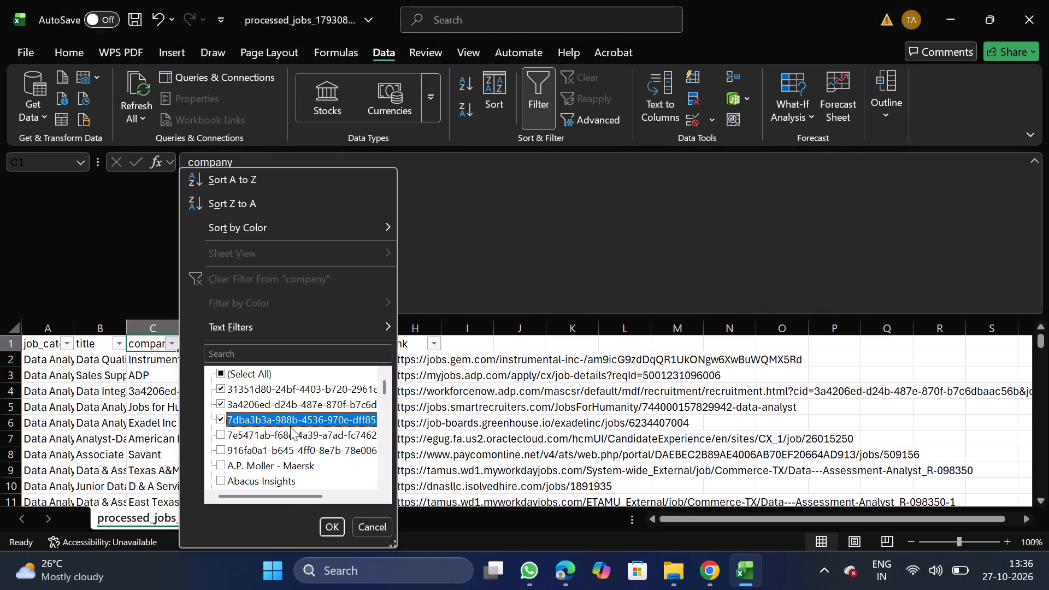
click(287, 432)
click(285, 444)
Review the rest of the company list for ID codes, add the d56c8d48 entry to the selection, and apply the filter.
scroll(285, 444, down, 1)
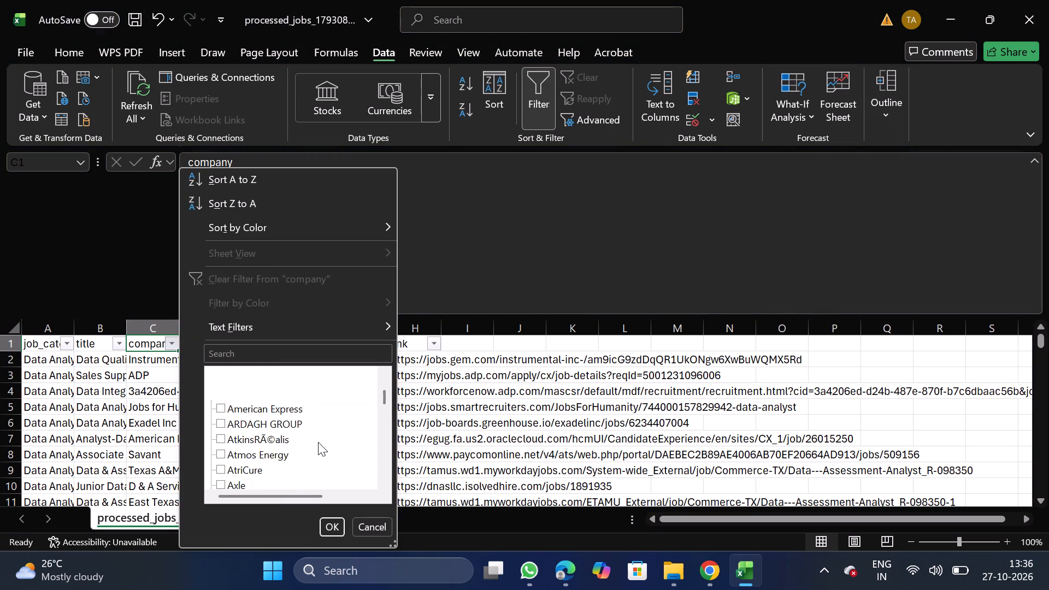
scroll(318, 442, down, 1)
scroll(318, 442, up, 1)
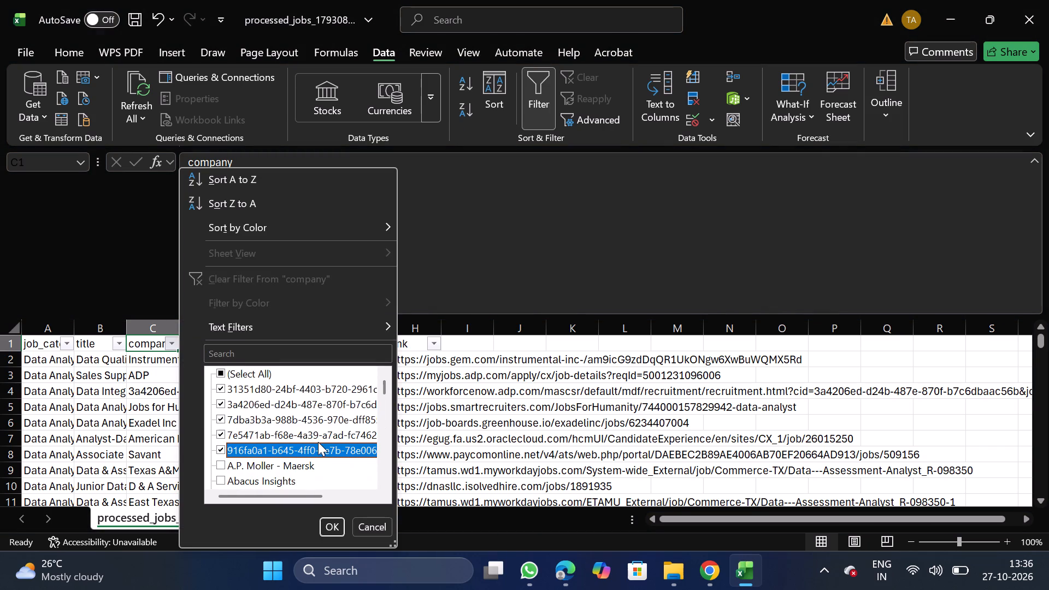
scroll(318, 442, up, 1)
scroll(318, 442, down, 1)
scroll(318, 442, up, 1)
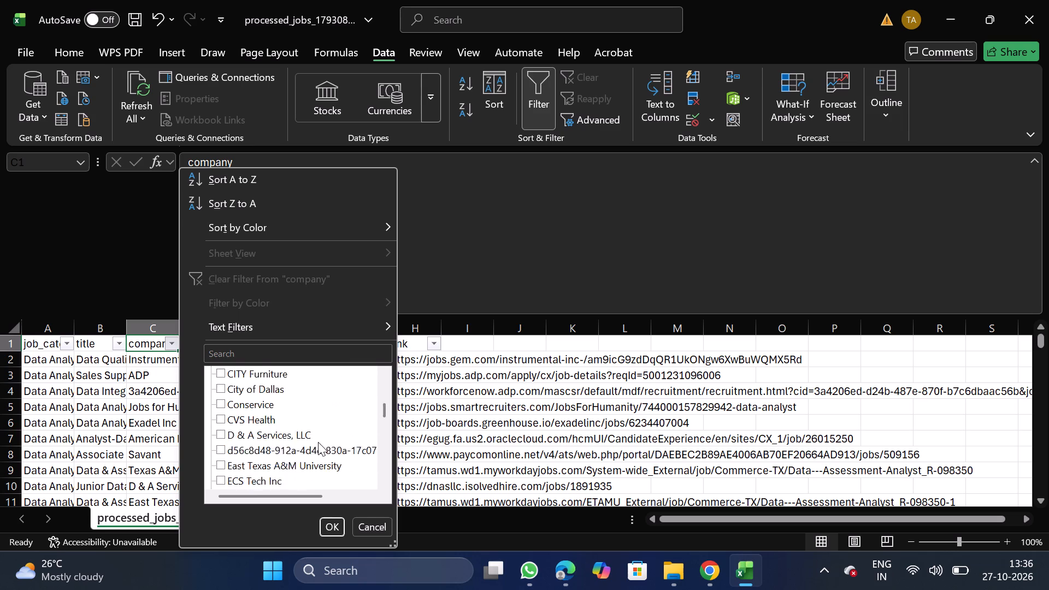
scroll(318, 442, up, 2)
scroll(318, 442, down, 1)
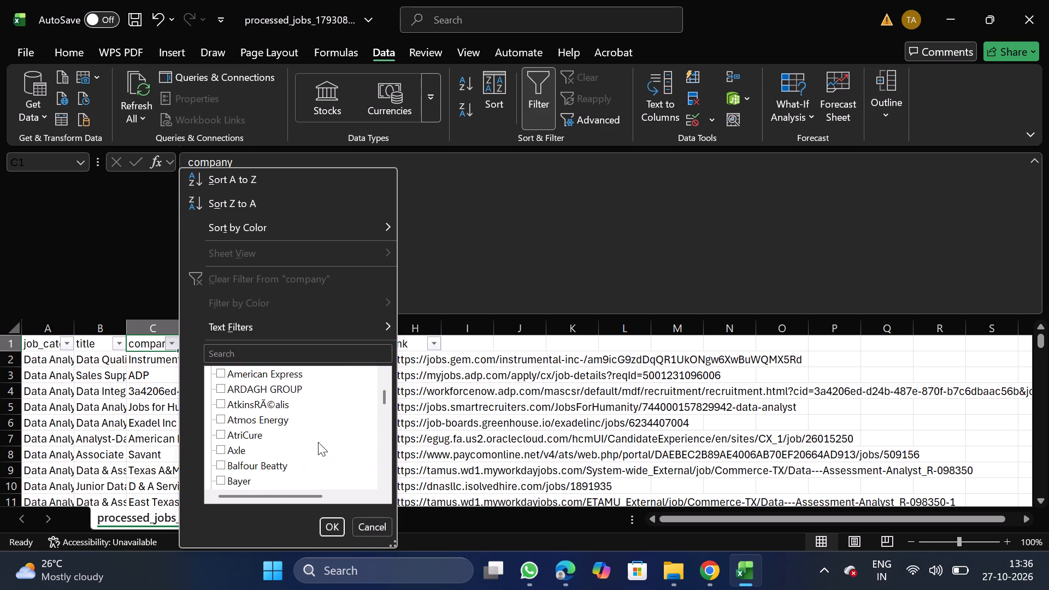
scroll(318, 442, down, 2)
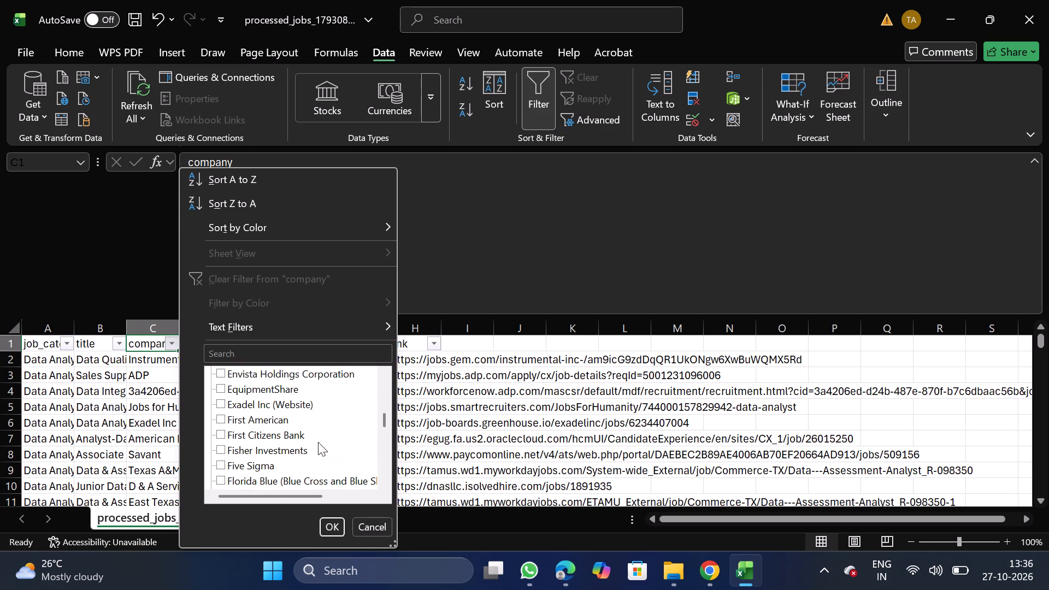
scroll(318, 442, down, 3)
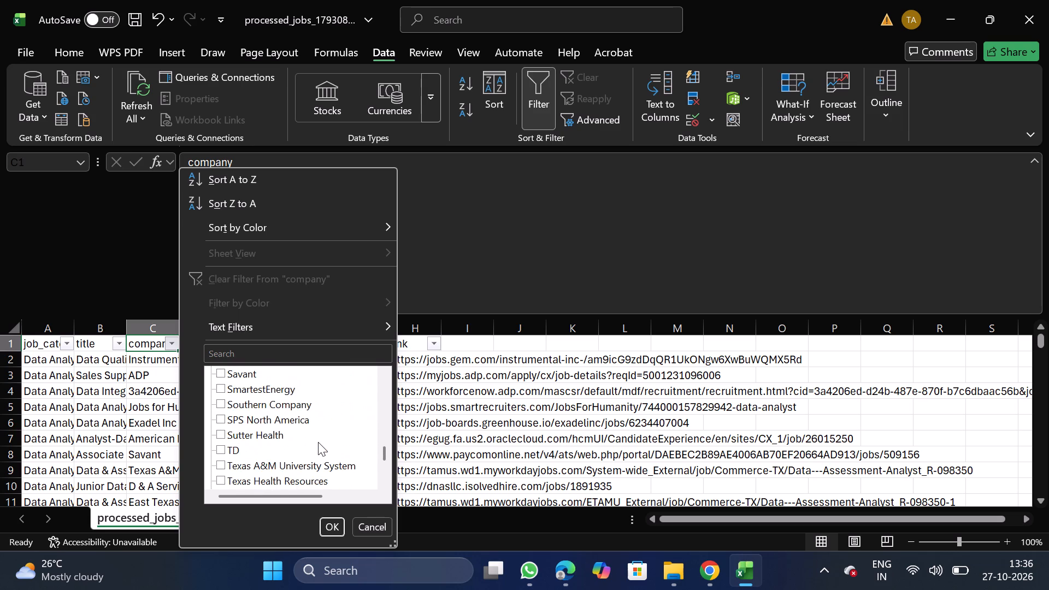
scroll(318, 442, down, 2)
scroll(318, 442, up, 14)
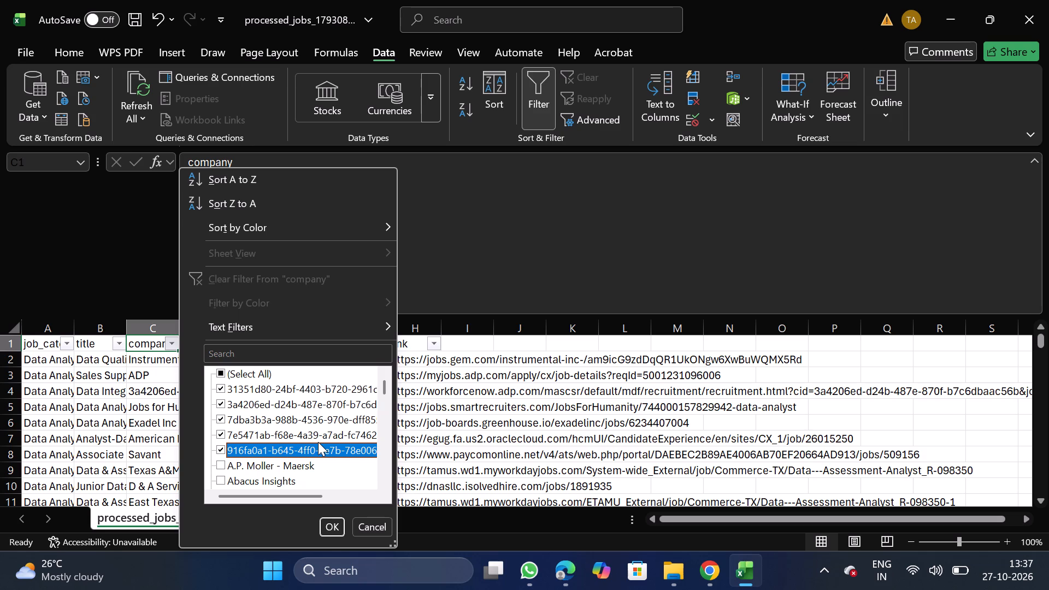
scroll(314, 457, down, 1)
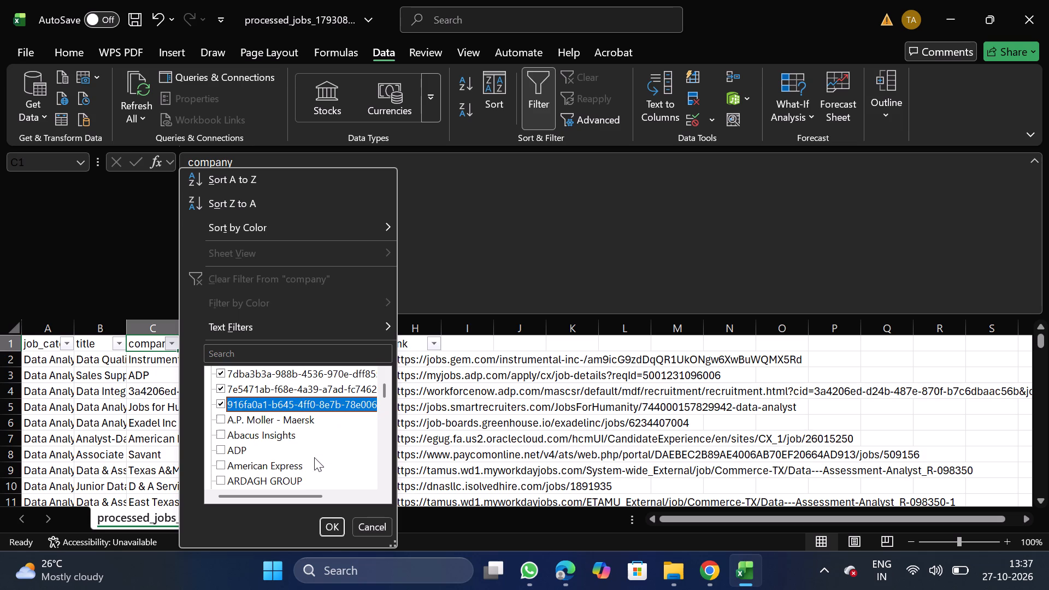
scroll(314, 457, down, 3)
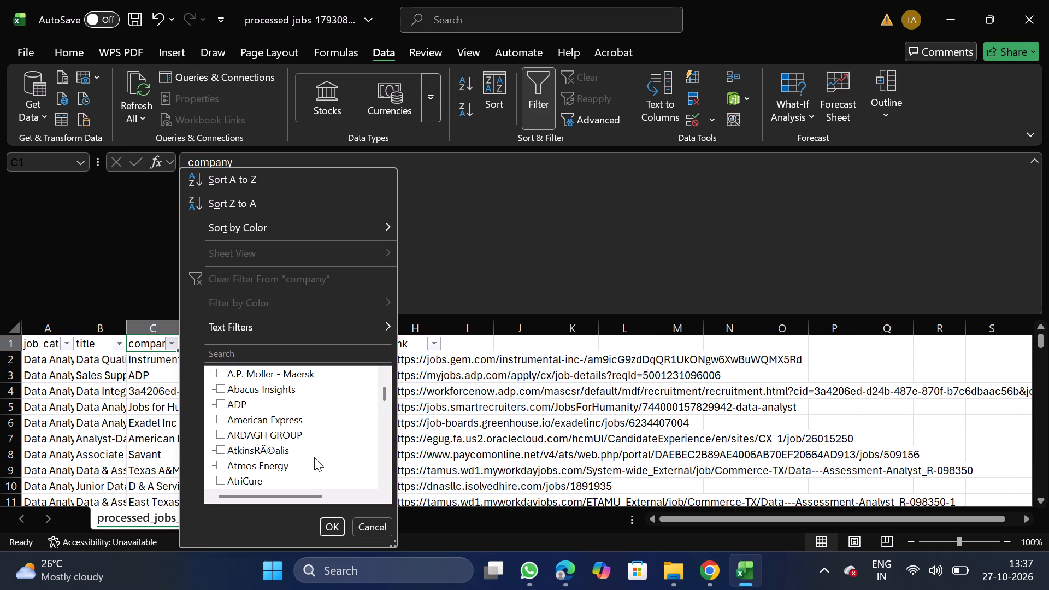
scroll(314, 457, down, 2)
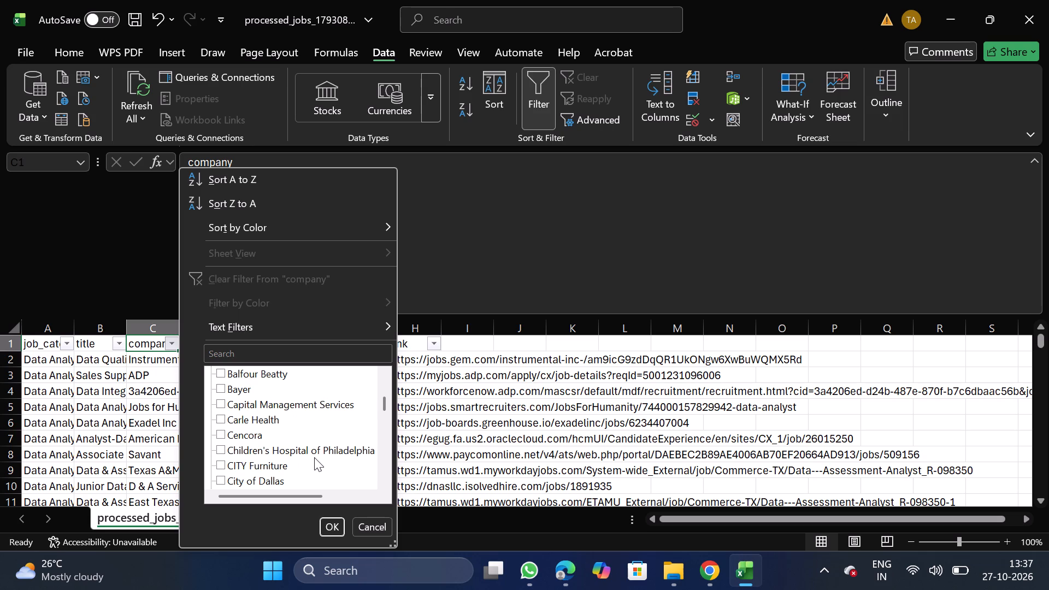
scroll(314, 457, down, 1)
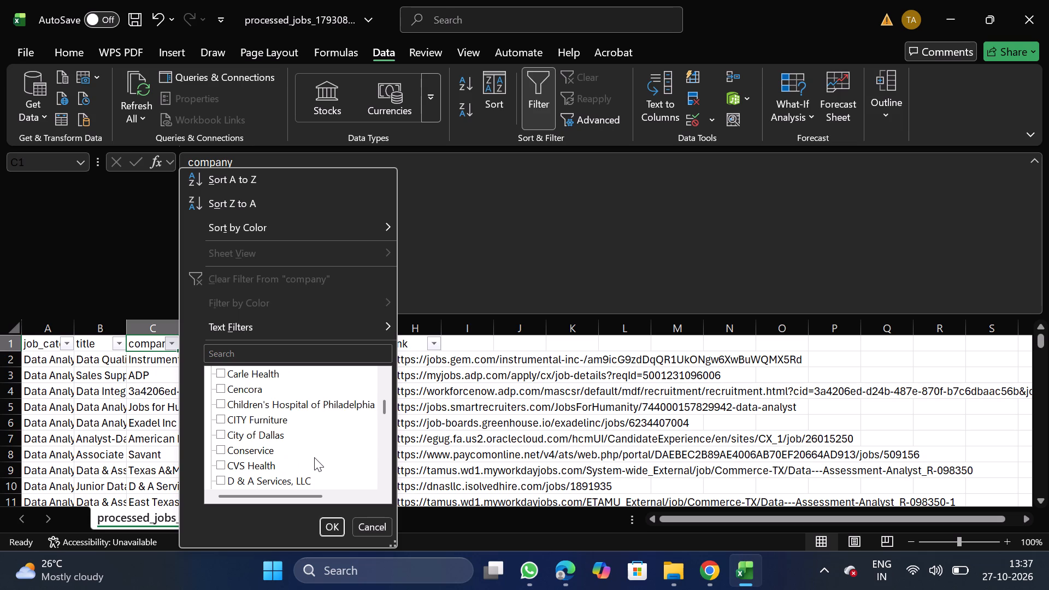
scroll(314, 457, down, 2)
click(314, 457)
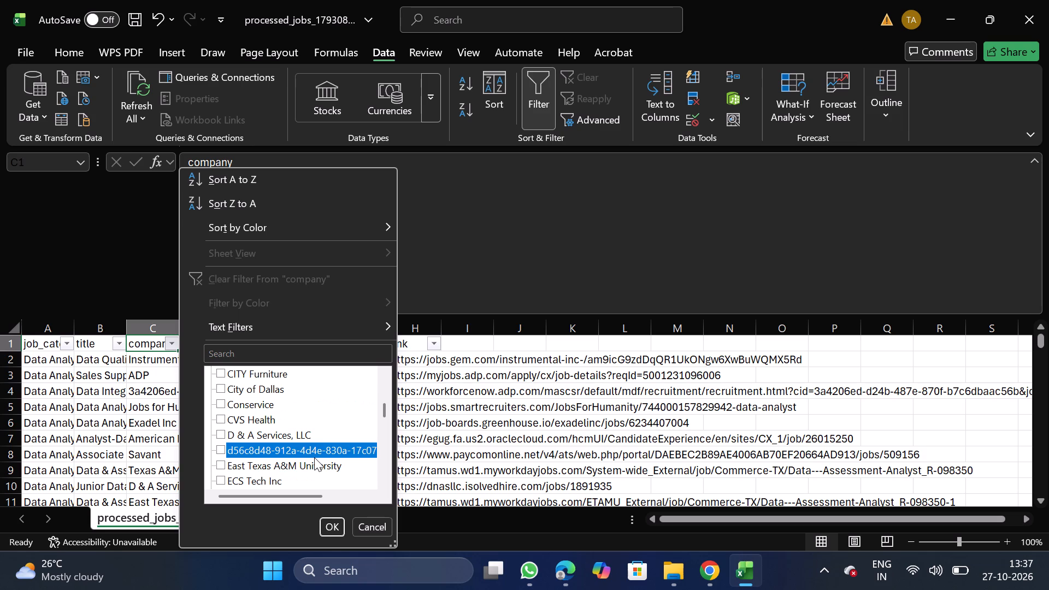
scroll(310, 473, down, 1)
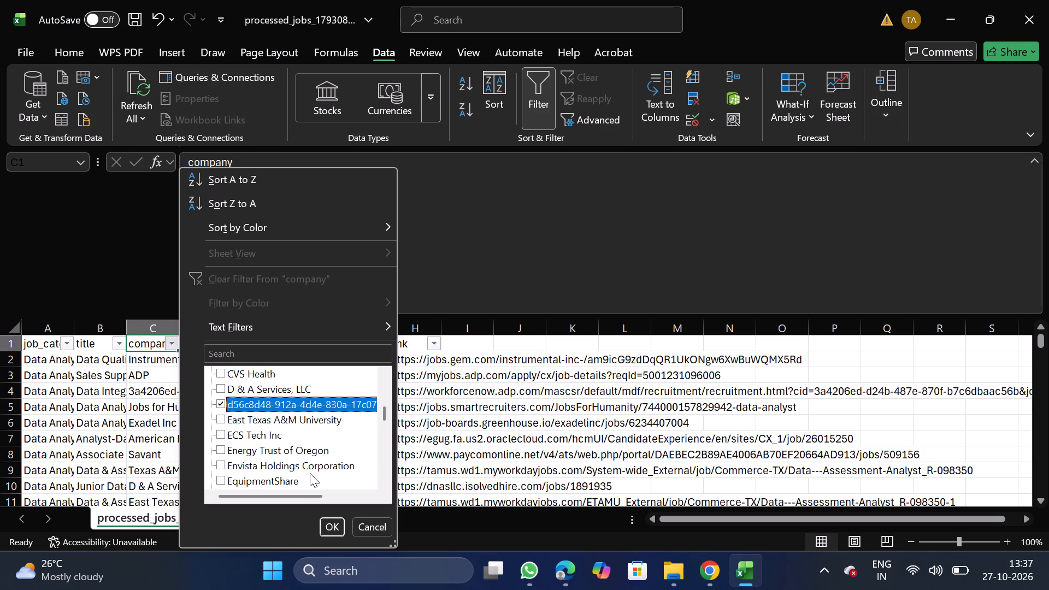
scroll(310, 473, down, 3)
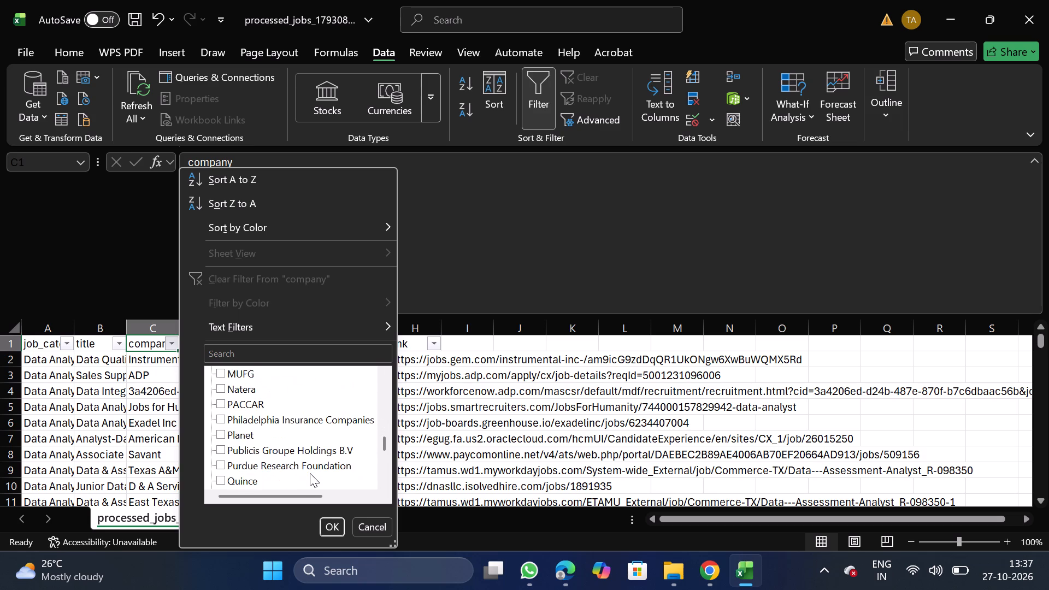
scroll(310, 473, down, 2)
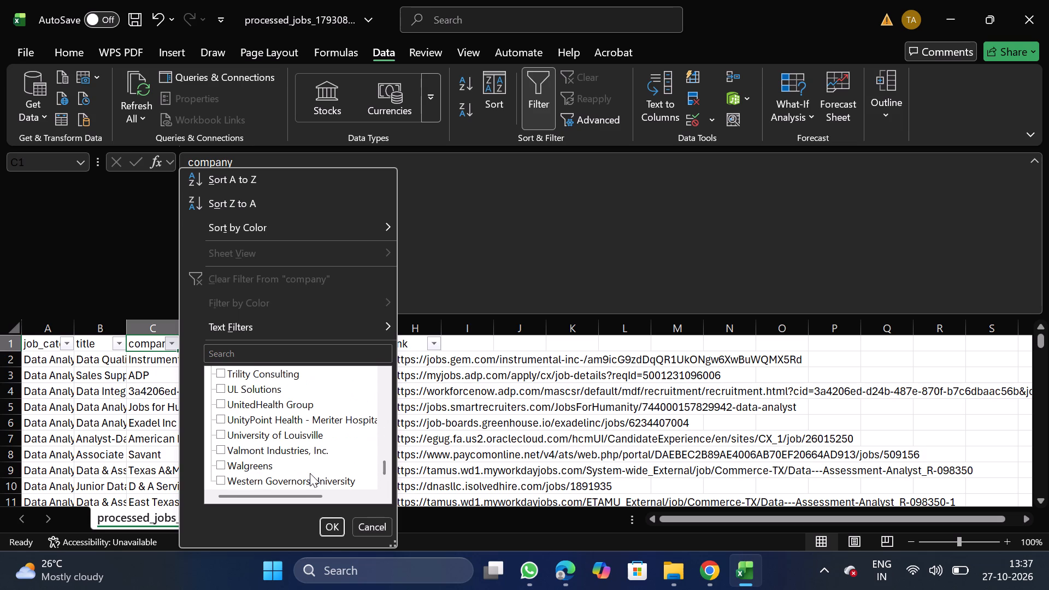
scroll(310, 473, down, 2)
click(326, 530)
Delete all the filtered rows whose company is an ID code, and remove the filter.
click(5, 353)
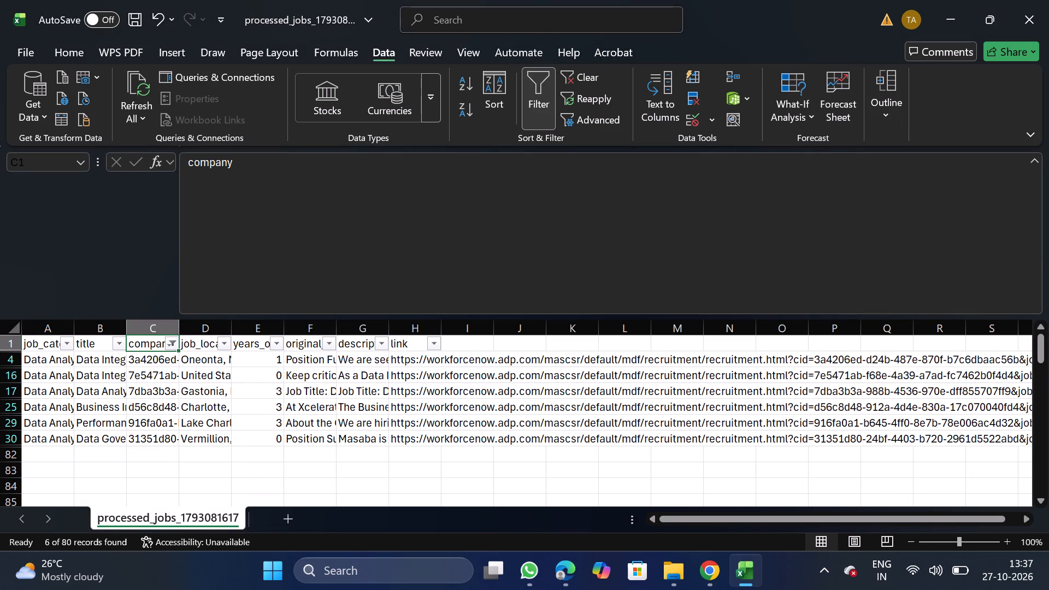
click(0, 360)
key(ctrl+shift+Down)
right_click(70, 394)
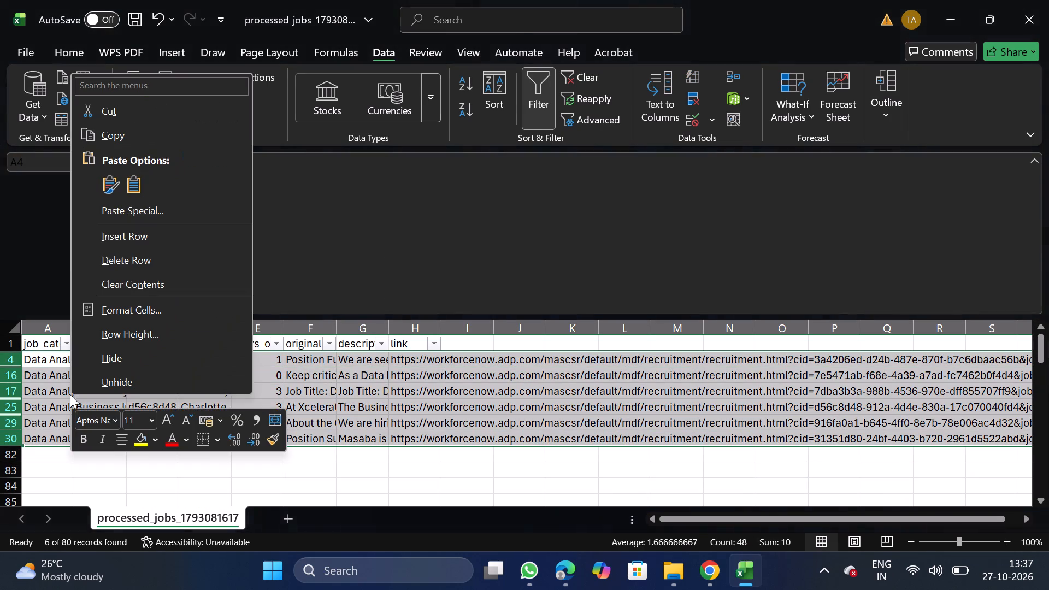
click(143, 259)
click(535, 83)
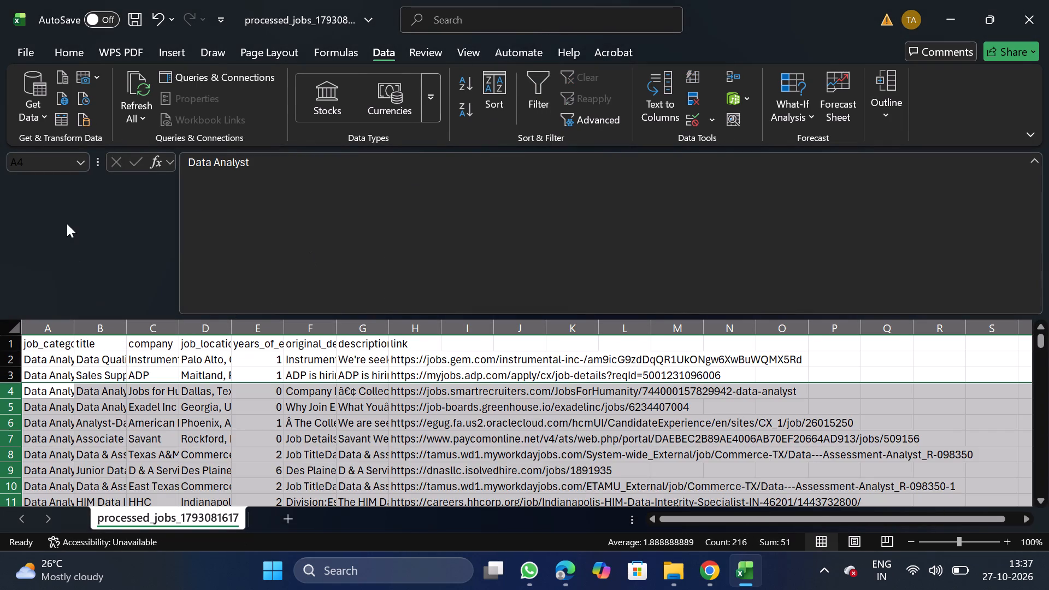
Save the cleaned file as CSV named DA_10_27 in the Daily Scraping jobs folder under Documents.
click(25, 55)
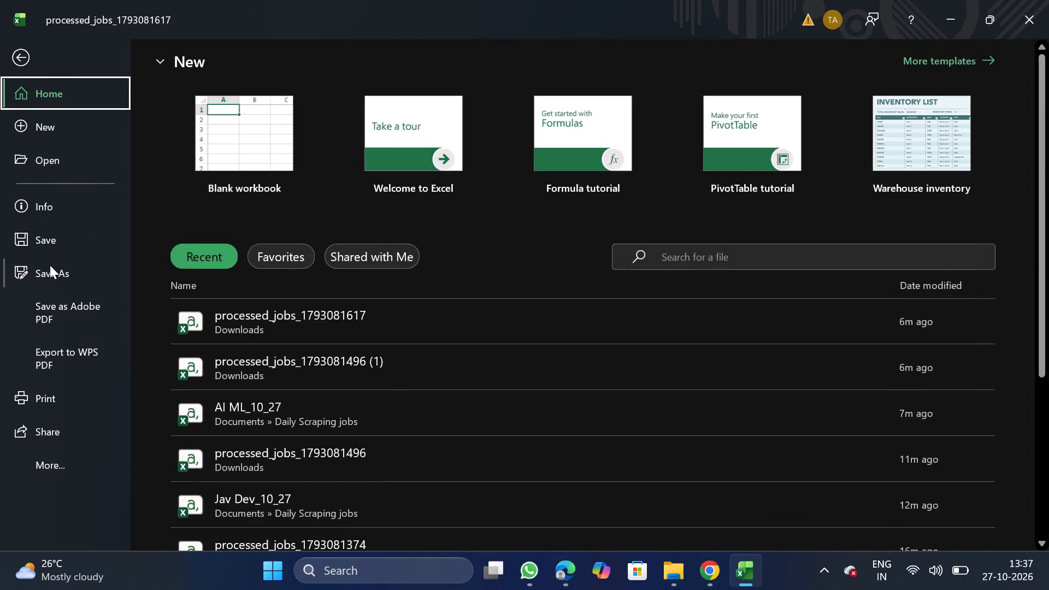
triple_click(50, 265)
triple_click(237, 463)
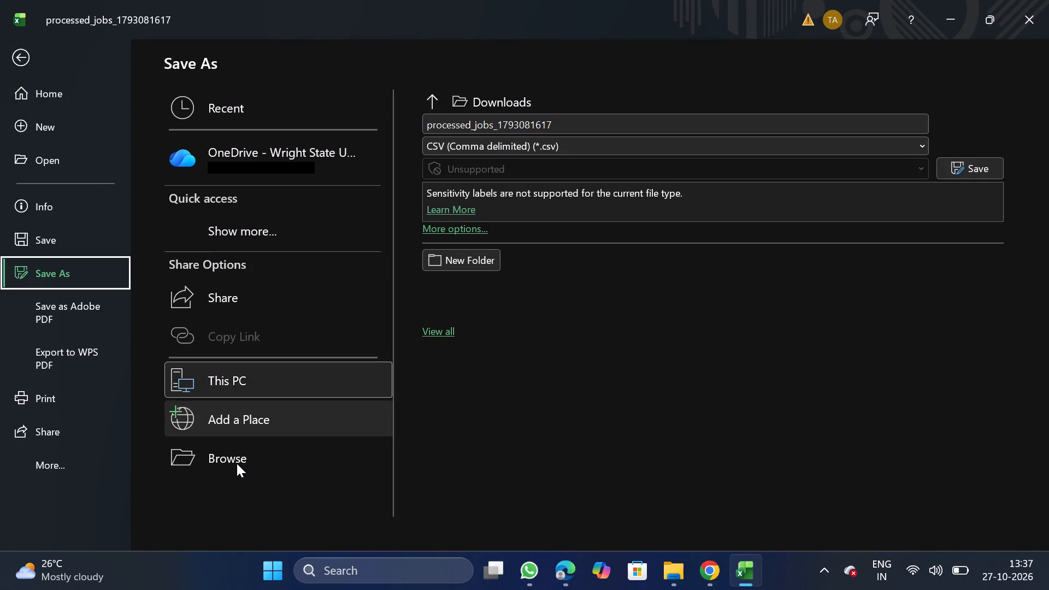
click(237, 463)
triple_click(237, 463)
double_click(237, 463)
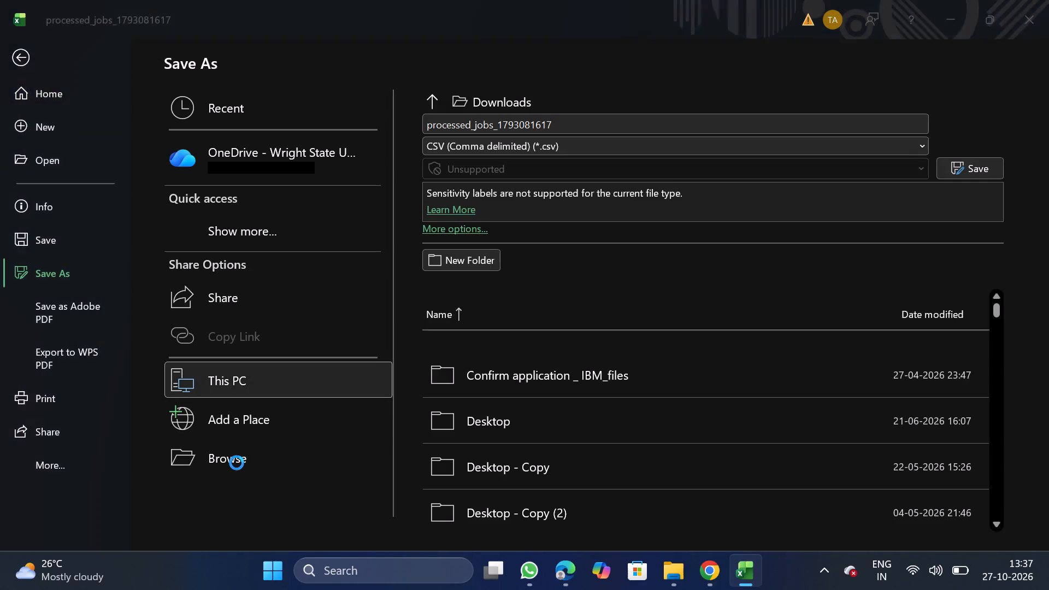
double_click(64, 162)
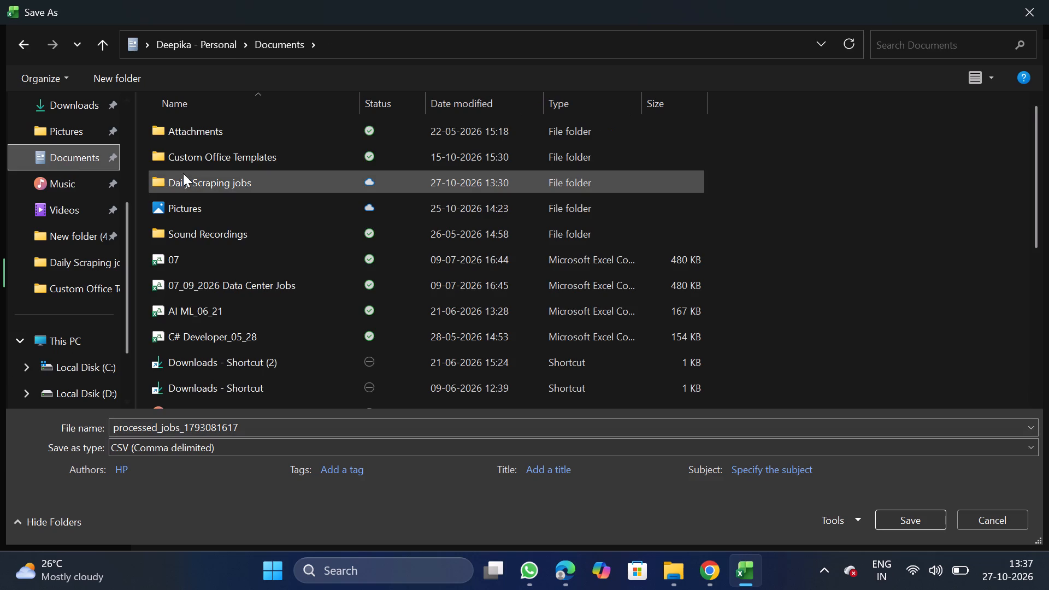
double_click(204, 178)
click(329, 427)
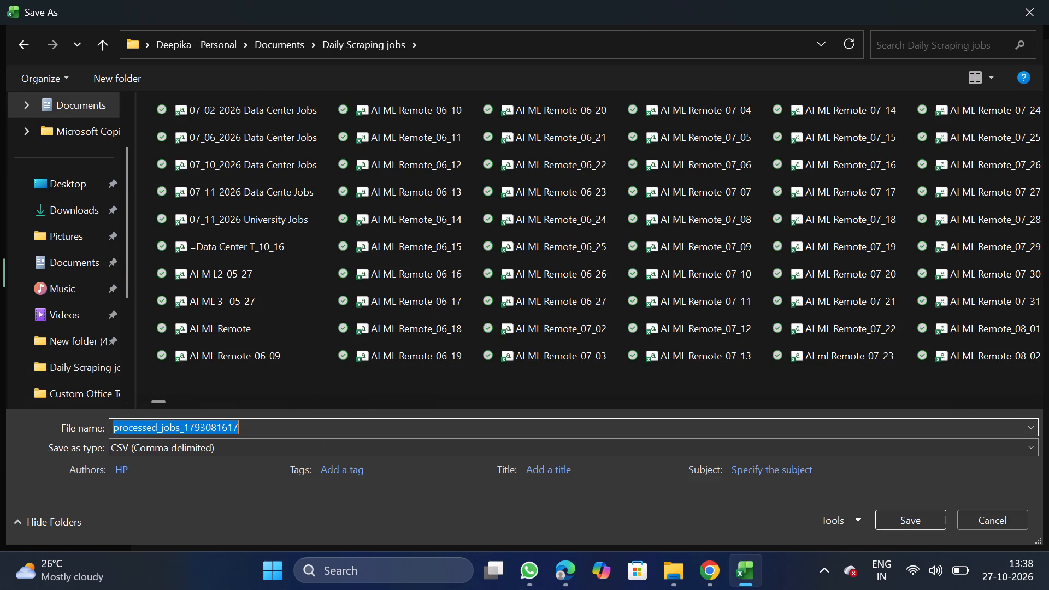
key(BackSpace)
text(DA_10_27)
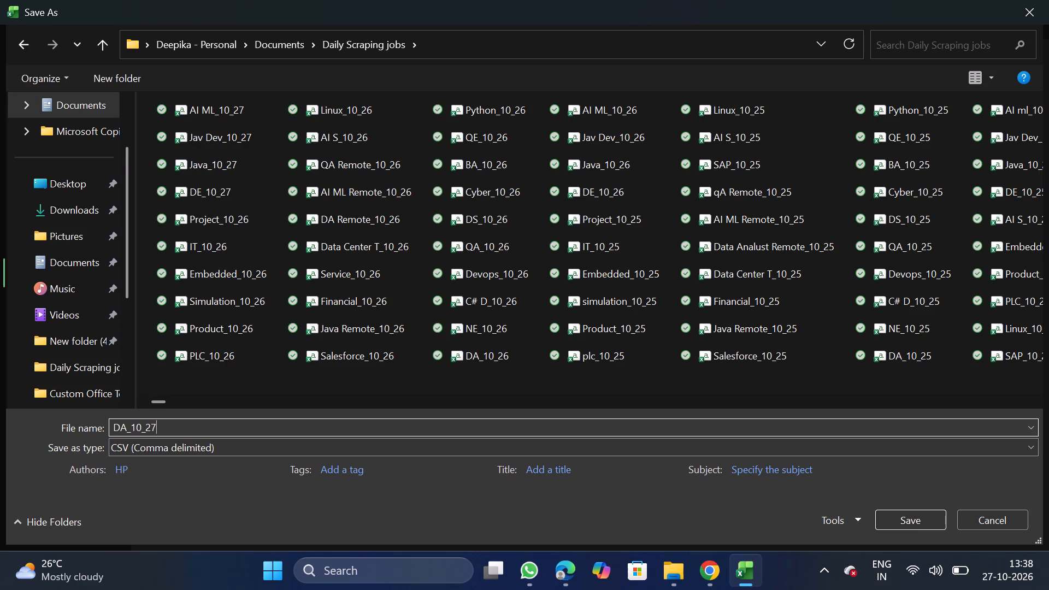
click(906, 516)
Switch to the NextGenApply bulk upload page in Chrome, choose the DA_10_27 CSV file and upload it.
click(710, 562)
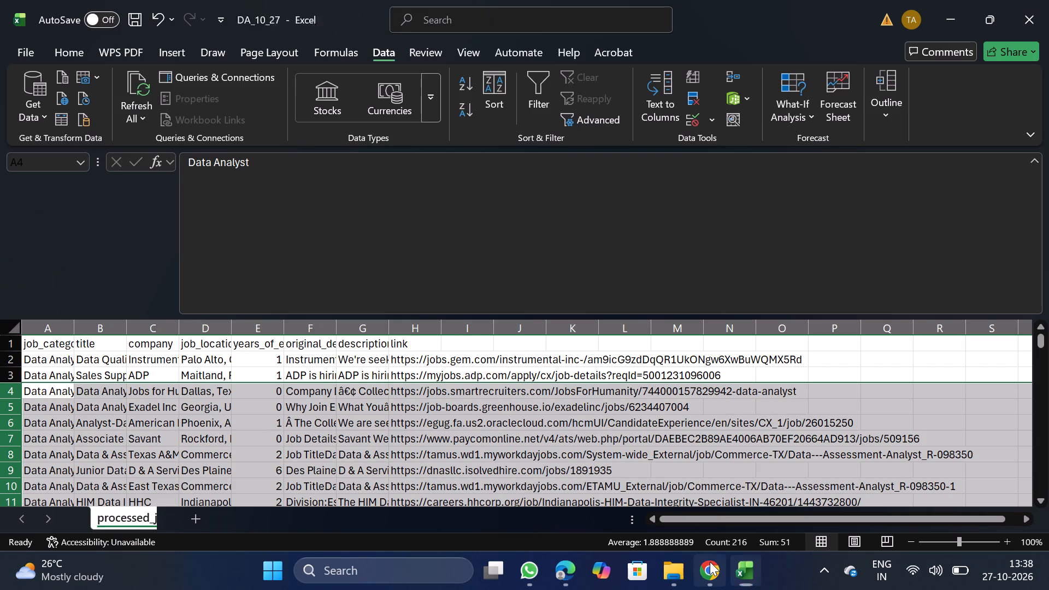
scroll(461, 363, down, 2)
click(447, 441)
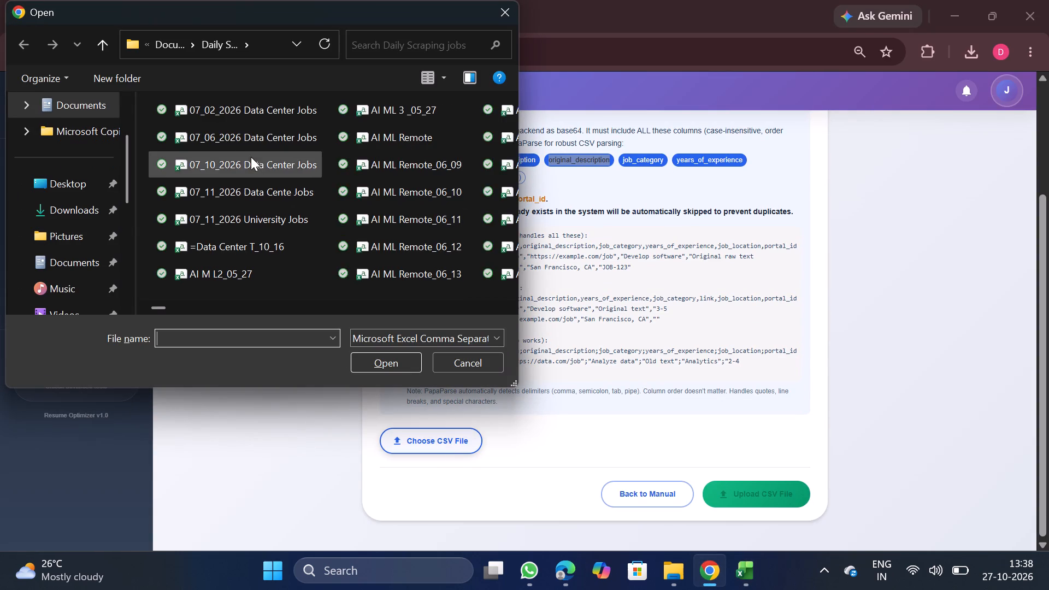
double_click(225, 110)
scroll(559, 366, down, 1)
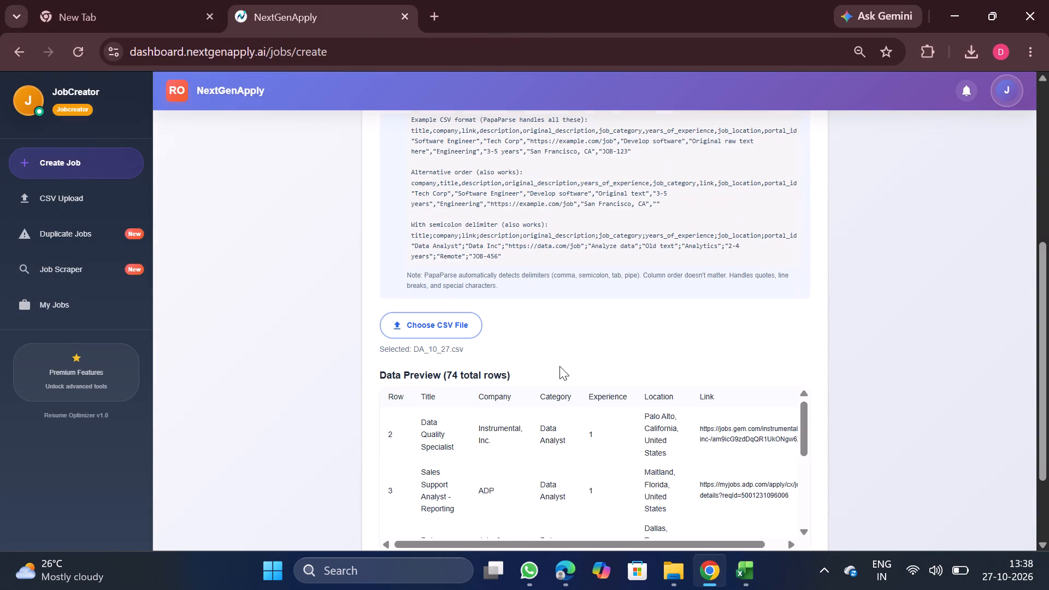
scroll(671, 409, down, 3)
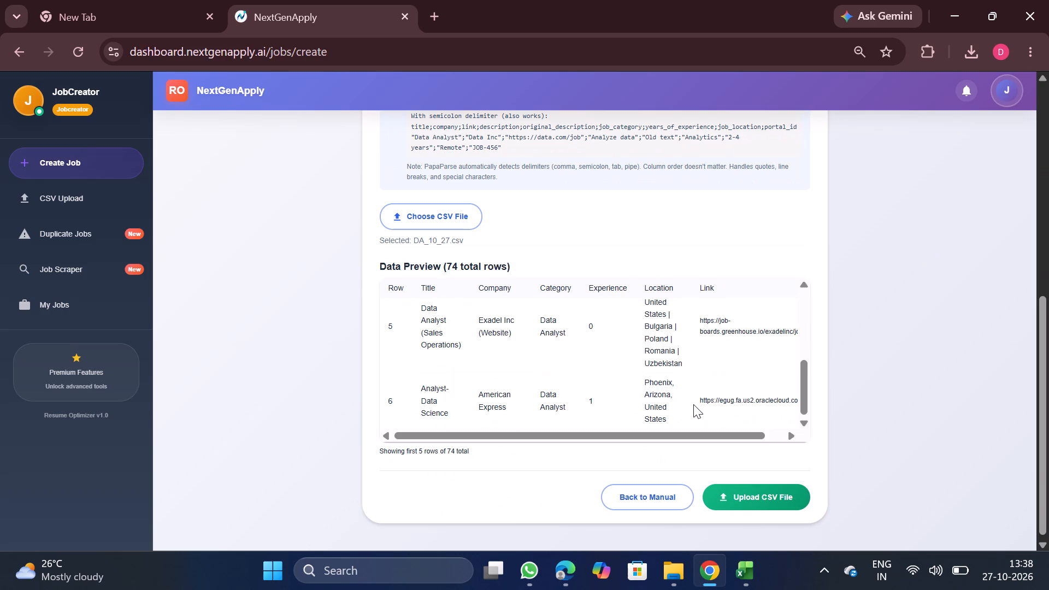
scroll(704, 364, down, 1)
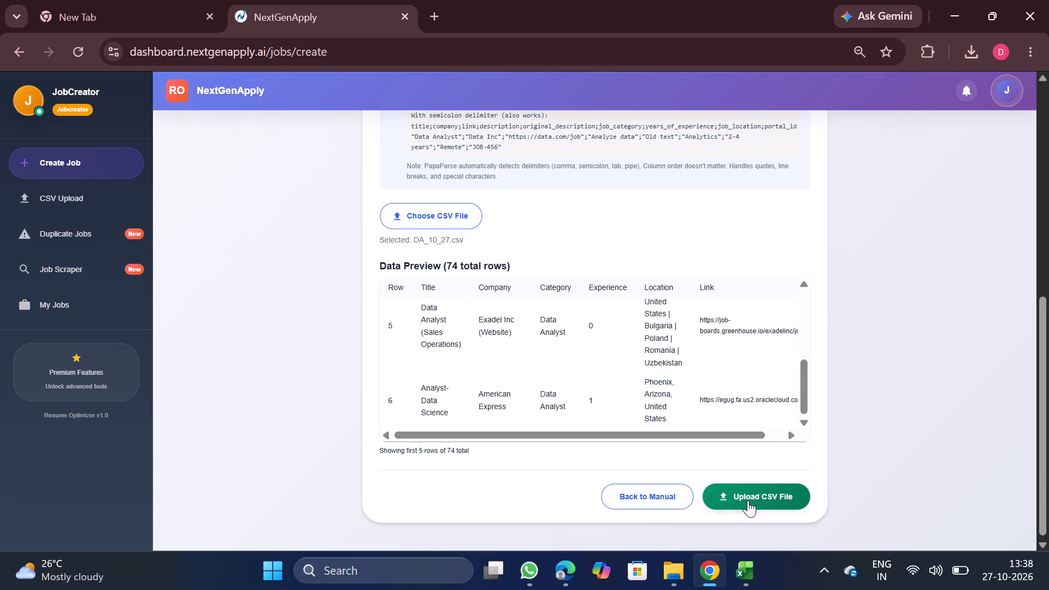
click(749, 501)
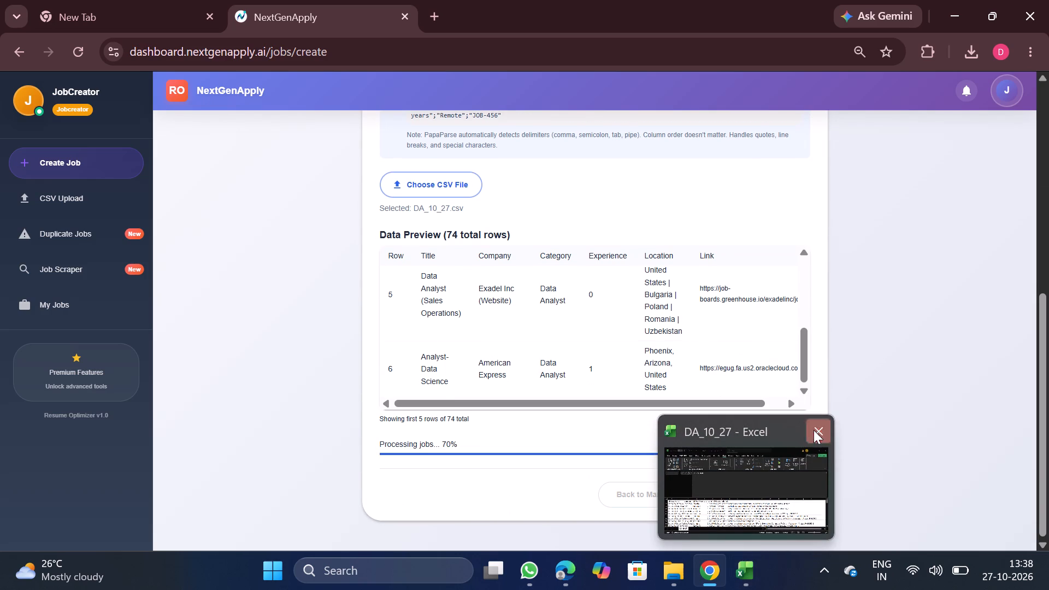
Close the DA_10_27 workbook in Excel.
click(814, 430)
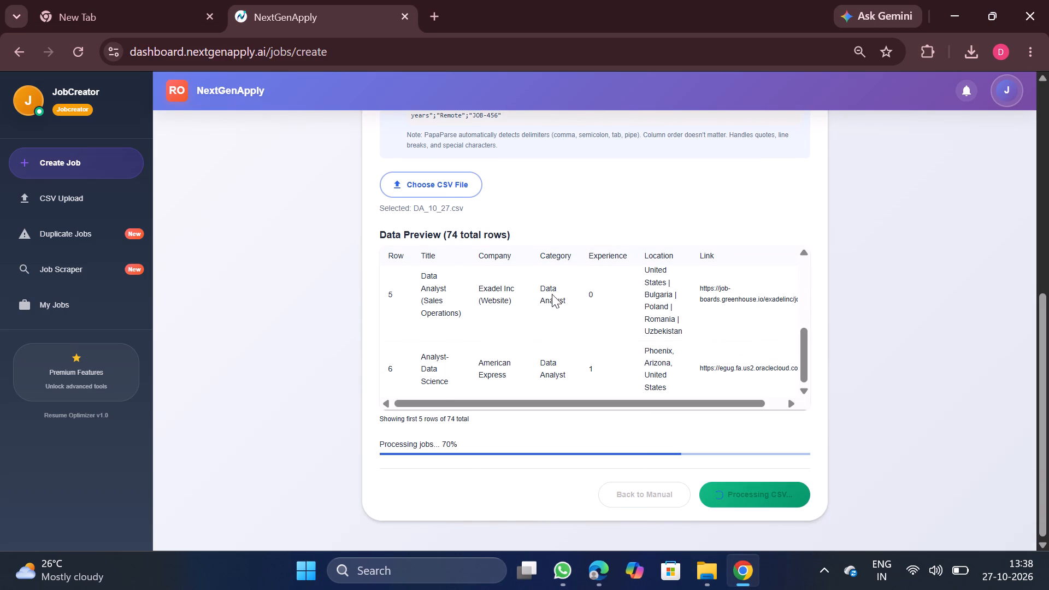
Download the processed Network Engineer CSV from the CSV upload history and open it in Excel.
scroll(553, 291, up, 5)
click(82, 198)
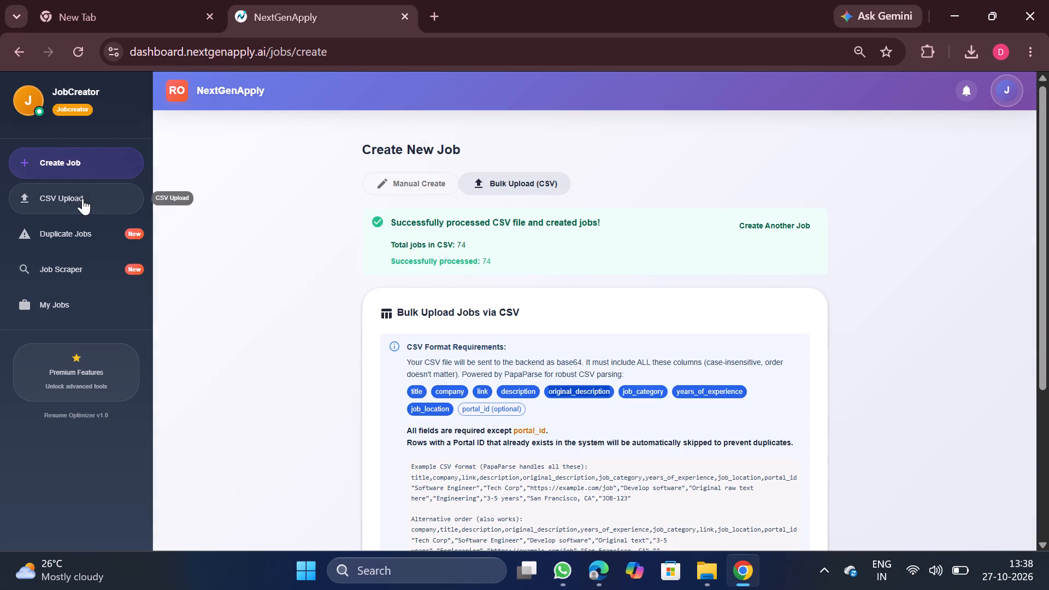
scroll(575, 276, up, 3)
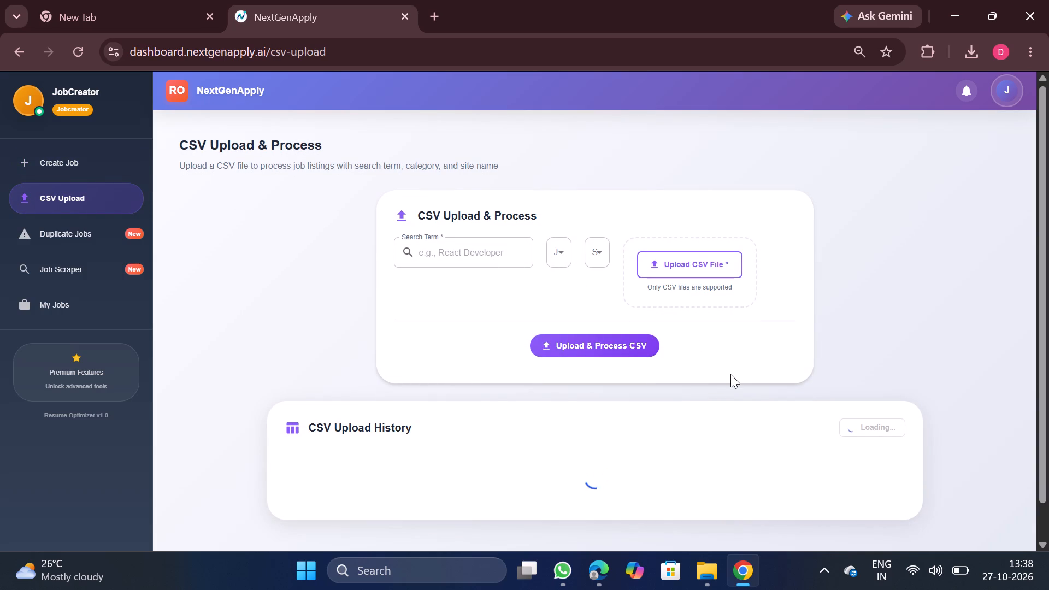
scroll(730, 374, down, 3)
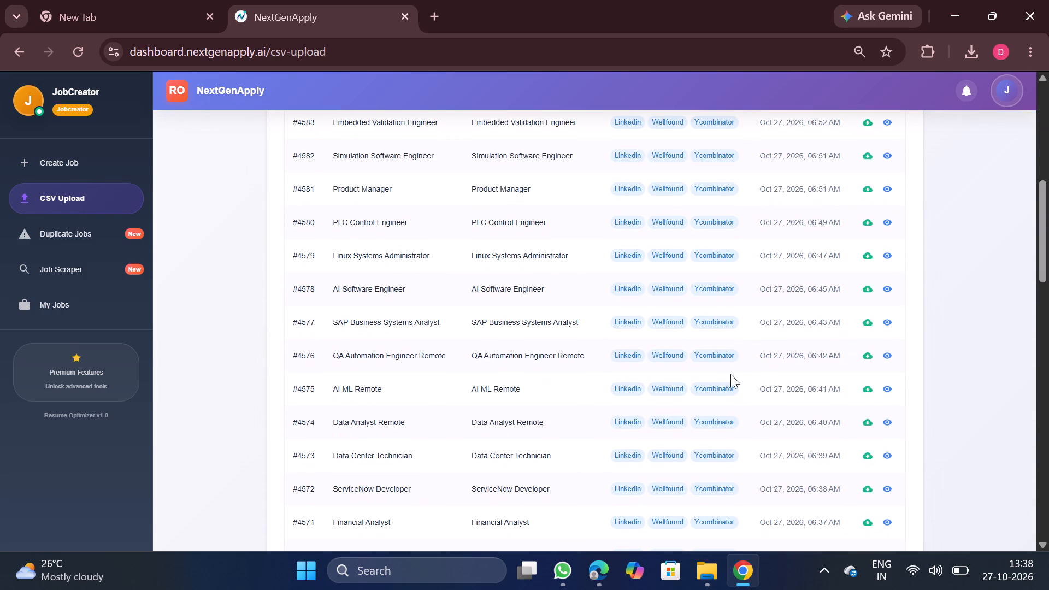
scroll(730, 374, down, 2)
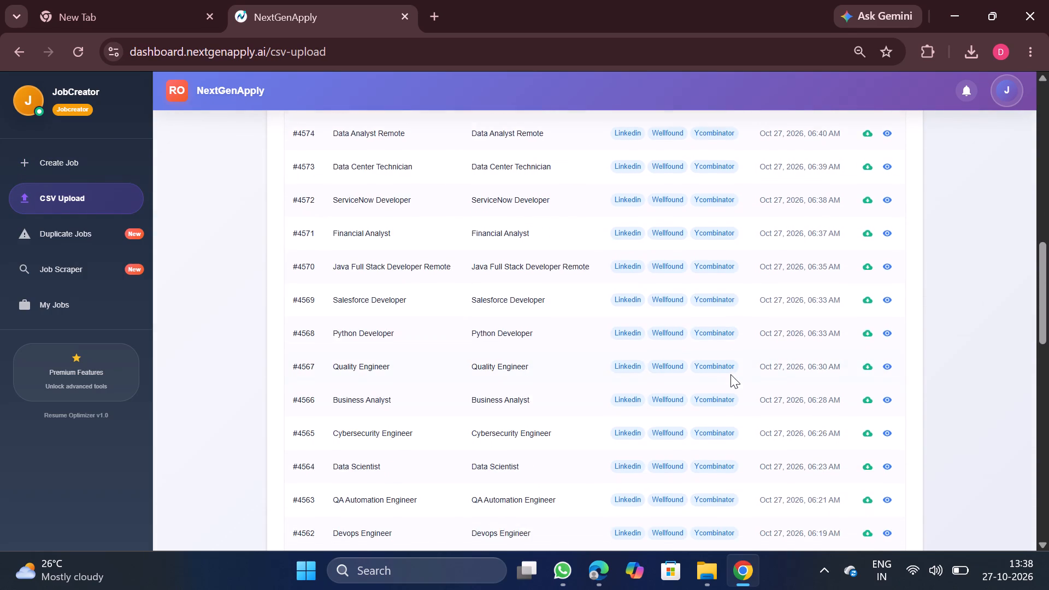
scroll(730, 374, down, 1)
click(873, 478)
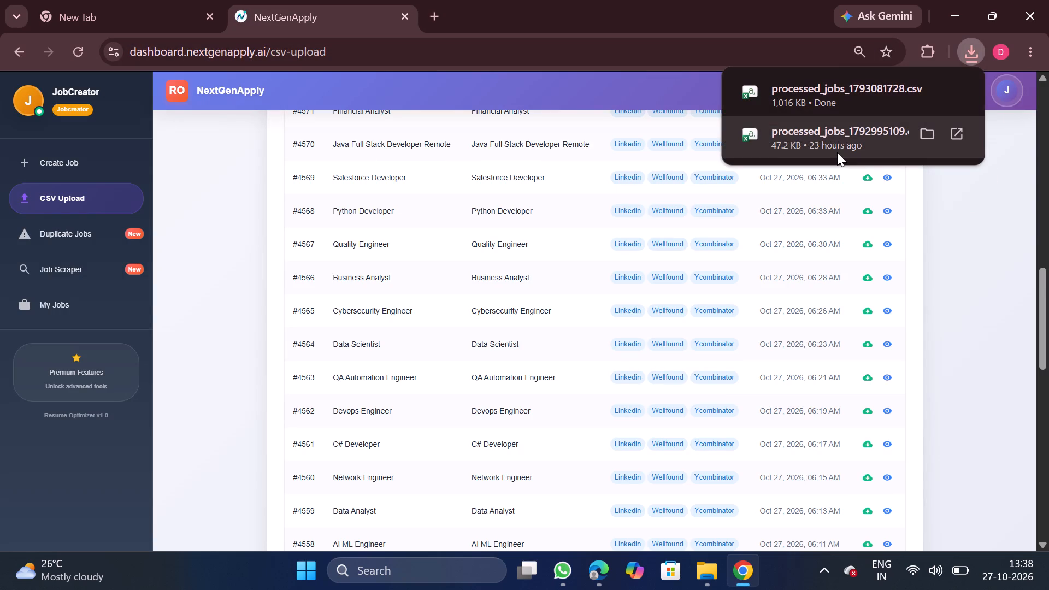
click(854, 90)
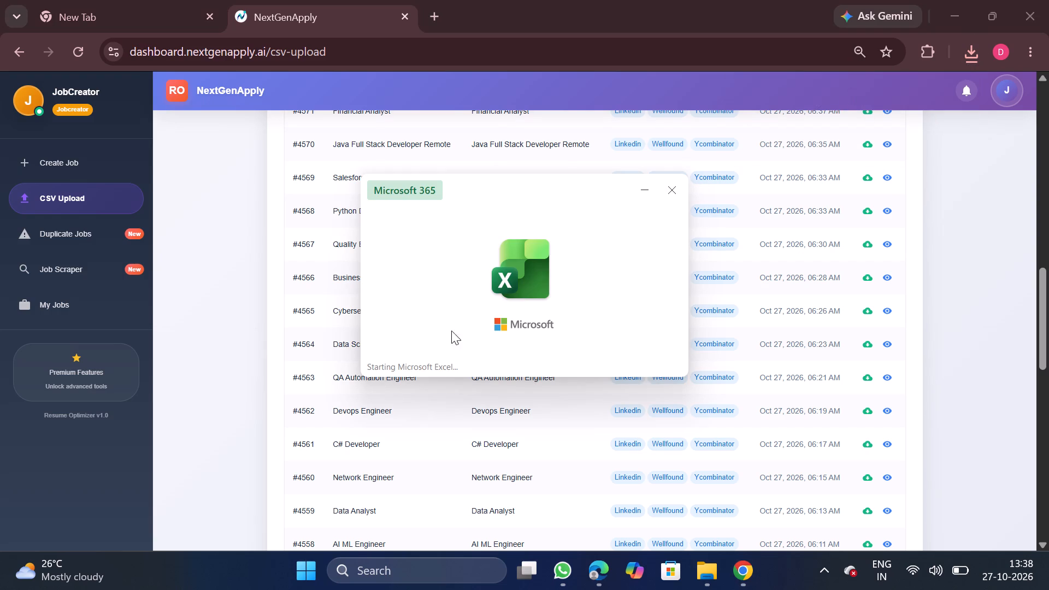
click(309, 390)
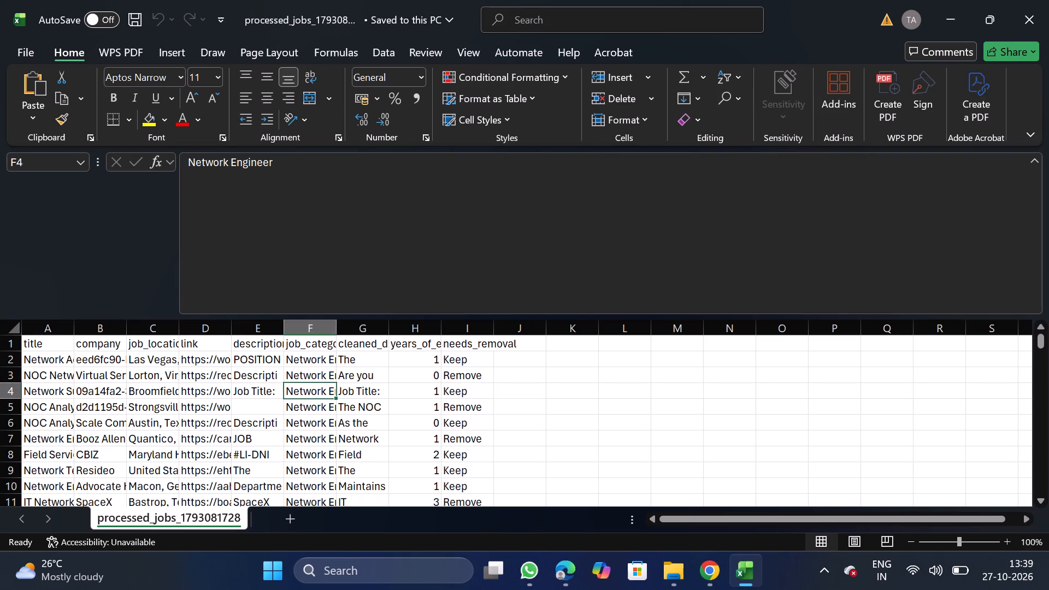
Remove duplicate rows from the whole Network Engineer sheet, comparing only the company column.
key(ctrl+a)
click(393, 35)
click(393, 50)
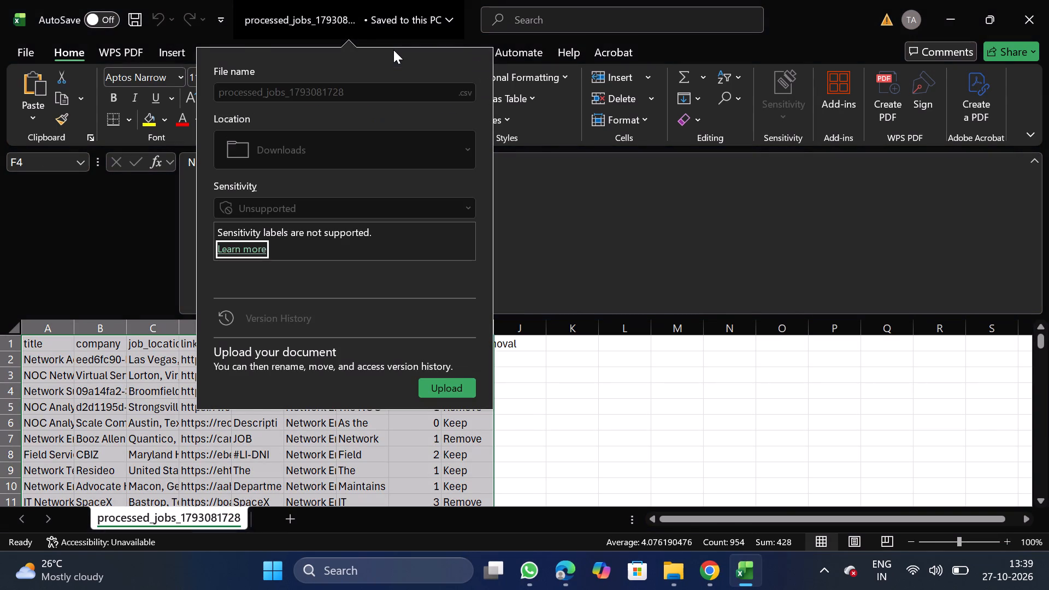
click(562, 174)
click(380, 48)
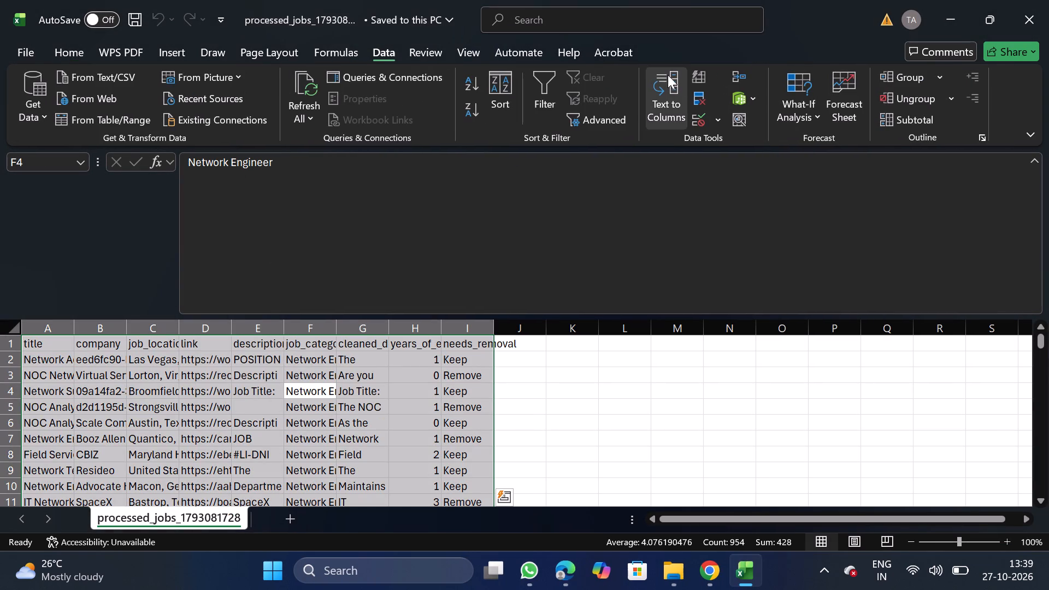
click(698, 98)
click(234, 244)
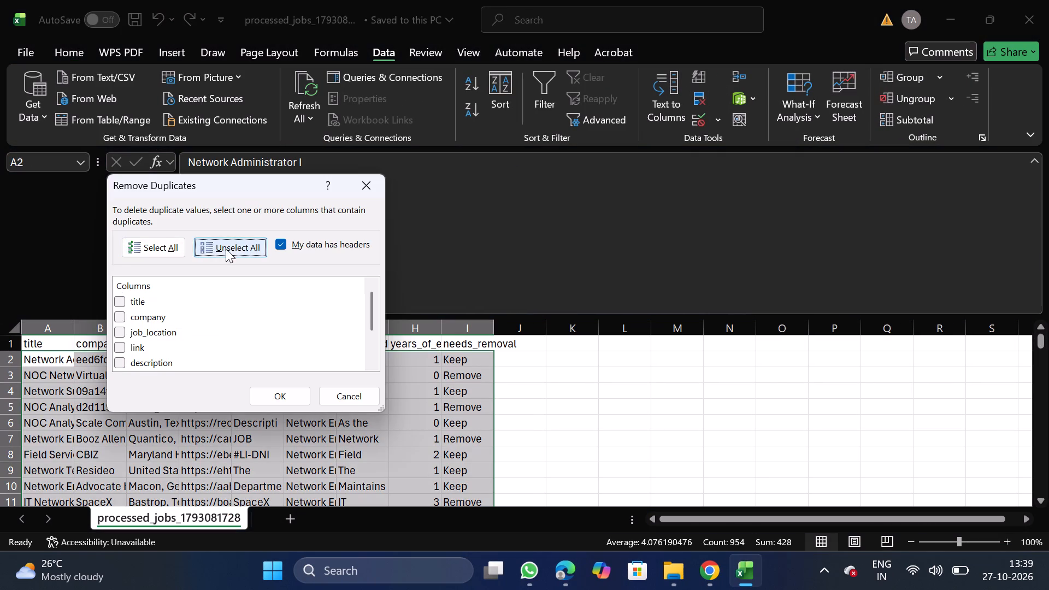
click(114, 317)
click(270, 393)
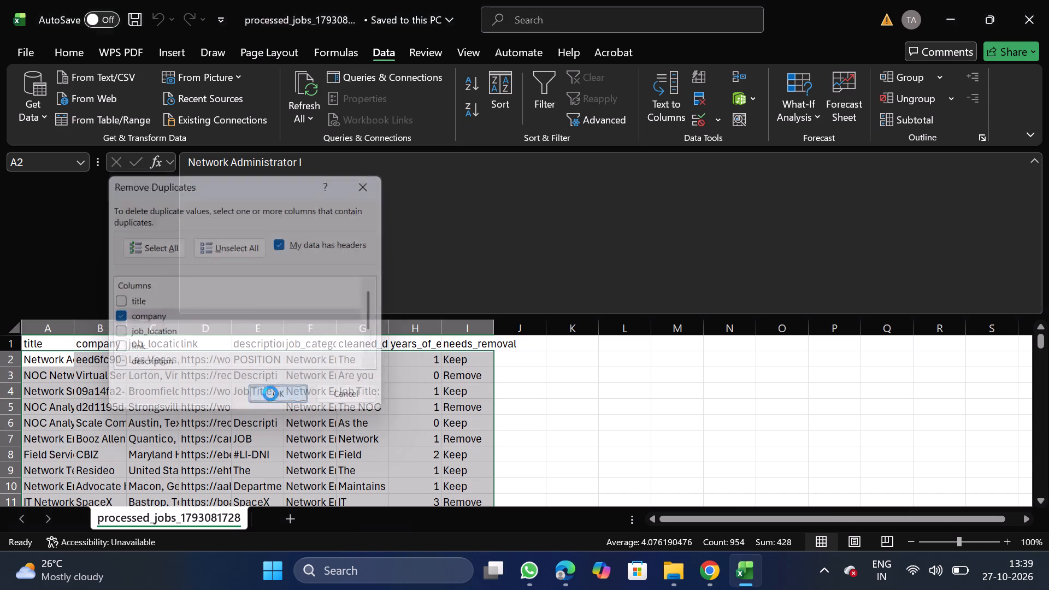
double_click(621, 325)
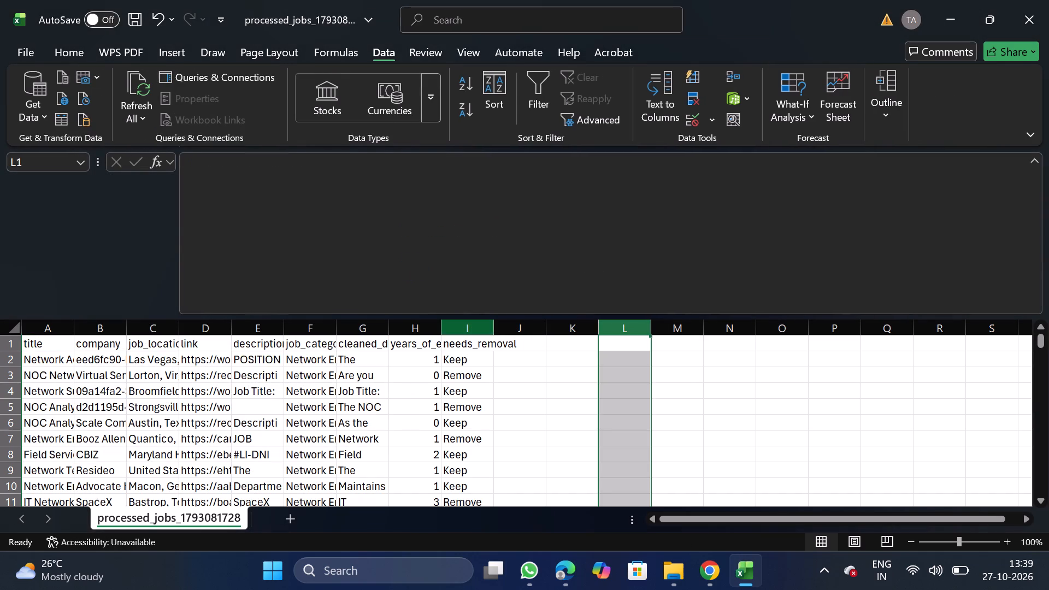
Filter the needs_removal column to Remove, delete all the filtered rows, and remove the filter.
click(463, 338)
click(528, 85)
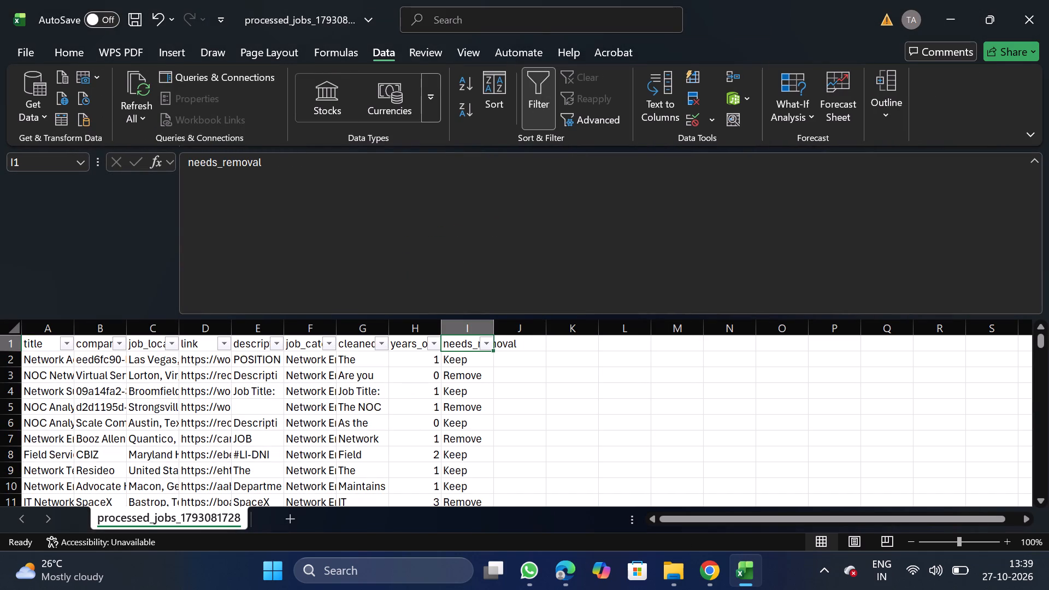
click(489, 352)
click(488, 344)
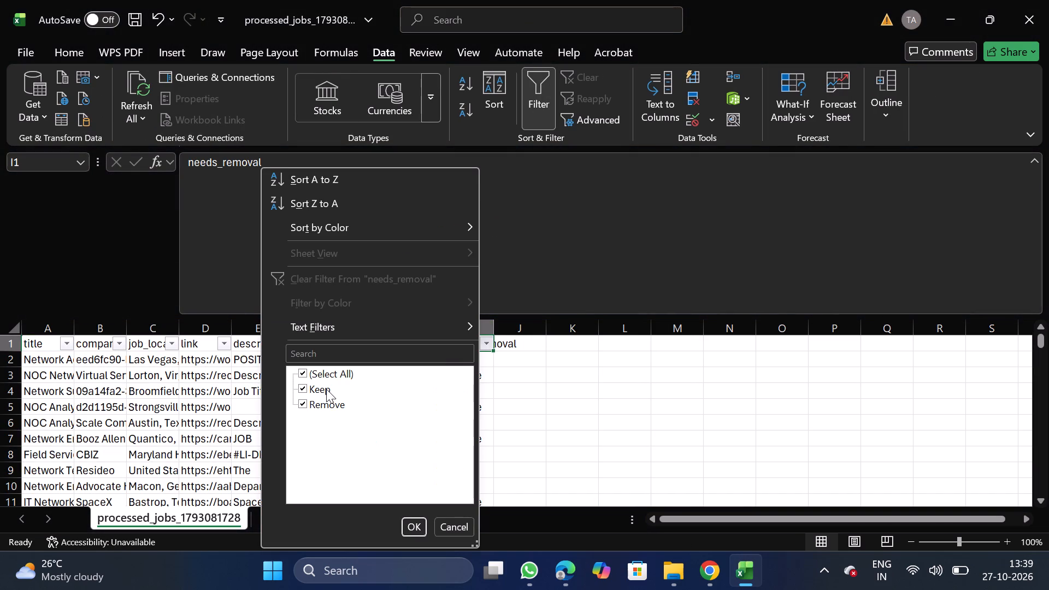
click(320, 390)
click(410, 530)
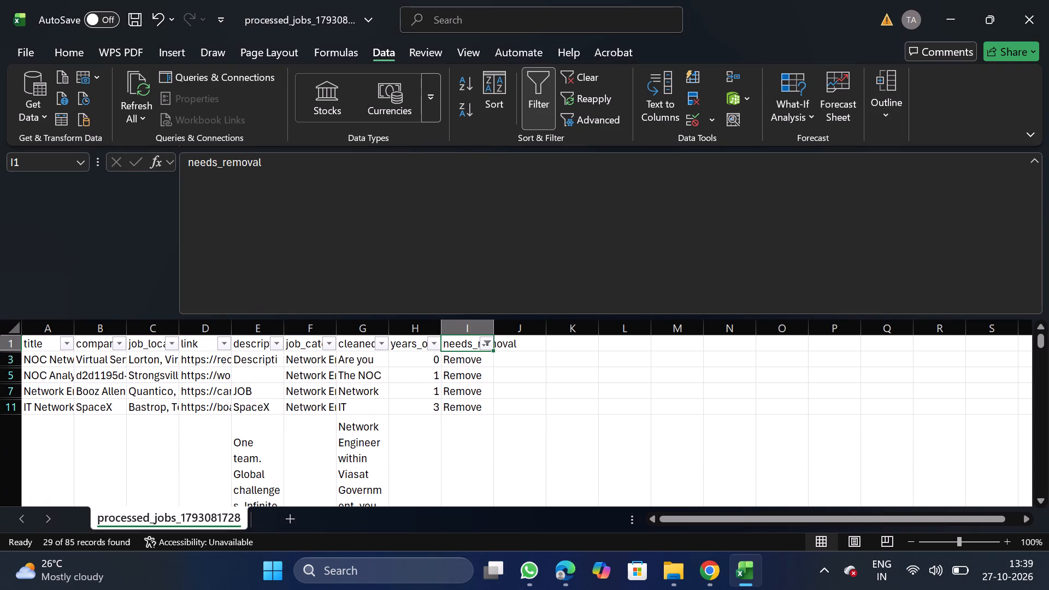
click(6, 358)
key(ctrl+shift+Down)
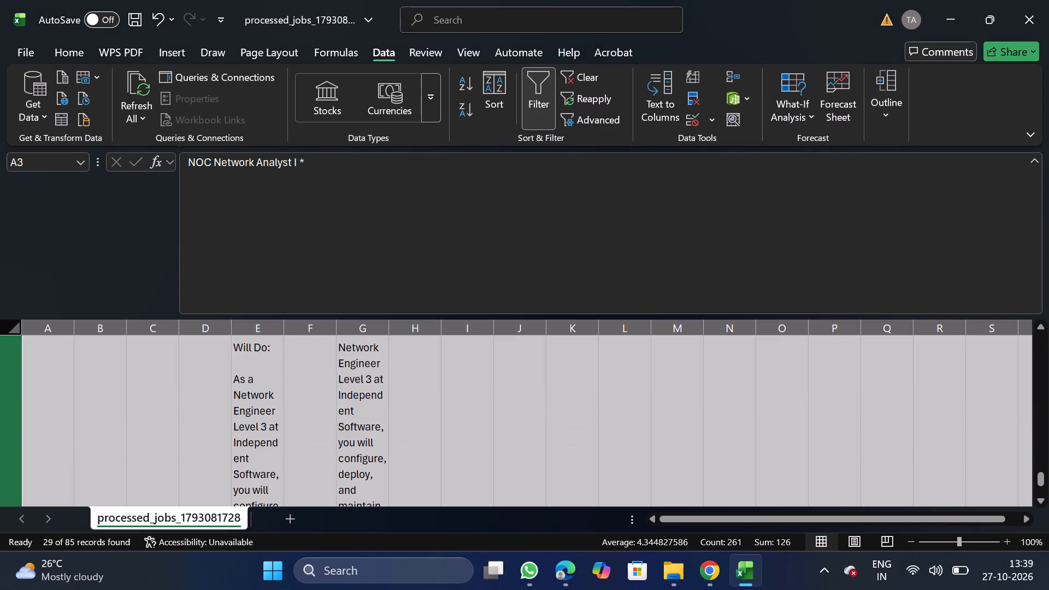
right_click(103, 402)
click(205, 271)
click(538, 102)
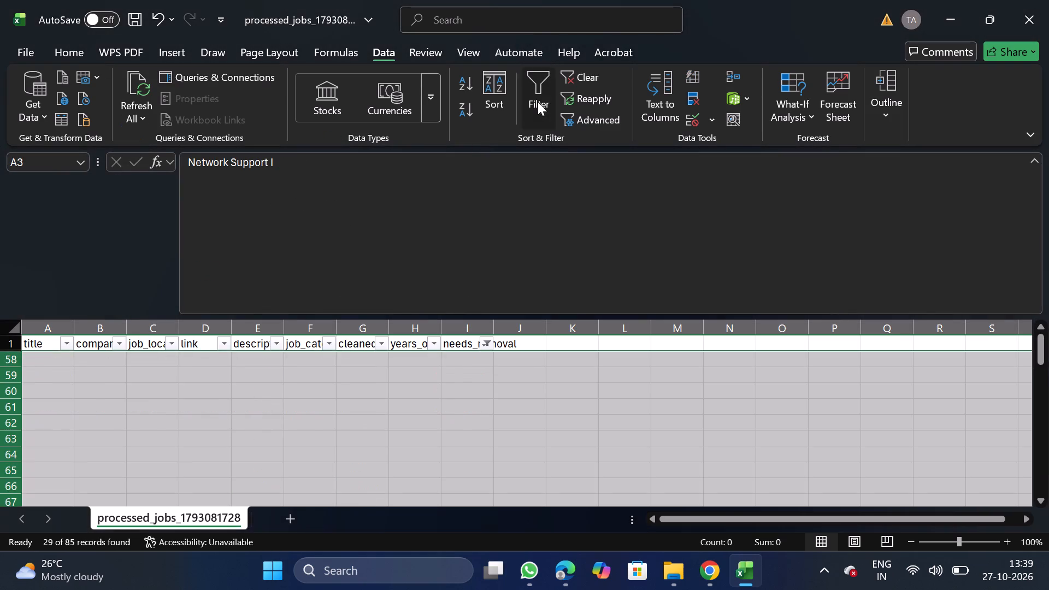
Filter the years_of_experience column to show only 10, 12, 15 and blank values.
drag(419, 335, 539, 87)
click(539, 87)
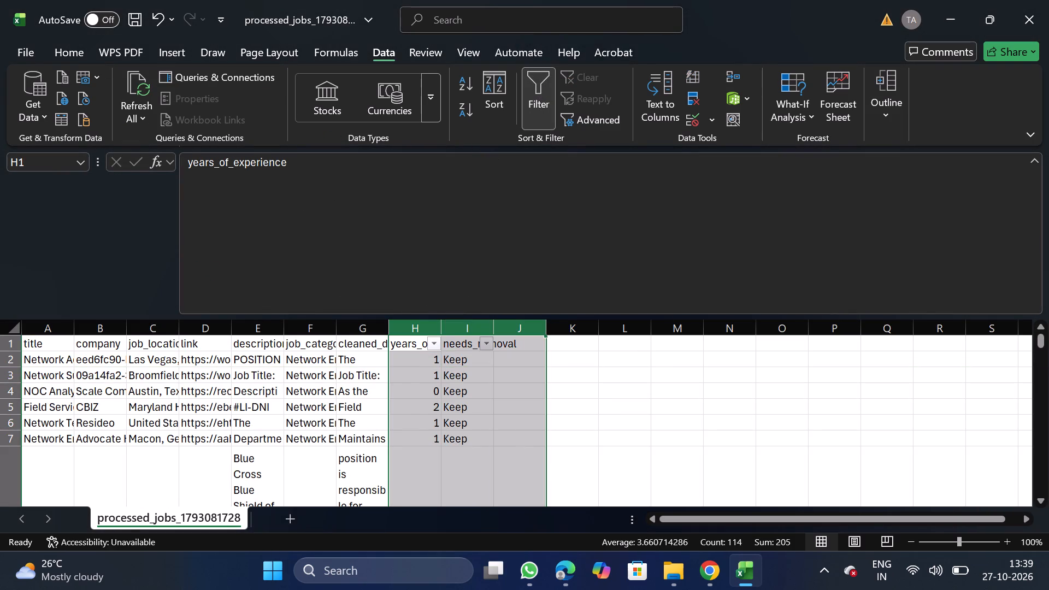
click(433, 343)
click(279, 374)
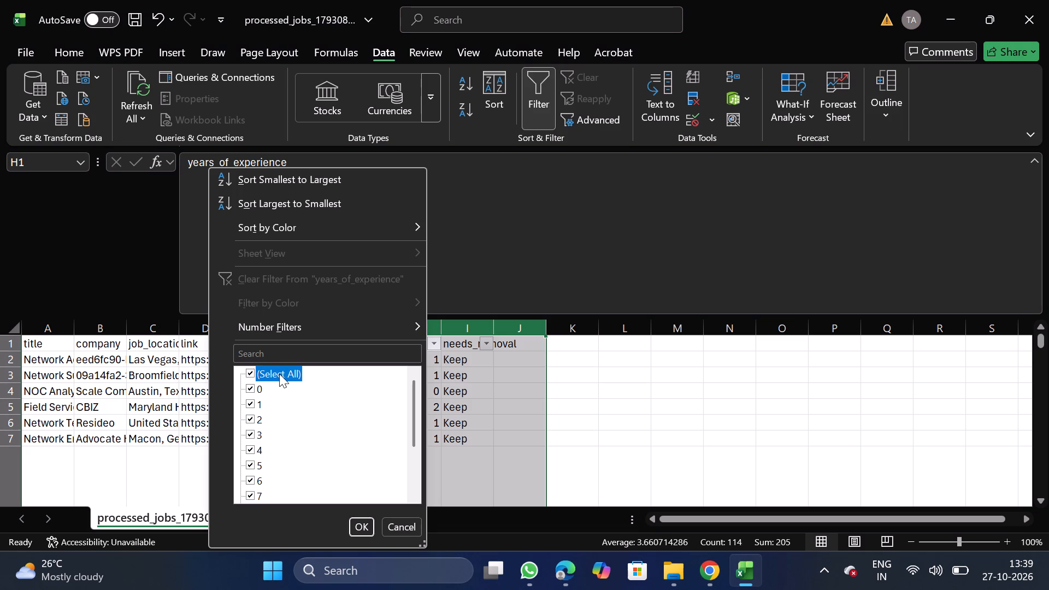
scroll(263, 438, down, 1)
scroll(307, 419, down, 1)
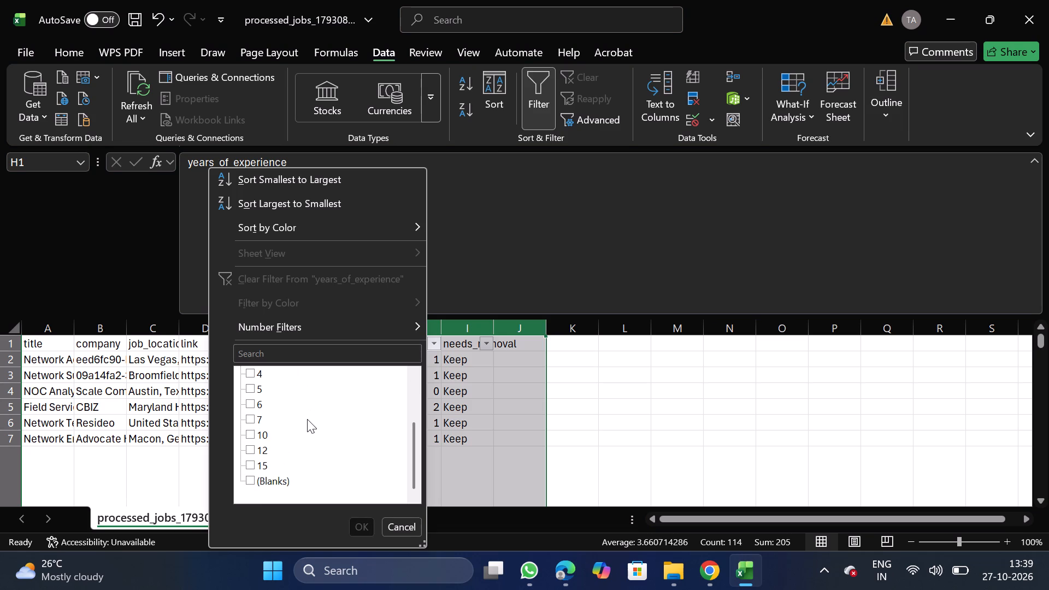
click(253, 439)
click(252, 450)
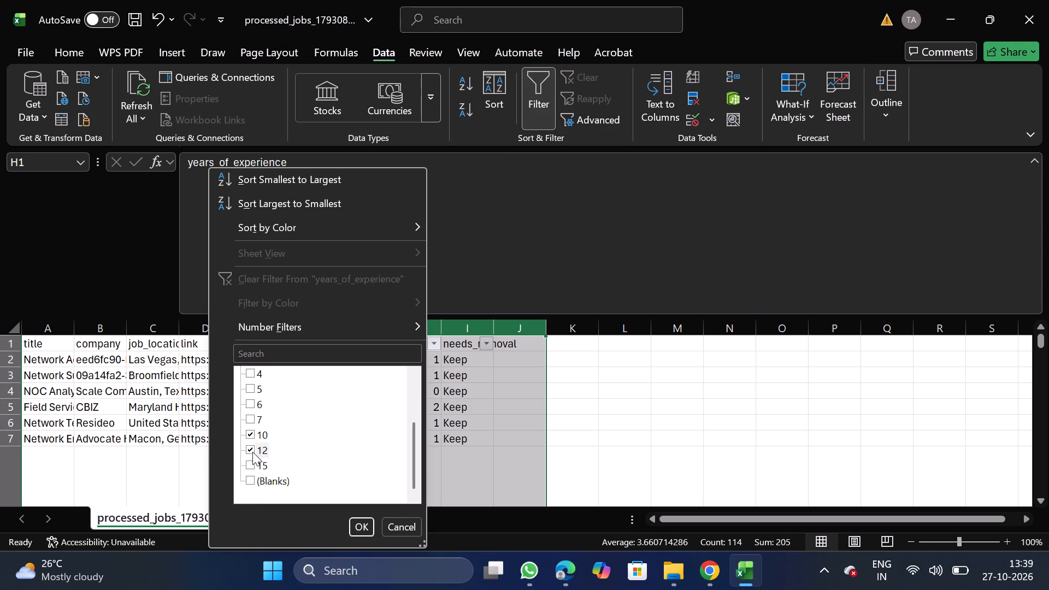
click(252, 464)
click(249, 483)
click(364, 527)
Delete all rows shown by the years_of_experience filter and remove the filter from the sheet.
click(12, 374)
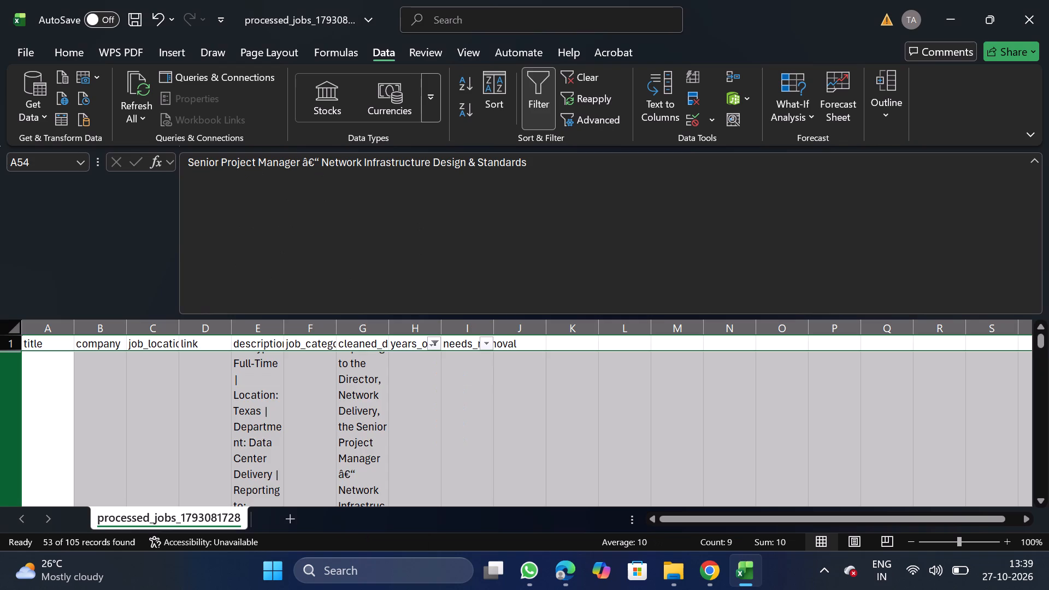
key(ctrl+shift+Down)
right_click(118, 400)
click(197, 262)
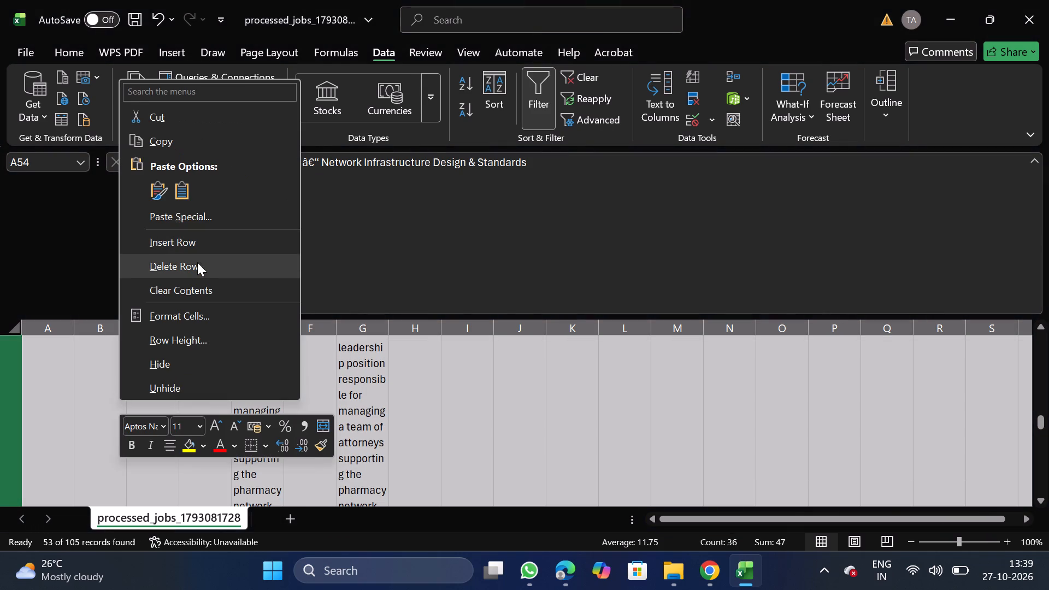
click(535, 105)
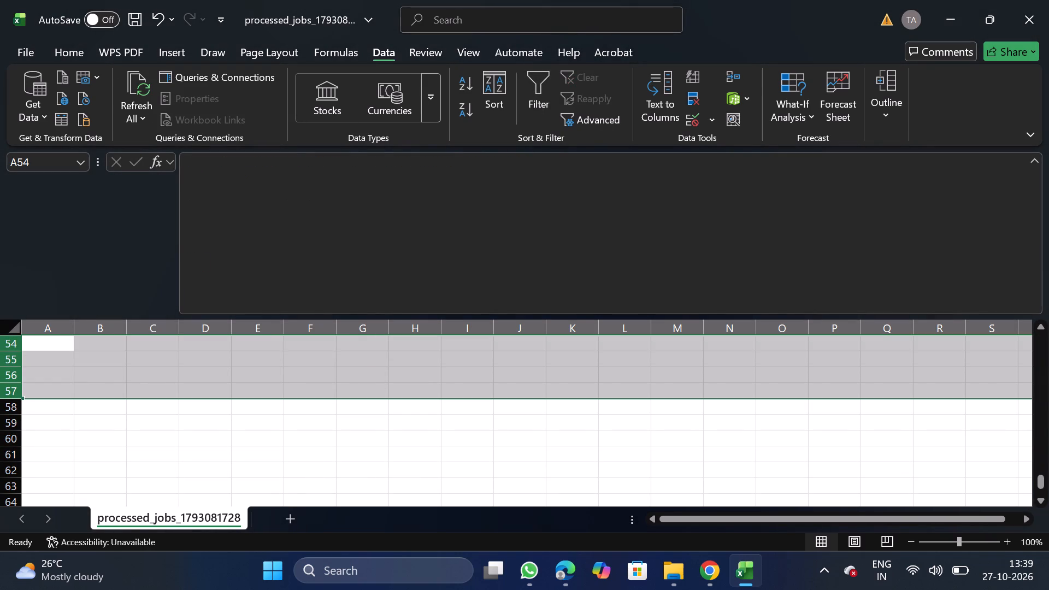
Delete the entire needs_removal column from the sheet.
drag(1041, 481, 1026, 261)
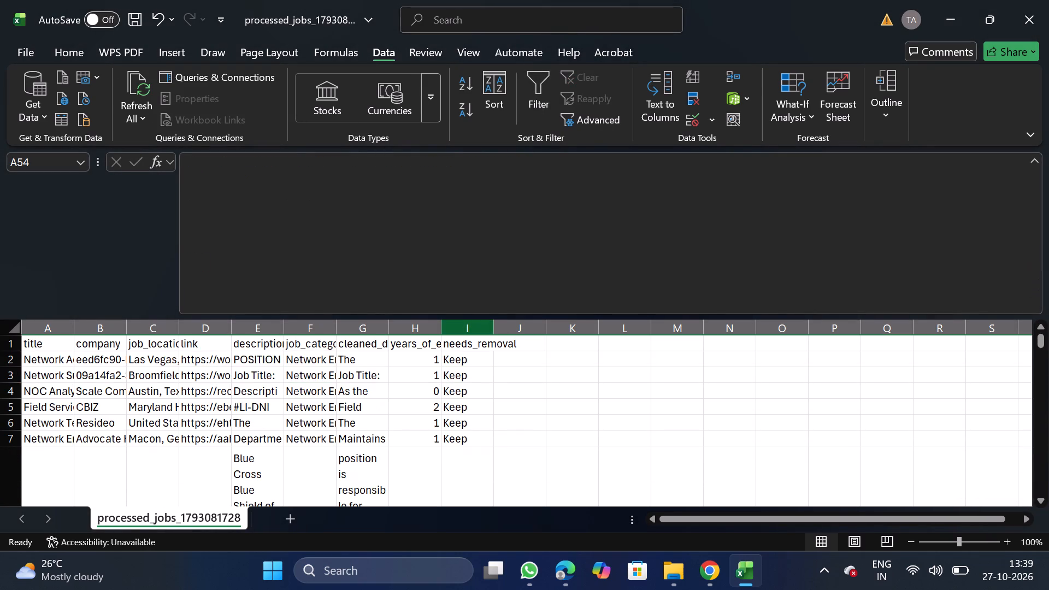
click(467, 324)
right_click(468, 378)
click(557, 247)
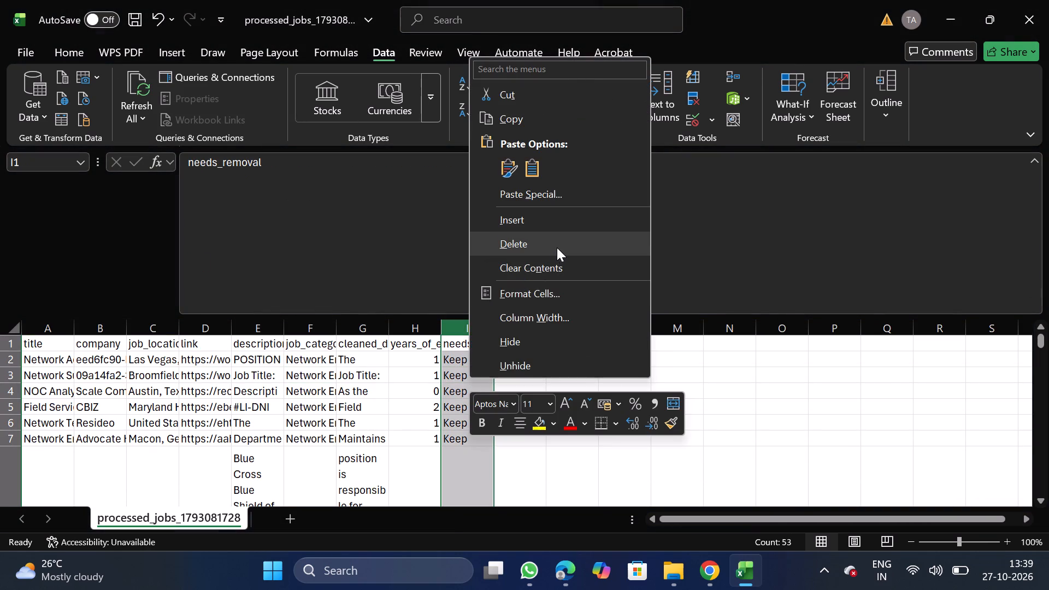
Move the job_category column to the start of the sheet, before the title column.
click(291, 323)
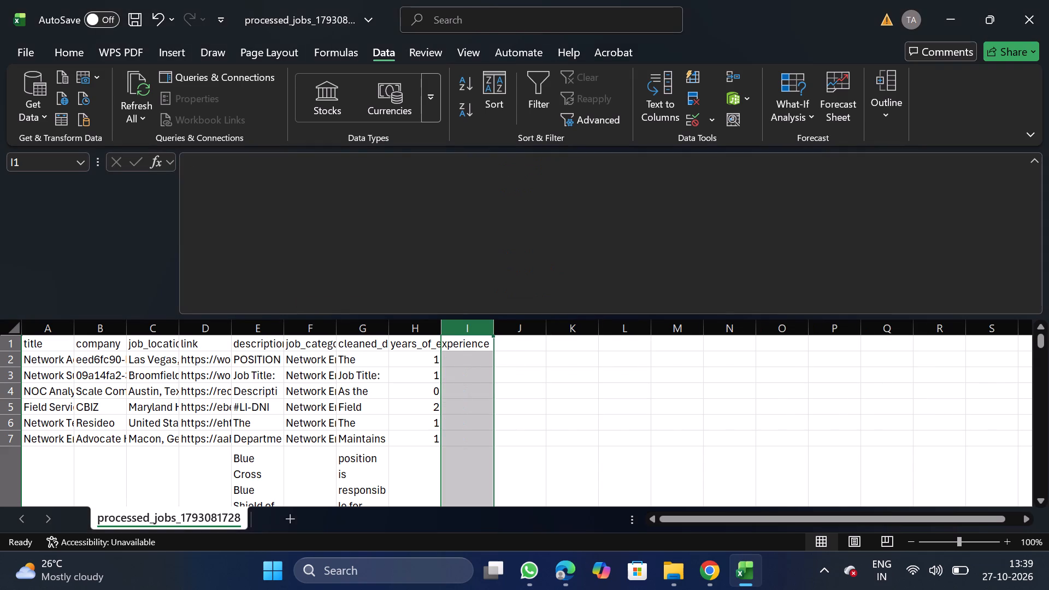
click(298, 327)
key(ctrl+x)
click(37, 323)
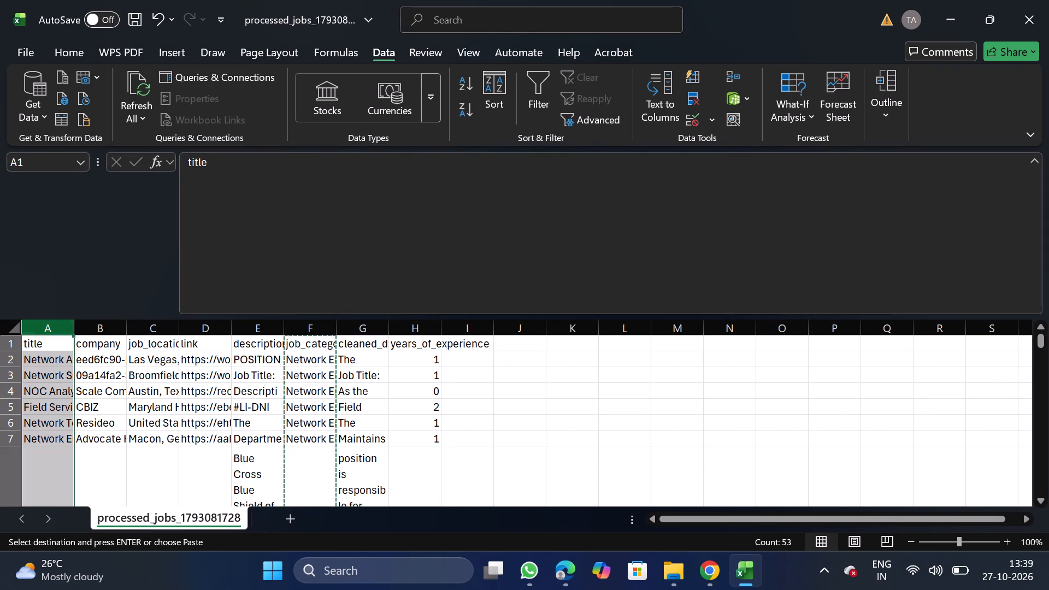
right_click(36, 413)
click(117, 252)
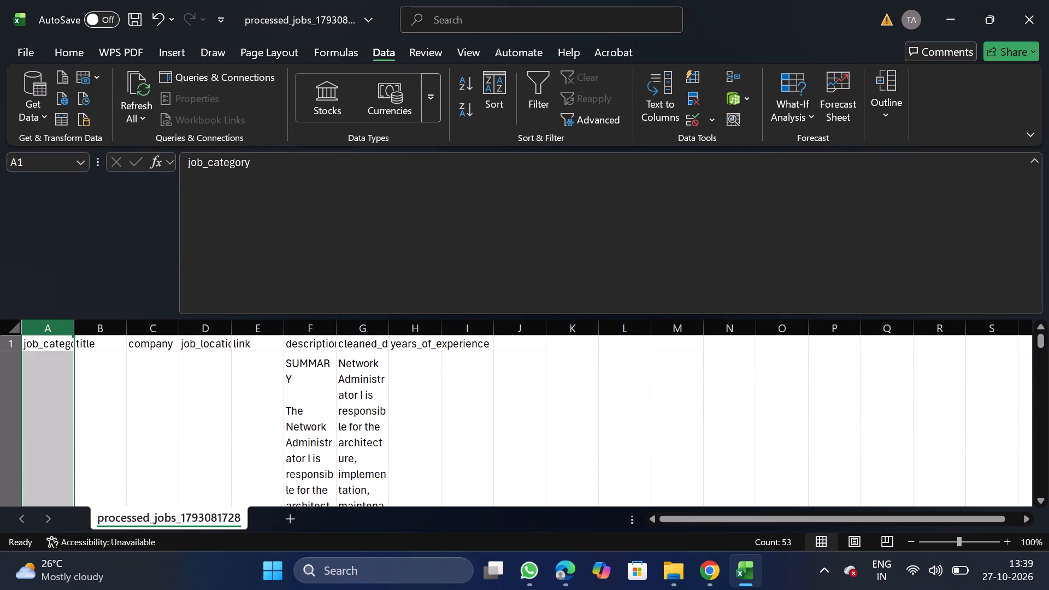
Turn off text wrapping for the description column and the cleaned description column beside it.
click(303, 326)
key(shift+Right)
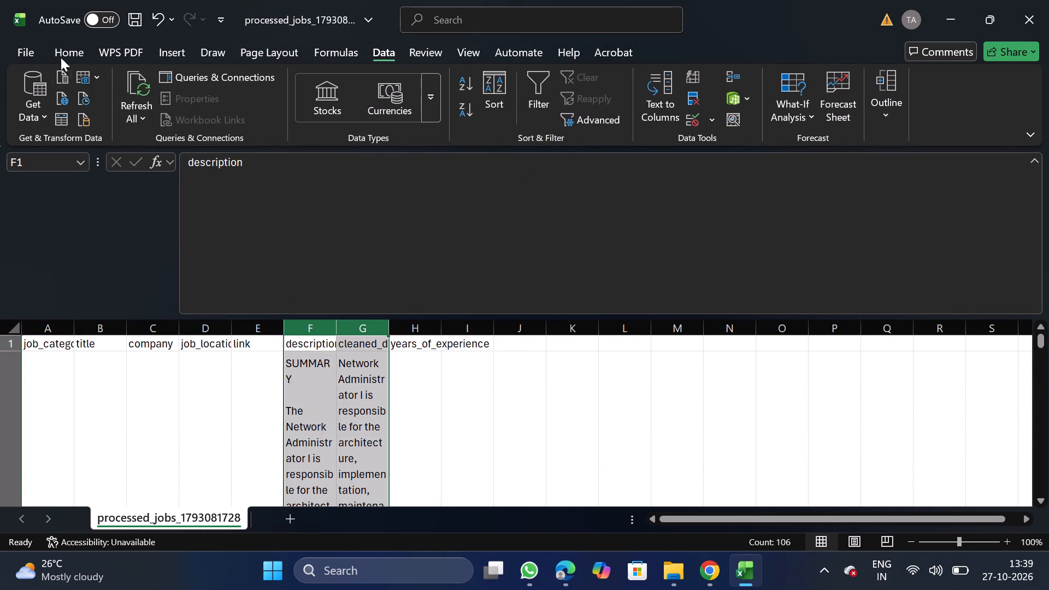
click(72, 44)
click(343, 135)
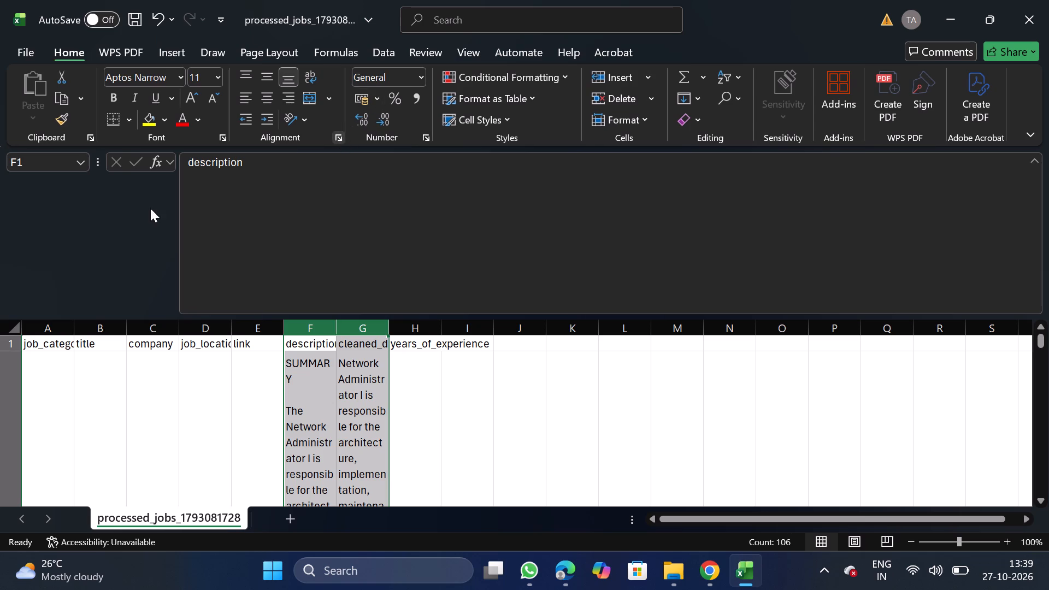
double_click(89, 268)
click(89, 268)
click(89, 268)
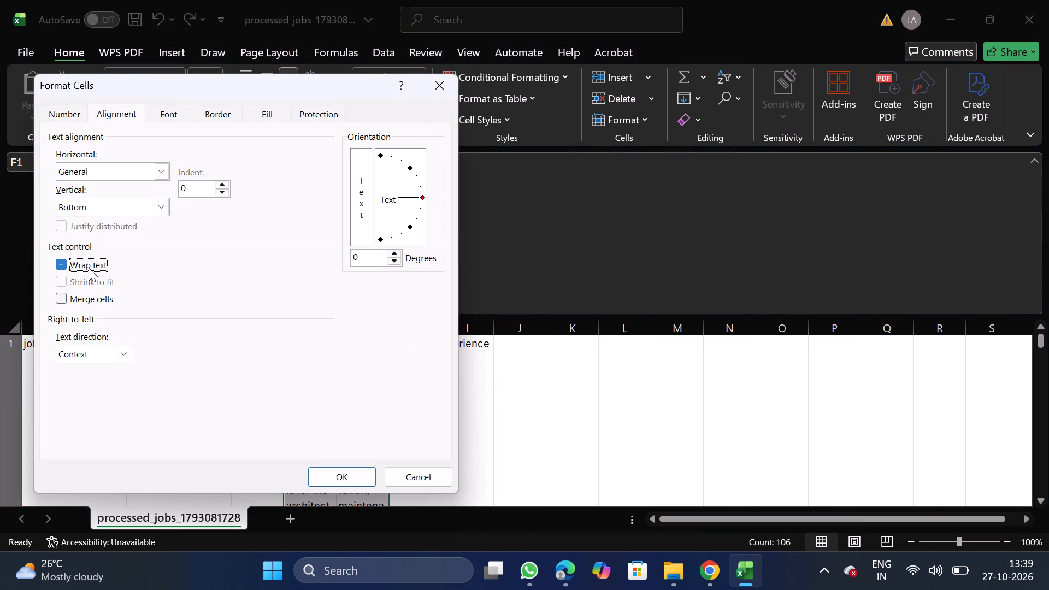
drag(89, 268, 84, 261)
click(84, 261)
click(84, 261)
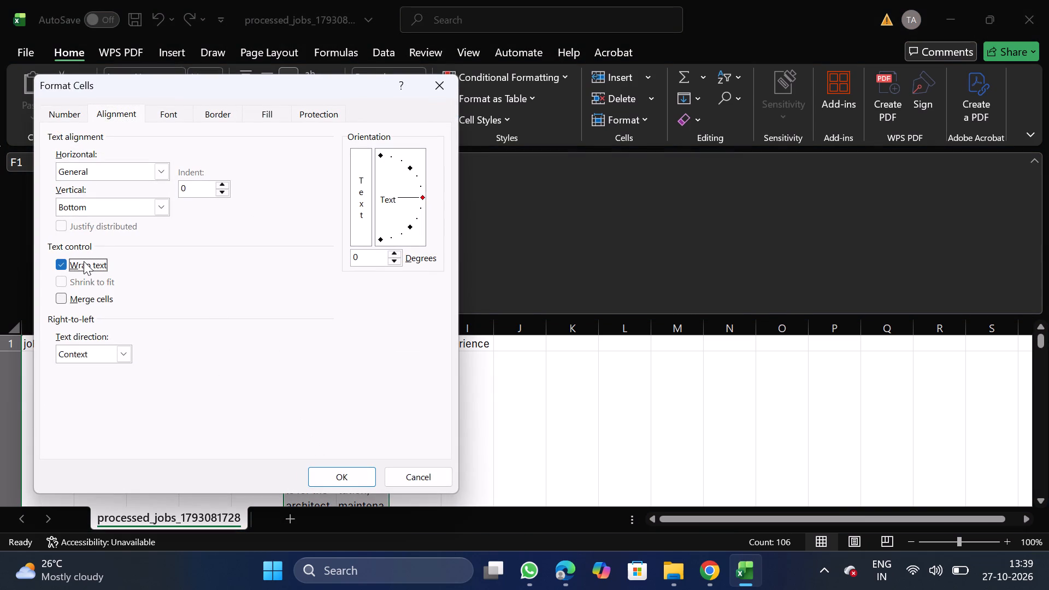
click(84, 261)
click(340, 472)
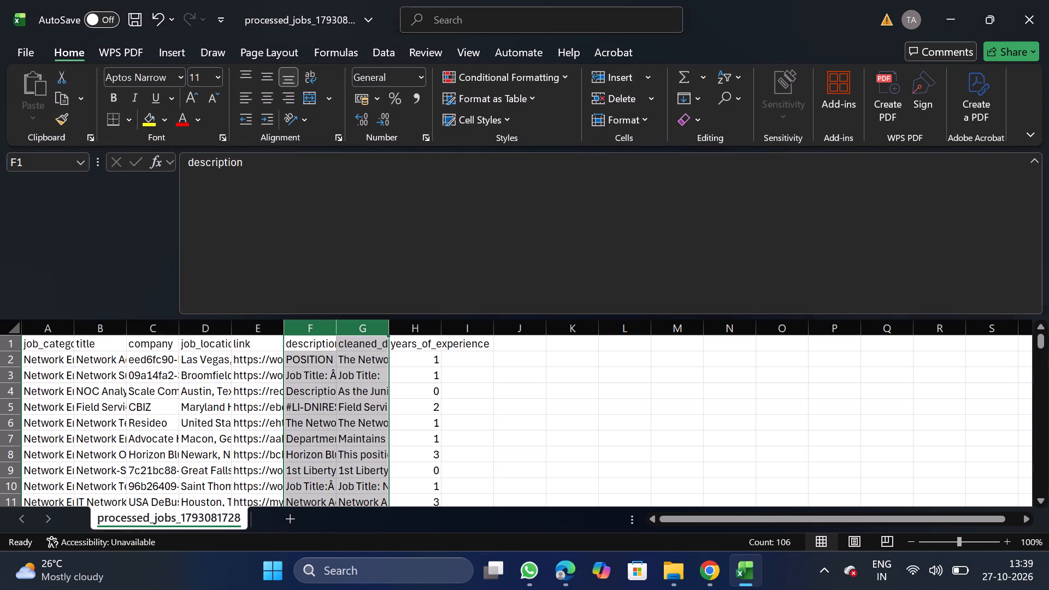
Move the link column to the end of the data, after years_of_experience.
click(243, 333)
key(ctrl+x)
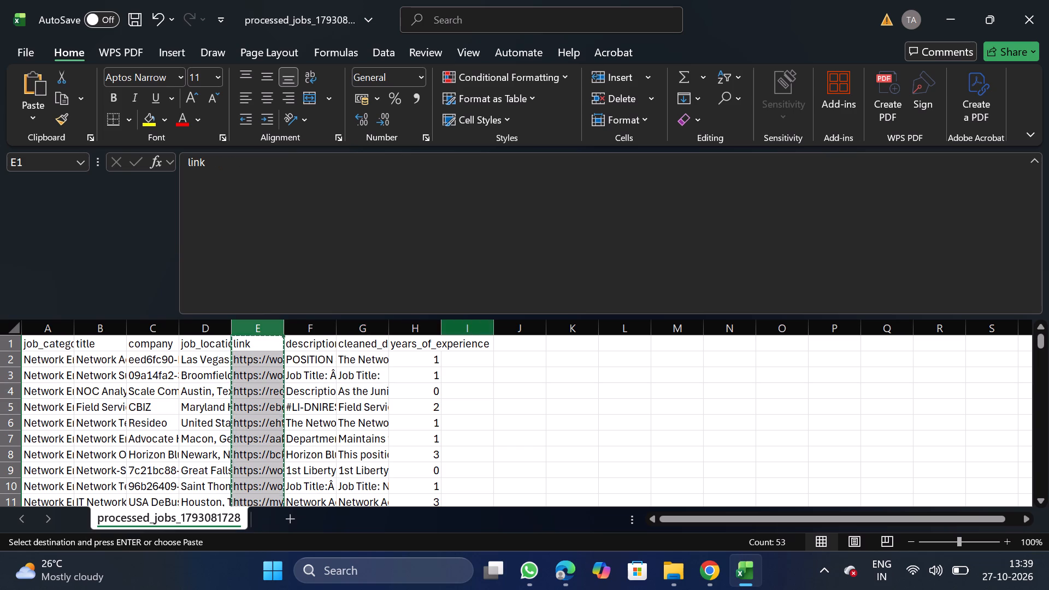
drag(458, 327, 458, 382)
right_click(458, 382)
click(557, 219)
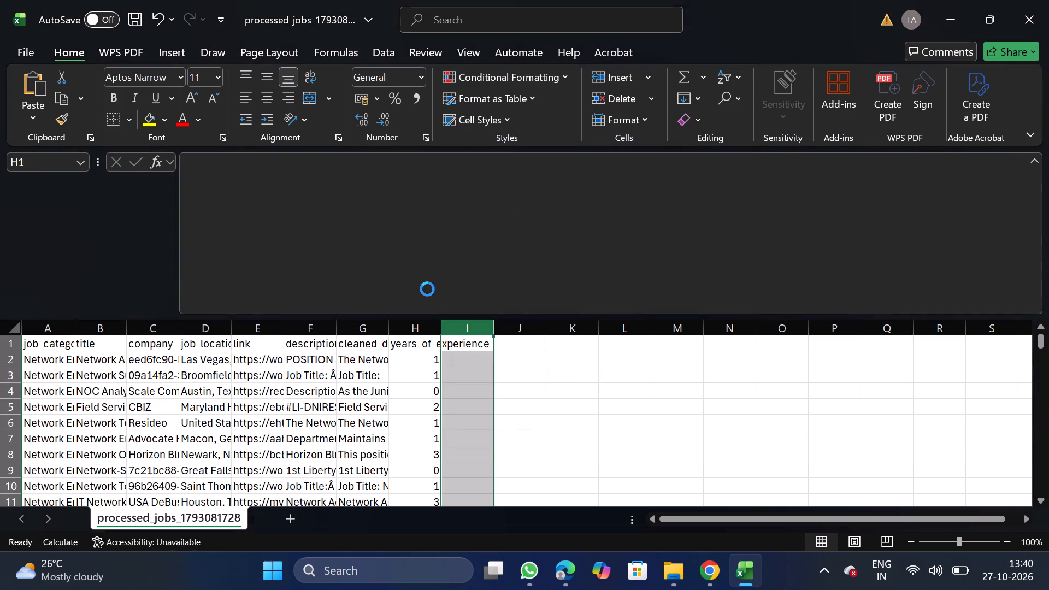
Move the years_of_experience column so it sits between job_location and description.
click(363, 324)
key(ctrl+x)
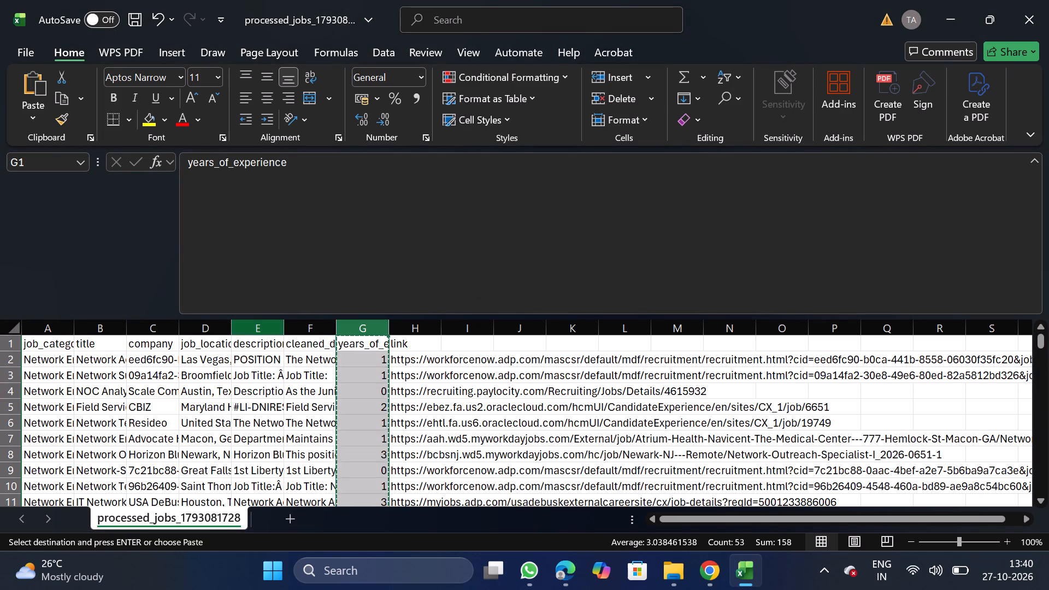
drag(258, 329, 247, 373)
right_click(247, 373)
click(321, 221)
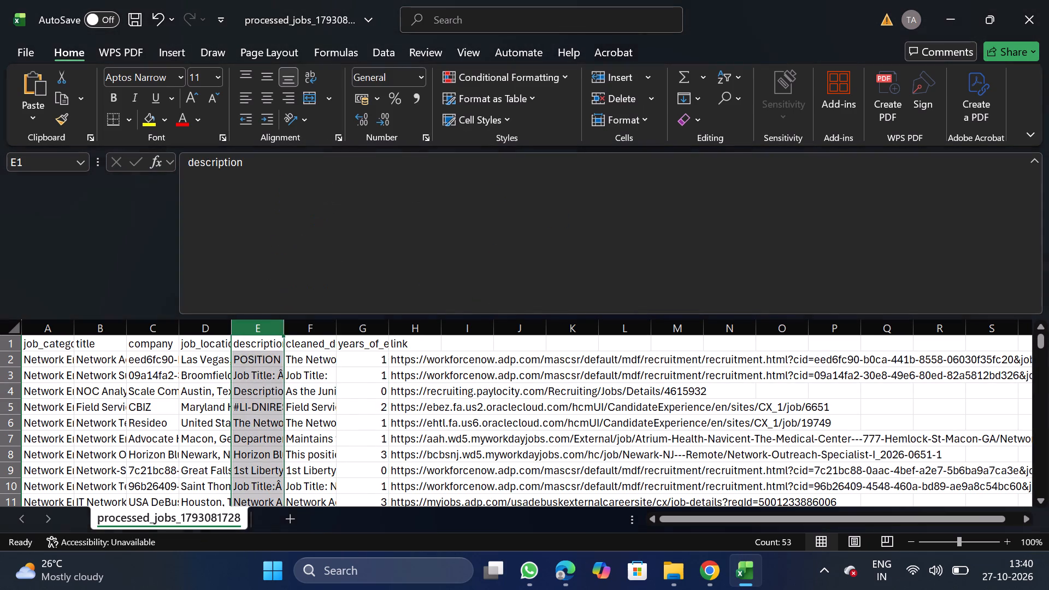
Filter the title column to "Children's Miracle Network Specialist"; "Program Manager II, Network Infrastructure, Google Cloud"; "Sr. Manager, Cybersecurity & Network Operations"; and blanks.
click(110, 324)
click(390, 53)
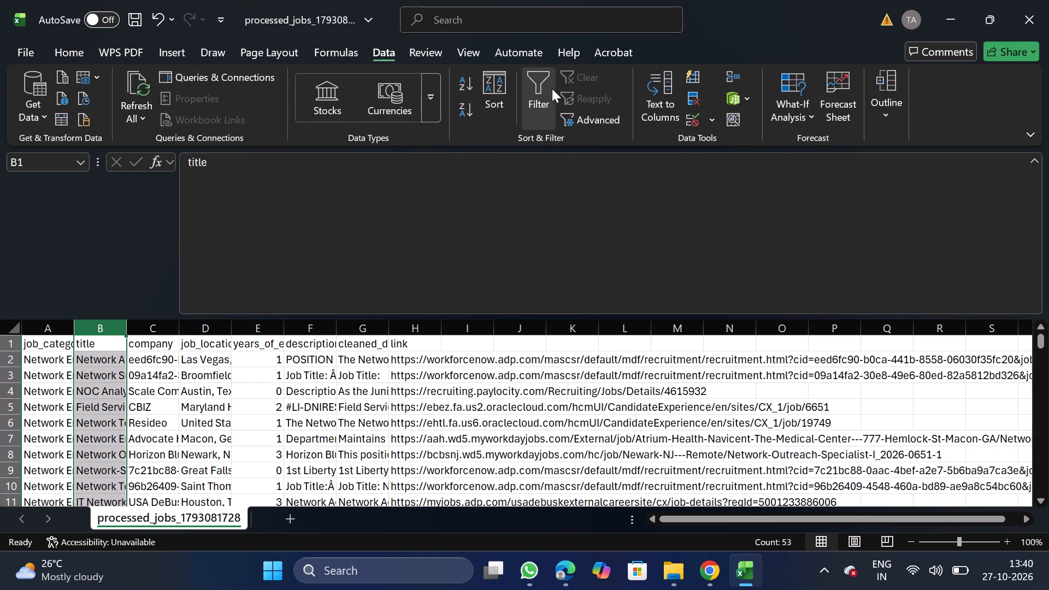
click(539, 107)
click(121, 341)
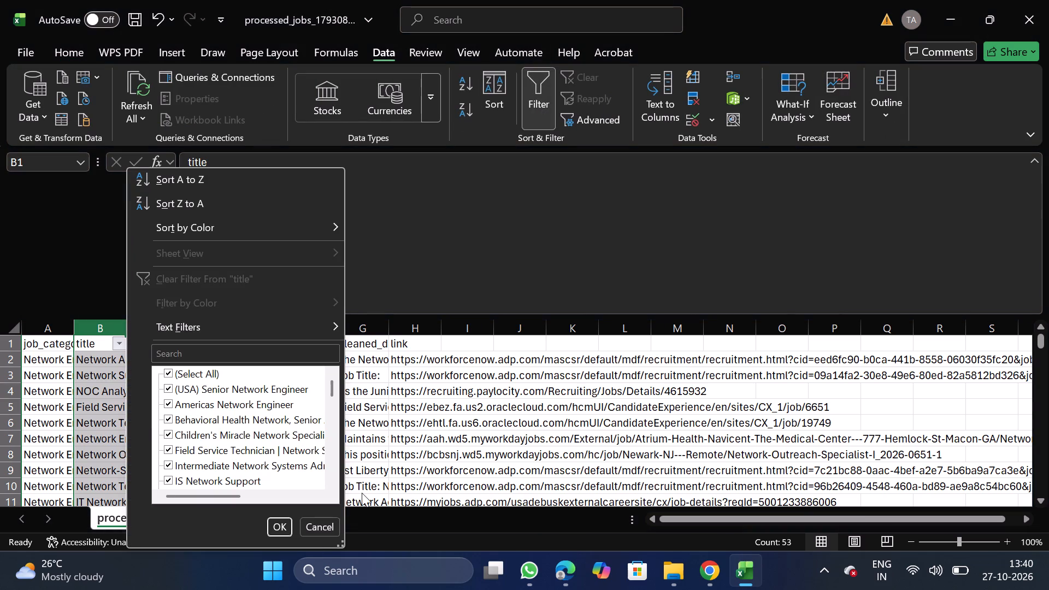
double_click(340, 544)
drag(341, 544, 693, 589)
click(209, 367)
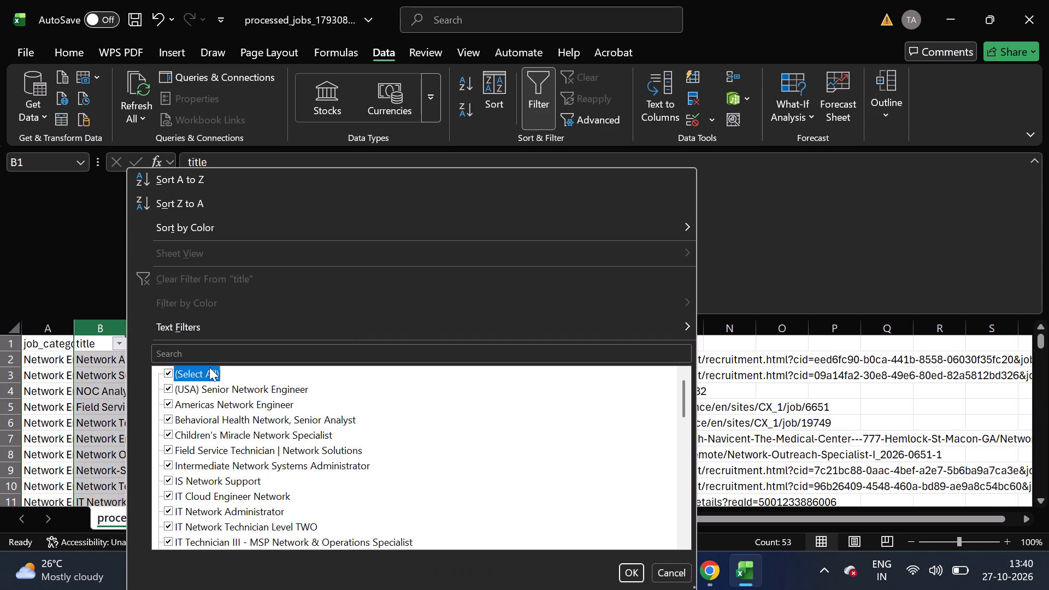
click(293, 435)
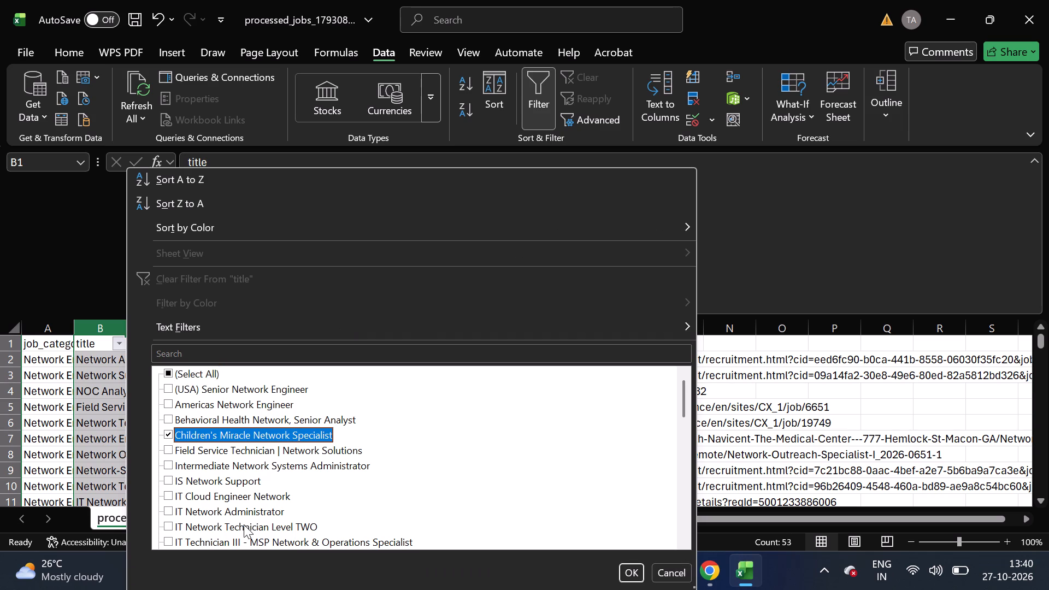
scroll(241, 535, down, 2)
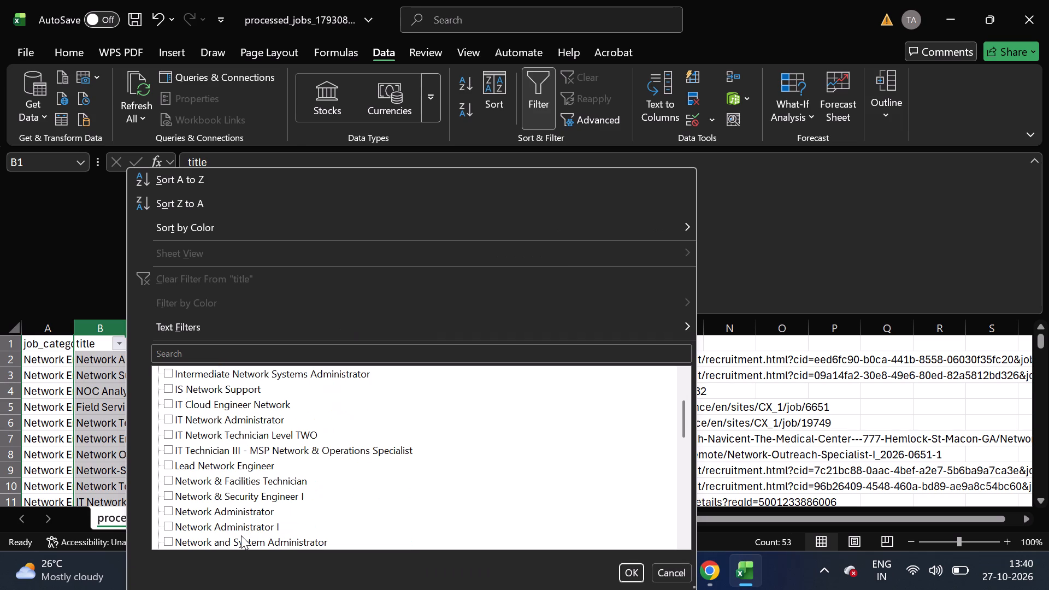
scroll(241, 535, down, 2)
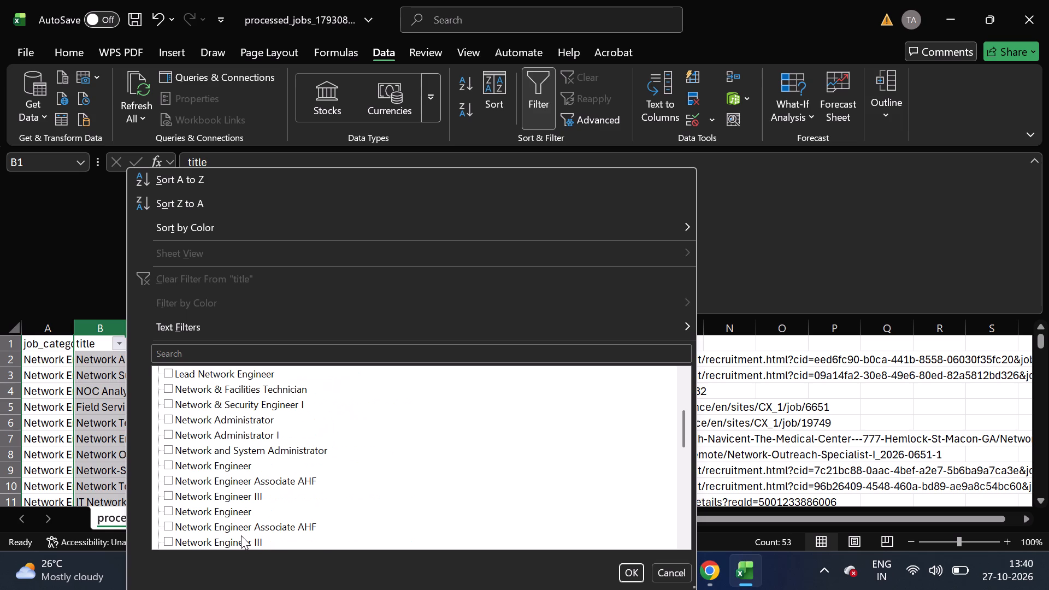
scroll(241, 535, down, 2)
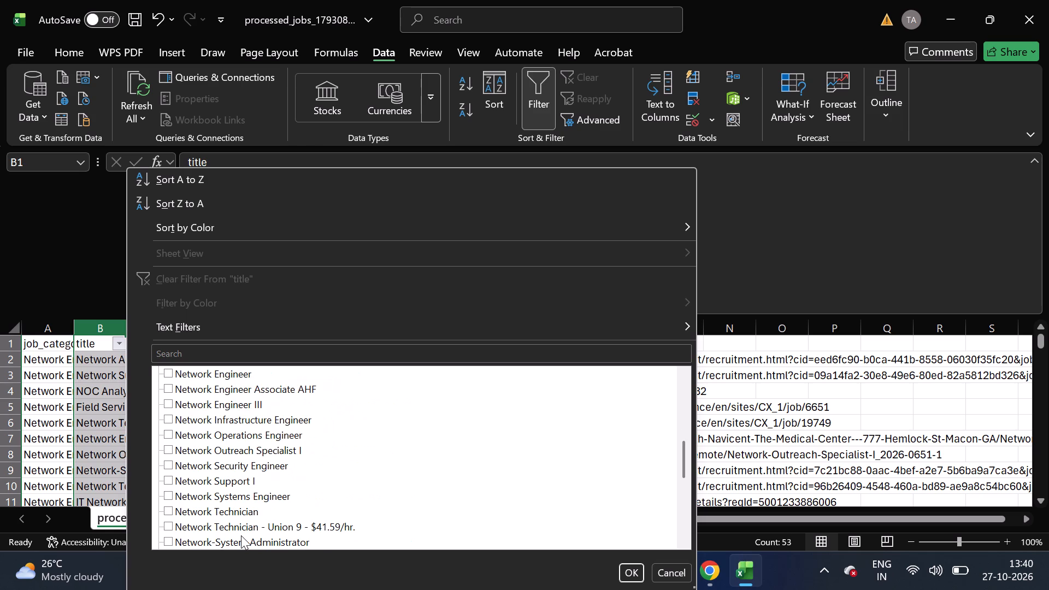
scroll(241, 535, down, 1)
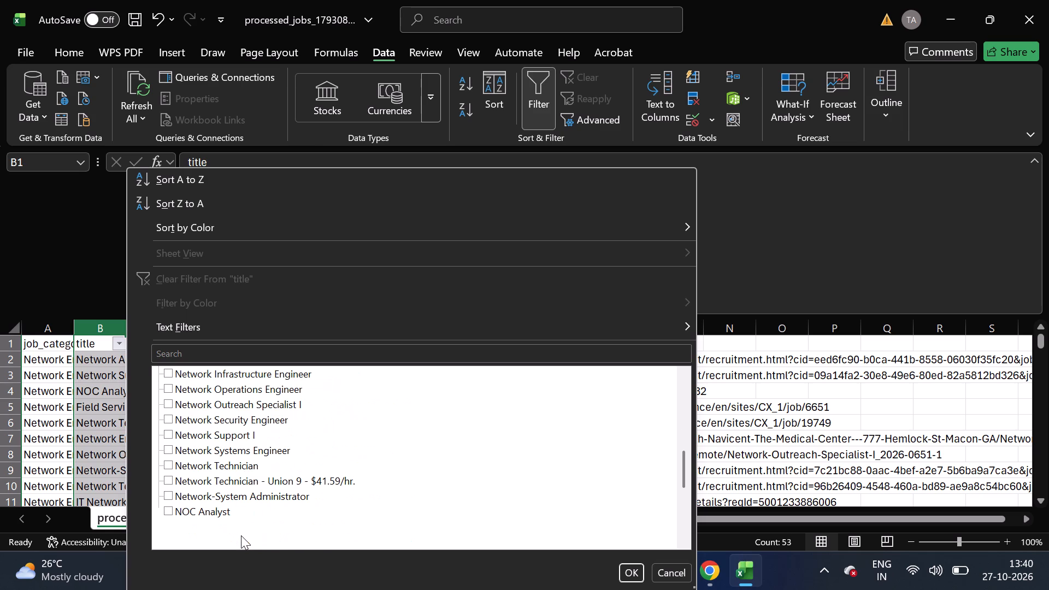
scroll(241, 535, down, 1)
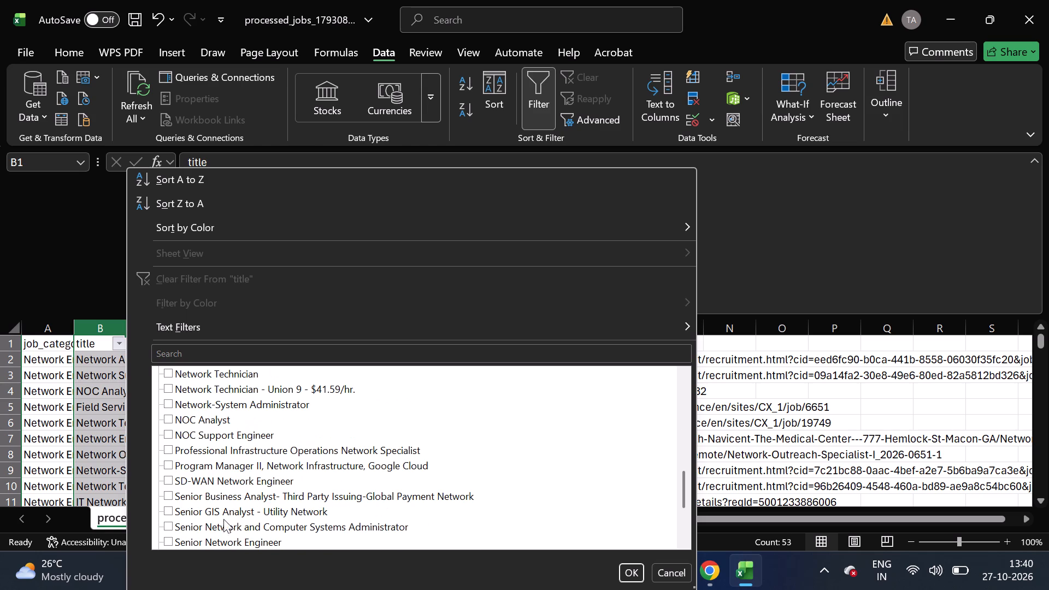
click(244, 467)
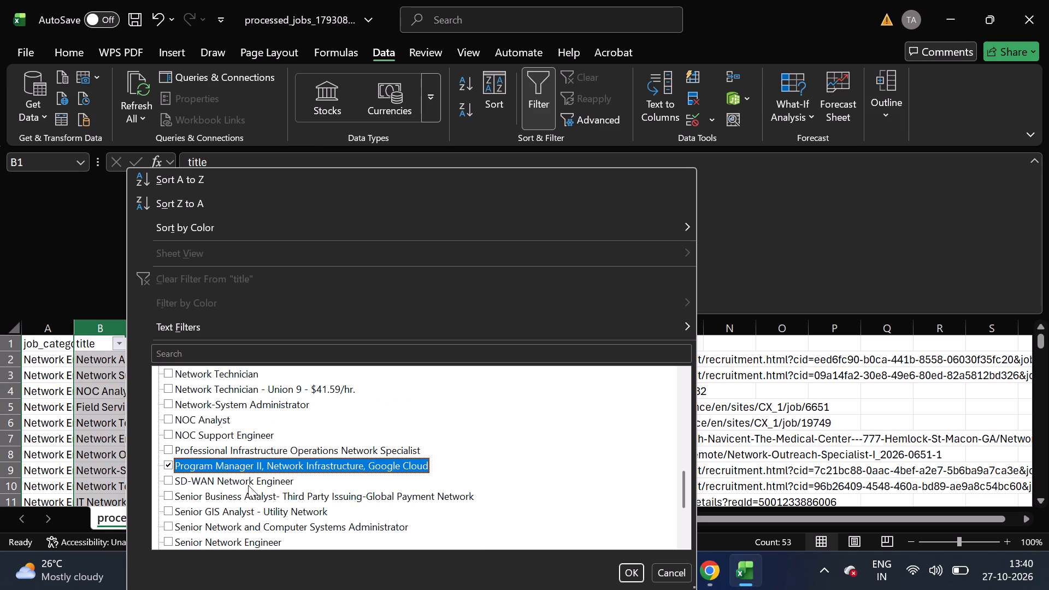
scroll(233, 525, down, 1)
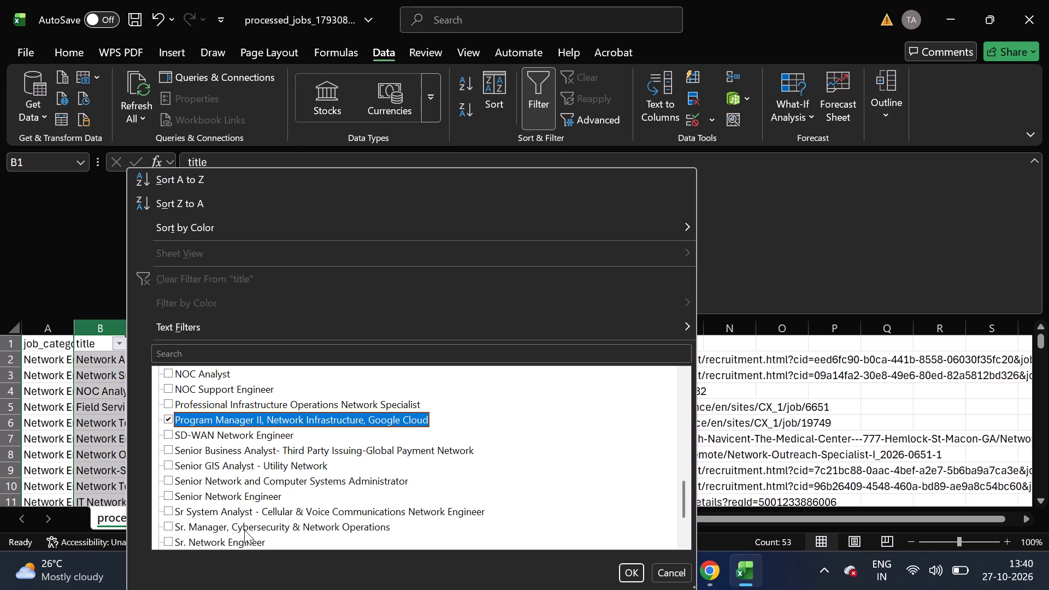
click(244, 530)
scroll(244, 530, down, 1)
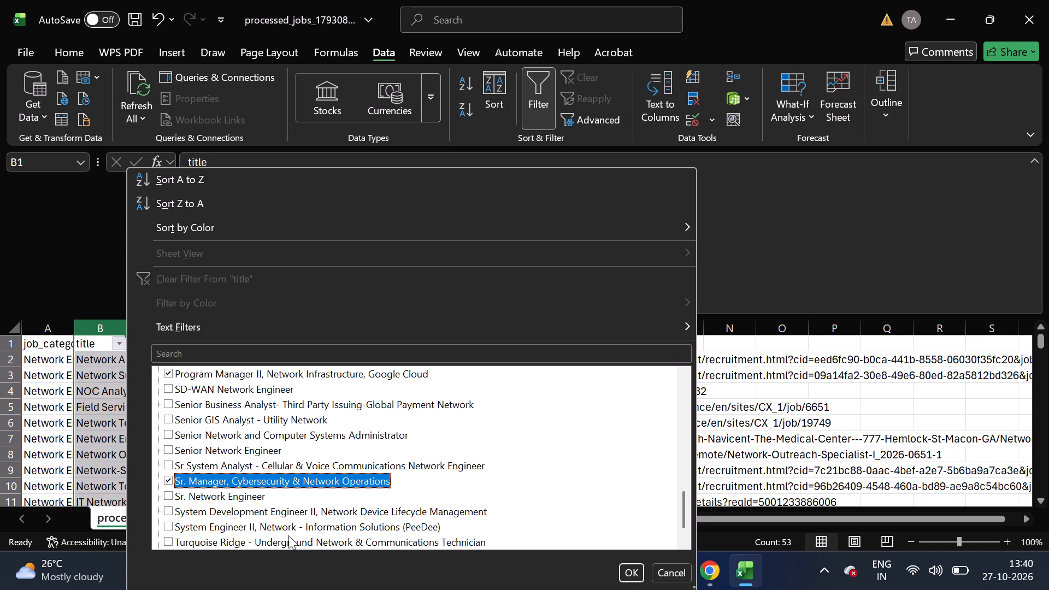
scroll(292, 533, down, 1)
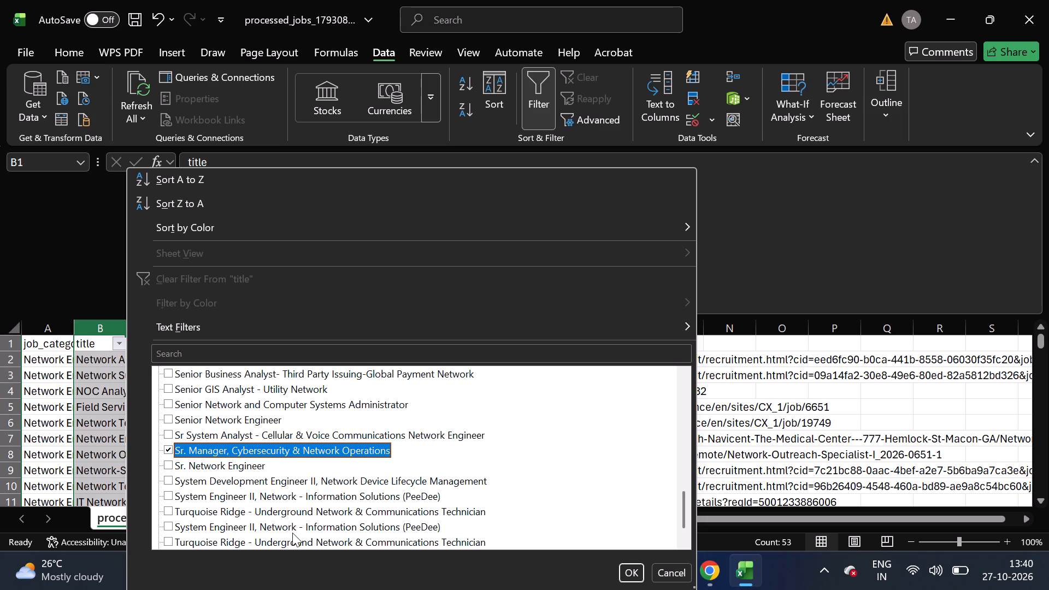
click(195, 530)
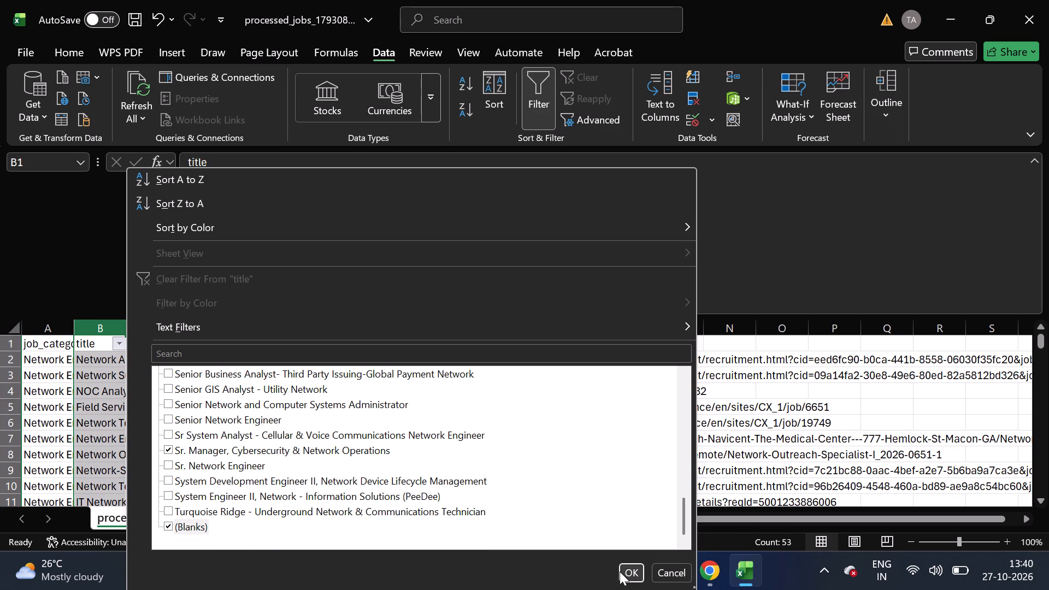
click(629, 575)
Delete all the job rows shown by the title filter.
click(2, 365)
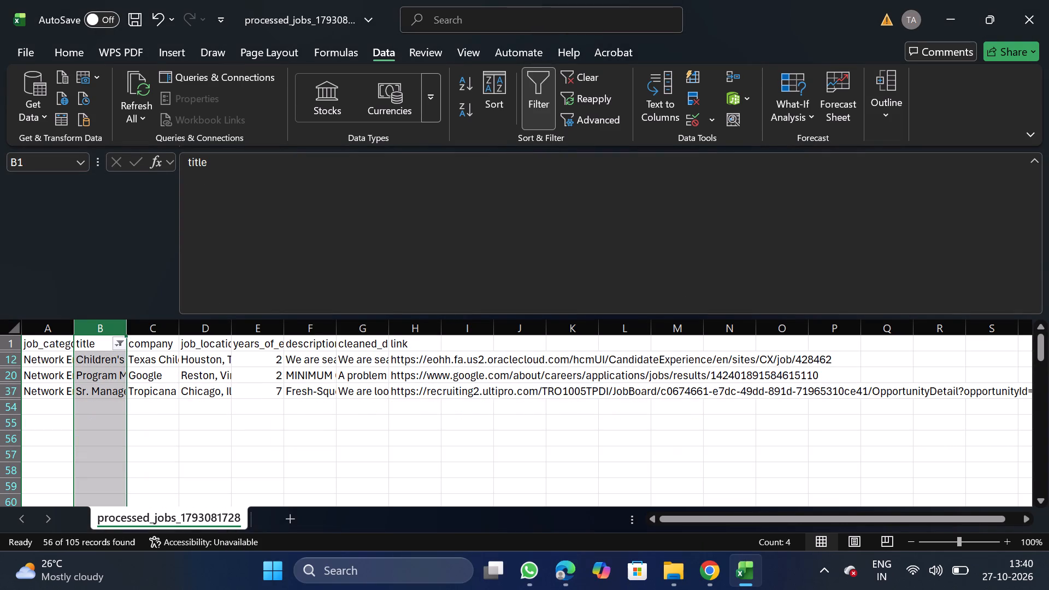
click(0, 363)
click(5, 361)
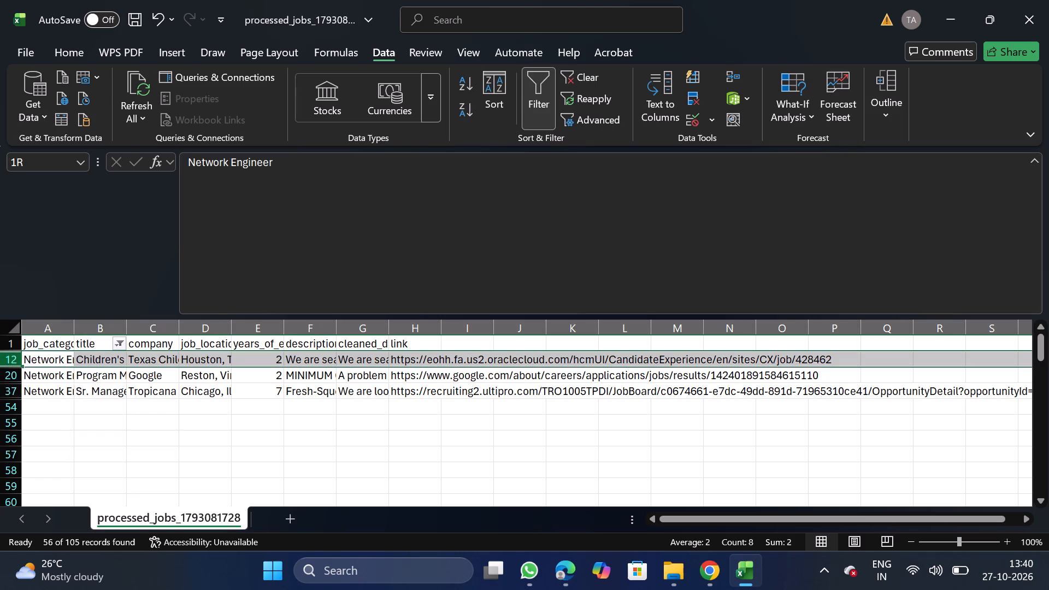
key(ctrl+shift+Down)
right_click(66, 382)
click(136, 257)
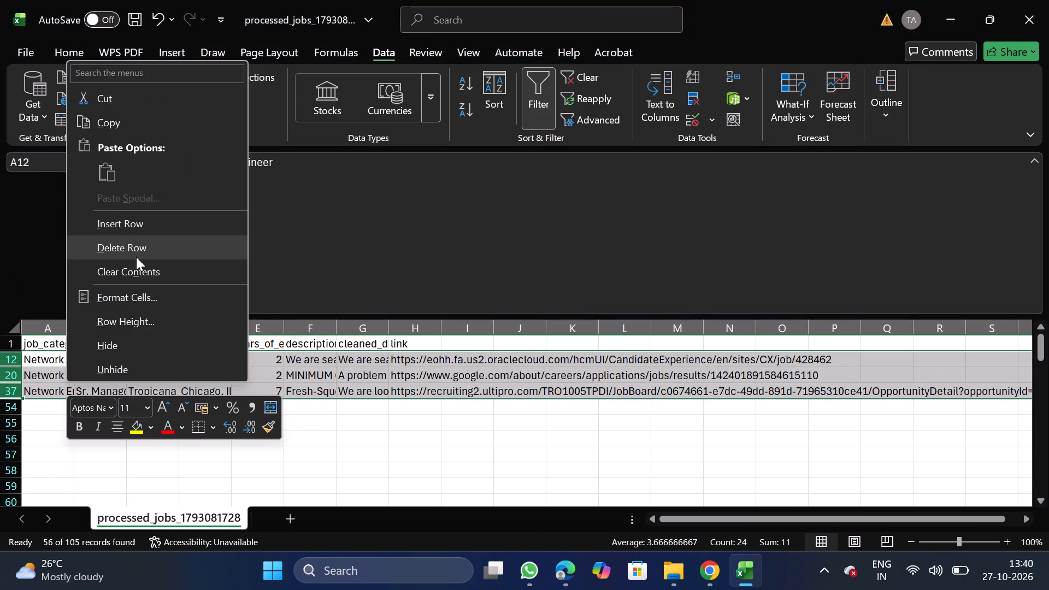
Remove the title filter and filter the company column to show only Walmart.
click(538, 104)
click(201, 334)
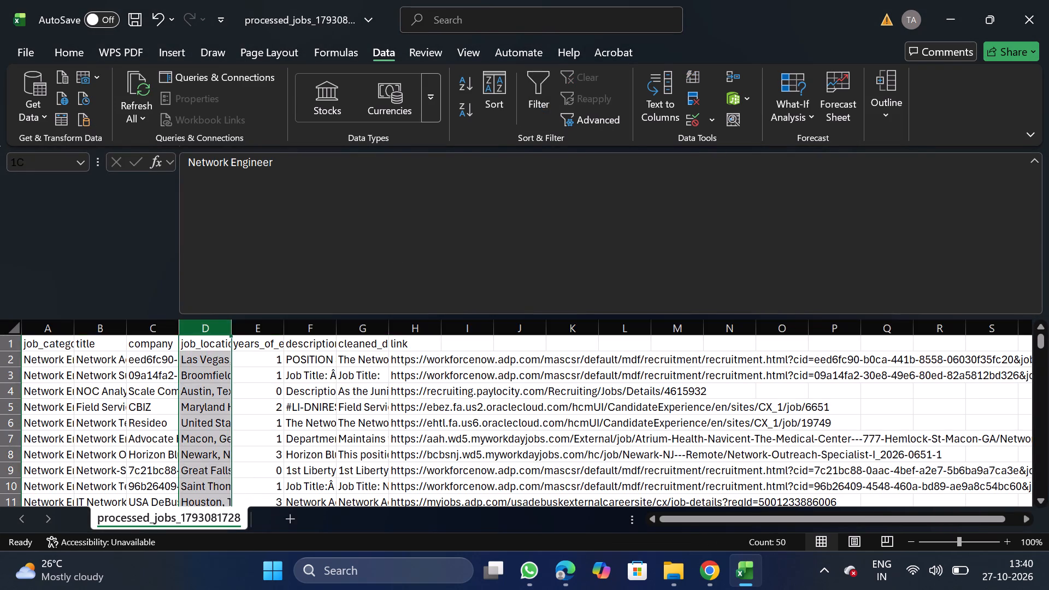
click(158, 337)
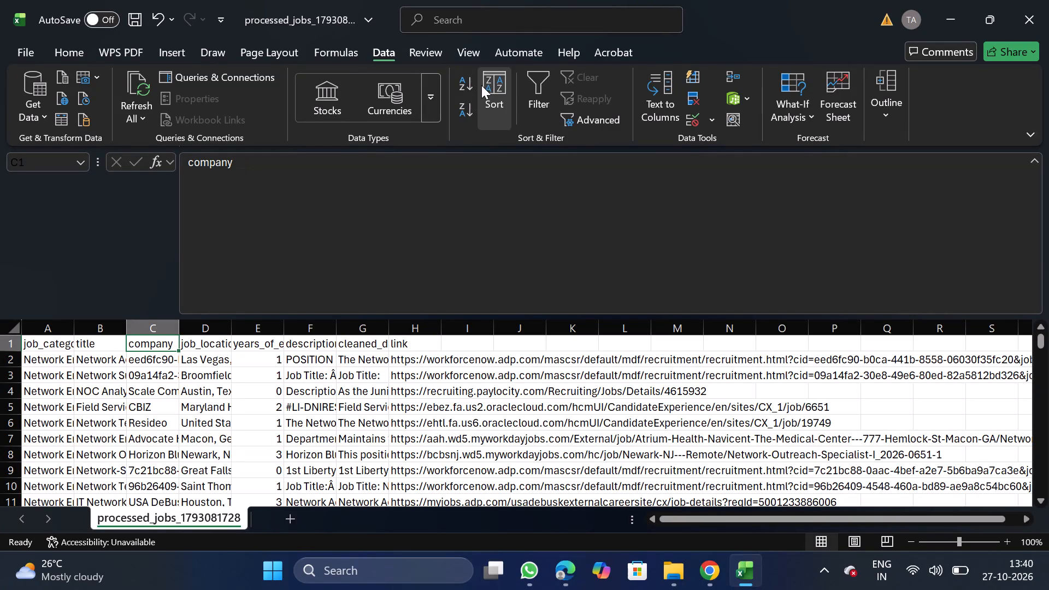
click(550, 86)
click(179, 341)
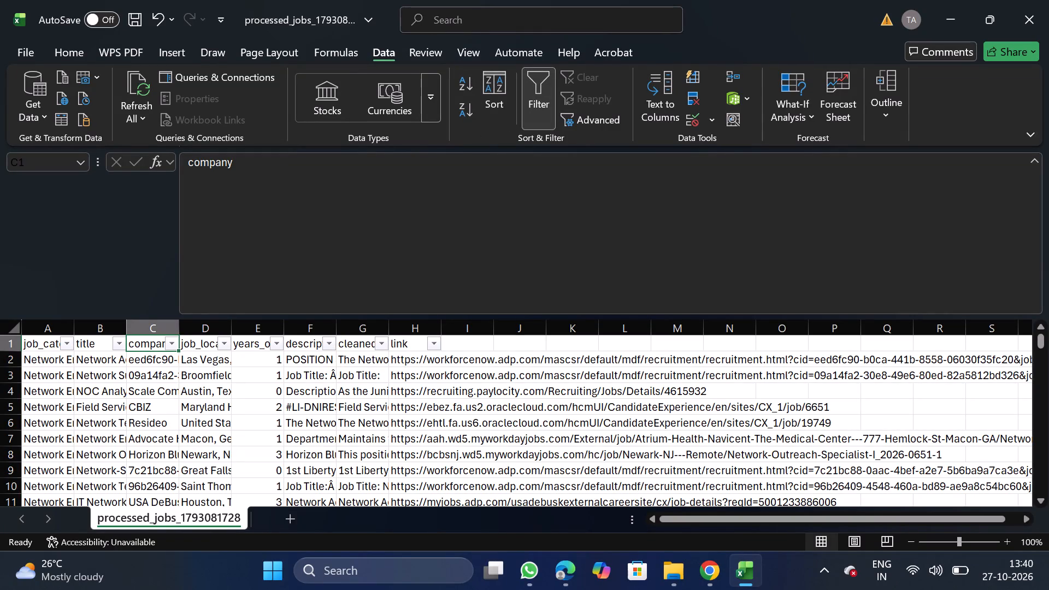
click(176, 341)
click(260, 350)
text(walmart)
key(BackSpace)
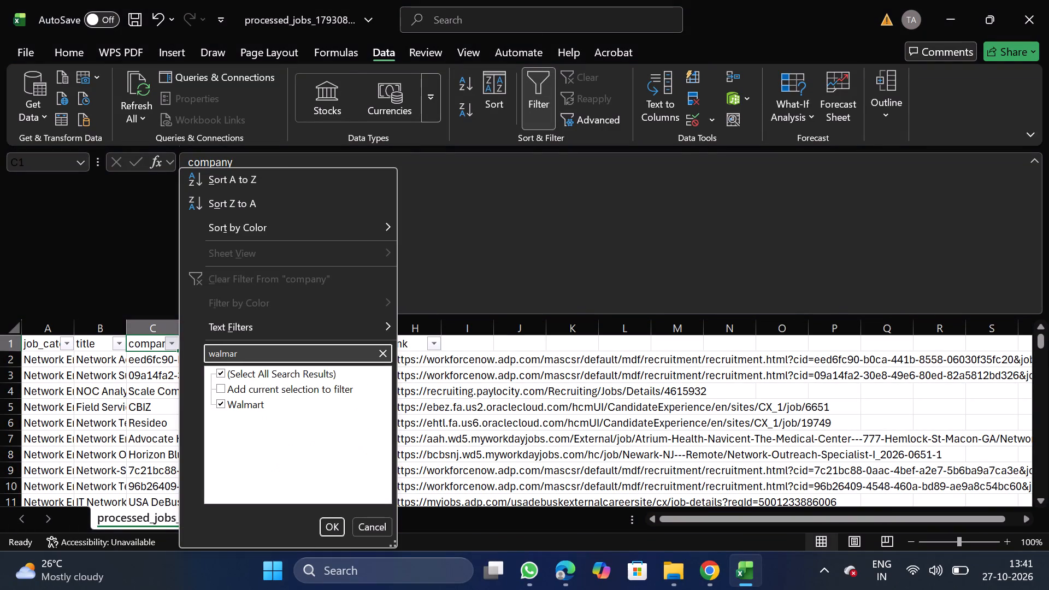
click(329, 523)
Delete the filtered Walmart job row and remove the company filter.
click(11, 358)
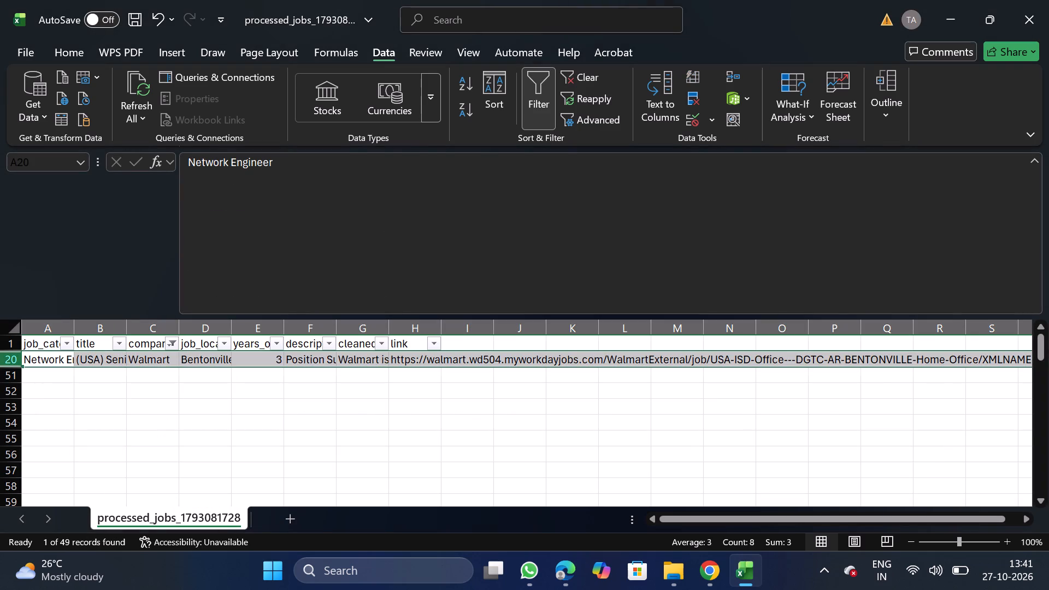
right_click(42, 357)
click(110, 222)
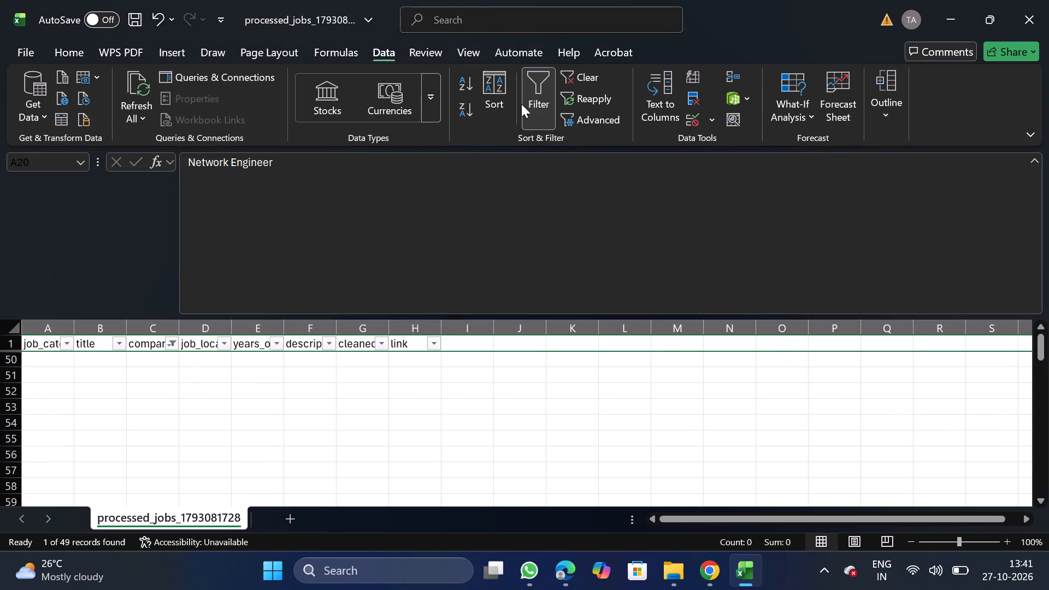
click(521, 104)
double_click(529, 105)
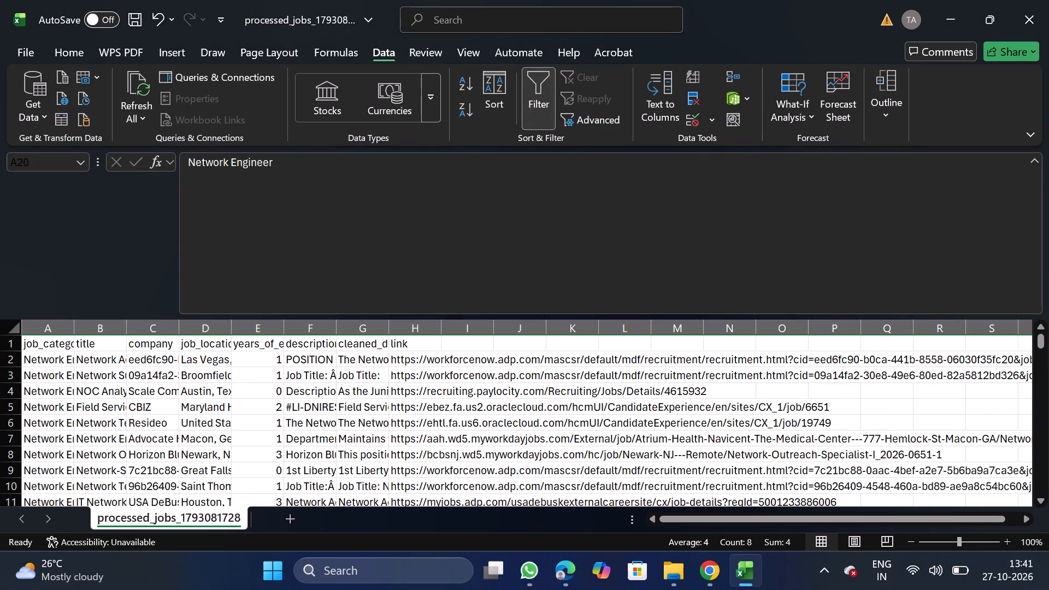
Turn filtering back on and search the company column's filter values for "dried".
click(150, 339)
click(543, 81)
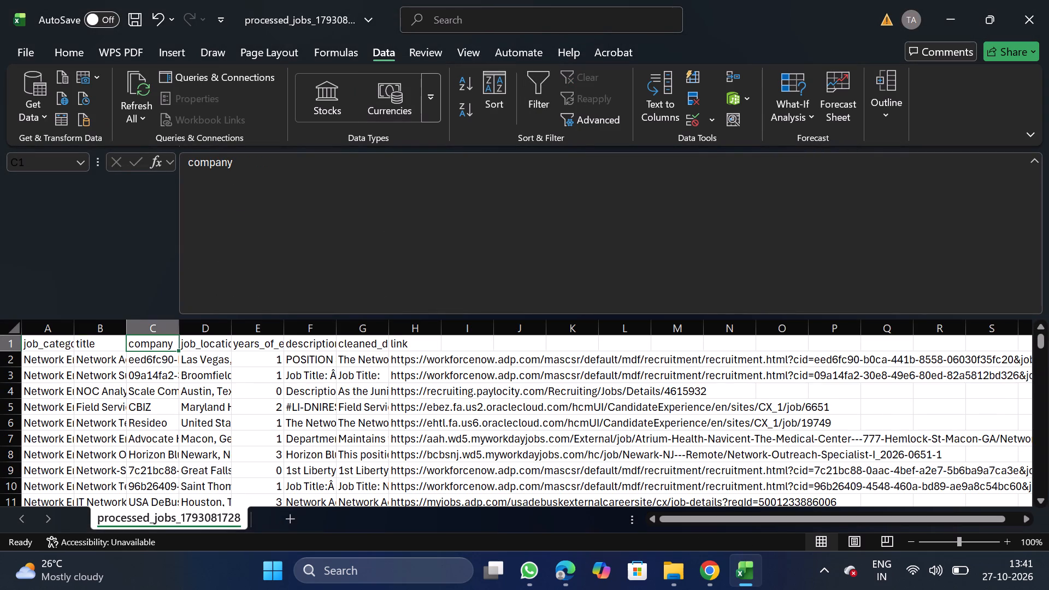
click(548, 108)
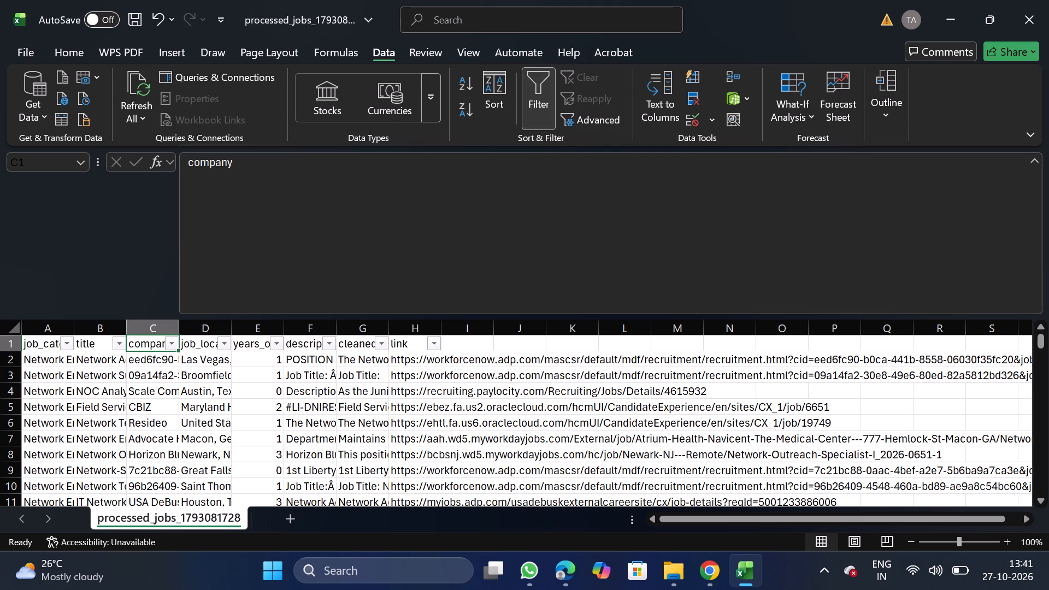
click(170, 341)
drag(276, 360, 254, 357)
click(254, 357)
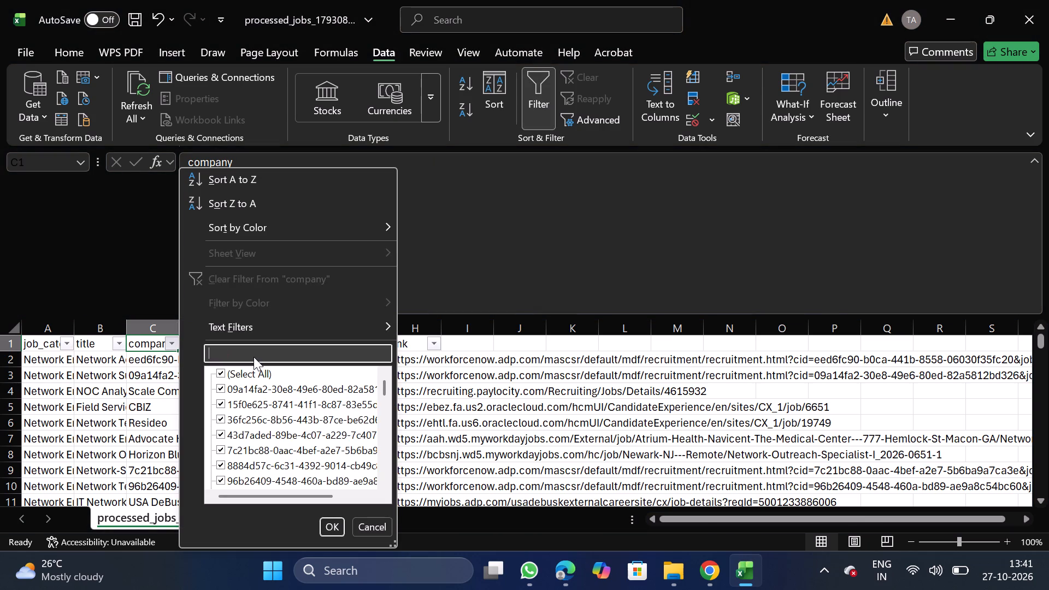
text(dried)
key(BackSpace)
key(BackSpace)
key(BackSpace)
key(BackSpace)
key(BackSpace)
key(BackSpace)
key(BackSpace)
key(BackSpace)
key(BackSpace)
key(BackSpace)
key(BackSpace)
key(BackSpace)
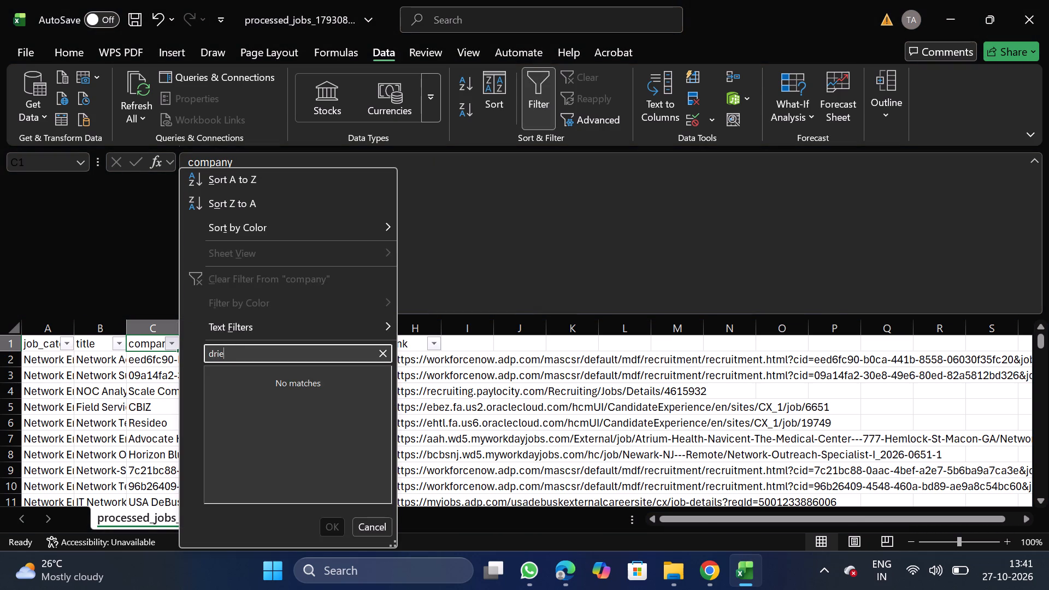
Filter the company column to show only Capital One.
text(capital)
key(BackSpace)
key(BackSpace)
key(BackSpace)
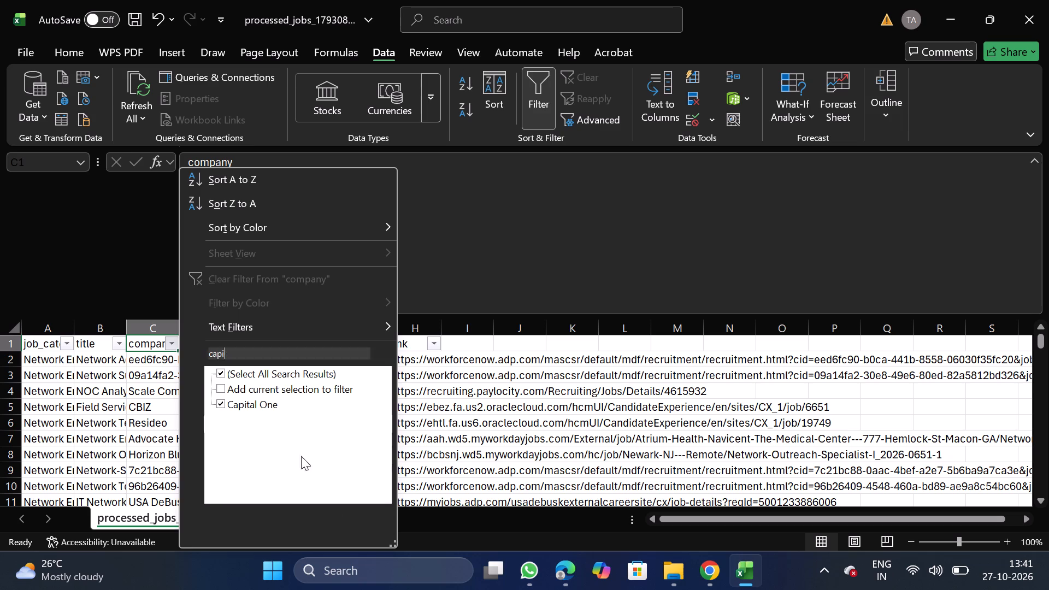
click(340, 525)
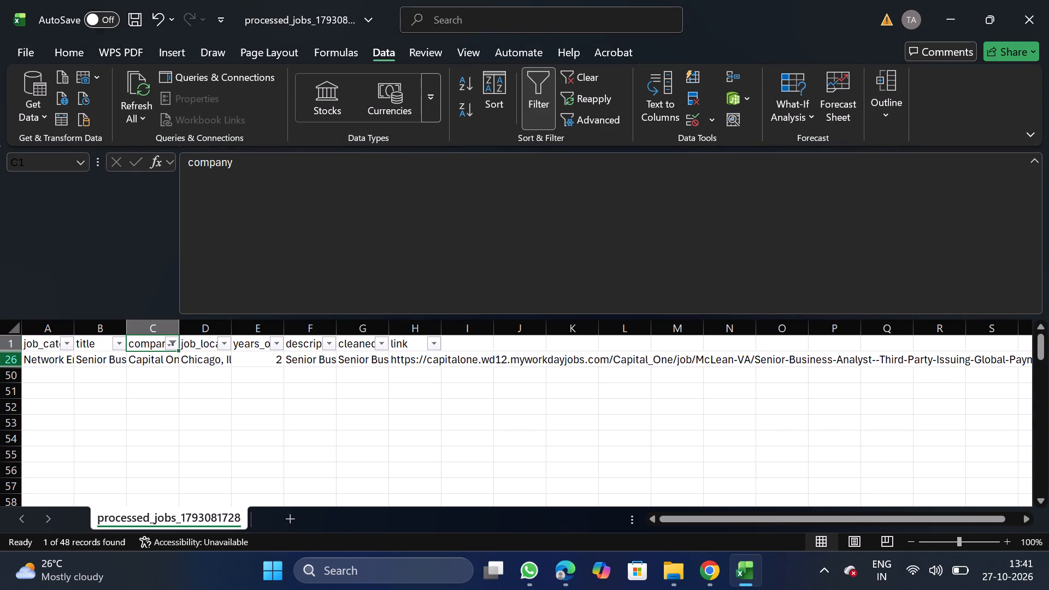
Delete the filtered Capital One job row and remove the company filter.
click(6, 356)
right_click(28, 356)
click(123, 223)
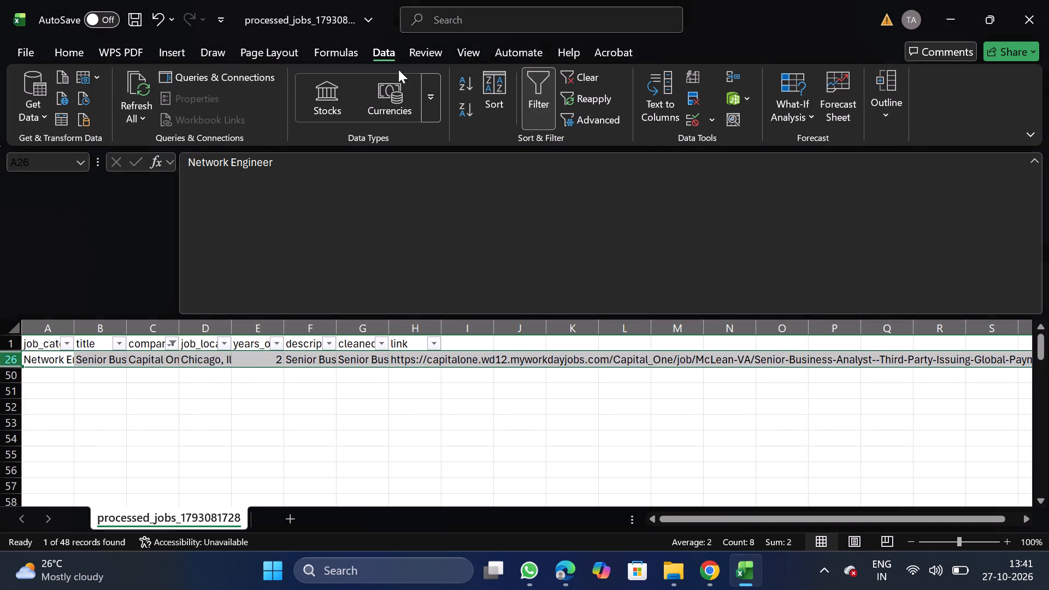
click(541, 91)
Turn filtering back on and search the company column's filter values for "under".
click(159, 344)
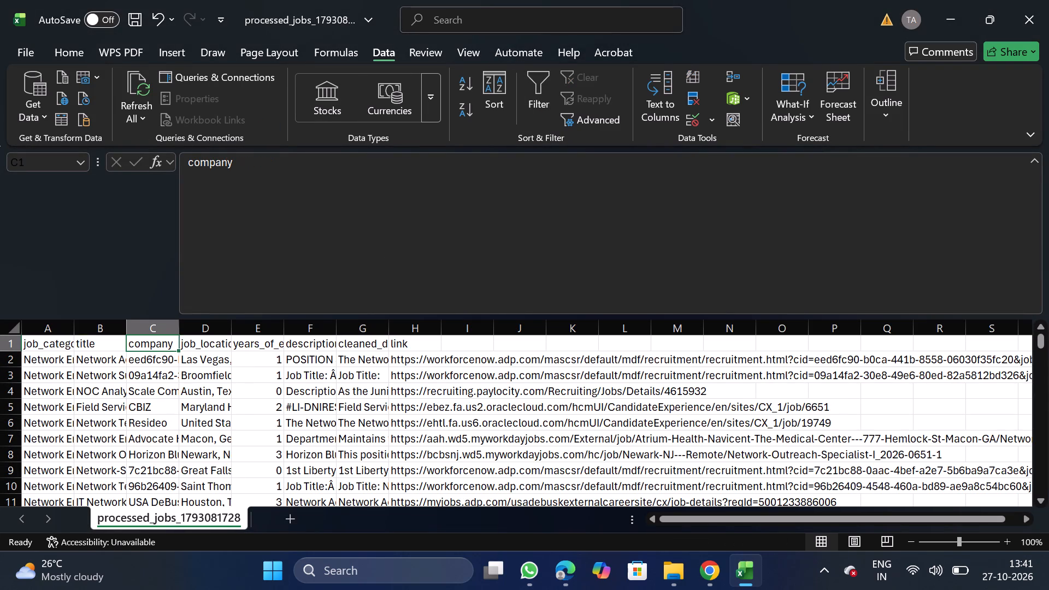
click(540, 92)
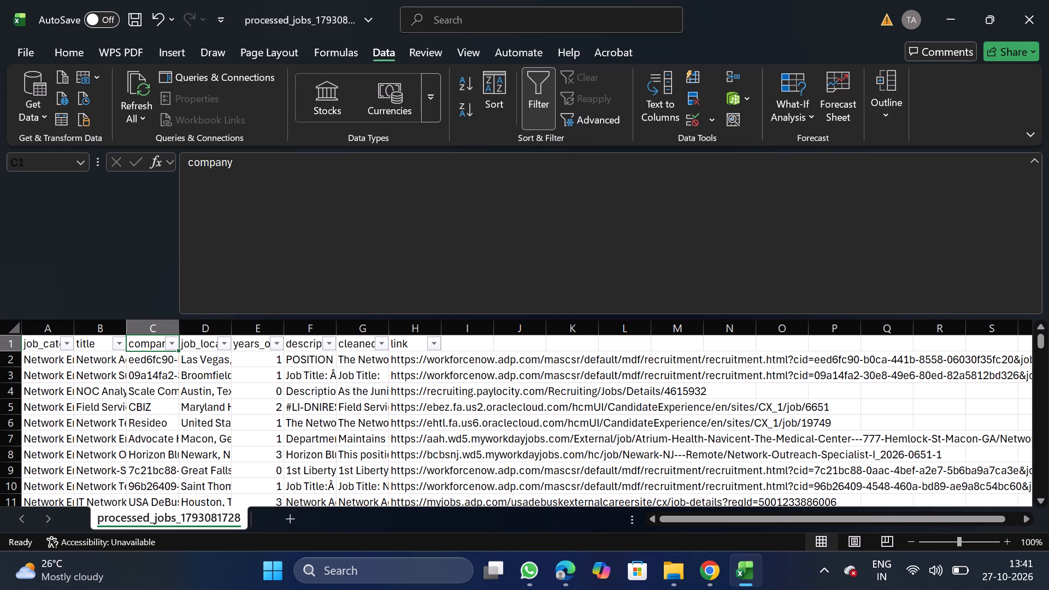
click(173, 345)
text(under)
key(BackSpace)
text(under)
key(BackSpace)
key(BackSpace)
key(BackSpace)
key(BackSpace)
key(BackSpace)
key(BackSpace)
key(BackSpace)
key(BackSpace)
key(BackSpace)
key(BackSpace)
key(BackSpace)
key(BackSpace)
key(BackSpace)
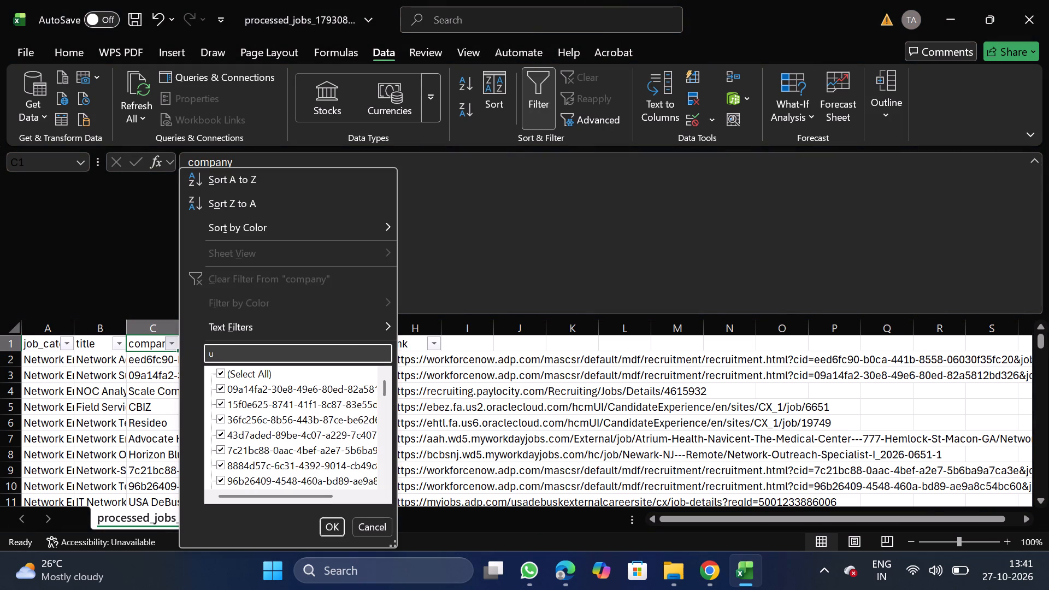
Search the company column's filter values for "hunt" and "skim".
text(hunt)
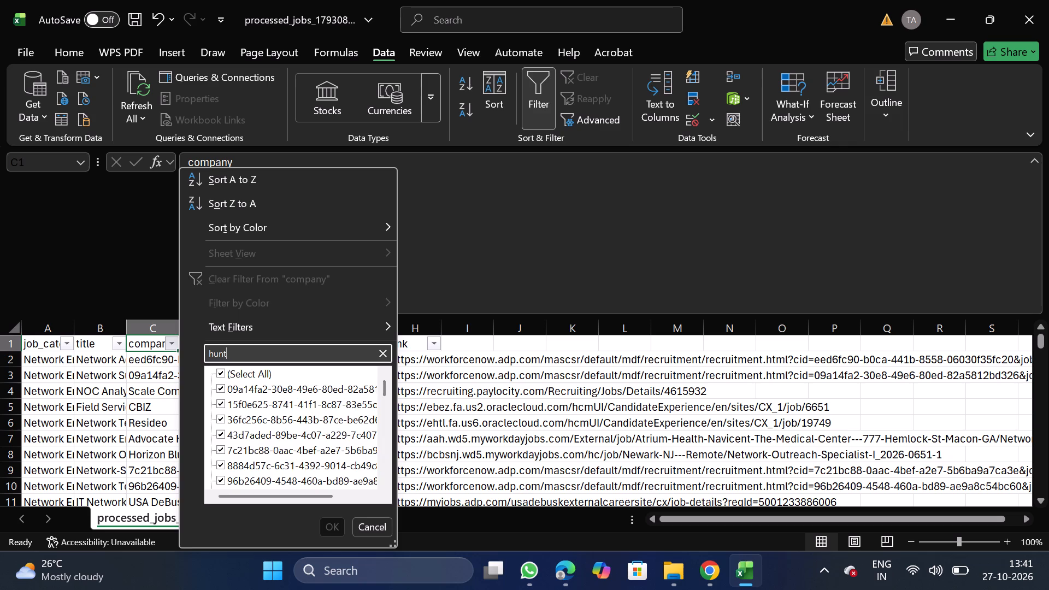
key(BackSpace)
key(BackSpace)
key(BackSpace)
key(BackSpace)
key(BackSpace)
key(BackSpace)
key(BackSpace)
key(BackSpace)
key(BackSpace)
key(BackSpace)
key(BackSpace)
key(BackSpace)
key(BackSpace)
text(skim)
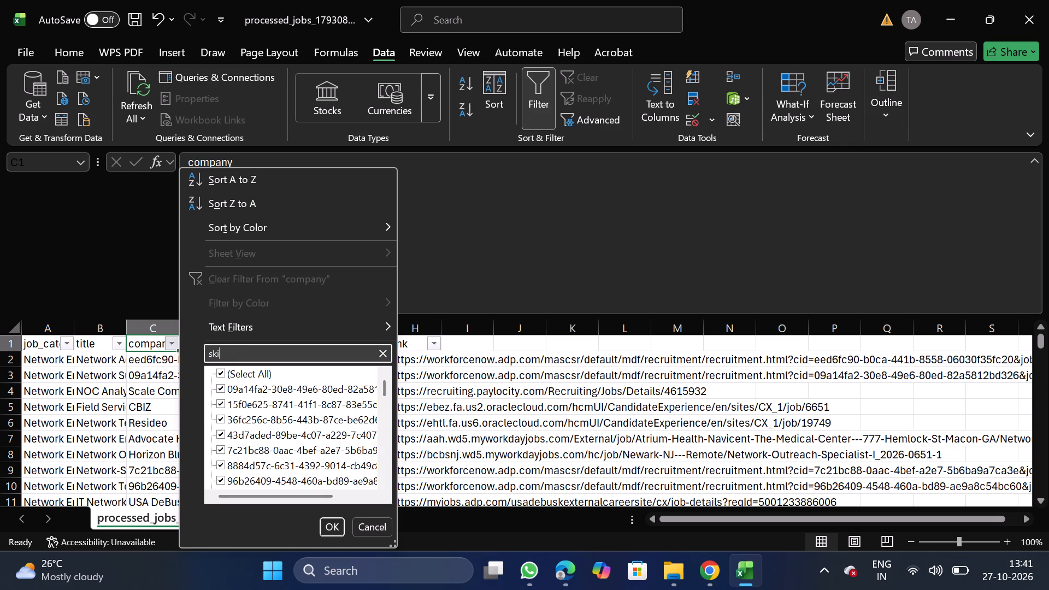
key(BackSpace)
key(BackSpace)
key(BackSpace)
key(BackSpace)
key(BackSpace)
key(BackSpace)
key(BackSpace)
key(BackSpace)
key(BackSpace)
key(BackSpace)
key(BackSpace)
key(BackSpace)
key(BackSpace)
key(BackSpace)
key(BackSpace)
key(BackSpace)
key(BackSpace)
Search the company column's filter values for "ape" and "in landem", and close the filter without applying it.
text(ape)
key(BackSpace)
key(BackSpace)
key(BackSpace)
key(BackSpace)
key(BackSpace)
key(BackSpace)
key(BackSpace)
key(BackSpace)
key(BackSpace)
key(BackSpace)
key(BackSpace)
key(BackSpace)
key(BackSpace)
key(BackSpace)
key(BackSpace)
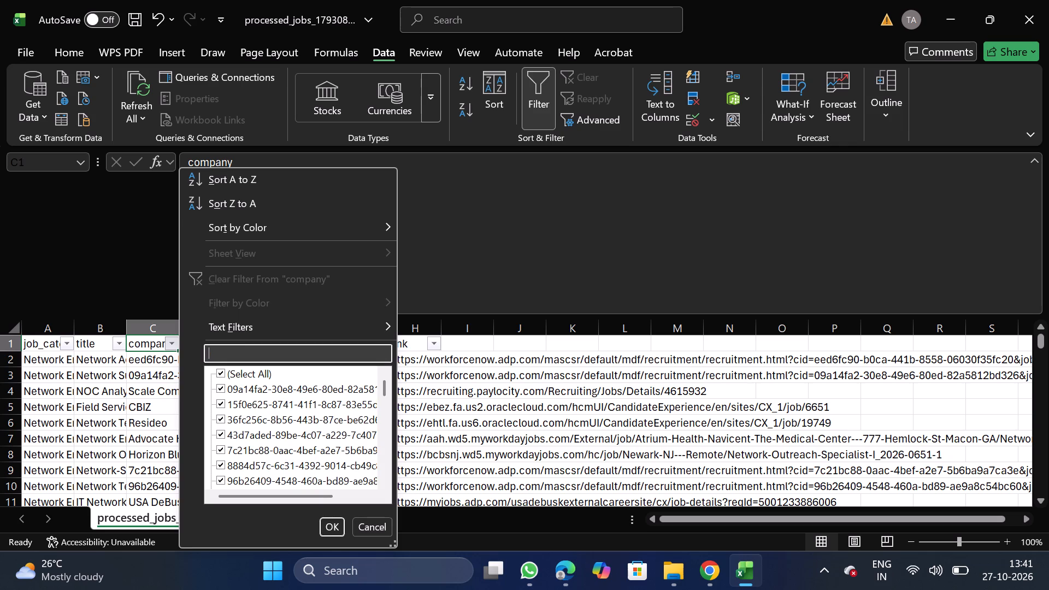
text(in landem)
click(375, 517)
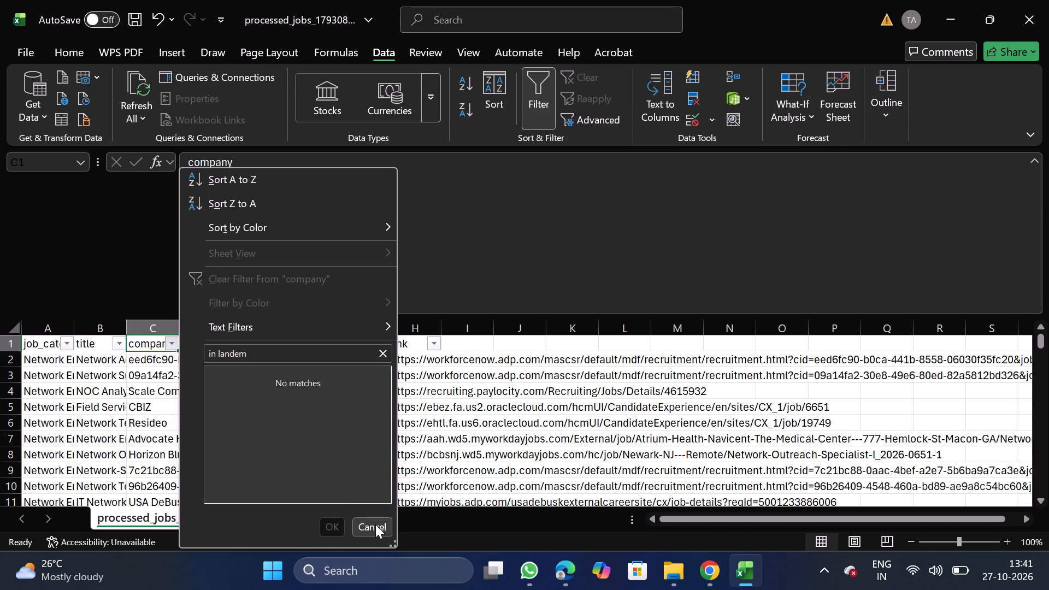
click(375, 524)
Filter the company column to the ID-code entries starting with 09a14fa2, 15f0e625, 36fc256c, 43d7aded, 7c21bc88, 8884d57c, 96b26409 and eed6fc90.
click(541, 103)
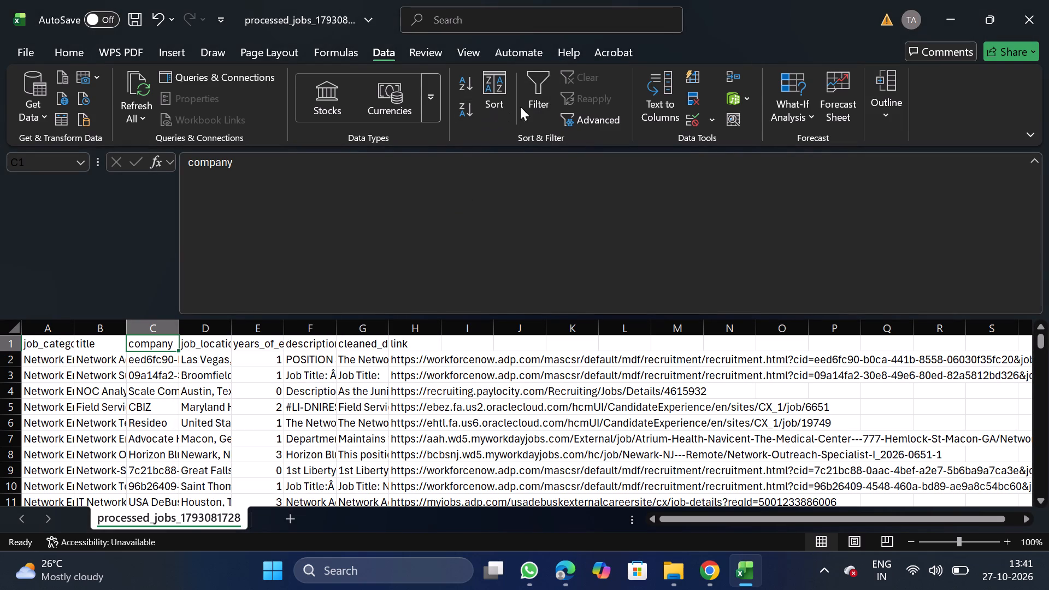
click(540, 97)
click(170, 350)
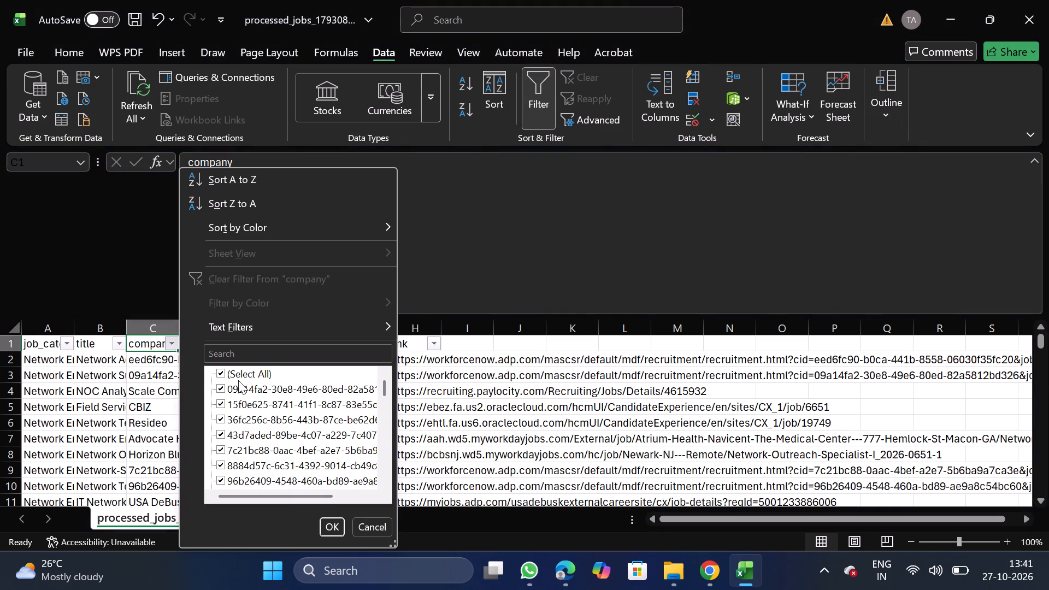
click(252, 377)
click(269, 387)
click(267, 400)
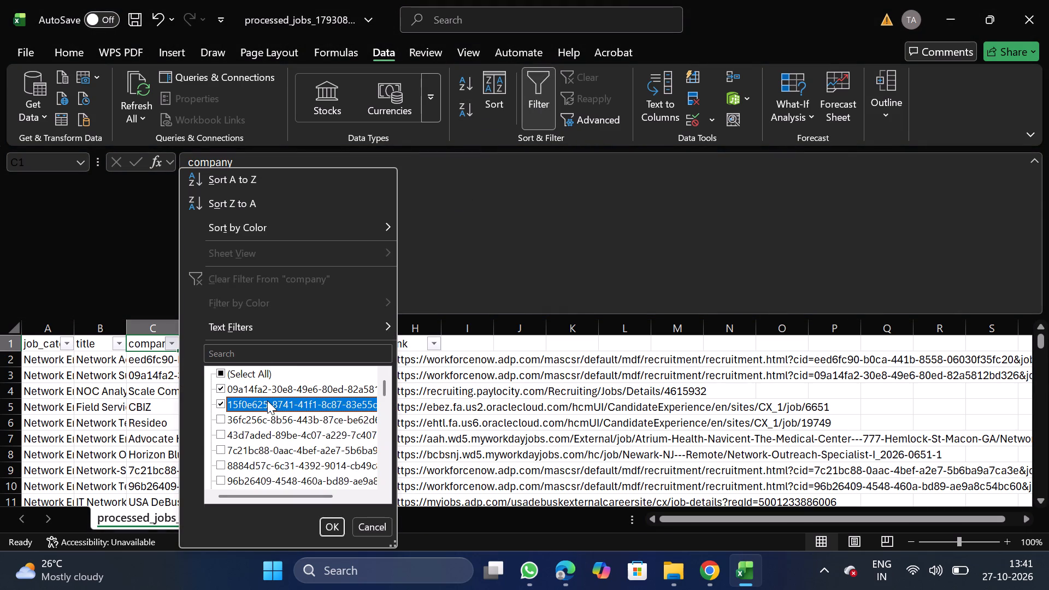
click(259, 428)
click(239, 419)
click(257, 449)
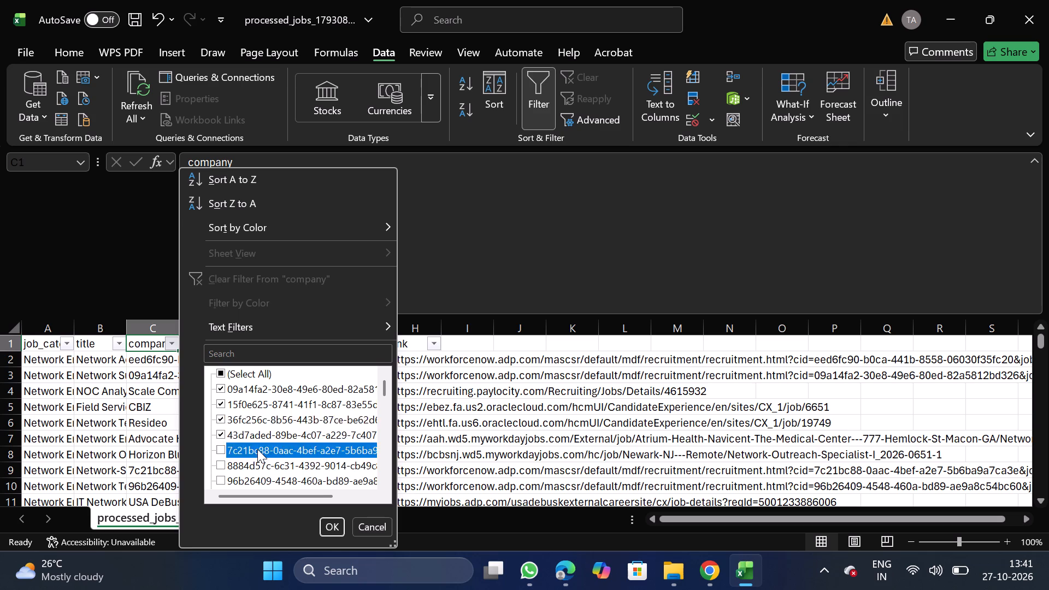
click(258, 457)
click(258, 457)
click(259, 464)
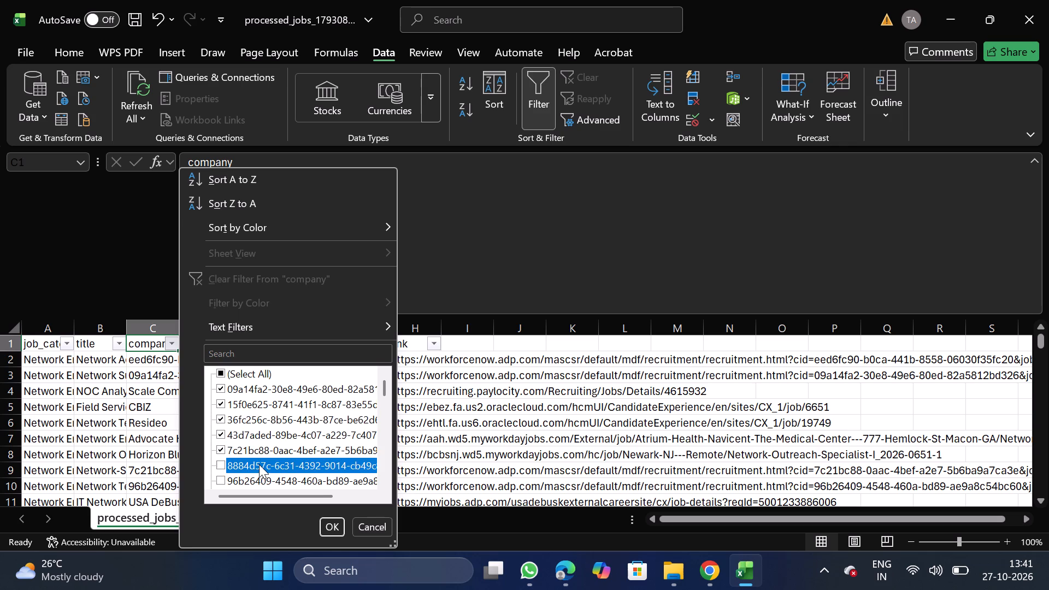
click(261, 481)
scroll(261, 481, down, 1)
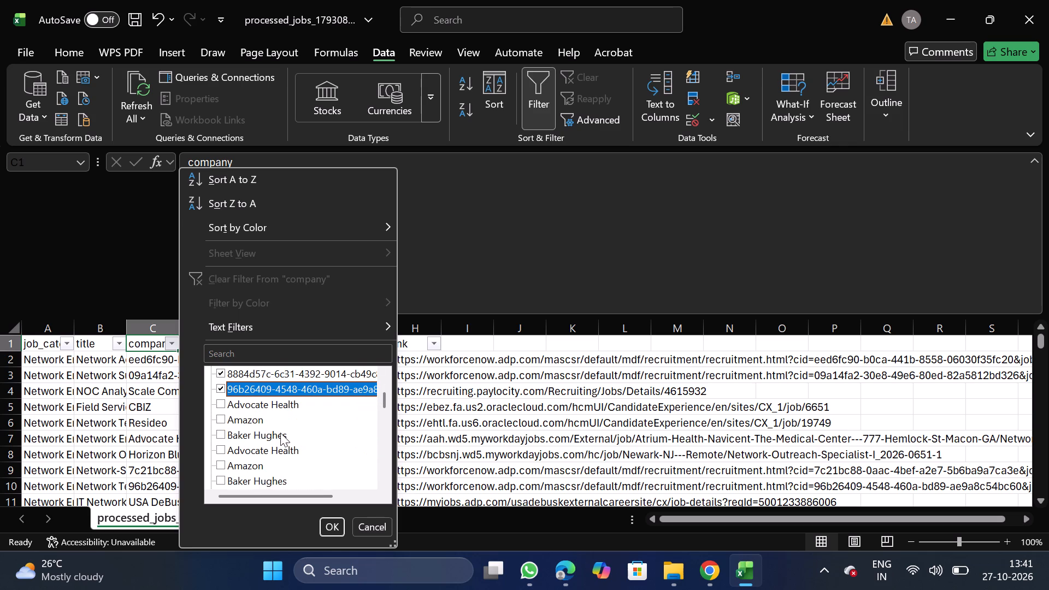
scroll(282, 439, down, 2)
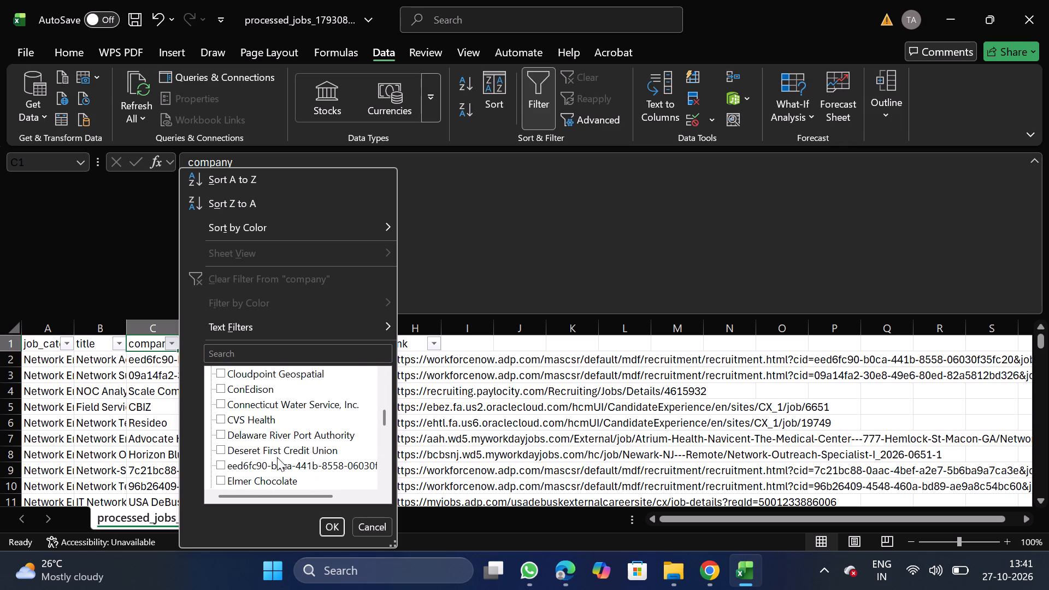
click(276, 464)
scroll(276, 464, down, 2)
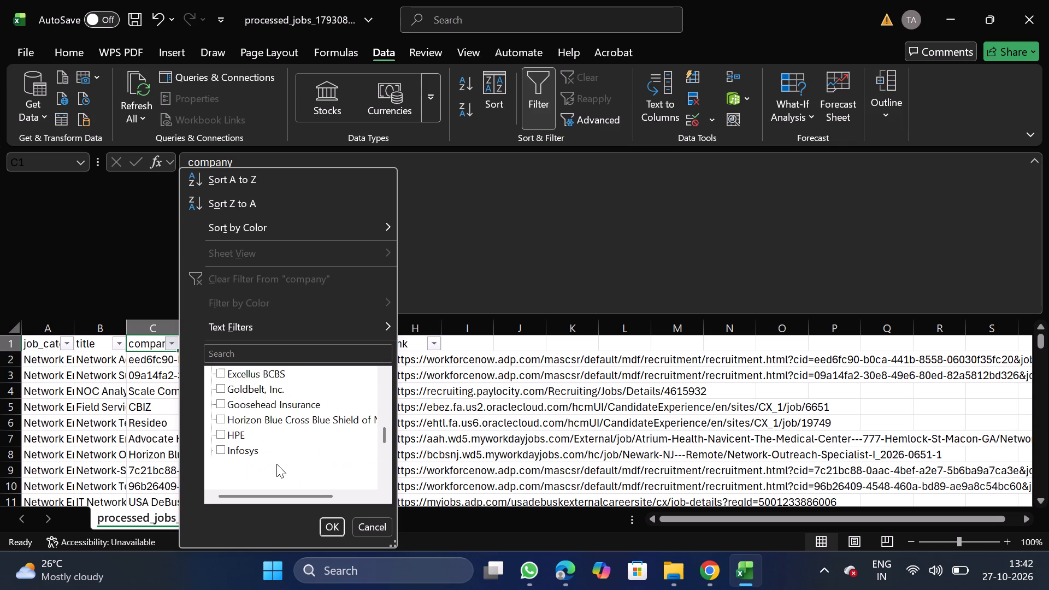
scroll(276, 464, down, 3)
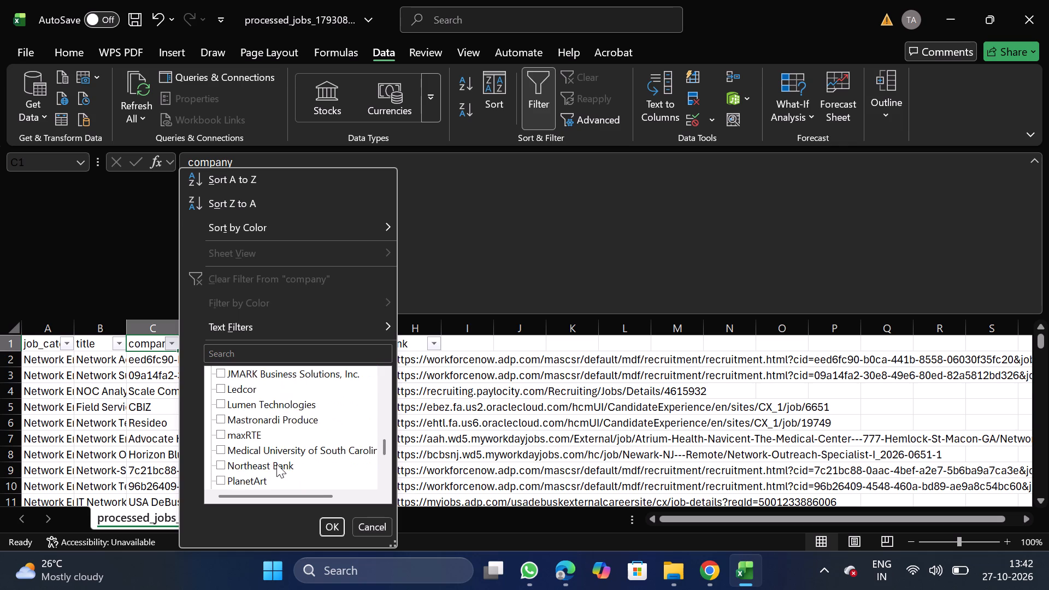
scroll(276, 464, down, 2)
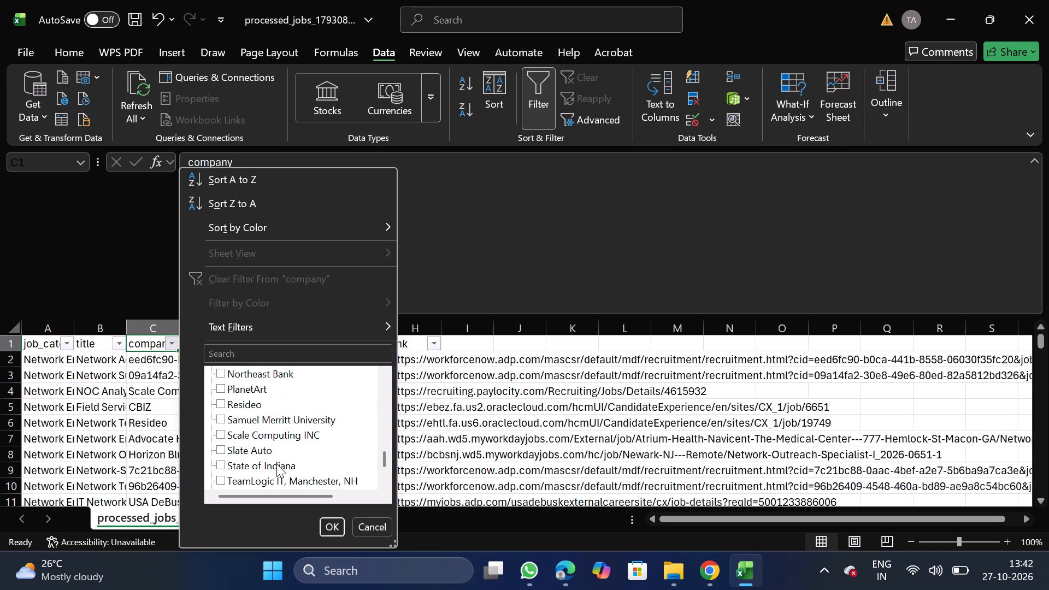
scroll(276, 464, down, 2)
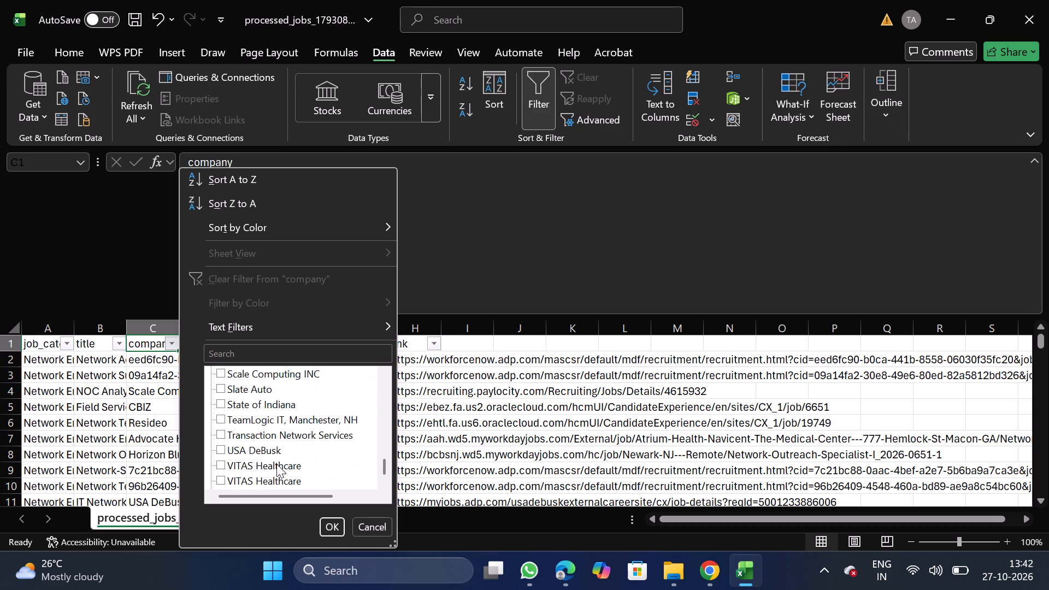
scroll(276, 464, down, 1)
click(333, 530)
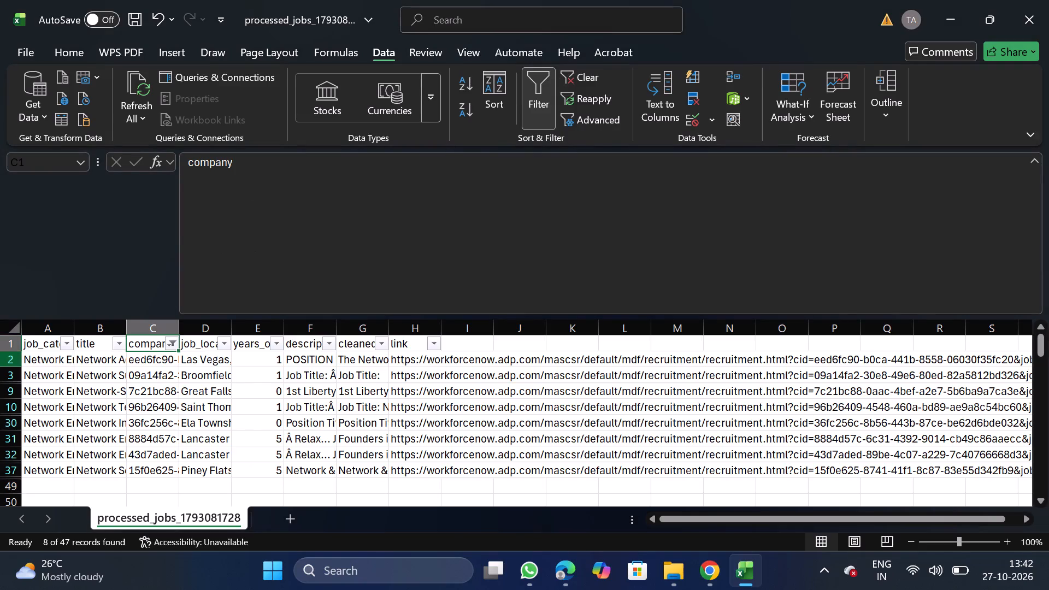
Delete all the filtered job rows that have ID codes as company names, and remove the filter.
click(8, 362)
key(ctrl+shift+Down)
right_click(110, 414)
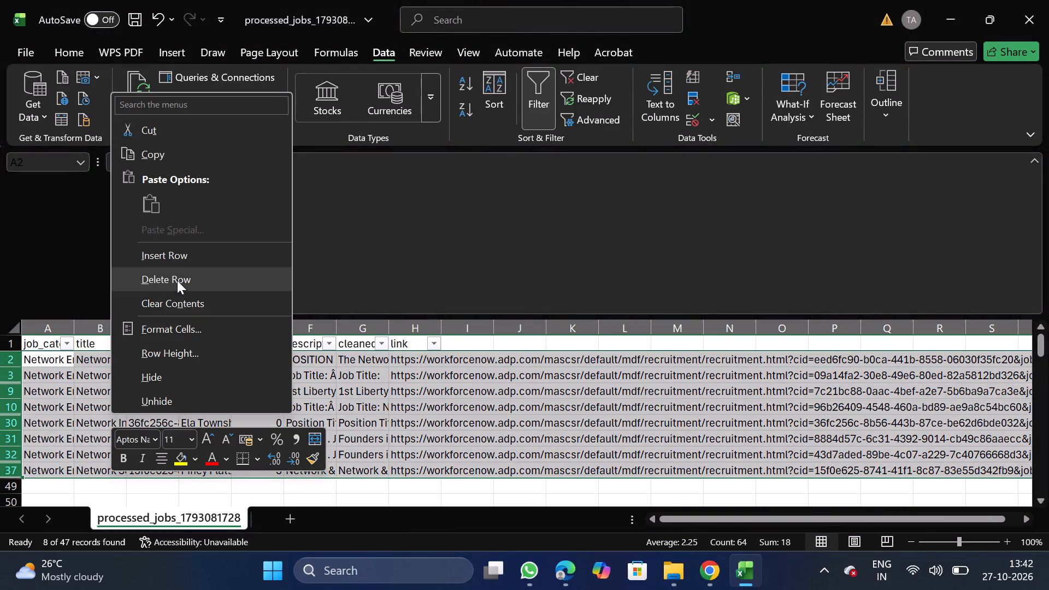
double_click(177, 280)
click(526, 99)
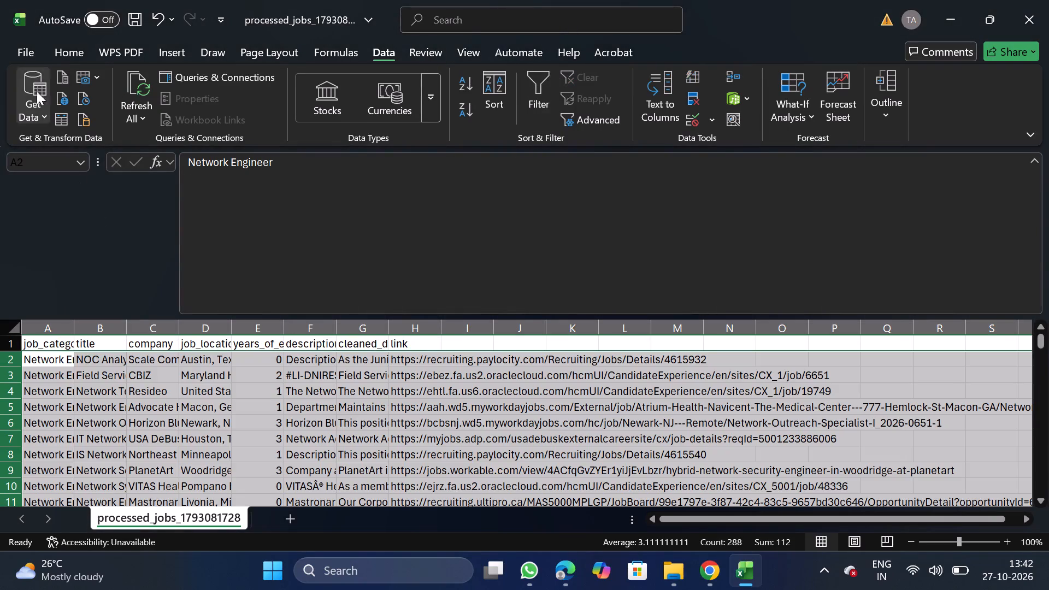
Save the cleaned workbook as a CSV named NE_10_27 in the Daily Scraping jobs folder under Documents.
click(35, 63)
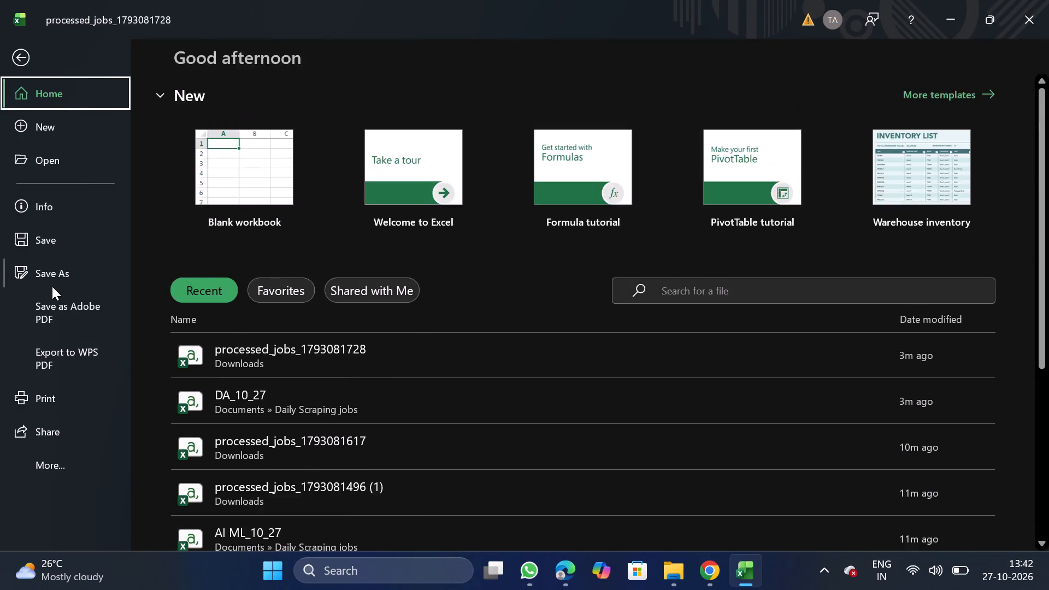
triple_click(52, 286)
double_click(52, 286)
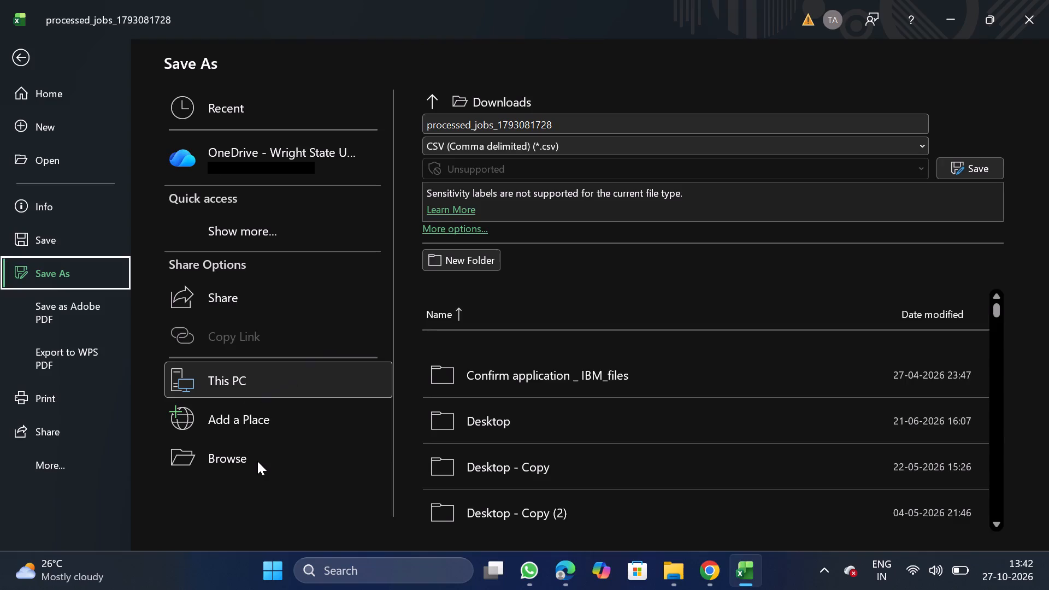
triple_click(257, 461)
triple_click(257, 461)
click(257, 461)
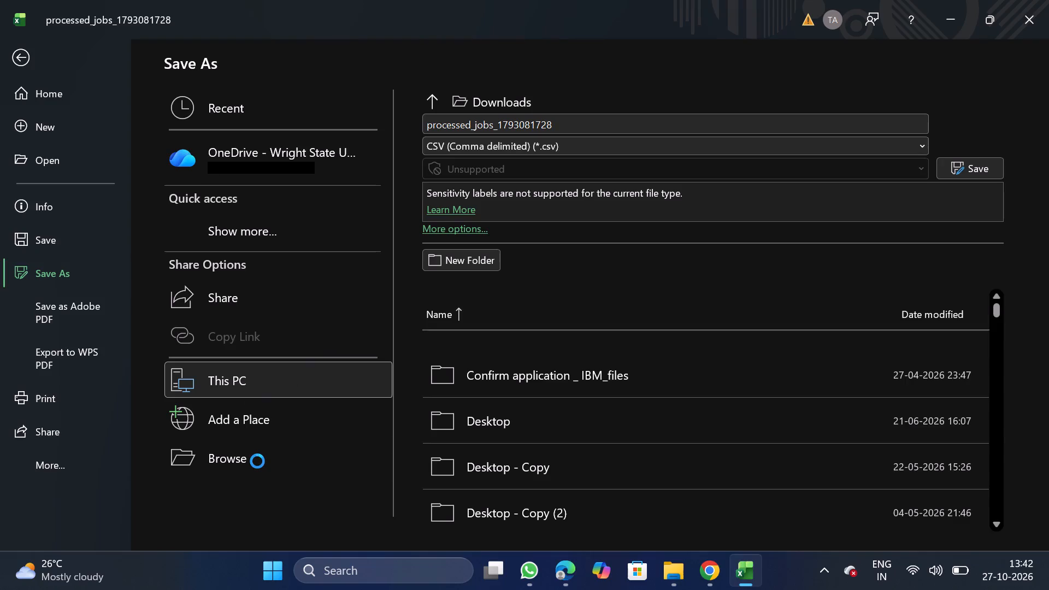
double_click(83, 159)
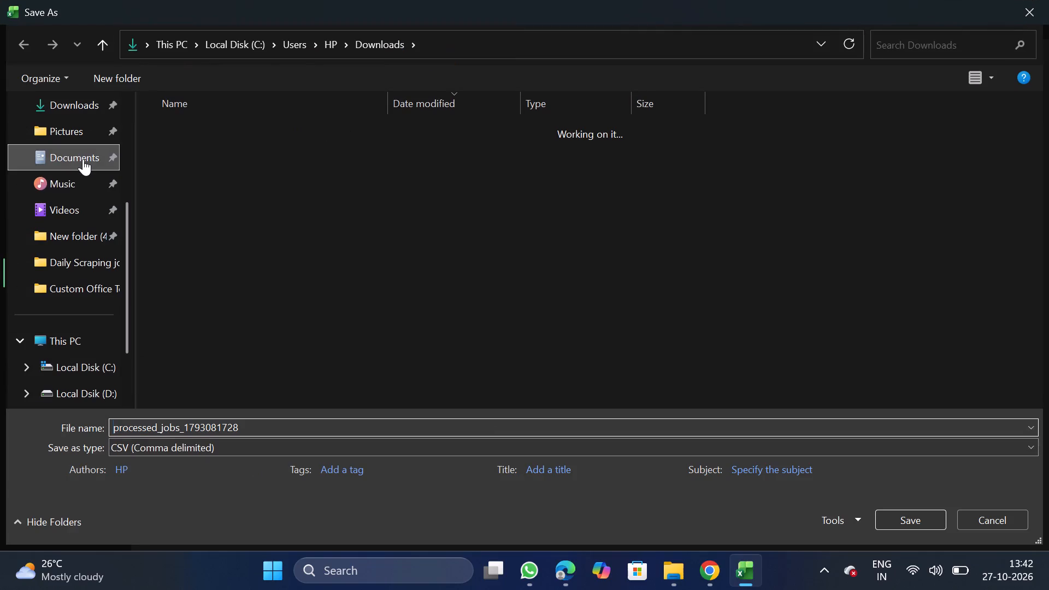
double_click(254, 181)
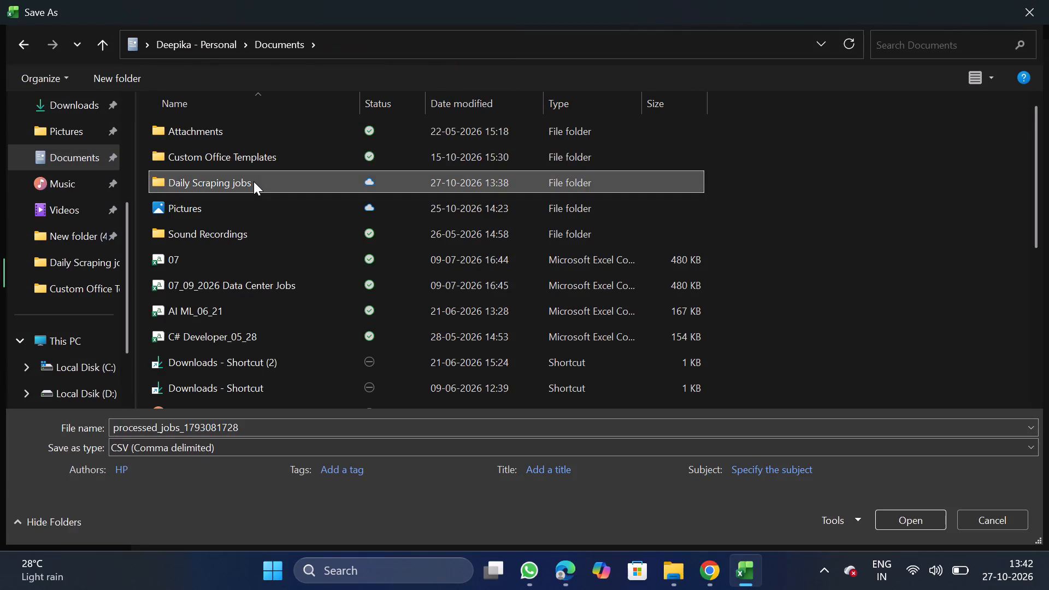
click(322, 422)
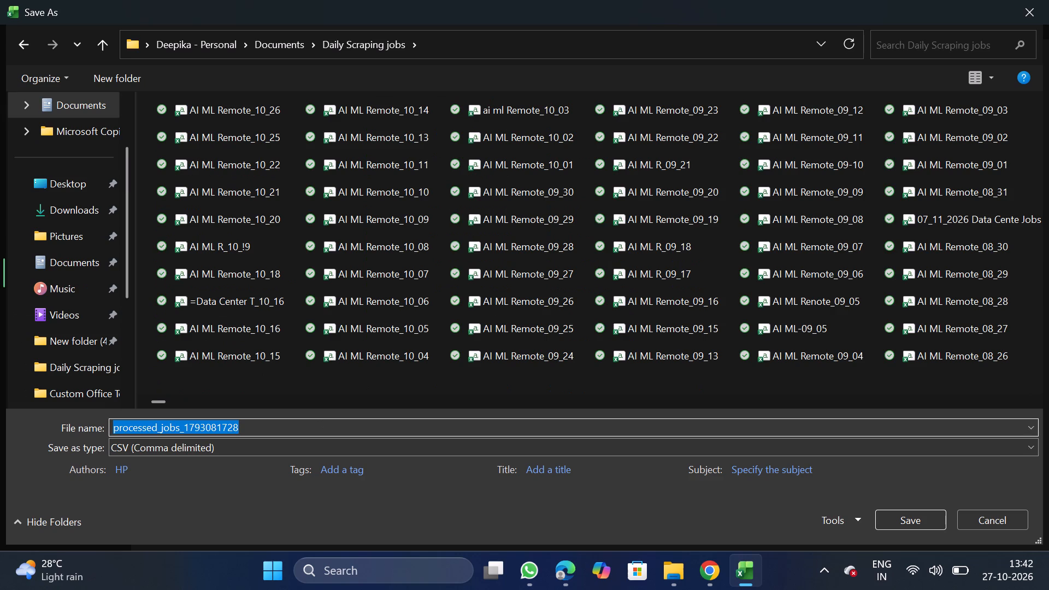
key(BackSpace)
text(NE_10_2)
key(7)
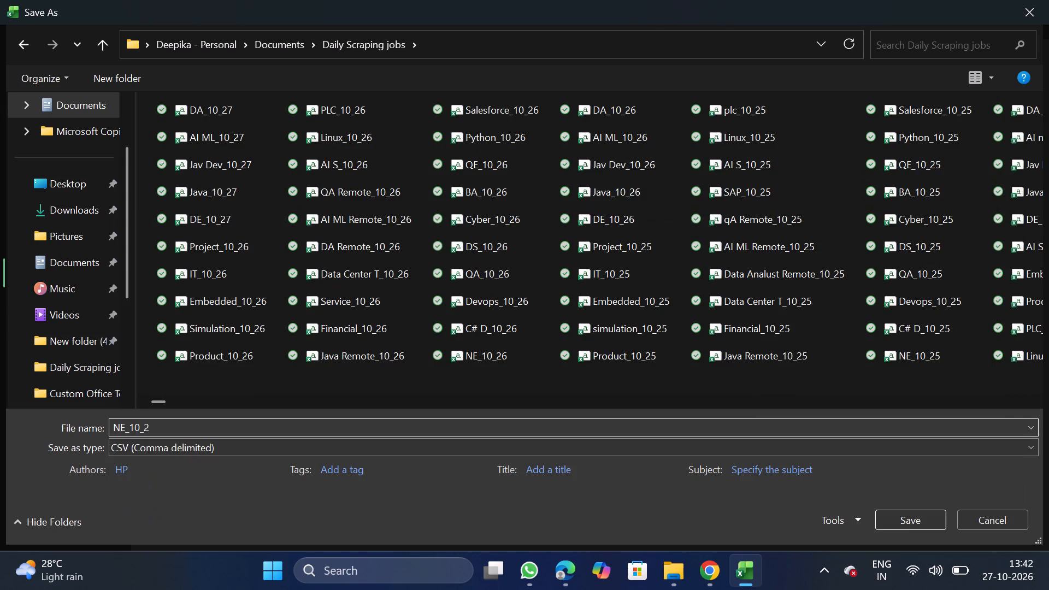
click(920, 508)
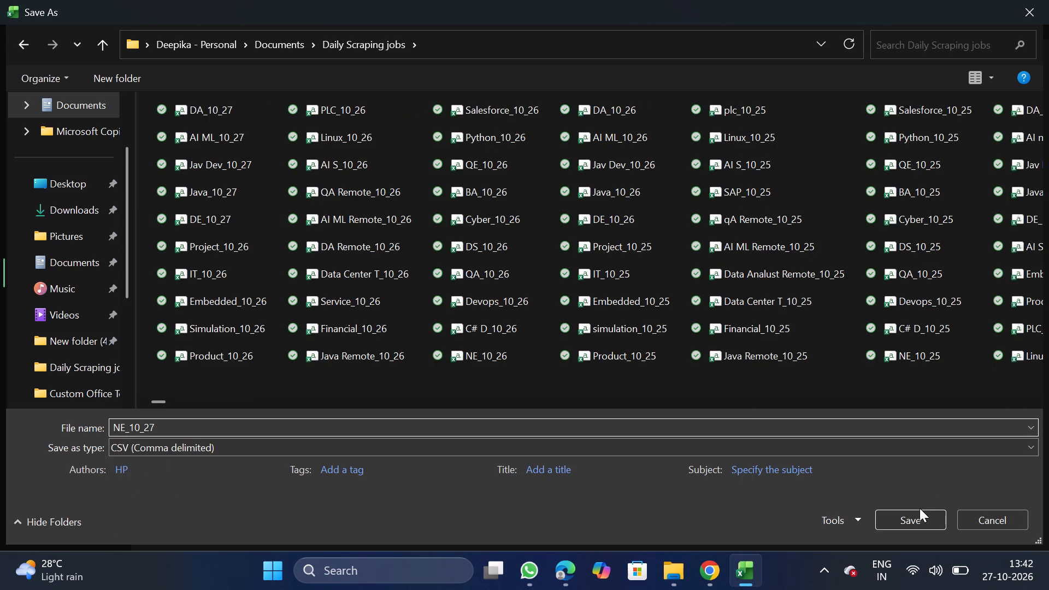
click(912, 515)
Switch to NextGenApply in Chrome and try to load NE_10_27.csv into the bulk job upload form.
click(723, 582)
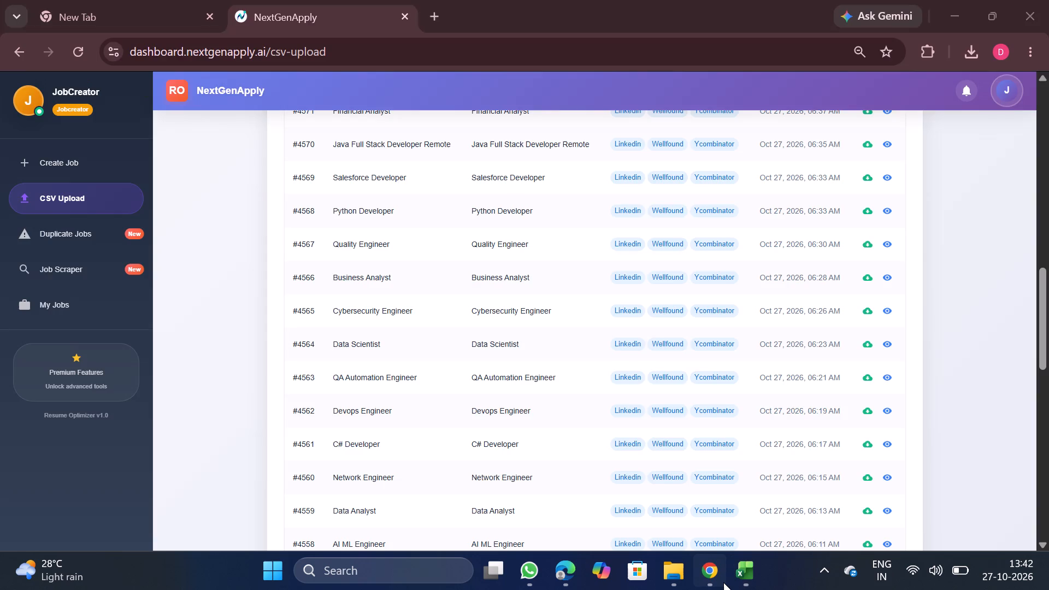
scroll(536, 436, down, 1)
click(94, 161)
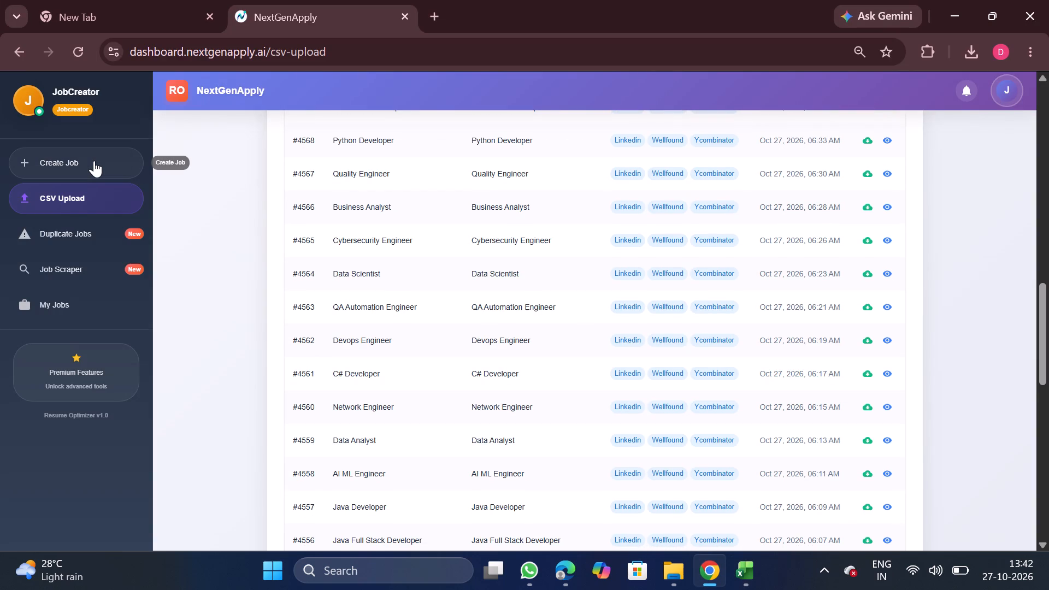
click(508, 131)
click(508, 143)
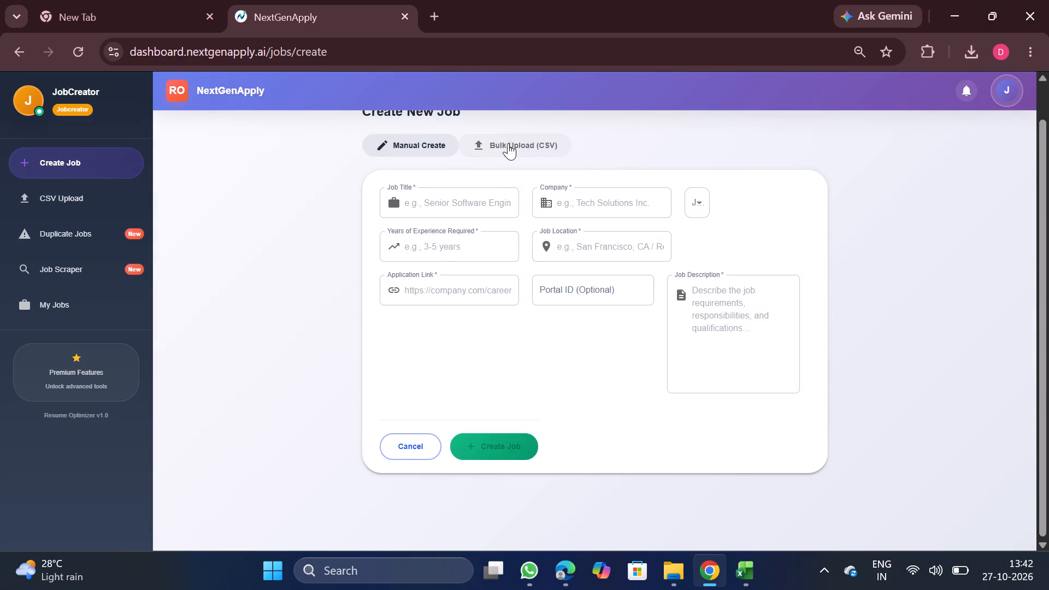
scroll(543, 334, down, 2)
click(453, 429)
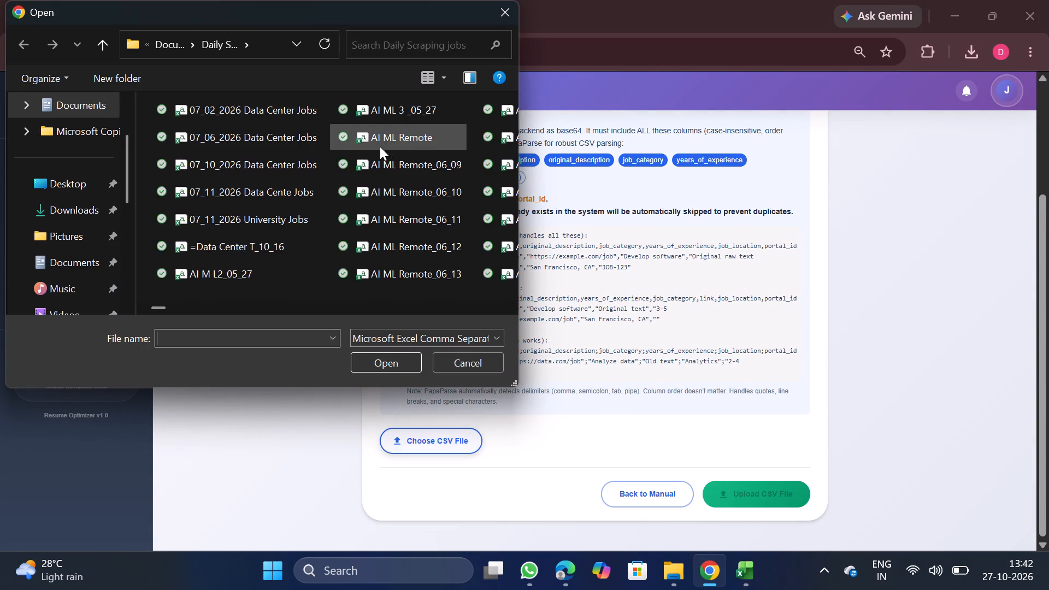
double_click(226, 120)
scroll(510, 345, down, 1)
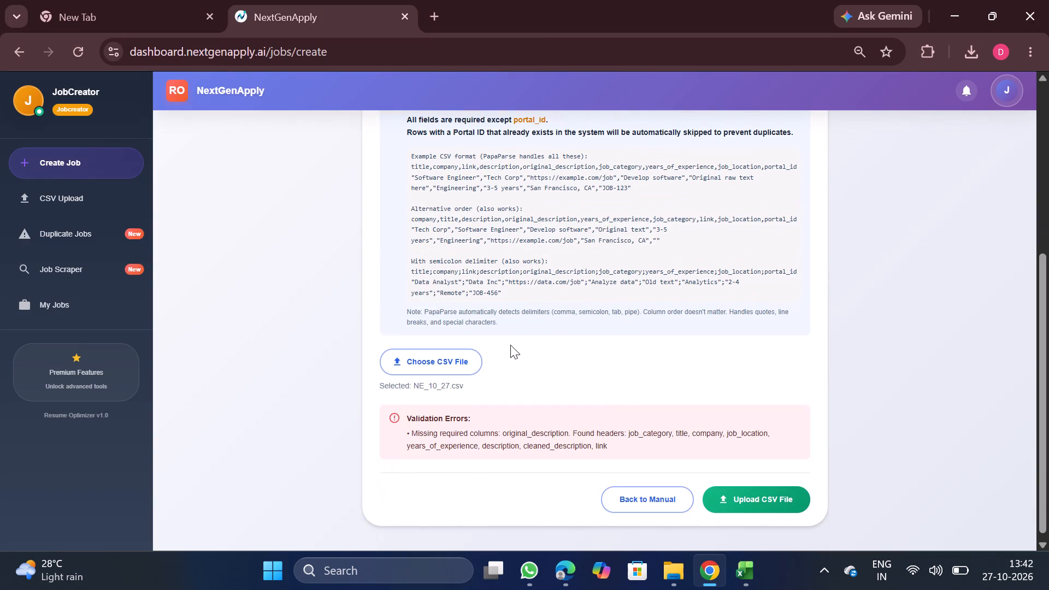
In Excel, copy the description header text from F1 and replace the cleaned_description header in G1 with it.
click(733, 574)
click(311, 331)
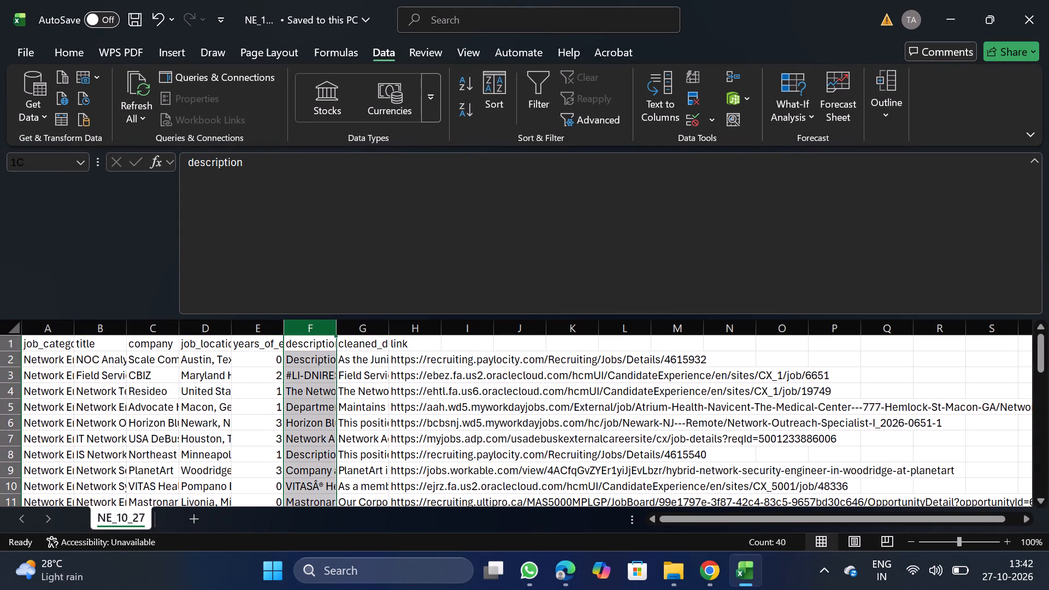
drag(185, 156, 267, 158)
key(ctrl+c)
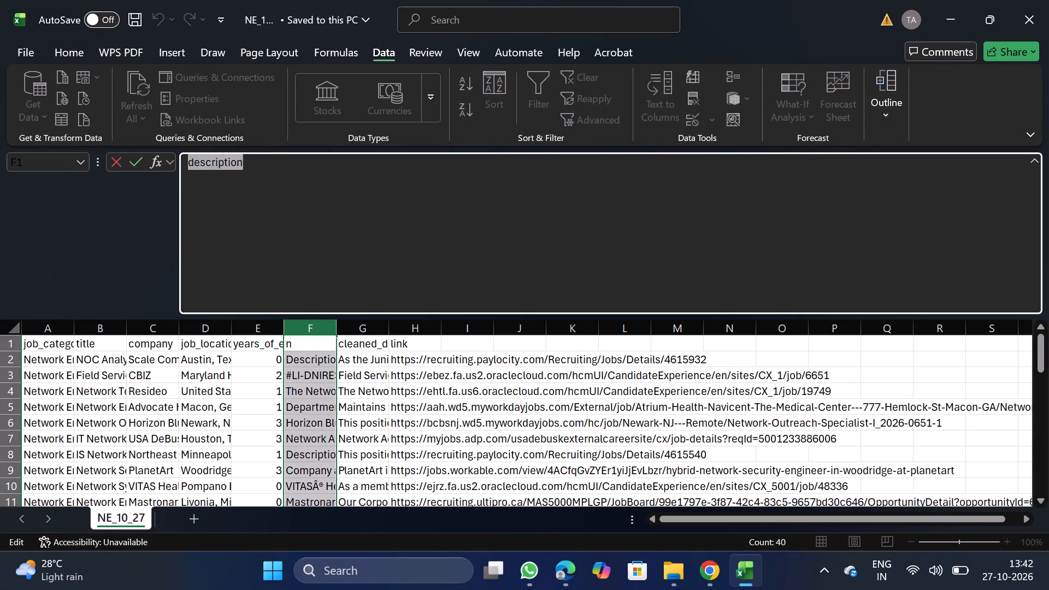
click(370, 339)
click(445, 297)
key(BackSpace)
key(BackSpace)
key(BackSpace)
key(BackSpace)
key(BackSpace)
key(BackSpace)
key(BackSpace)
key(BackSpace)
key(BackSpace)
key(BackSpace)
key(BackSpace)
key(BackSpace)
key(BackSpace)
key(BackSpace)
key(BackSpace)
key(BackSpace)
key(BackSpace)
key(BackSpace)
key(BackSpace)
key(BackSpace)
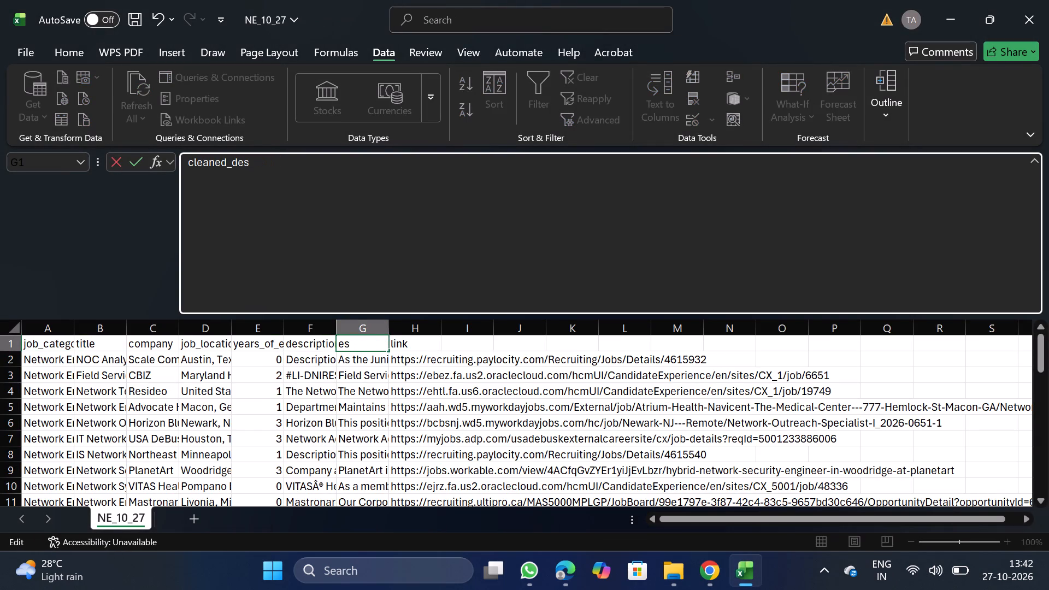
key(ctrl+v)
Replace the F1 header with original_description, copied from the CSV format requirements on NextGenApply, and save the workbook.
click(315, 348)
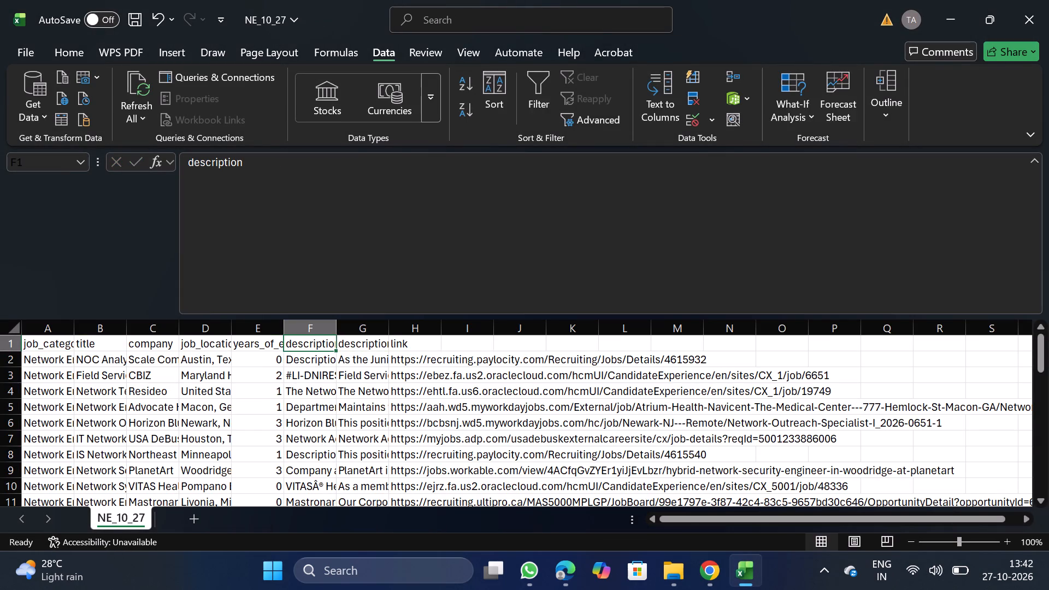
click(424, 262)
key(BackSpace)
key(BackSpace)
key(BackSpace)
key(BackSpace)
key(BackSpace)
key(BackSpace)
key(BackSpace)
key(BackSpace)
key(BackSpace)
key(BackSpace)
key(BackSpace)
key(BackSpace)
key(BackSpace)
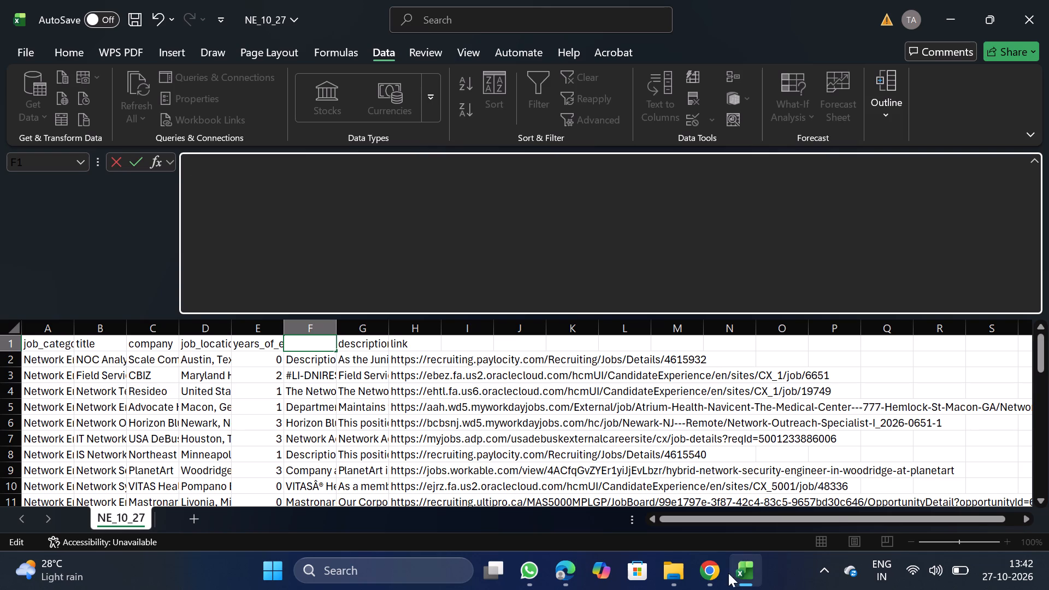
click(714, 583)
scroll(372, 214, up, 3)
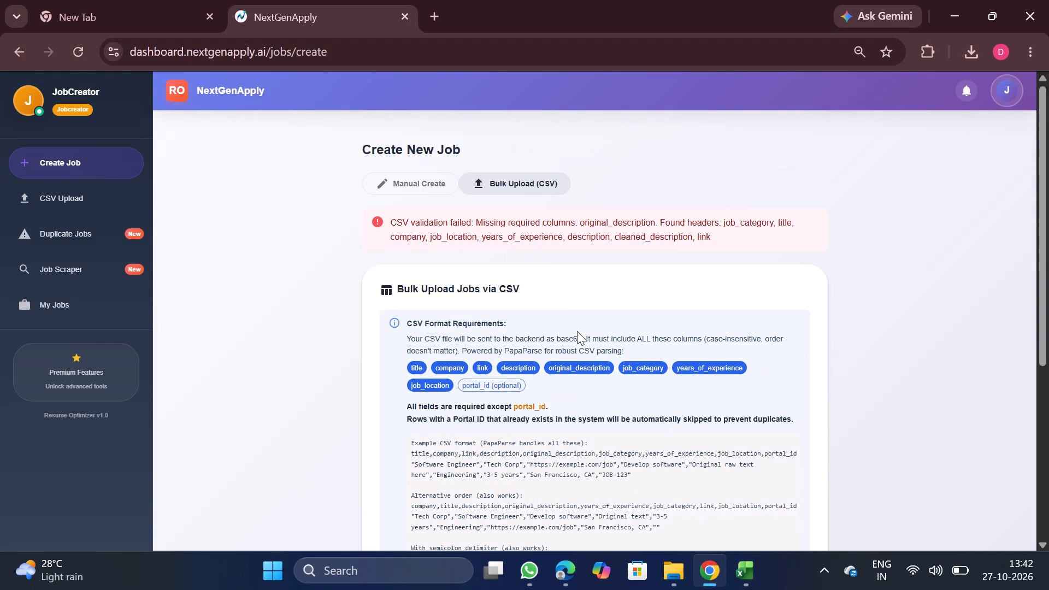
double_click(589, 370)
key(ctrl+c)
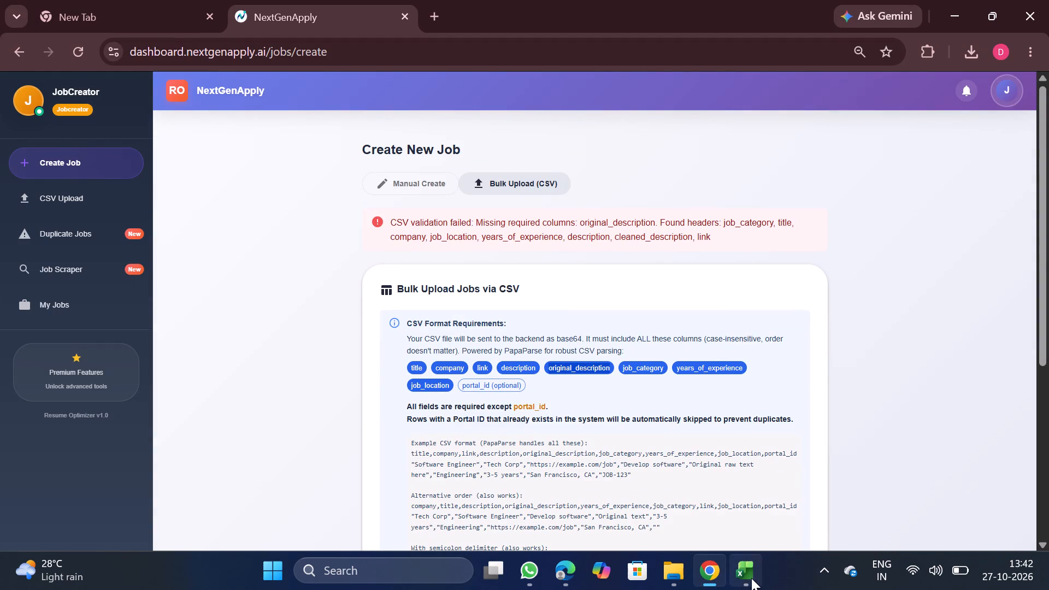
click(751, 578)
key(ctrl+v)
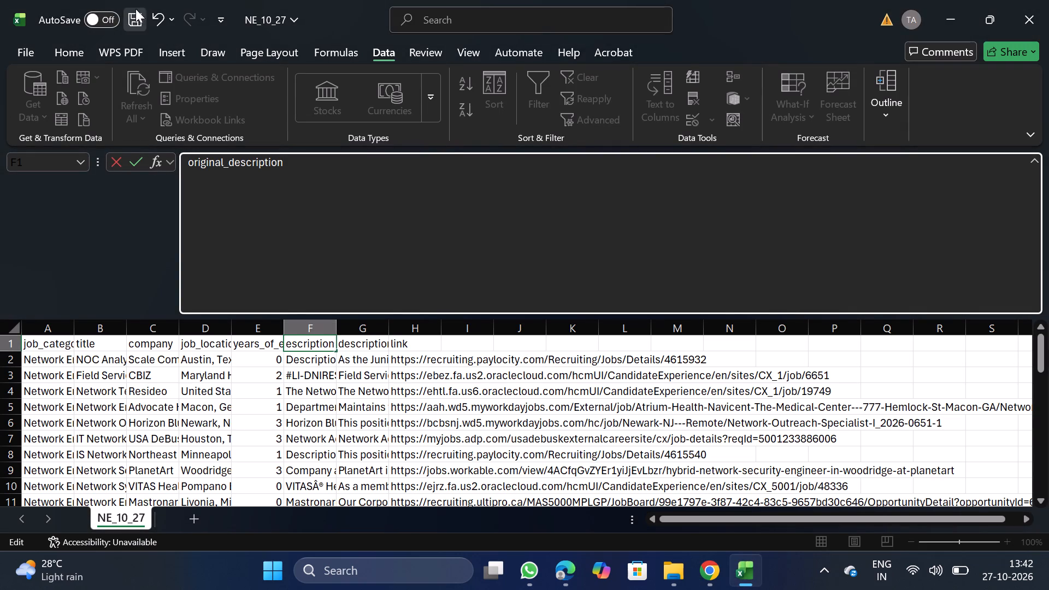
click(137, 15)
Reload NextGenApply's job creation page in Chrome, choose NE_10_27.csv for bulk upload, and upload it.
click(705, 562)
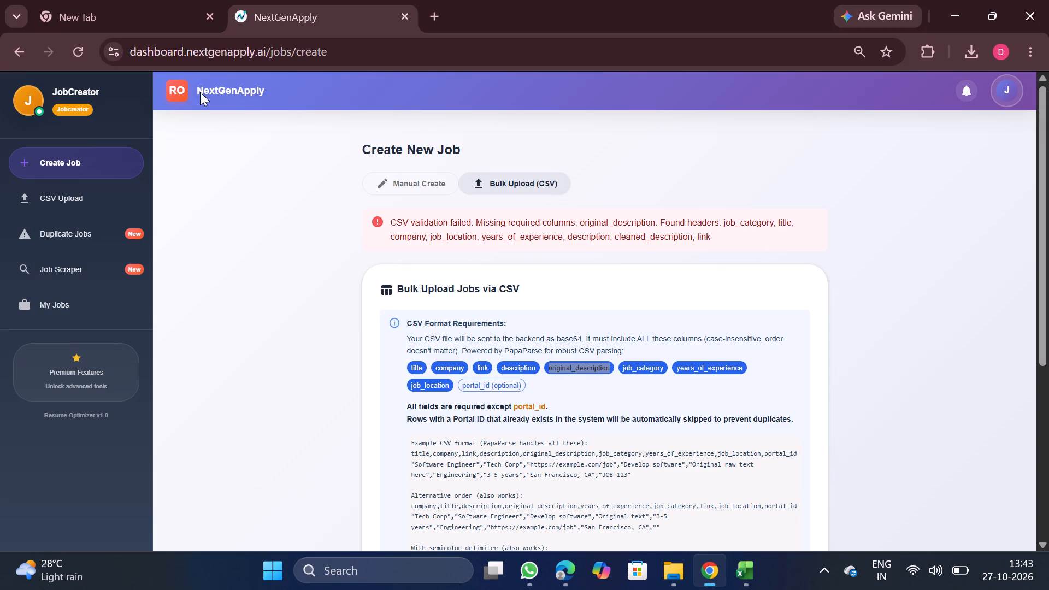
click(75, 41)
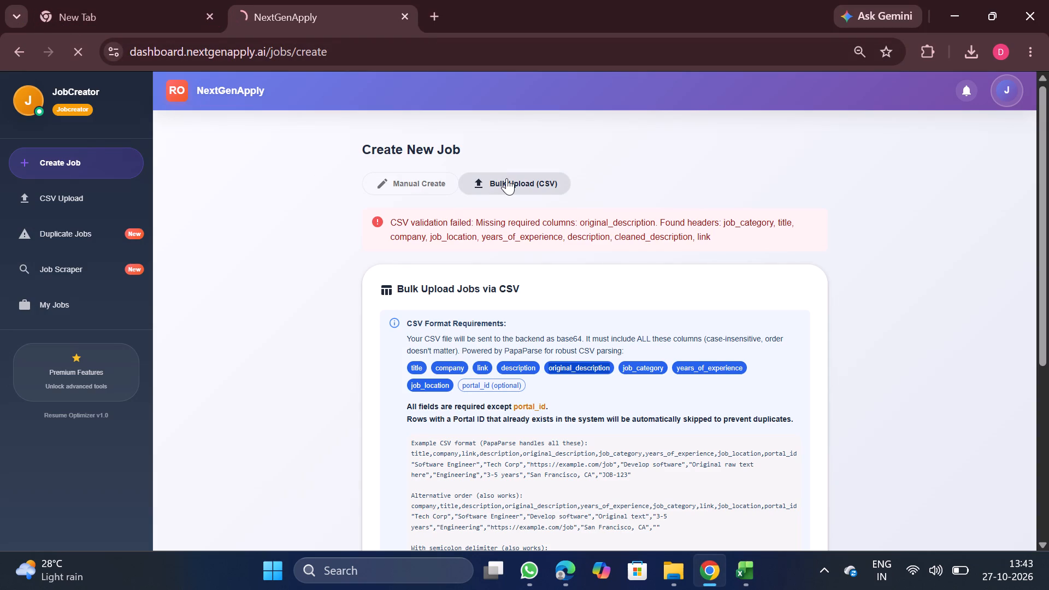
click(509, 181)
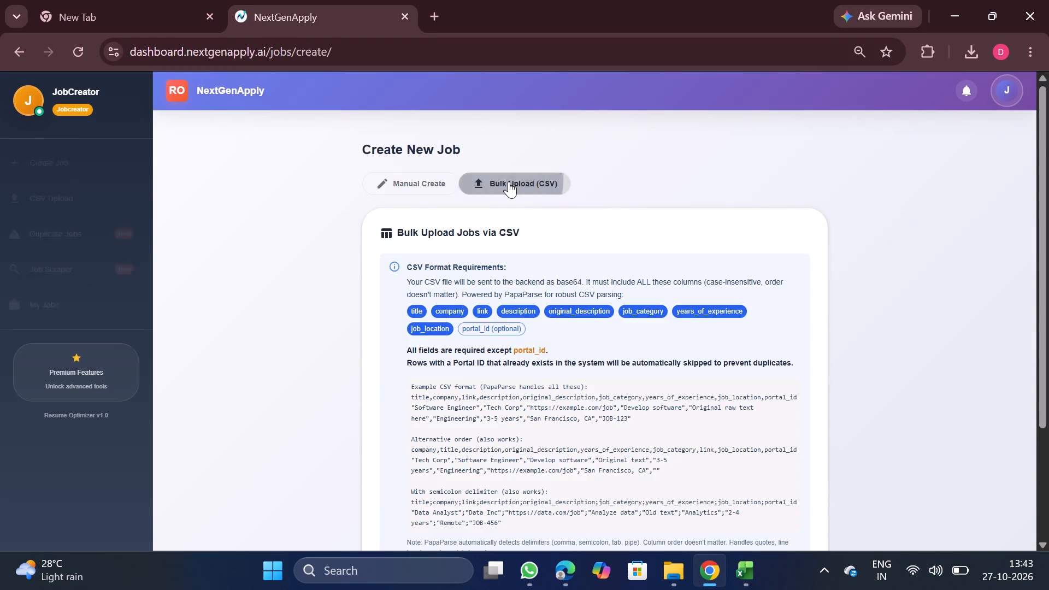
scroll(508, 338, down, 2)
click(435, 434)
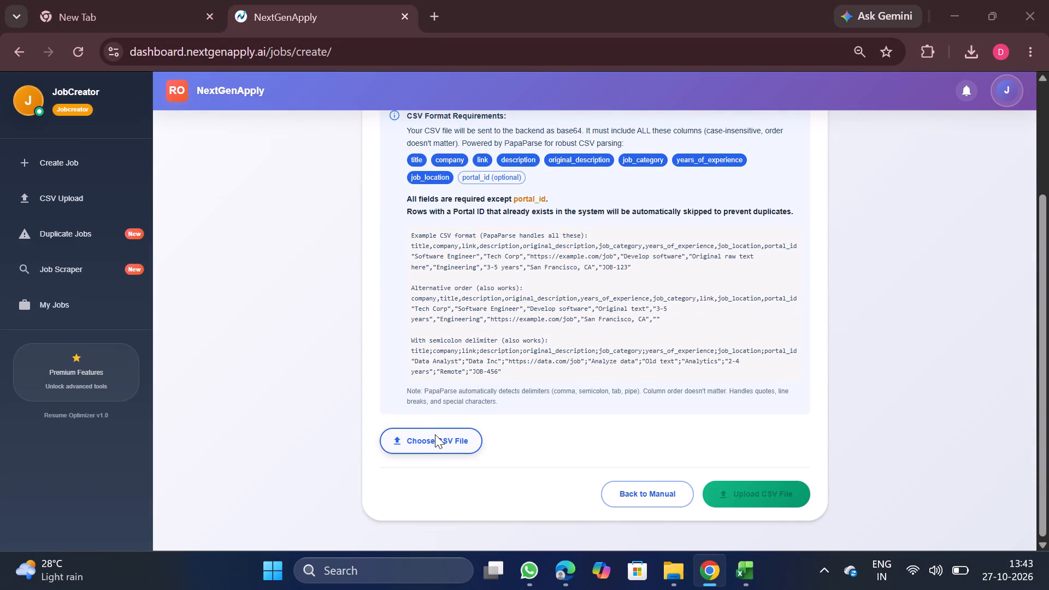
double_click(217, 114)
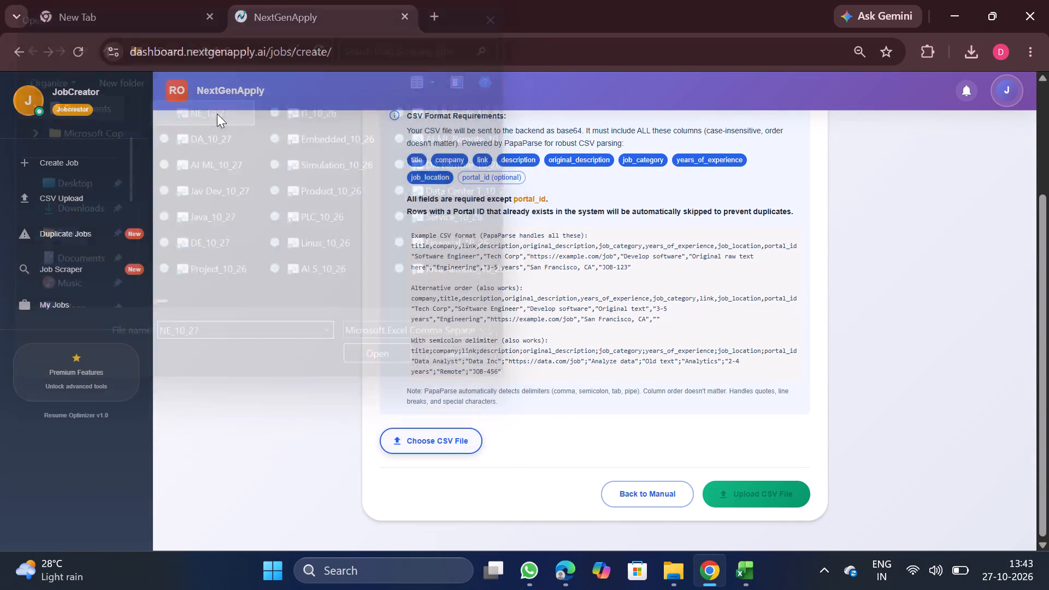
scroll(605, 393, down, 4)
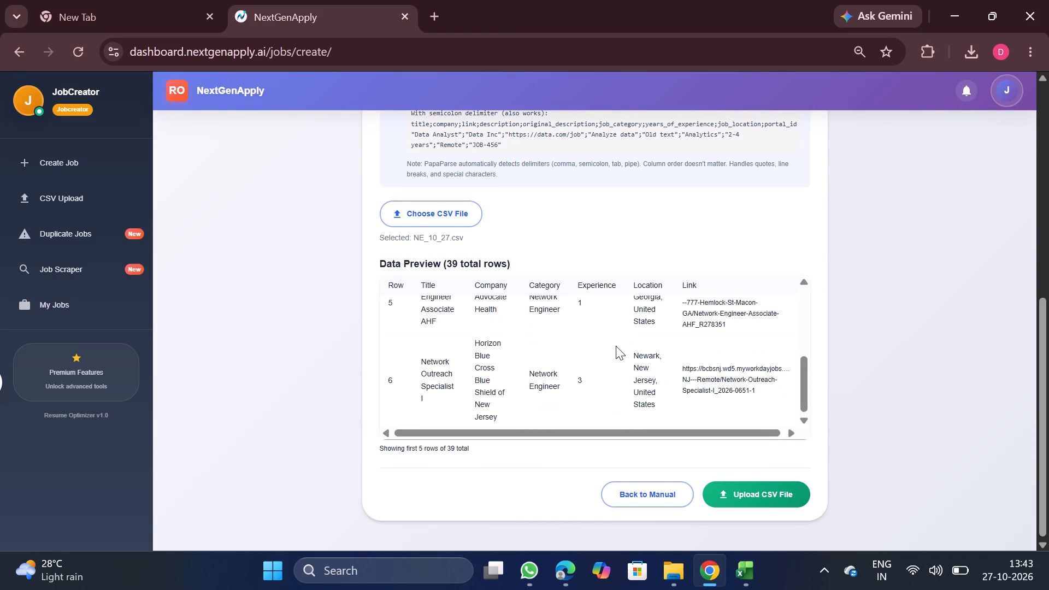
click(750, 494)
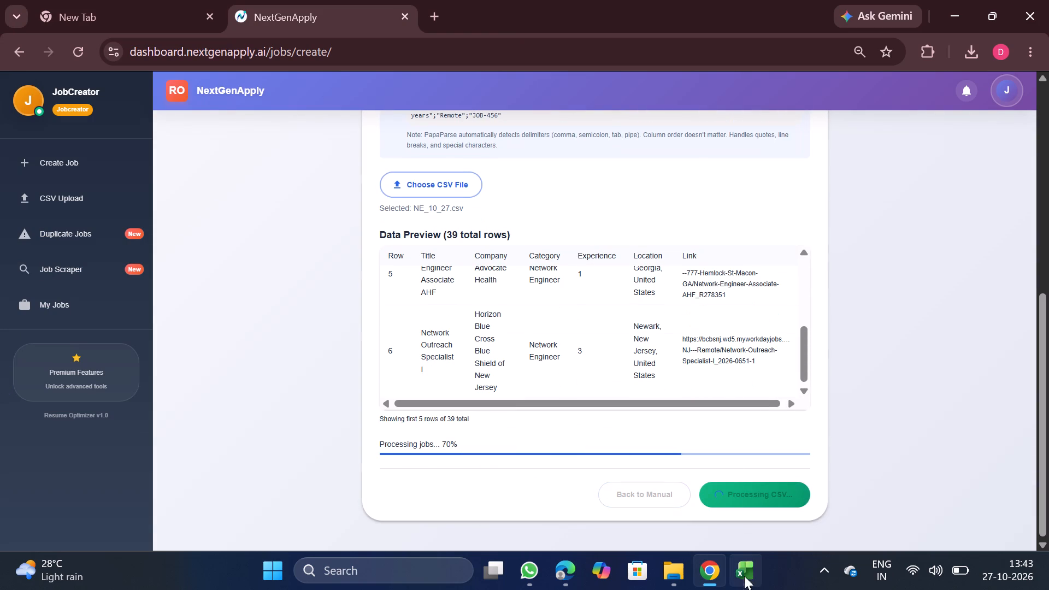
Close the NE_10_27 workbook.
click(822, 435)
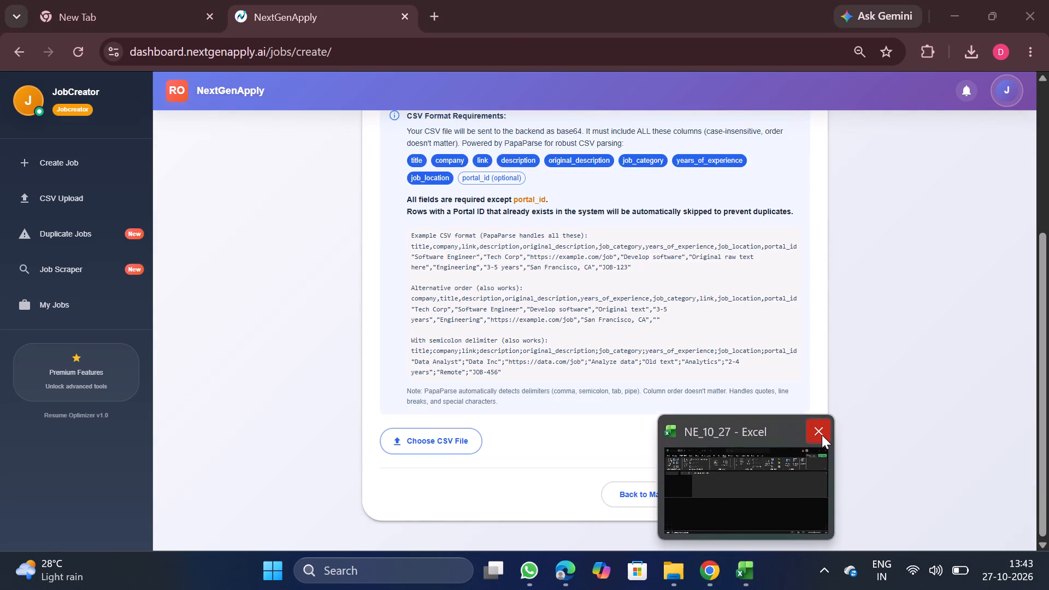
Download the processed CSV of the C# Developer entry #4561 from the CSV upload history.
scroll(549, 296, up, 5)
click(92, 188)
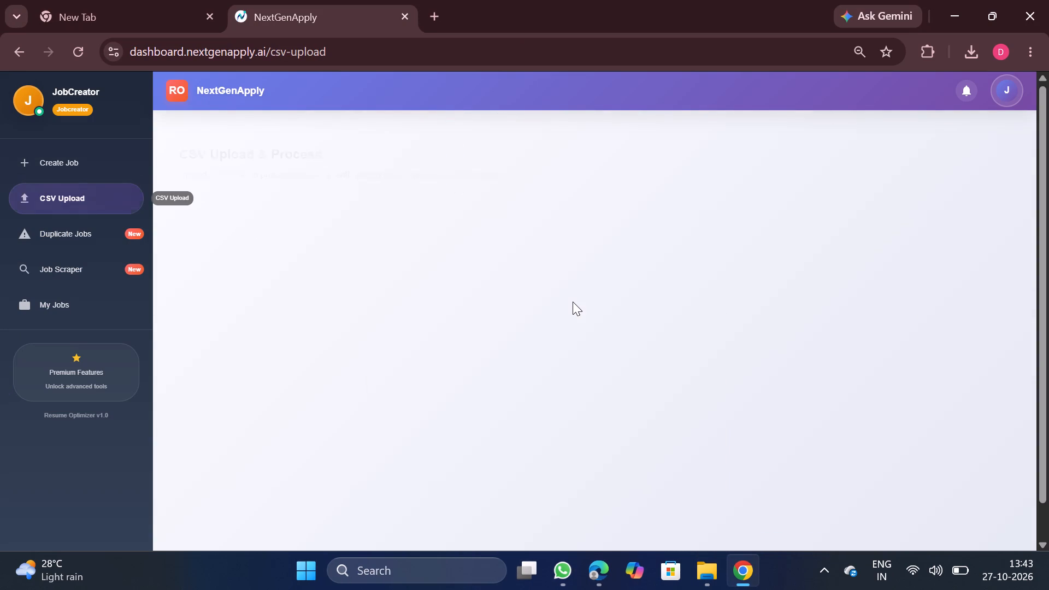
scroll(573, 302, up, 4)
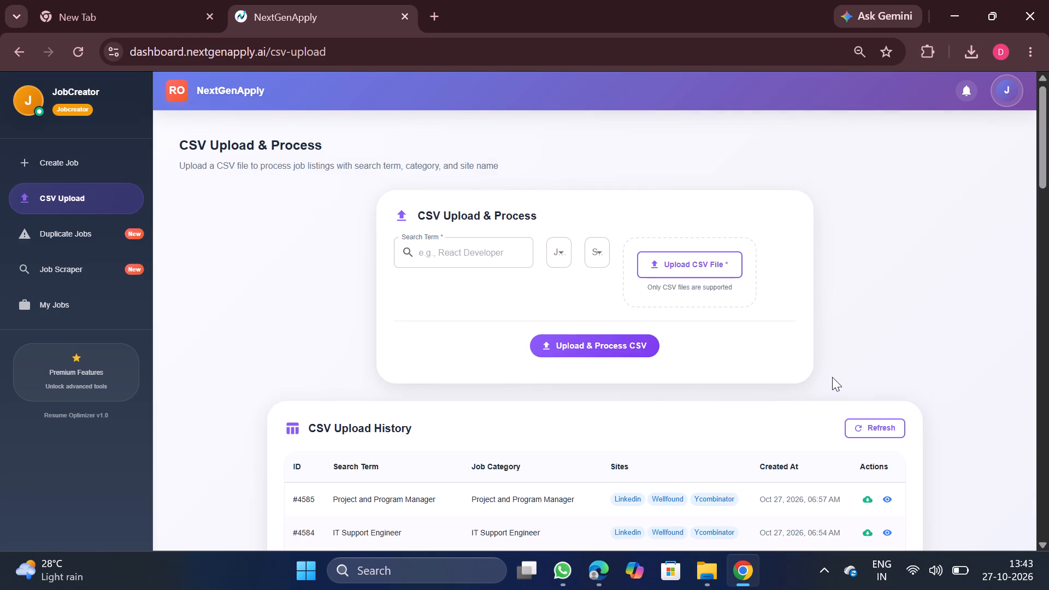
scroll(832, 377, down, 1)
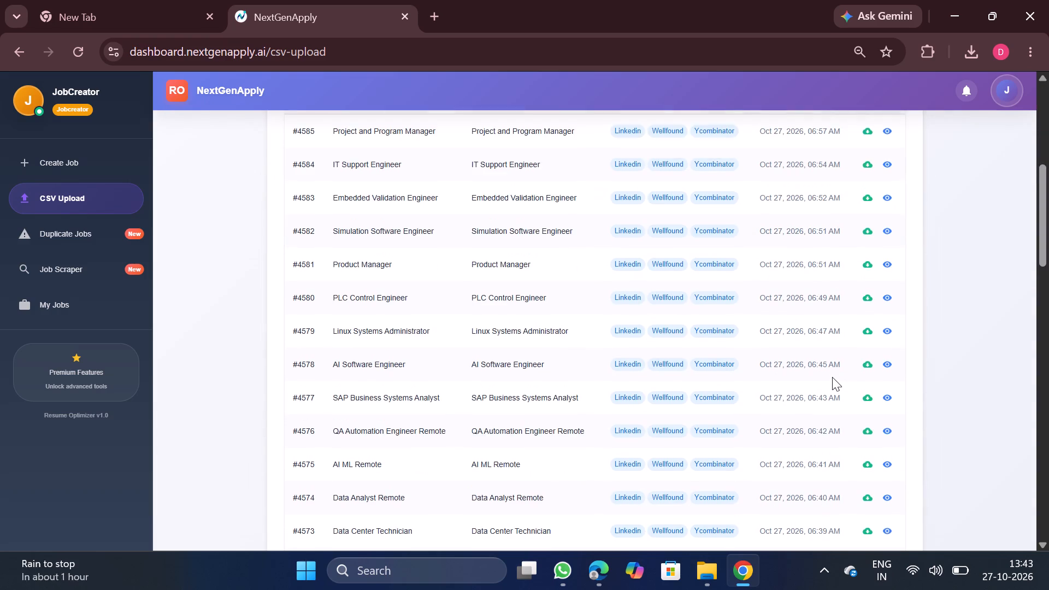
scroll(832, 377, down, 3)
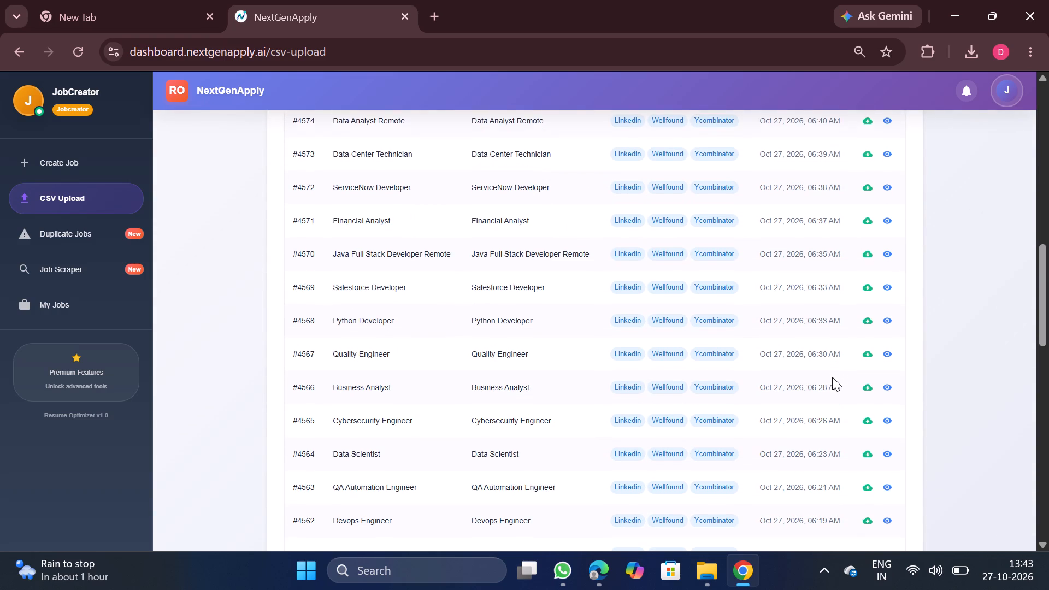
scroll(832, 377, down, 2)
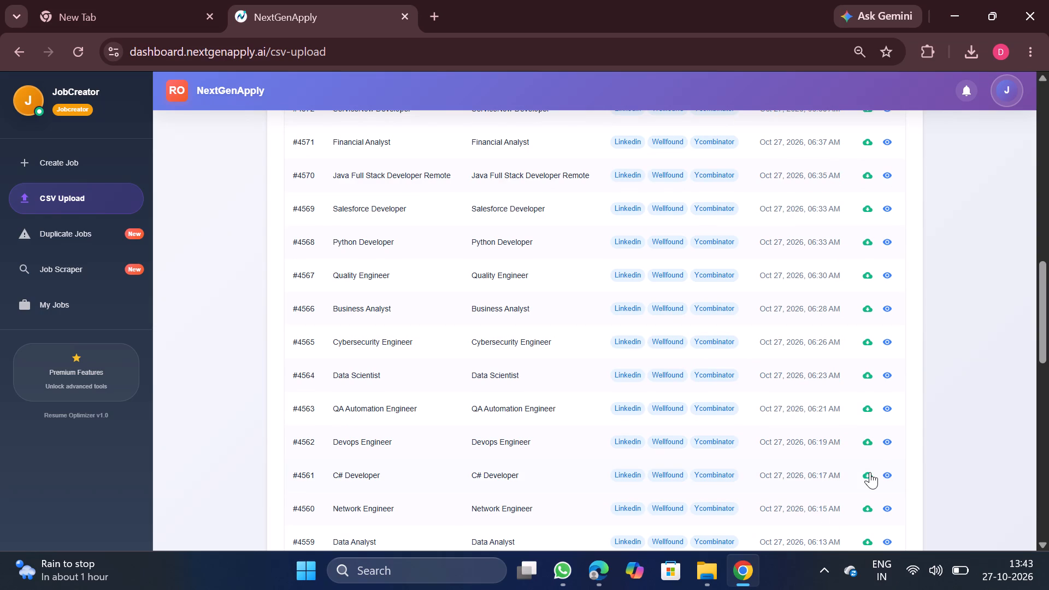
click(870, 472)
Open the downloaded C# Developer processed jobs CSV in Excel.
click(813, 94)
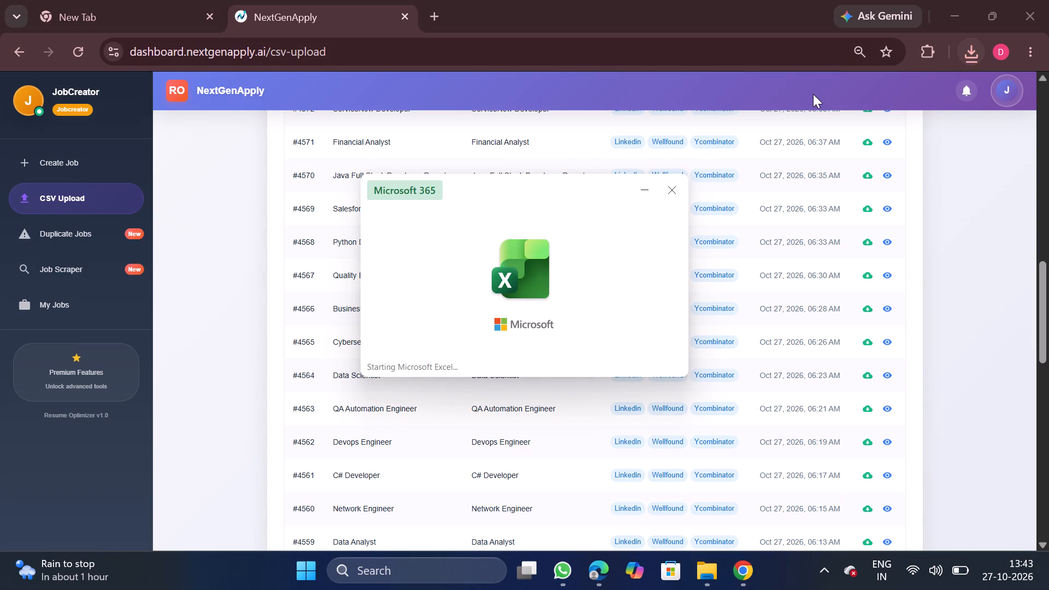
Remove duplicate rows from the whole job table, comparing only the company column and treating the first row as headers.
click(347, 420)
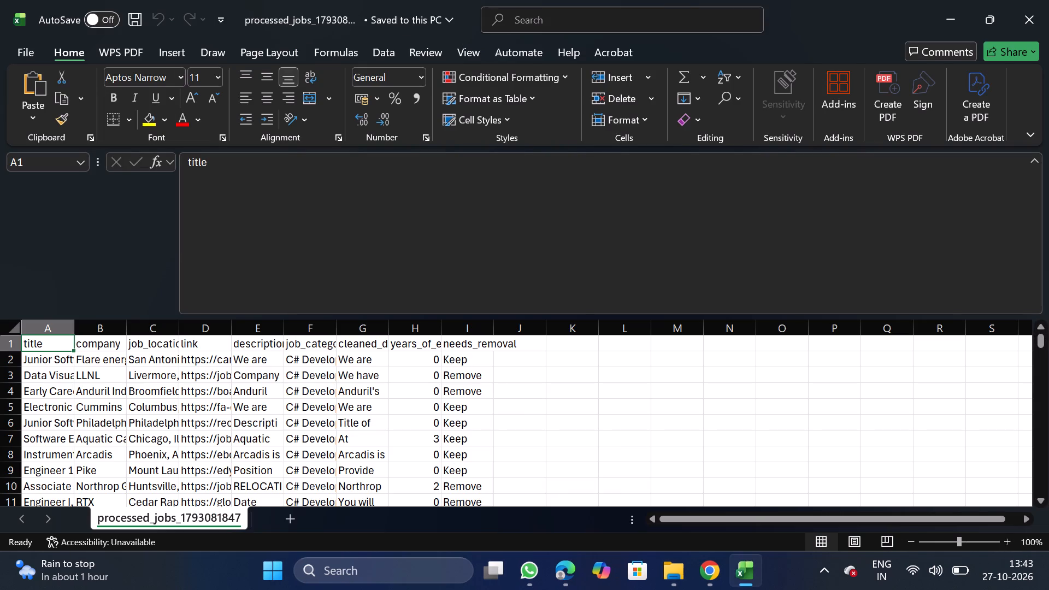
key(ctrl+a)
click(394, 51)
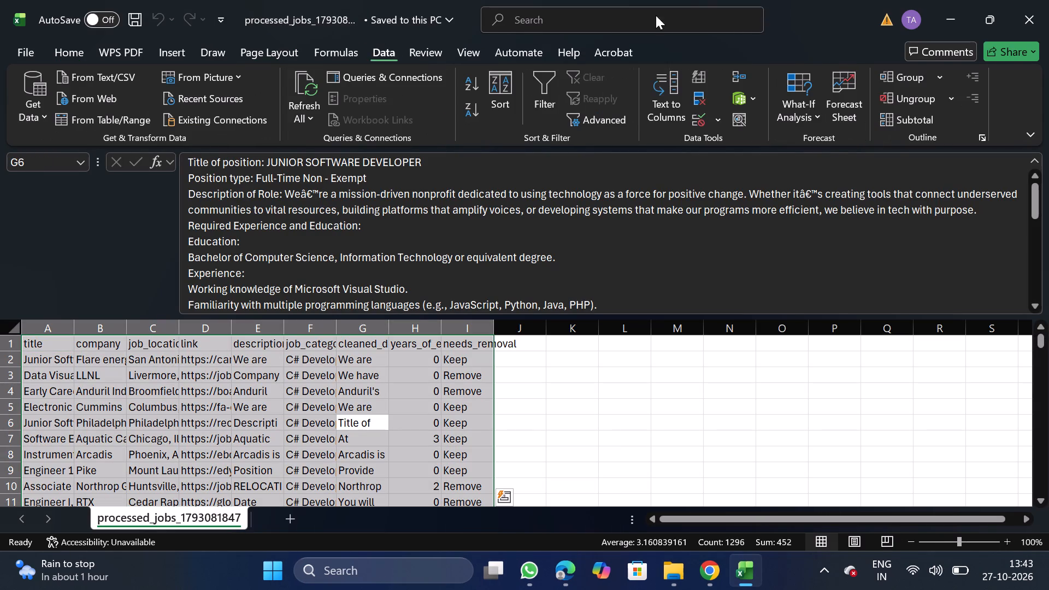
click(698, 101)
click(251, 246)
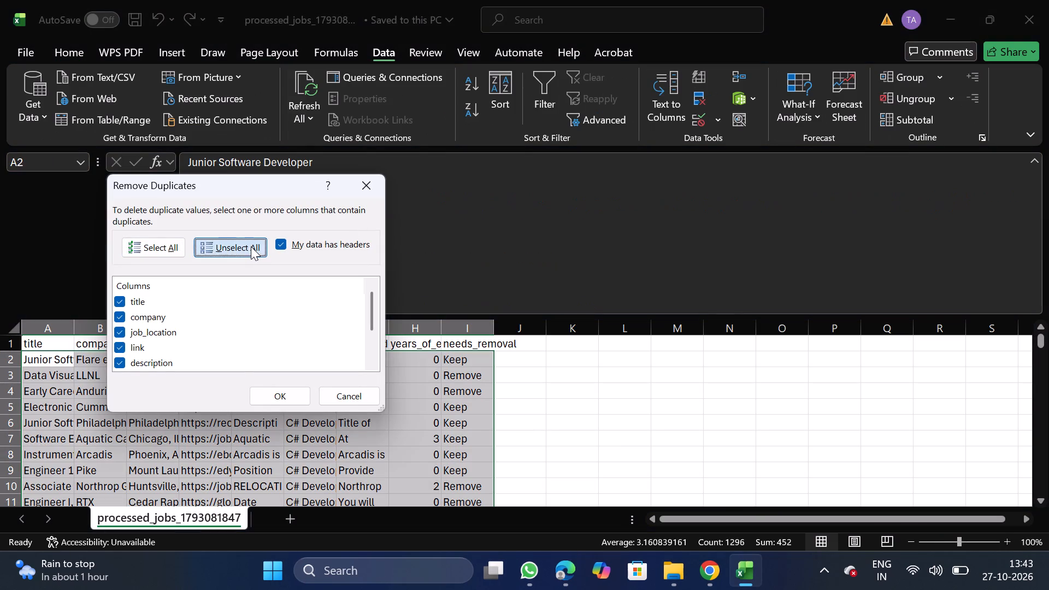
click(122, 314)
click(277, 396)
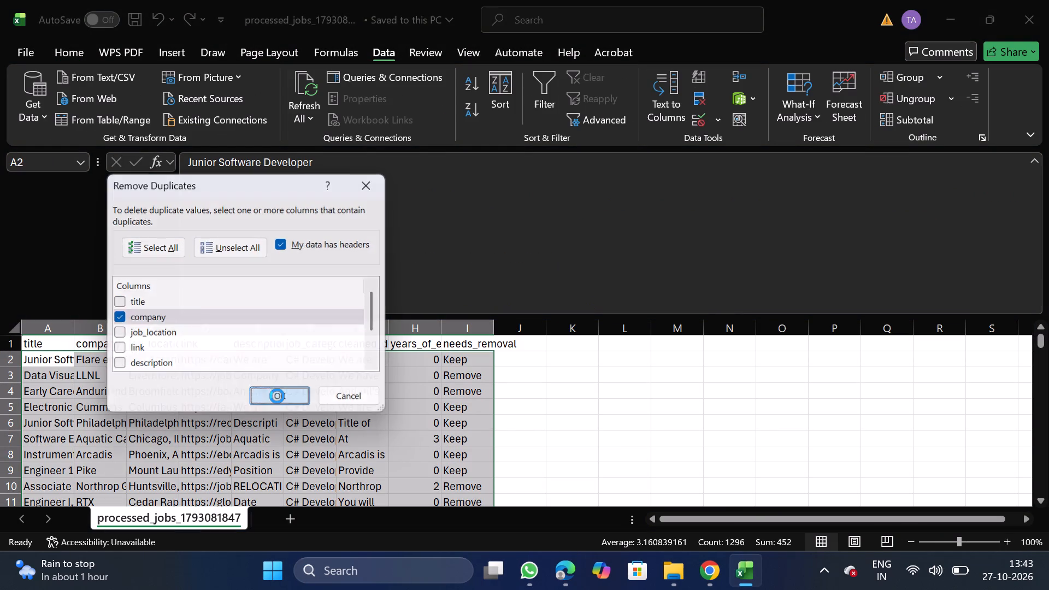
click(641, 318)
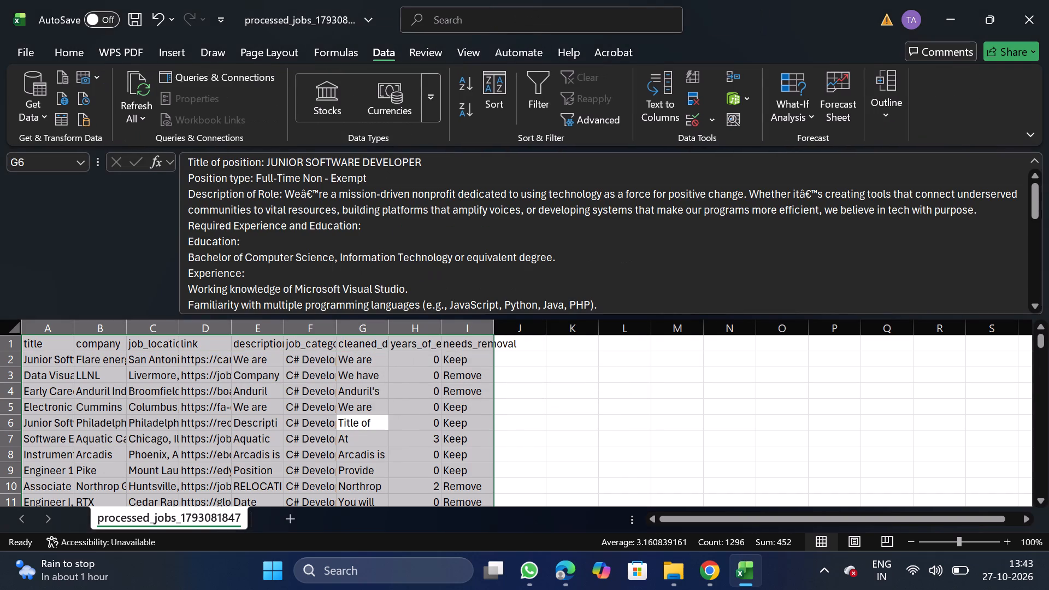
Filter needs_removal to show only Remove, delete all the matching rows, and turn the filter off.
click(470, 335)
click(469, 338)
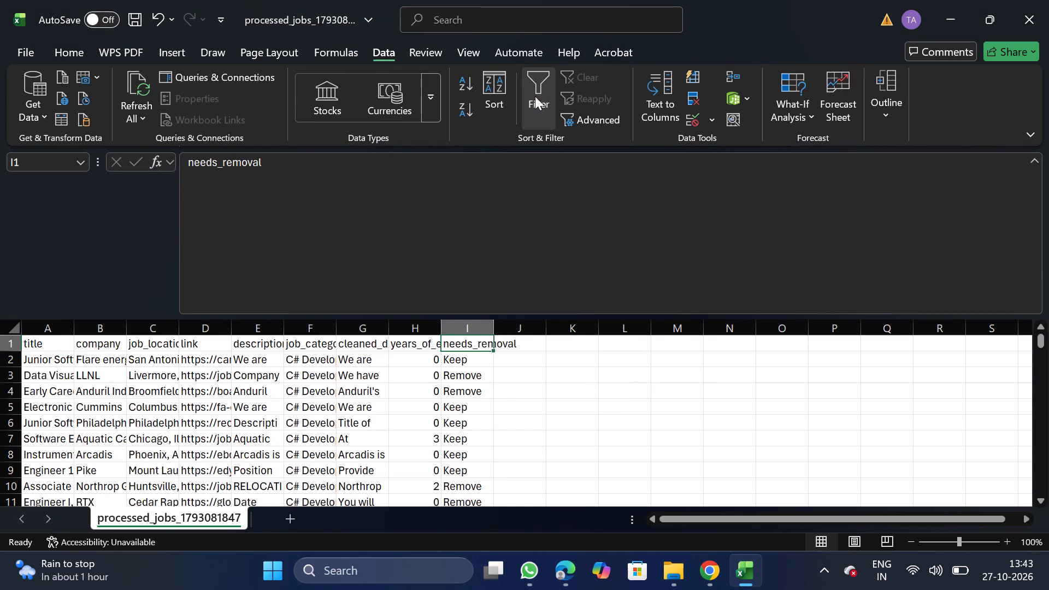
click(535, 96)
click(487, 346)
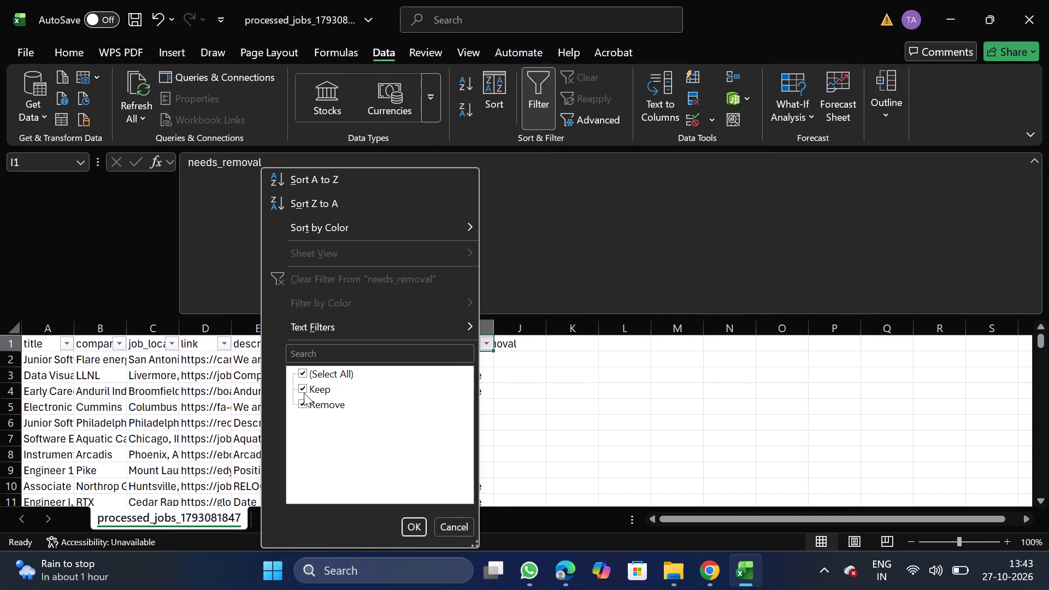
click(308, 393)
click(420, 528)
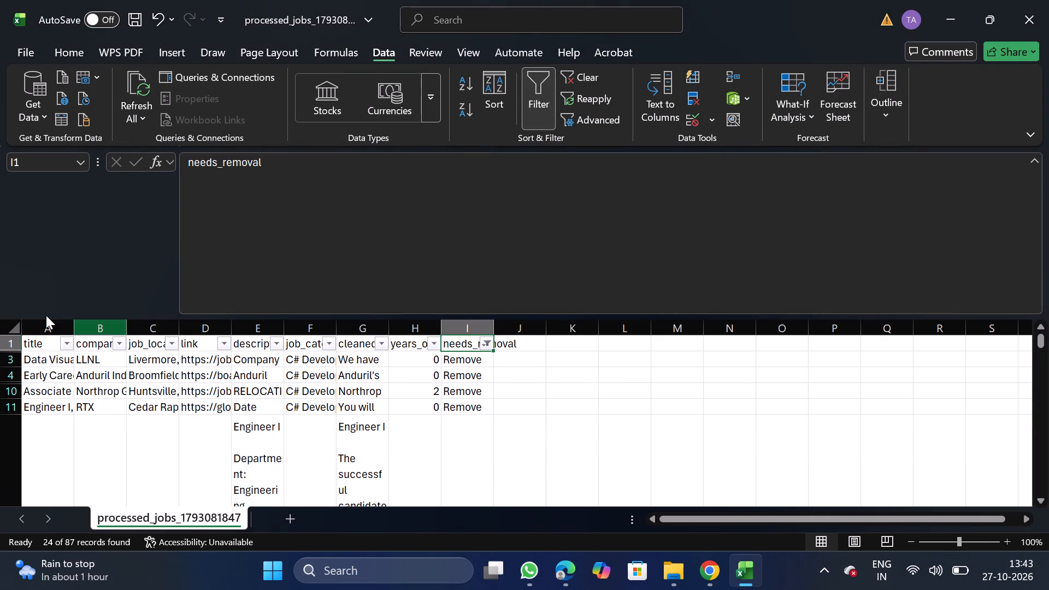
click(5, 361)
key(ctrl+shift+Down)
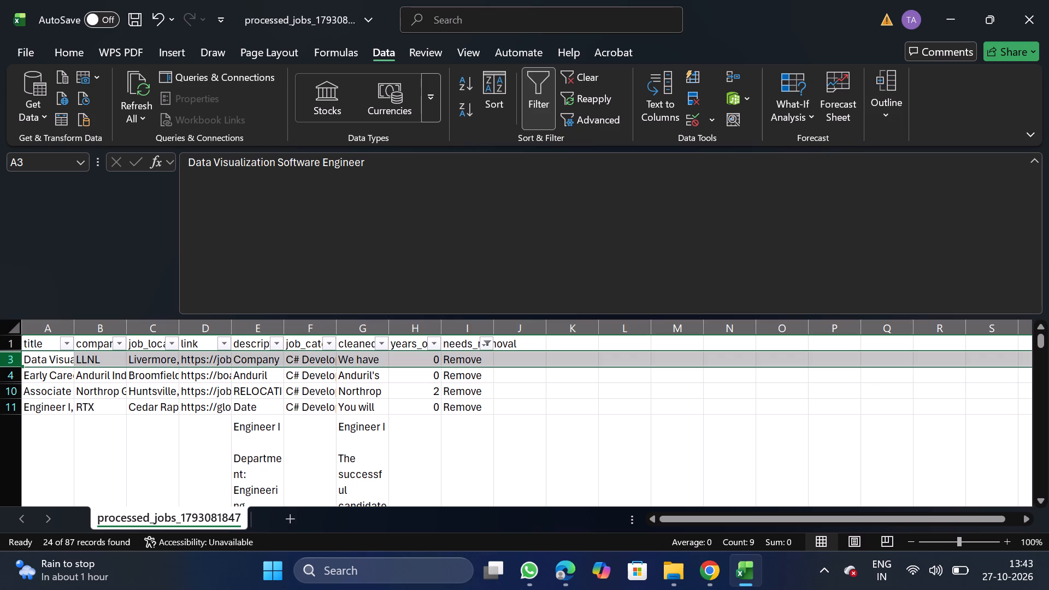
right_click(152, 385)
click(229, 258)
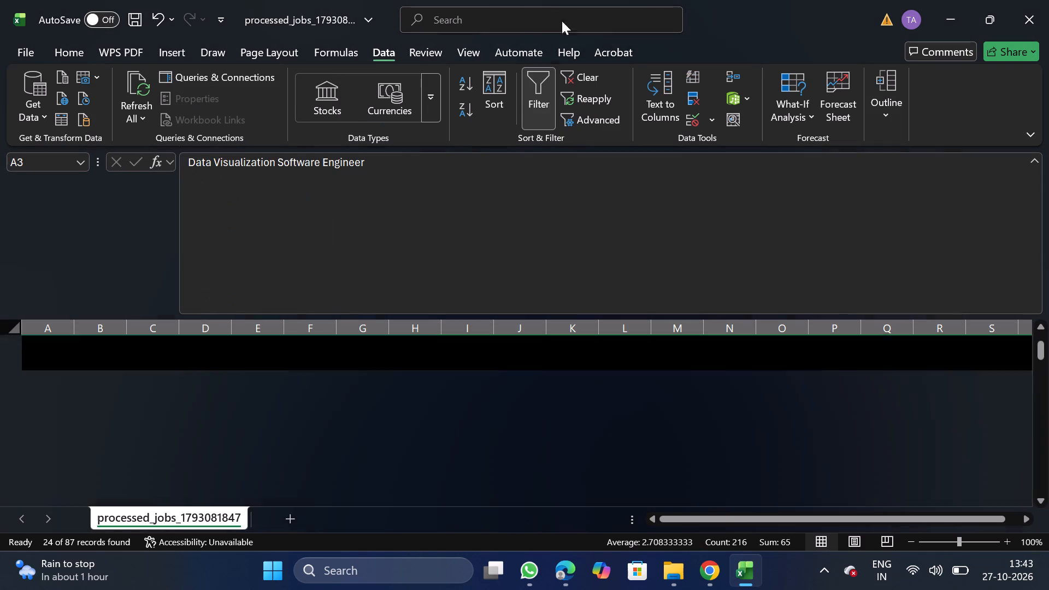
click(541, 93)
Filter years_of_experience to 8, 10 and 12, delete all the matching rows, and turn the filter off.
click(425, 338)
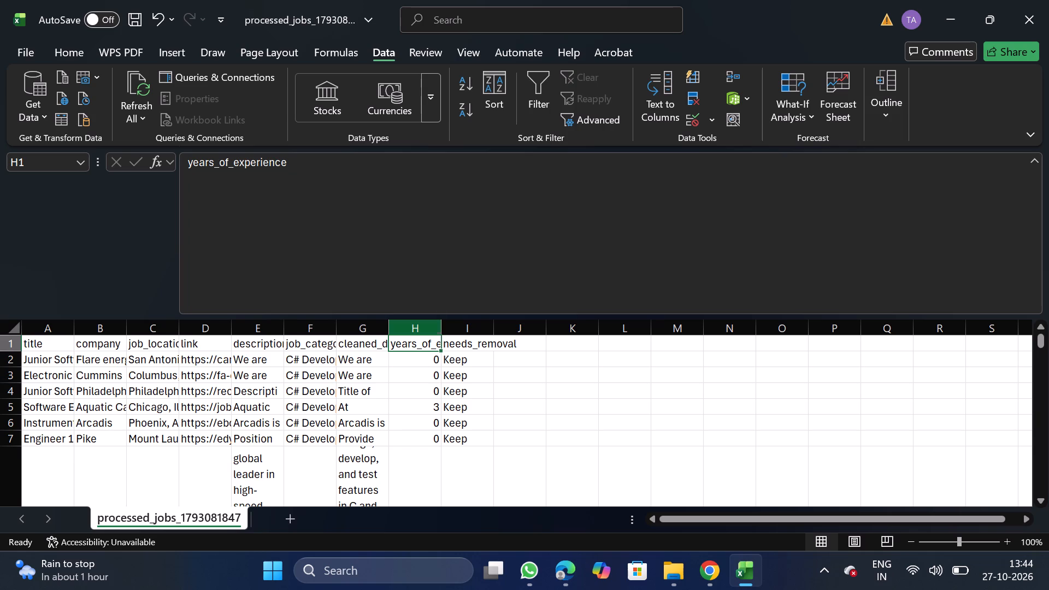
click(536, 97)
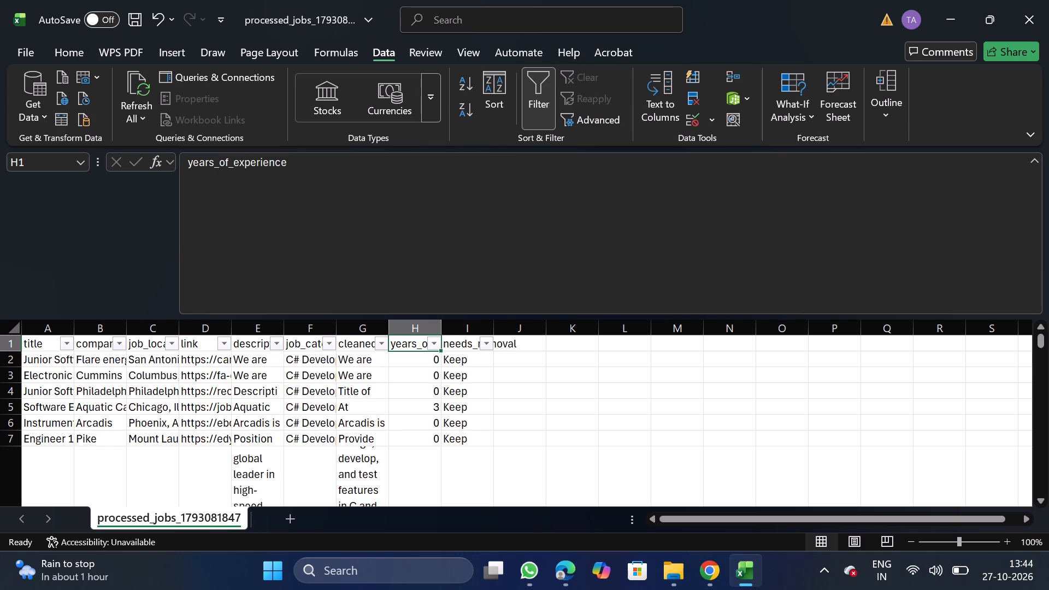
click(434, 339)
click(266, 380)
scroll(281, 449, down, 1)
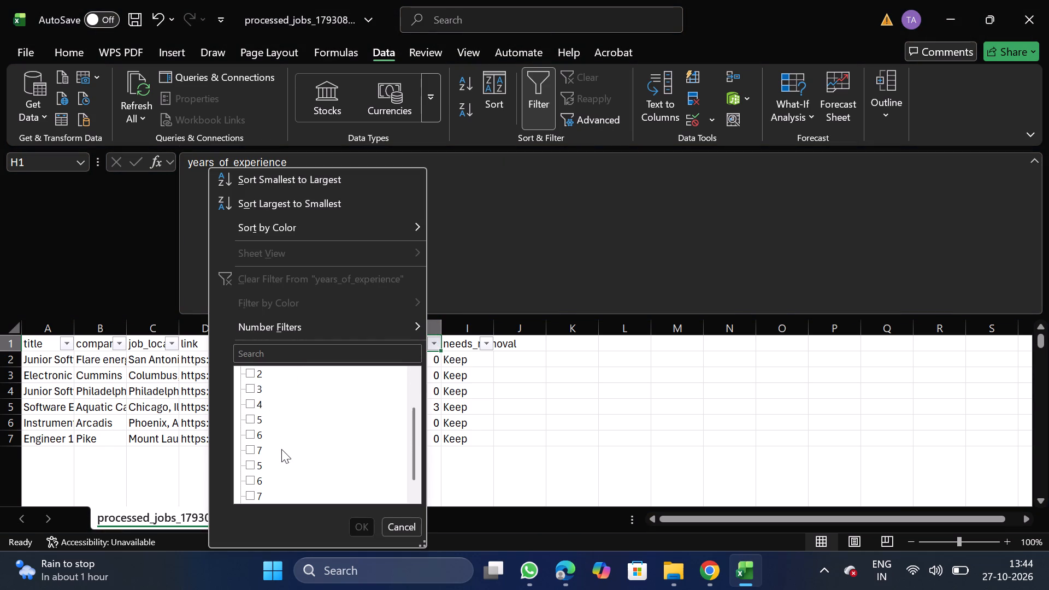
scroll(281, 449, down, 1)
click(253, 445)
click(251, 469)
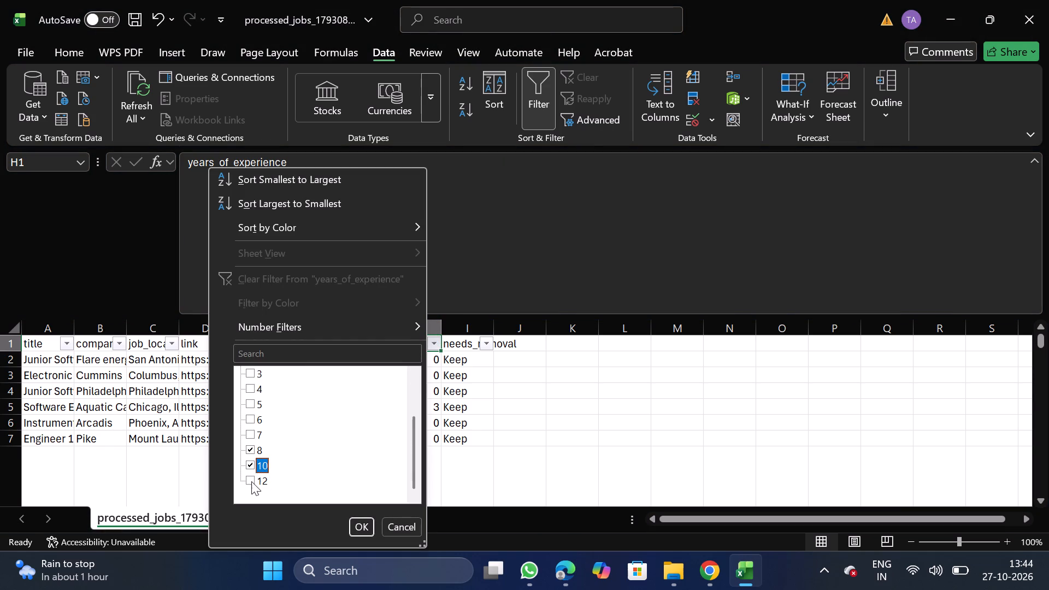
click(251, 481)
click(358, 527)
click(0, 374)
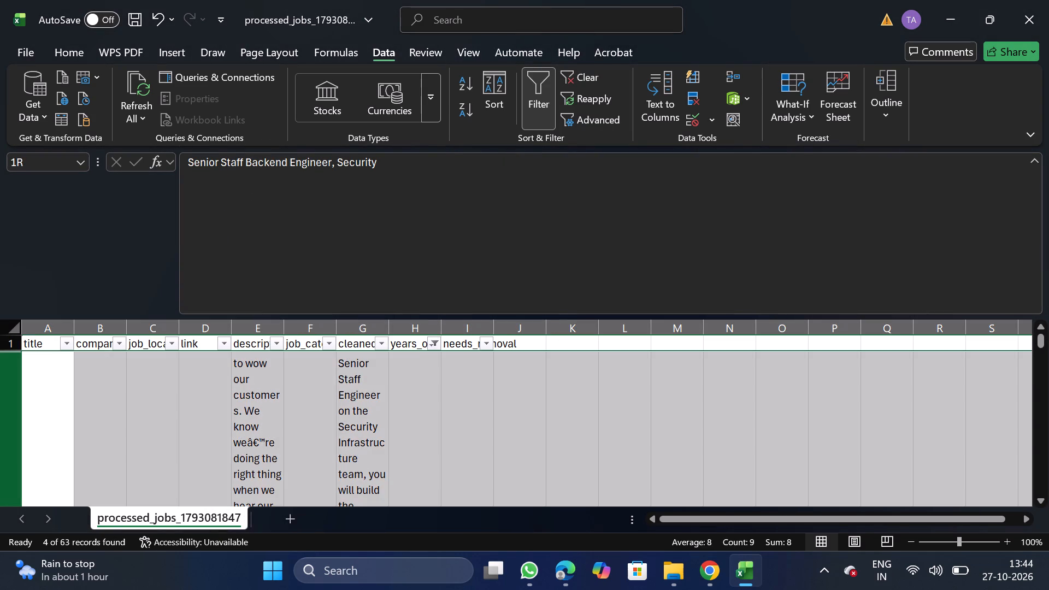
key(ctrl+shift+Down)
right_click(143, 435)
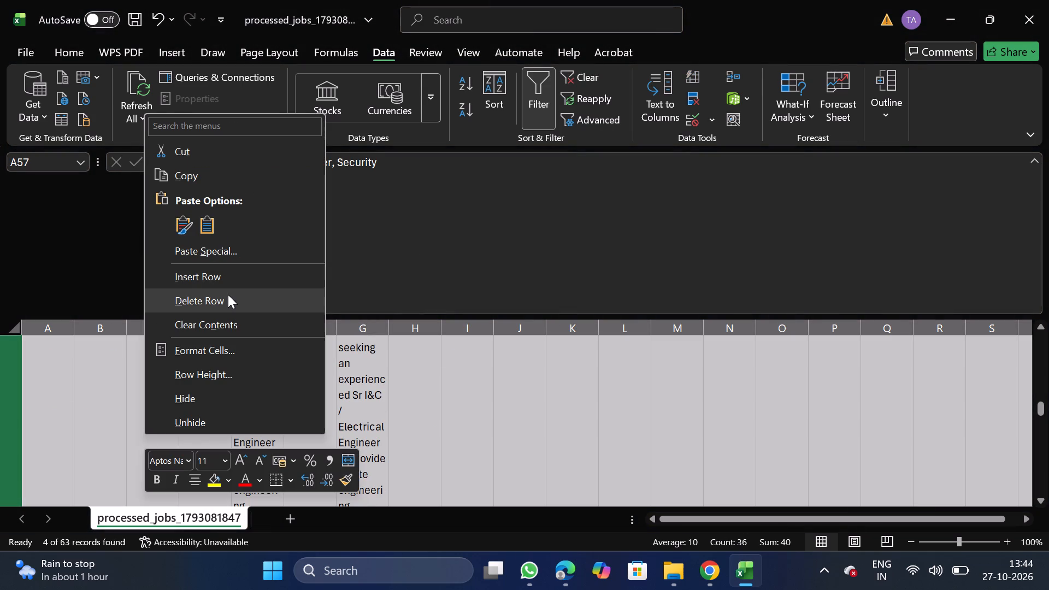
click(228, 294)
click(538, 90)
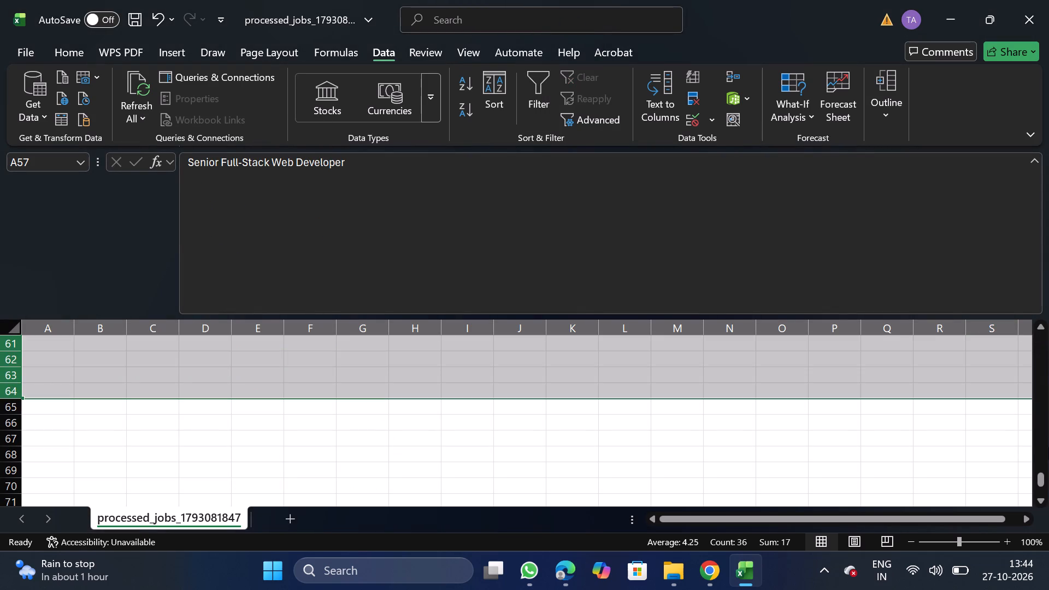
Delete the needs_removal column.
drag(1042, 485, 1040, 247)
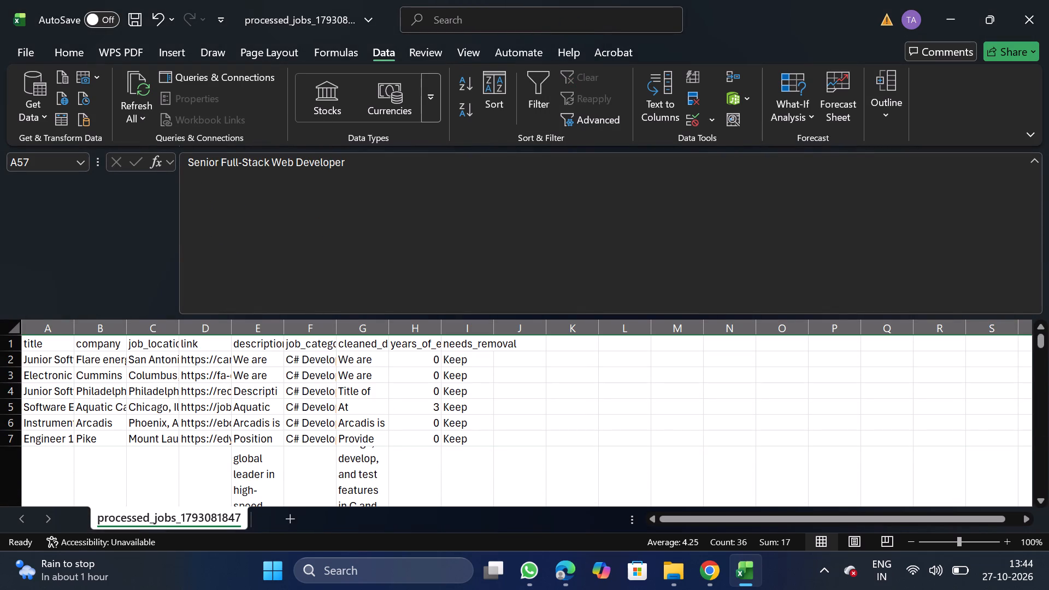
click(456, 323)
right_click(478, 464)
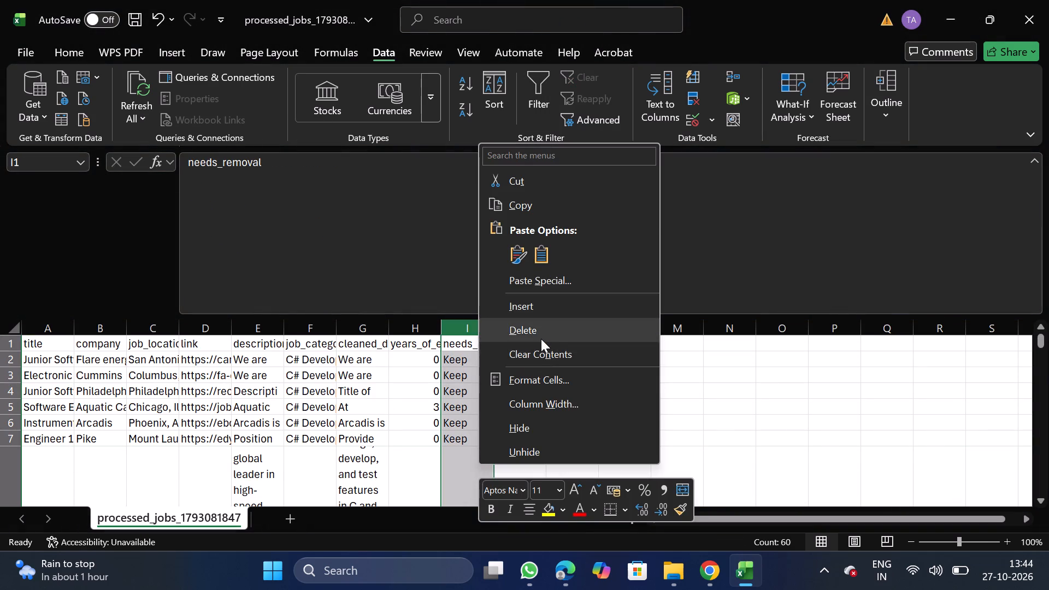
click(541, 339)
Move the job_category column to column A, ahead of title.
click(296, 322)
key(ctrl+x)
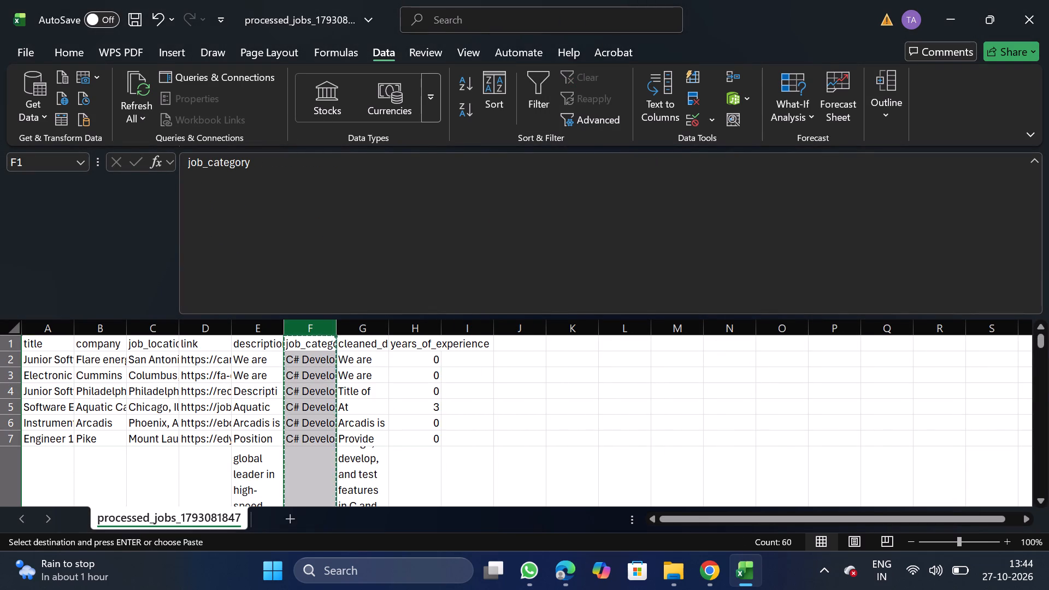
drag(60, 316, 49, 327)
drag(49, 327, 48, 467)
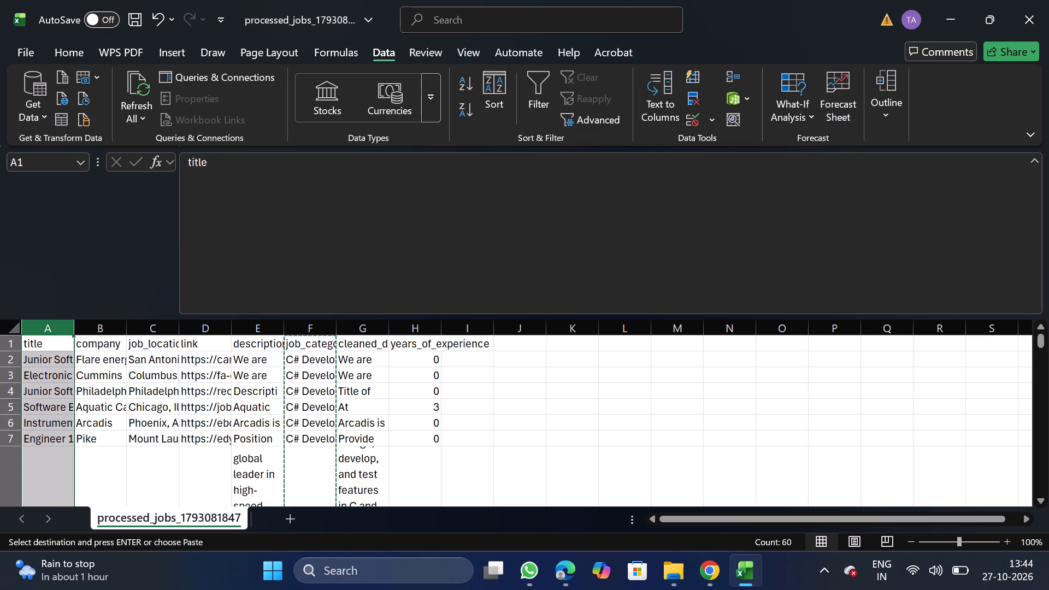
right_click(48, 467)
click(125, 306)
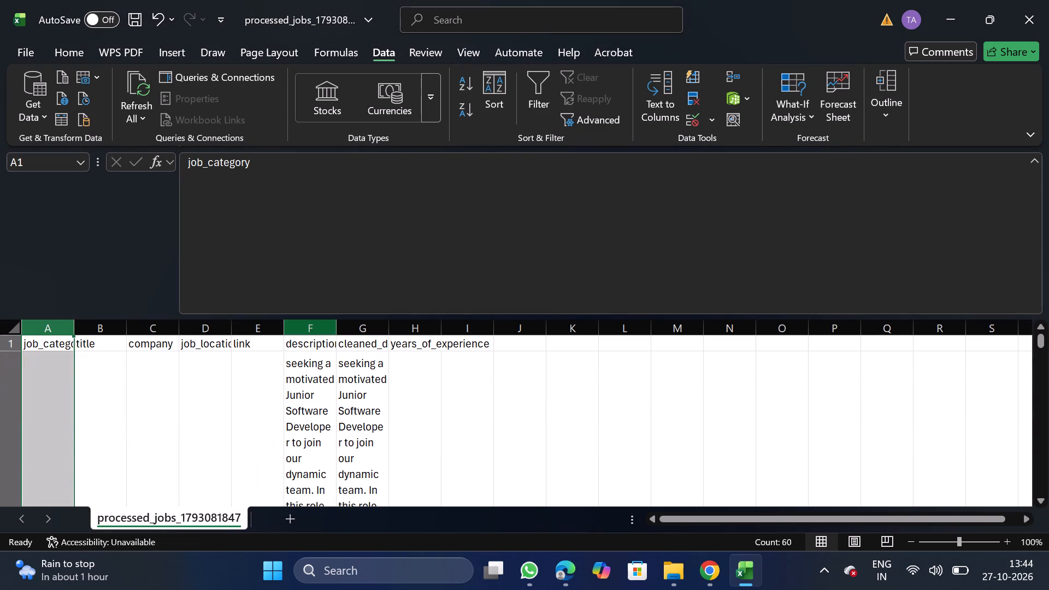
Turn off text wrapping for the description and cleaned_description columns.
click(309, 330)
key(shift+Right)
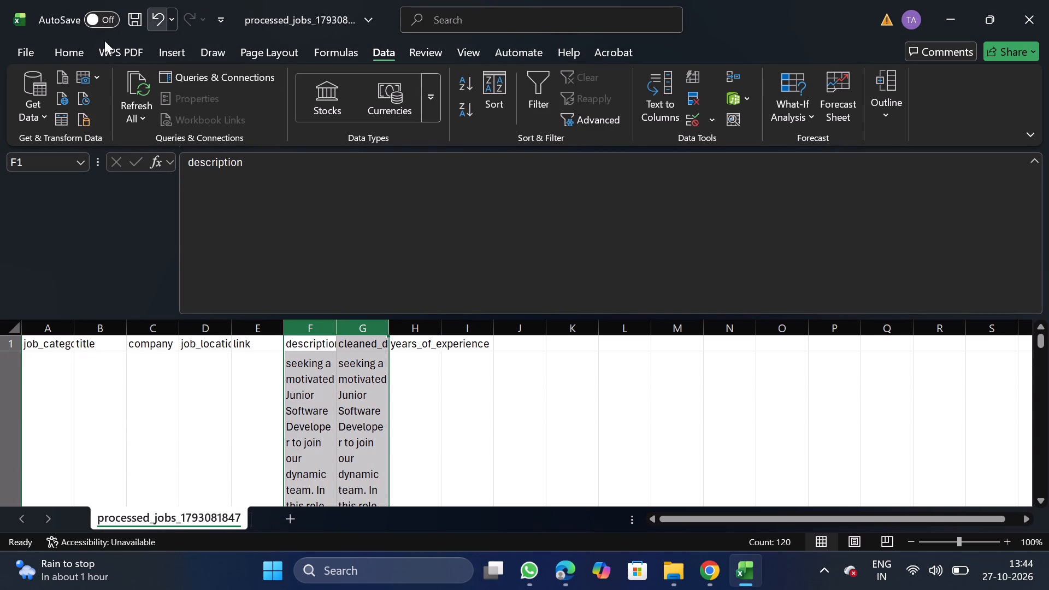
click(72, 61)
click(334, 138)
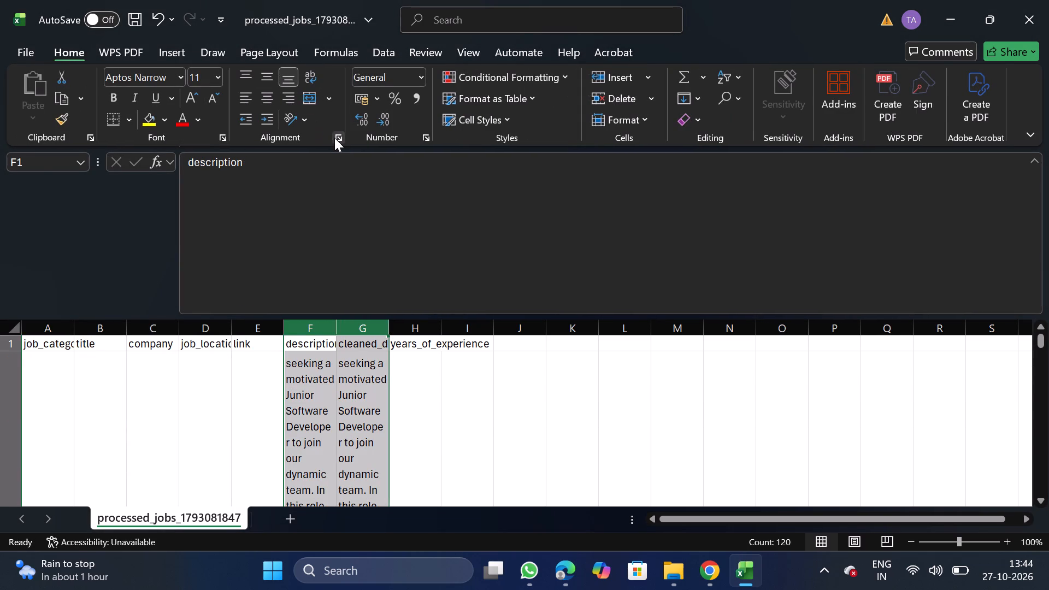
double_click(86, 267)
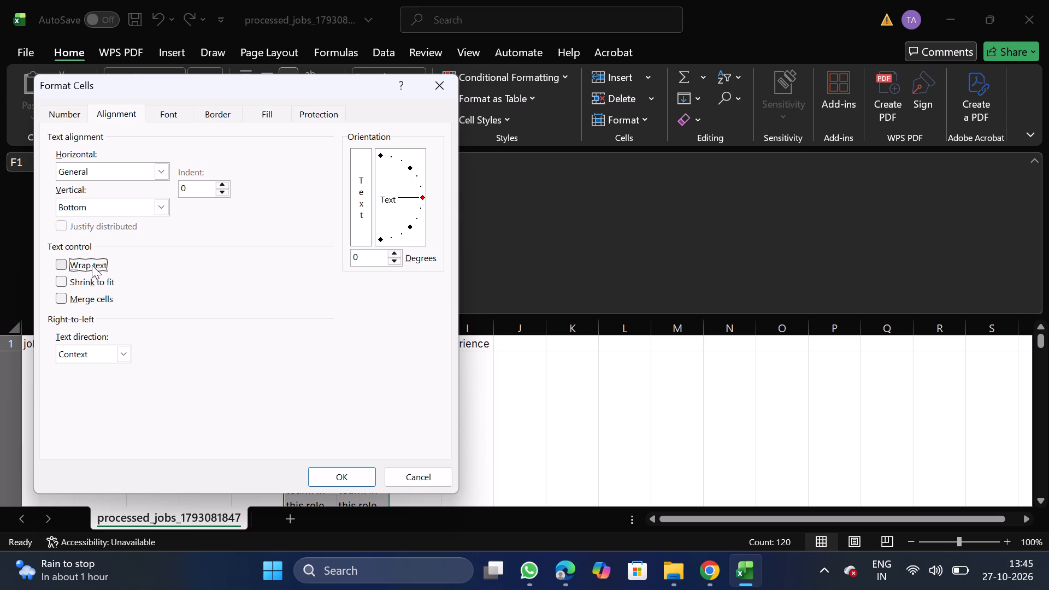
click(346, 475)
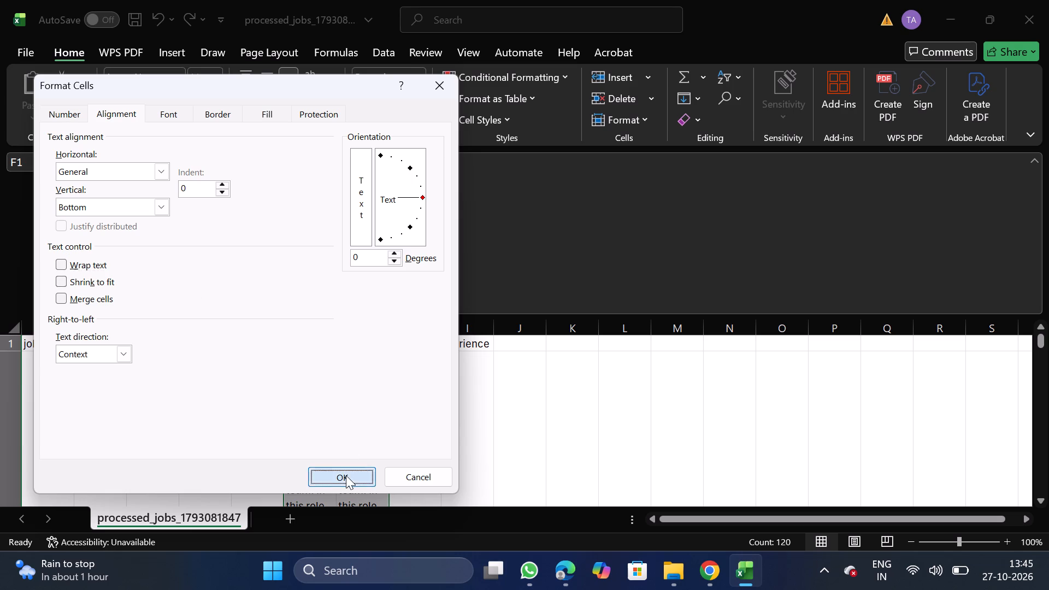
Move the link column to the end of the table, after years_of_experience.
click(247, 333)
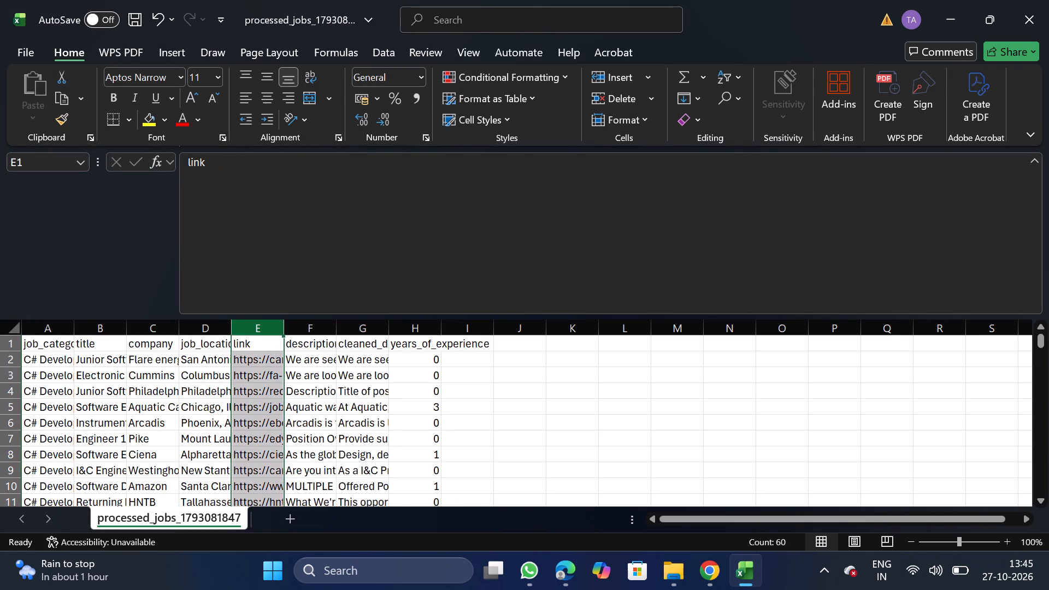
key(ctrl+x)
drag(474, 324, 470, 404)
right_click(470, 404)
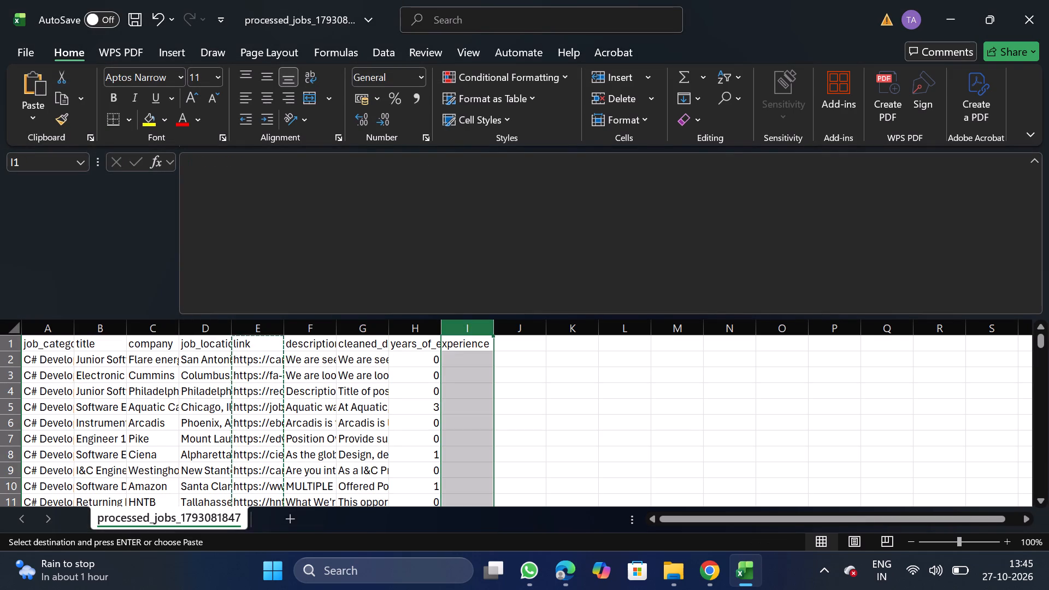
click(545, 250)
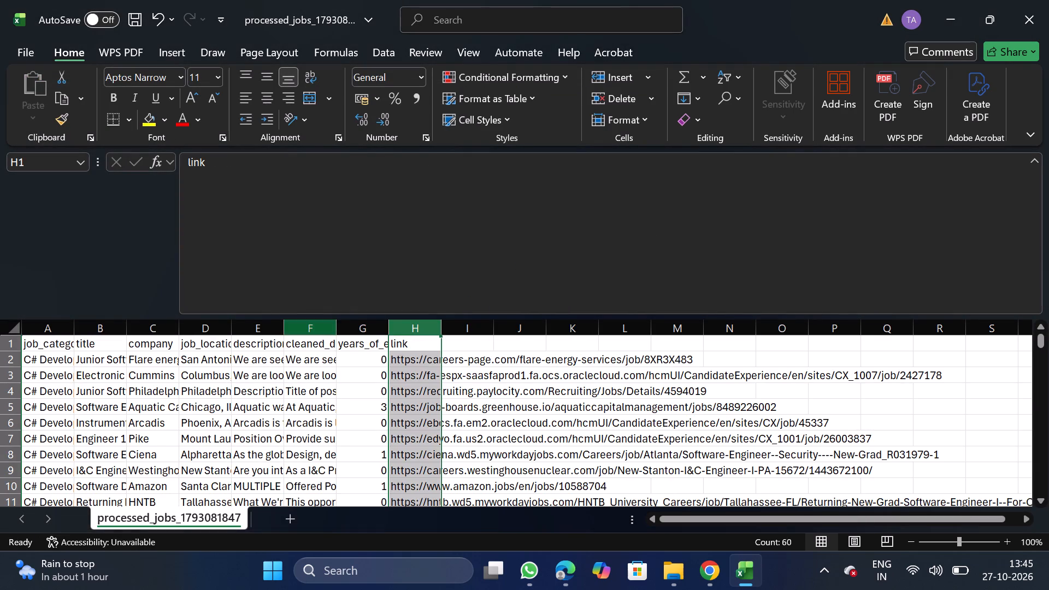
Move the years_of_experience column to column E, directly before description.
click(356, 328)
key(ctrl+x)
click(250, 329)
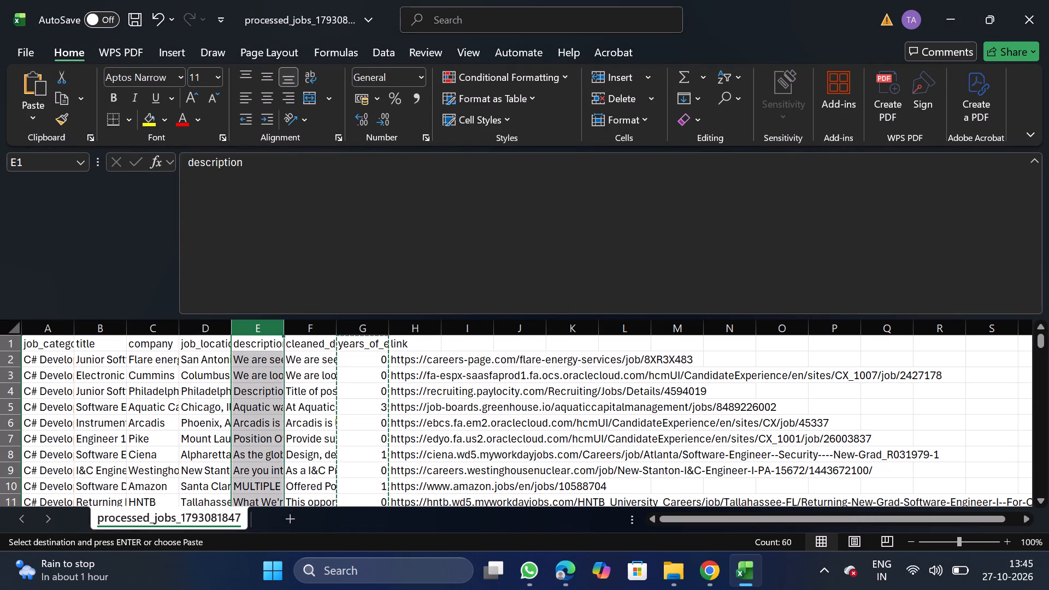
right_click(255, 370)
click(339, 211)
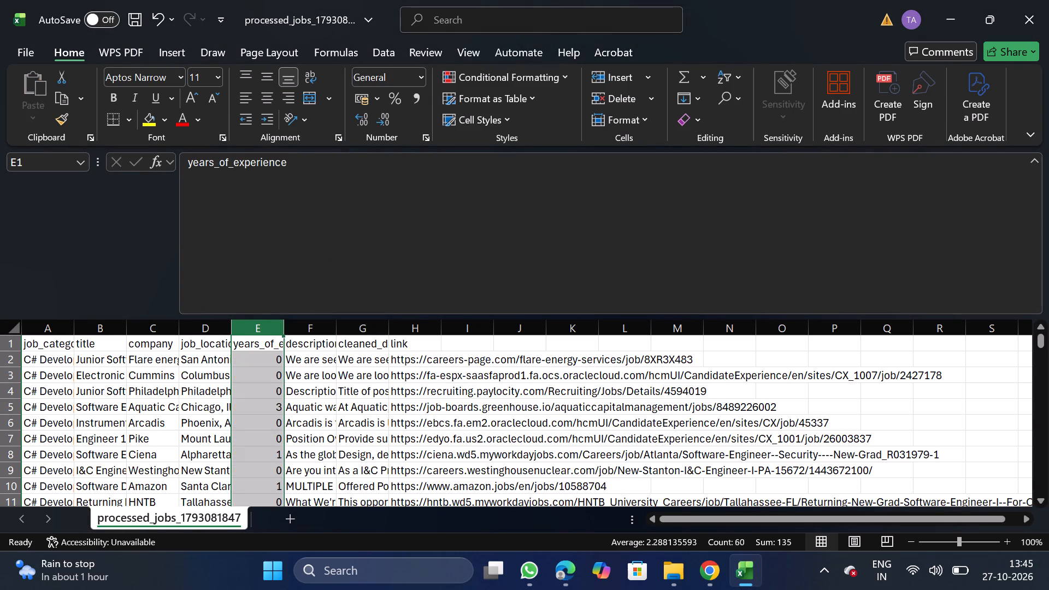
Replace the cleaned_description header in G1 with description, copied from F1.
click(308, 340)
drag(190, 162, 268, 163)
key(ctrl+c)
click(371, 344)
click(449, 279)
key(BackSpace)
key(BackSpace)
key(BackSpace)
key(BackSpace)
key(BackSpace)
key(BackSpace)
key(BackSpace)
key(BackSpace)
key(BackSpace)
key(BackSpace)
key(BackSpace)
key(BackSpace)
key(BackSpace)
key(BackSpace)
key(BackSpace)
key(BackSpace)
key(BackSpace)
key(BackSpace)
key(BackSpace)
key(BackSpace)
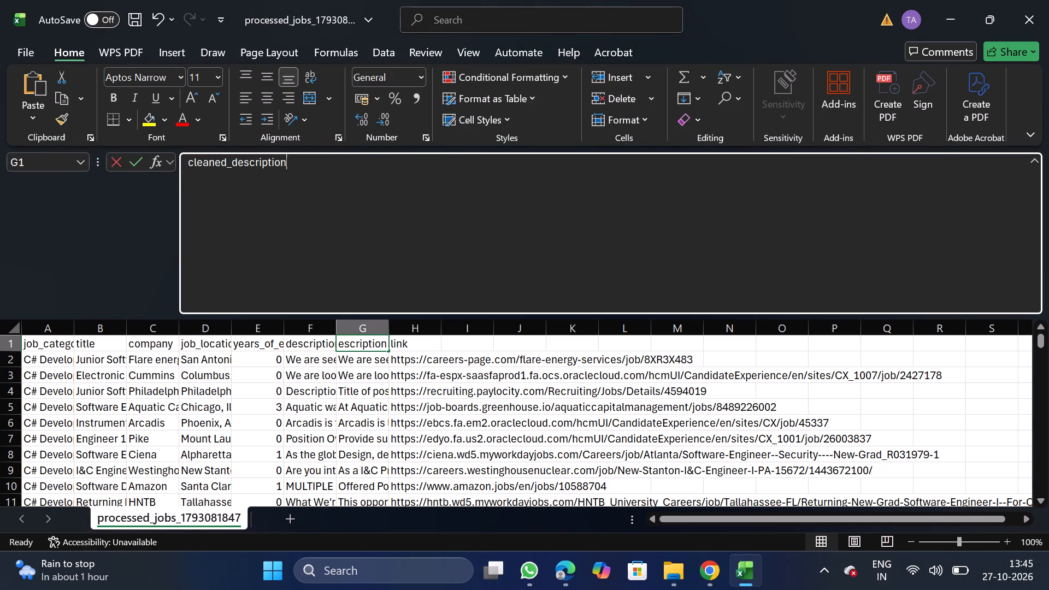
key(ctrl+v)
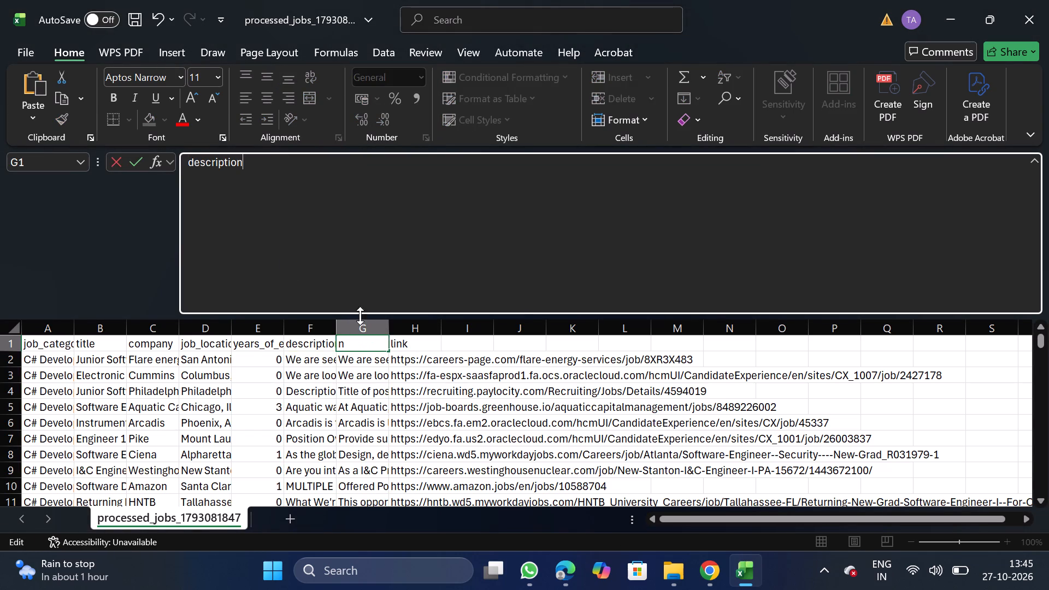
Replace the description header in F1 with original_description, copied from the CSV format requirements on NextGenApply's bulk job upload page.
click(308, 343)
click(404, 273)
key(BackSpace)
key(BackSpace)
key(BackSpace)
key(BackSpace)
key(BackSpace)
key(BackSpace)
key(BackSpace)
key(BackSpace)
key(BackSpace)
key(BackSpace)
key(BackSpace)
key(BackSpace)
key(BackSpace)
key(BackSpace)
key(BackSpace)
key(BackSpace)
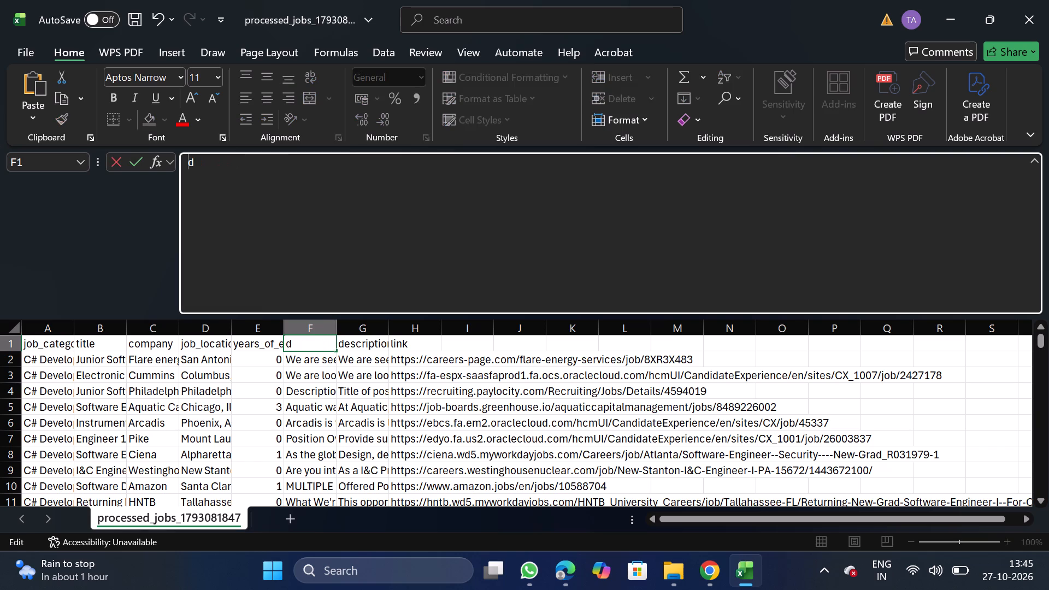
click(709, 580)
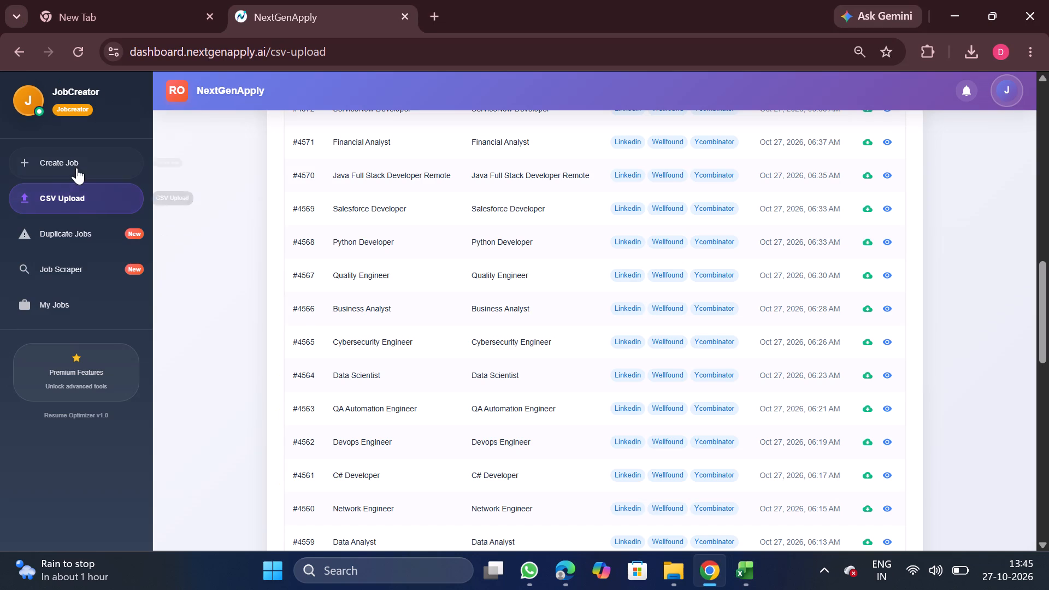
click(76, 168)
click(499, 149)
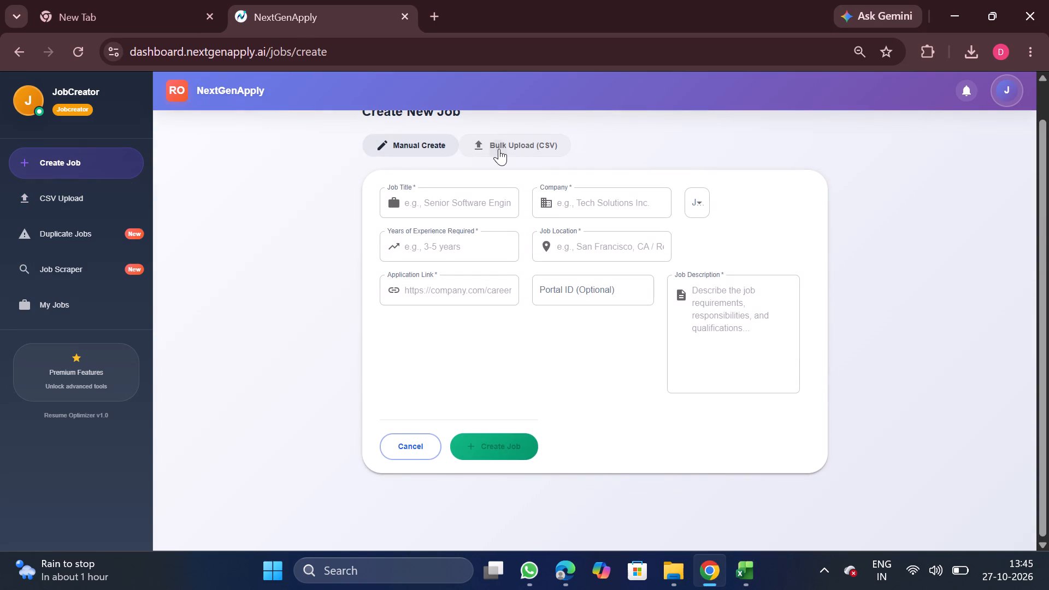
drag(602, 278, 593, 276)
double_click(593, 276)
key(ctrl+c)
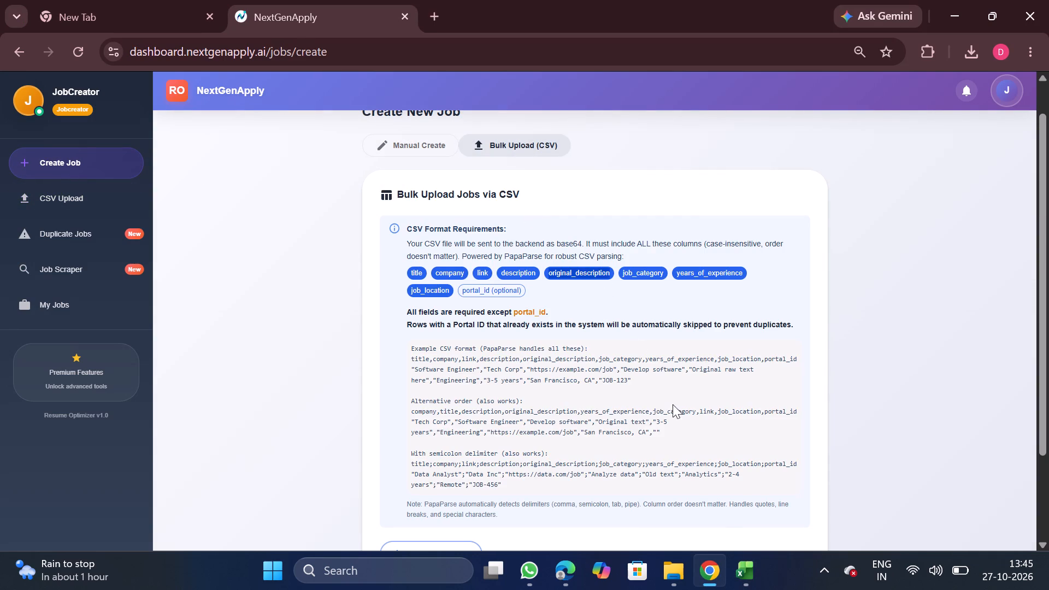
click(746, 581)
key(ctrl+v)
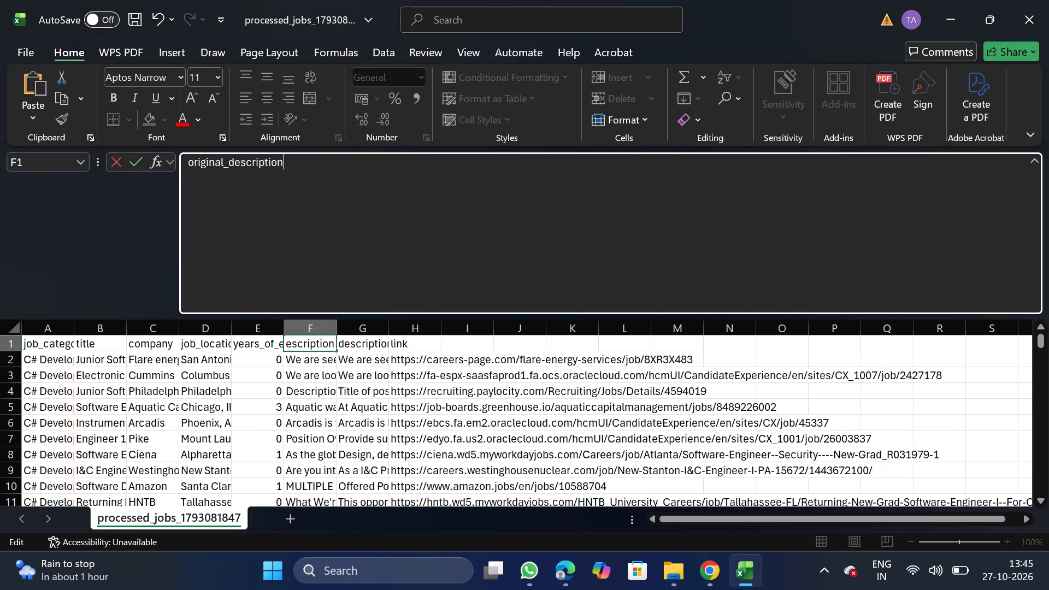
Add a filter to the title column.
click(97, 329)
click(370, 51)
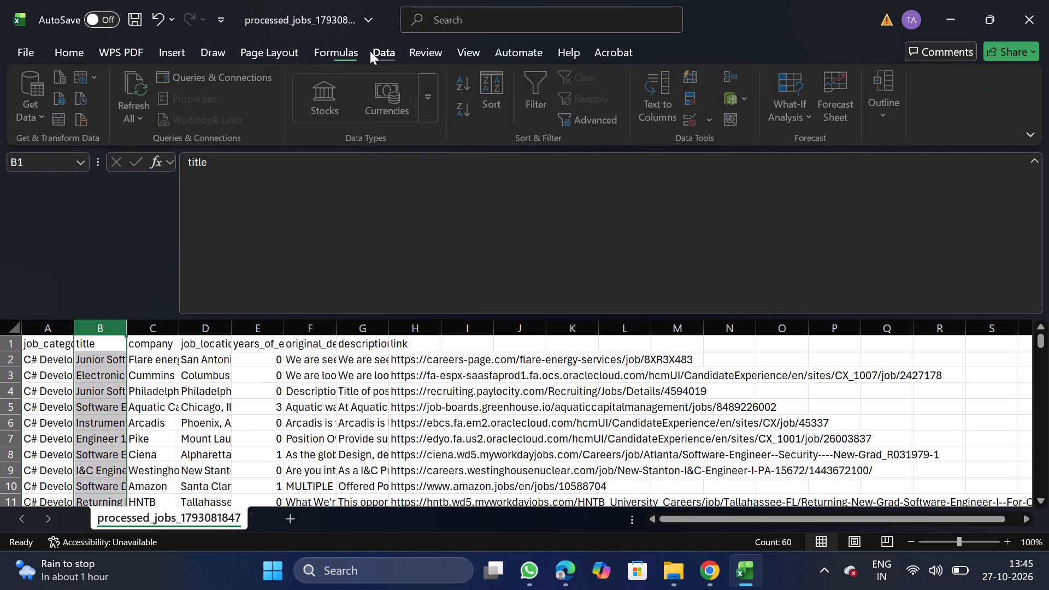
click(539, 99)
In the title filter, deselect all titles and select Dev Ops Software Engineer II - .NET/C#, Electronic Systems Engineer - Software and Embedded Software Engineer-Audio.
click(123, 343)
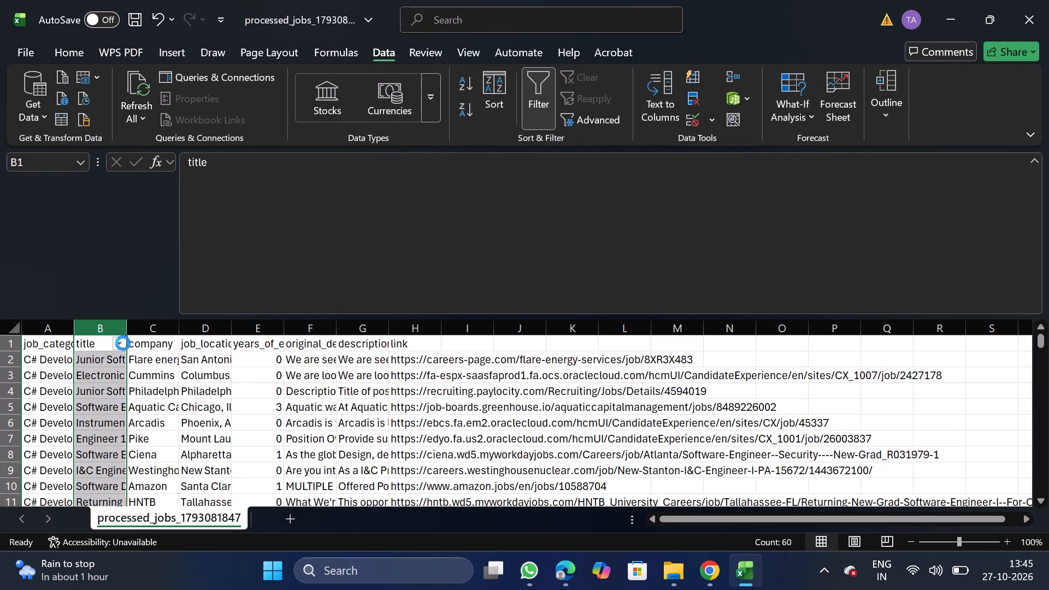
triple_click(340, 546)
drag(340, 546, 803, 589)
click(198, 369)
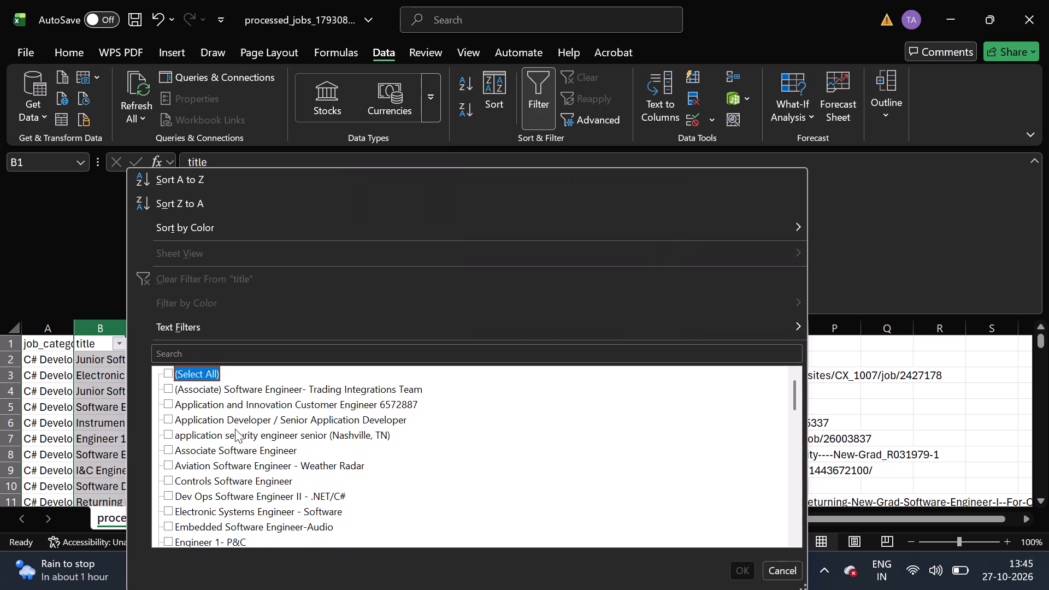
click(329, 493)
click(309, 514)
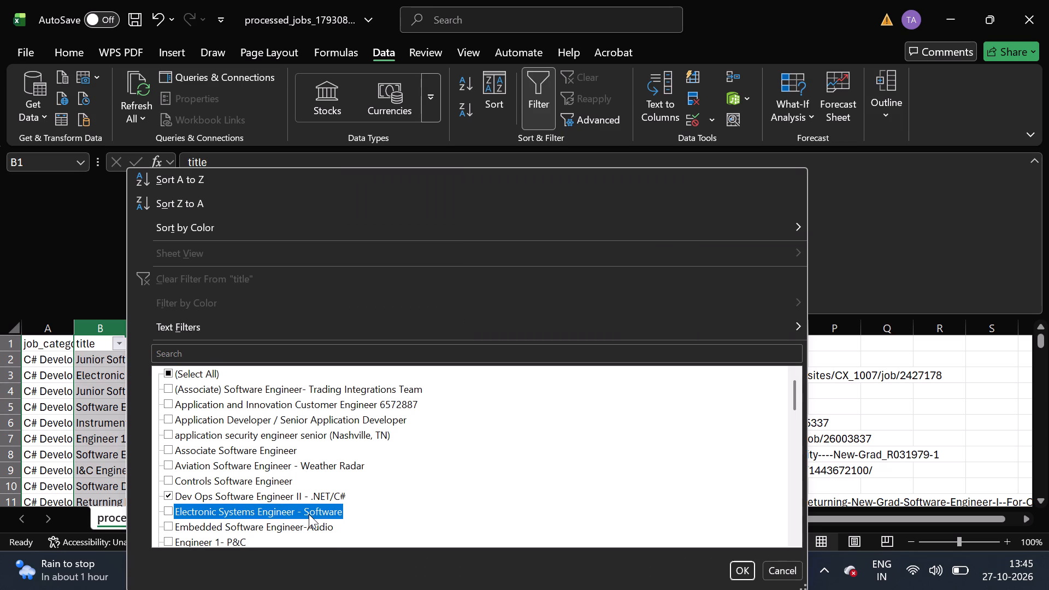
click(300, 529)
scroll(300, 529, down, 1)
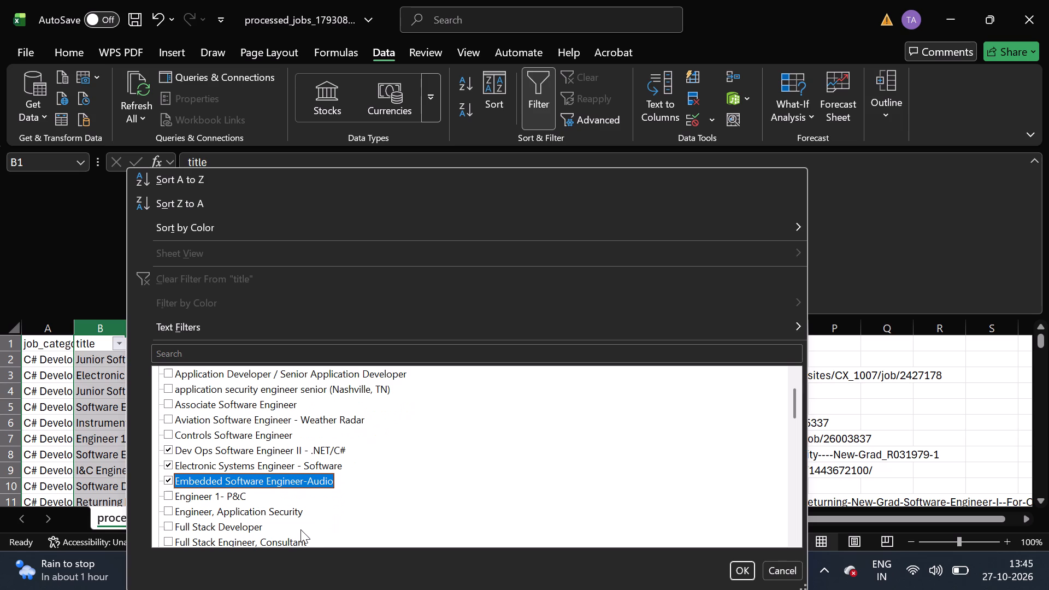
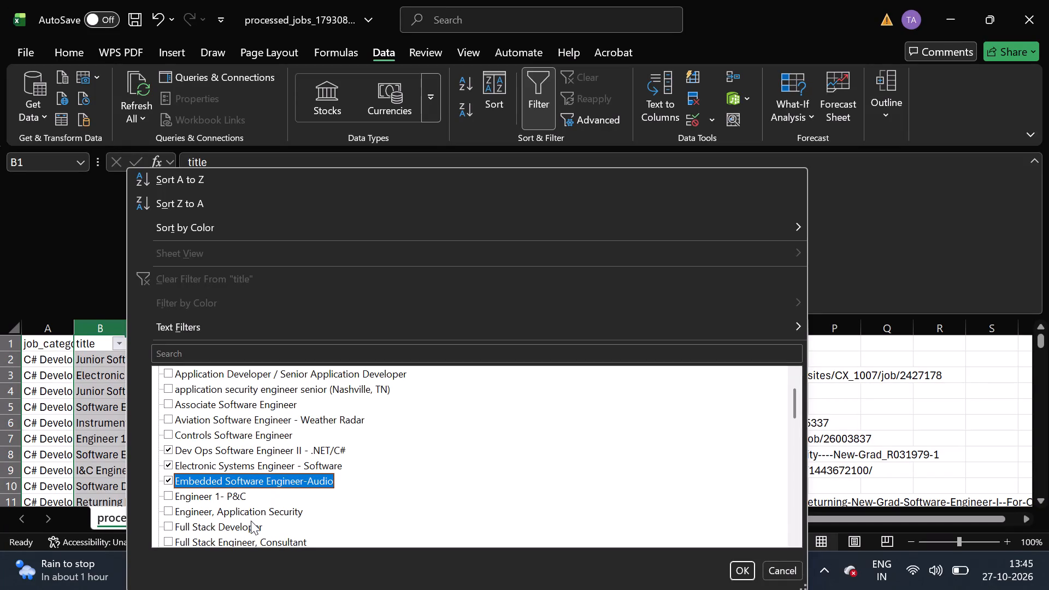
Also select Full Stack Engineer, Consultant, Onboard Software Performance Engineer (C++) and Returning New Grad Software Engineer I in the title filter.
scroll(252, 536, down, 1)
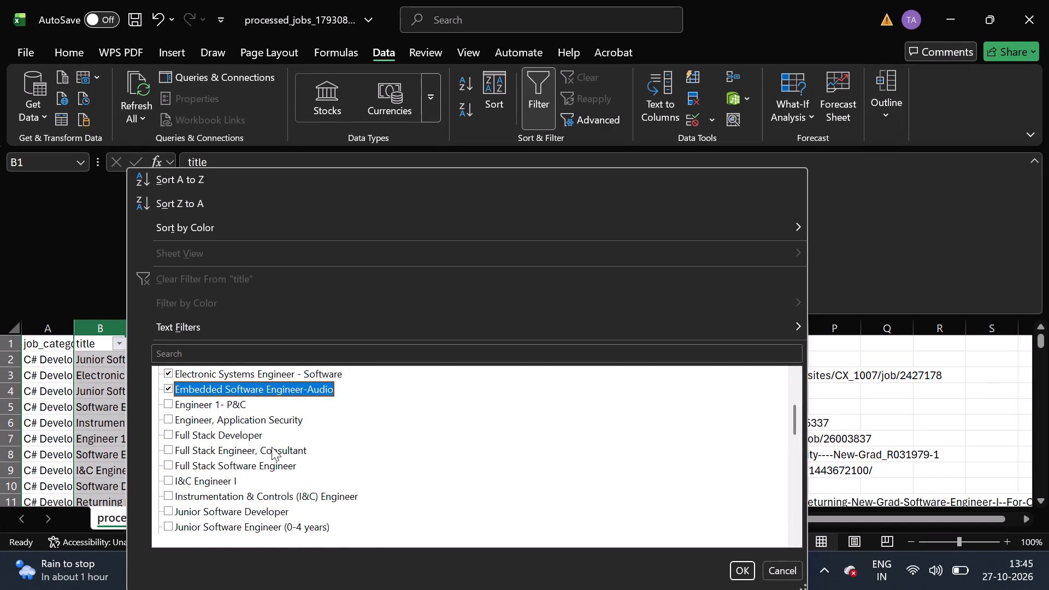
click(282, 450)
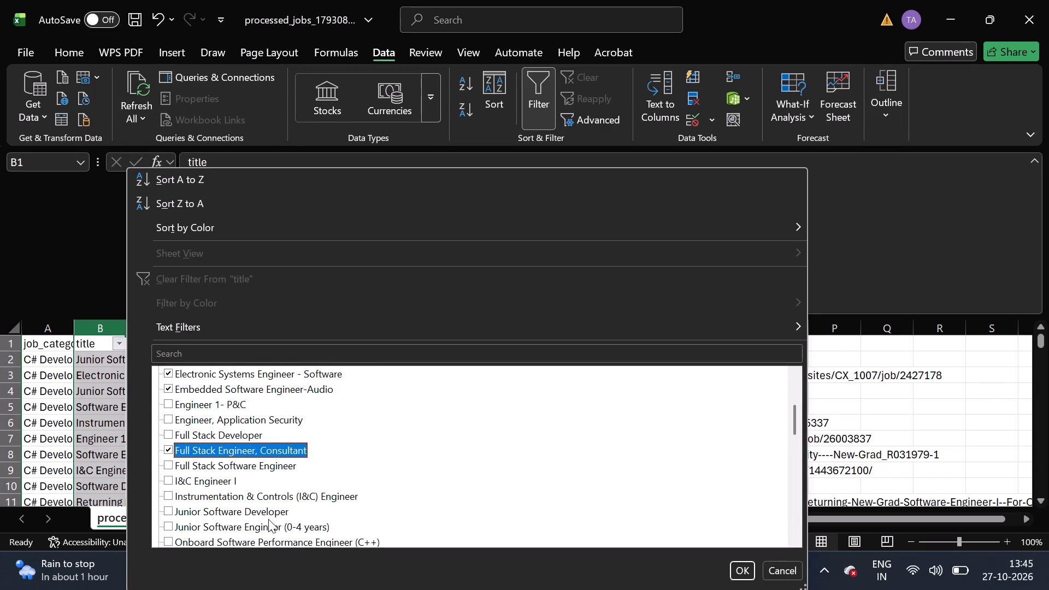
scroll(268, 539, down, 1)
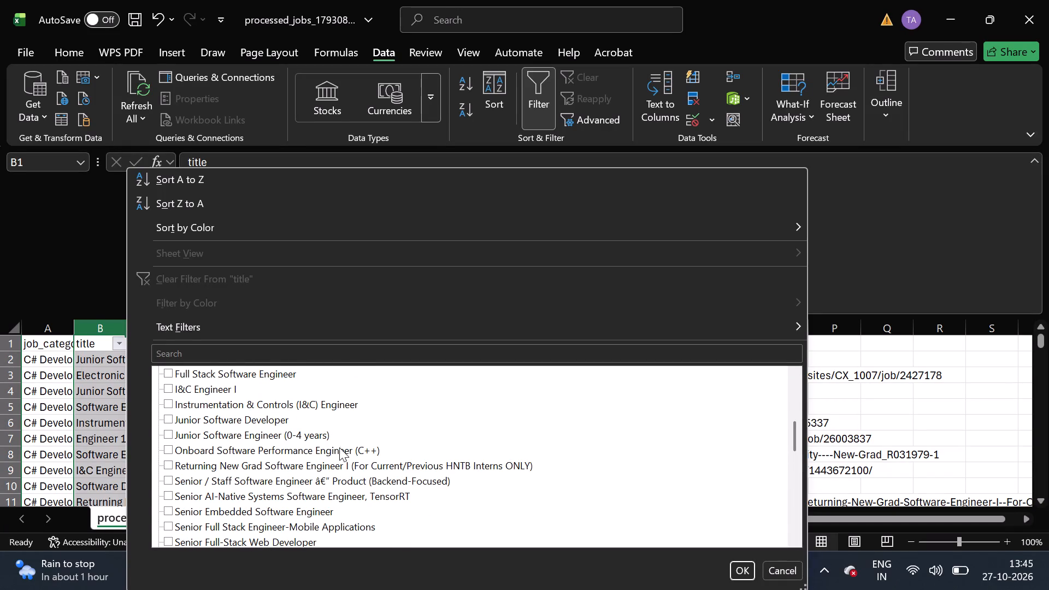
click(344, 448)
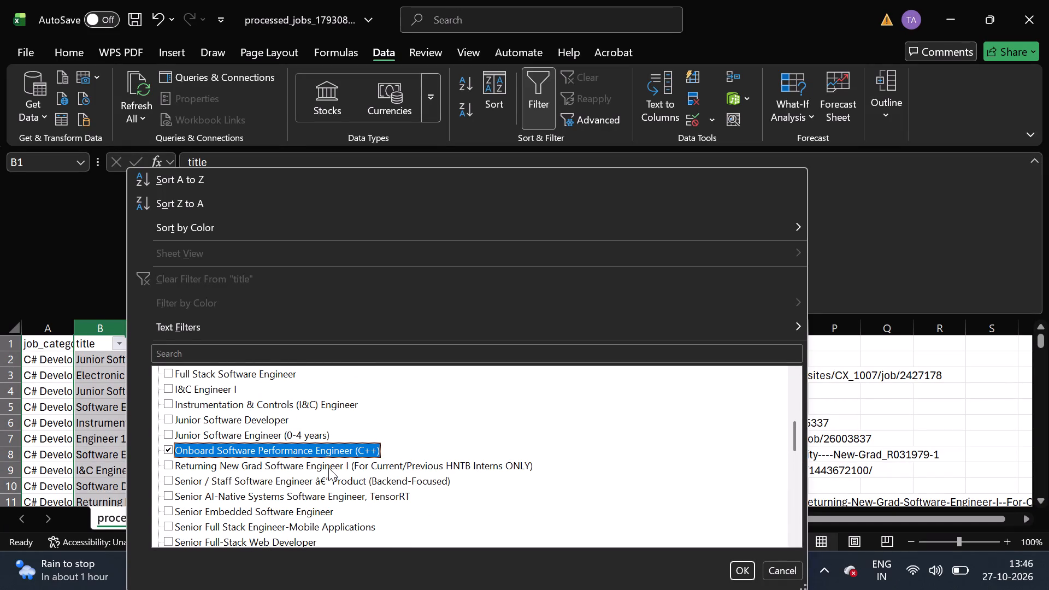
click(328, 468)
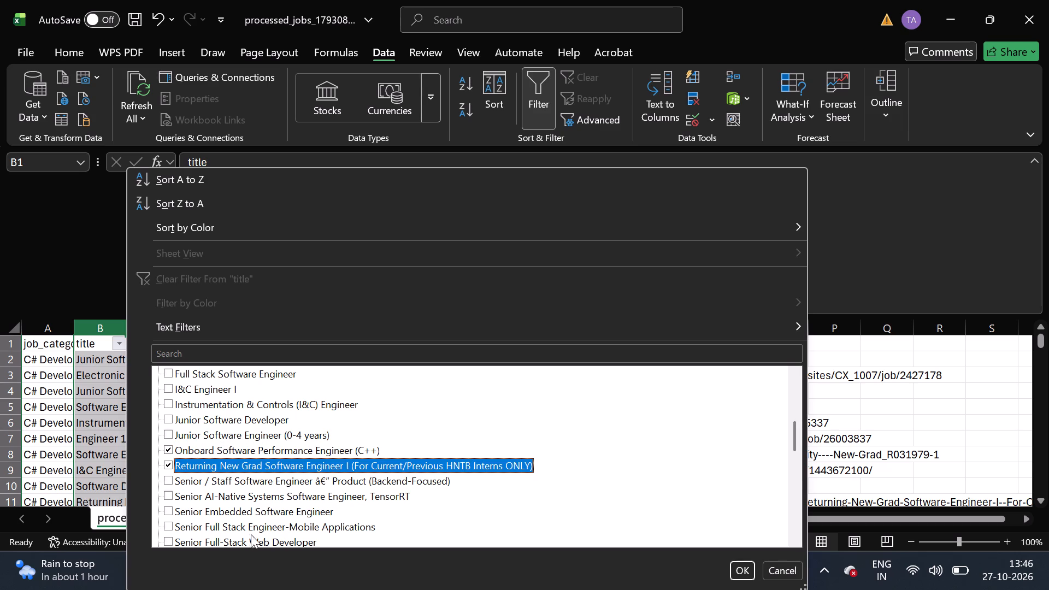
Add Senior Software Engineer (C# / .NET / Azure DevOps), Software Engineer (Security) - New Grad, Software Engineer Intern (Summer 2027) and Blanks, and apply the title filter.
scroll(240, 539, down, 1)
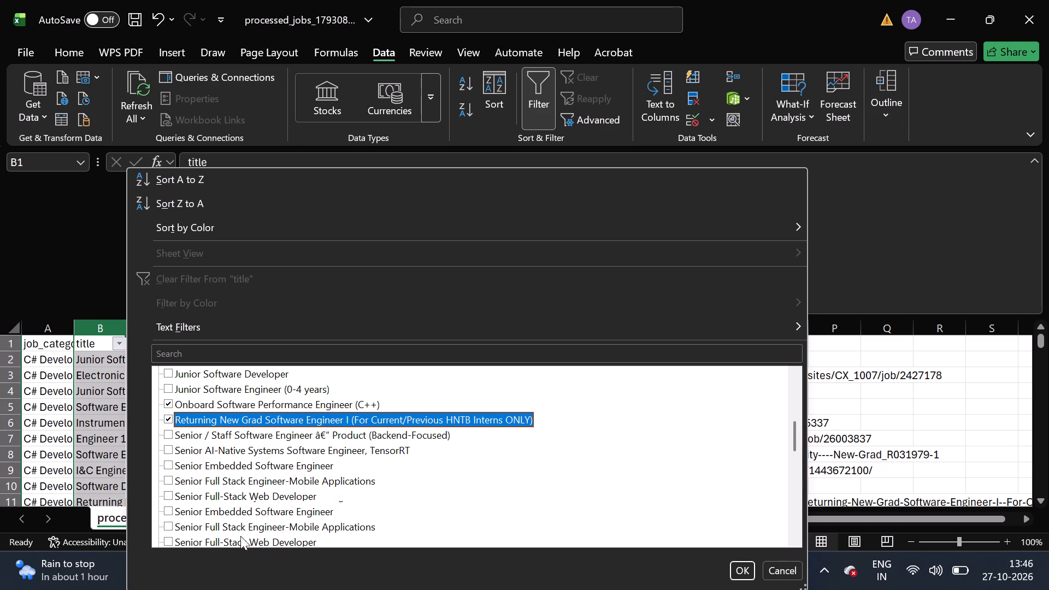
scroll(271, 495, down, 1)
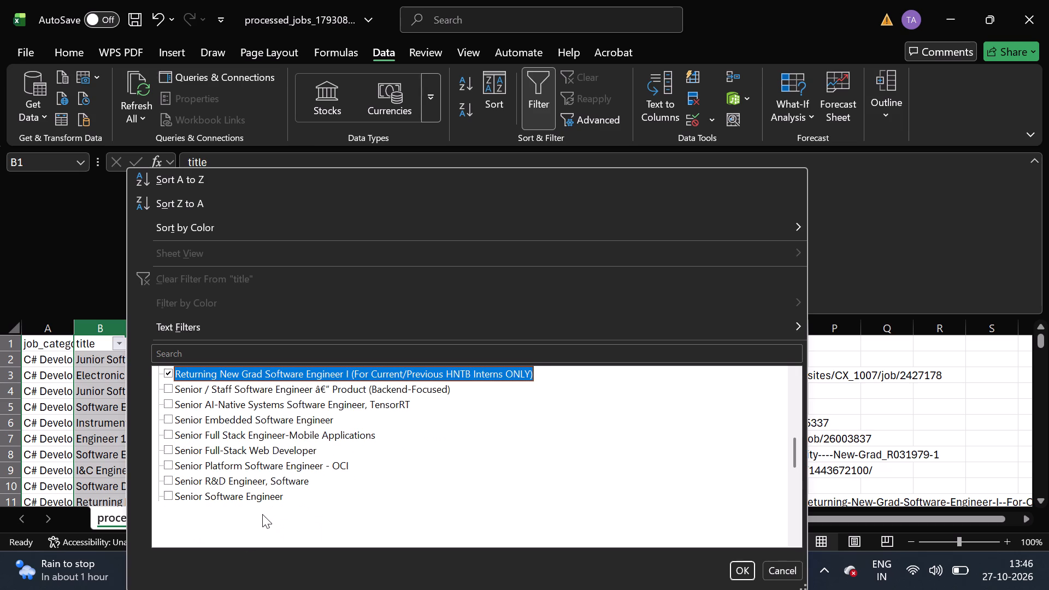
scroll(282, 509, down, 1)
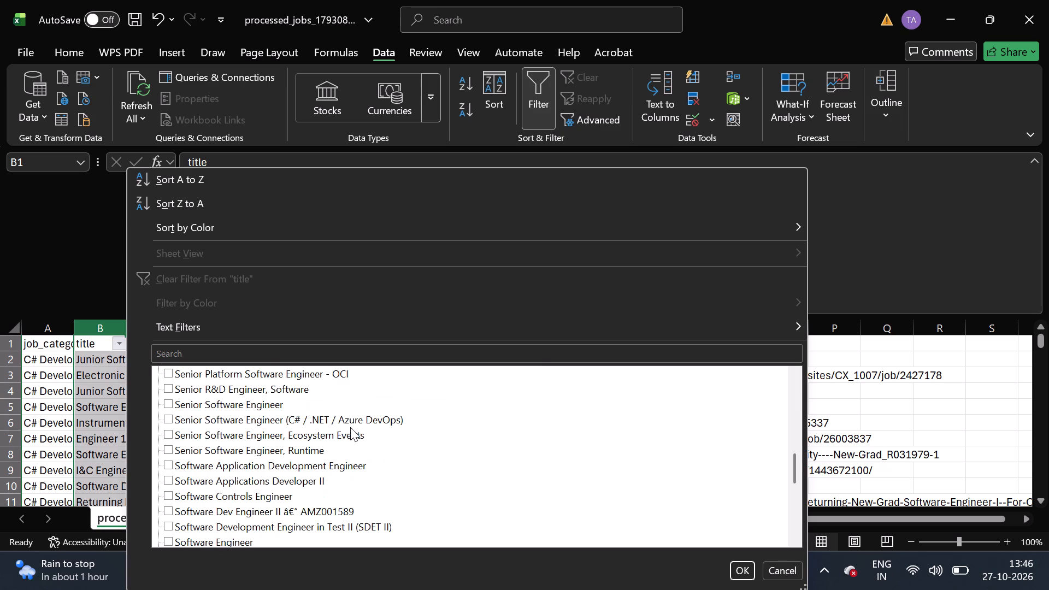
click(326, 420)
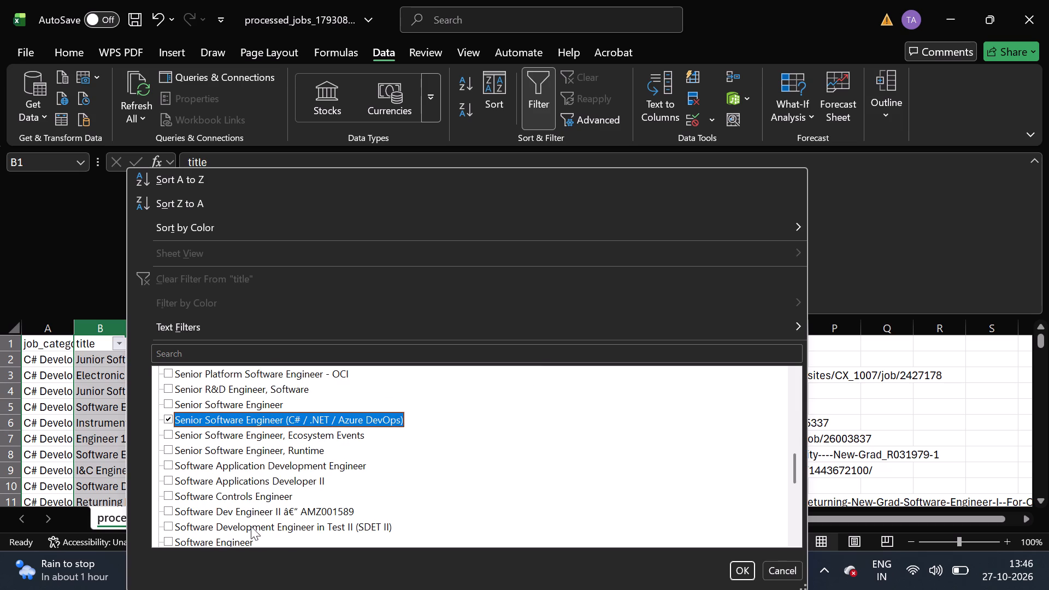
scroll(250, 530, down, 1)
click(299, 501)
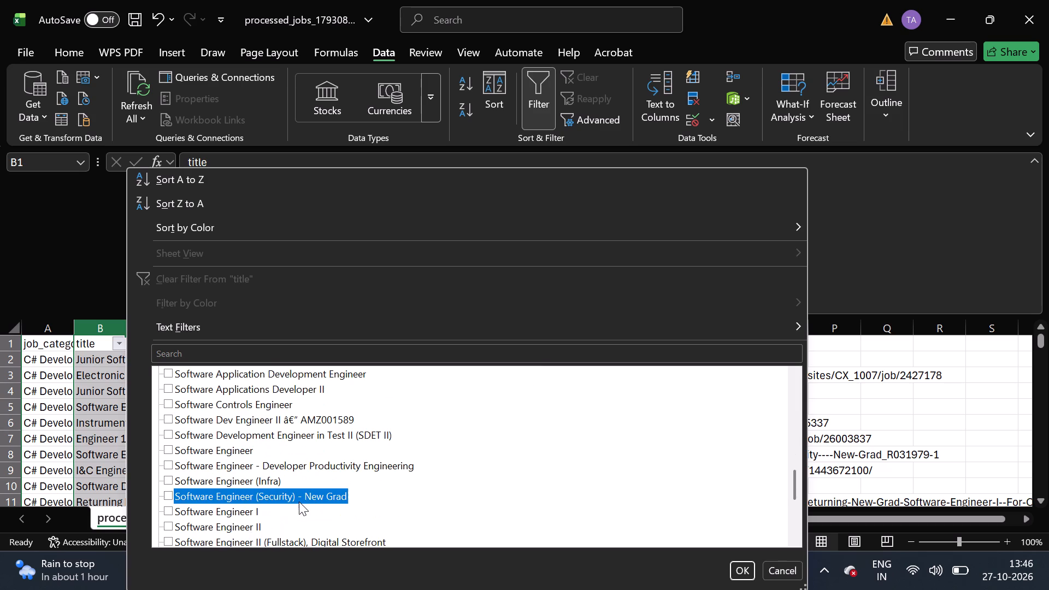
scroll(282, 527, down, 2)
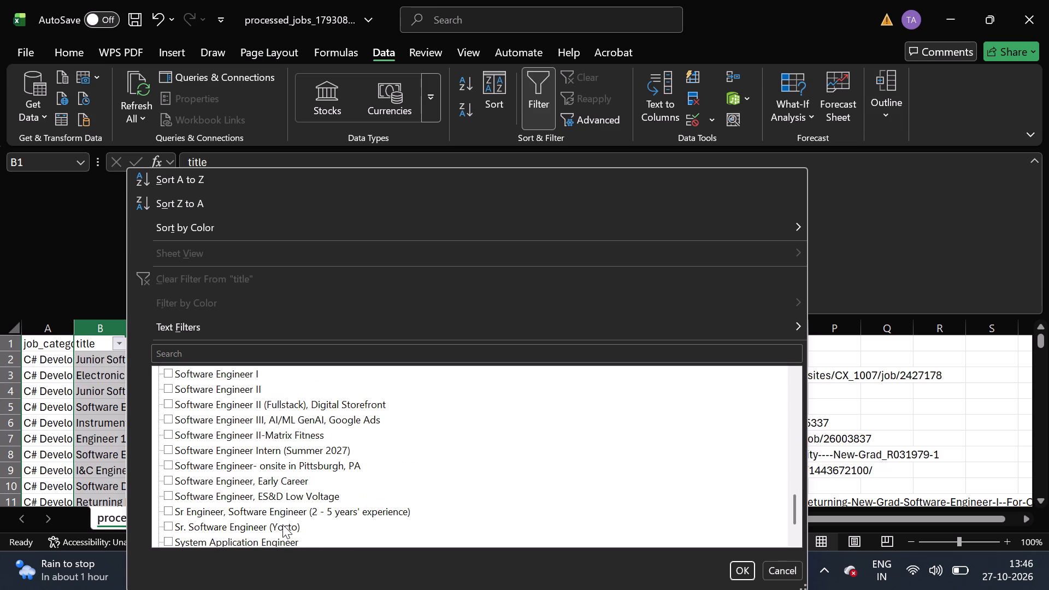
scroll(282, 524, down, 1)
click(325, 445)
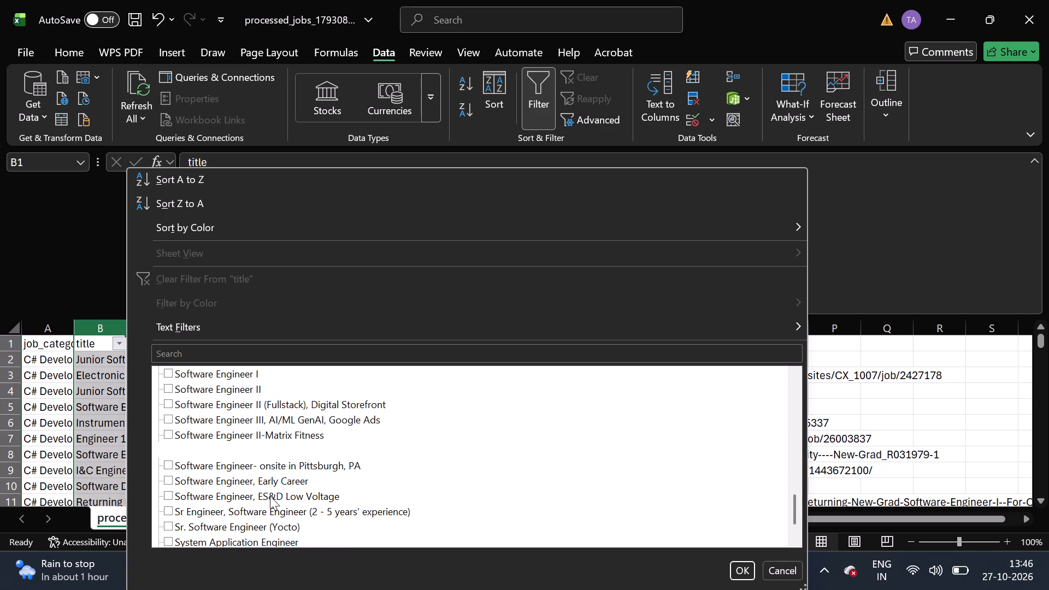
scroll(236, 535, down, 1)
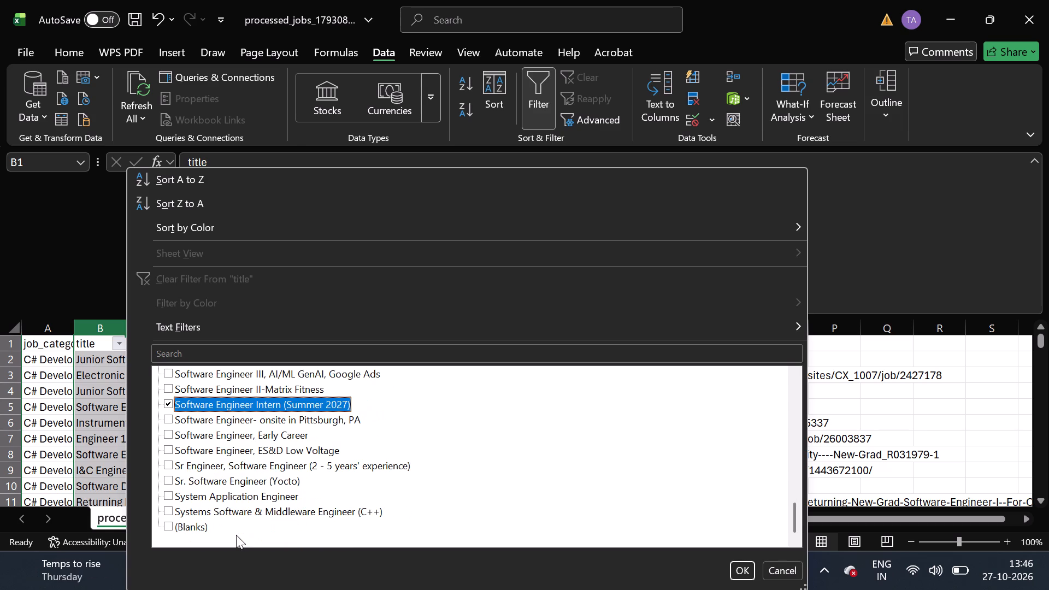
click(186, 528)
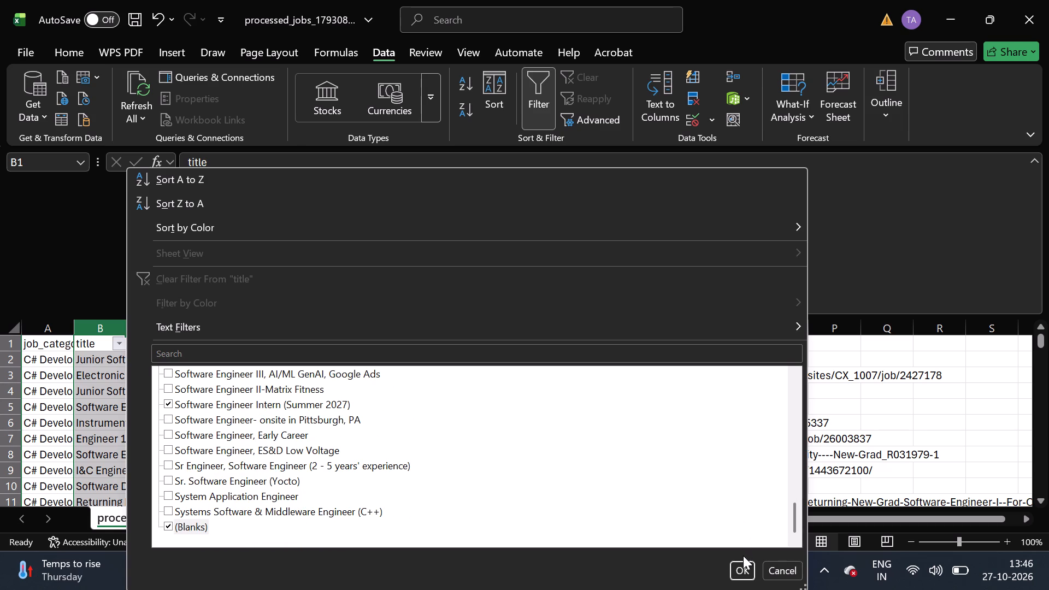
click(744, 563)
Delete all the filtered job rows below the header and remove the title filter.
click(0, 356)
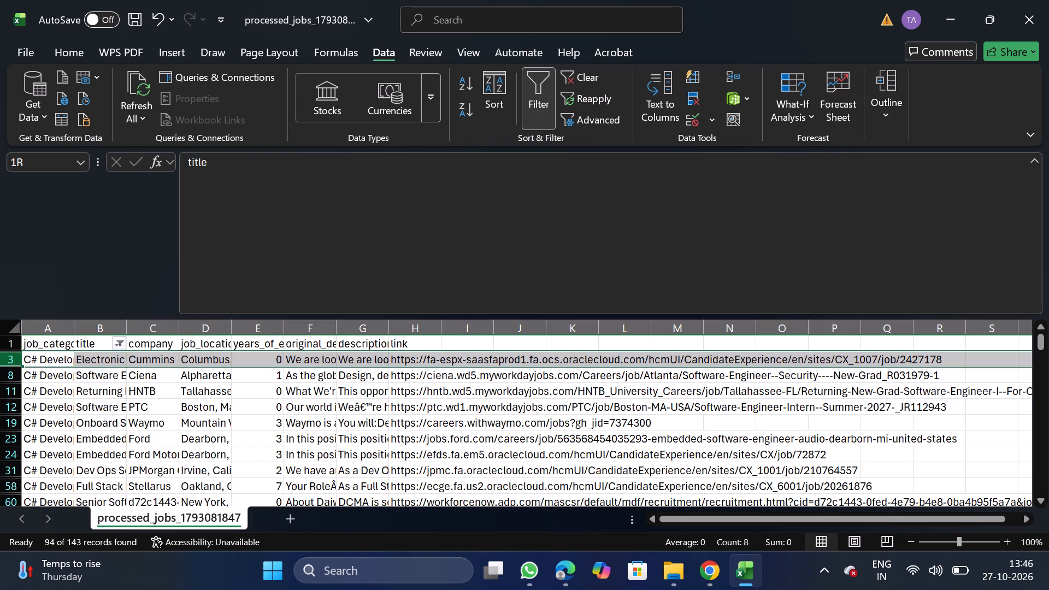
key(ctrl+shift+Down)
right_click(133, 376)
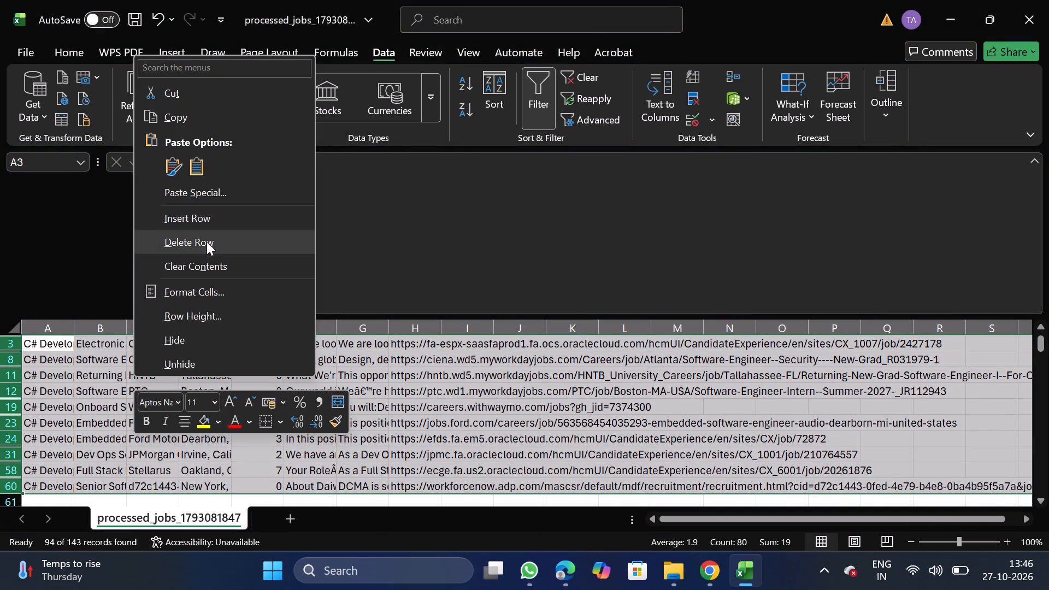
click(207, 241)
click(544, 110)
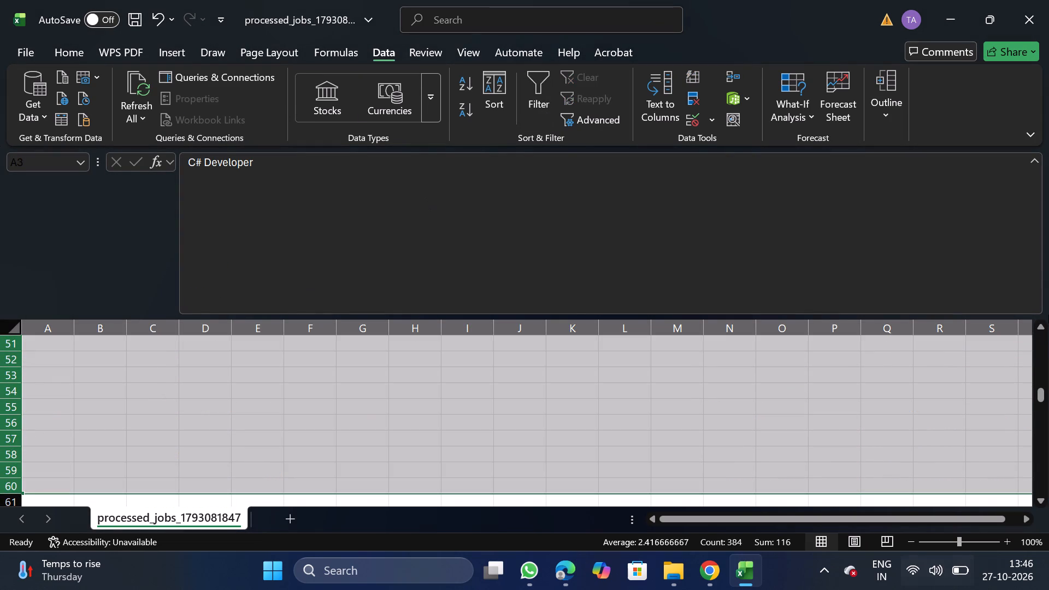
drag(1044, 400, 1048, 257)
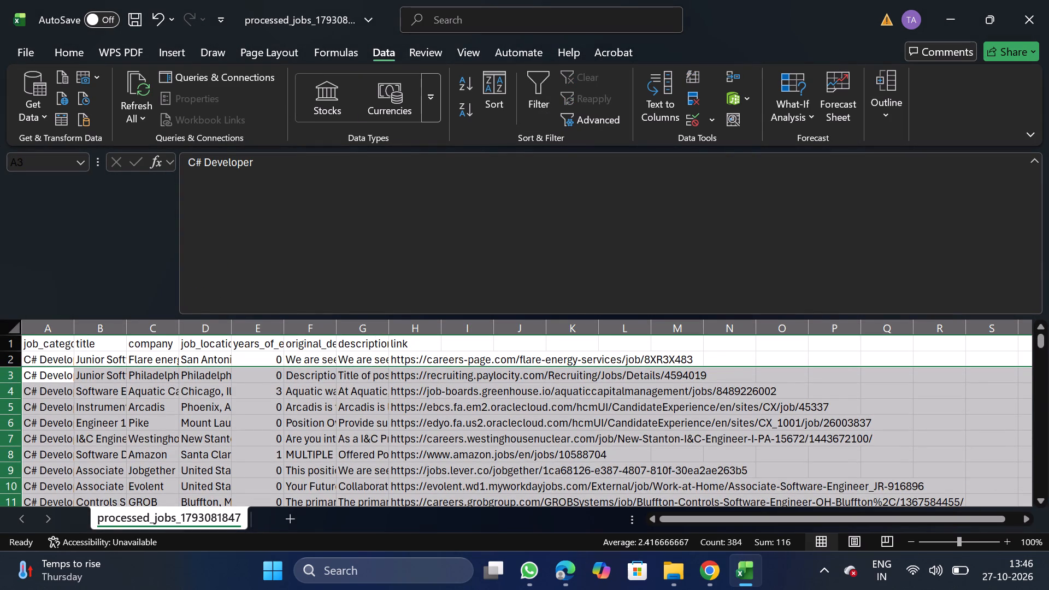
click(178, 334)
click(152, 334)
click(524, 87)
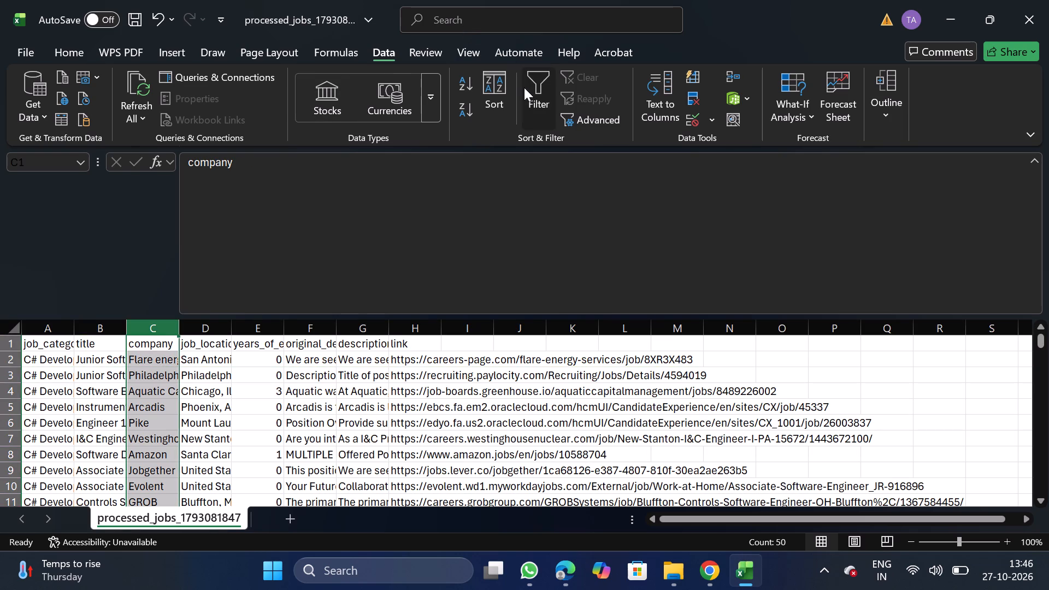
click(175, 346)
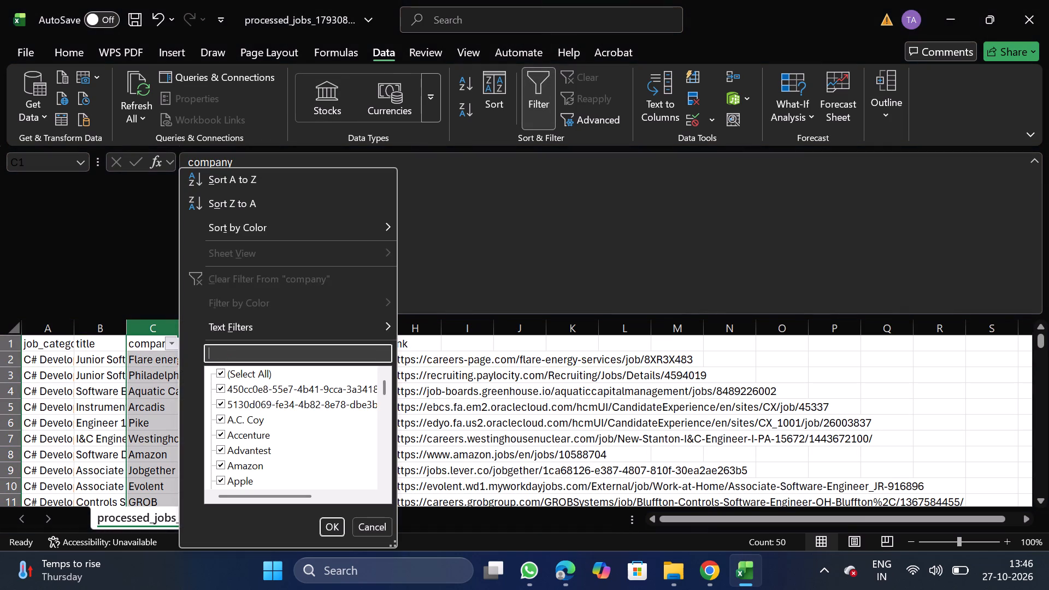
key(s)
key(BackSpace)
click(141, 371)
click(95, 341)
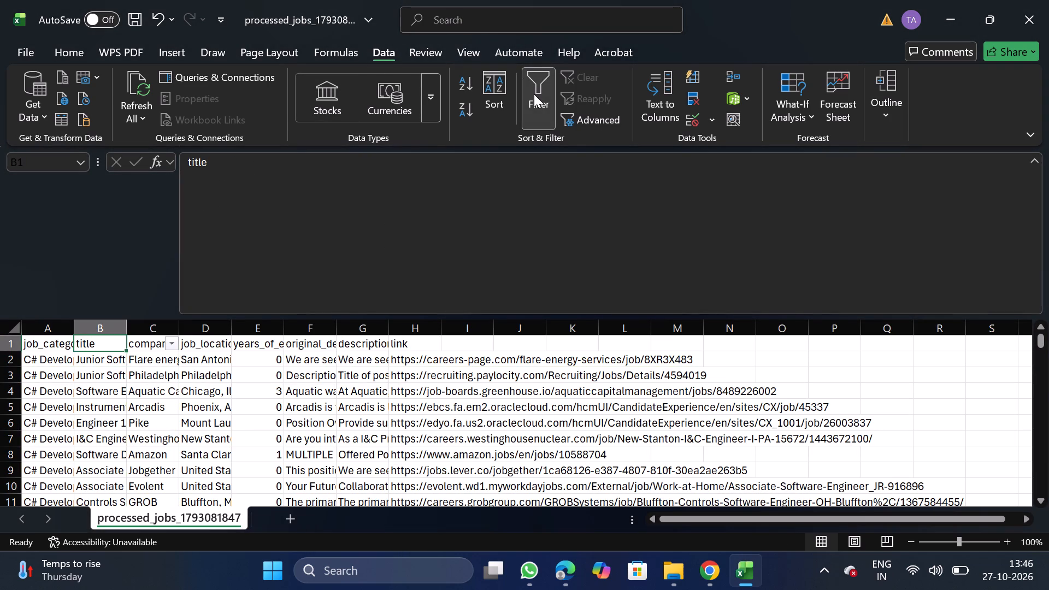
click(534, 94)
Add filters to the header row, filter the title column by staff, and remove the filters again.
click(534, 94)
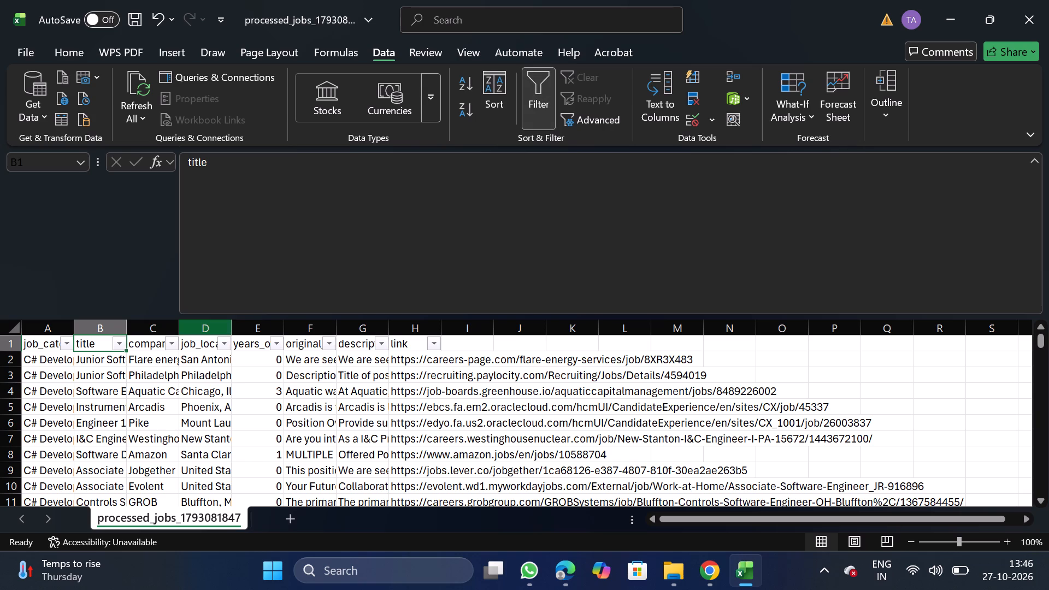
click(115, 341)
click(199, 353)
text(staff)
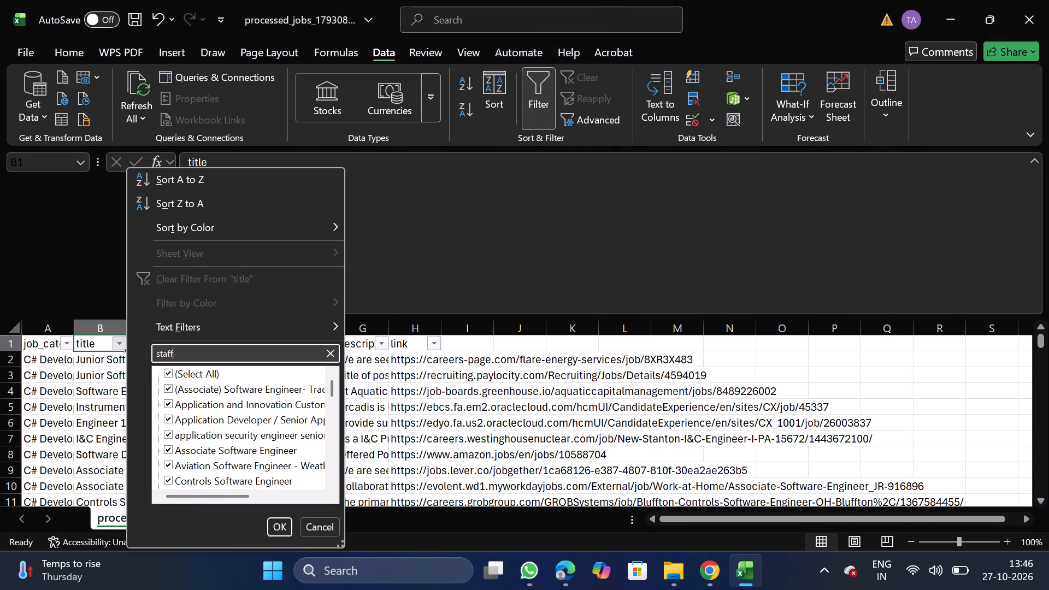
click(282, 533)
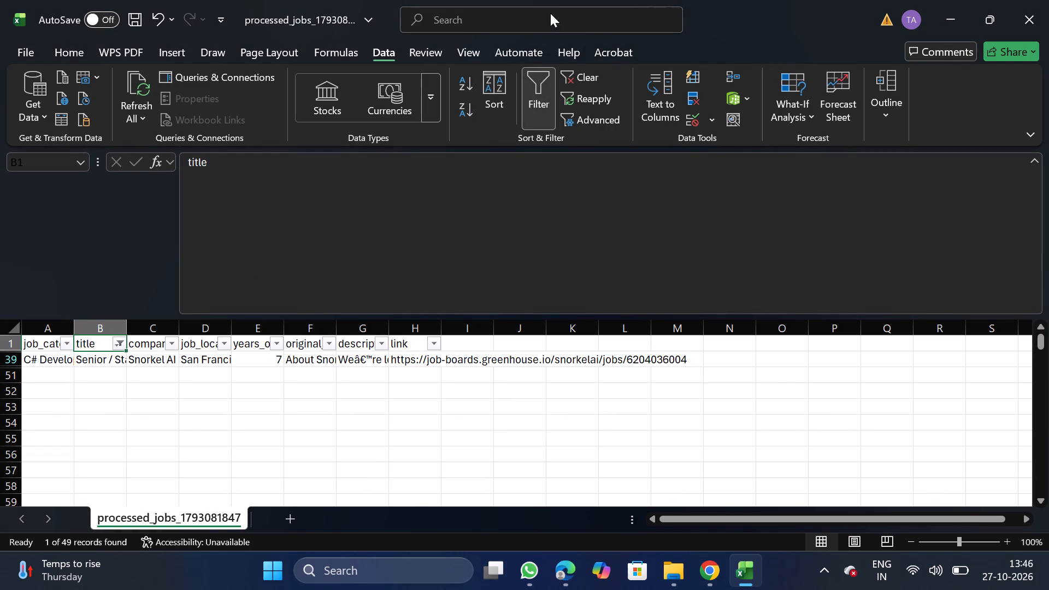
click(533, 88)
Add filters to the header row again and search the title filter for lead.
click(536, 91)
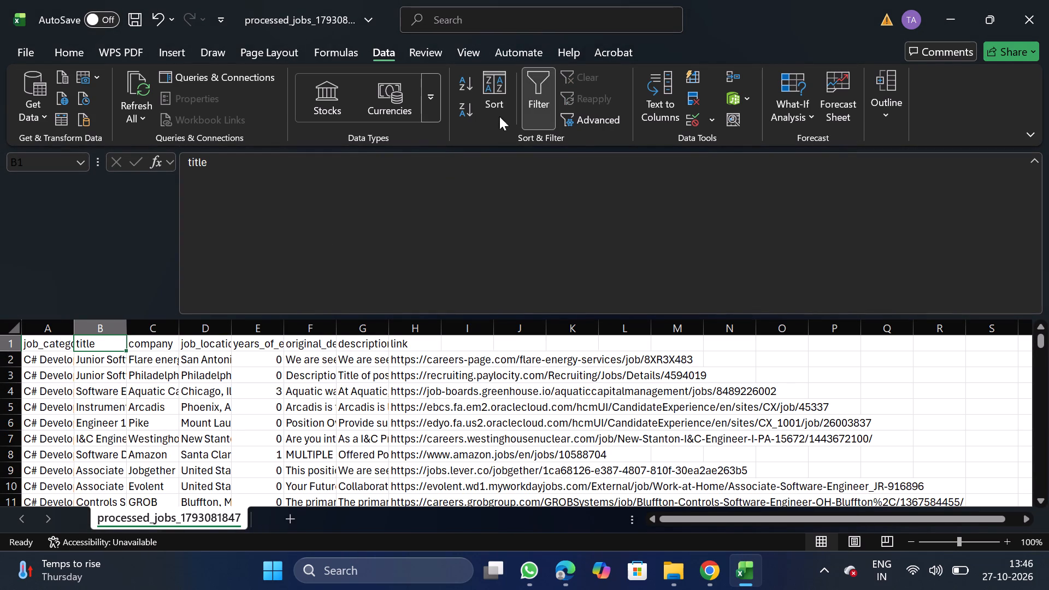
click(125, 346)
click(229, 355)
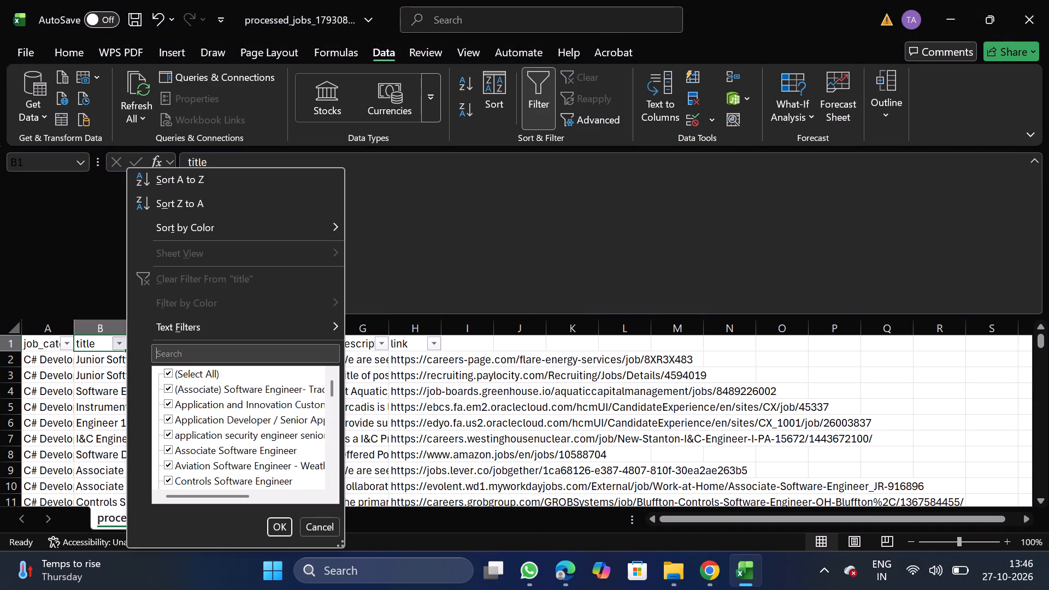
text(lead)
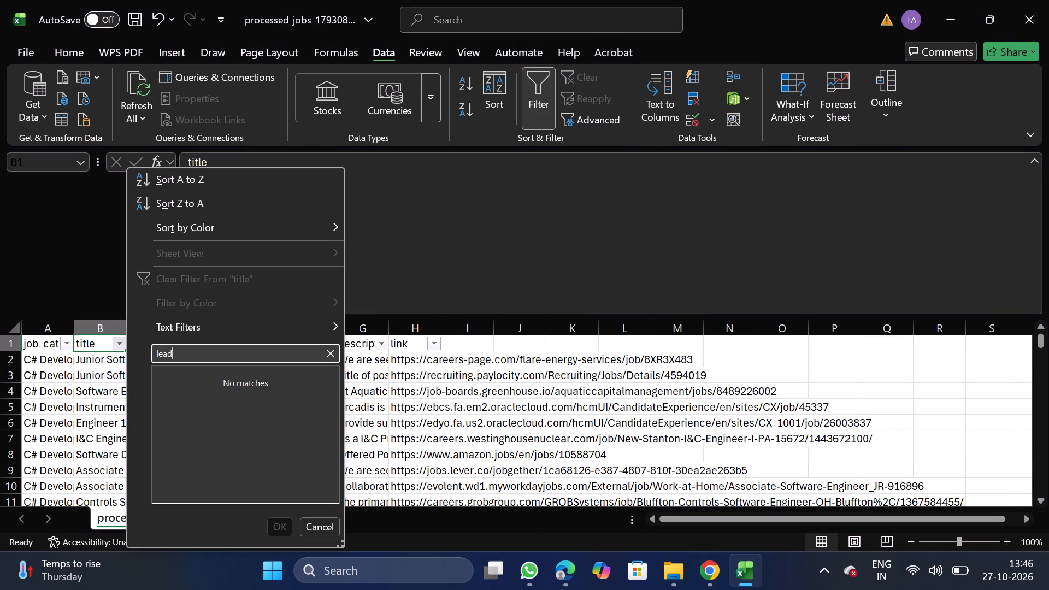
Search the title filter for consultant instead, and close it and remove the filters without applying anything.
key(BackSpace)
key(BackSpace)
key(BackSpace)
key(BackSpace)
key(BackSpace)
key(BackSpace)
key(BackSpace)
key(BackSpace)
key(BackSpace)
key(BackSpace)
key(BackSpace)
key(BackSpace)
key(BackSpace)
text(consultant)
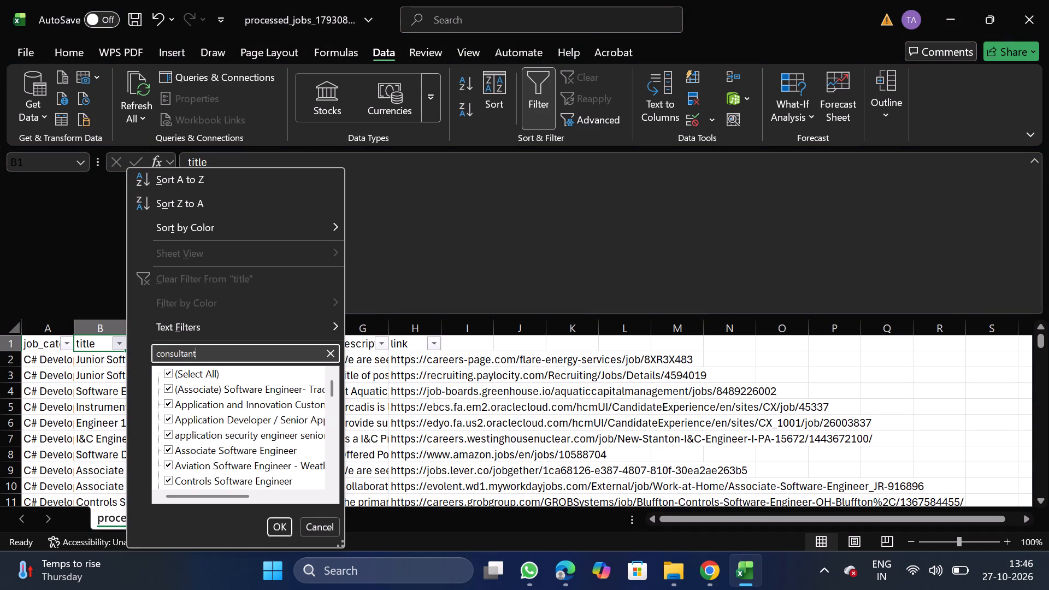
key(BackSpace)
key(BackSpace)
key(BackSpace)
key(BackSpace)
key(BackSpace)
key(BackSpace)
key(BackSpace)
key(BackSpace)
key(BackSpace)
key(BackSpace)
key(BackSpace)
key(BackSpace)
key(BackSpace)
key(BackSpace)
click(496, 433)
click(544, 126)
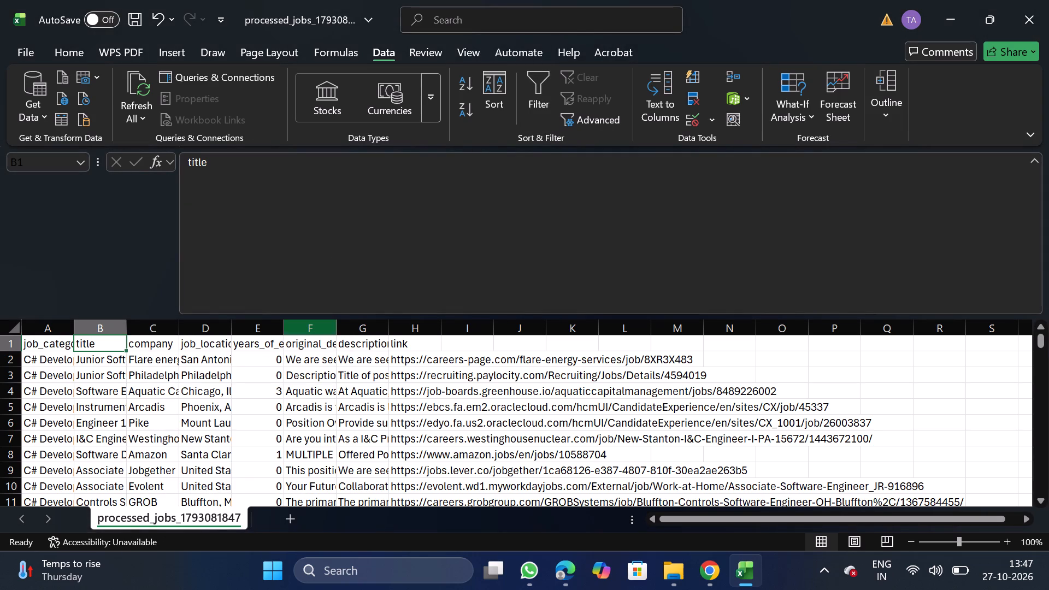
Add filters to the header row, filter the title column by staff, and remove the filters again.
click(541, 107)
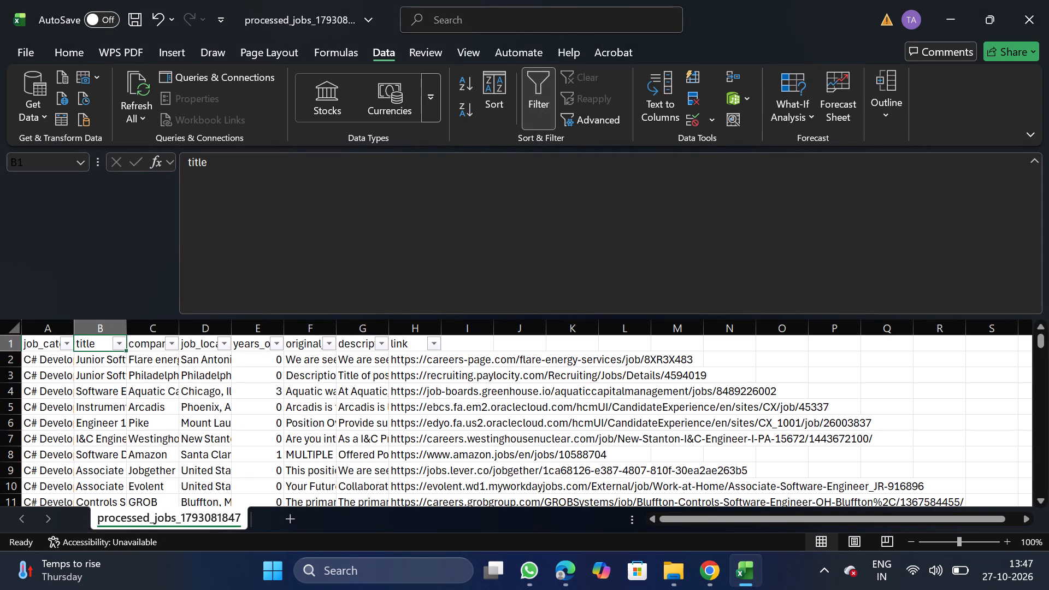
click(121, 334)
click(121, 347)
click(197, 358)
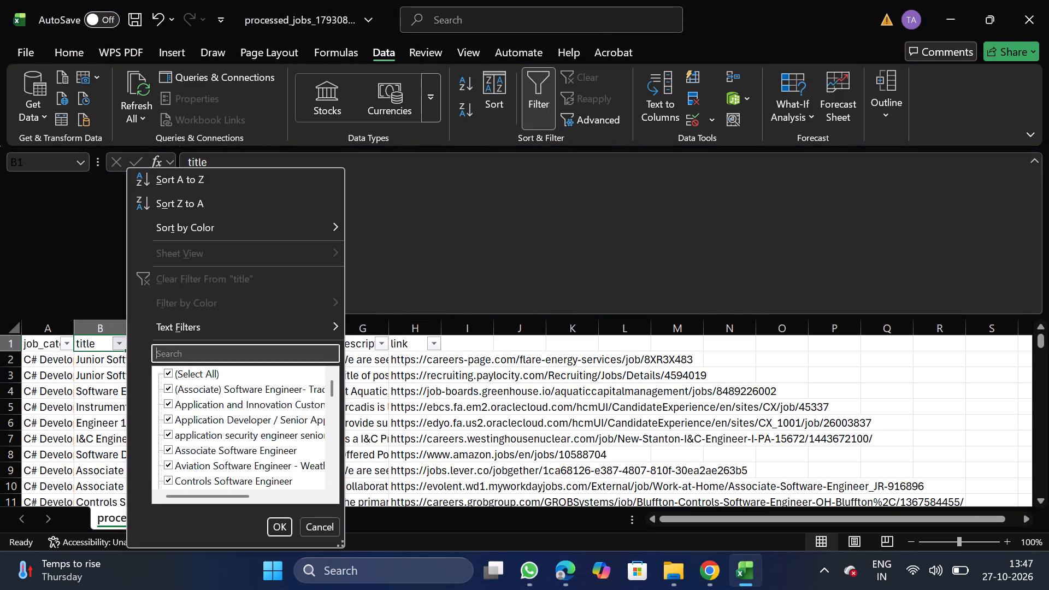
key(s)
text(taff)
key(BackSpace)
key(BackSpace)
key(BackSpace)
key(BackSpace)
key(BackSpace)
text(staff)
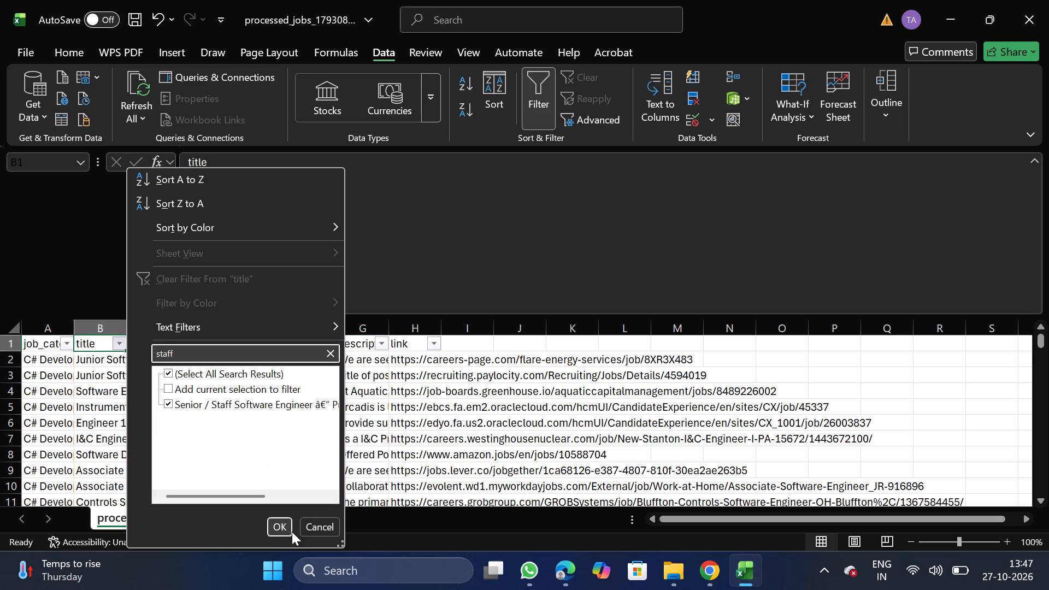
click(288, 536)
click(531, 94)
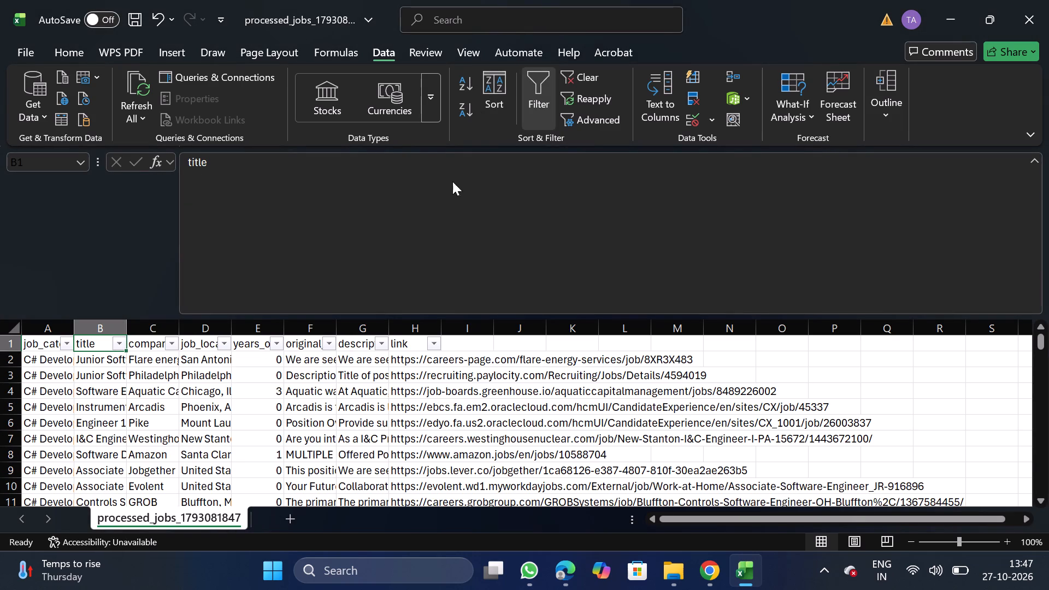
Add filters to the header cells from the company column through column J.
drag(168, 339, 545, 104)
click(545, 104)
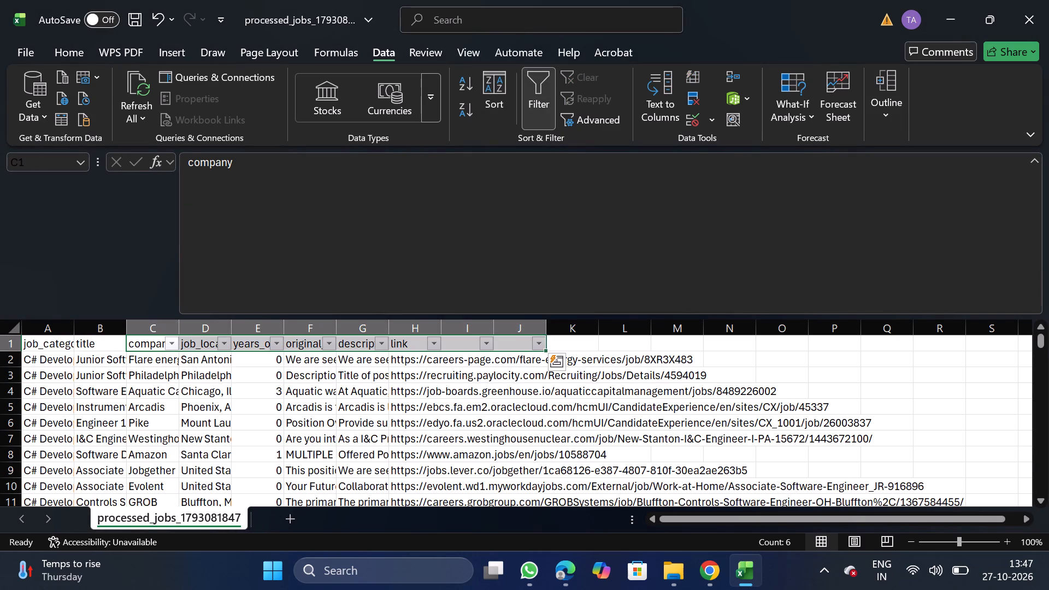
Search the company filter for walmart, dried and capital in turn, clearing each search term.
click(169, 349)
click(256, 353)
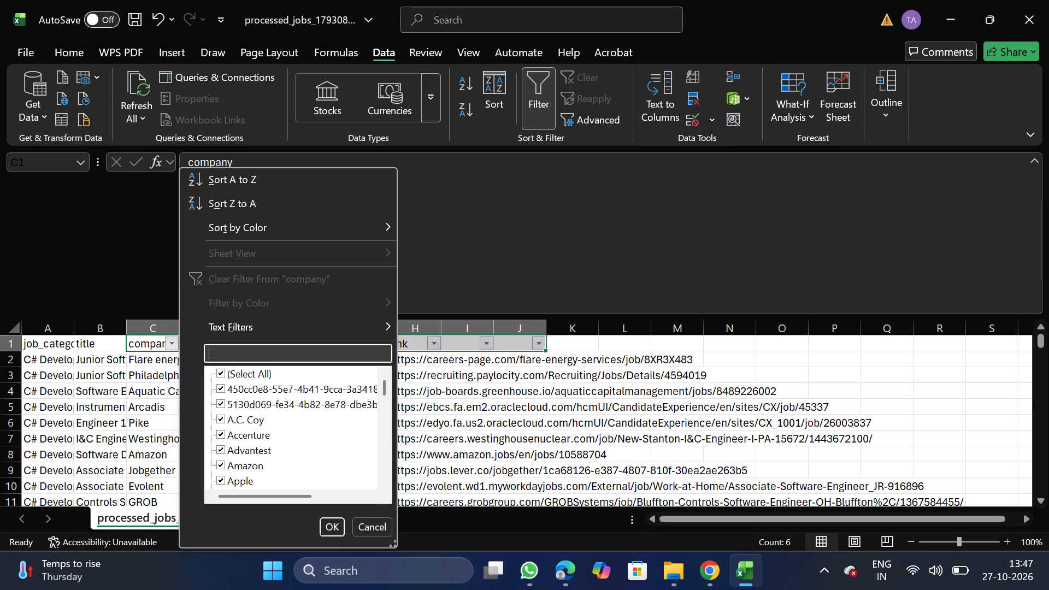
text(walmart)
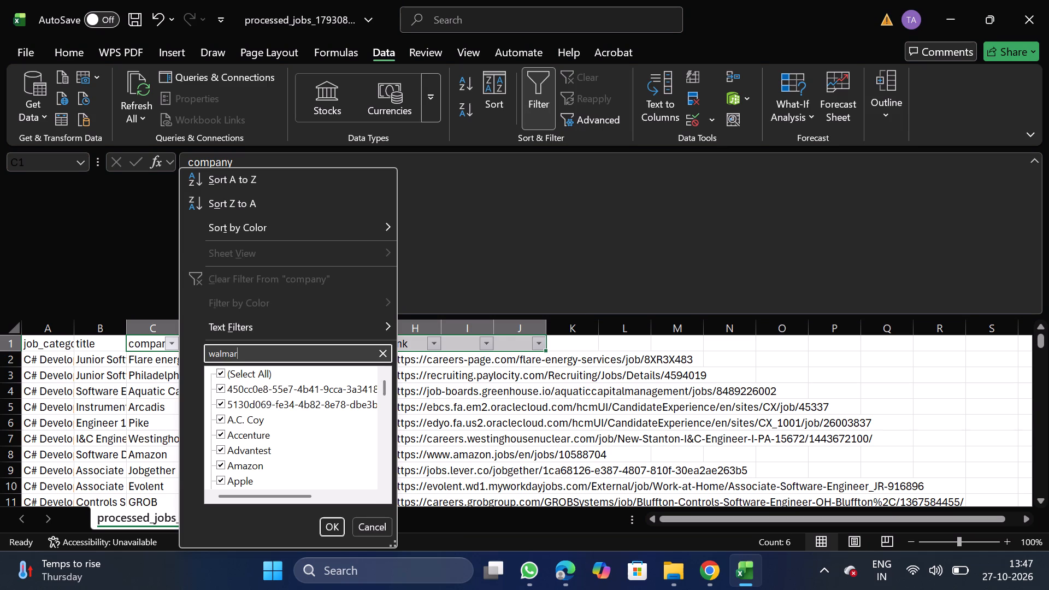
key(BackSpace)
key(BackSpace)
key(BackSpace)
key(BackSpace)
key(BackSpace)
key(BackSpace)
key(BackSpace)
key(BackSpace)
key(BackSpace)
key(BackSpace)
key(BackSpace)
key(BackSpace)
key(BackSpace)
key(BackSpace)
key(BackSpace)
key(BackSpace)
text(dried)
key(BackSpace)
key(BackSpace)
key(BackSpace)
key(BackSpace)
key(BackSpace)
key(BackSpace)
key(BackSpace)
key(BackSpace)
key(BackSpace)
key(BackSpace)
key(BackSpace)
key(BackSpace)
key(BackSpace)
text(capital)
key(BackSpace)
key(BackSpace)
key(BackSpace)
key(BackSpace)
key(BackSpace)
key(BackSpace)
key(BackSpace)
key(BackSpace)
key(BackSpace)
key(BackSpace)
key(BackSpace)
key(BackSpace)
key(BackSpace)
key(BackSpace)
key(BackSpace)
key(BackSpace)
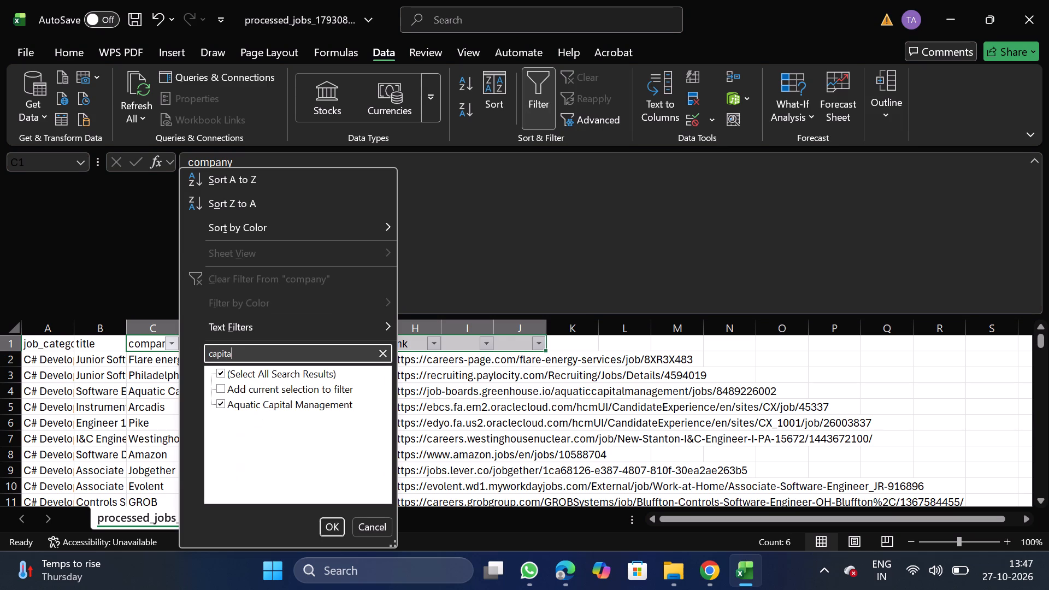
Search the company filter for under, hunt, skim, apex and in landem in turn, and close it without applying anything.
text(under)
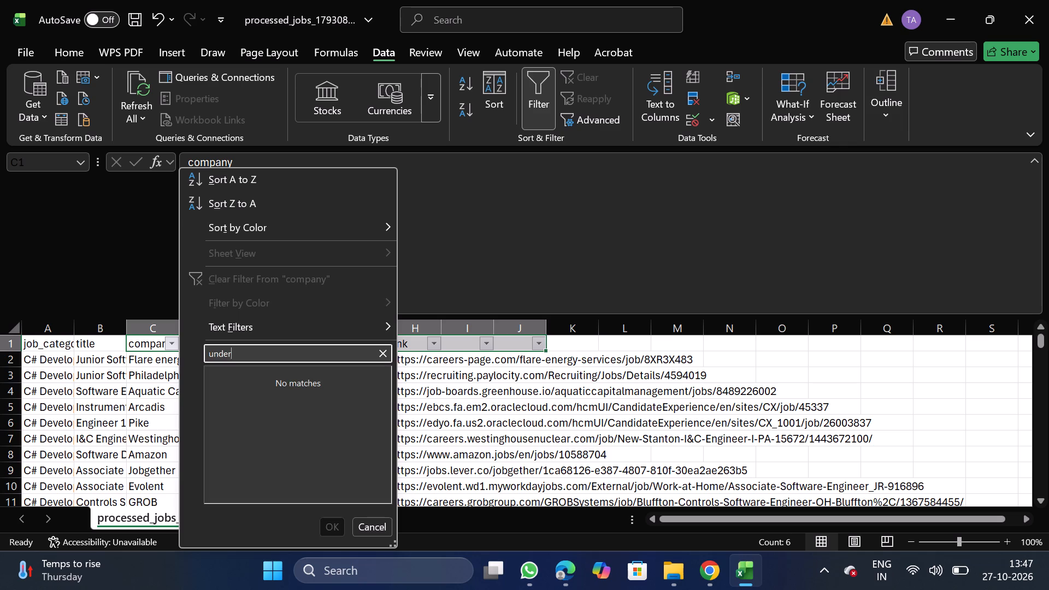
key(BackSpace)
key(BackSpace)
key(BackSpace)
key(BackSpace)
key(BackSpace)
key(BackSpace)
key(BackSpace)
key(BackSpace)
key(BackSpace)
key(BackSpace)
key(BackSpace)
key(BackSpace)
key(BackSpace)
text(hunt)
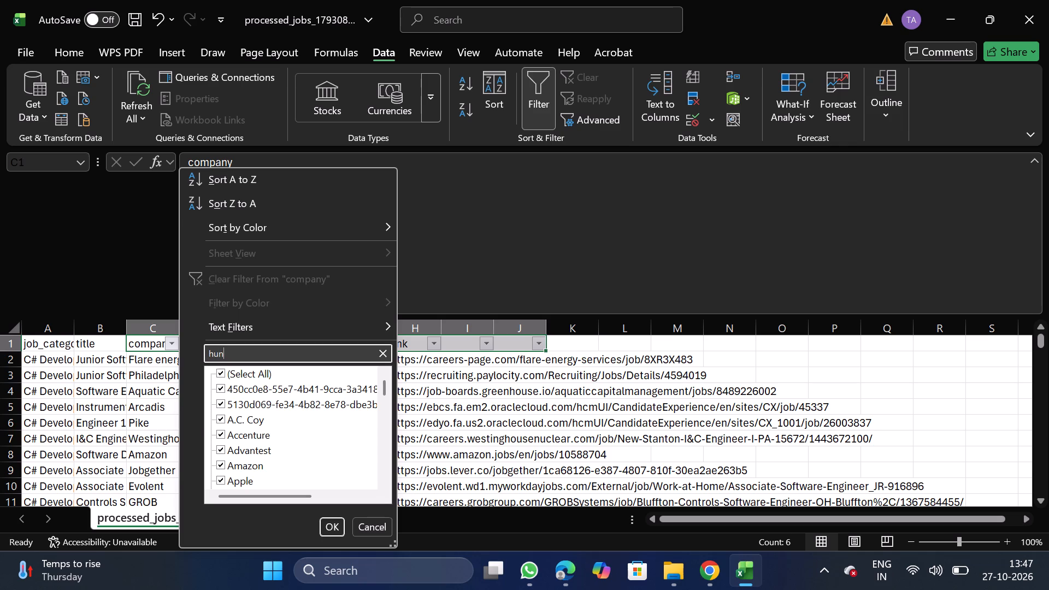
key(BackSpace)
key(BackSpace)
key(BackSpace)
key(BackSpace)
key(BackSpace)
key(BackSpace)
key(BackSpace)
key(BackSpace)
key(BackSpace)
key(BackSpace)
key(BackSpace)
key(BackSpace)
key(BackSpace)
key(BackSpace)
key(BackSpace)
key(BackSpace)
key(BackSpace)
text(skim)
key(BackSpace)
key(BackSpace)
key(BackSpace)
key(BackSpace)
key(BackSpace)
key(BackSpace)
key(BackSpace)
key(BackSpace)
key(BackSpace)
key(BackSpace)
key(BackSpace)
key(BackSpace)
key(BackSpace)
key(BackSpace)
key(BackSpace)
key(BackSpace)
text(apex)
key(BackSpace)
key(BackSpace)
key(BackSpace)
key(BackSpace)
key(BackSpace)
key(BackSpace)
key(BackSpace)
key(BackSpace)
key(BackSpace)
key(BackSpace)
key(BackSpace)
text(in landem)
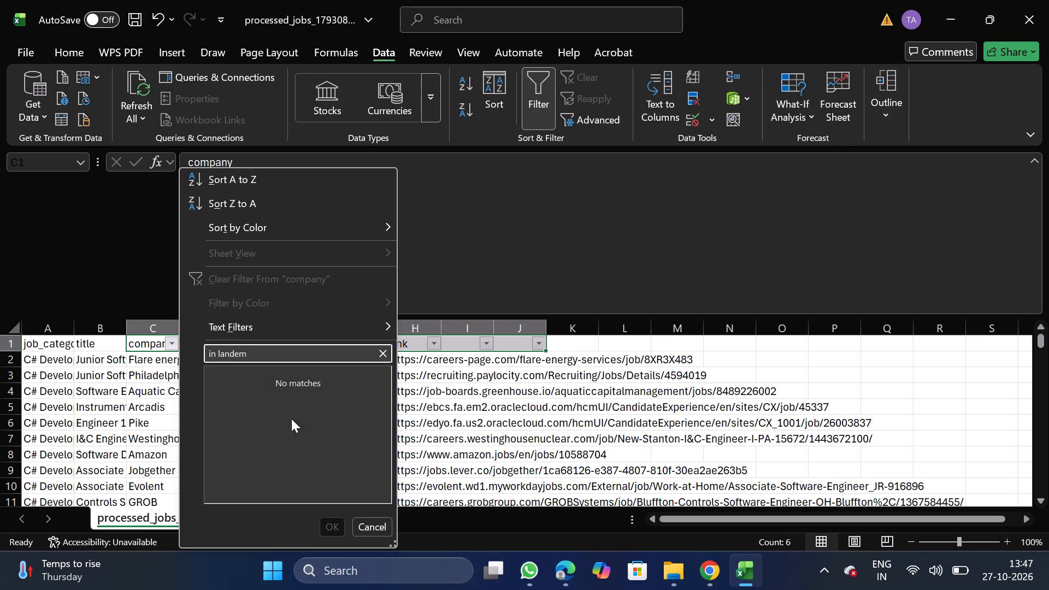
click(374, 530)
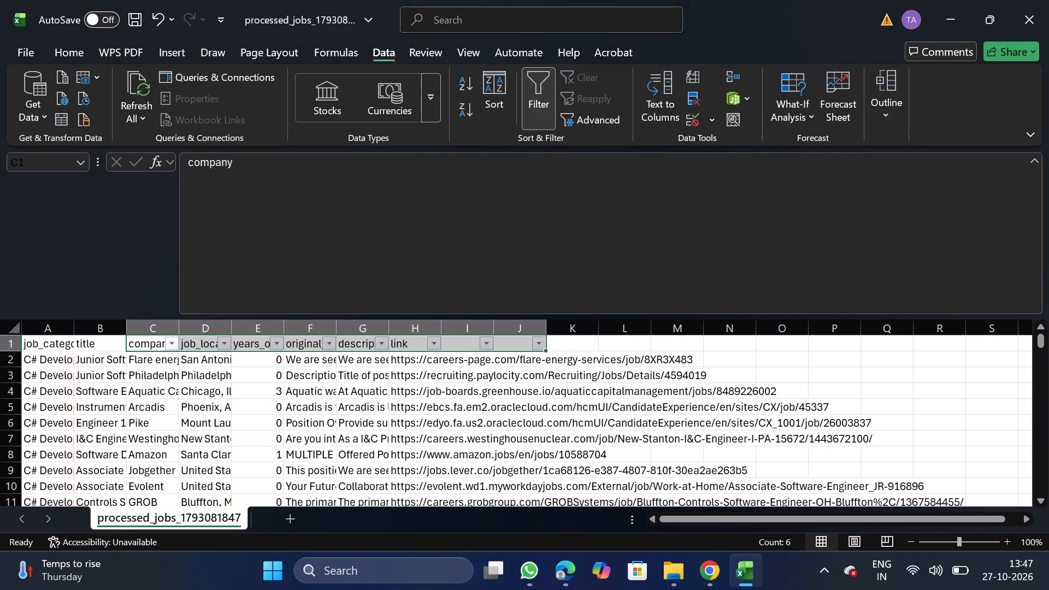
Filter the company column to only the two ID-like entries beginning 450cc0e8 and 5130d069, checking the rest of the company list.
click(170, 342)
click(258, 377)
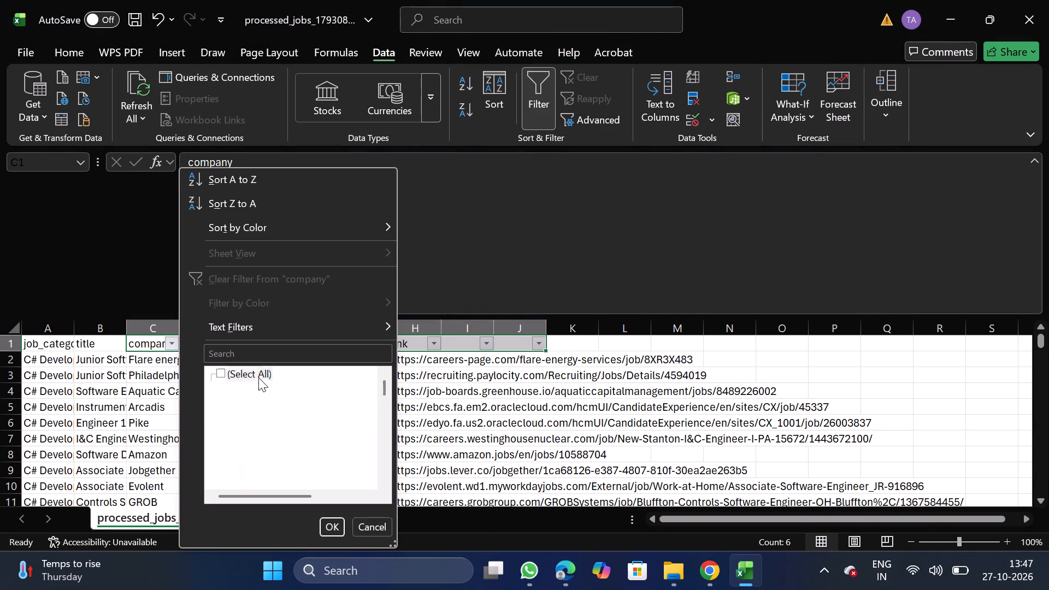
click(278, 386)
click(278, 402)
scroll(278, 402, down, 1)
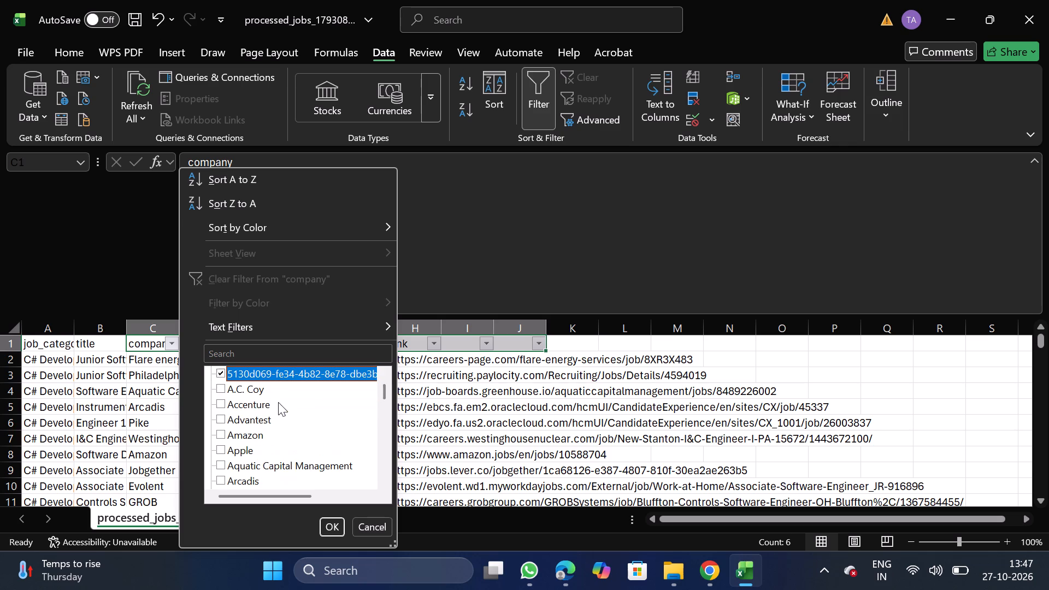
scroll(264, 429, down, 2)
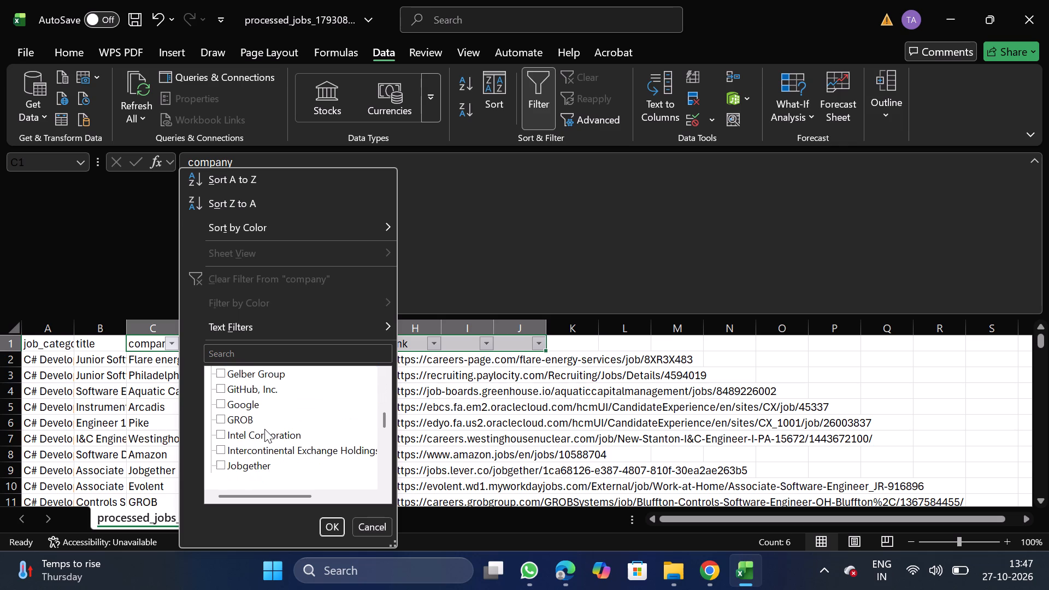
scroll(264, 429, down, 4)
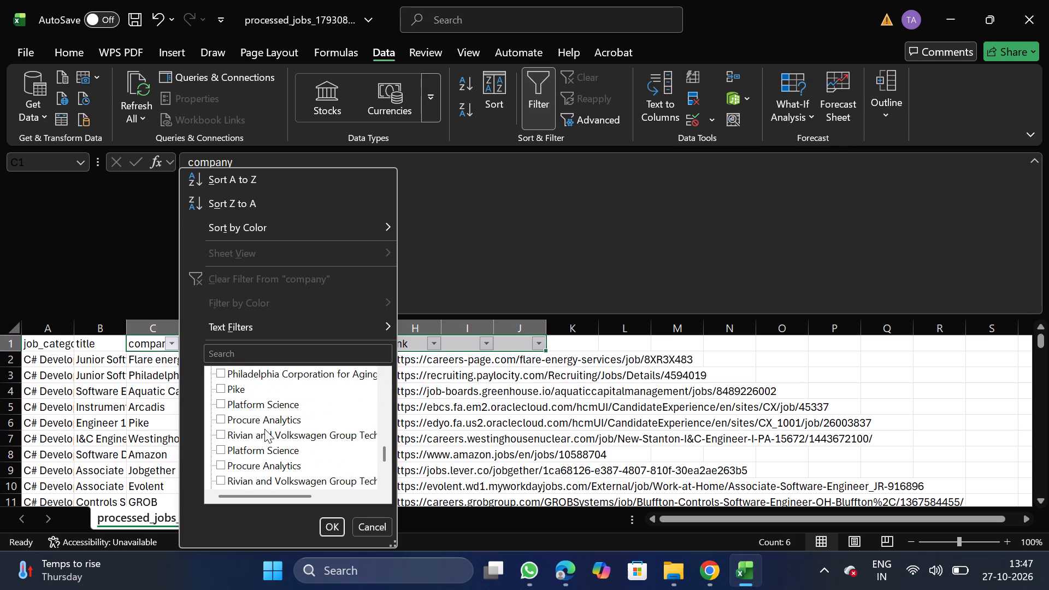
scroll(264, 429, down, 1)
click(397, 548)
drag(397, 548, 561, 589)
scroll(374, 522, down, 2)
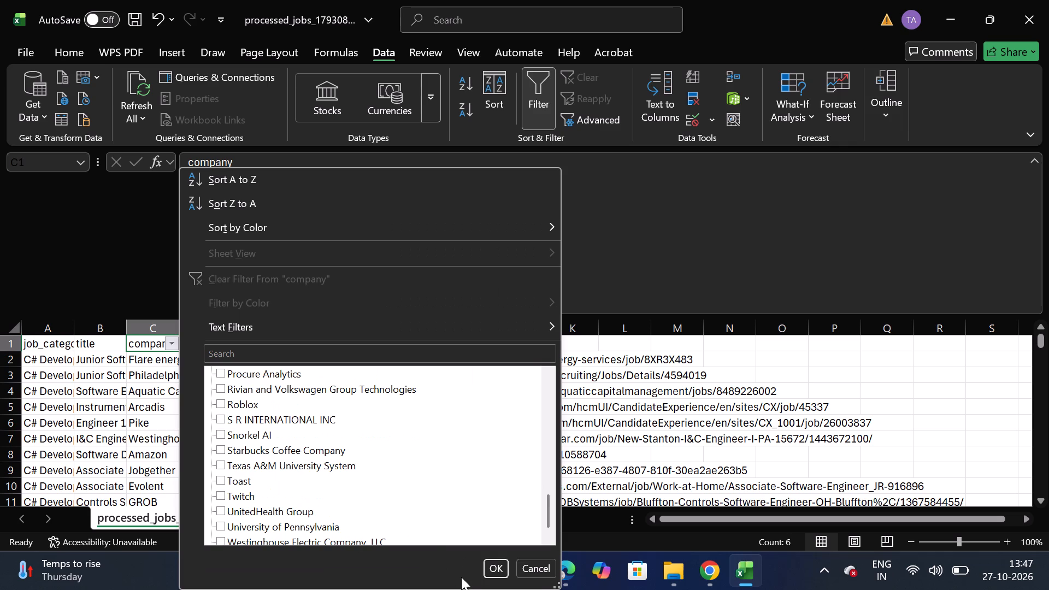
click(492, 570)
Delete all the filtered job rows below the header and remove the company filter.
click(0, 361)
key(ctrl+shift+Down)
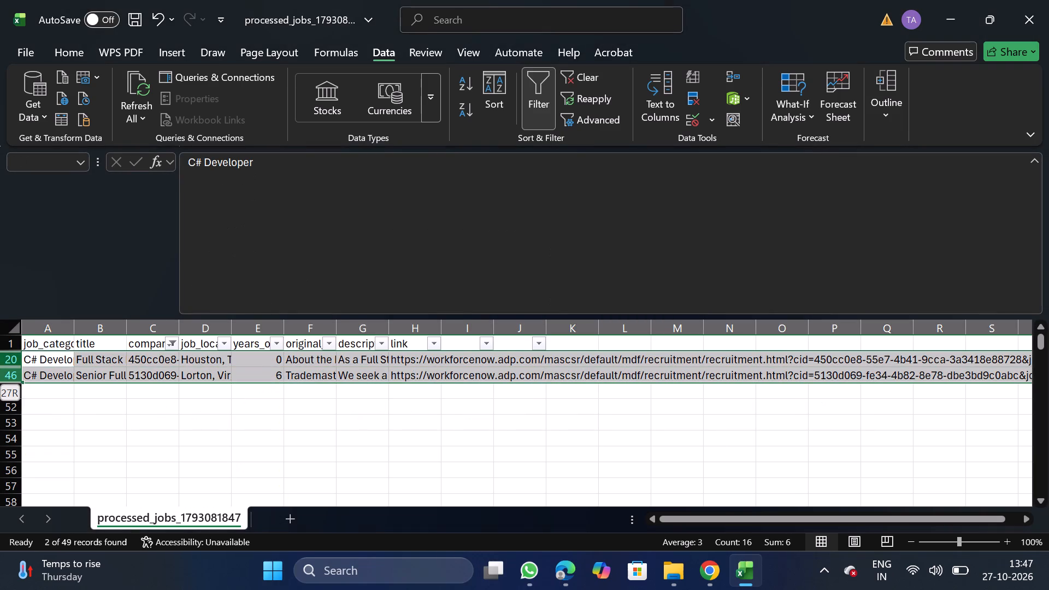
right_click(44, 367)
click(125, 232)
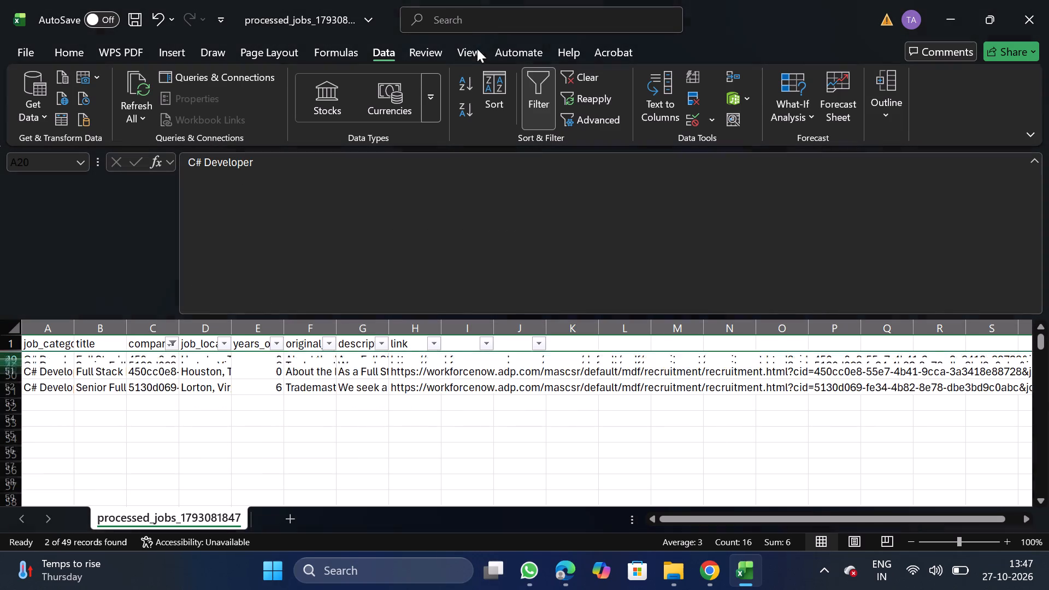
click(543, 98)
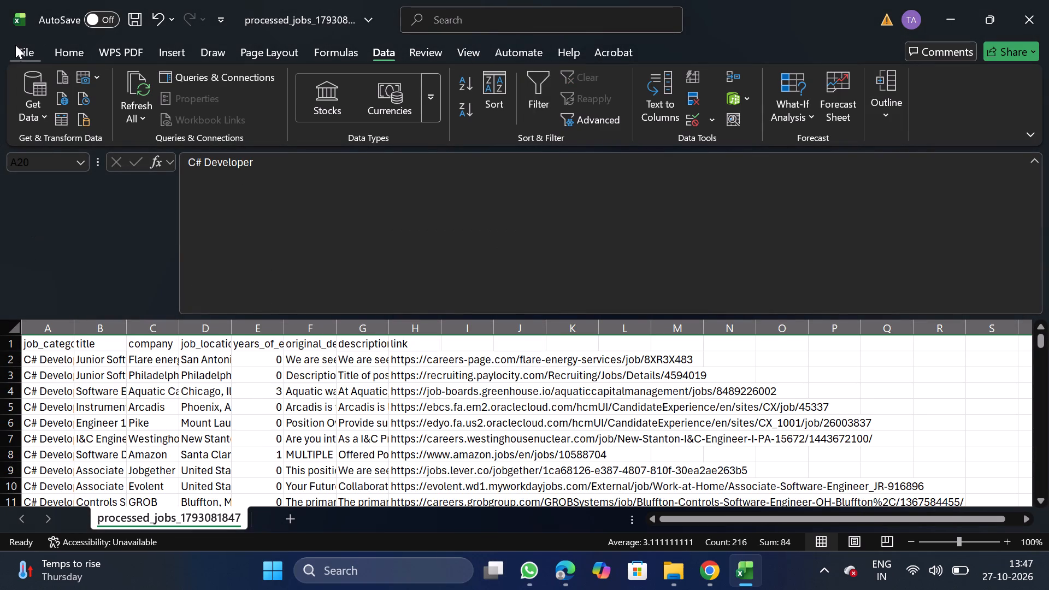
Save the cleaned workbook as a CSV named C# D_10_27 in the Daily Scraping jobs folder under Documents.
click(17, 56)
triple_click(74, 288)
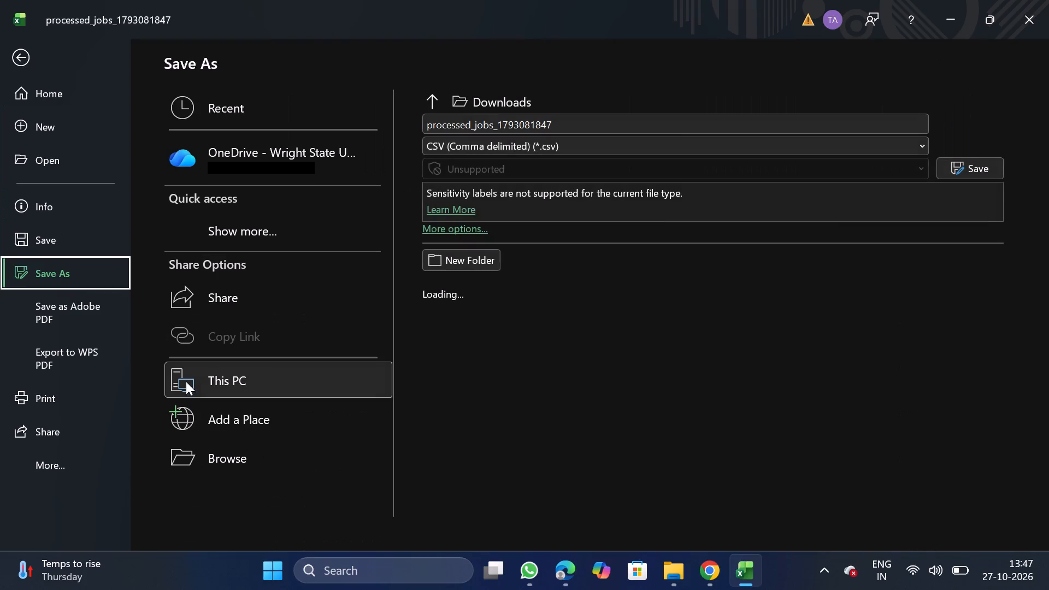
triple_click(249, 456)
double_click(249, 456)
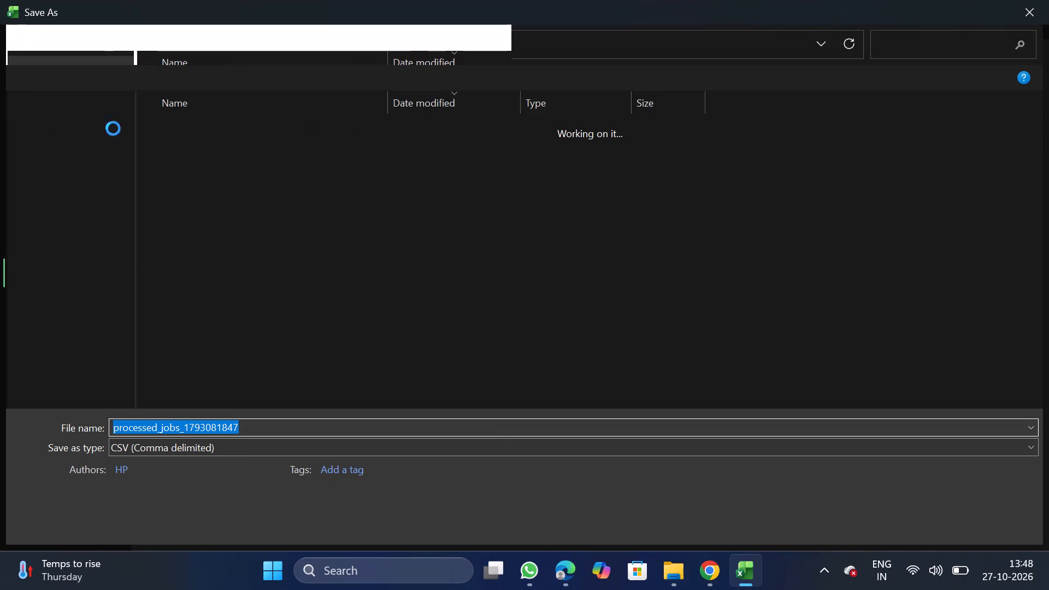
double_click(64, 152)
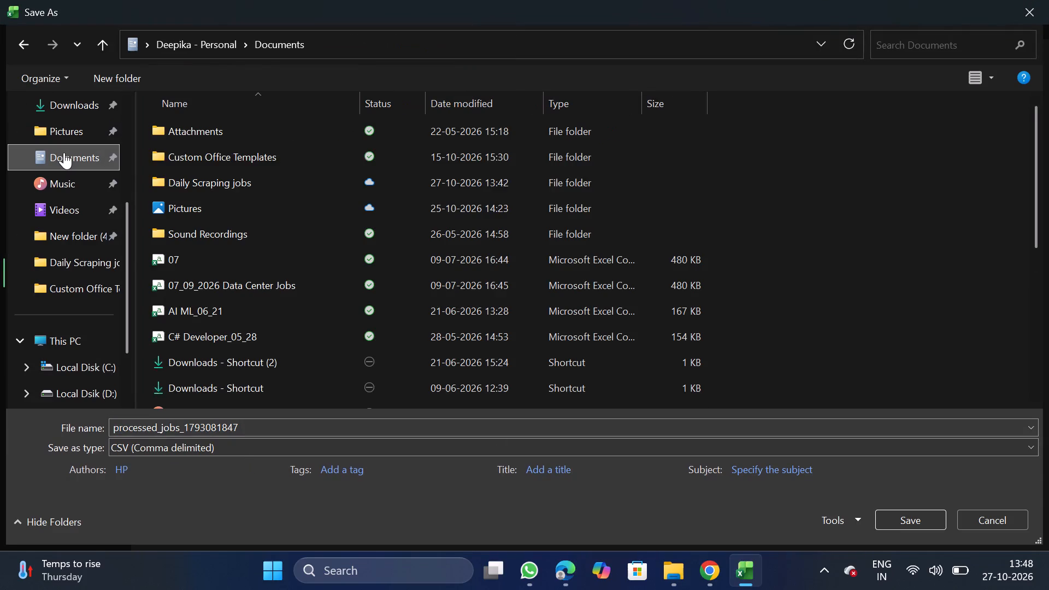
double_click(226, 173)
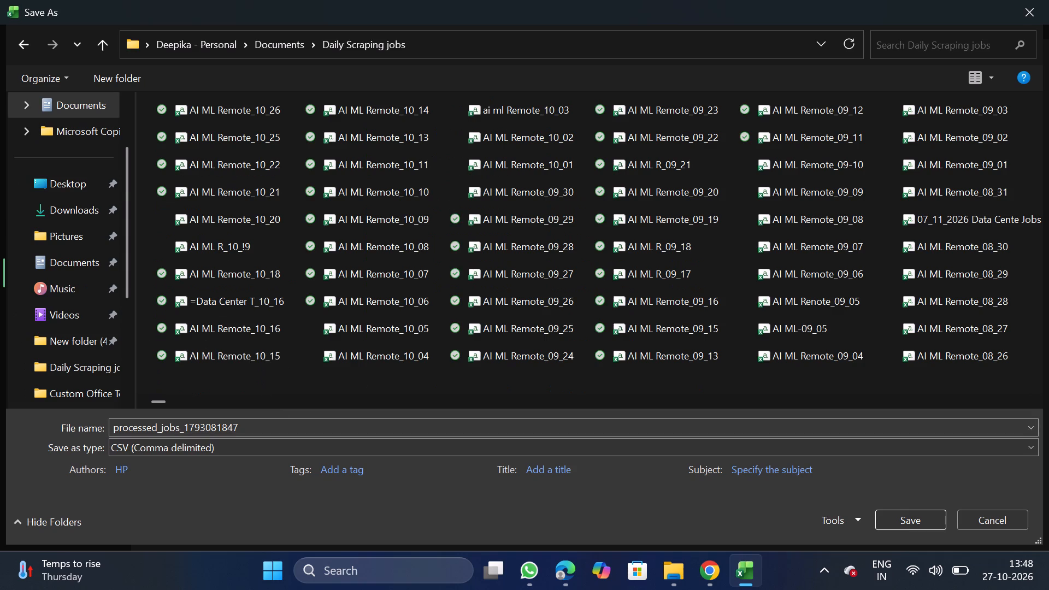
click(285, 426)
key(BackSpace)
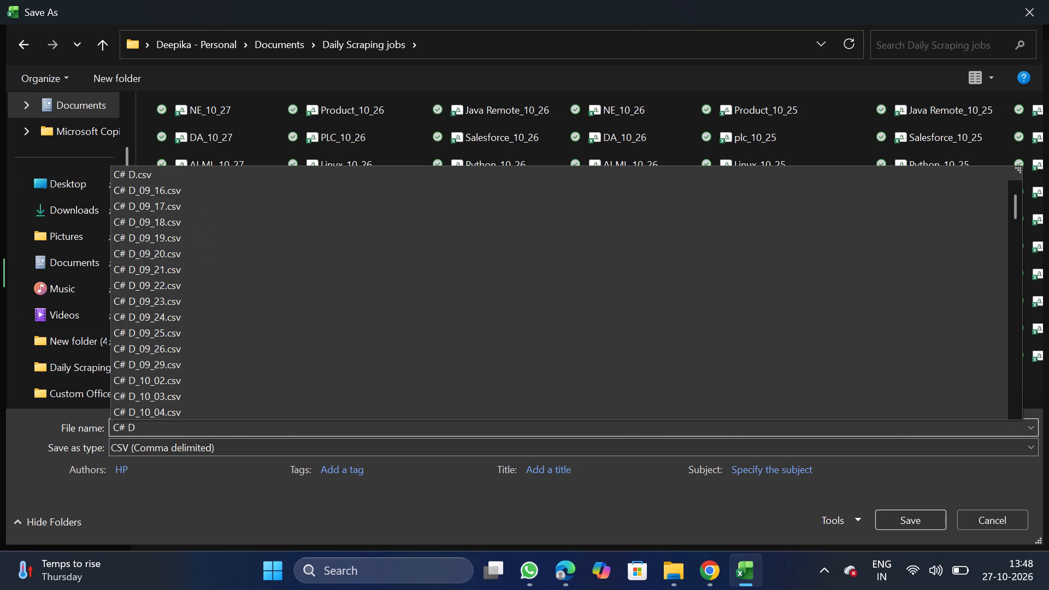
text(_10_26)
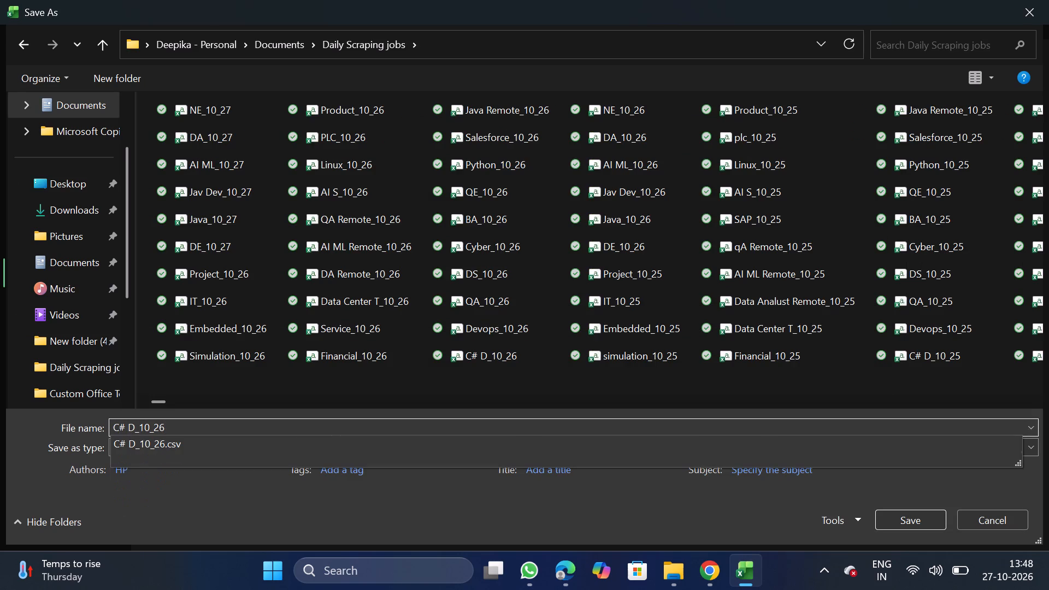
key(BackSpace)
key(7)
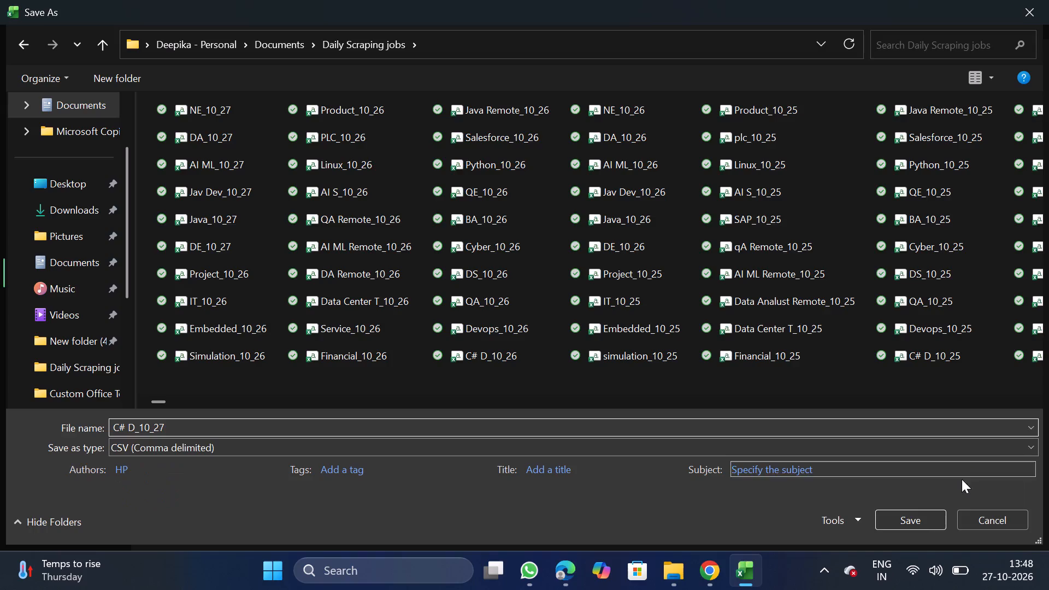
click(917, 524)
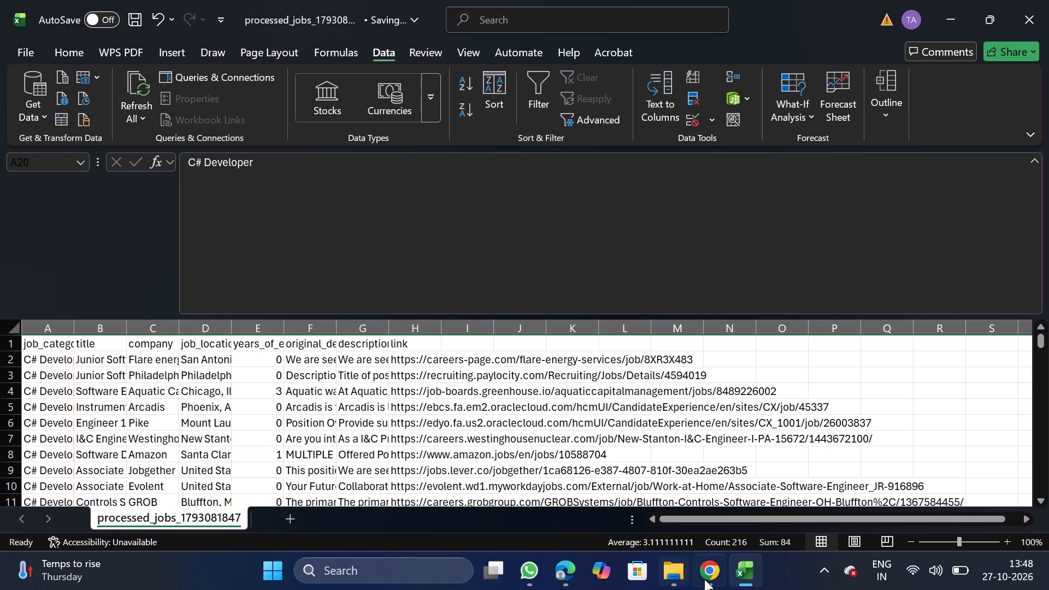
Switch to NextGenApply in Chrome and choose C# D_10_27.csv as the bulk upload file.
click(704, 579)
scroll(511, 412, down, 1)
click(445, 444)
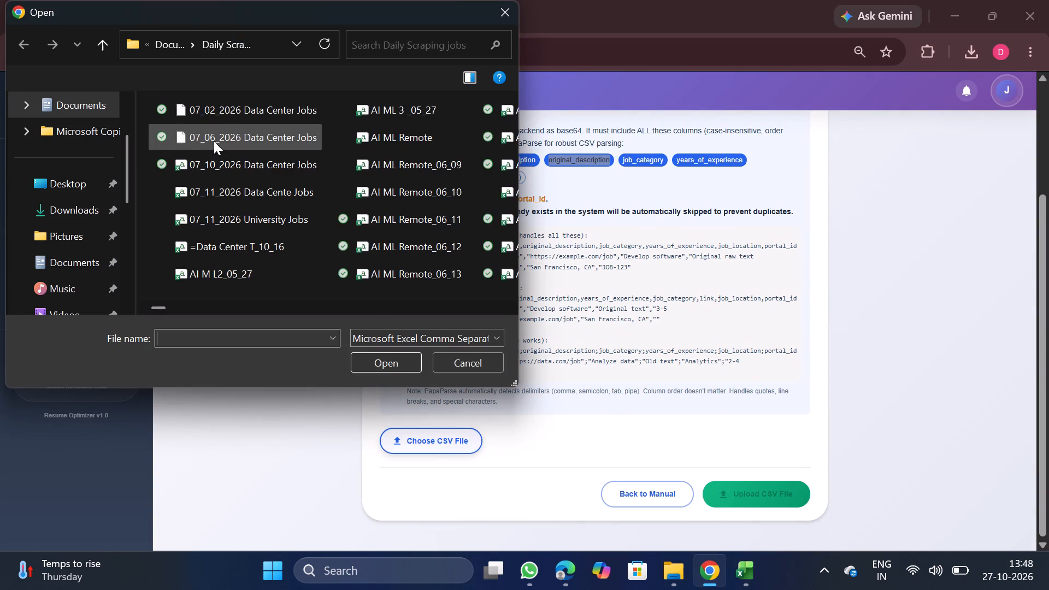
double_click(235, 109)
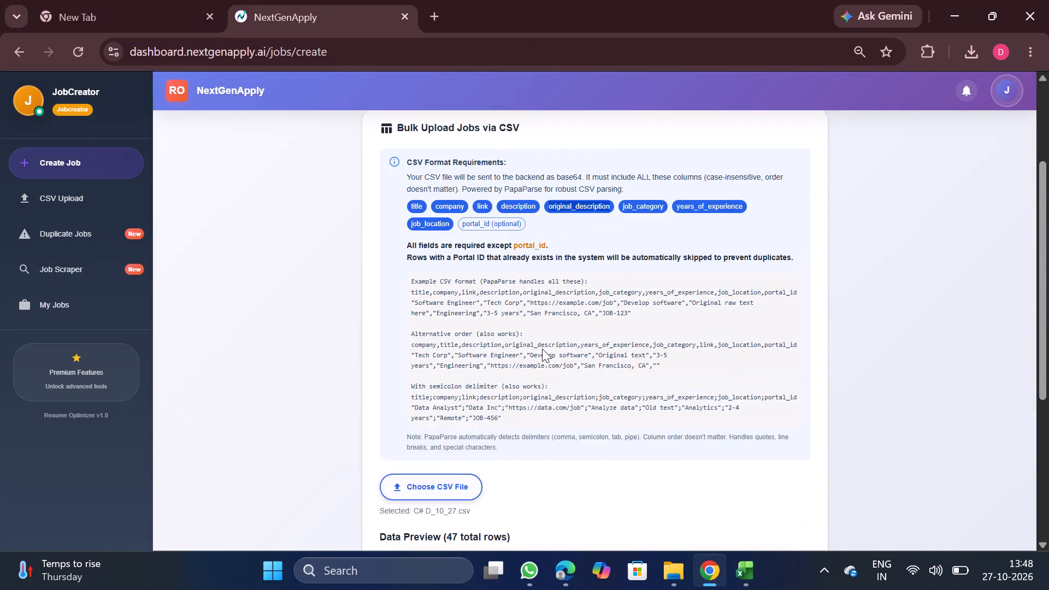
Look through the data preview of the chosen C# Developer file and upload the CSV.
scroll(552, 367, down, 1)
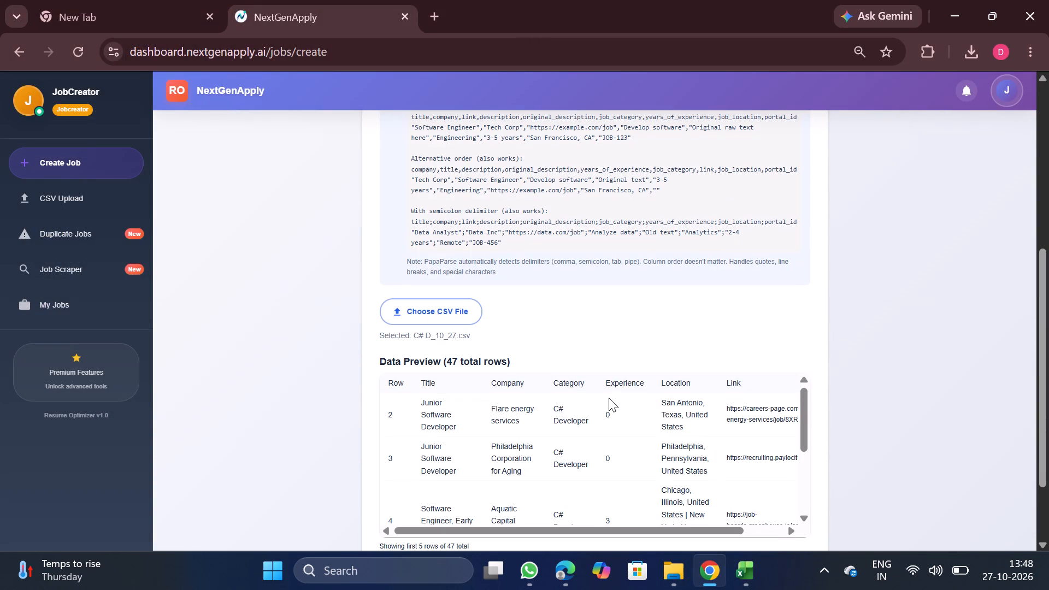
scroll(609, 398, down, 2)
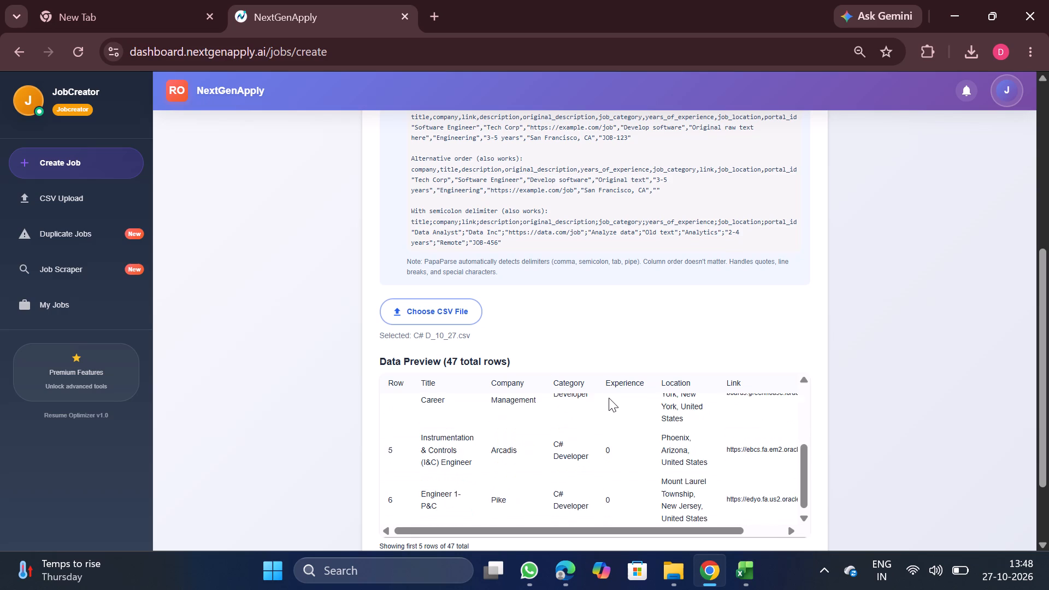
scroll(609, 398, down, 2)
click(711, 488)
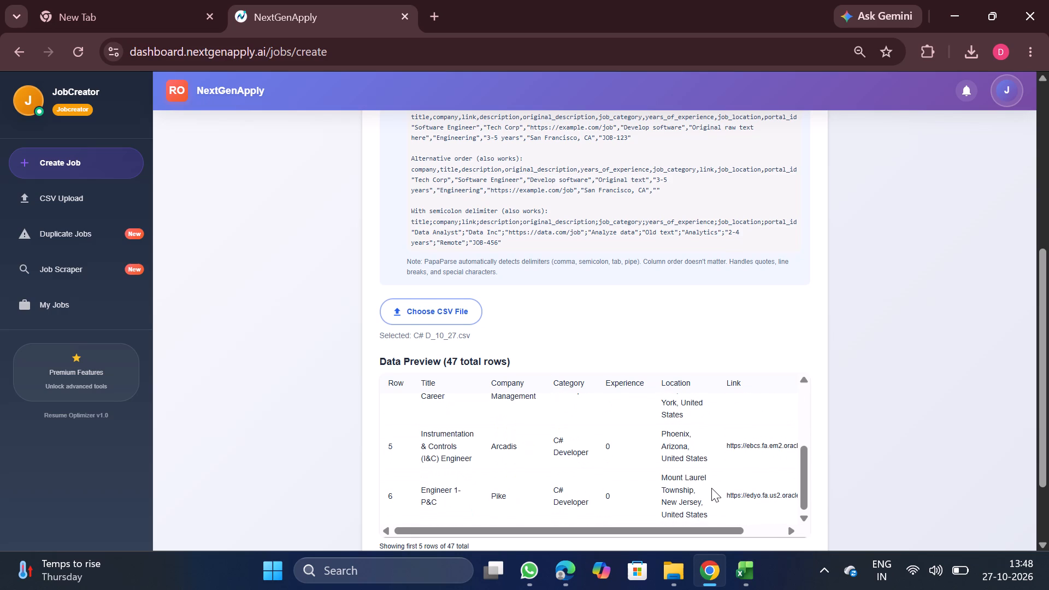
scroll(711, 488, down, 2)
click(740, 494)
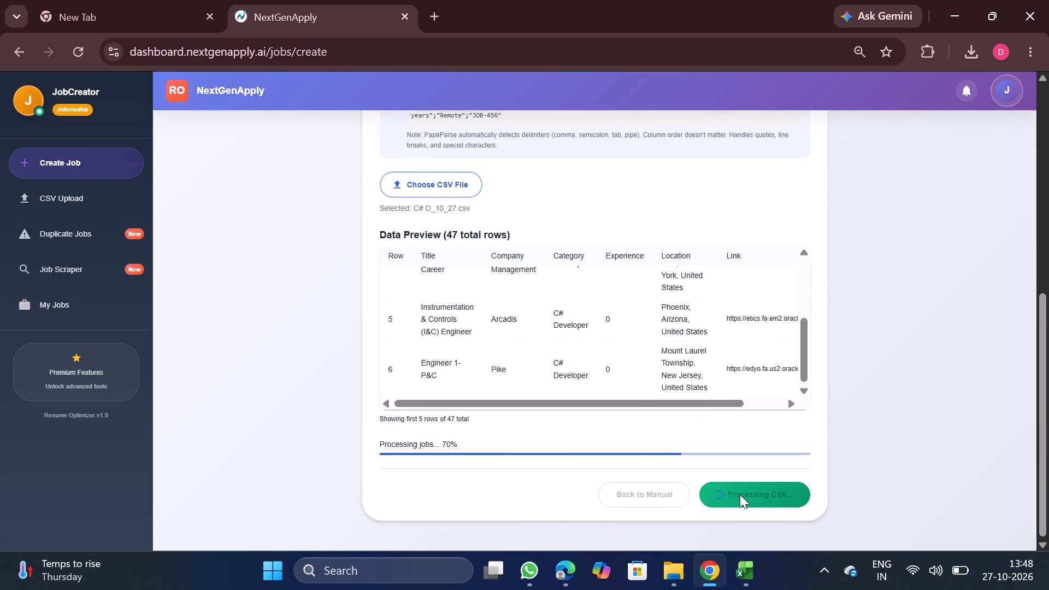
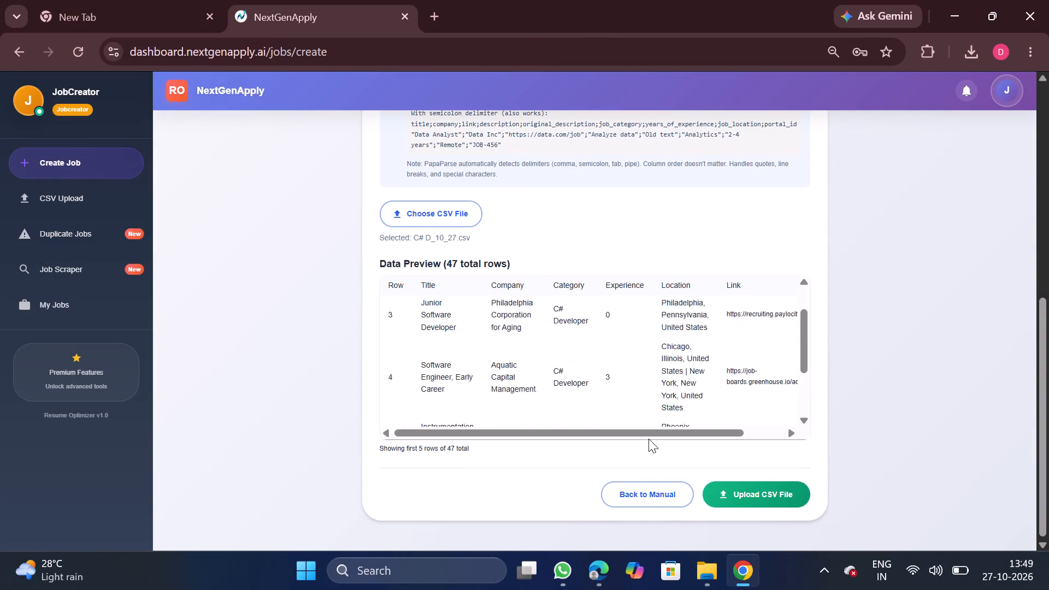
Look through the rest of the data preview for C# D_10_27.csv and upload the CSV file.
scroll(649, 439, down, 1)
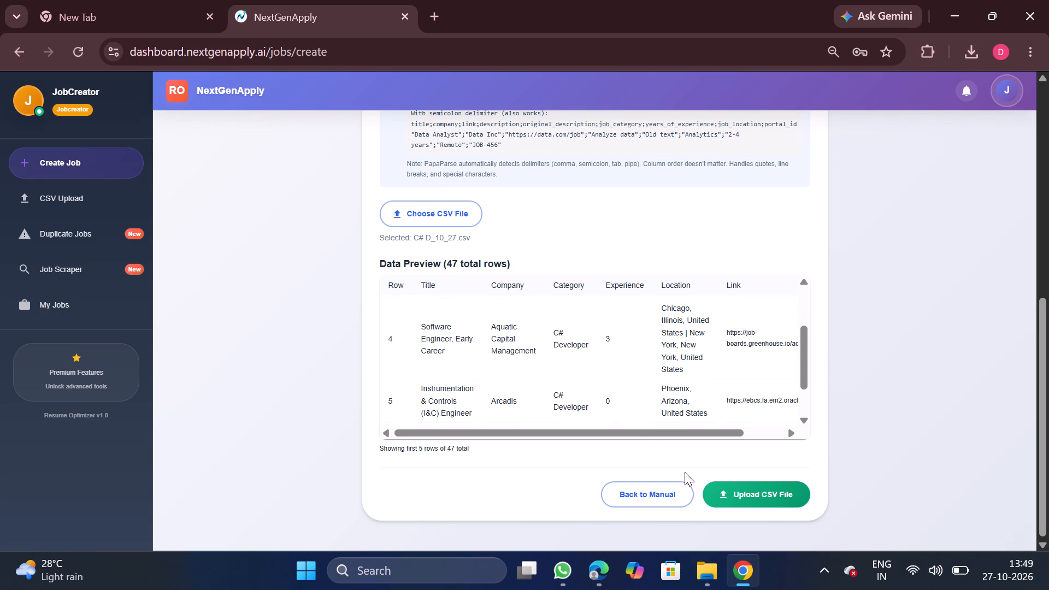
scroll(702, 396, down, 3)
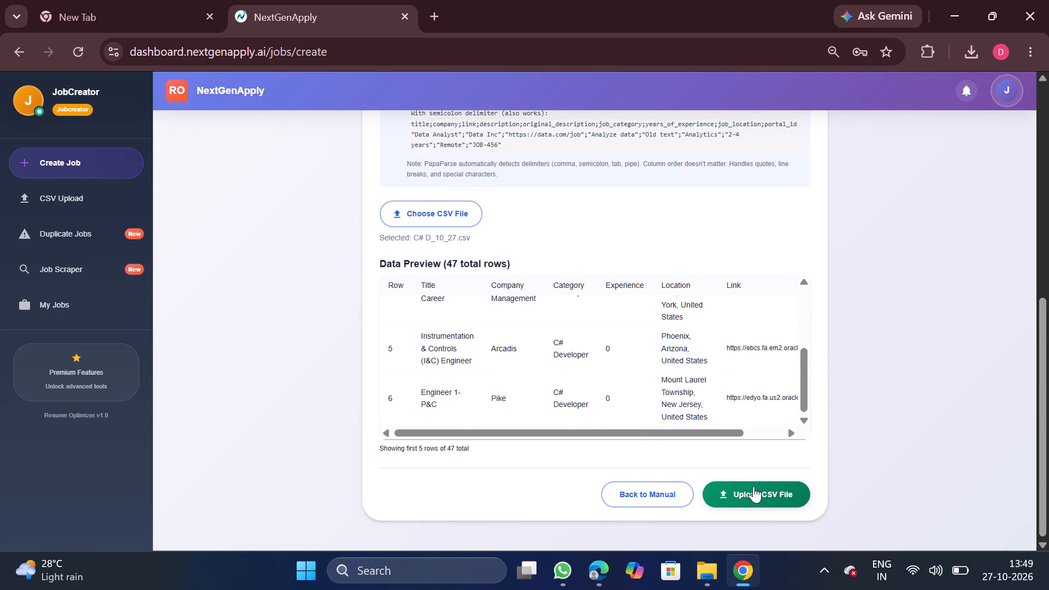
click(753, 486)
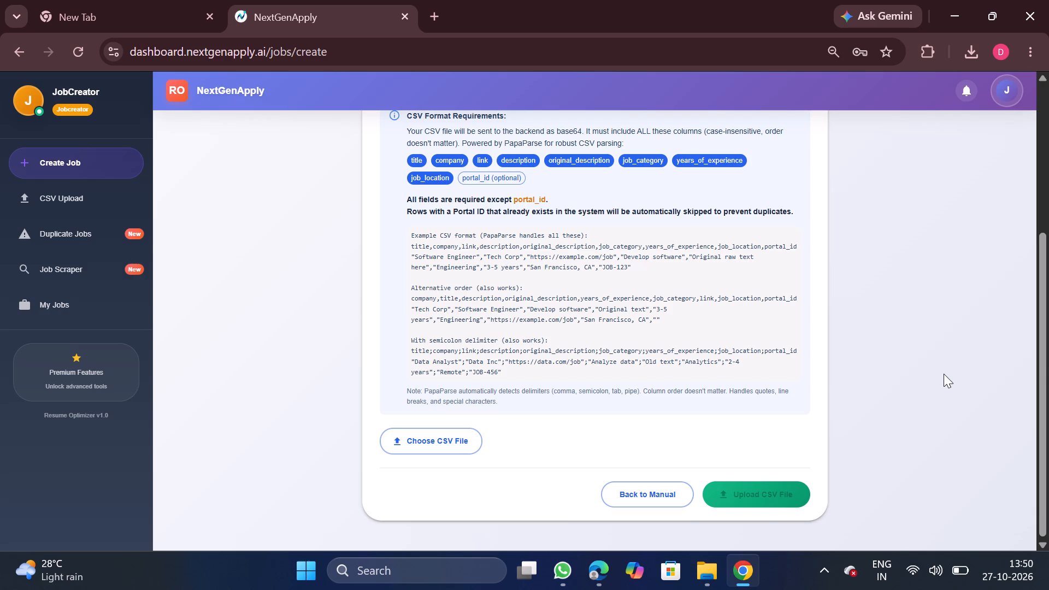
scroll(868, 269, up, 4)
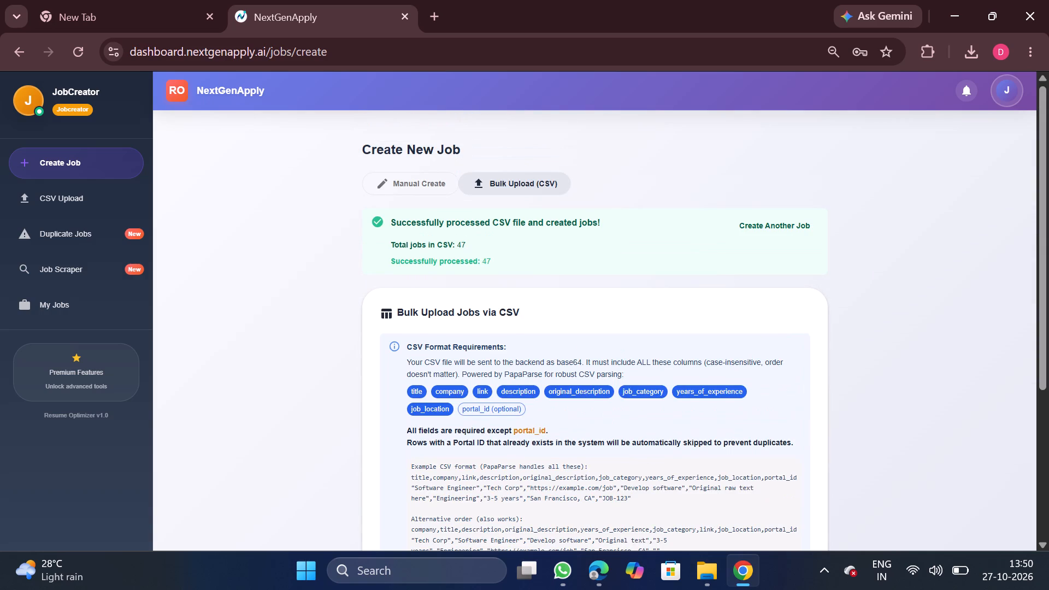
Download the processed Devops Engineer CSV (#4562) from the CSV upload history and open it in Excel.
click(92, 199)
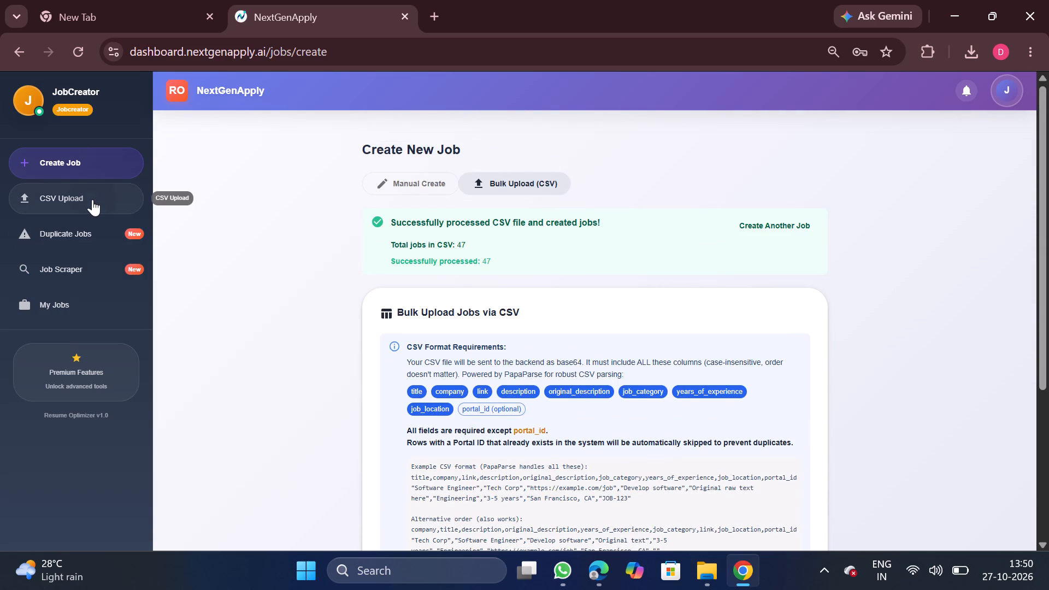
scroll(470, 274, up, 2)
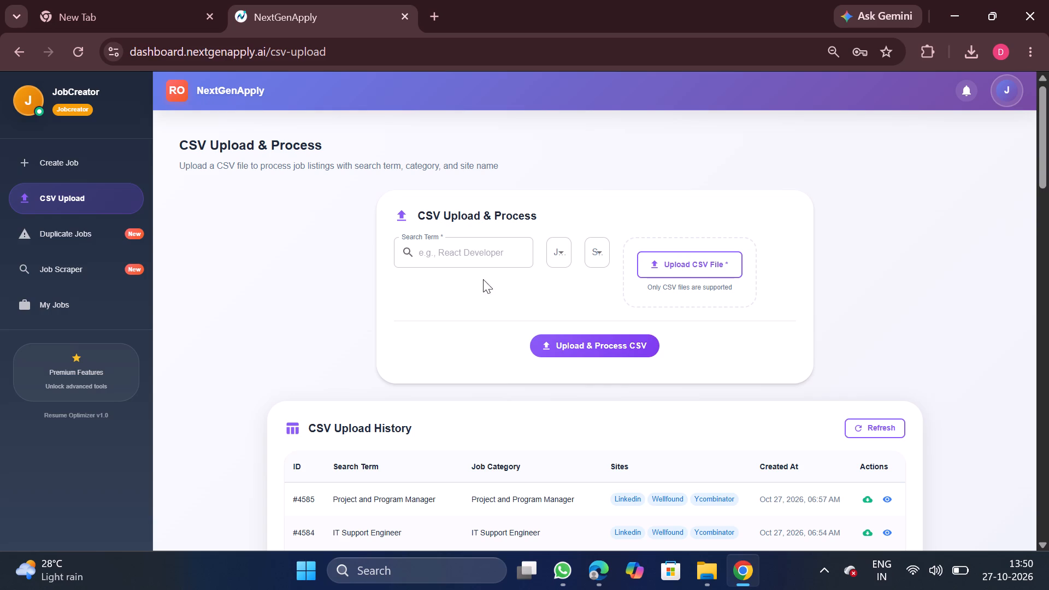
scroll(635, 357, down, 1)
scroll(688, 416, down, 2)
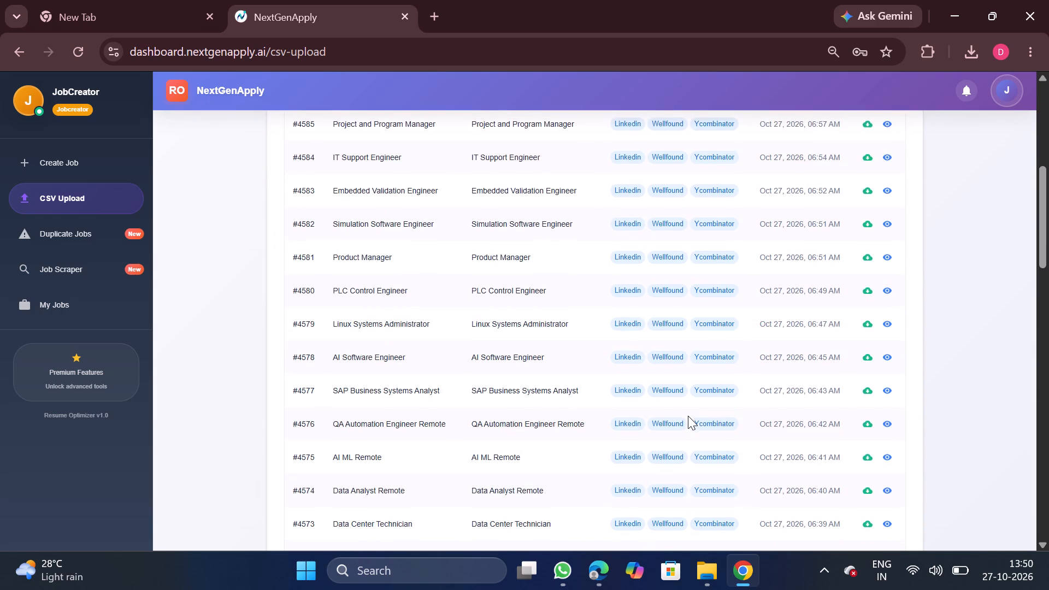
scroll(688, 416, down, 3)
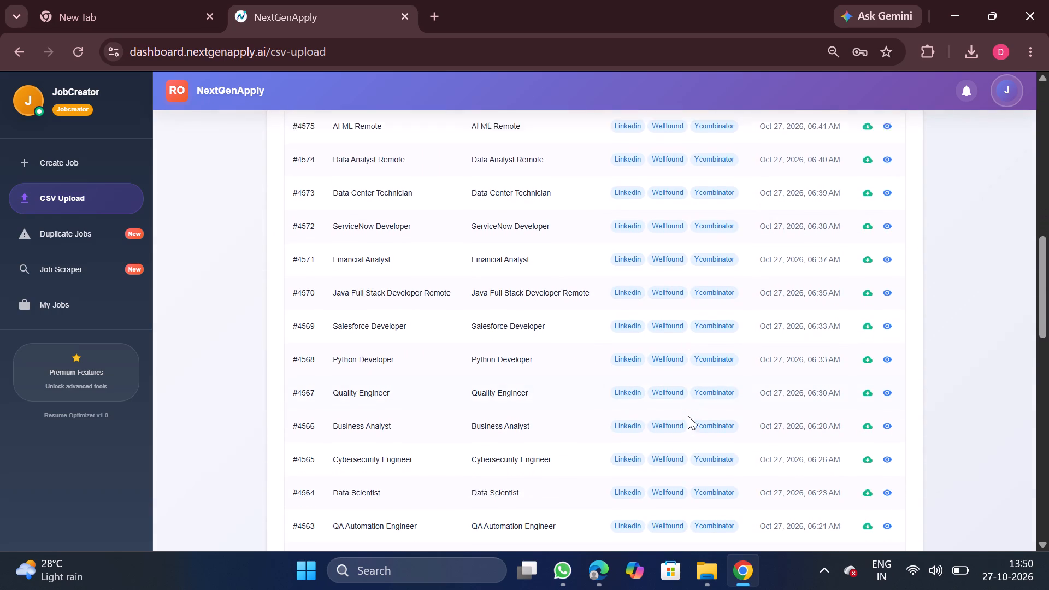
scroll(688, 416, down, 1)
scroll(688, 416, up, 1)
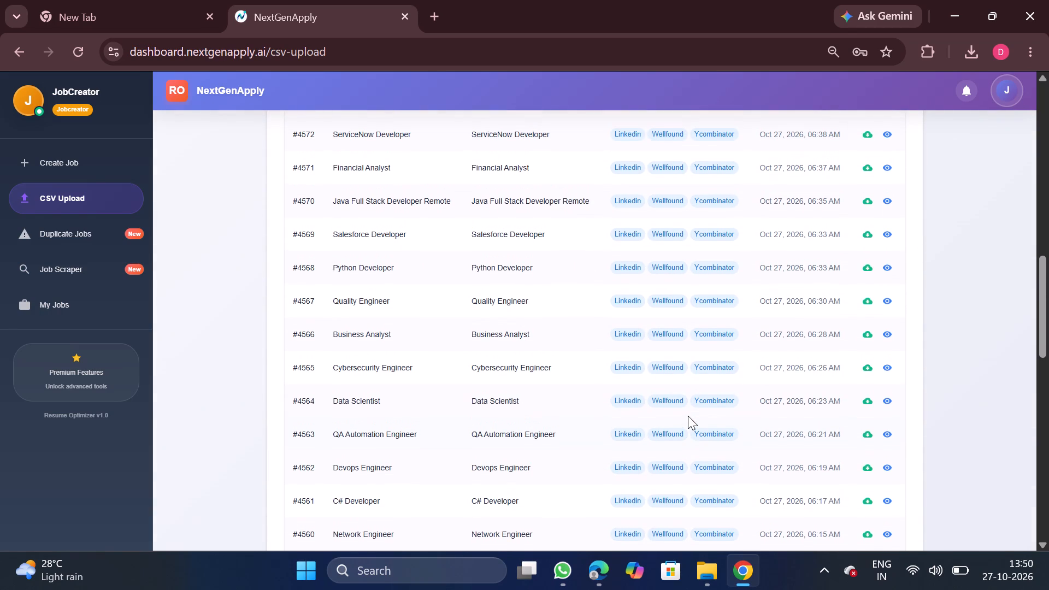
scroll(688, 416, up, 1)
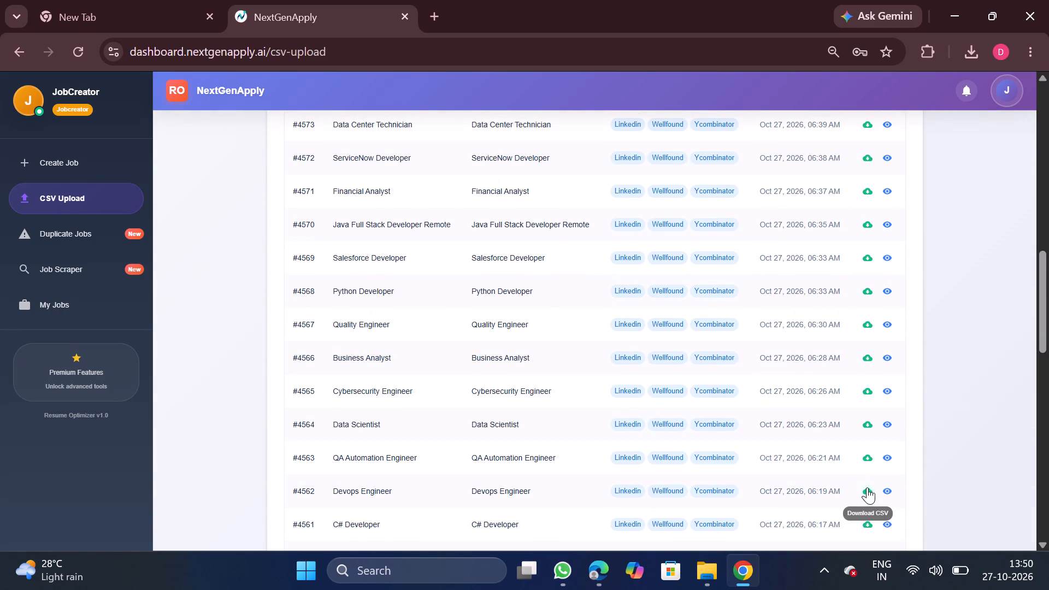
click(867, 487)
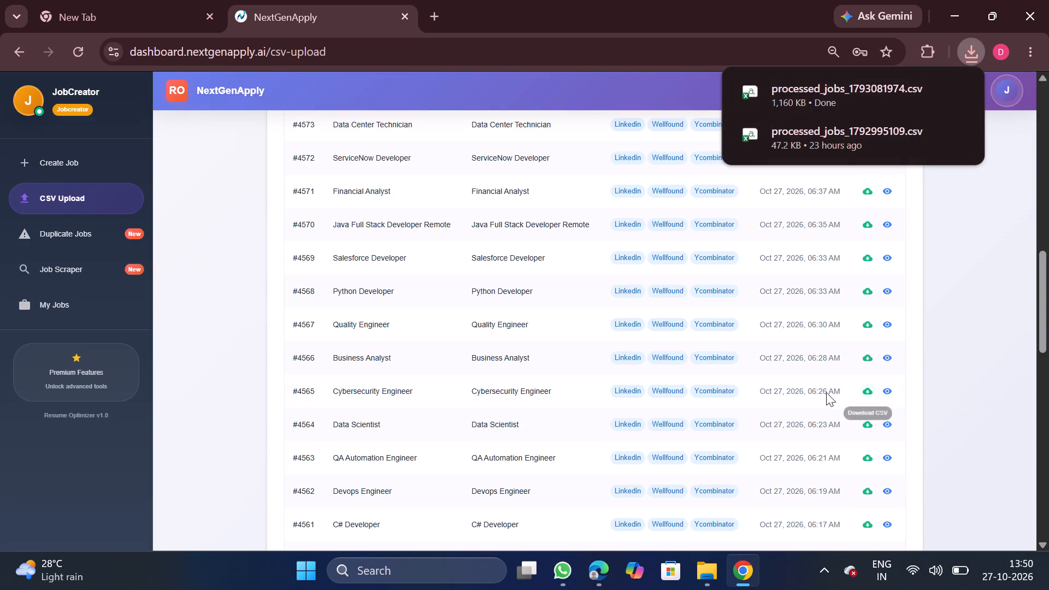
click(826, 97)
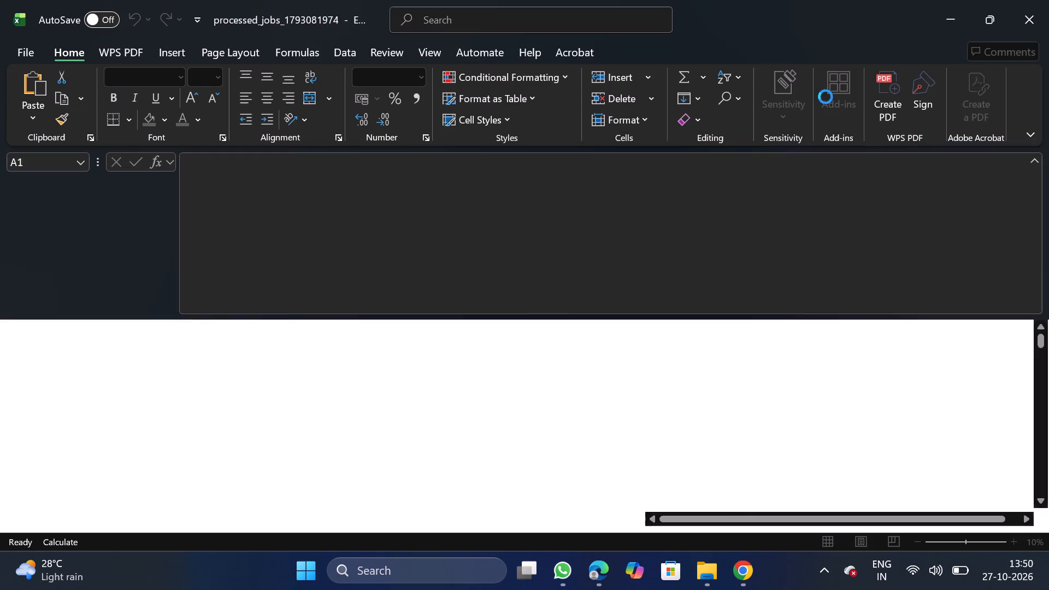
Remove duplicate rows from the whole sheet based on the company column only.
click(352, 400)
key(ctrl+a)
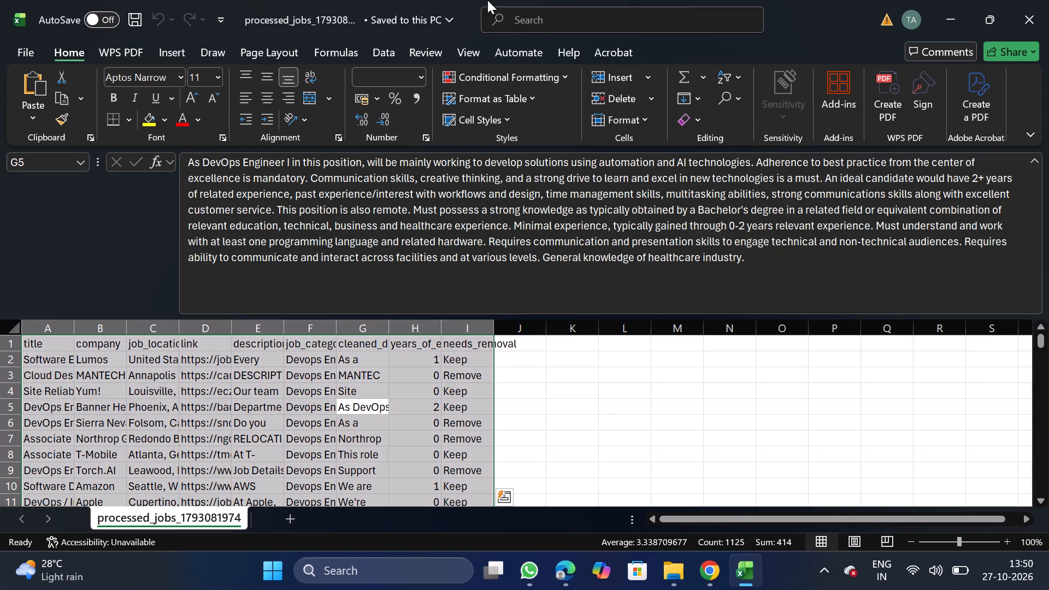
click(380, 49)
click(690, 98)
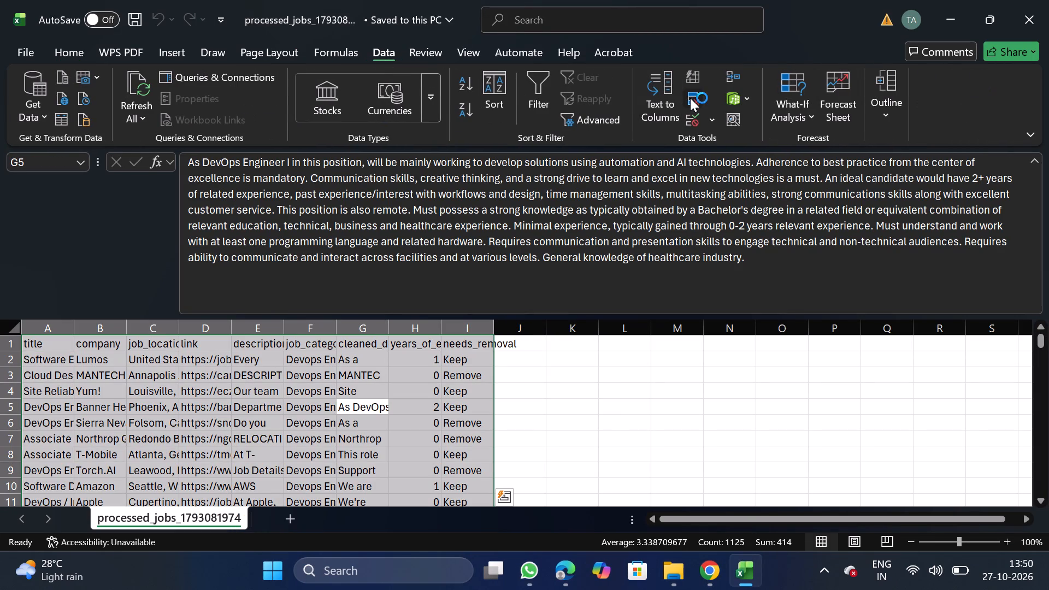
click(228, 254)
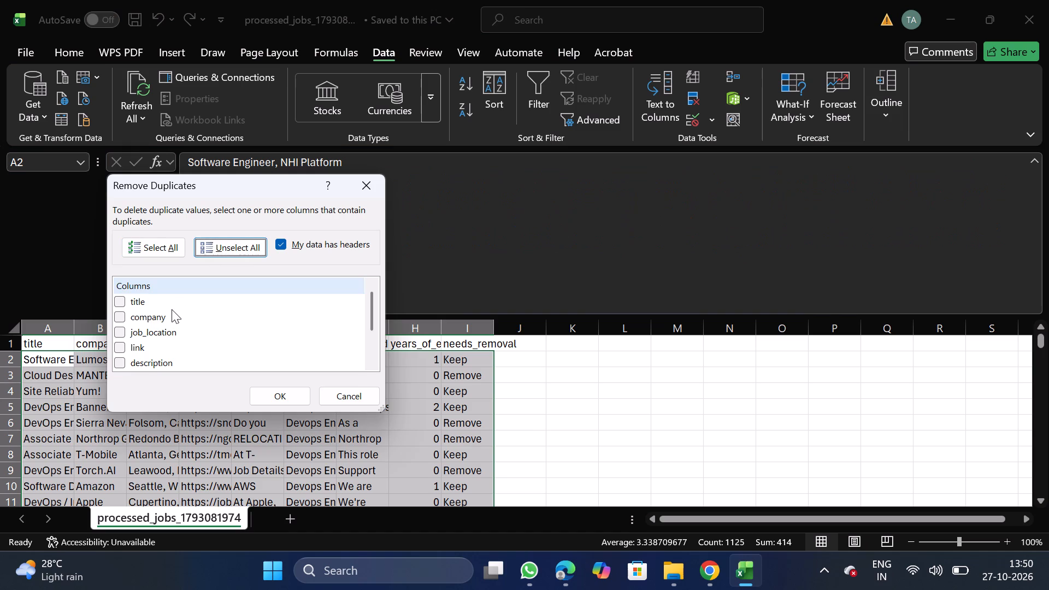
click(123, 315)
drag(269, 411, 309, 382)
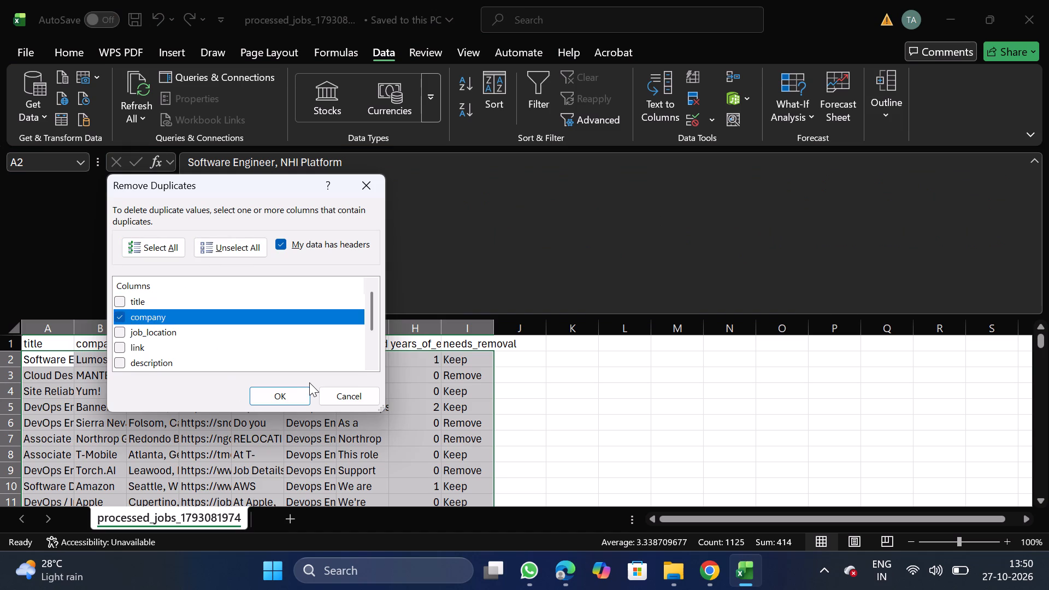
click(309, 382)
click(299, 389)
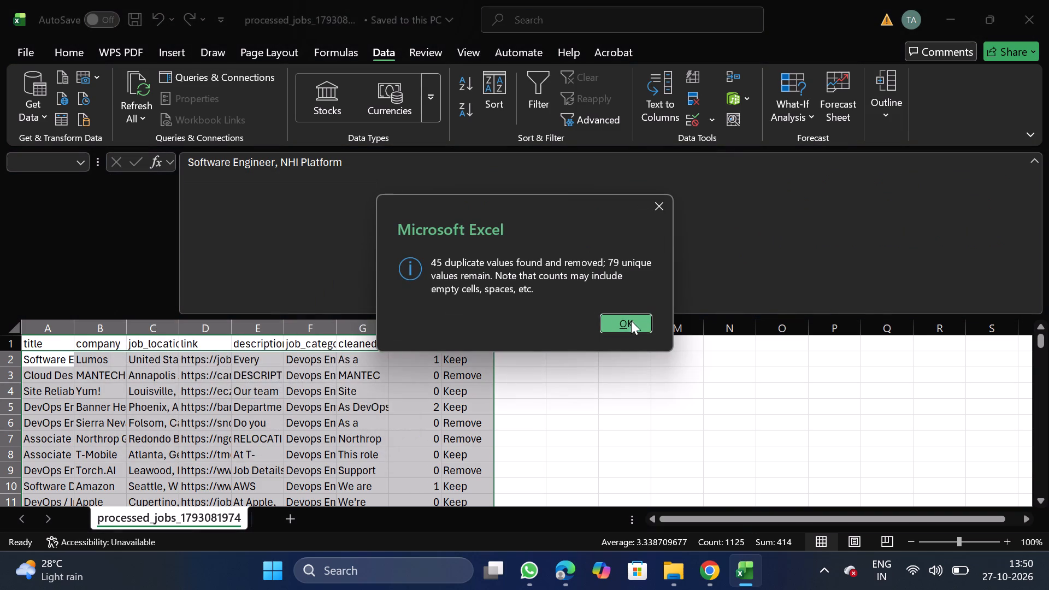
click(631, 321)
Filter needs_removal to Remove, delete all the filtered job rows below the header, and remove the filter.
click(462, 341)
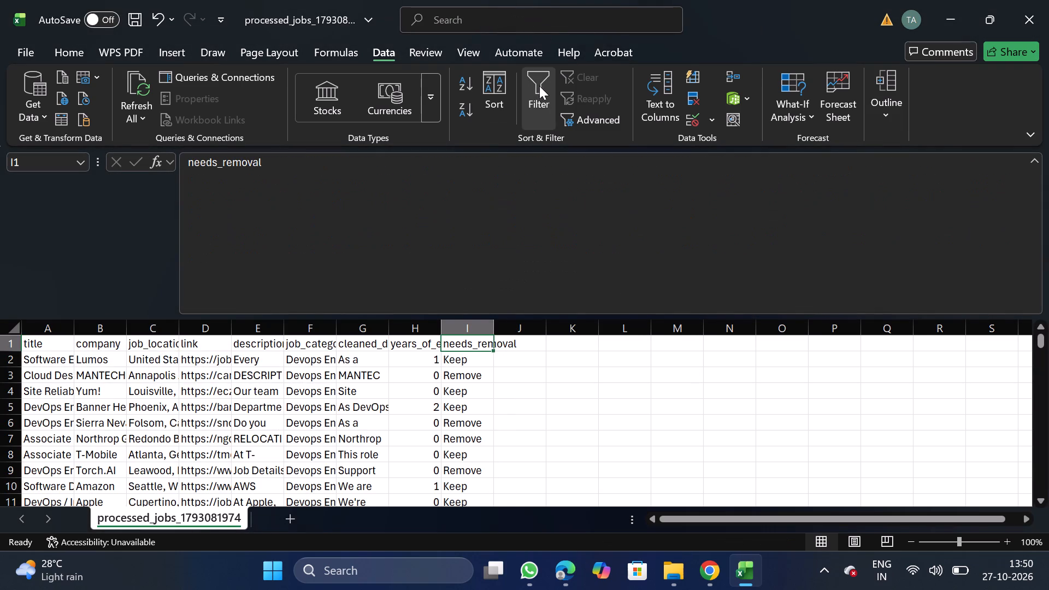
click(537, 88)
click(491, 343)
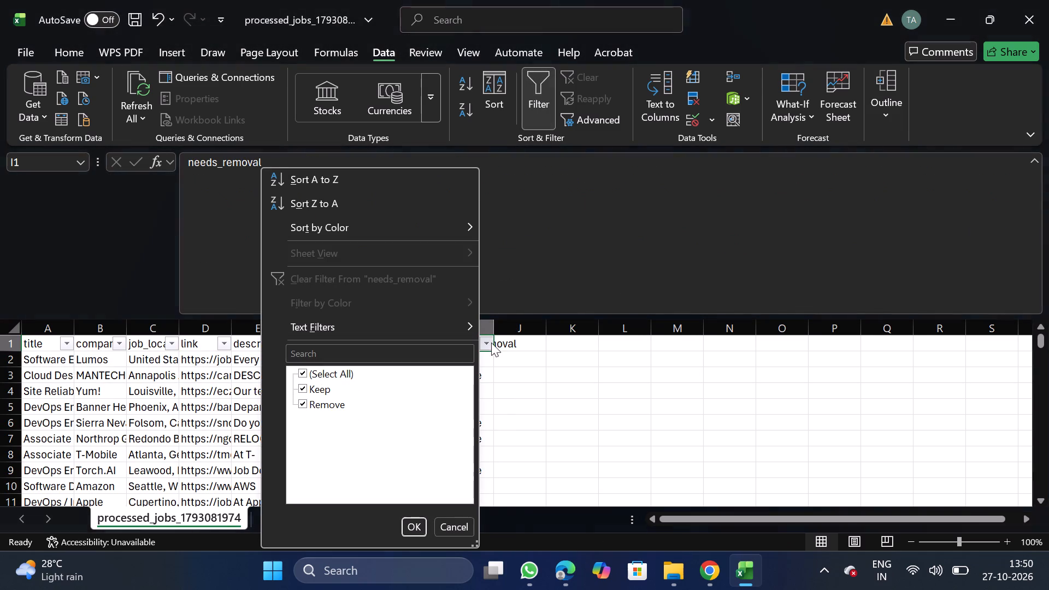
click(320, 390)
click(412, 527)
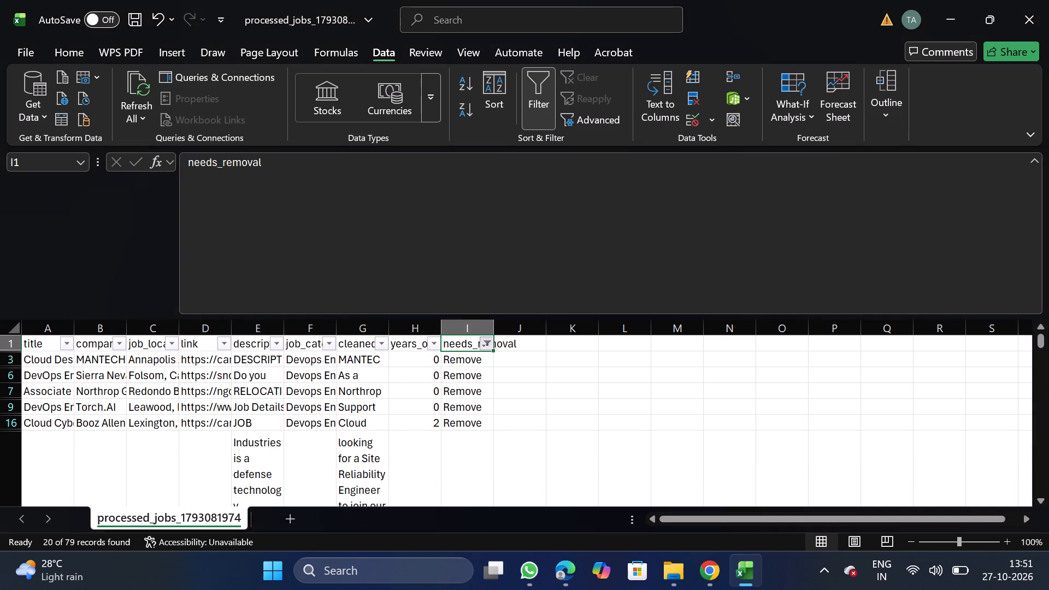
click(6, 362)
key(ctrl+shift+Down)
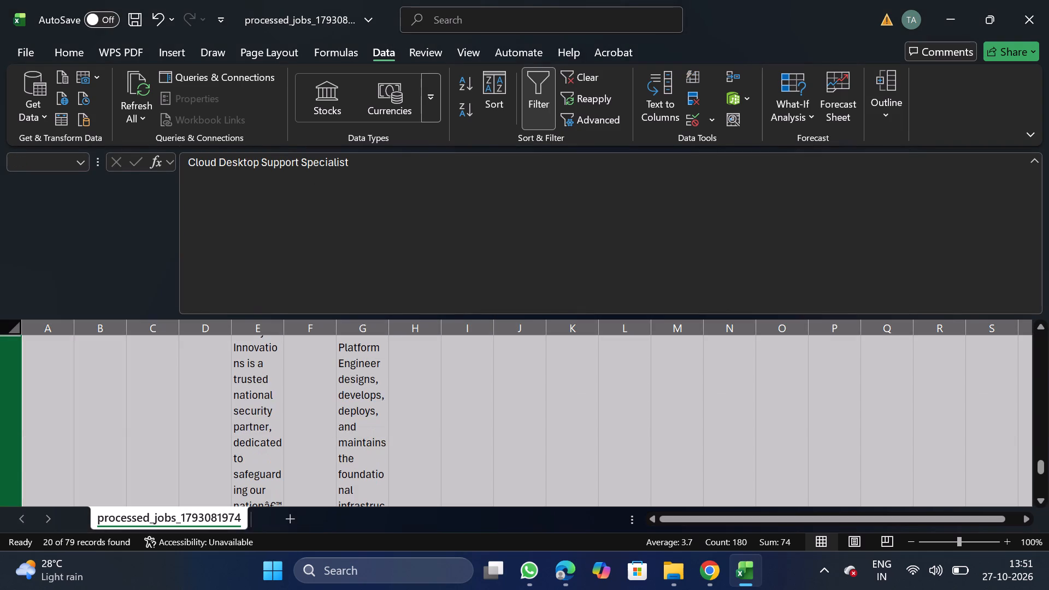
right_click(99, 416)
click(190, 278)
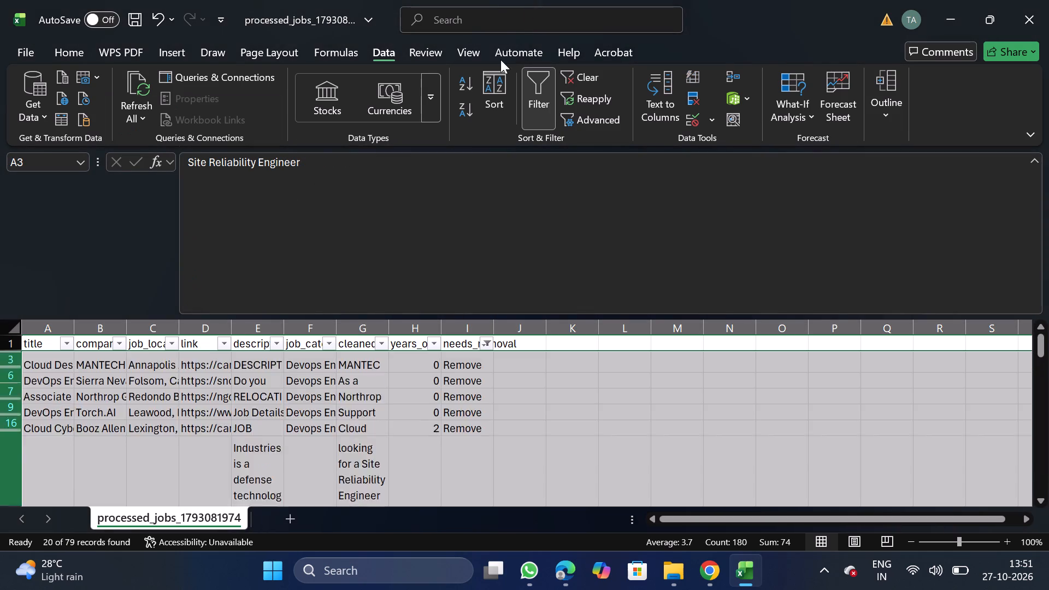
click(531, 104)
Filter years_of_experience to 10, delete the filtered rows below the header, and remove the filter.
click(419, 336)
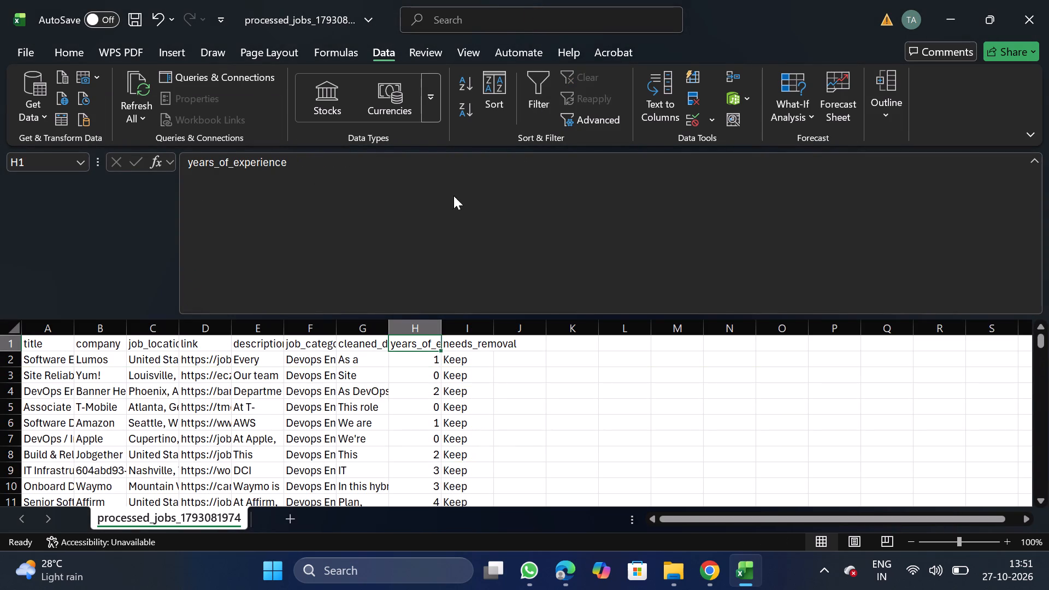
click(526, 86)
click(435, 341)
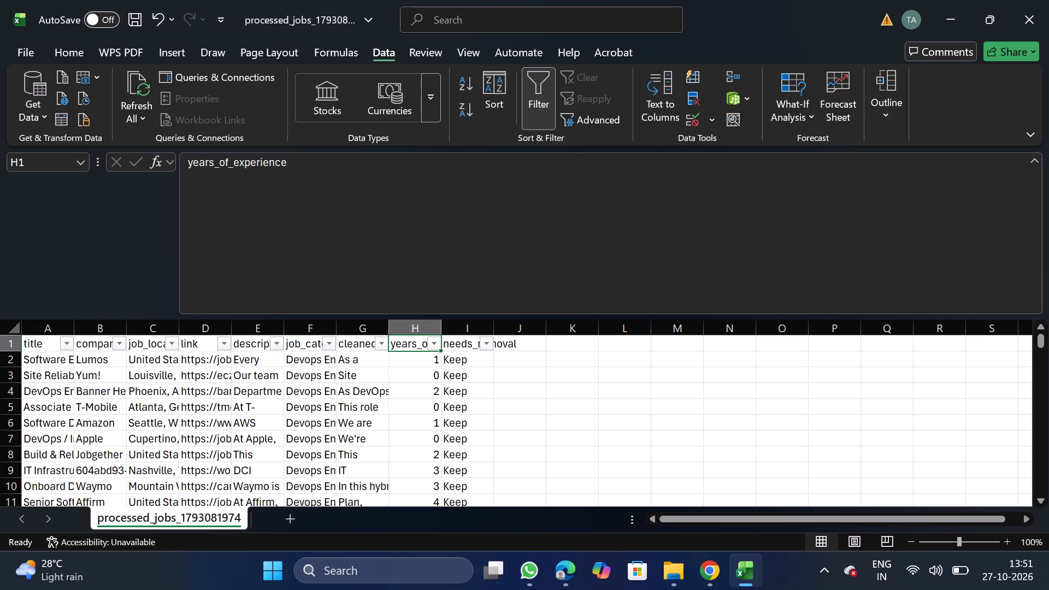
click(290, 377)
scroll(307, 457, down, 1)
click(249, 481)
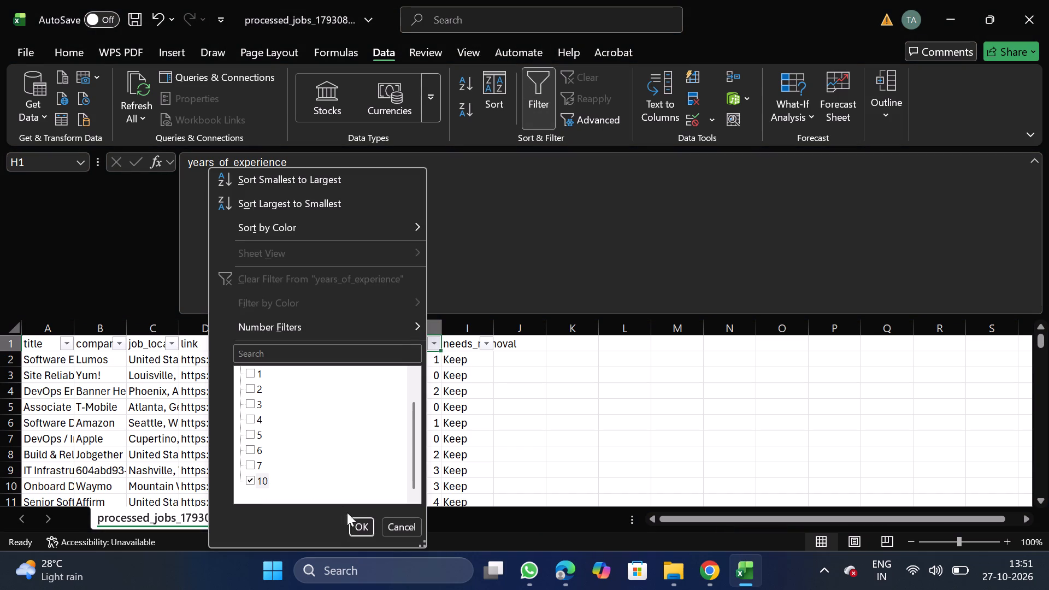
click(366, 529)
click(1, 390)
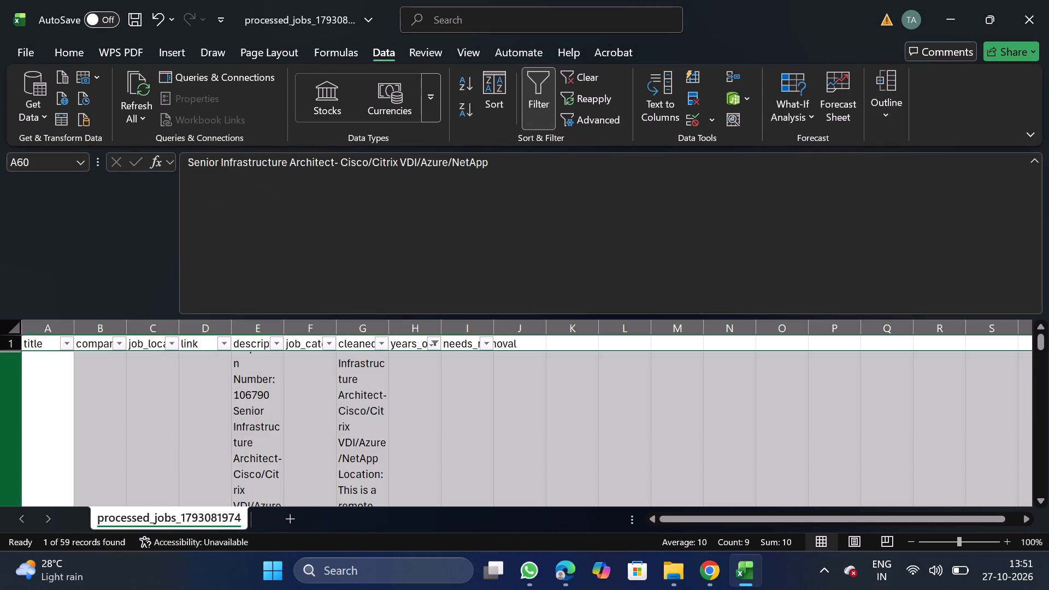
key(ctrl+shift+Down)
right_click(129, 430)
click(212, 295)
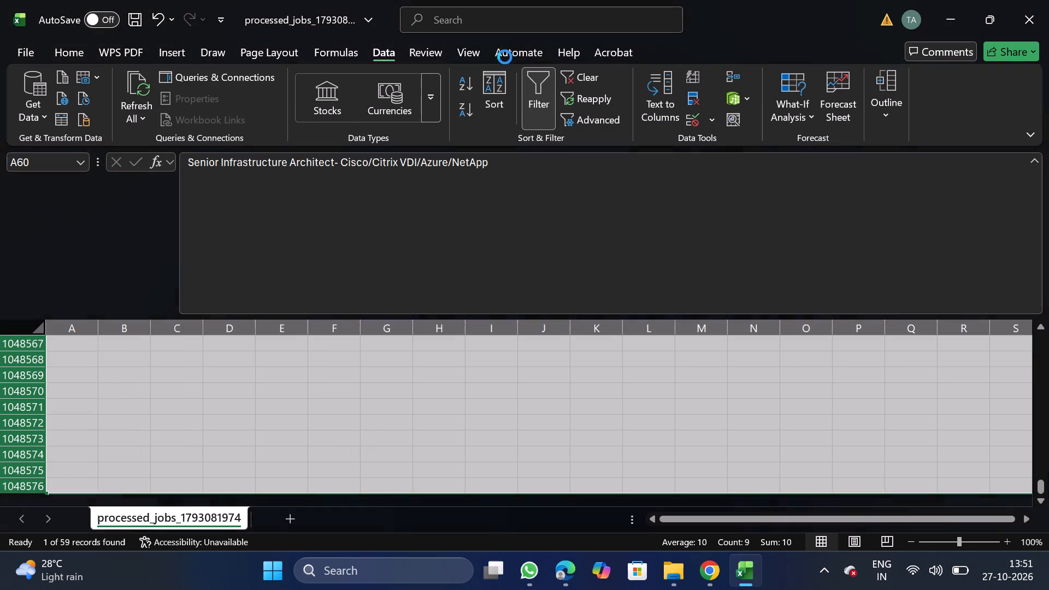
click(537, 95)
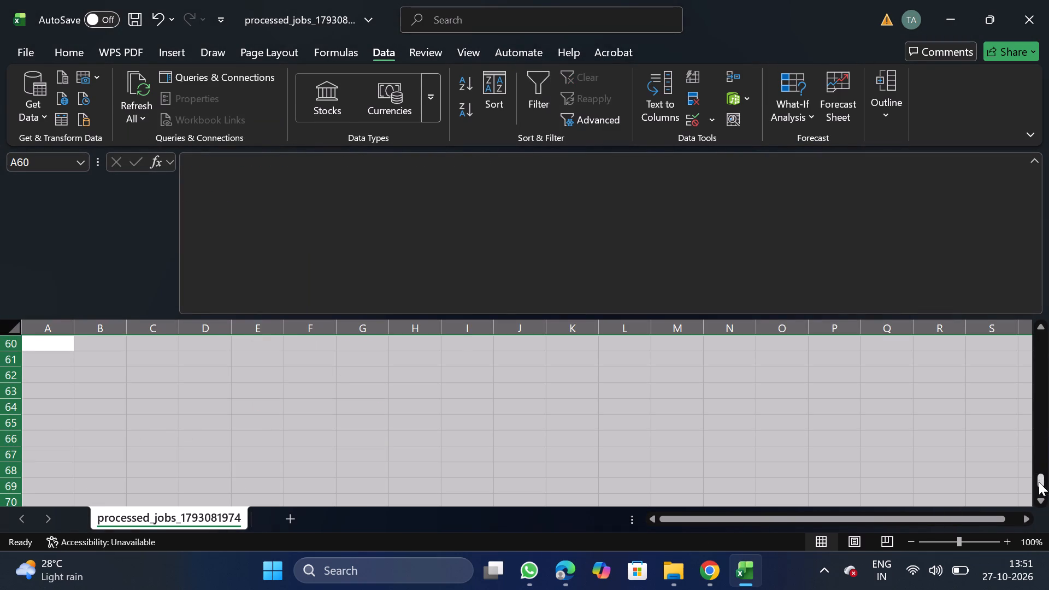
Delete the needs_removal column.
drag(1039, 482, 1037, 278)
click(469, 330)
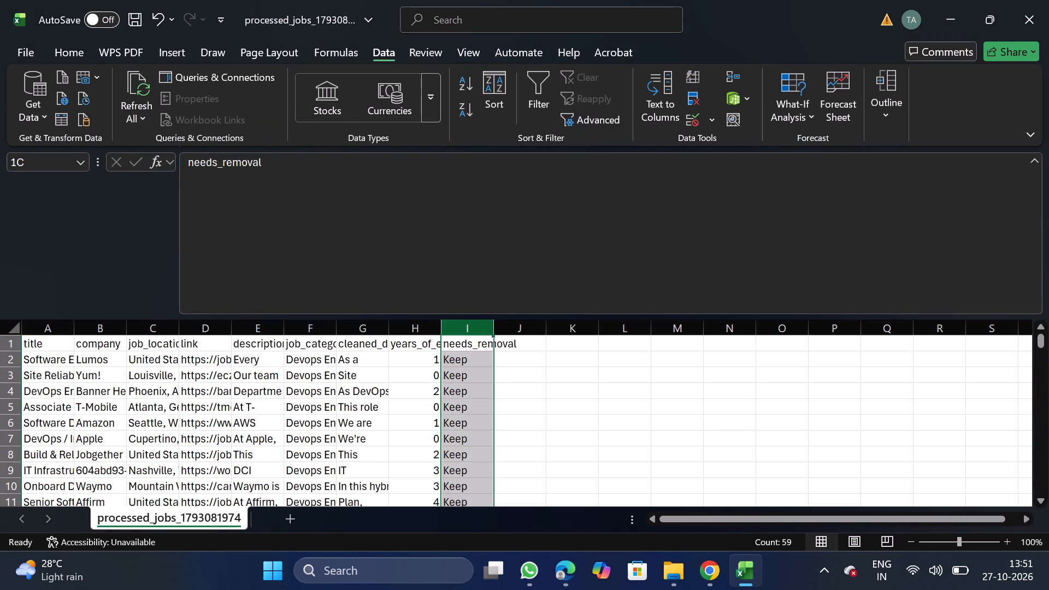
right_click(469, 397)
click(508, 263)
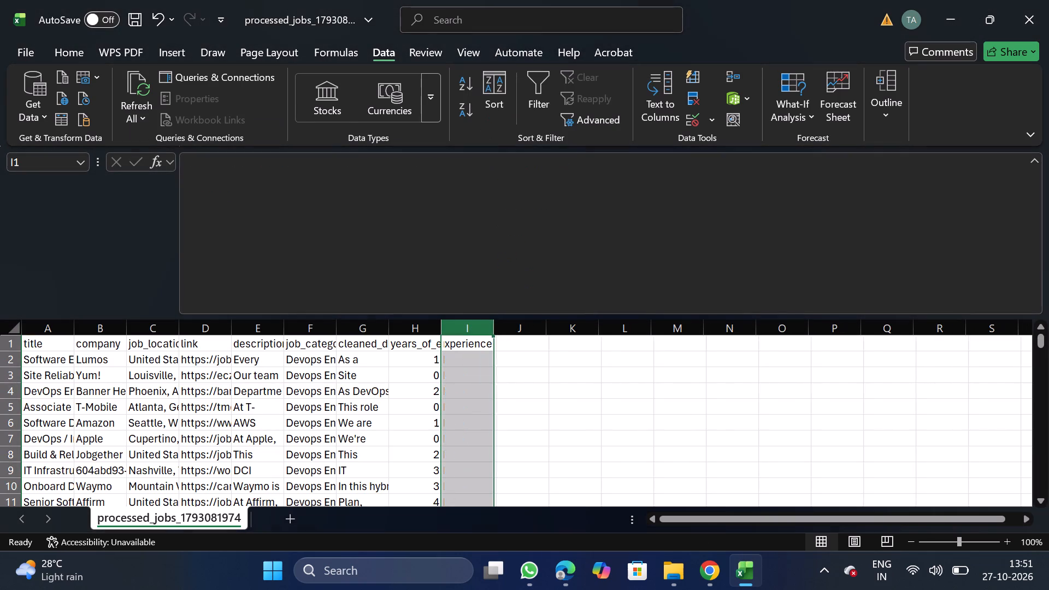
Move the job_category column in front of the title column as the first column.
click(304, 325)
key(ctrl+x)
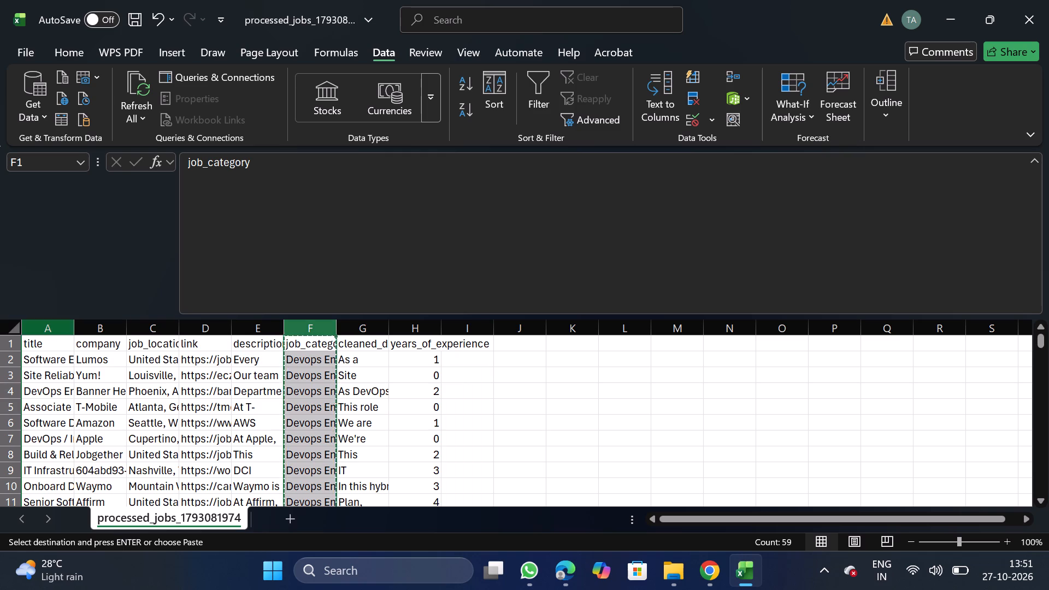
click(56, 324)
right_click(51, 364)
click(127, 203)
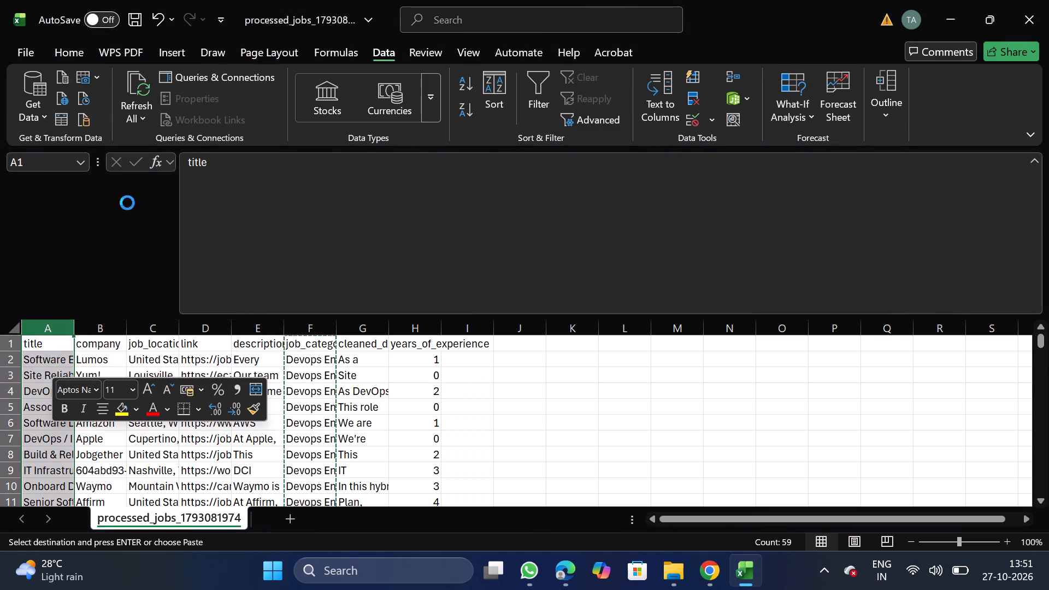
Turn off text wrapping for the description and cleaned description columns.
click(308, 333)
key(shift+Right)
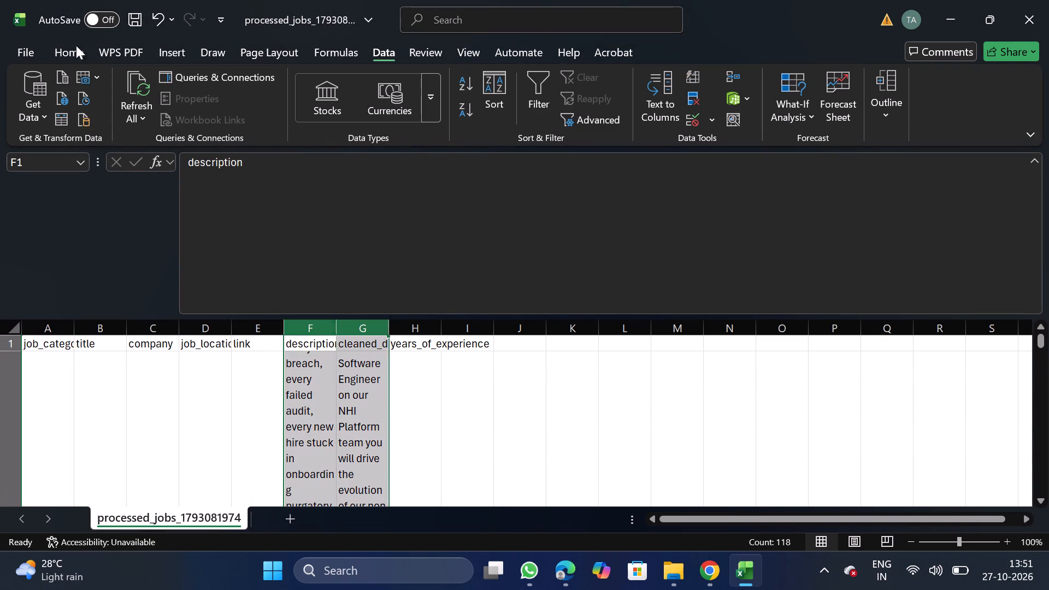
click(84, 56)
click(339, 139)
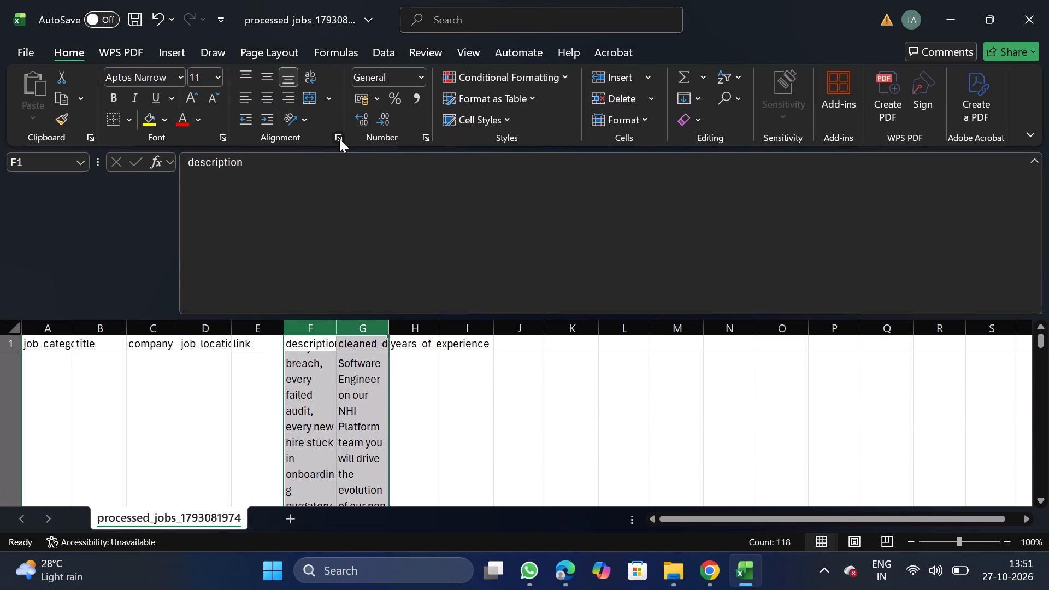
double_click(81, 263)
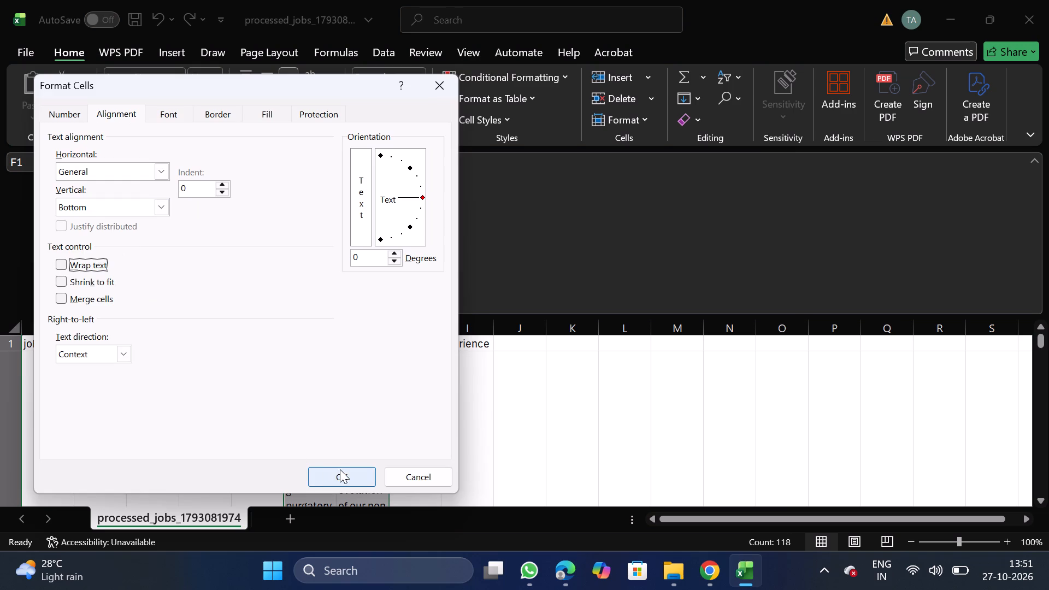
click(340, 469)
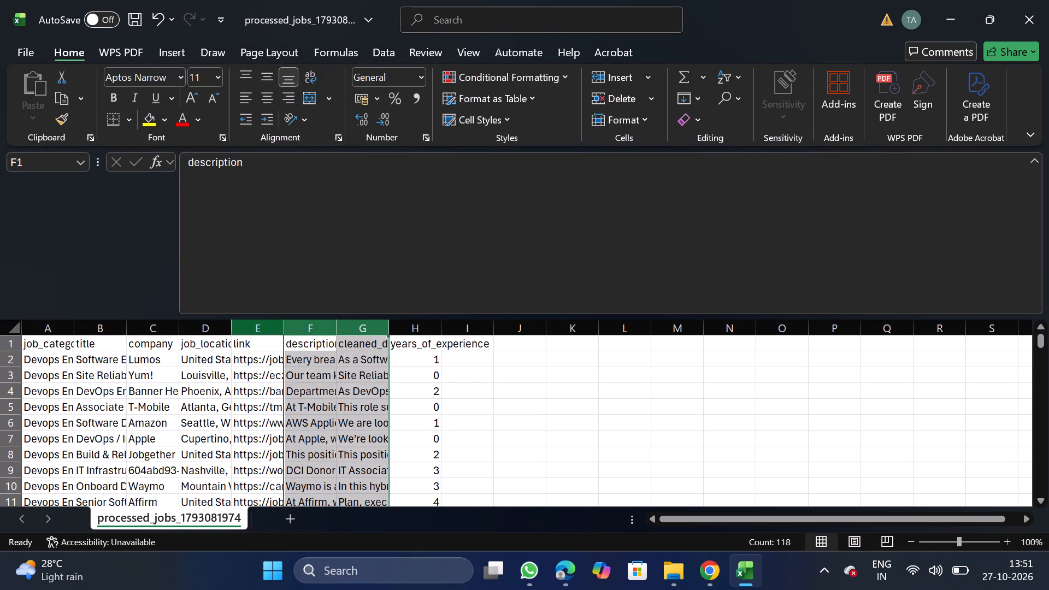
Move the link column behind years_of_experience as the last column.
click(262, 325)
key(ctrl+x)
drag(459, 324, 481, 475)
right_click(481, 475)
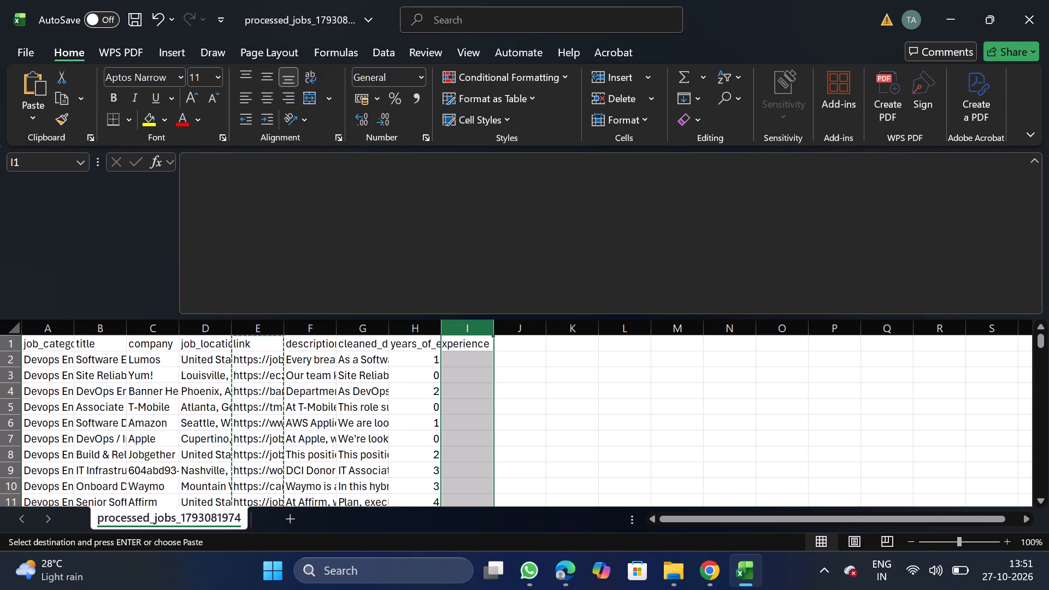
click(555, 317)
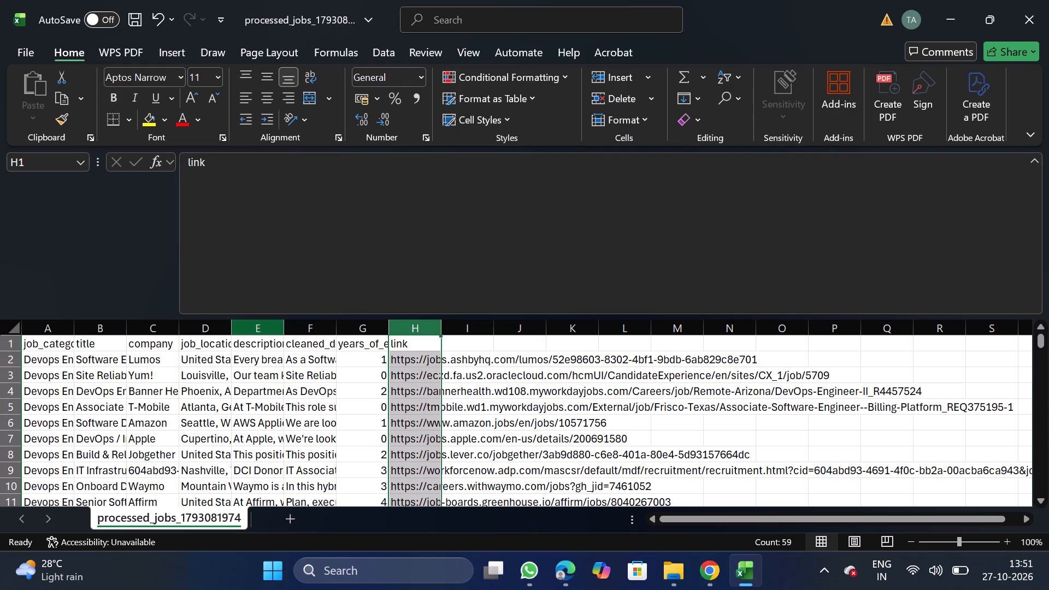
Move the years_of_experience column in front of the description column.
click(340, 329)
click(360, 329)
key(ctrl+x)
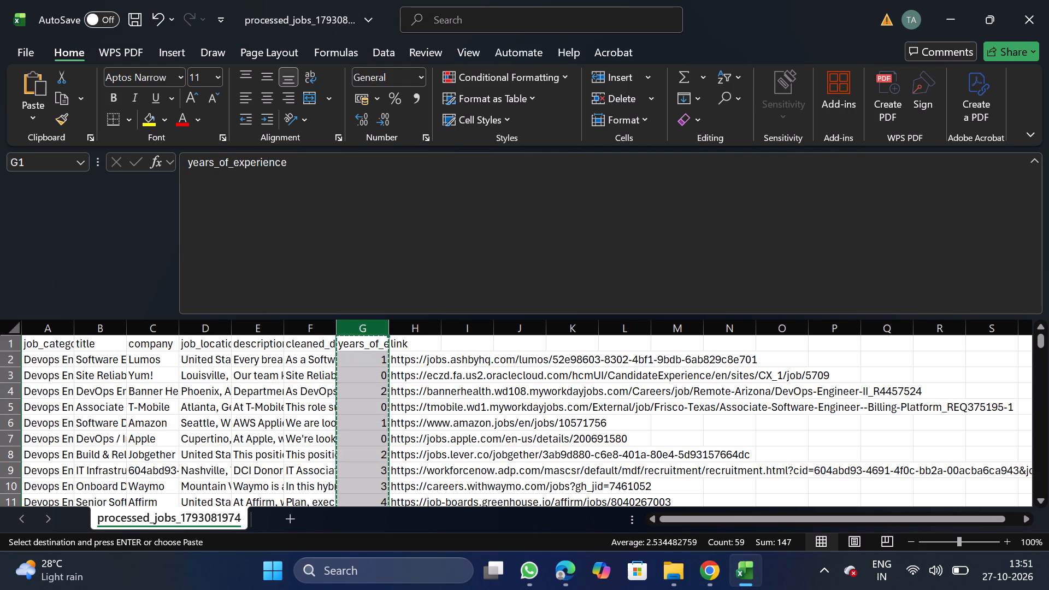
drag(245, 327, 255, 393)
right_click(255, 393)
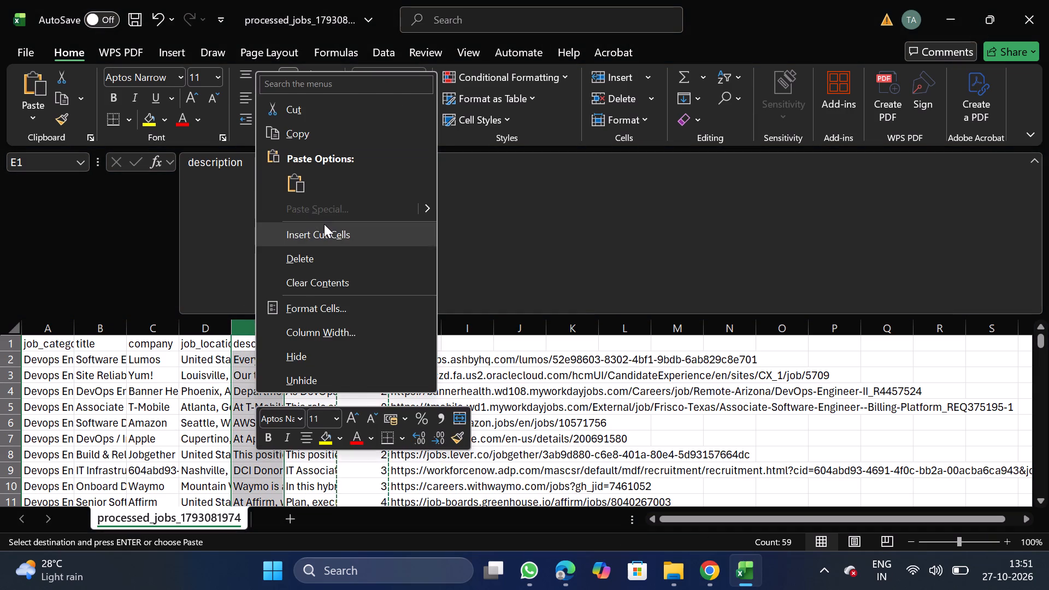
click(324, 224)
Rename the cleaned description column's header to description, reusing the header text copied from the original description column.
click(314, 348)
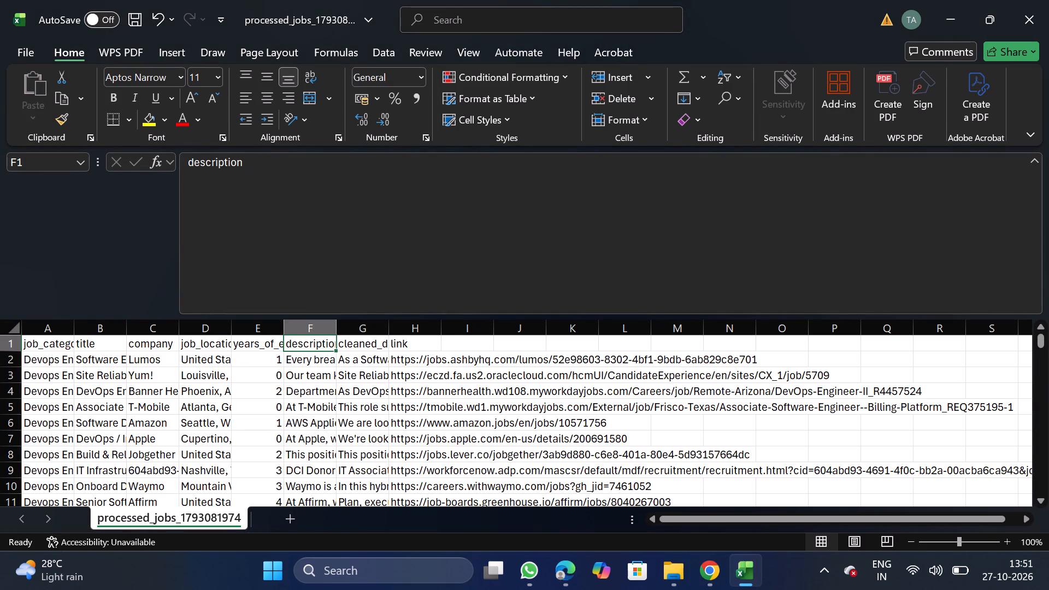
drag(188, 158, 261, 163)
key(ctrl+c)
click(376, 329)
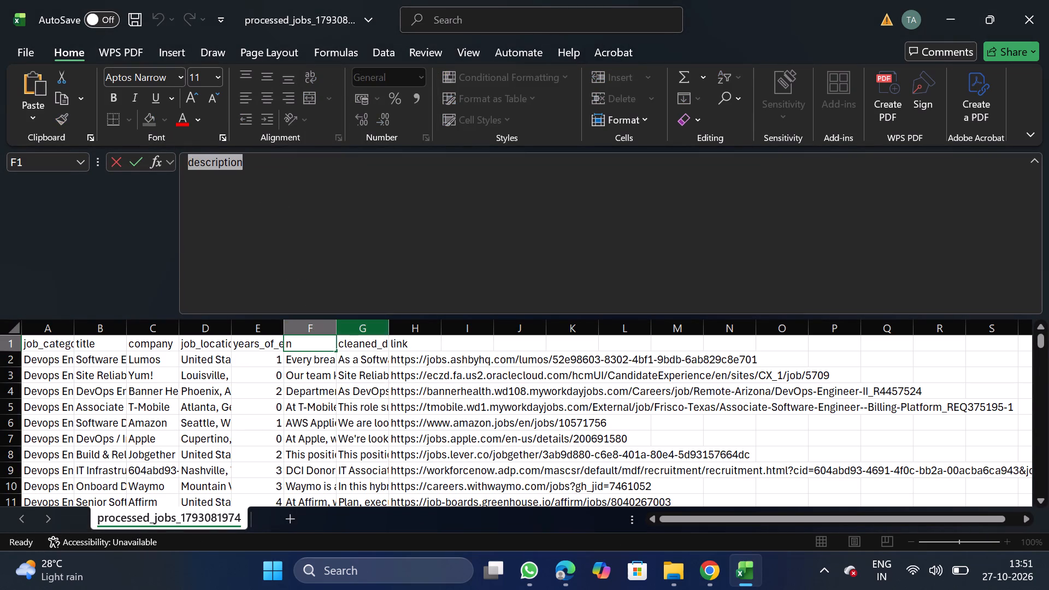
click(437, 284)
key(BackSpace)
key(BackSpace)
key(BackSpace)
key(BackSpace)
key(BackSpace)
key(BackSpace)
key(BackSpace)
key(BackSpace)
key(BackSpace)
key(BackSpace)
key(BackSpace)
key(BackSpace)
key(BackSpace)
key(BackSpace)
key(BackSpace)
key(BackSpace)
key(BackSpace)
key(BackSpace)
key(BackSpace)
key(BackSpace)
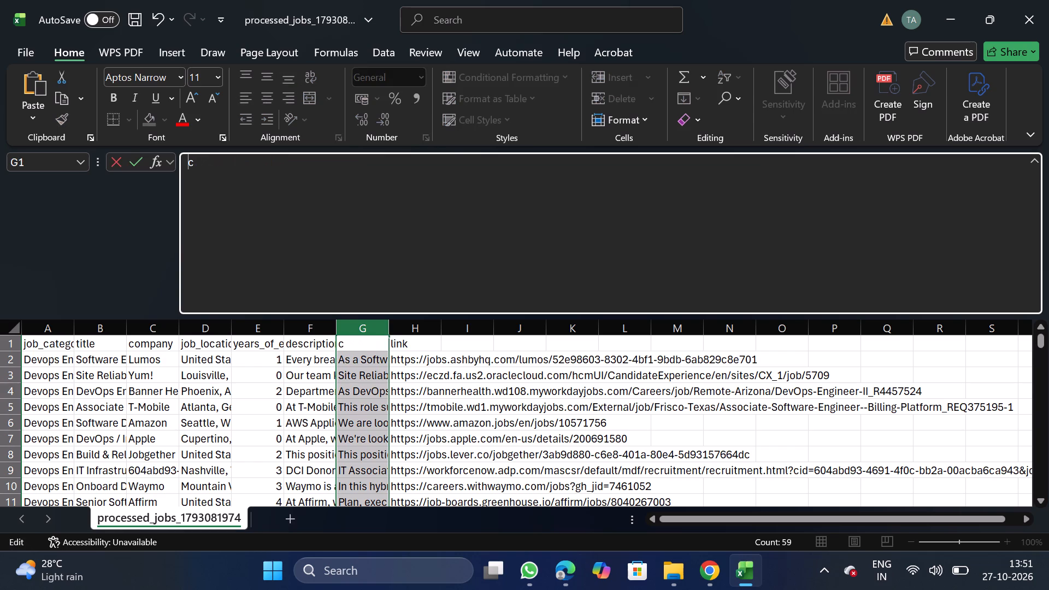
key(ctrl+v)
Rename the header in F1 to original_description, copying the name from NextGenApply's bulk upload CSV format requirements.
drag(293, 343, 353, 288)
click(353, 288)
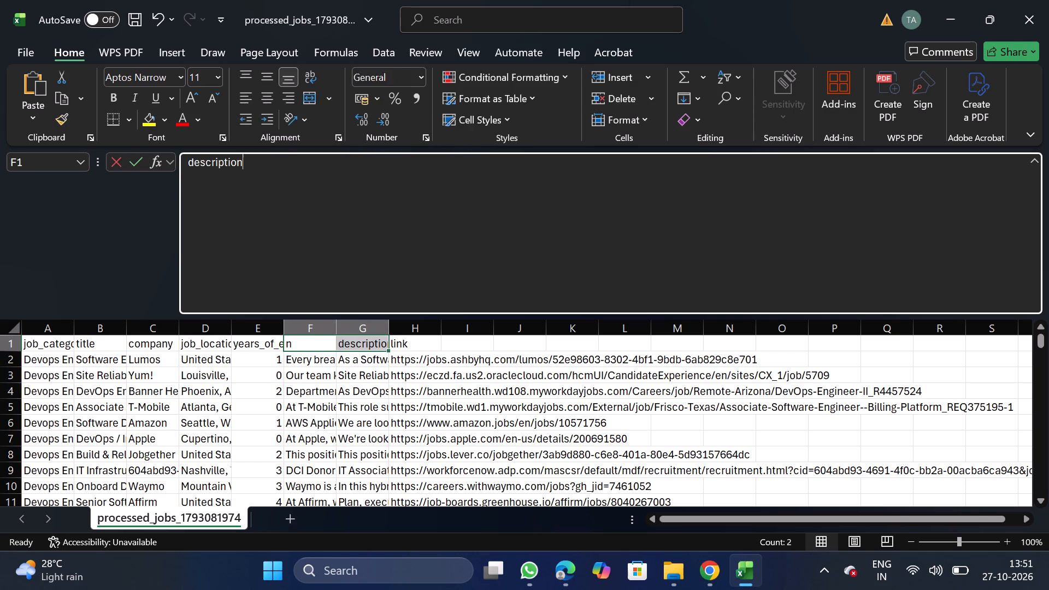
key(BackSpace)
key(BackSpace)
key(BackSpace)
key(BackSpace)
key(BackSpace)
key(BackSpace)
key(BackSpace)
key(BackSpace)
key(BackSpace)
key(BackSpace)
key(BackSpace)
key(BackSpace)
key(BackSpace)
key(BackSpace)
key(BackSpace)
key(BackSpace)
key(BackSpace)
key(BackSpace)
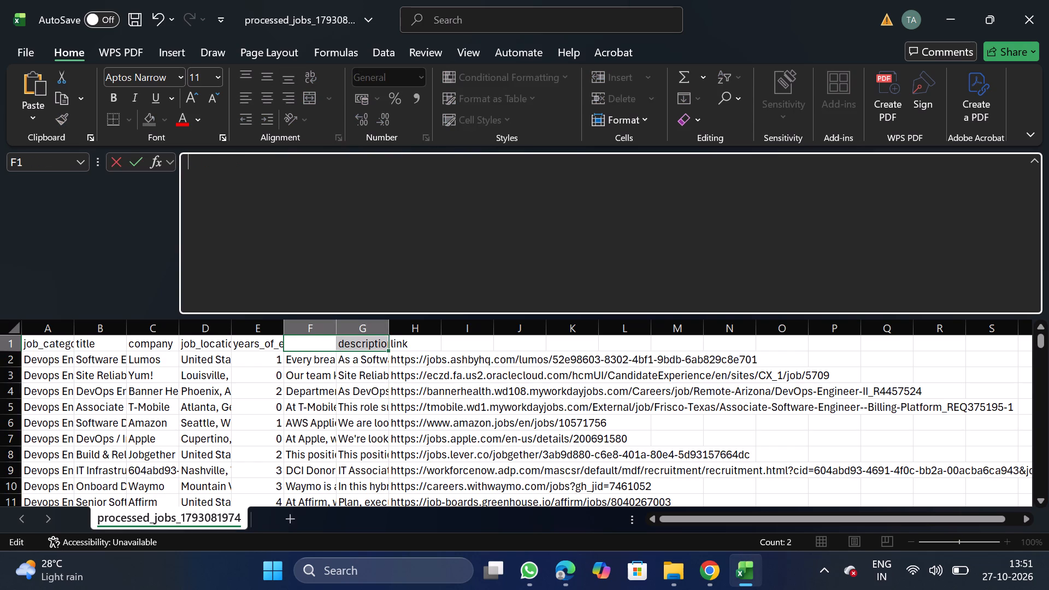
click(715, 577)
click(66, 170)
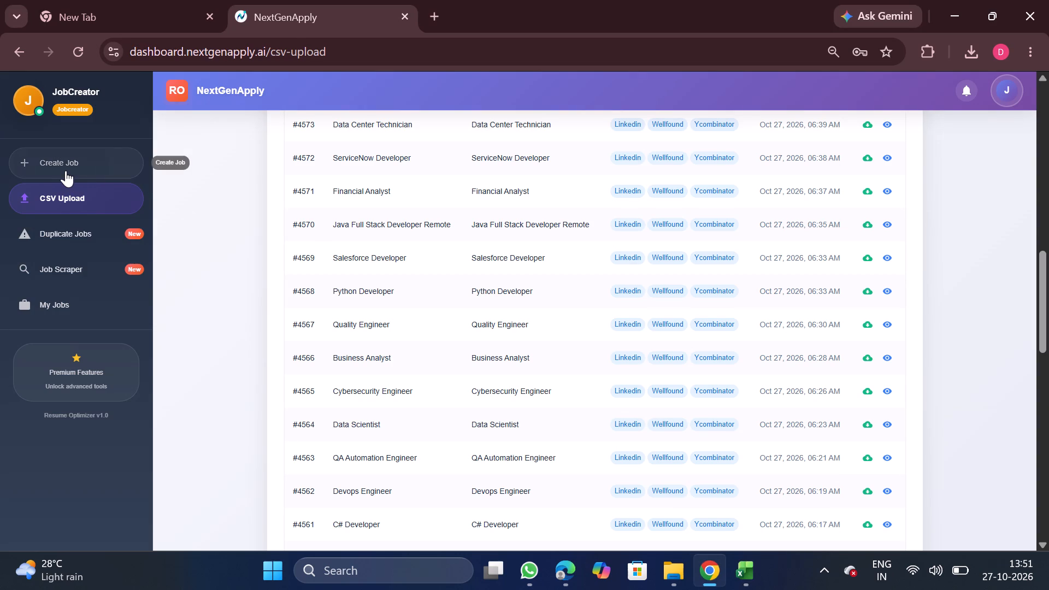
click(534, 138)
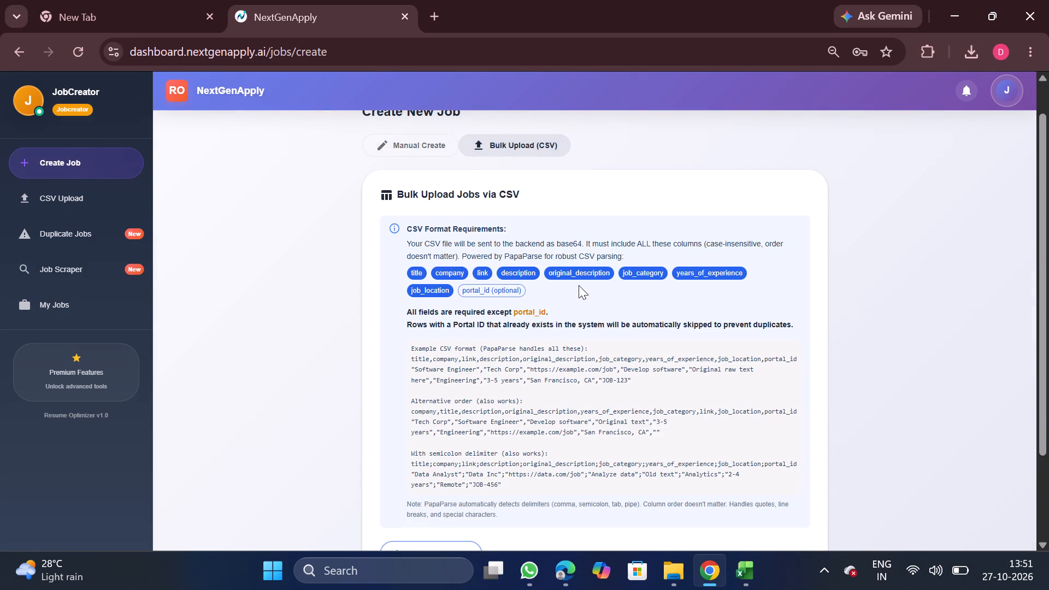
double_click(581, 278)
key(ctrl+c)
click(741, 574)
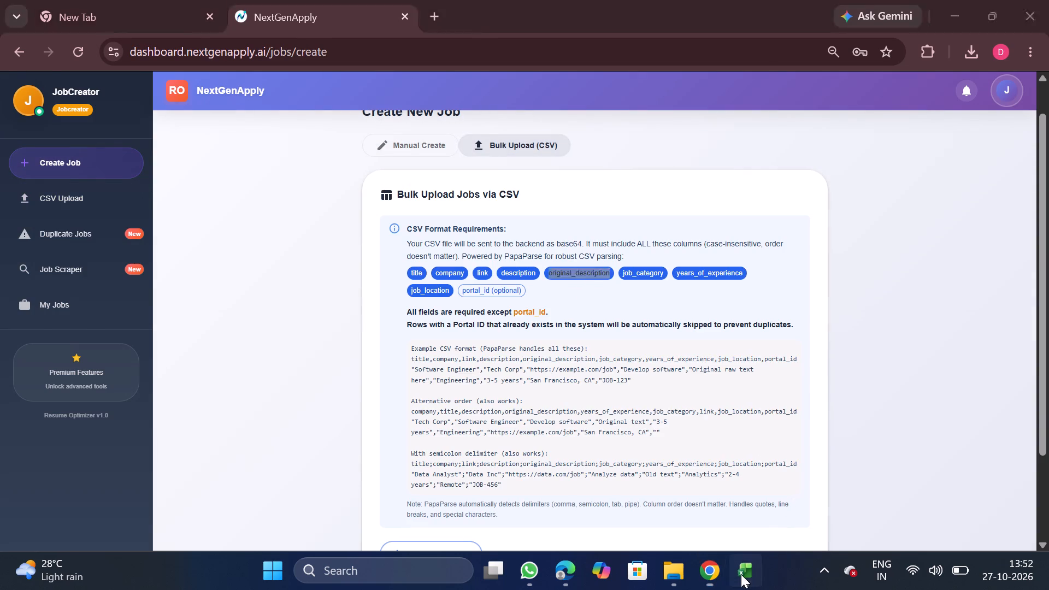
key(ctrl+v)
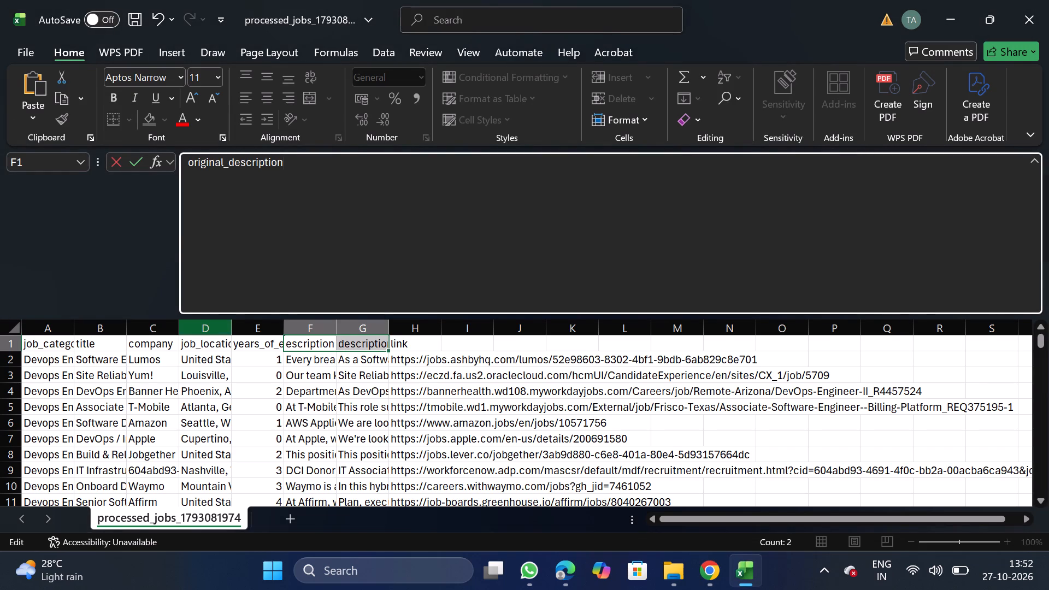
Filter the title column to show only Senior Vice President, Infrastructure Solution Engineer and blank entries.
click(109, 325)
click(387, 46)
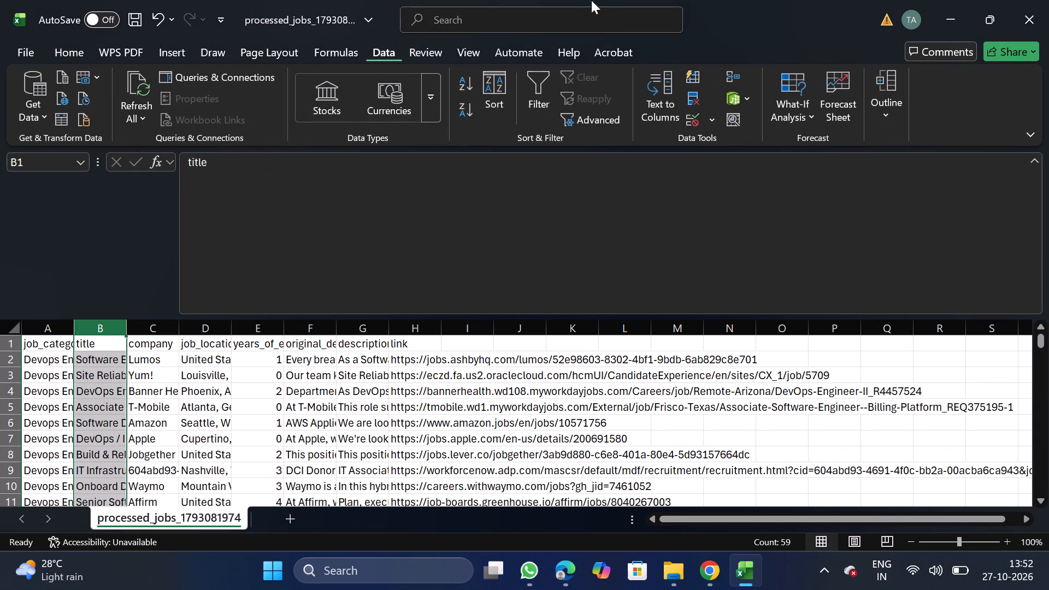
click(541, 93)
click(125, 340)
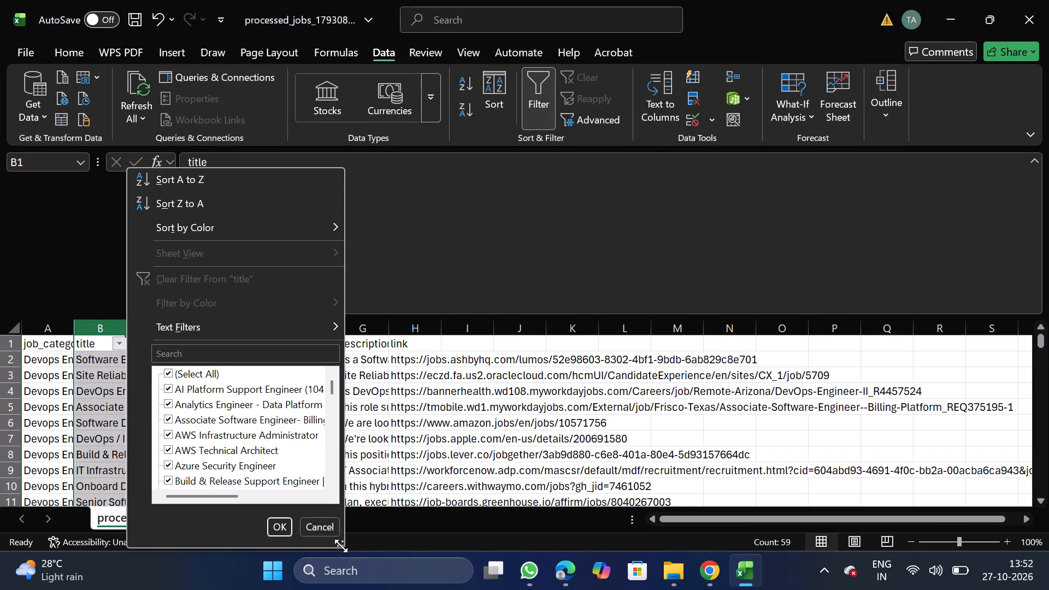
double_click(341, 546)
drag(341, 546, 781, 589)
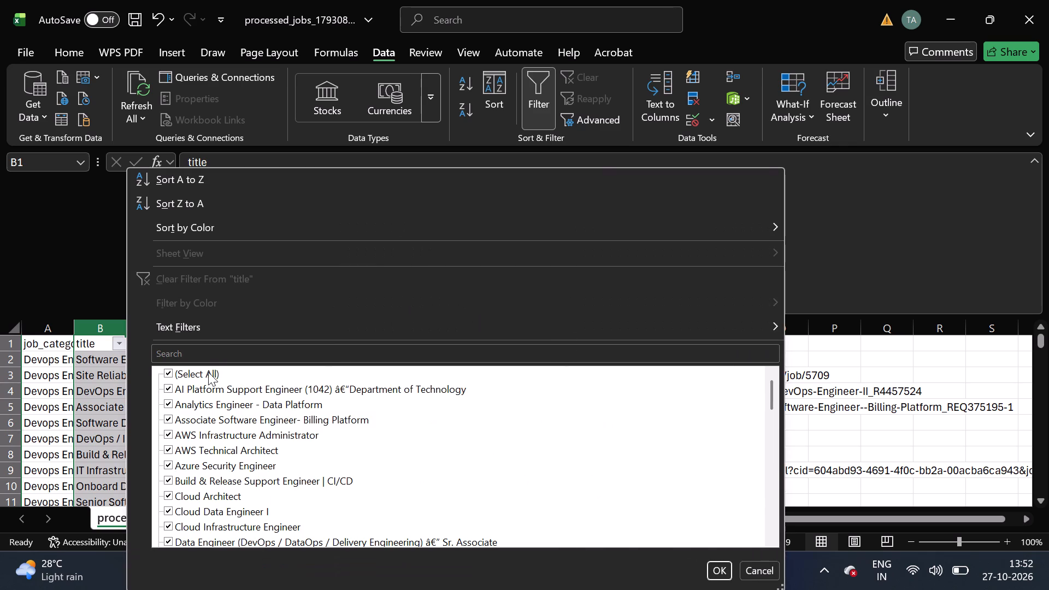
click(206, 372)
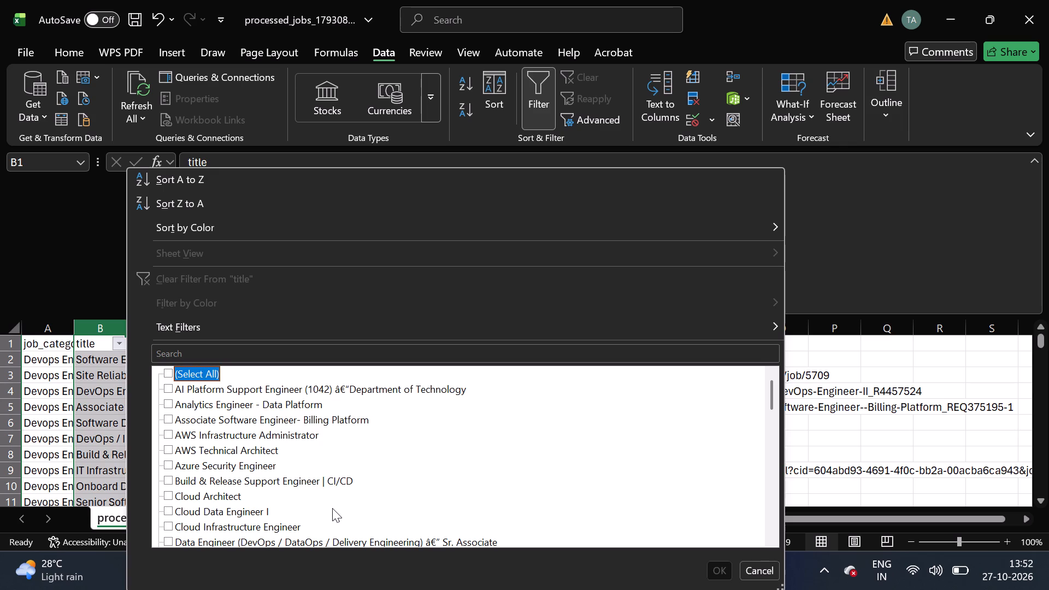
scroll(332, 508, down, 1)
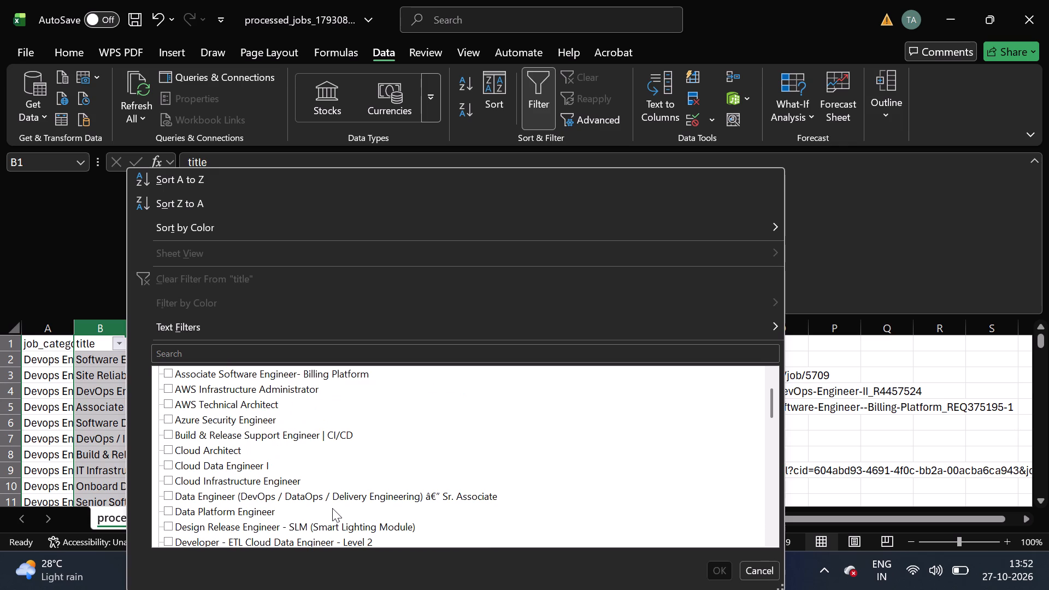
scroll(332, 508, down, 1)
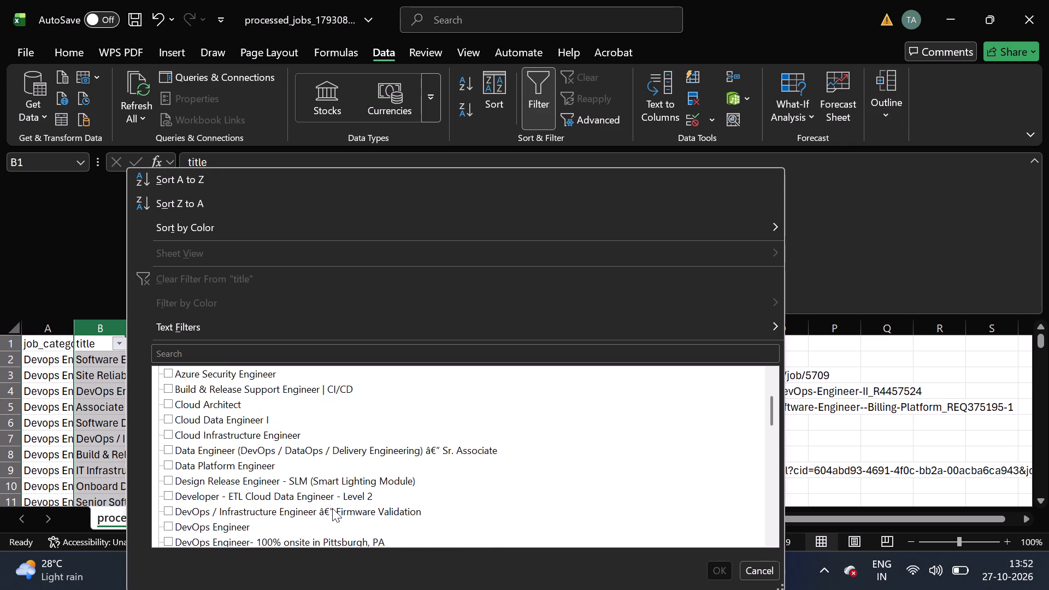
scroll(332, 508, down, 1)
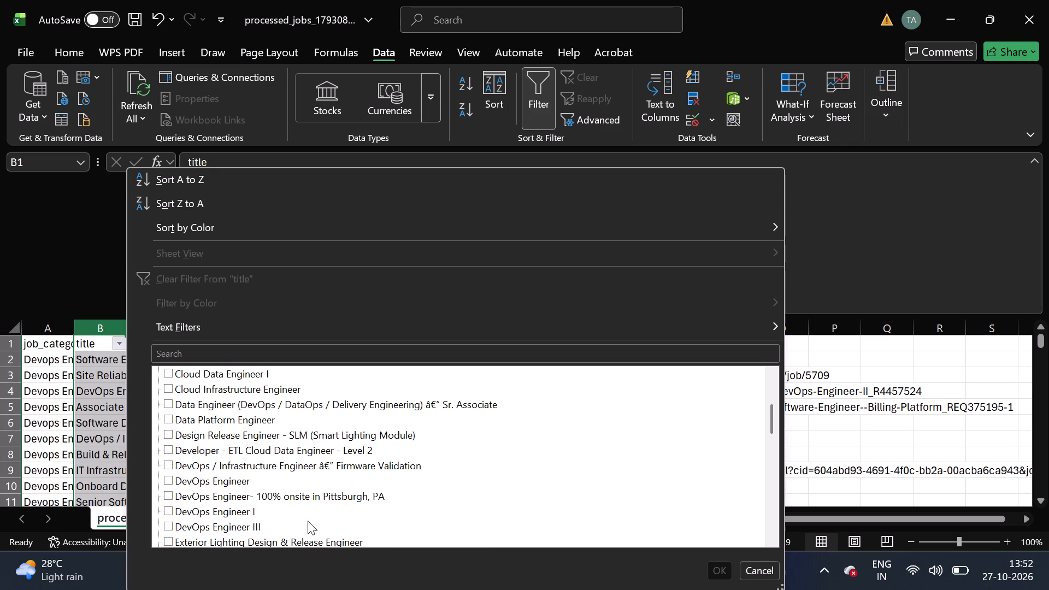
scroll(308, 521, down, 1)
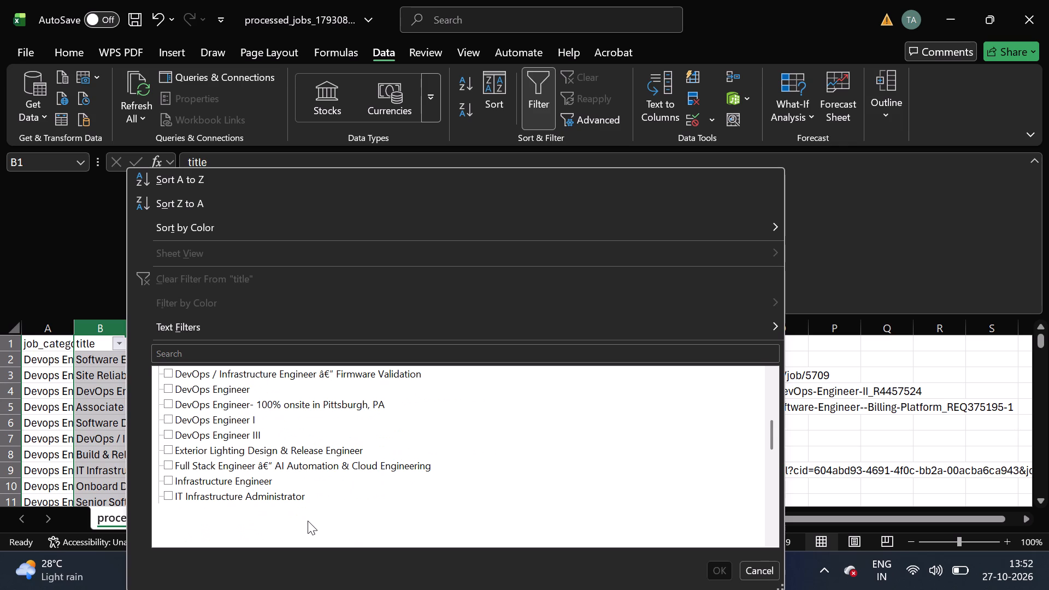
scroll(272, 527, down, 1)
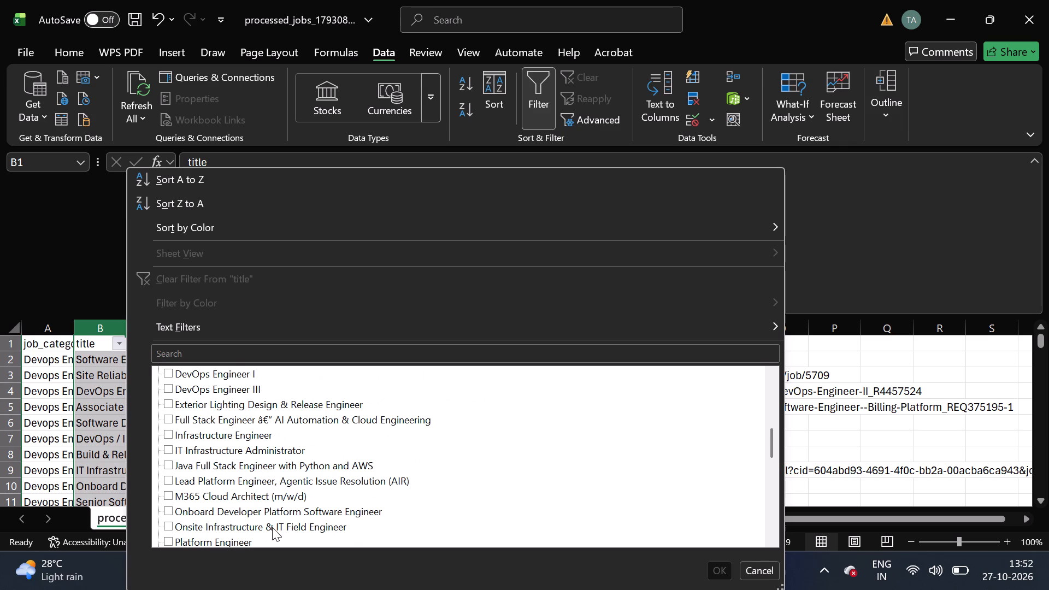
scroll(272, 527, down, 1)
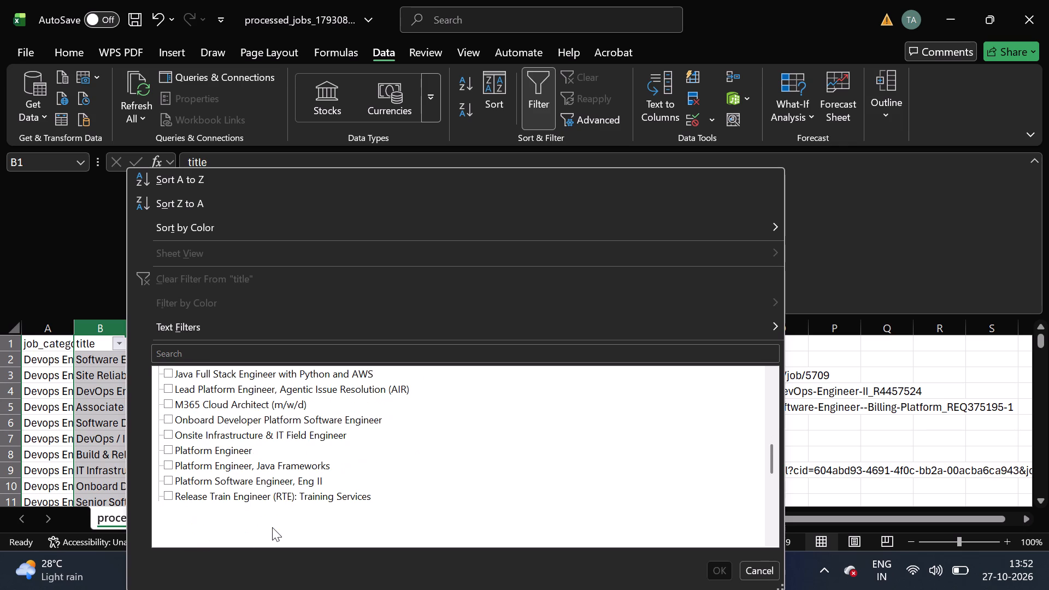
scroll(272, 527, down, 2)
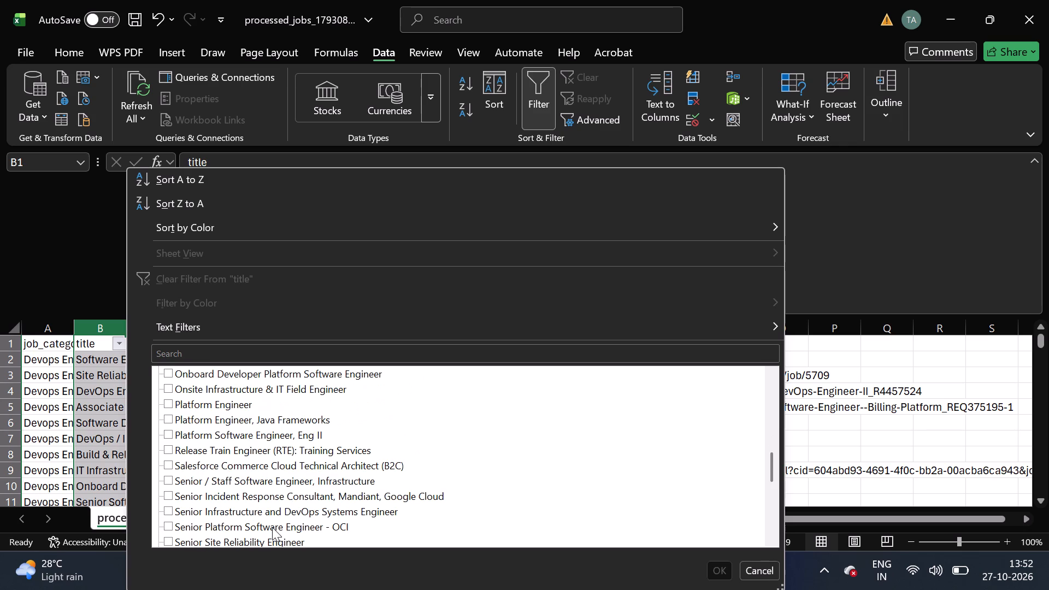
scroll(272, 527, down, 1)
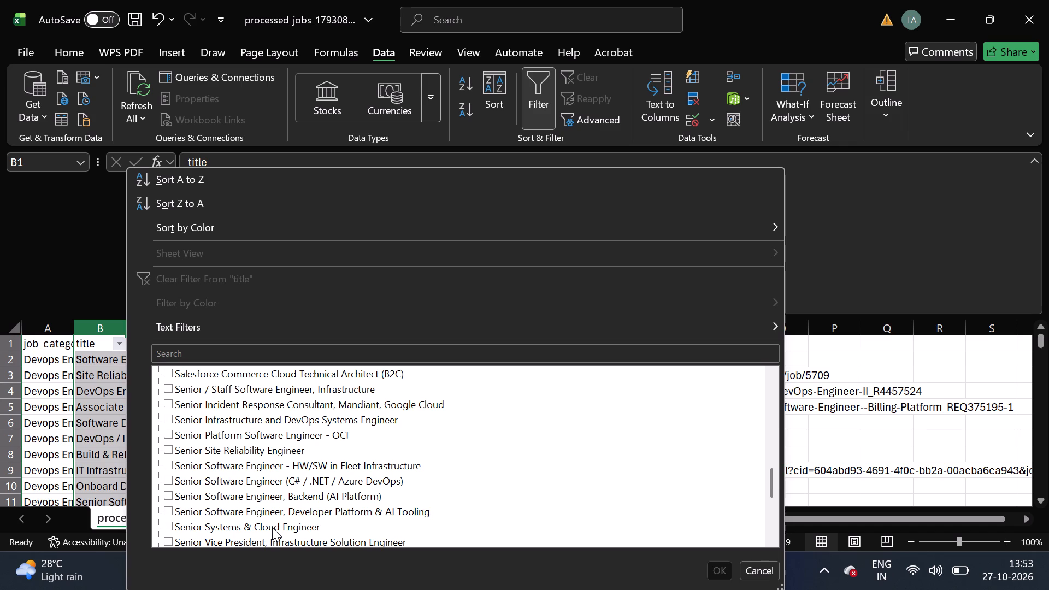
scroll(272, 527, down, 1)
click(282, 497)
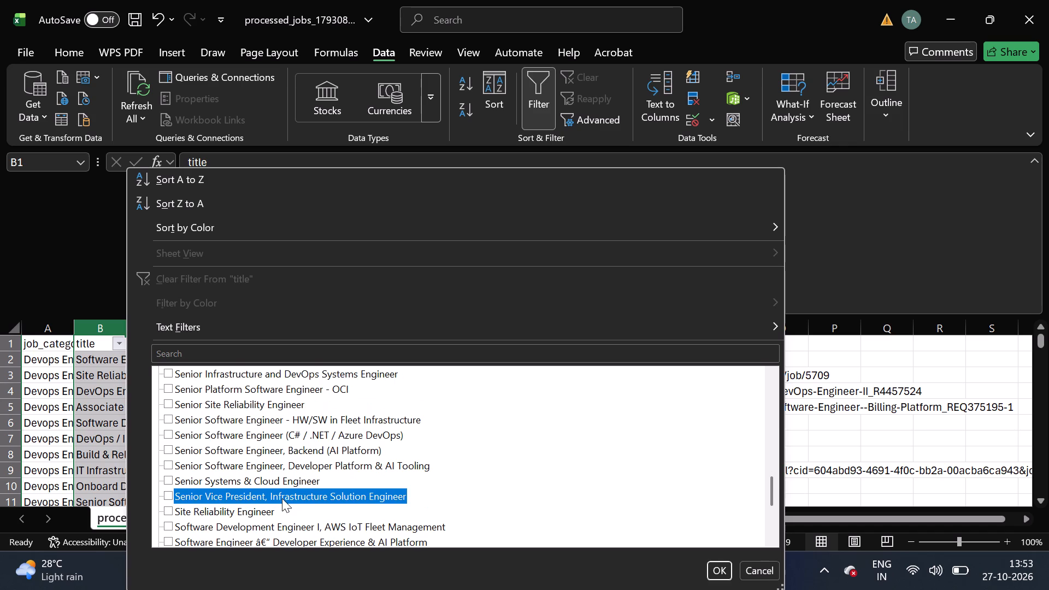
scroll(272, 527, down, 2)
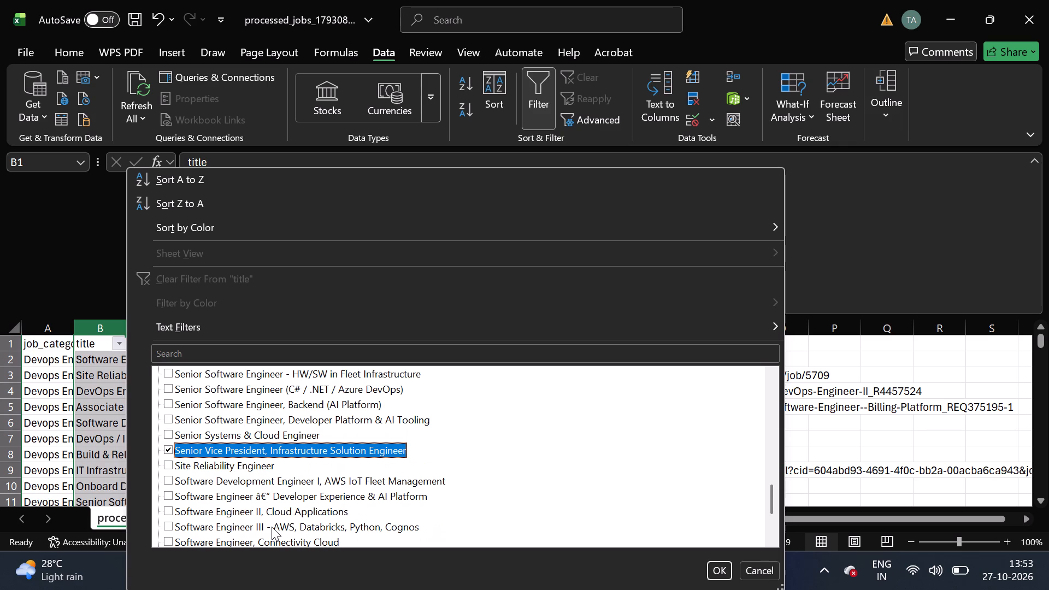
scroll(261, 538, down, 1)
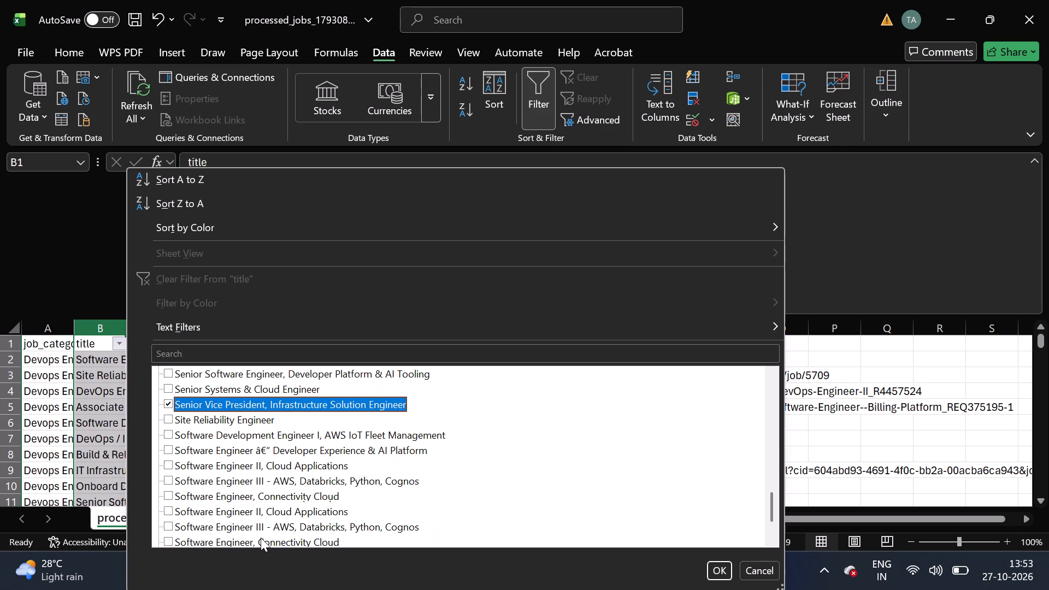
scroll(227, 538, down, 1)
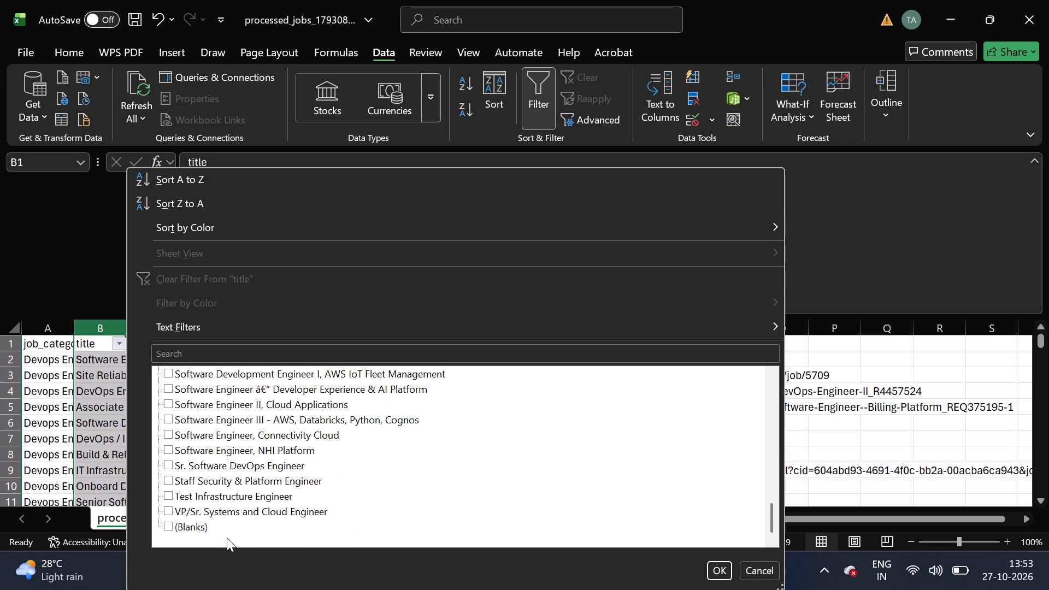
click(200, 522)
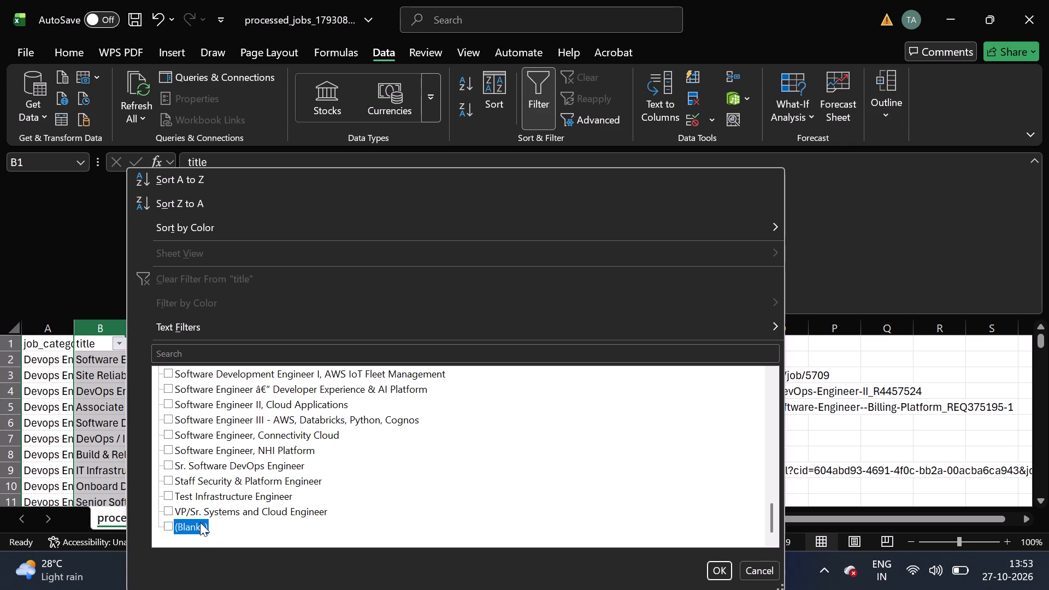
click(708, 571)
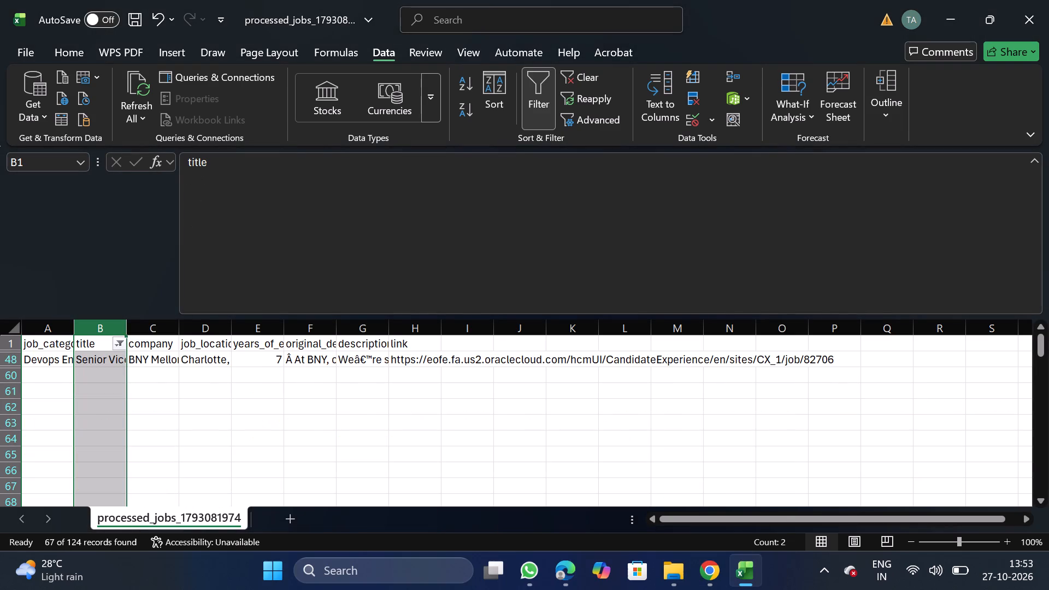
Delete the Senior Vice President row and all blank rows below it, and remove the title filter.
click(0, 362)
key(ctrl+shift+Down)
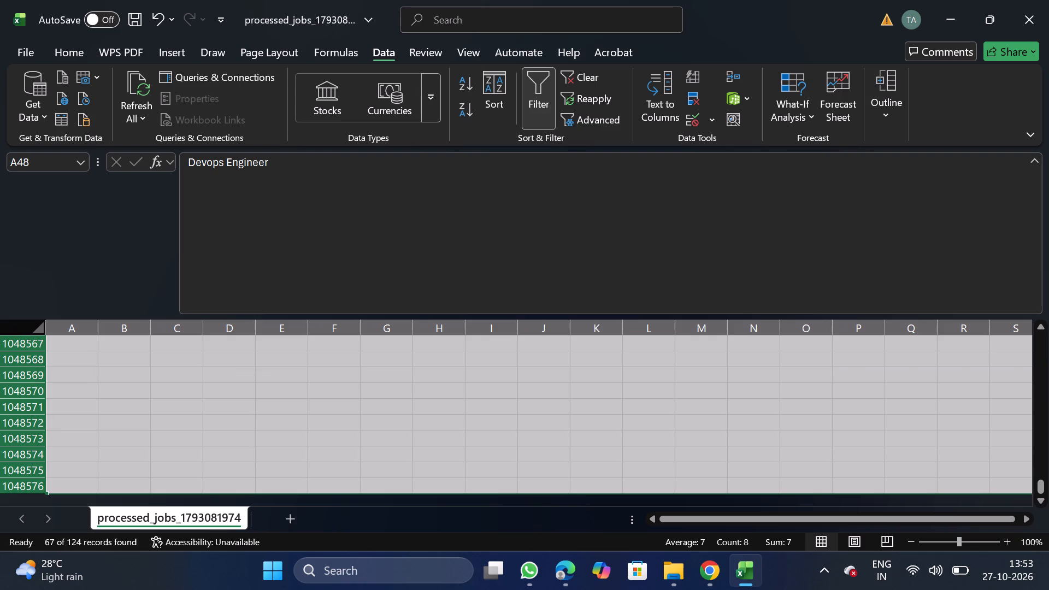
right_click(152, 390)
click(237, 250)
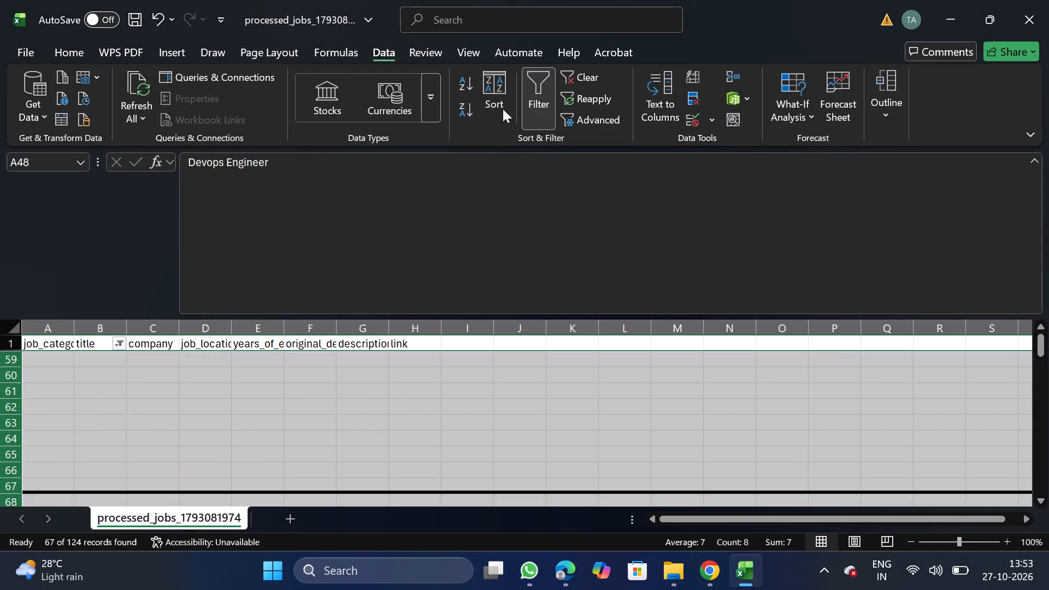
click(527, 116)
Filter the title column by "staff", delete the matching job rows, and remove the filter.
click(105, 333)
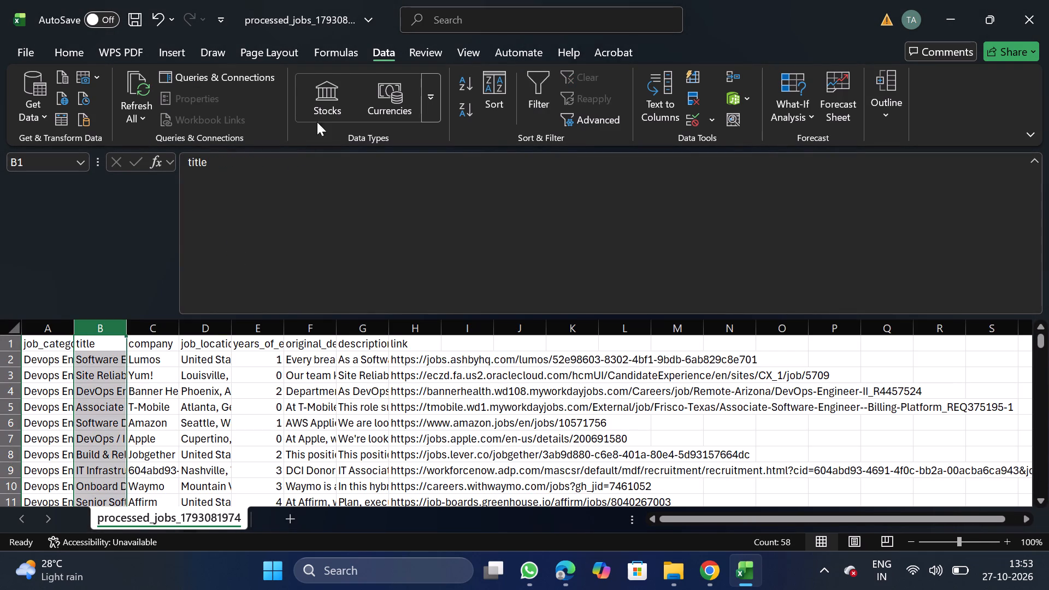
click(545, 102)
click(120, 346)
click(213, 355)
text(staff)
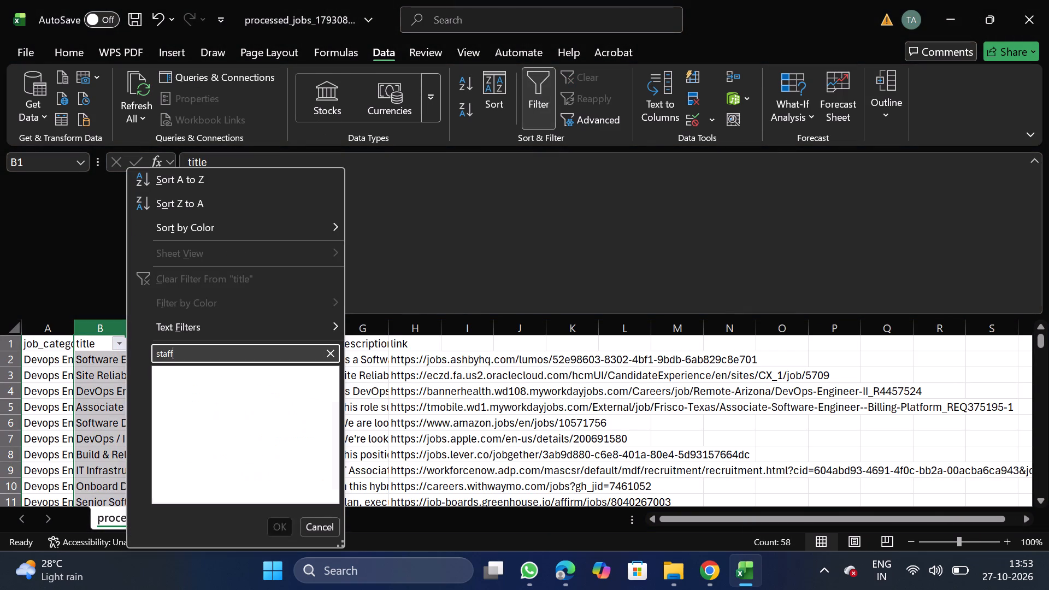
click(276, 527)
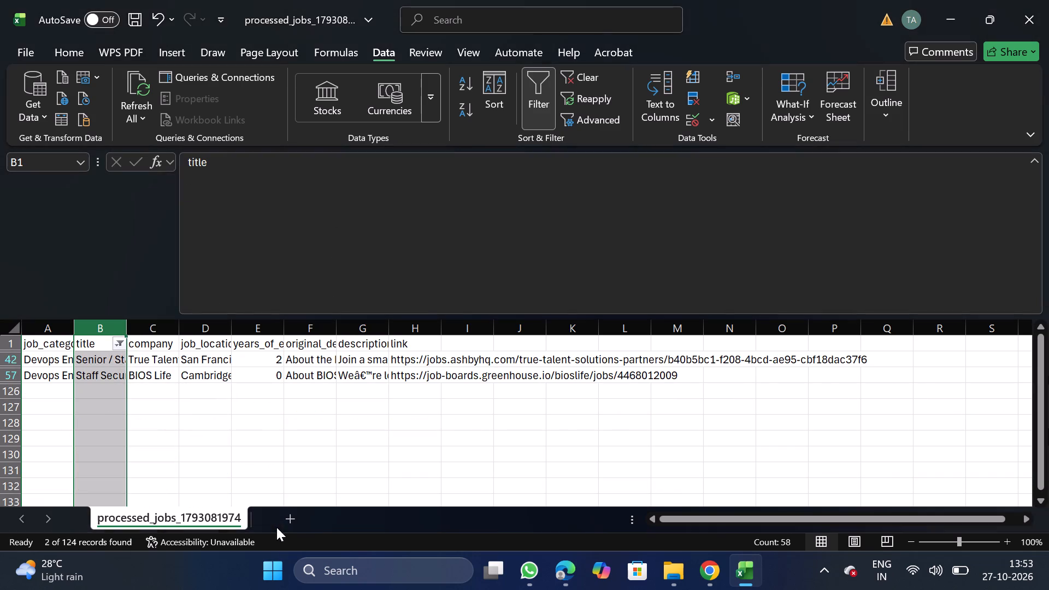
click(2, 375)
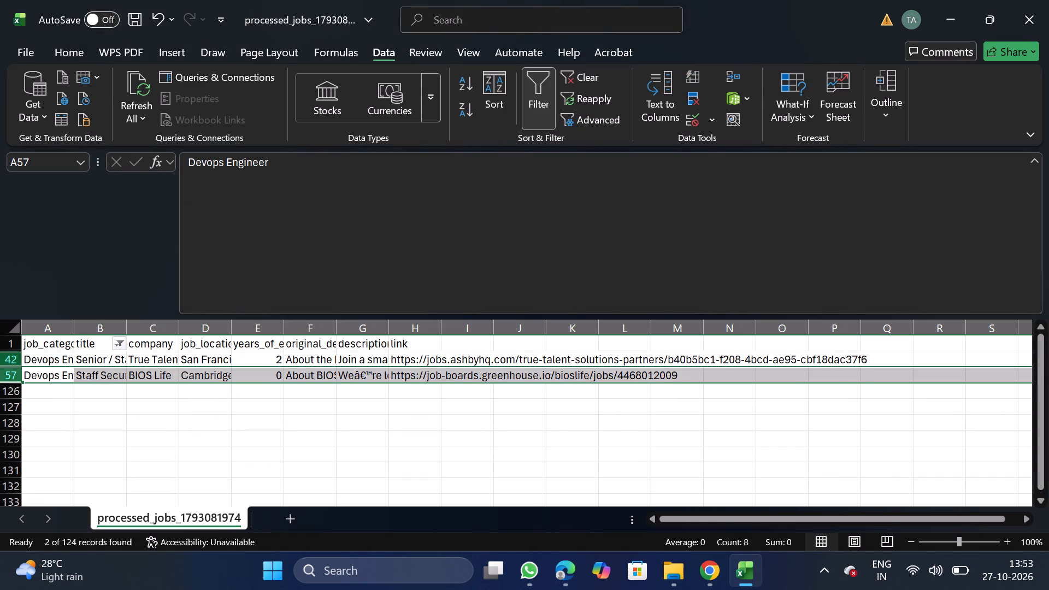
click(2, 361)
key(ctrl+shift+Down)
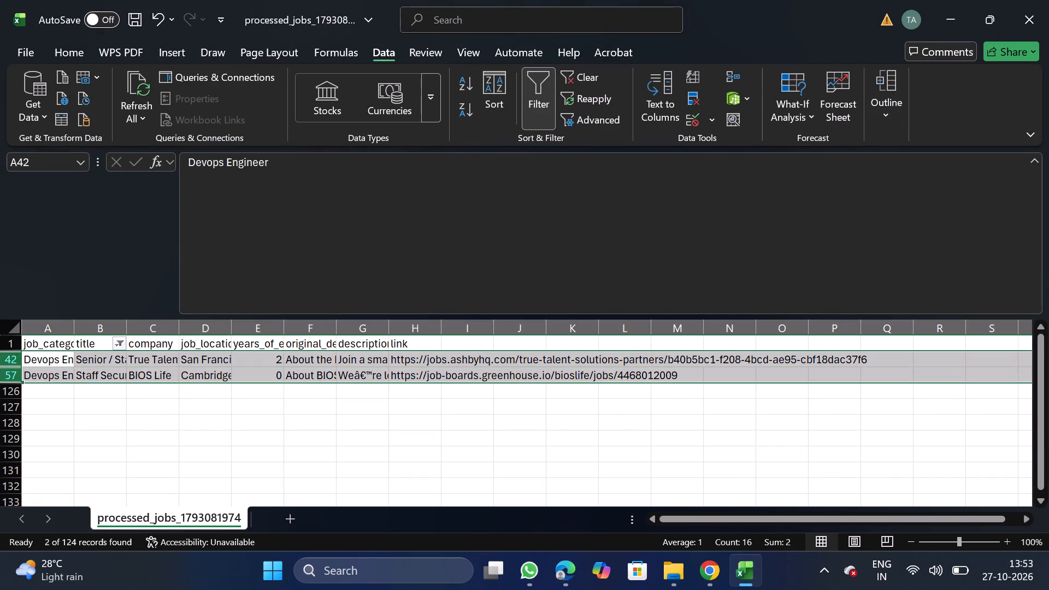
right_click(67, 358)
click(133, 223)
click(539, 85)
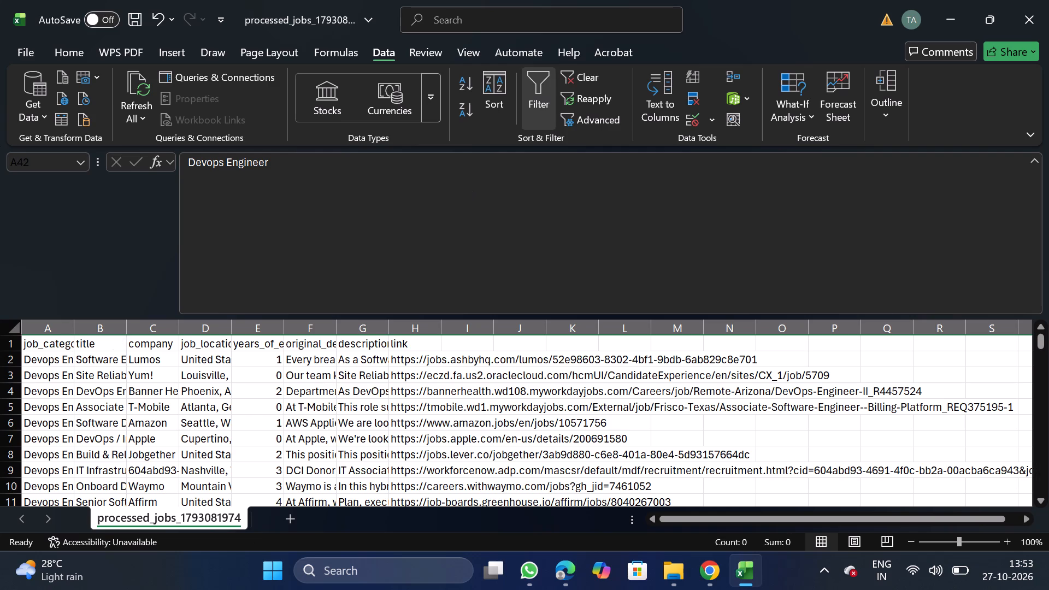
Filter the title column by "lead" to check the matching jobs, and remove the filter.
click(110, 339)
click(535, 101)
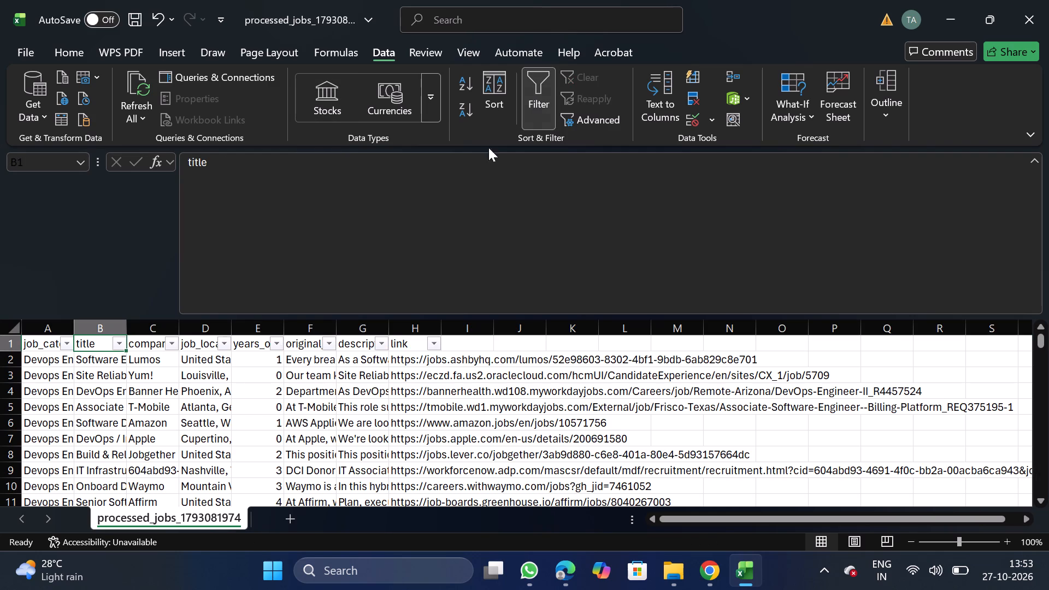
click(115, 343)
click(183, 359)
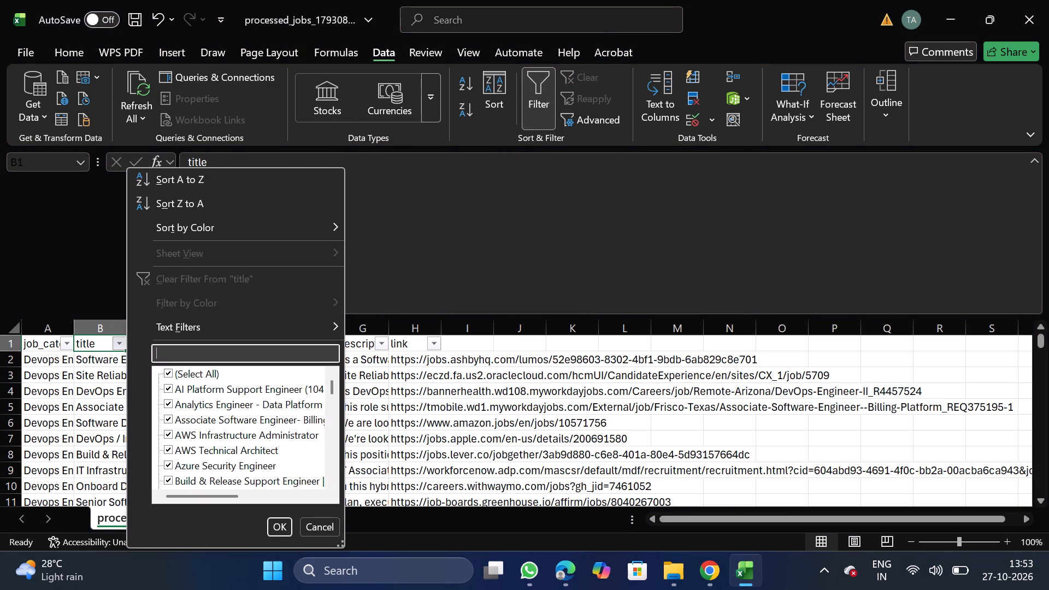
text(lead)
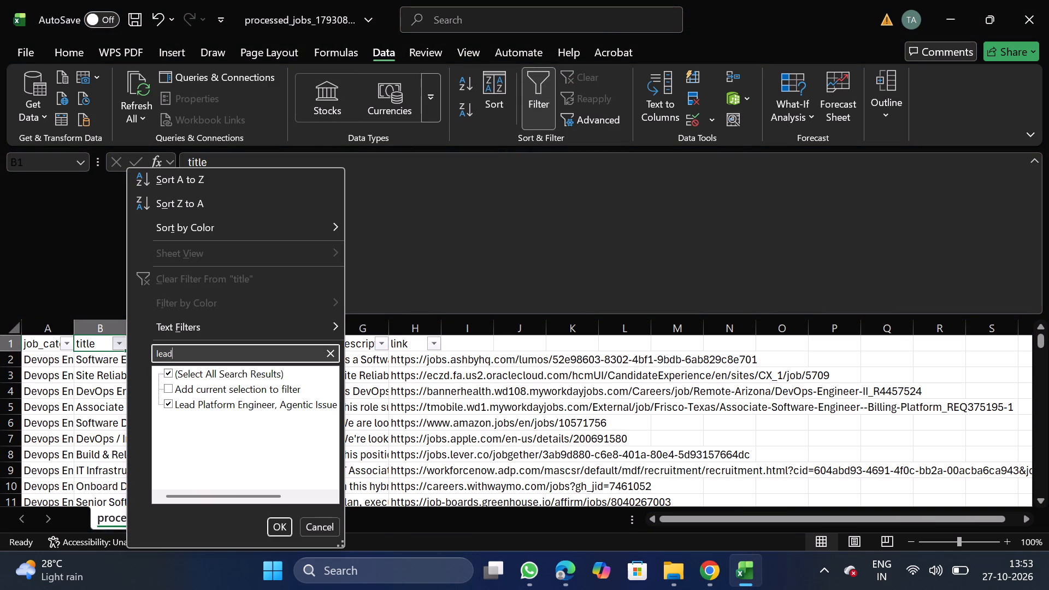
click(285, 530)
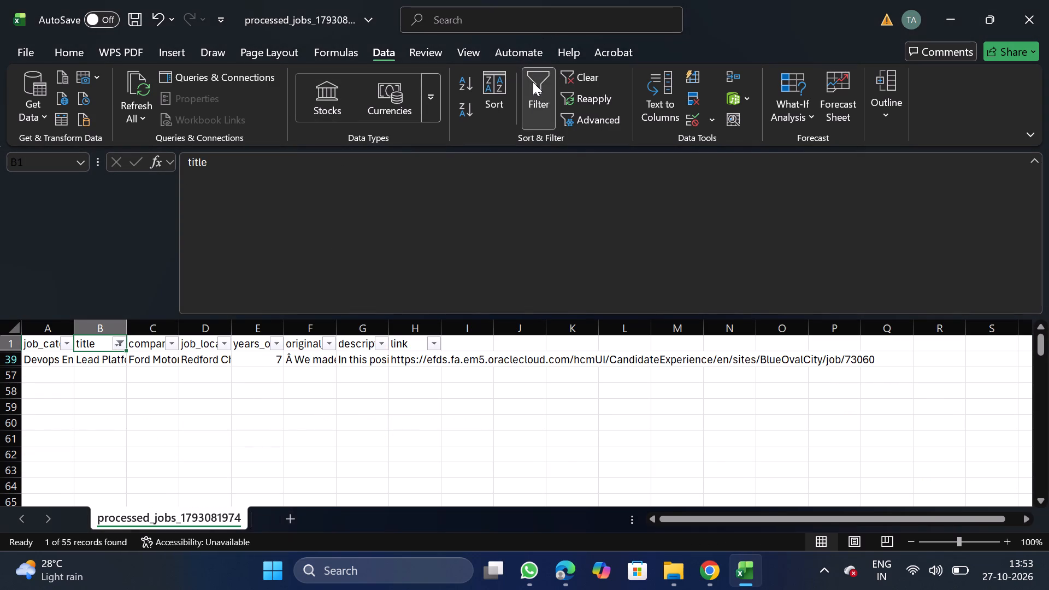
click(533, 82)
Filter the title column by "architect", delete the matching rows except M365 Cloud Architect, and remove the filter.
click(542, 83)
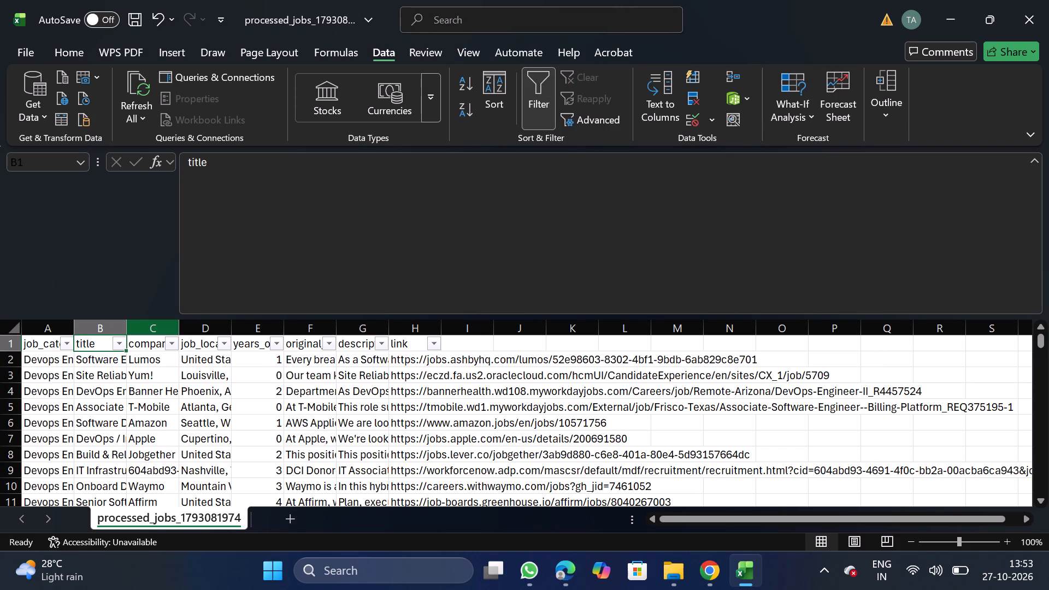
click(119, 339)
click(184, 351)
text(aer)
key(BackSpace)
key(BackSpace)
text(rchitect)
click(280, 524)
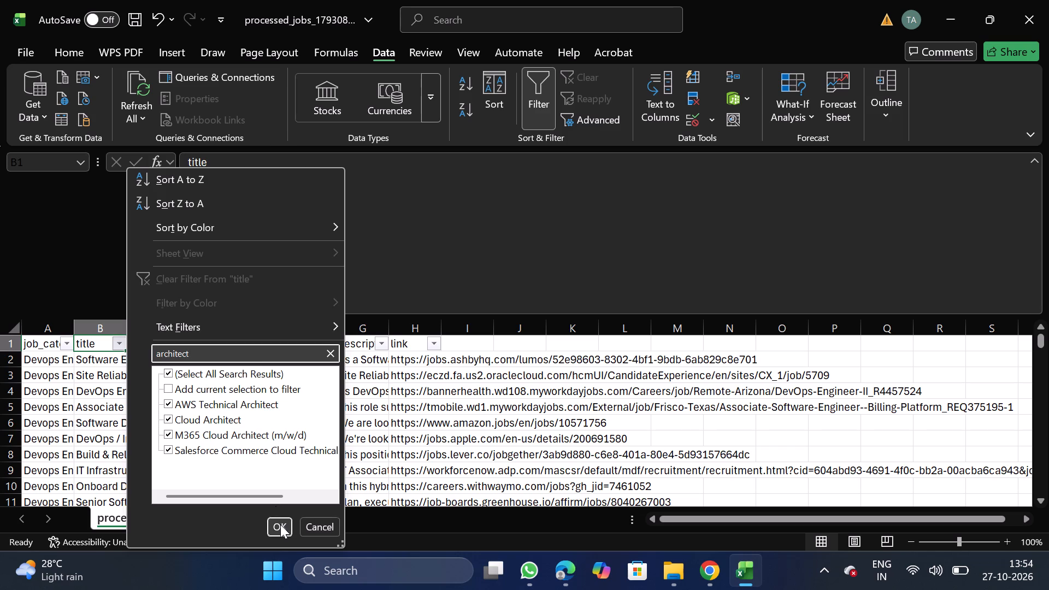
click(1, 374)
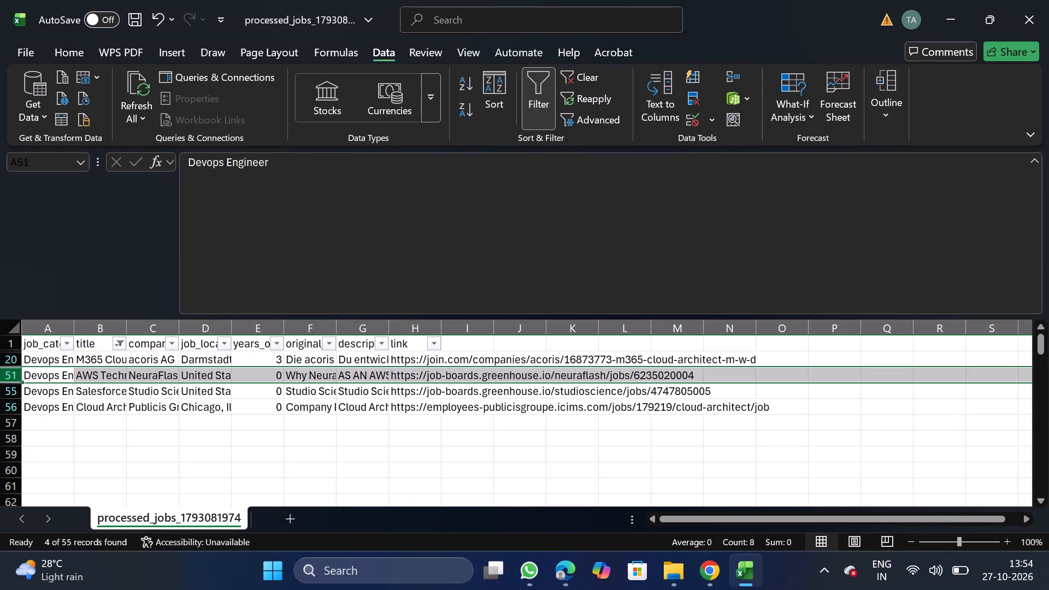
key(ctrl+shift+Down)
right_click(106, 374)
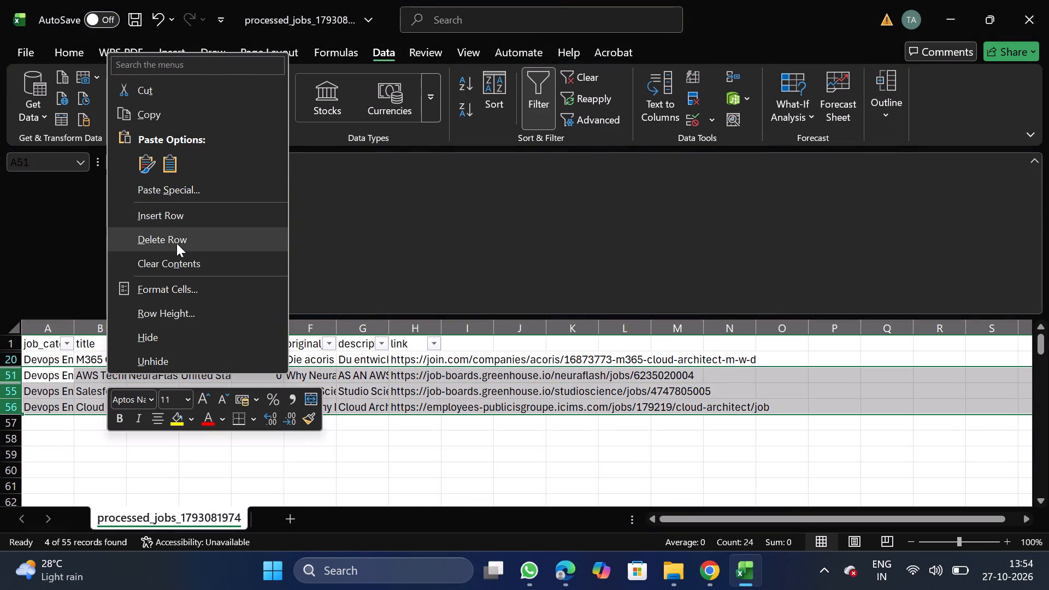
click(176, 243)
click(542, 118)
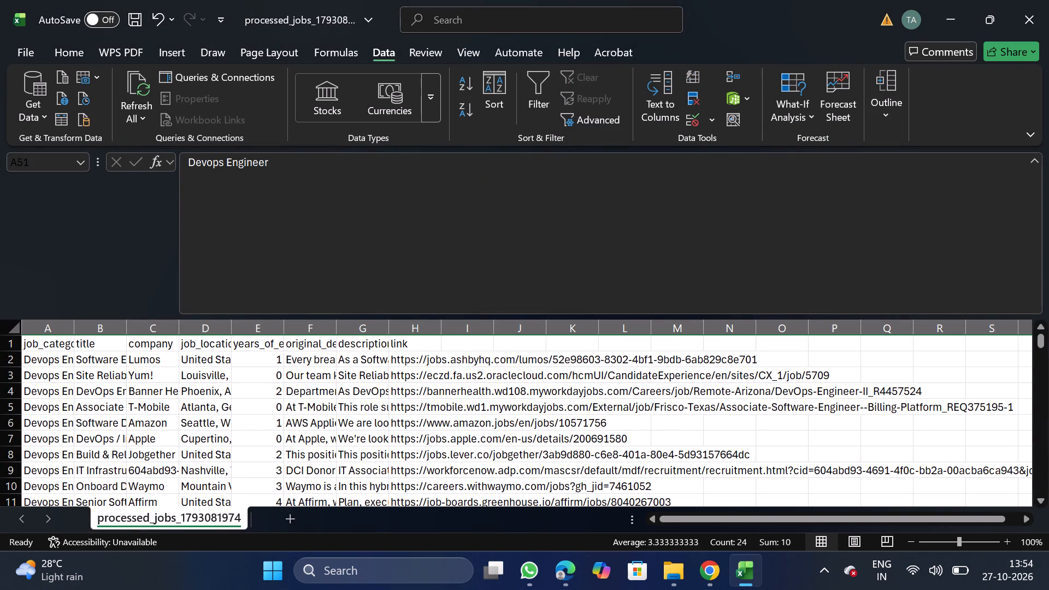
Filter the title column by "consultant" to check the matching jobs, and remove the filter.
click(109, 339)
click(548, 92)
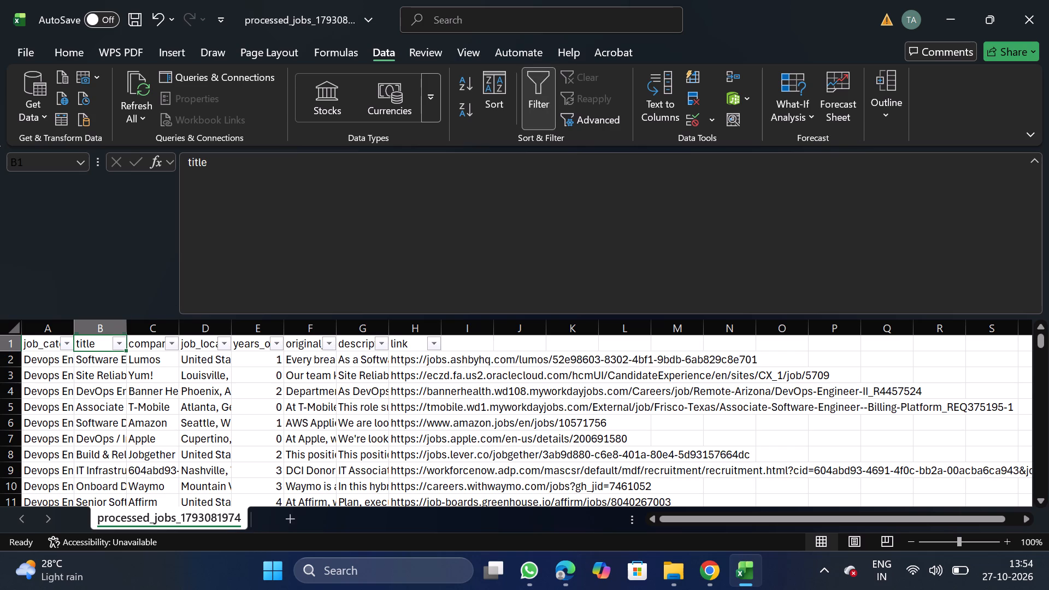
click(114, 341)
click(185, 350)
text(consultant)
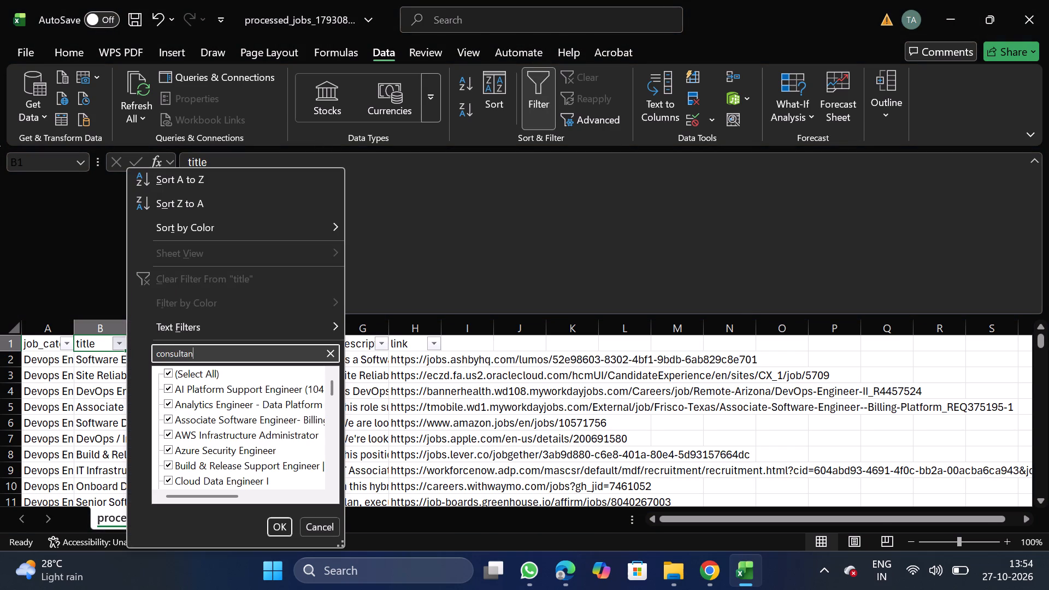
click(281, 528)
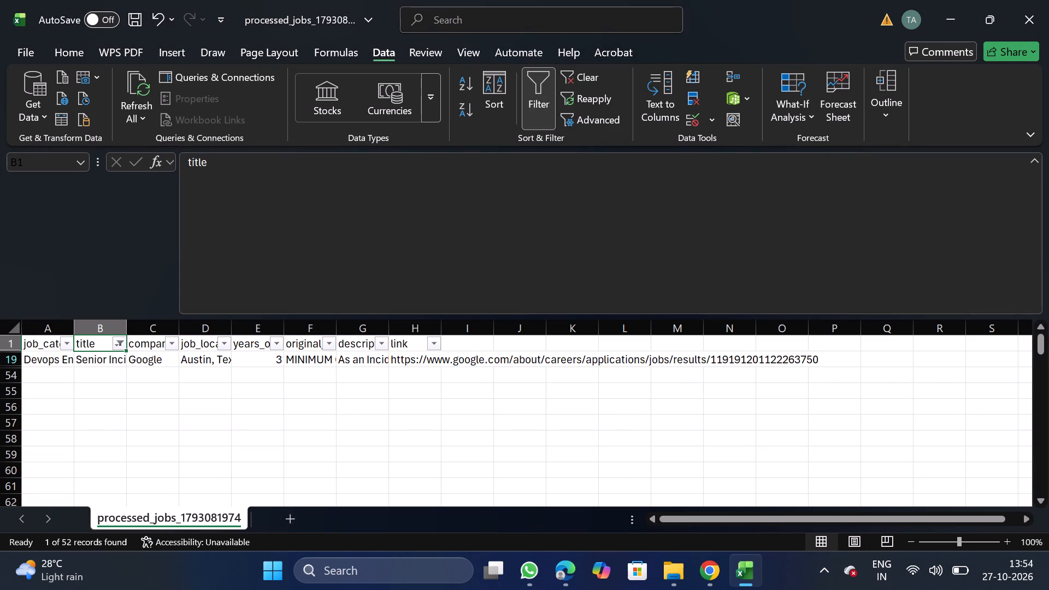
click(538, 105)
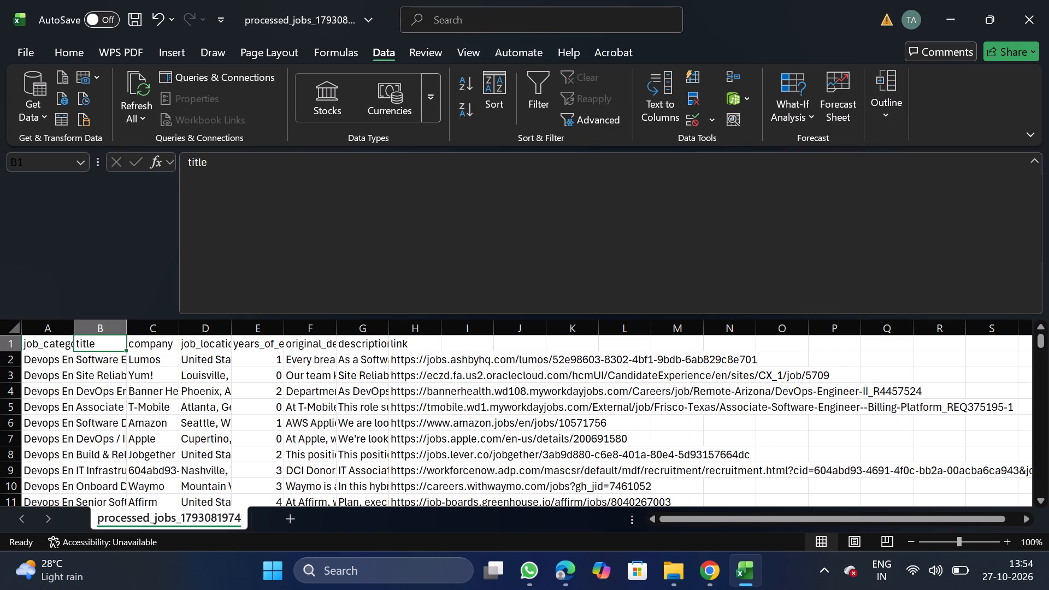
Search the company column's filter values for "walmart", "dried" and "capita".
click(152, 336)
click(541, 85)
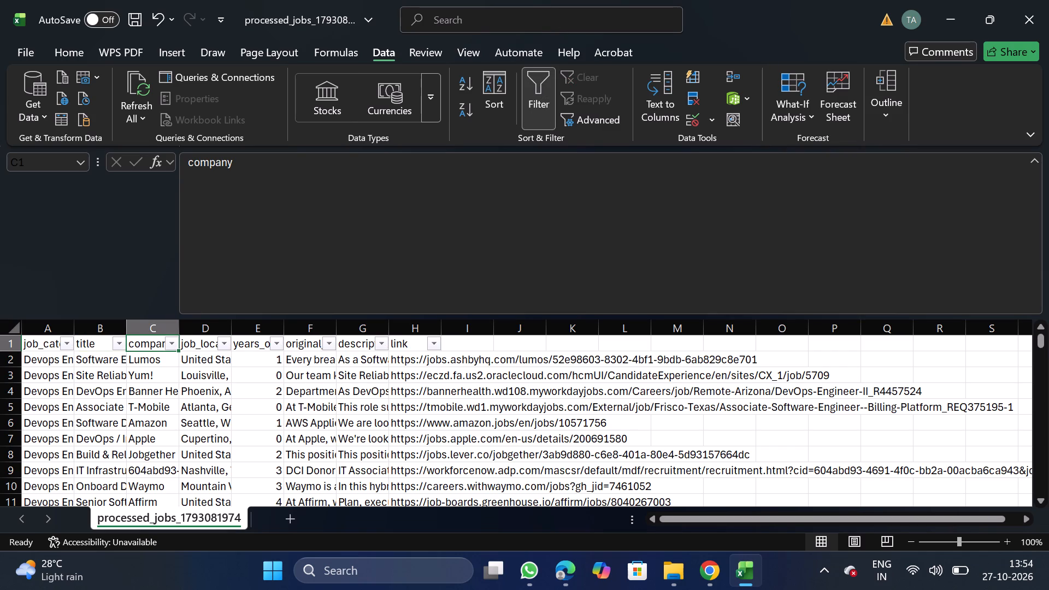
click(171, 337)
click(246, 357)
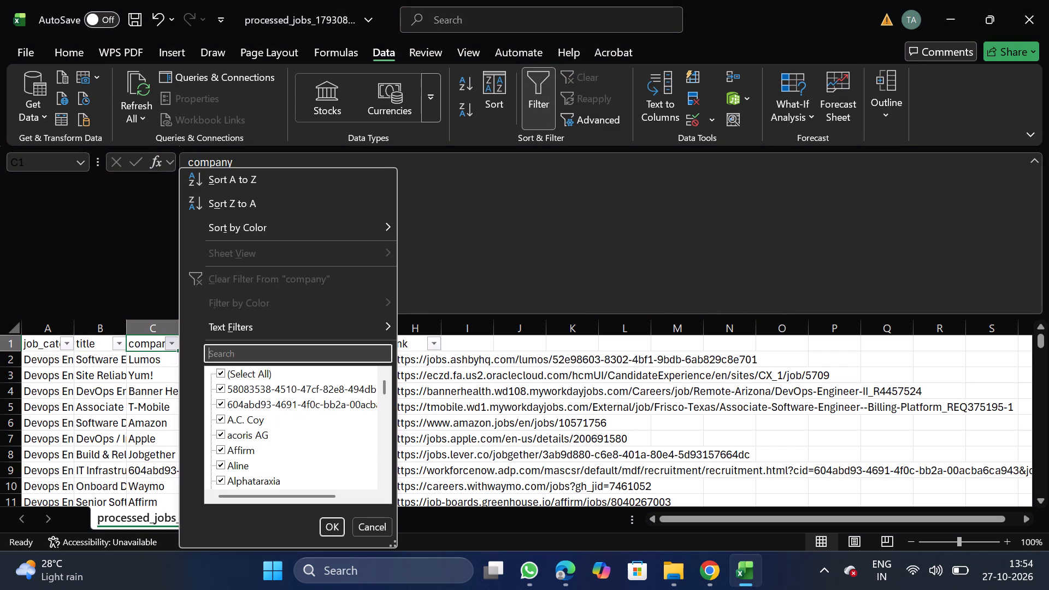
text(walmart)
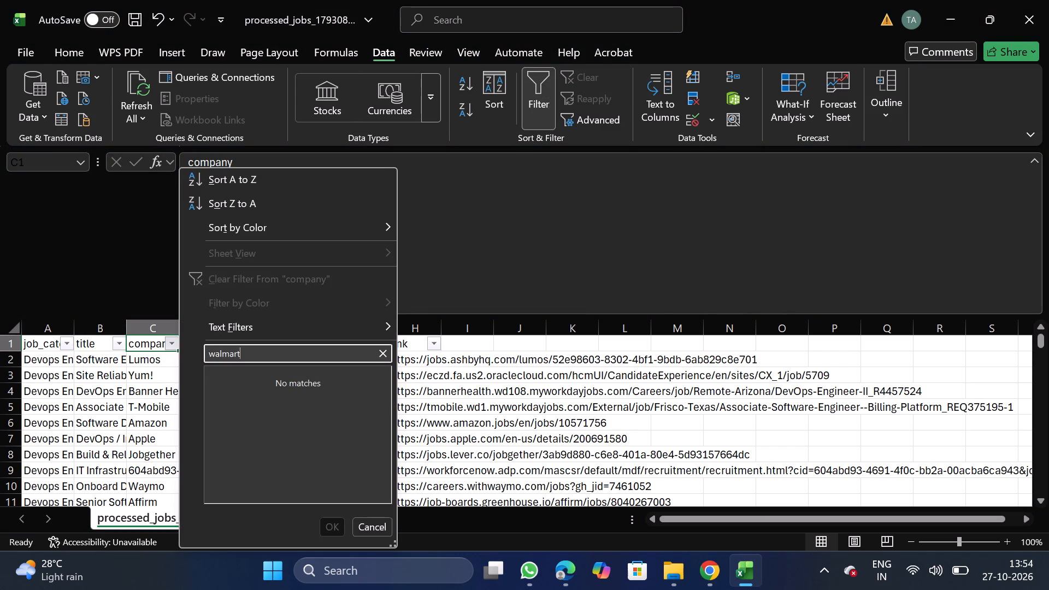
key(BackSpace)
key(BackSpace)
key(BackSpace)
key(BackSpace)
key(BackSpace)
key(BackSpace)
key(BackSpace)
key(BackSpace)
key(BackSpace)
key(BackSpace)
key(BackSpace)
key(BackSpace)
key(BackSpace)
key(BackSpace)
key(BackSpace)
text(dried)
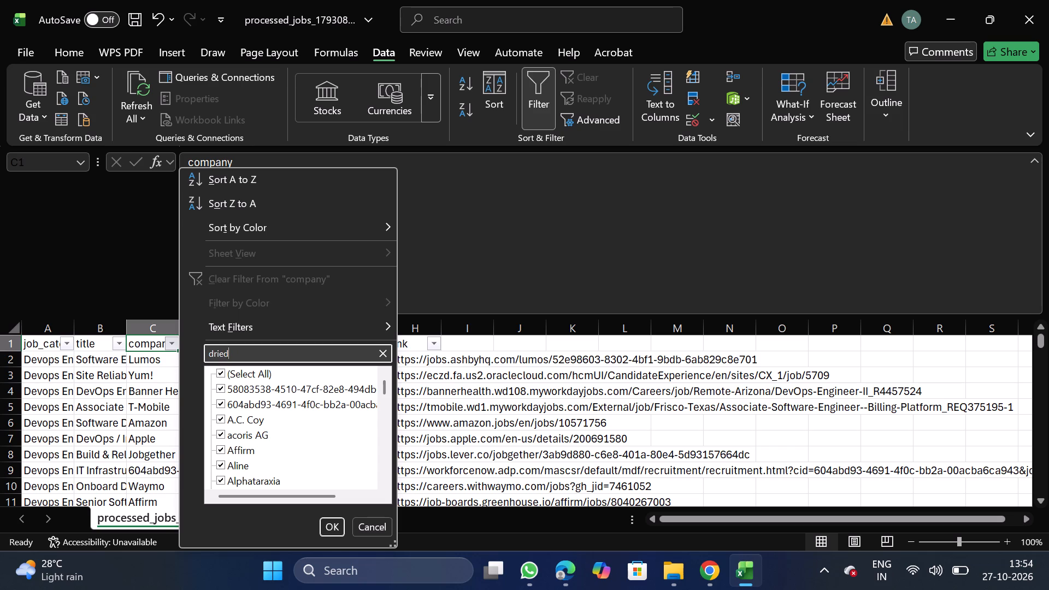
key(BackSpace)
key(BackSpace)
key(BackSpace)
key(BackSpace)
key(BackSpace)
key(BackSpace)
key(BackSpace)
key(BackSpace)
key(BackSpace)
key(BackSpace)
key(BackSpace)
key(BackSpace)
key(BackSpace)
text(capita)
key(BackSpace)
key(BackSpace)
key(BackSpace)
key(BackSpace)
key(BackSpace)
key(BackSpace)
key(BackSpace)
key(BackSpace)
key(BackSpace)
key(BackSpace)
key(BackSpace)
key(BackSpace)
key(BackSpace)
key(BackSpace)
key(BackSpace)
key(BackSpace)
Search the company column's filter values for "under", "hunt" and "skim".
text(under)
key(BackSpace)
key(BackSpace)
key(BackSpace)
key(BackSpace)
key(BackSpace)
key(BackSpace)
key(BackSpace)
key(BackSpace)
key(BackSpace)
key(BackSpace)
key(BackSpace)
key(BackSpace)
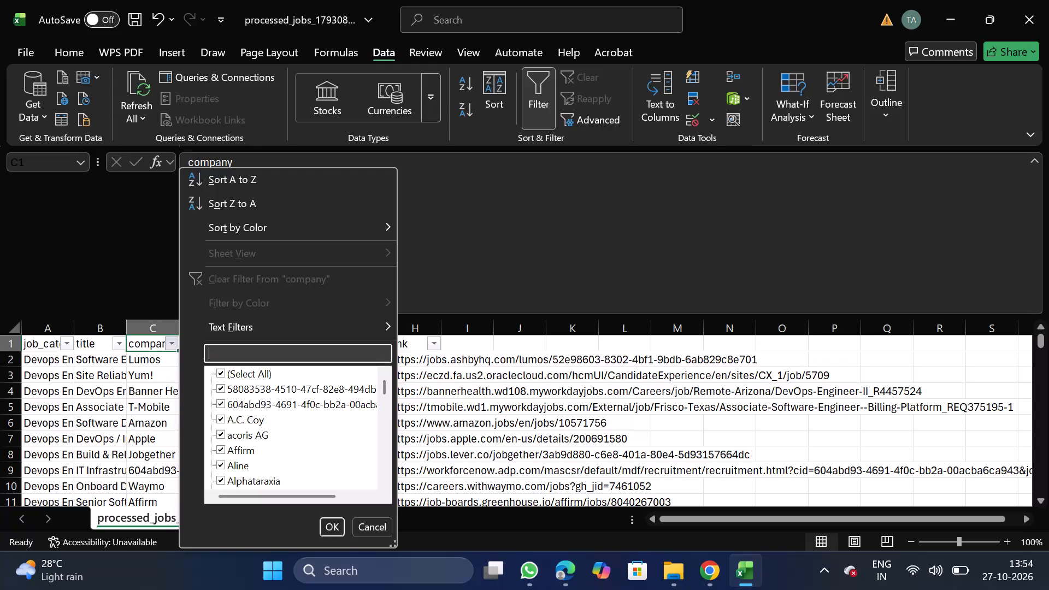
text(hunt)
key(BackSpace)
key(BackSpace)
key(BackSpace)
key(BackSpace)
key(BackSpace)
key(BackSpace)
key(BackSpace)
key(BackSpace)
key(BackSpace)
key(BackSpace)
key(BackSpace)
key(BackSpace)
key(BackSpace)
key(BackSpace)
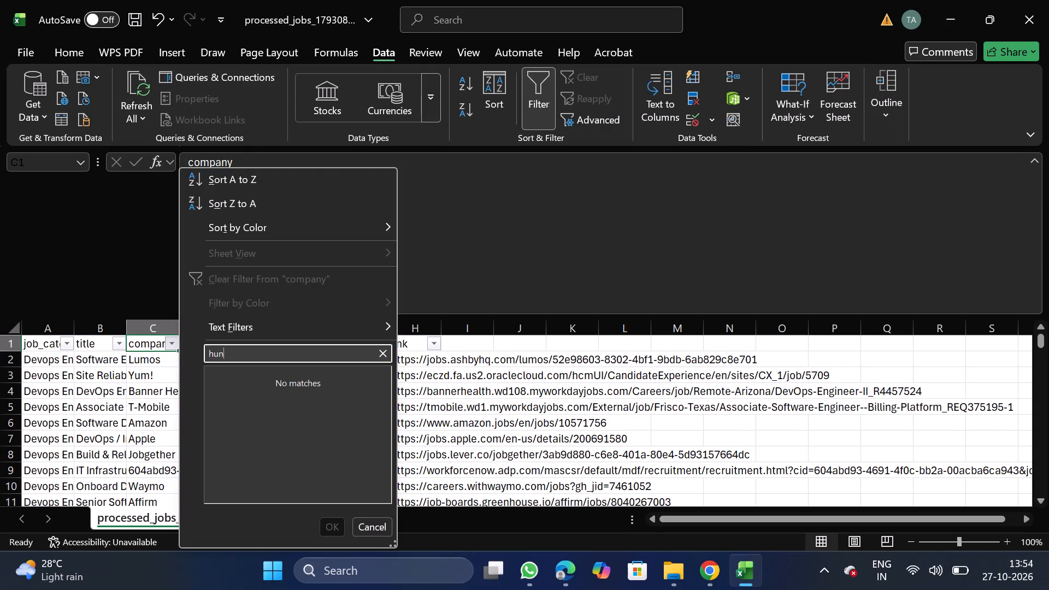
text(skim)
key(BackSpace)
key(BackSpace)
key(BackSpace)
key(BackSpace)
key(BackSpace)
key(BackSpace)
key(BackSpace)
key(BackSpace)
key(BackSpace)
key(BackSpace)
key(BackSpace)
key(BackSpace)
key(BackSpace)
key(BackSpace)
key(BackSpace)
key(BackSpace)
Search the company column's filter values for "apex" and "in landem", and remove the filter without applying it.
text(apex)
key(BackSpace)
key(BackSpace)
key(BackSpace)
key(BackSpace)
key(BackSpace)
key(BackSpace)
key(BackSpace)
key(BackSpace)
key(BackSpace)
key(BackSpace)
key(BackSpace)
key(BackSpace)
key(BackSpace)
key(BackSpace)
key(BackSpace)
key(BackSpace)
text(in landem)
click(369, 533)
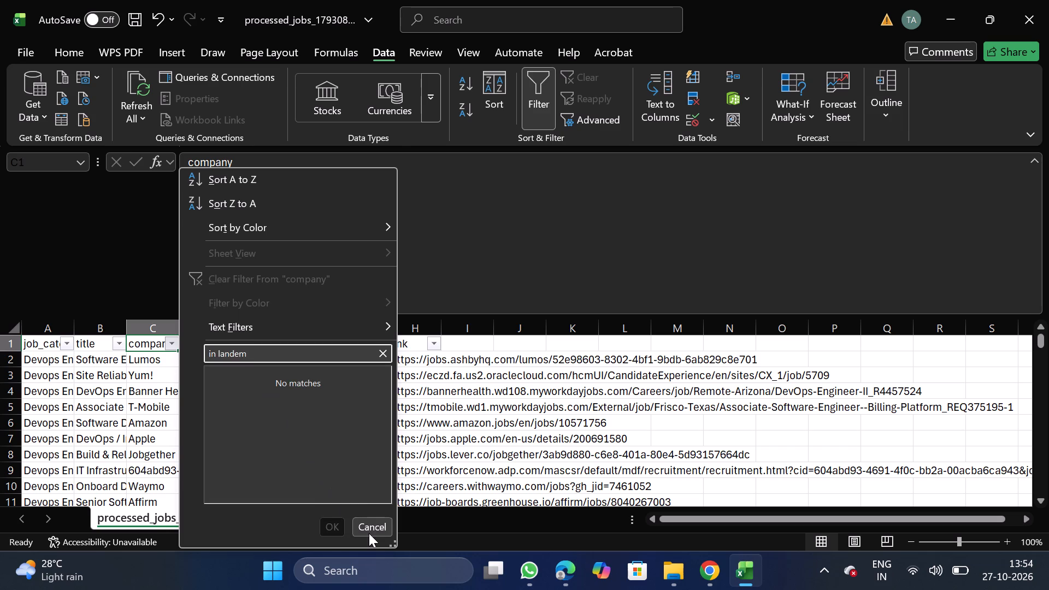
click(531, 90)
Filter the company column to the coded names starting 58083538, 604abd93 and d72c1443, plus the blanks.
click(204, 337)
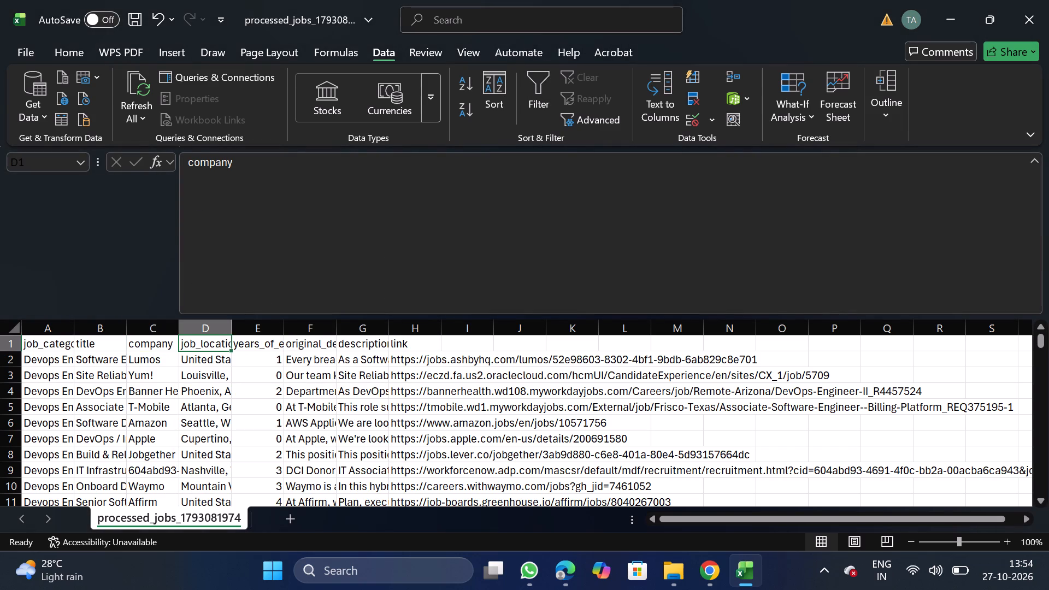
click(151, 328)
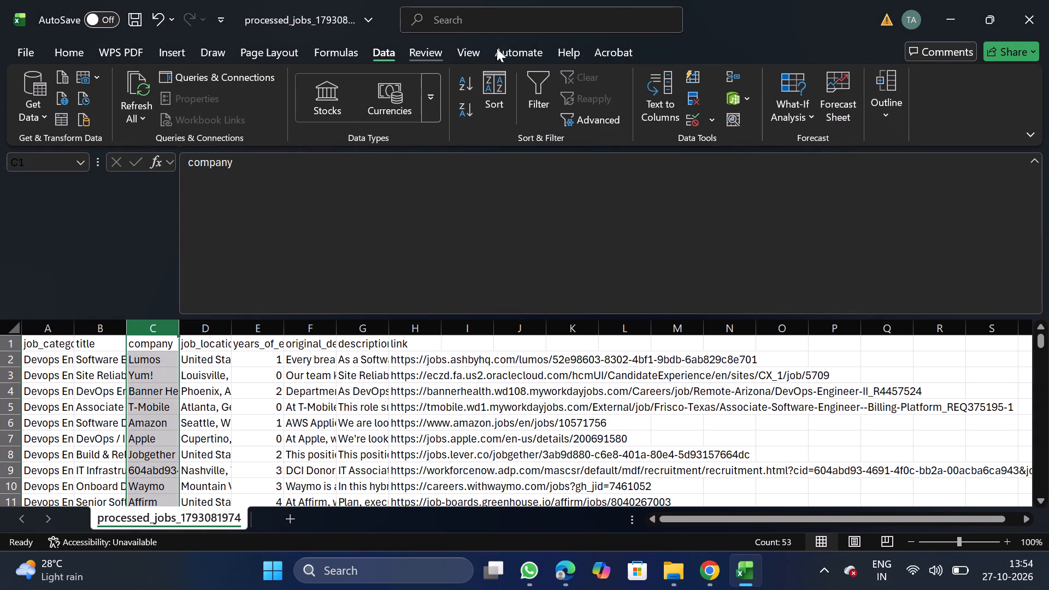
click(532, 86)
click(170, 346)
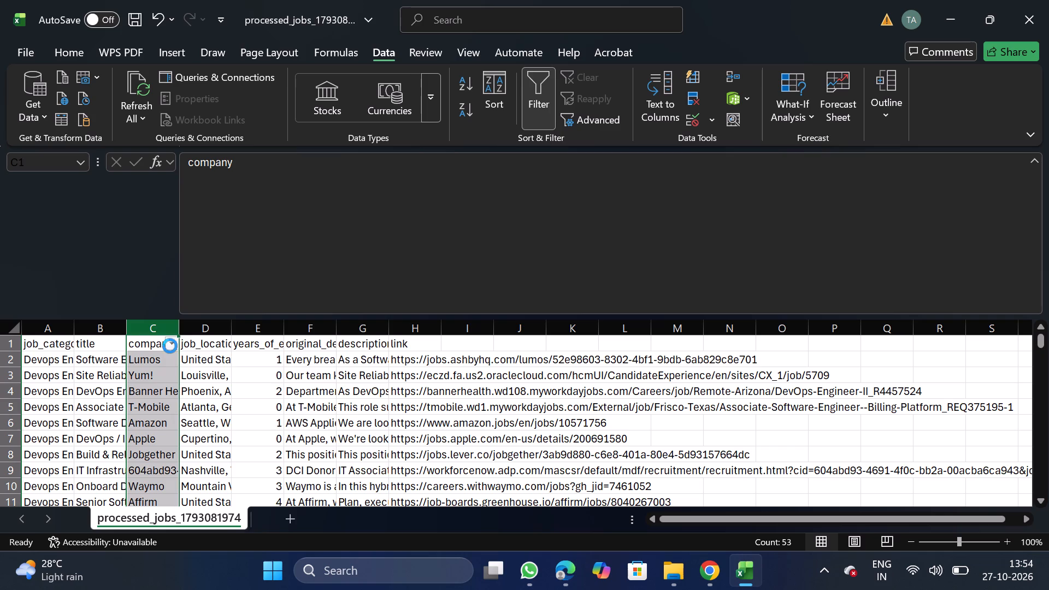
click(235, 370)
click(252, 385)
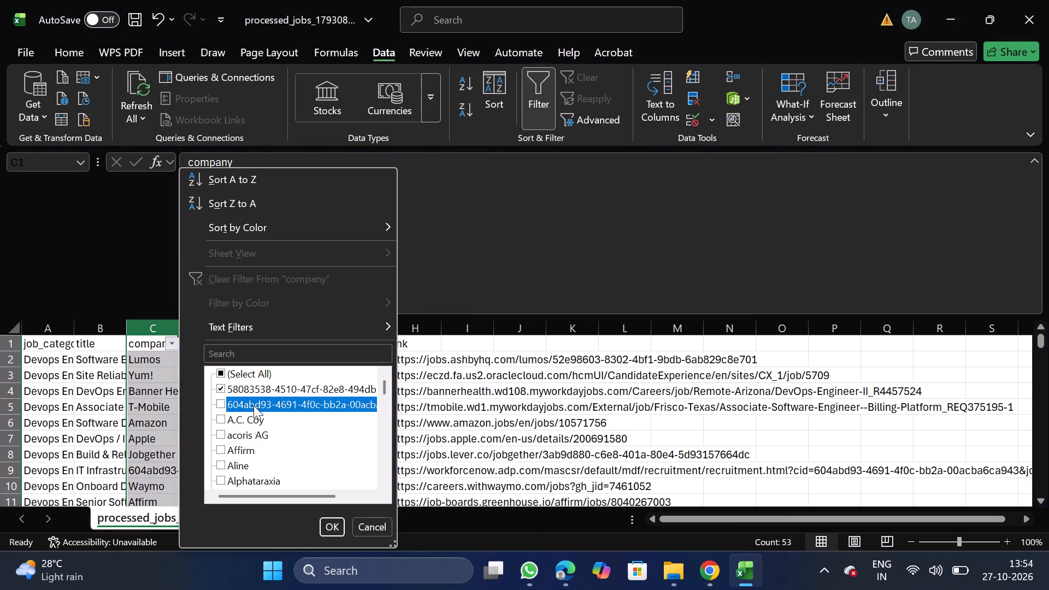
click(254, 405)
scroll(278, 426, down, 2)
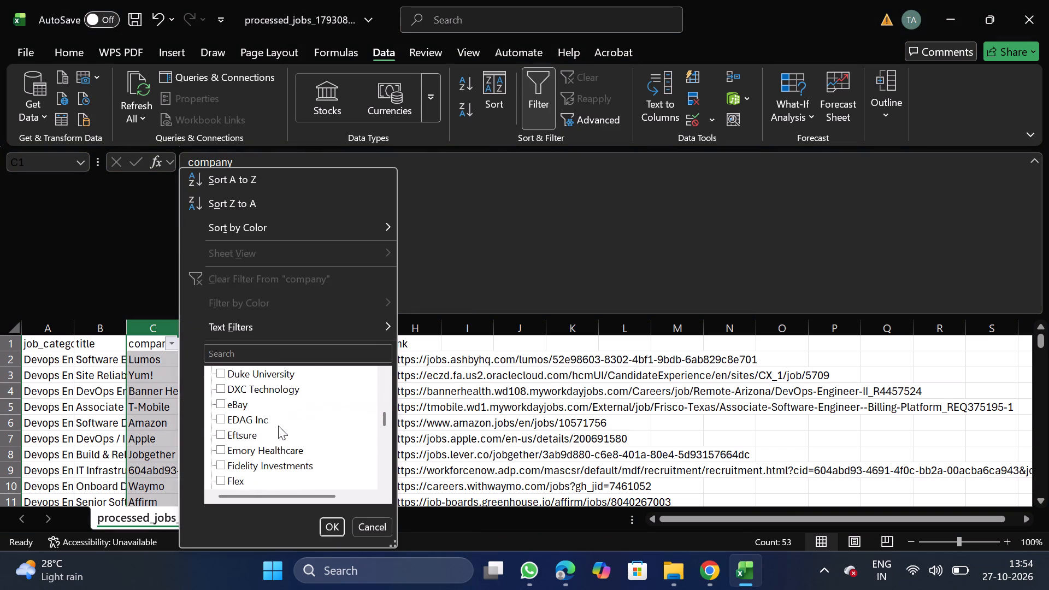
scroll(278, 426, up, 1)
scroll(278, 426, down, 1)
scroll(278, 426, up, 1)
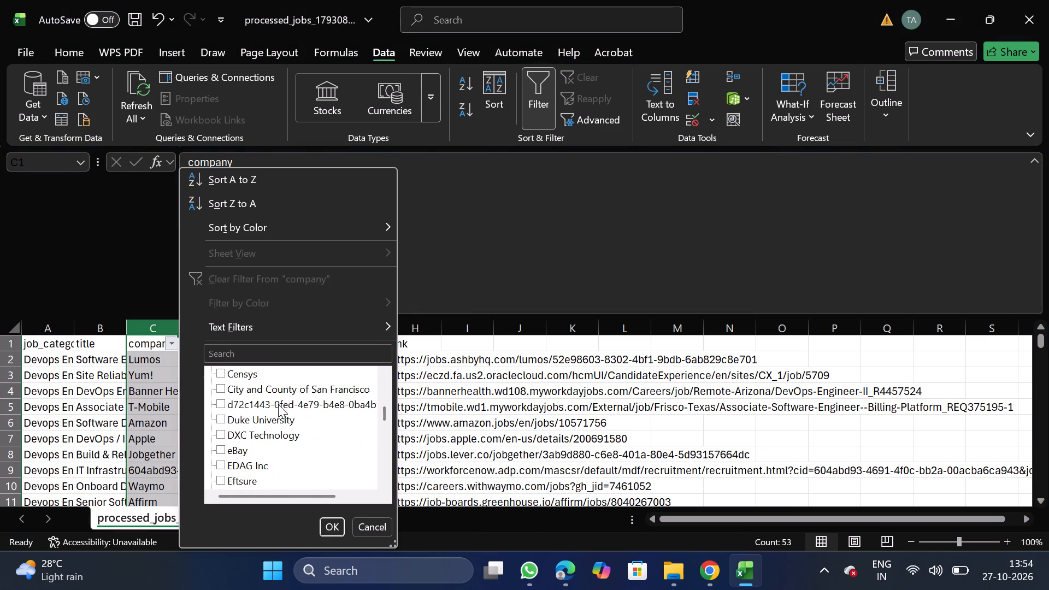
click(280, 404)
scroll(264, 451, down, 2)
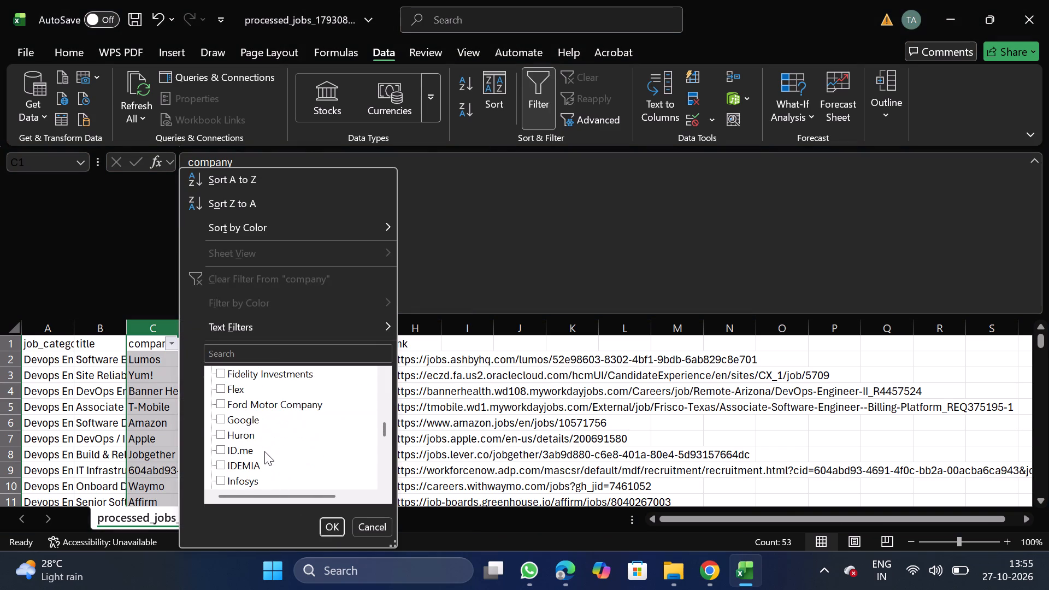
scroll(264, 451, down, 3)
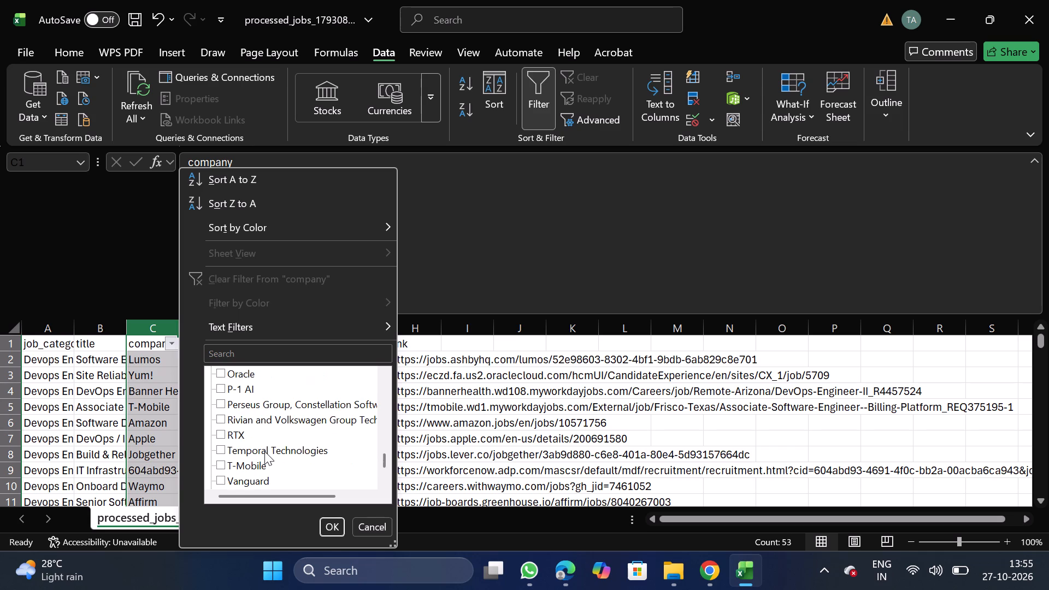
scroll(264, 451, down, 3)
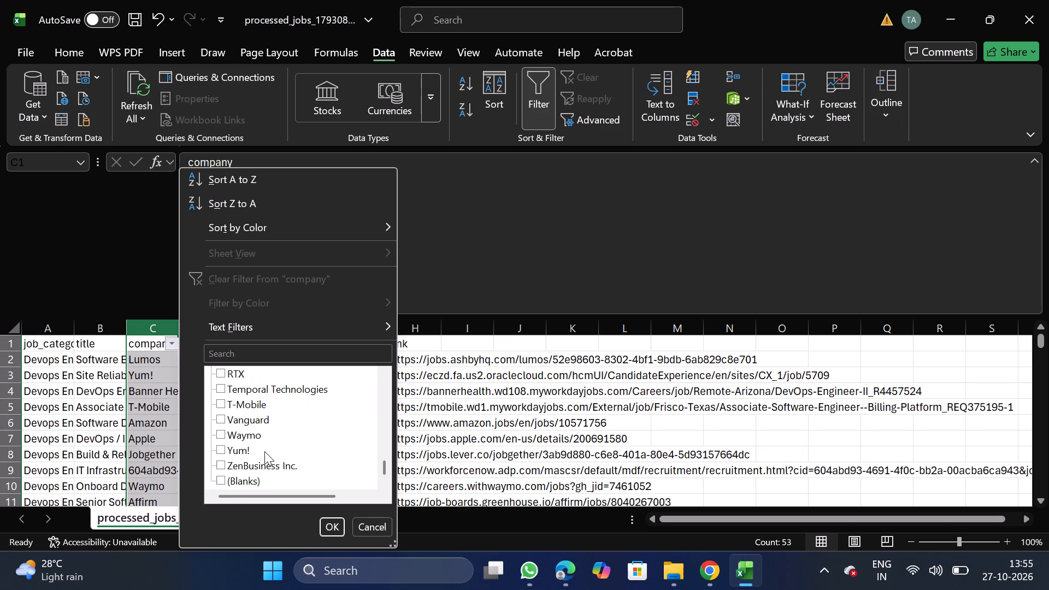
scroll(264, 451, down, 1)
click(243, 482)
click(335, 528)
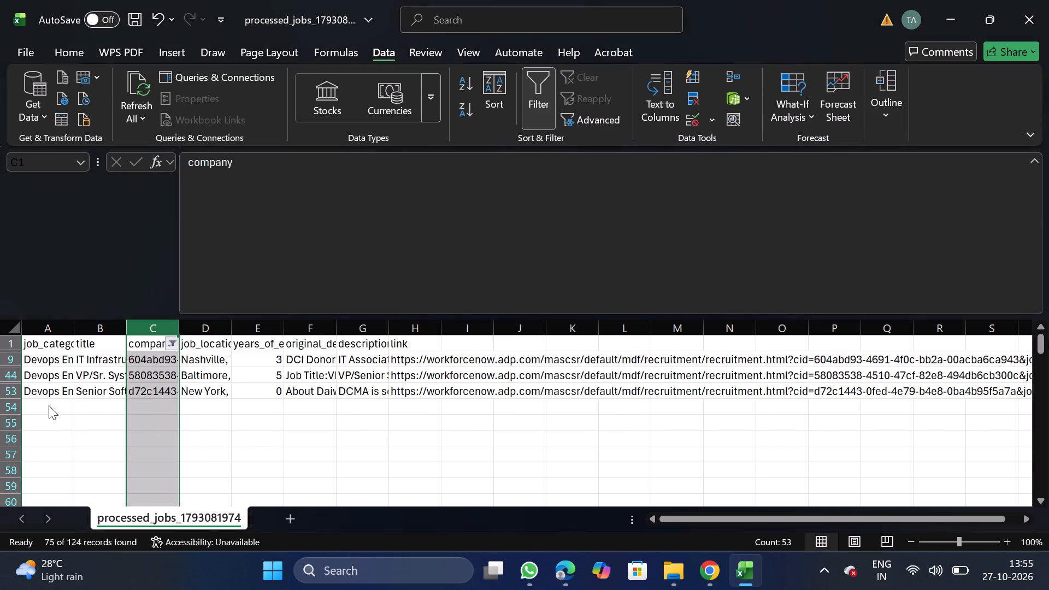
Delete the filtered rows with coded company names and remove the filter.
click(8, 359)
key(ctrl+shift+Down)
right_click(106, 386)
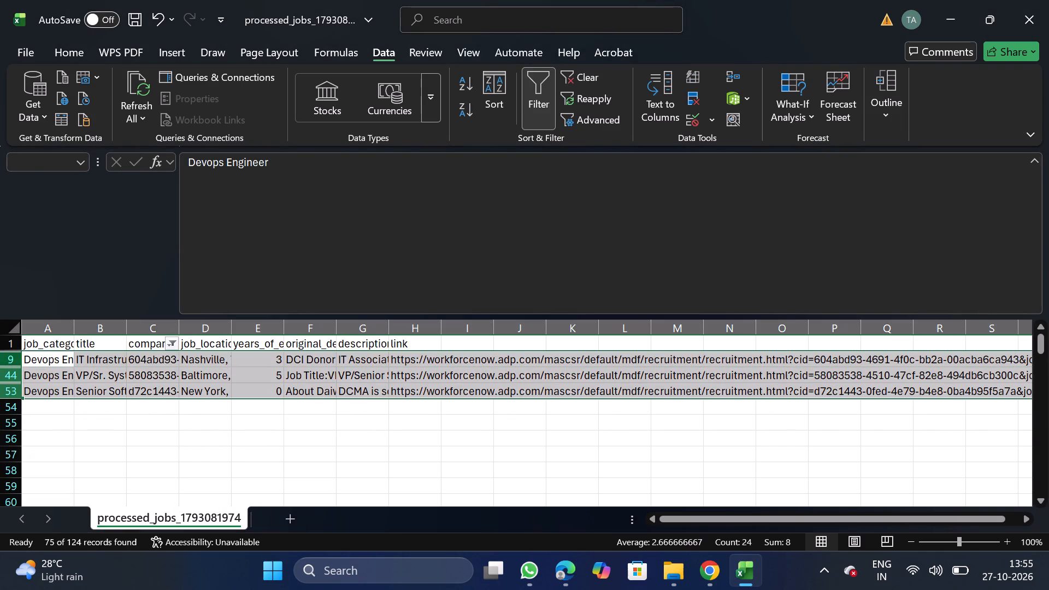
click(160, 253)
click(539, 93)
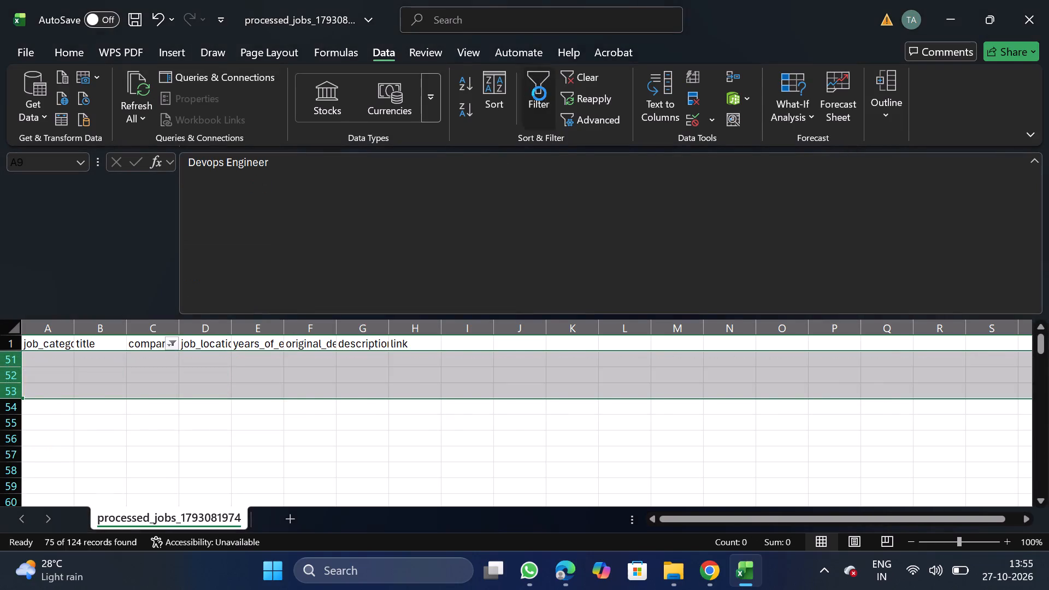
Save the cleaned sheet as a CSV named Devoos_10_27 in the Daily Scraping jobs folder under Documents.
click(27, 64)
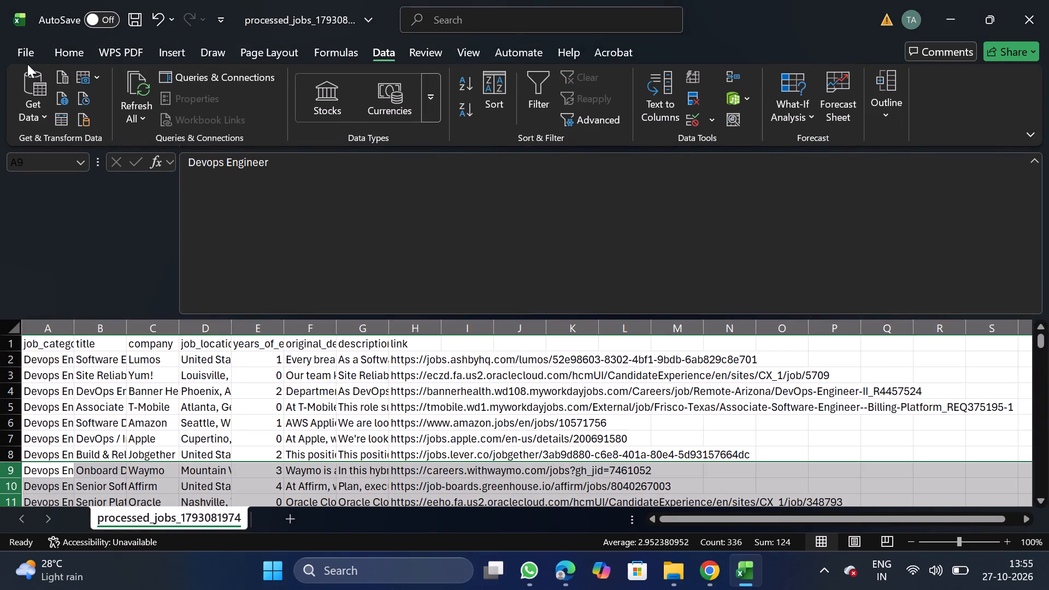
click(27, 50)
double_click(62, 275)
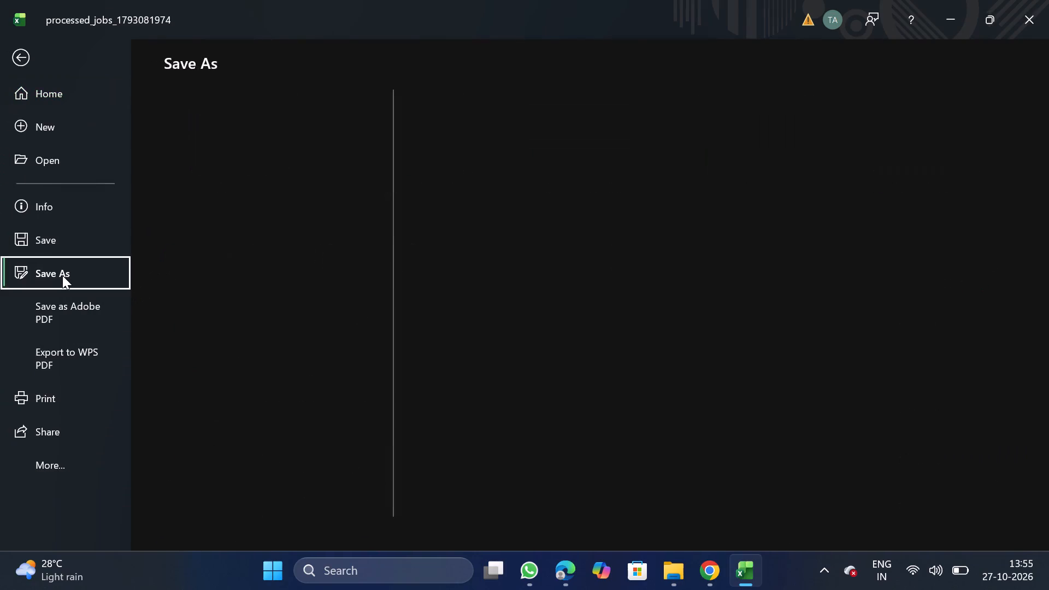
triple_click(246, 463)
triple_click(246, 463)
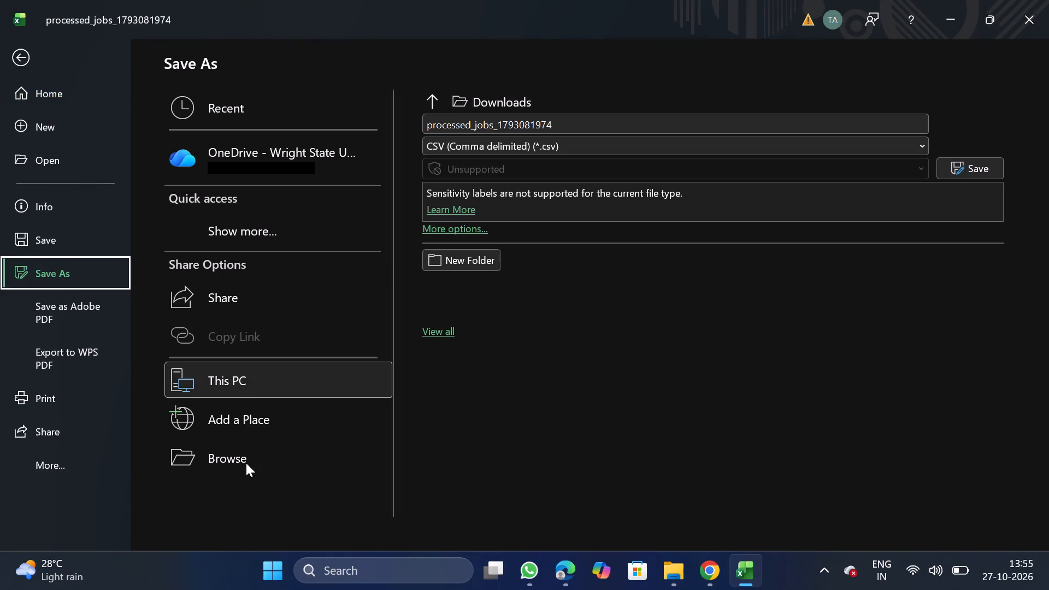
triple_click(246, 463)
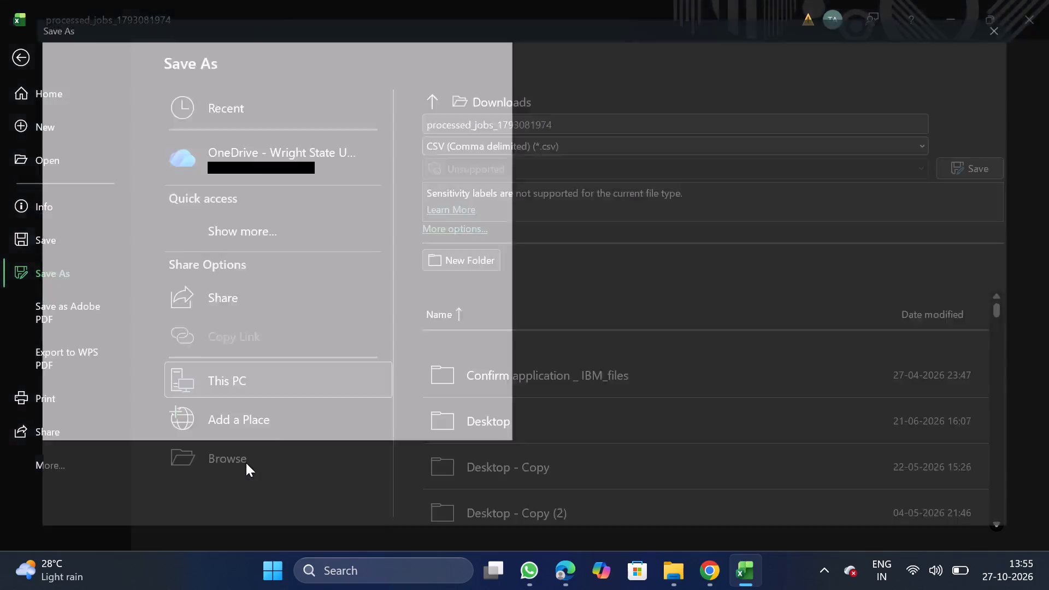
double_click(75, 165)
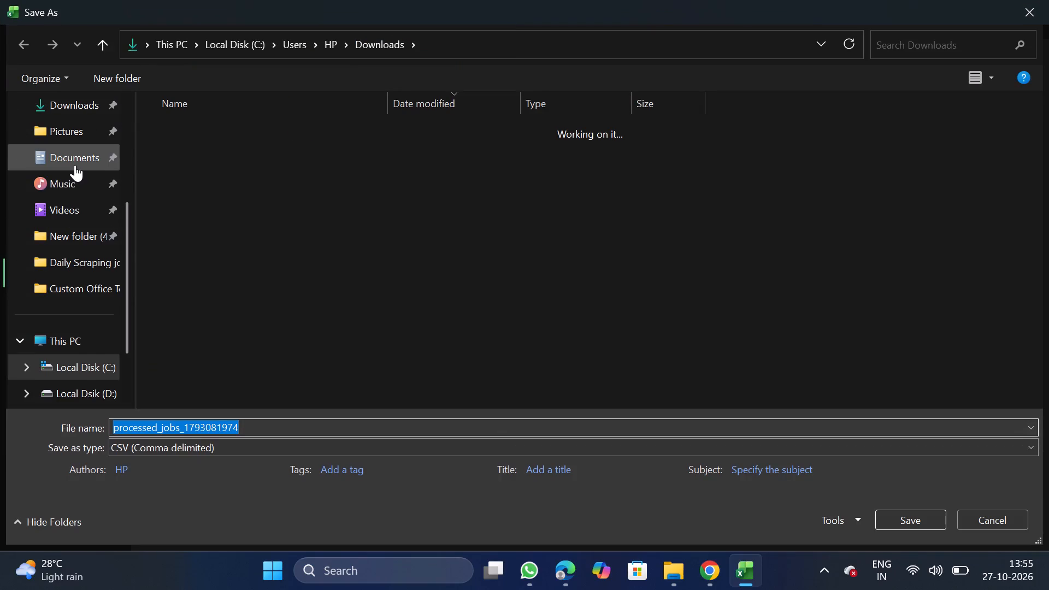
click(86, 162)
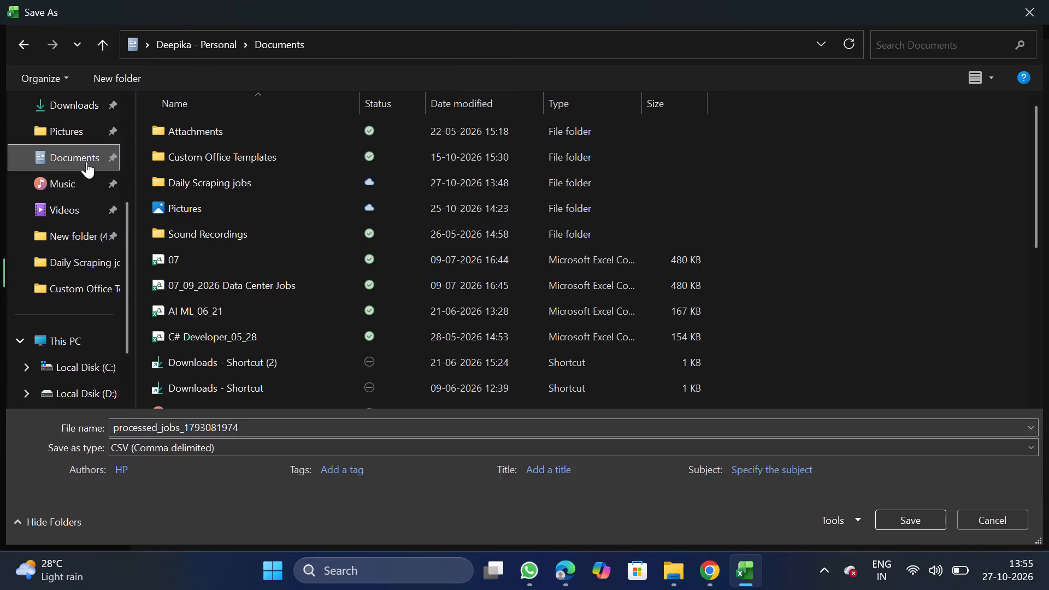
double_click(201, 176)
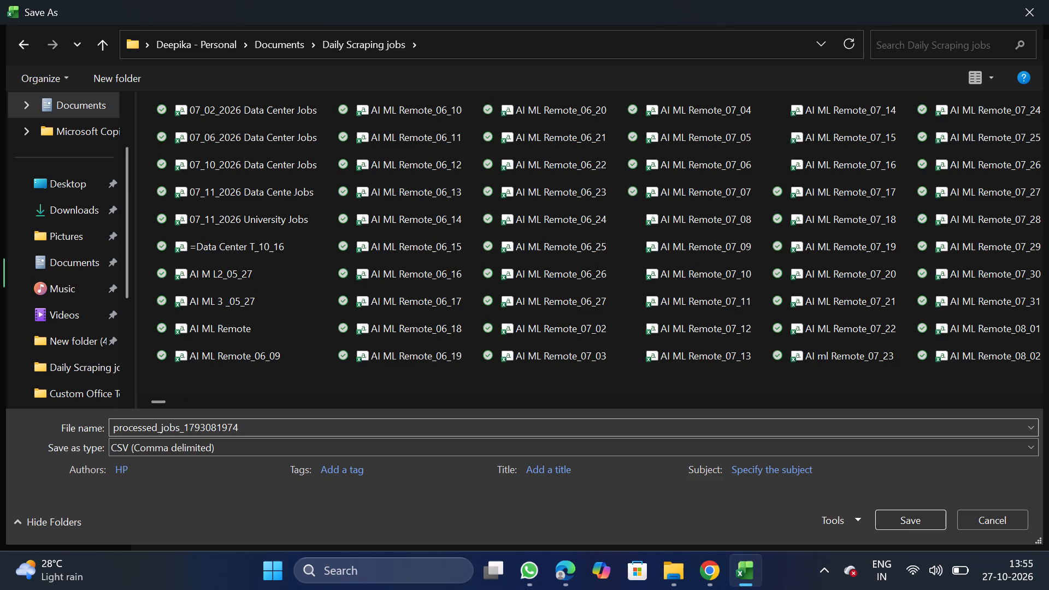
click(321, 430)
key(BackSpace)
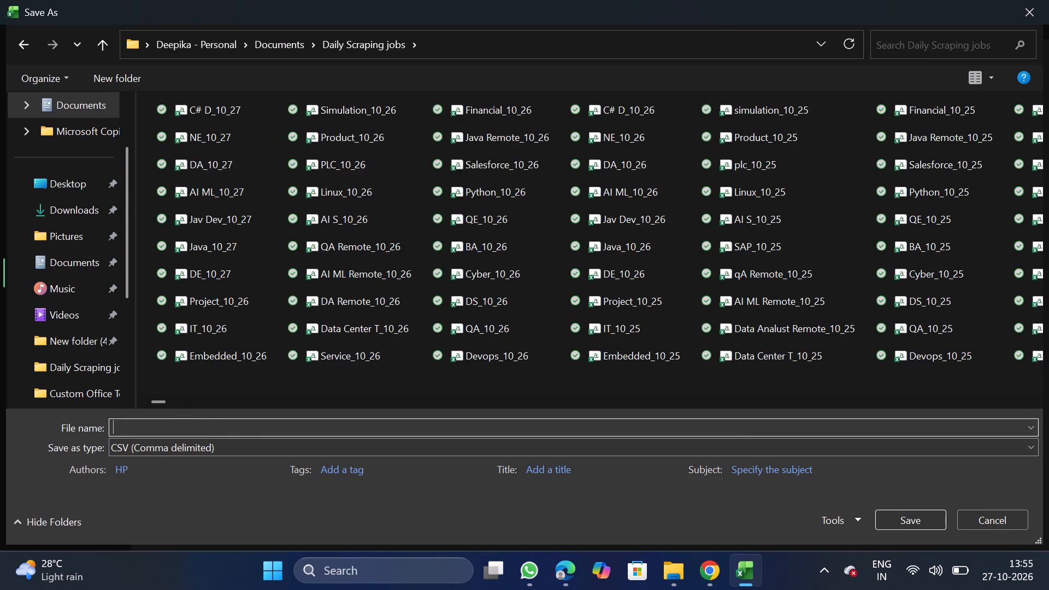
key(d)
text(evoos_10_27)
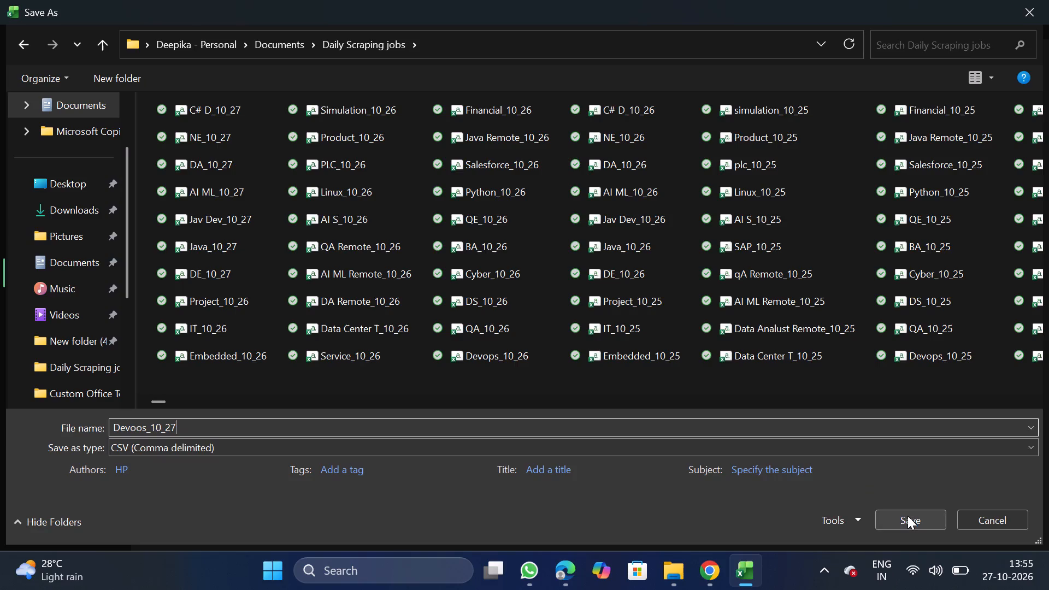
click(909, 516)
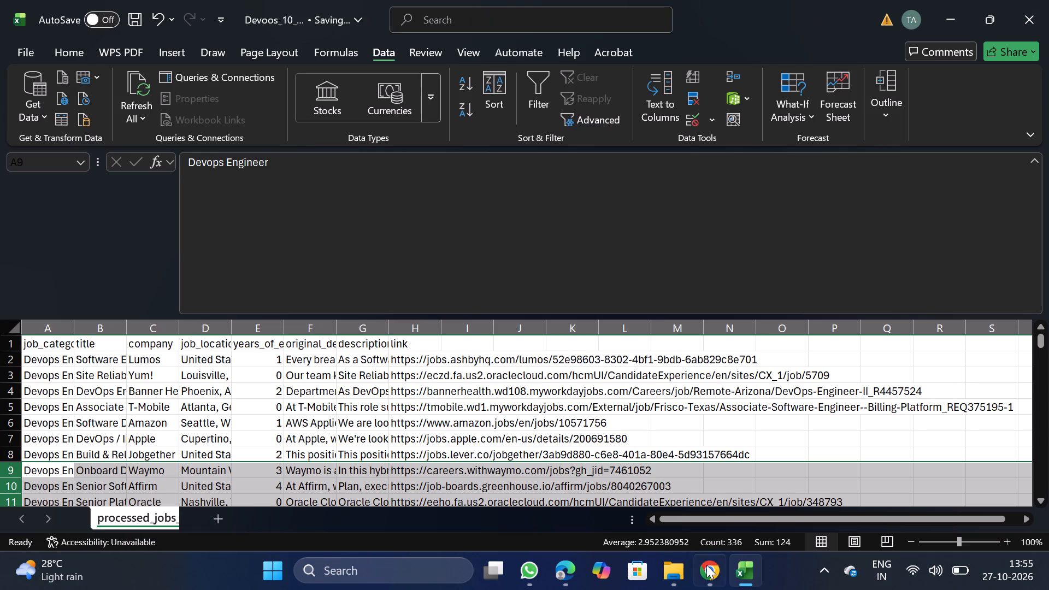
Switch to NextGenApply in Chrome and bulk upload the Devoos_10_27 CSV from Daily Scraping jobs.
click(706, 565)
scroll(537, 461, down, 1)
click(455, 444)
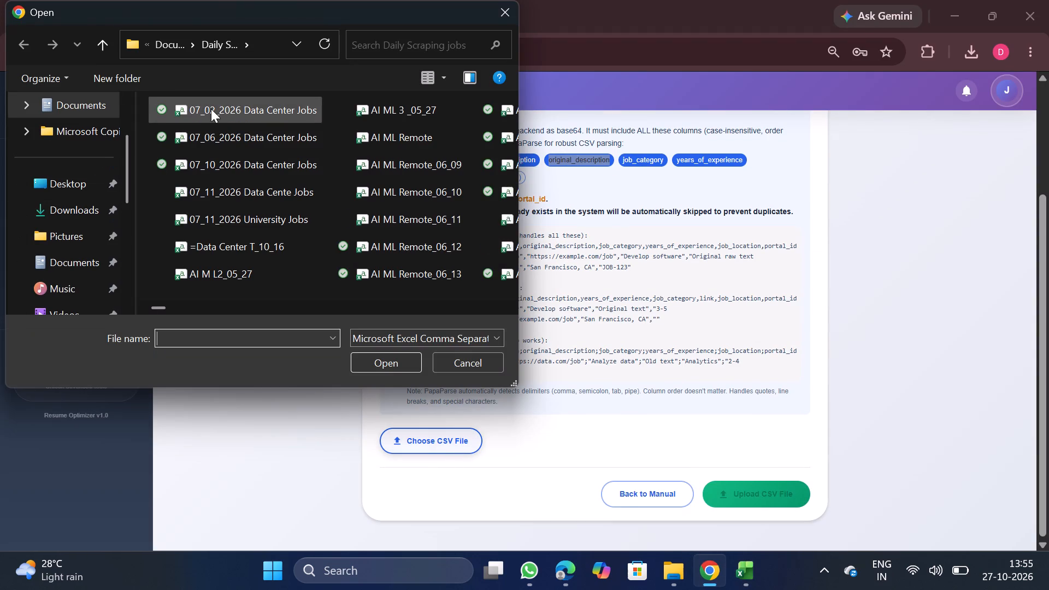
double_click(238, 109)
scroll(570, 392, down, 2)
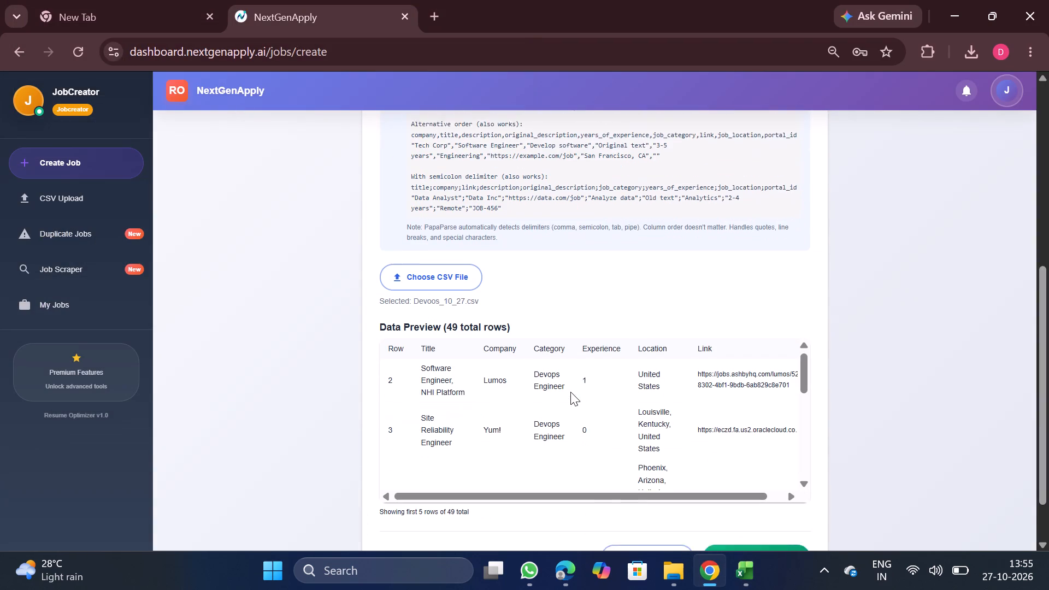
scroll(644, 432, down, 5)
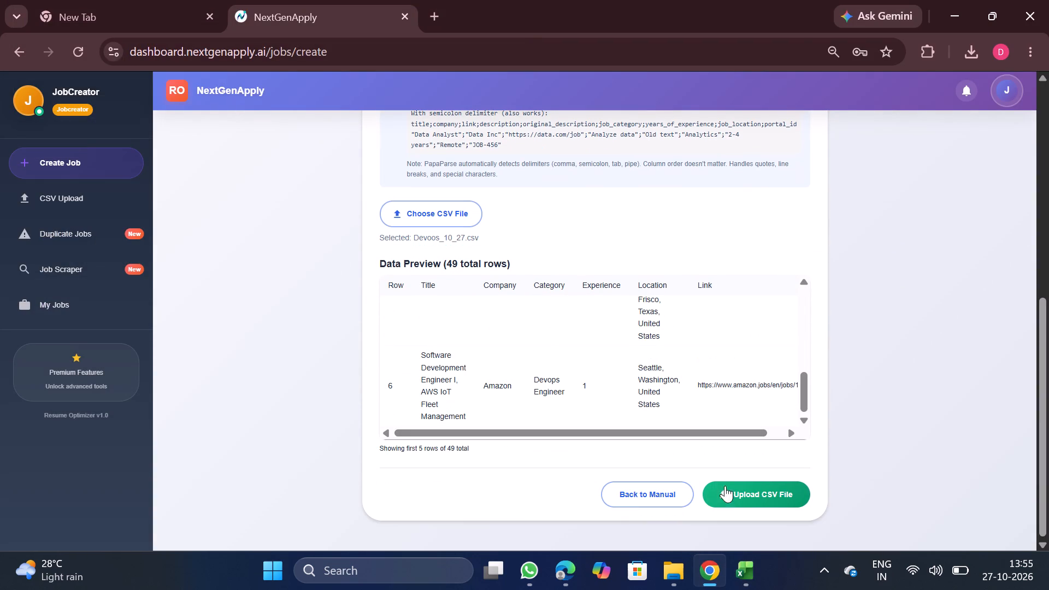
click(741, 505)
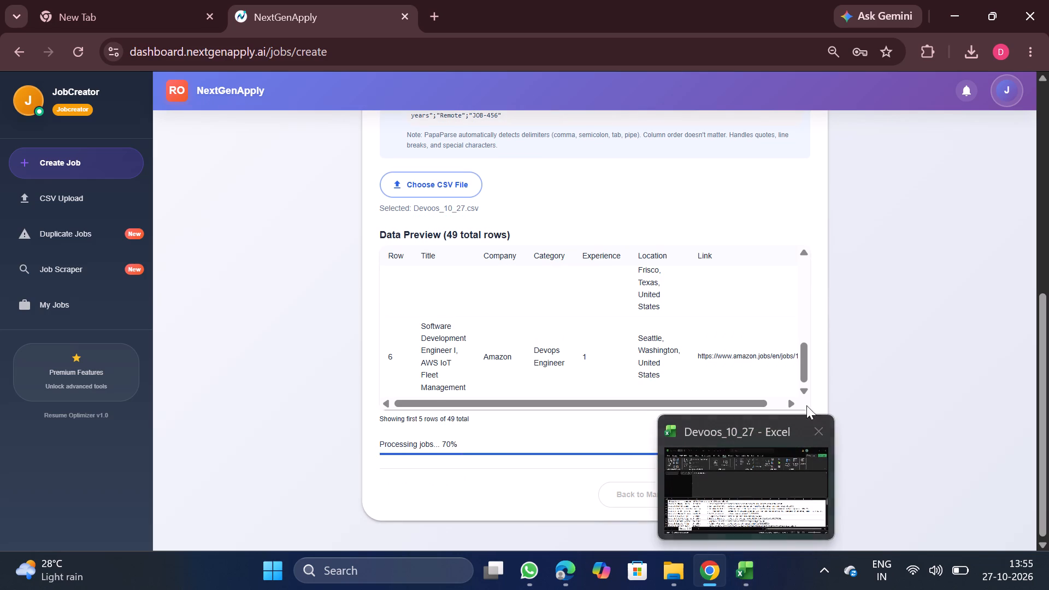
Close the Devoos_10_27 workbook in Excel.
click(820, 431)
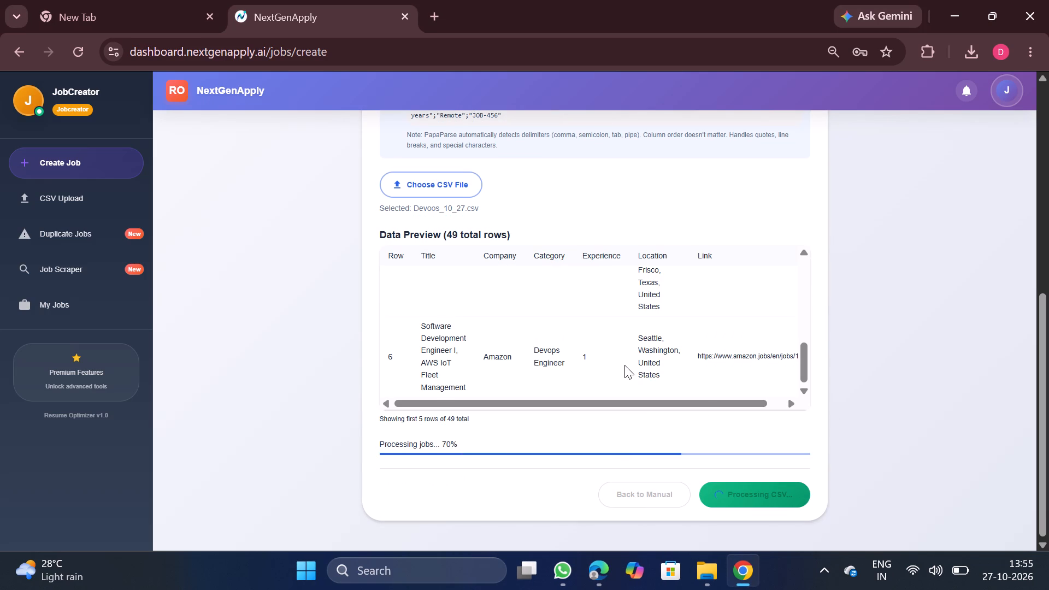
Download the QA Automation Engineer processed CSV, entry #4563, from the CSV Upload history and open it in Excel.
scroll(624, 365, up, 5)
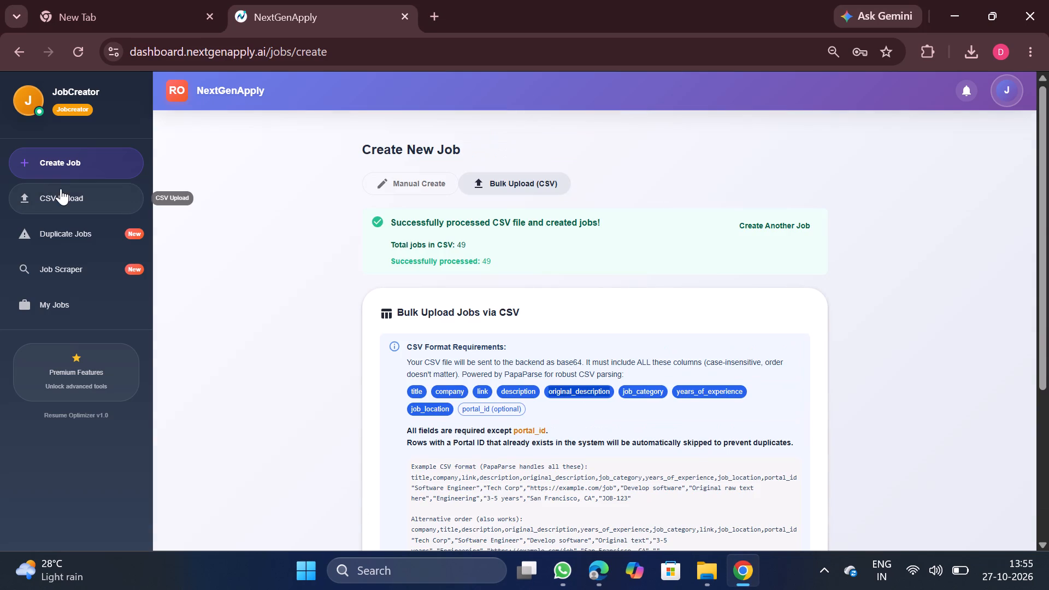
click(68, 191)
scroll(419, 262, up, 4)
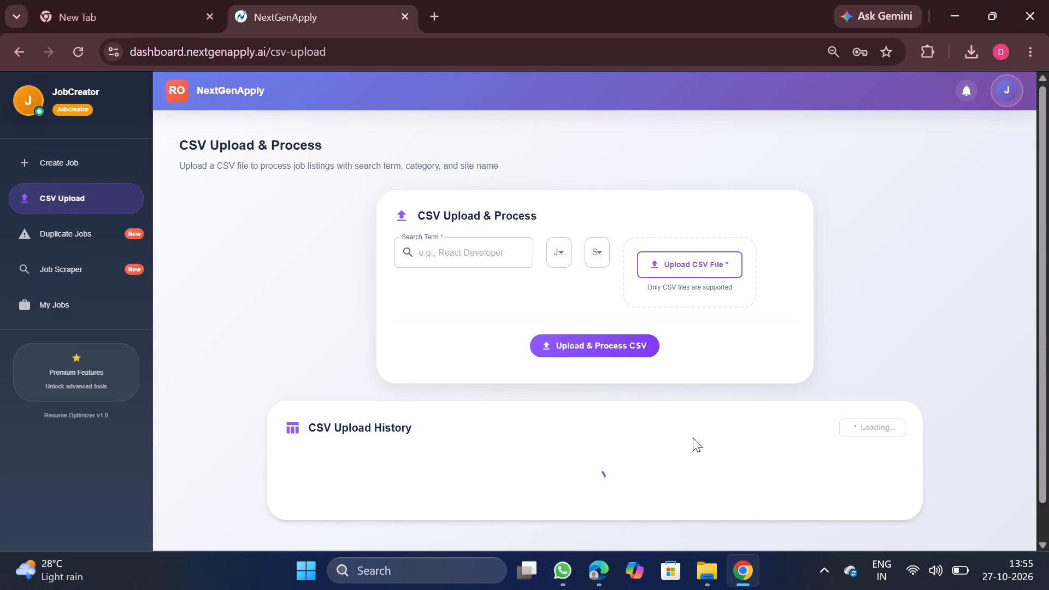
scroll(693, 438, down, 3)
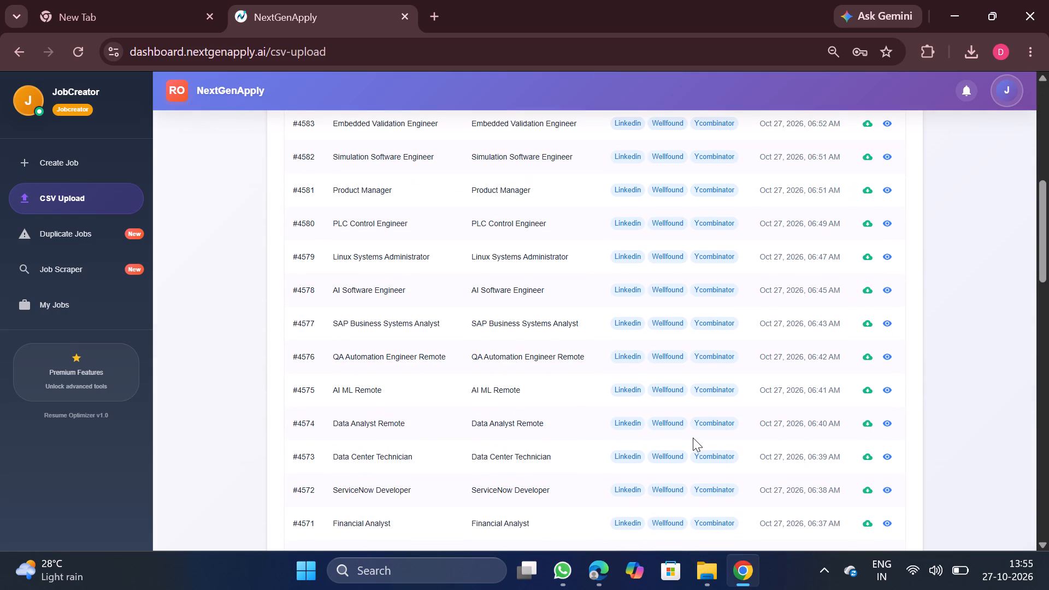
scroll(693, 438, down, 1)
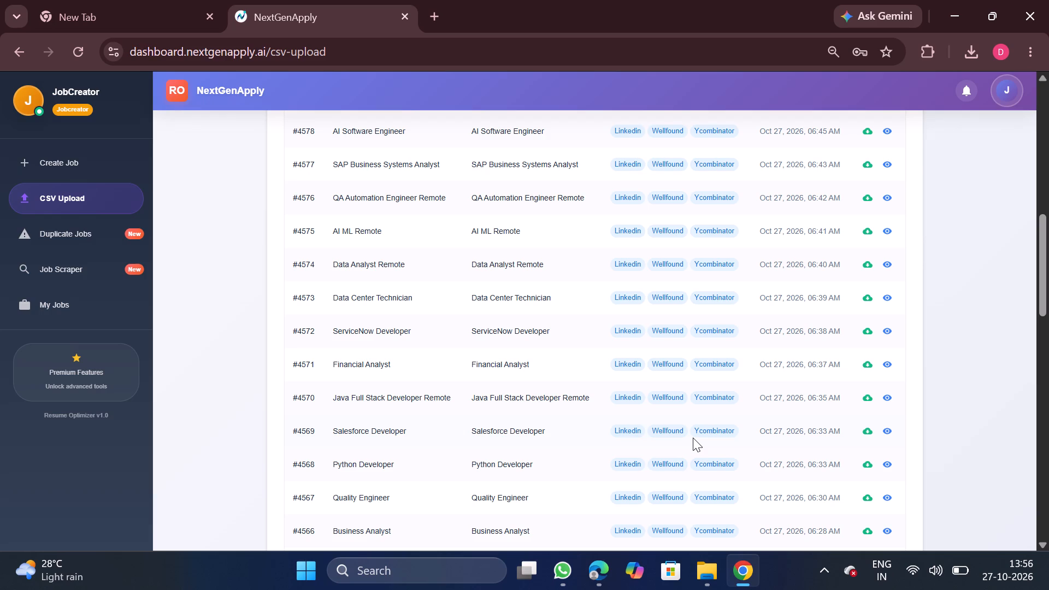
click(693, 438)
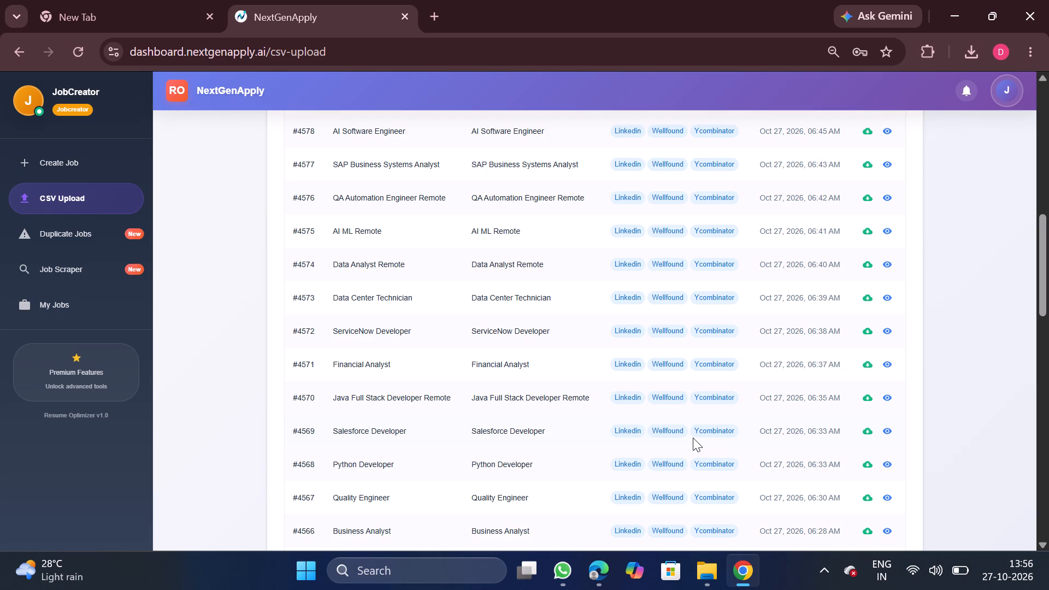
click(693, 438)
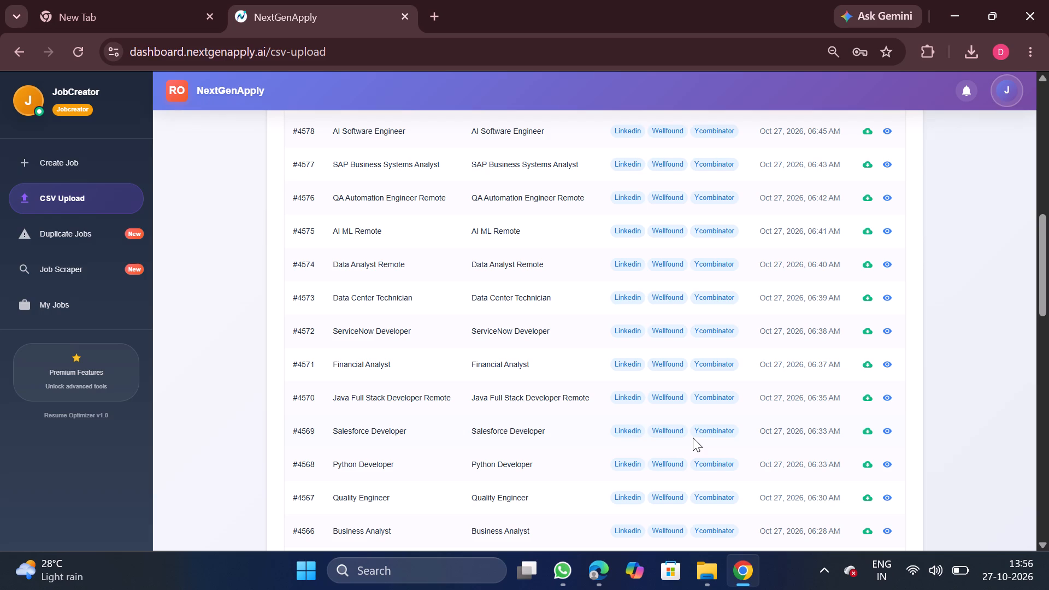
click(693, 438)
scroll(693, 438, down, 1)
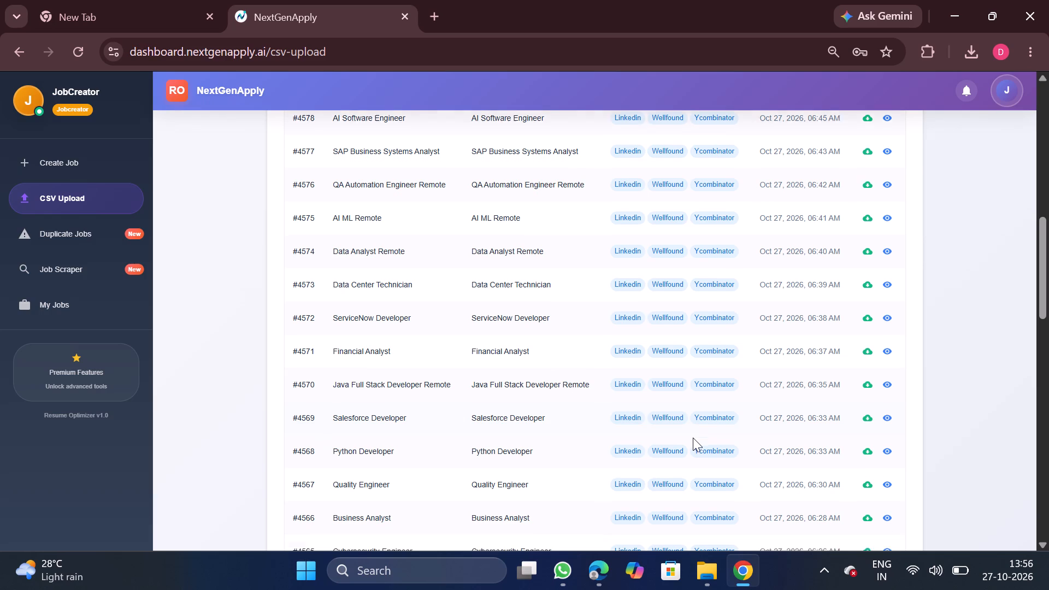
scroll(693, 438, down, 1)
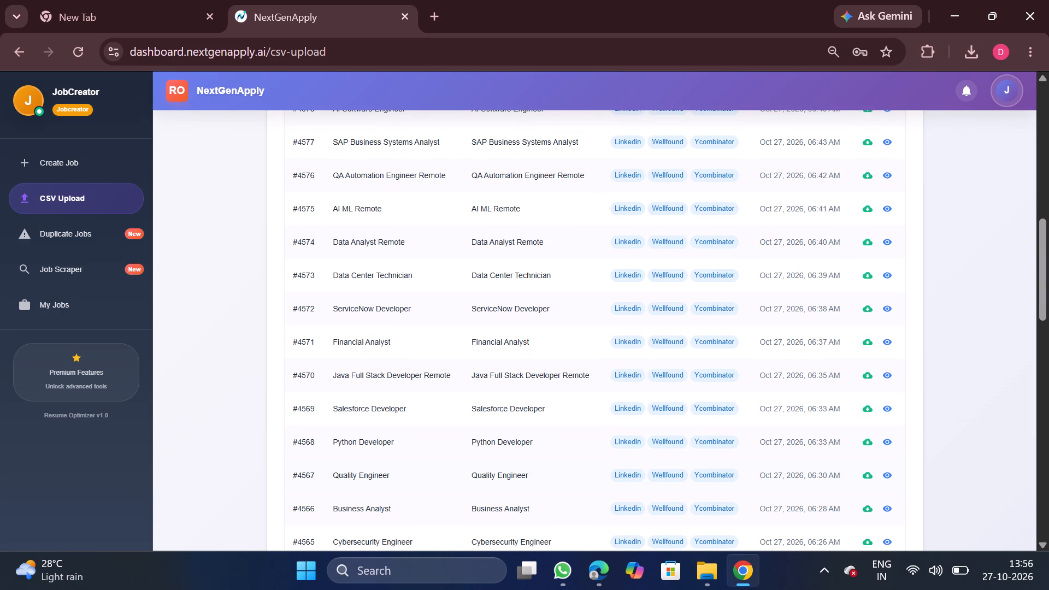
scroll(714, 471, down, 4)
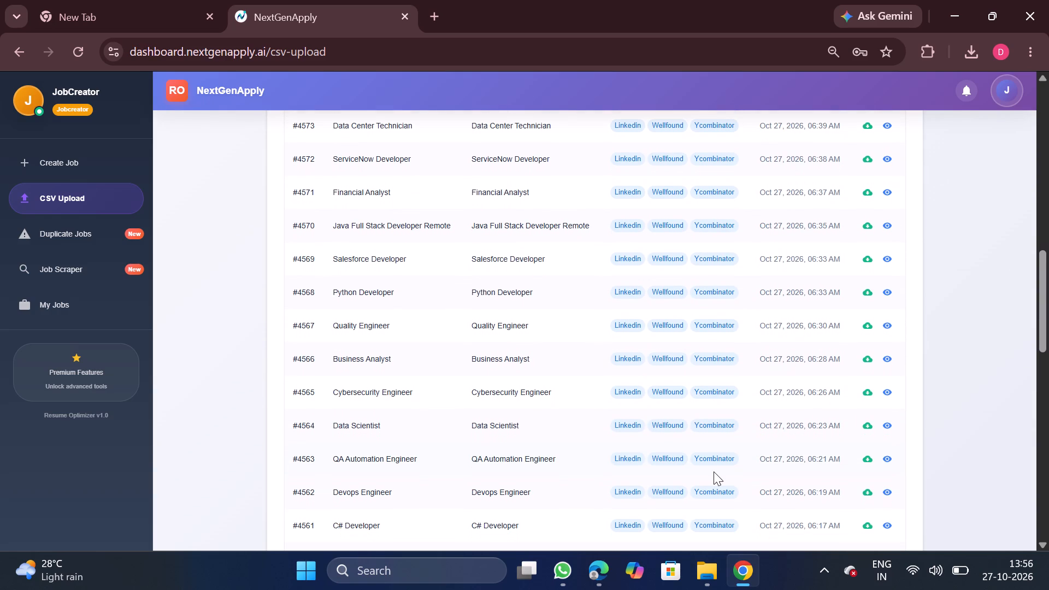
click(869, 456)
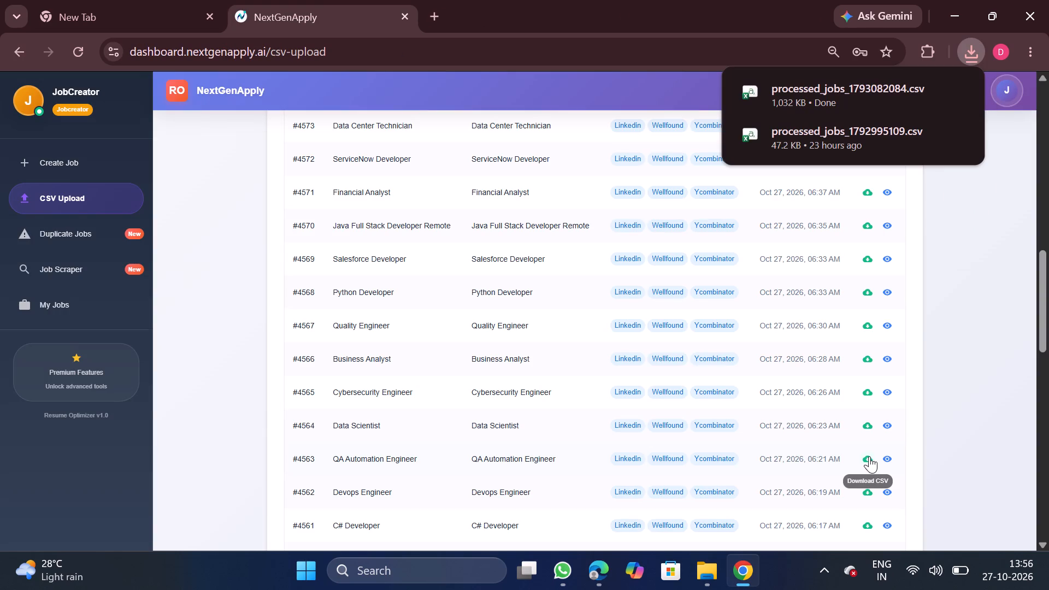
click(859, 85)
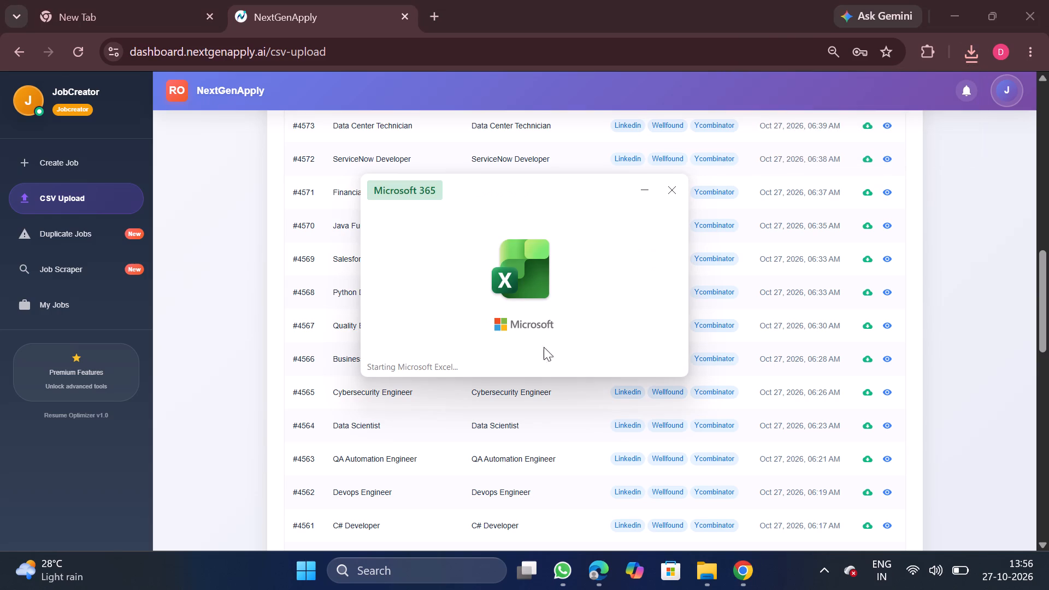
Remove duplicate rows from the whole data range based only on the company column.
click(310, 397)
key(ctrl+a)
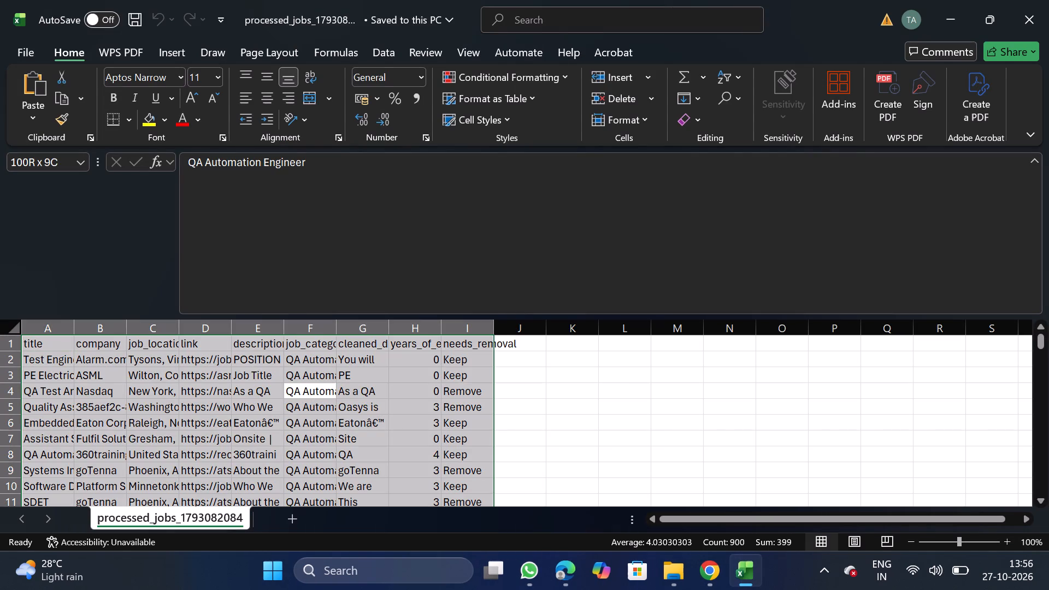
click(388, 48)
click(699, 98)
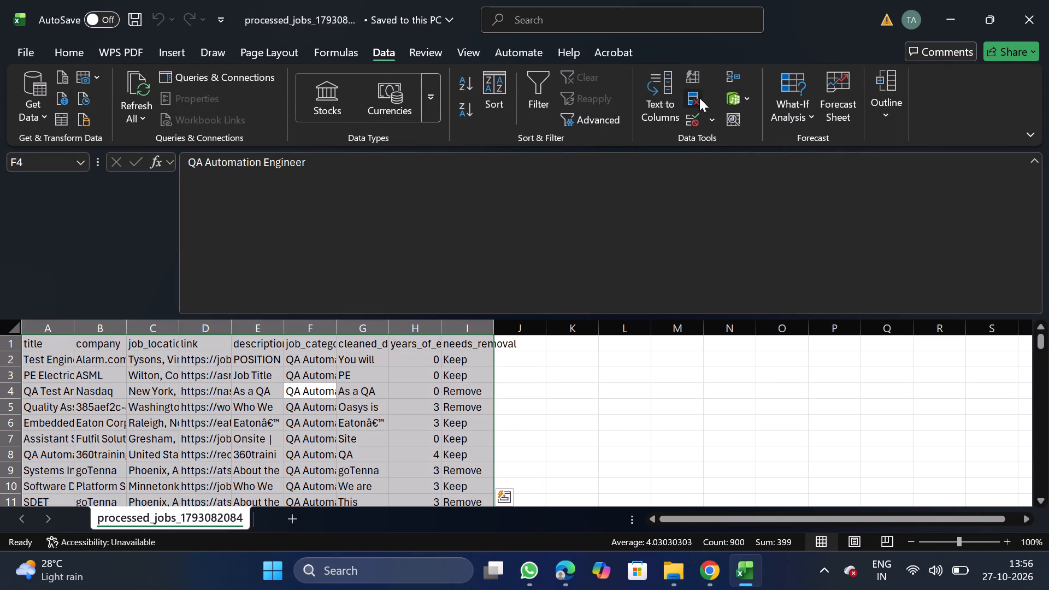
click(255, 247)
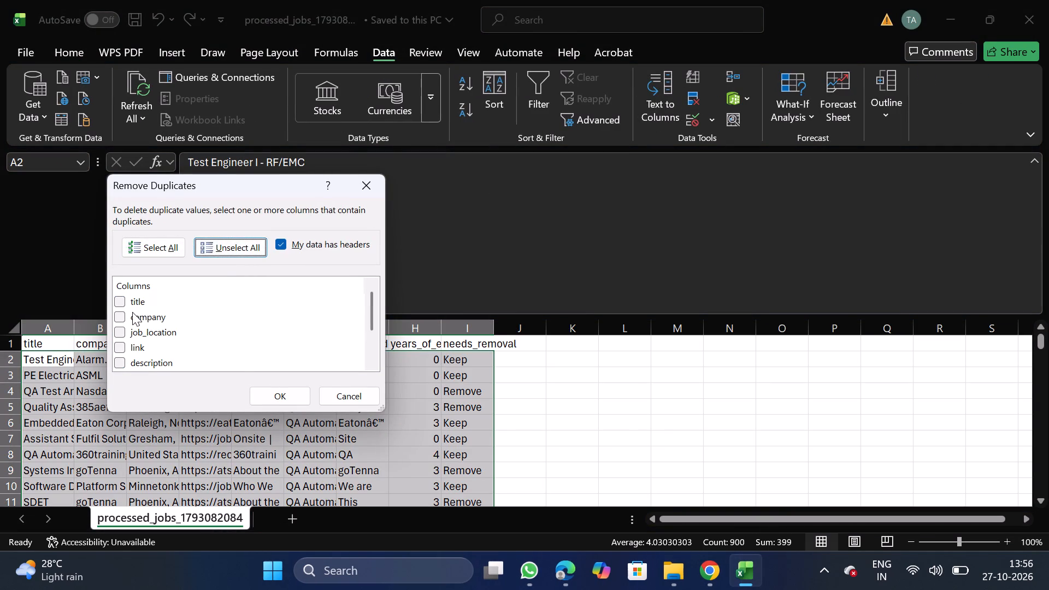
click(118, 314)
click(271, 393)
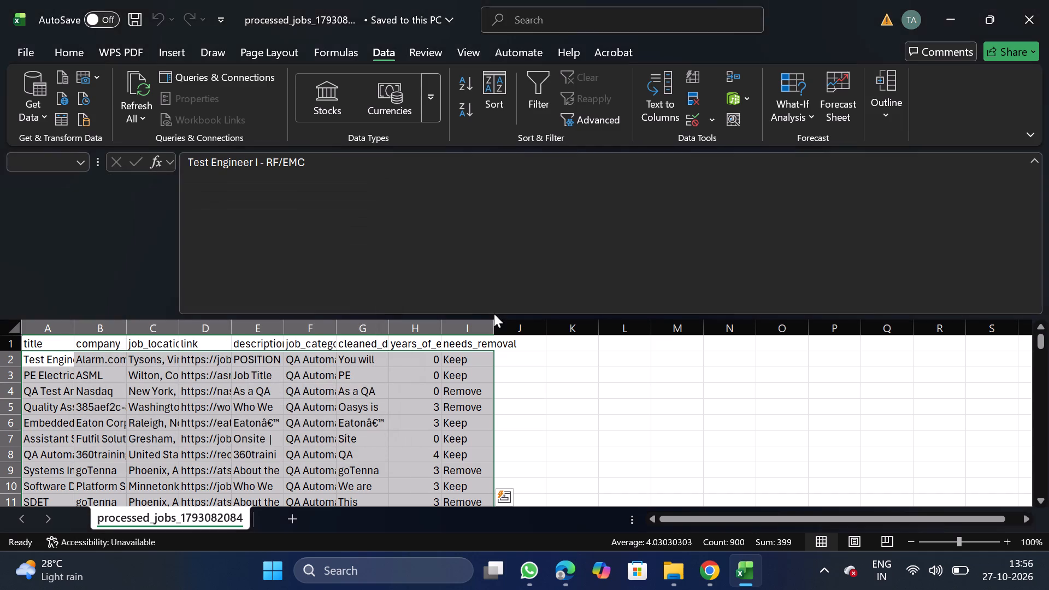
click(615, 325)
Filter the needs_removal column to Remove, delete all the filtered rows, and turn the filter off.
click(467, 343)
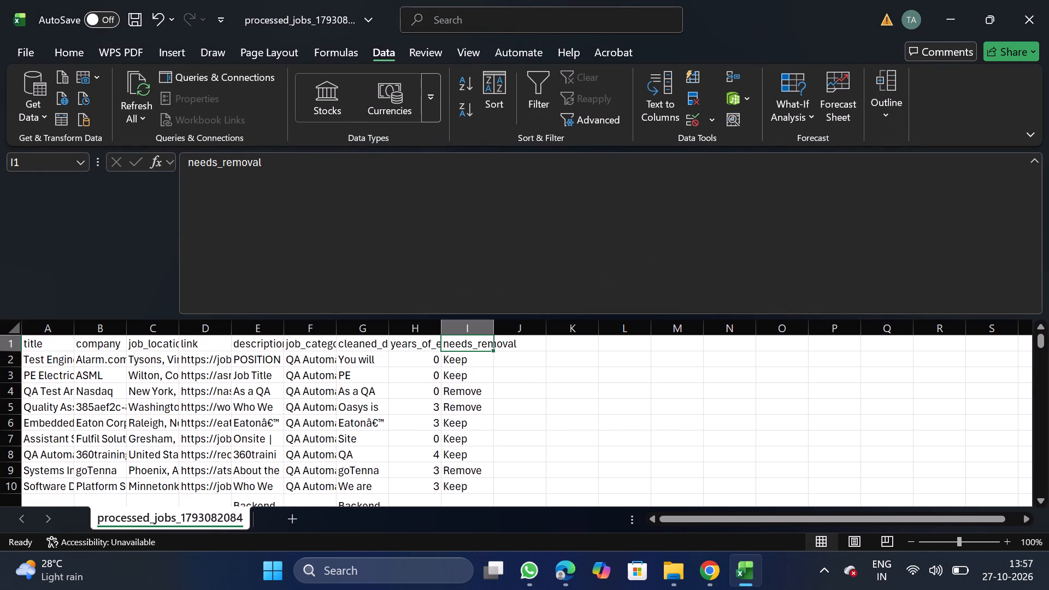
click(535, 82)
click(485, 340)
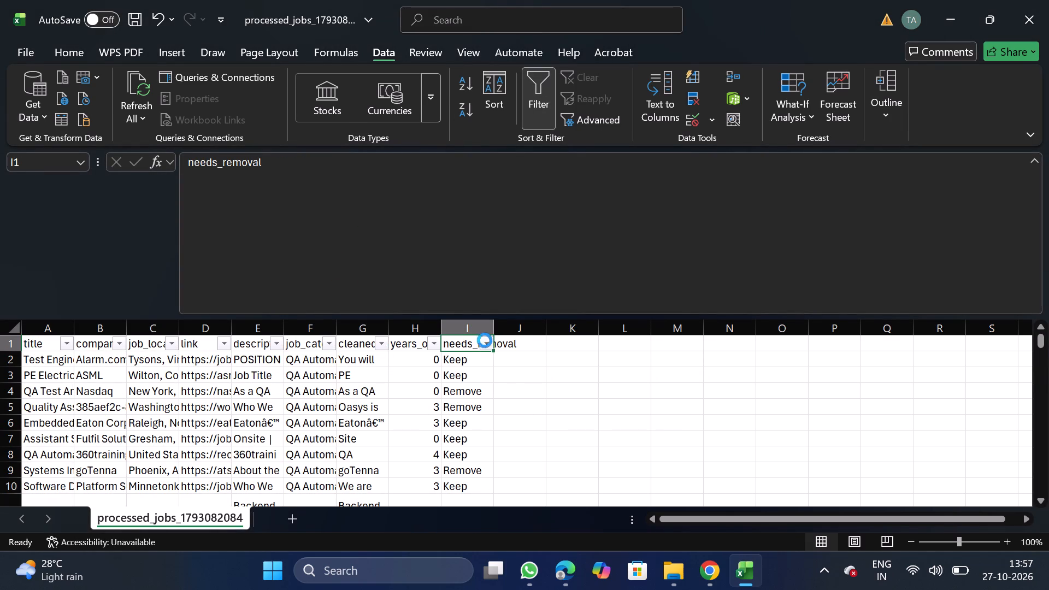
click(314, 393)
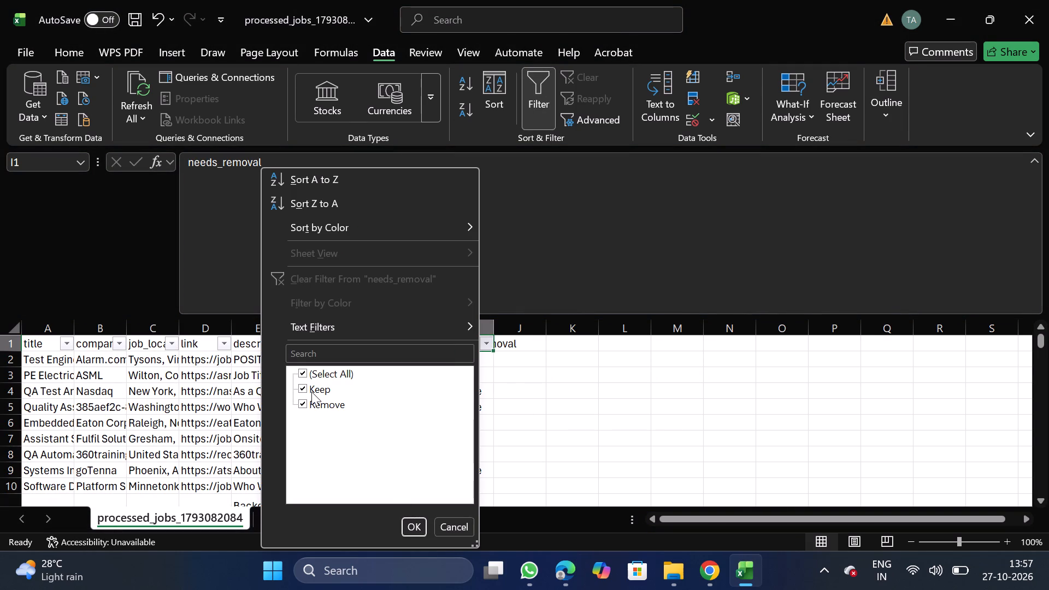
click(311, 392)
click(417, 527)
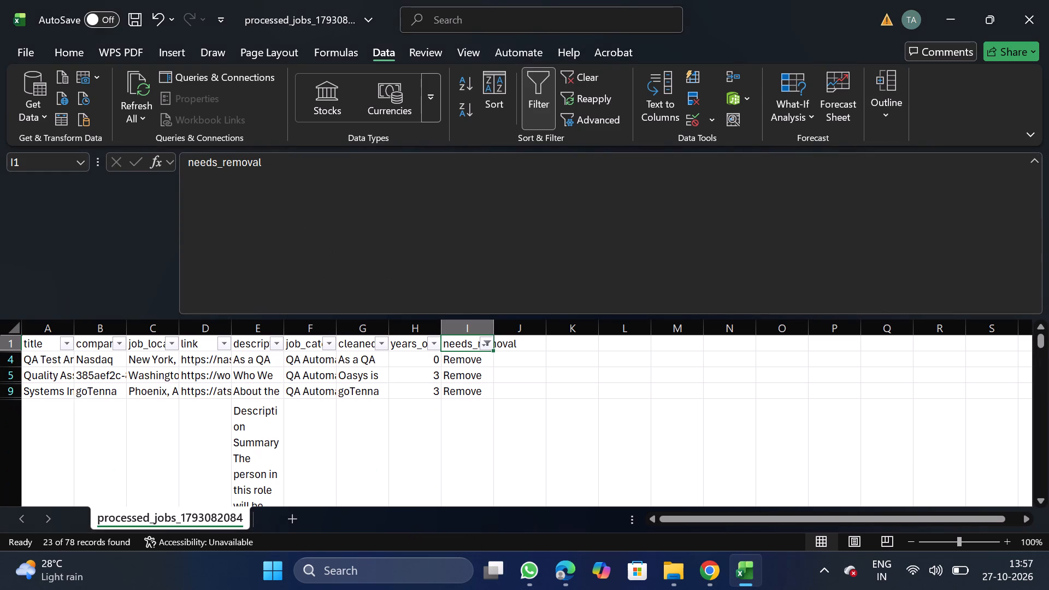
click(5, 359)
key(ctrl+shift+Down)
right_click(97, 410)
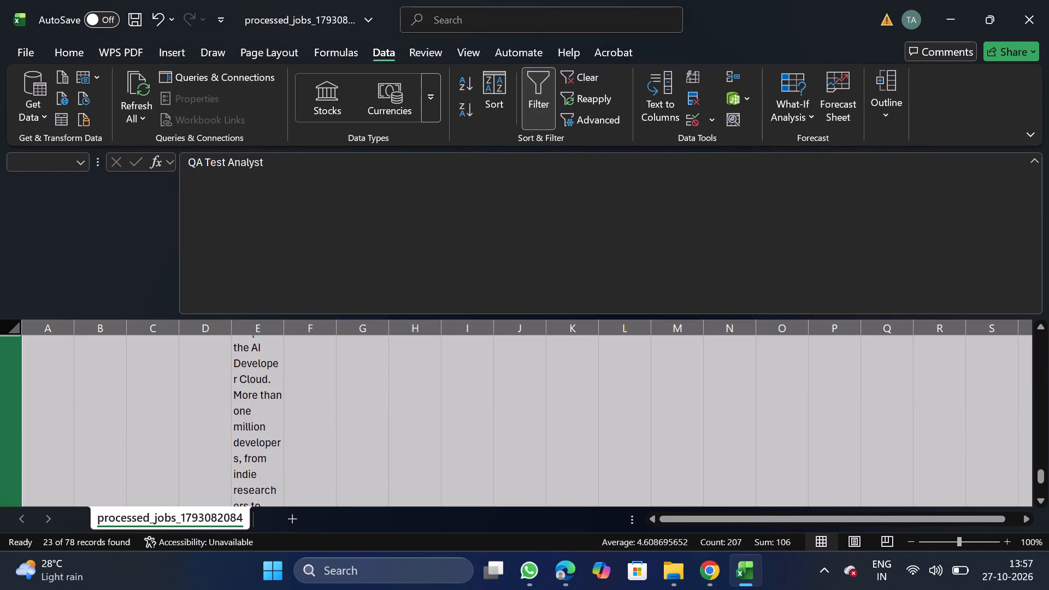
click(161, 273)
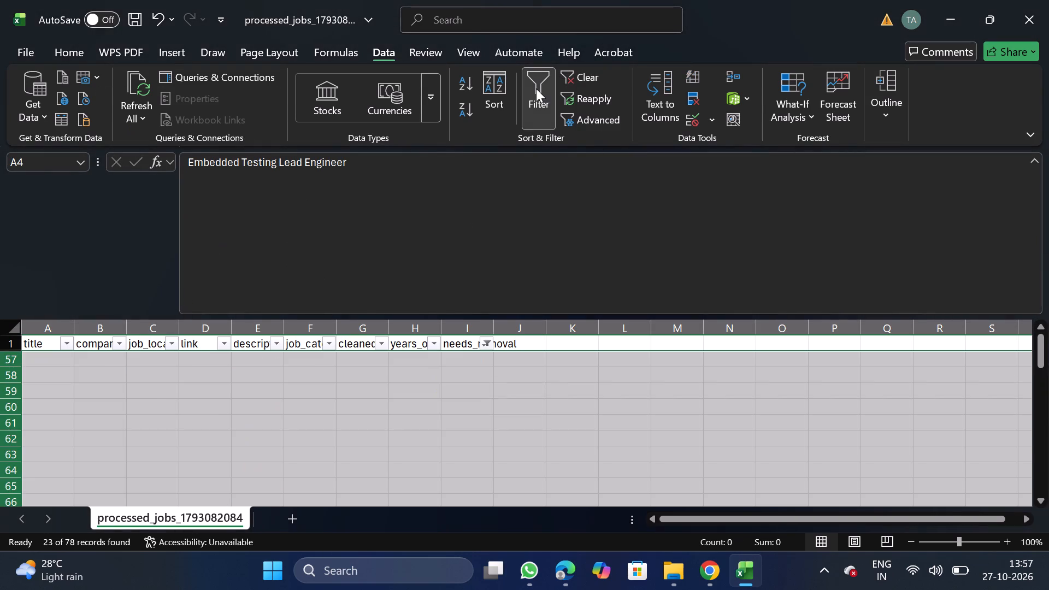
click(536, 88)
Filter years_of_experience to 8, 10 and blanks, delete all the filtered rows, and turn the filter off.
drag(421, 327, 548, 85)
click(548, 85)
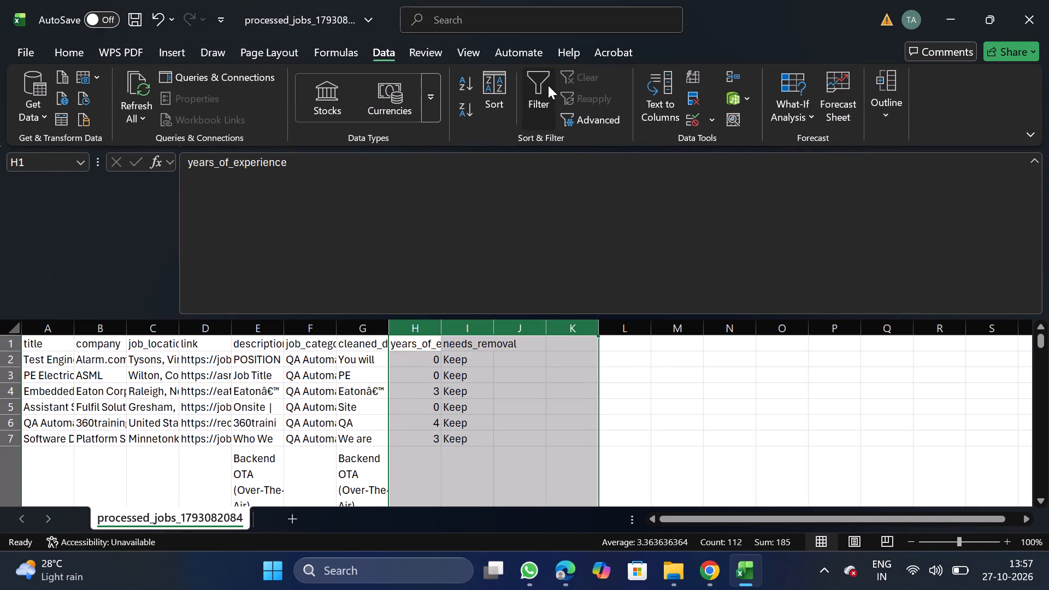
click(435, 343)
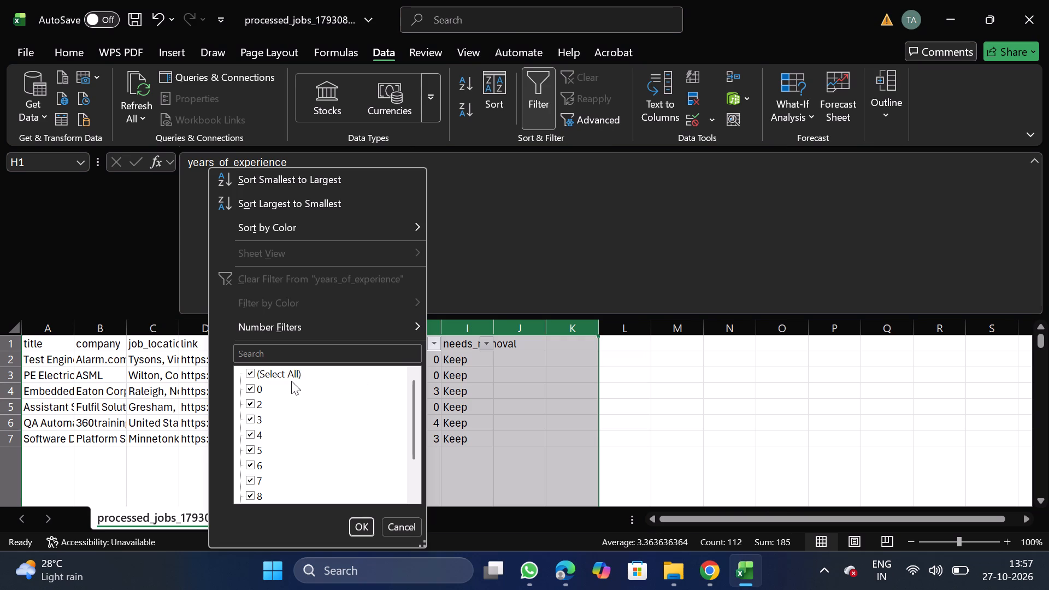
click(291, 375)
scroll(272, 469, down, 1)
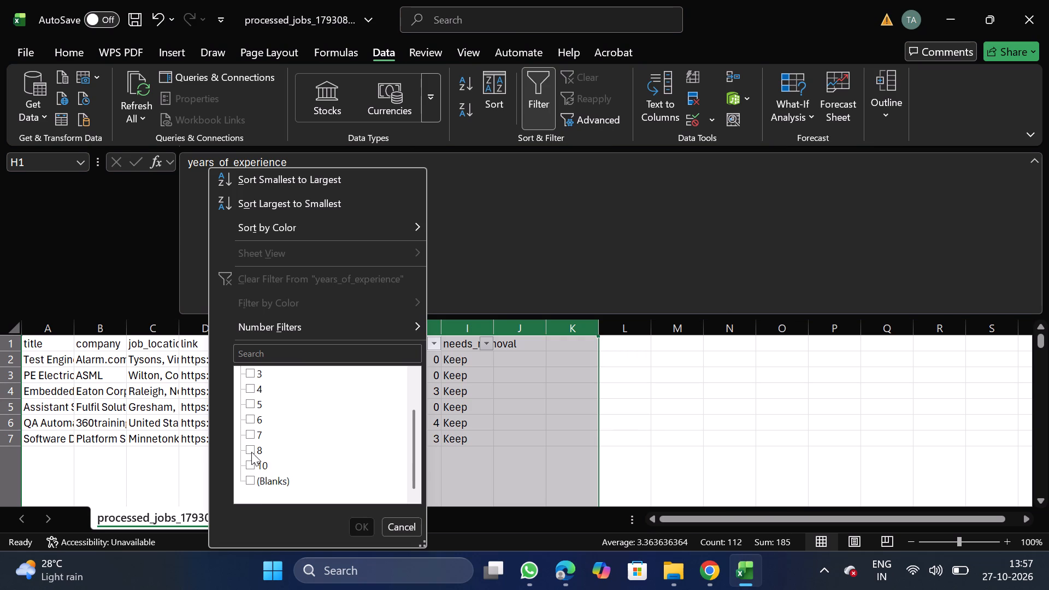
click(251, 452)
click(251, 467)
click(253, 478)
click(366, 523)
click(7, 372)
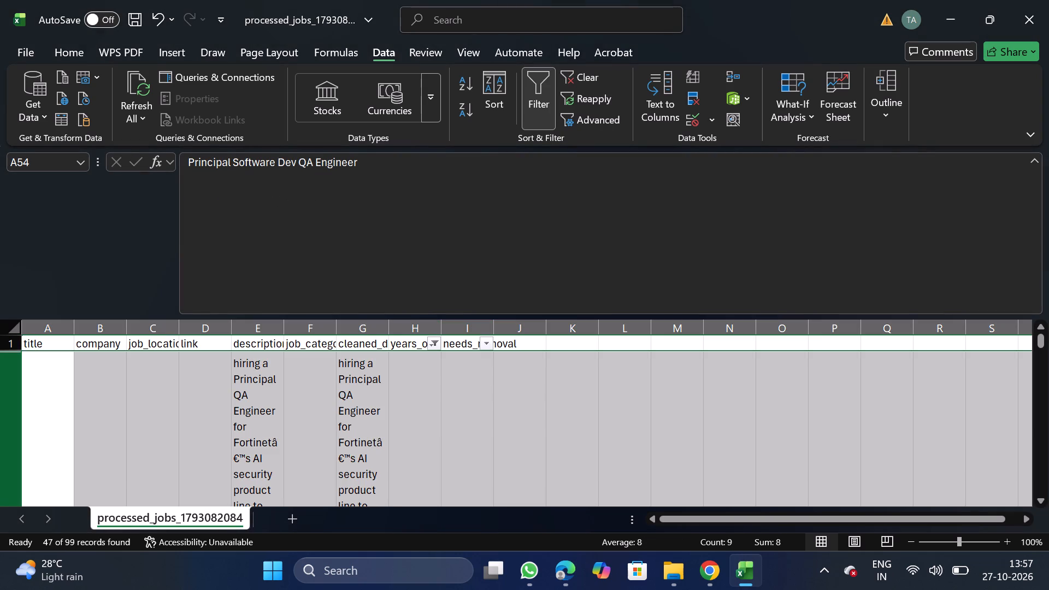
key(ctrl+shift+Down)
right_click(118, 409)
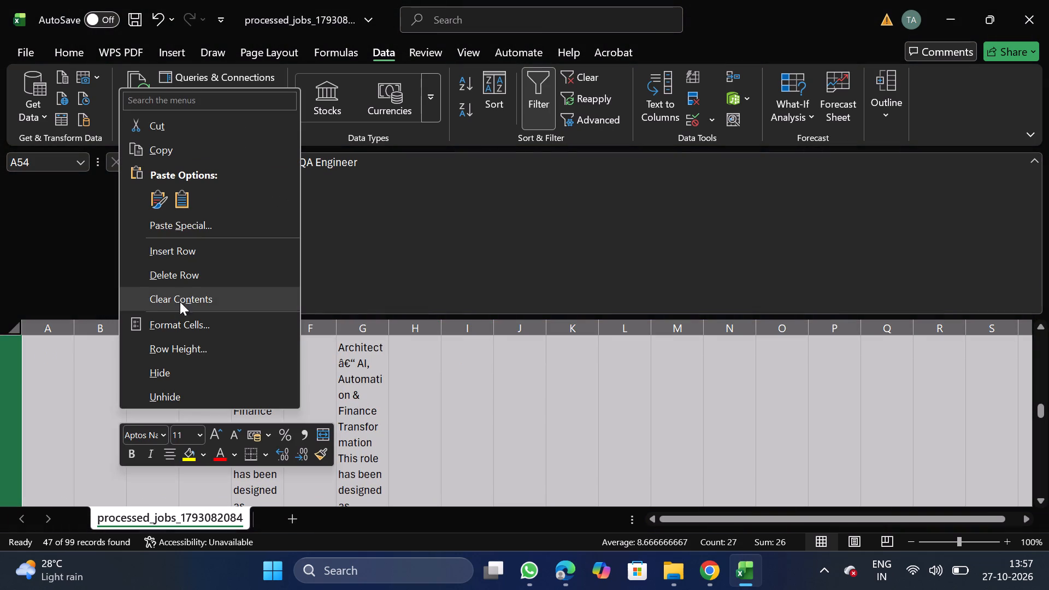
click(205, 269)
click(535, 105)
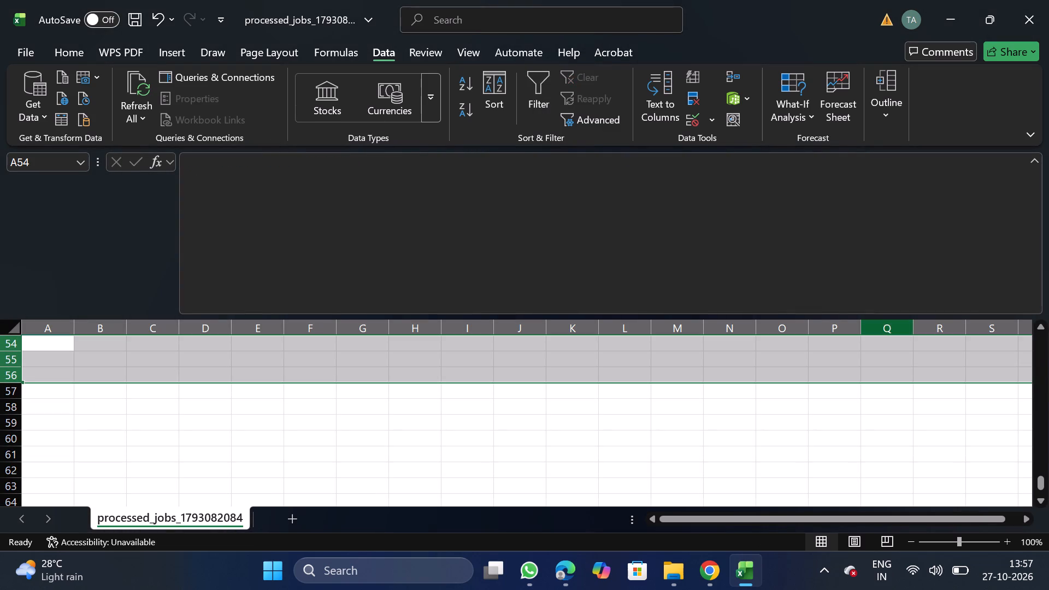
Delete the needs_removal column.
drag(1039, 485, 1039, 267)
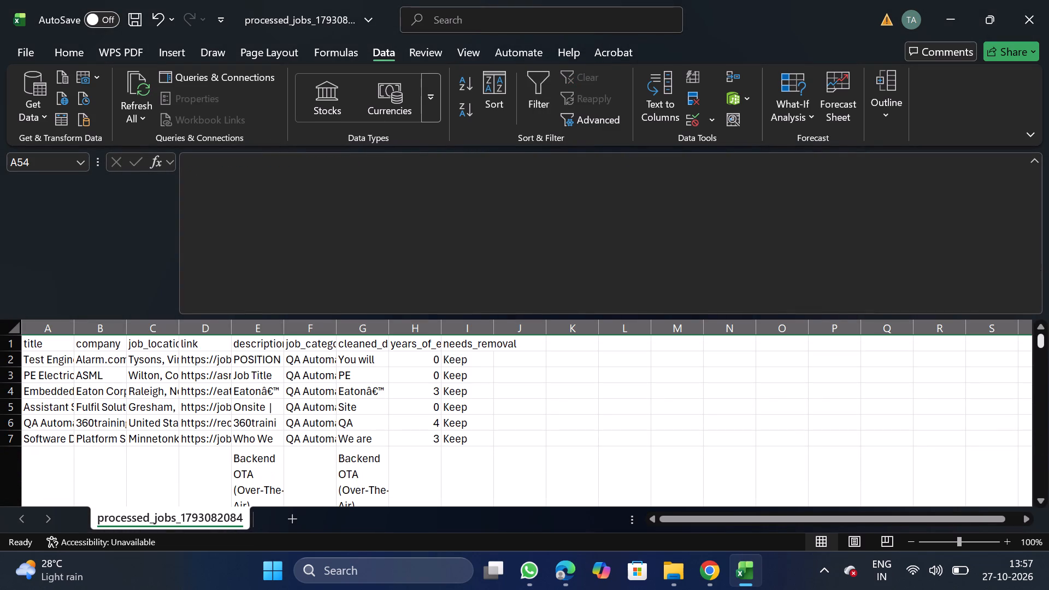
click(469, 322)
right_click(472, 430)
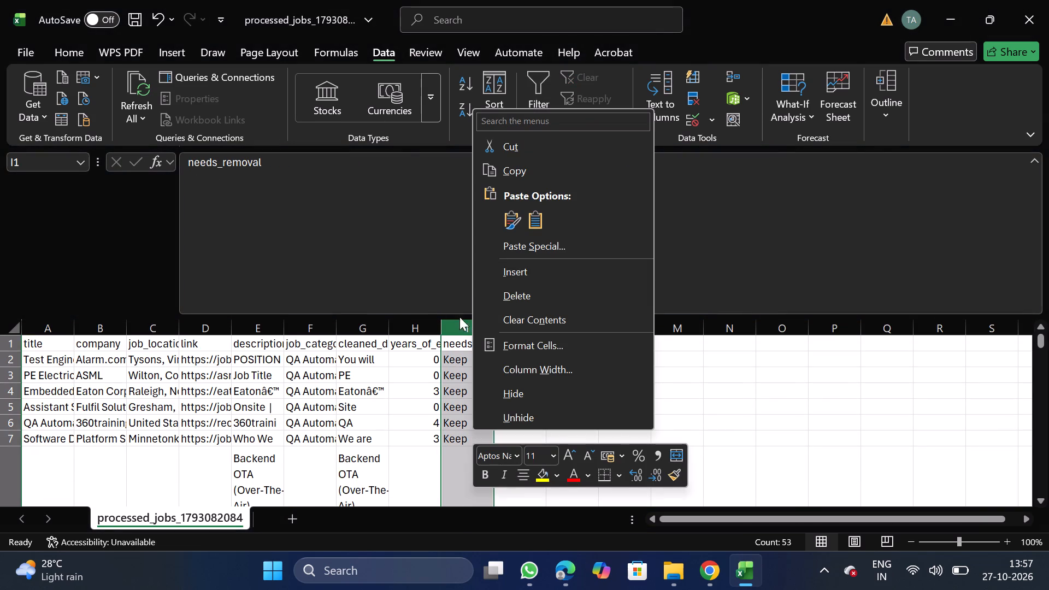
click(517, 299)
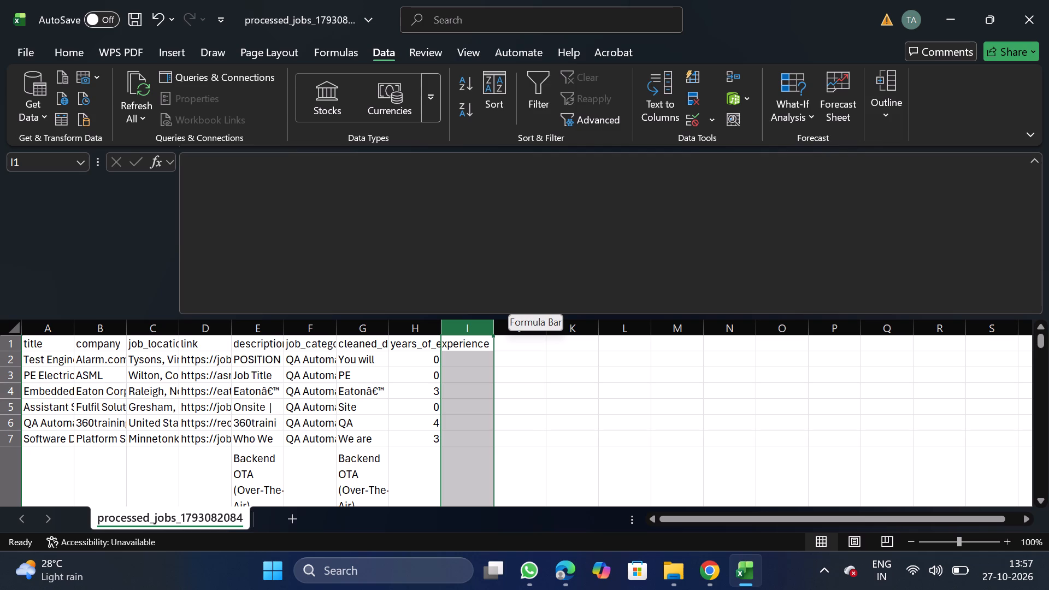
Move the job_category column in front of the title column by inserting the cut cells there.
click(308, 329)
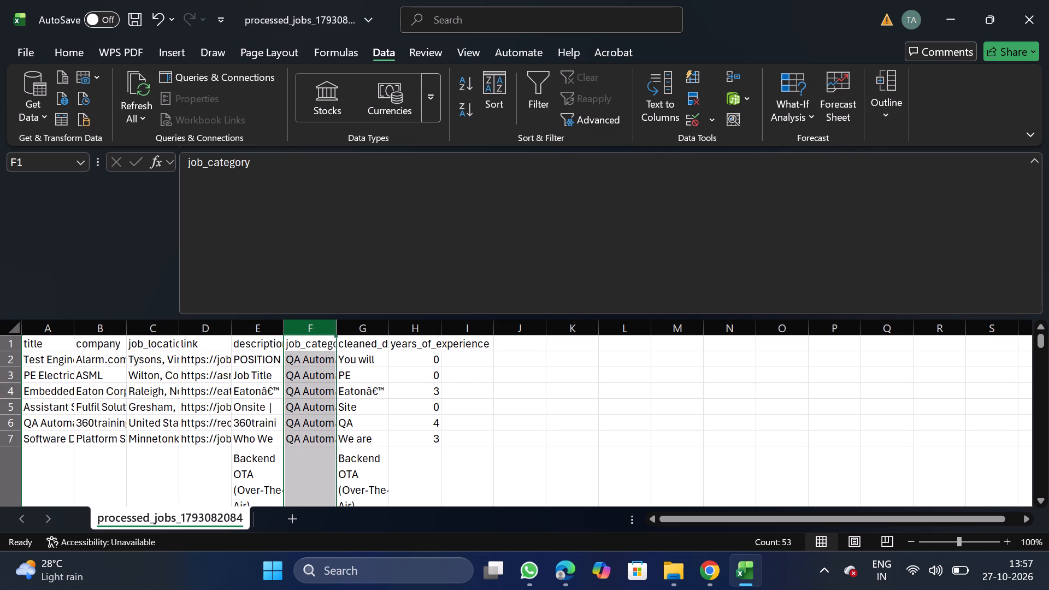
key(ctrl+x)
click(44, 328)
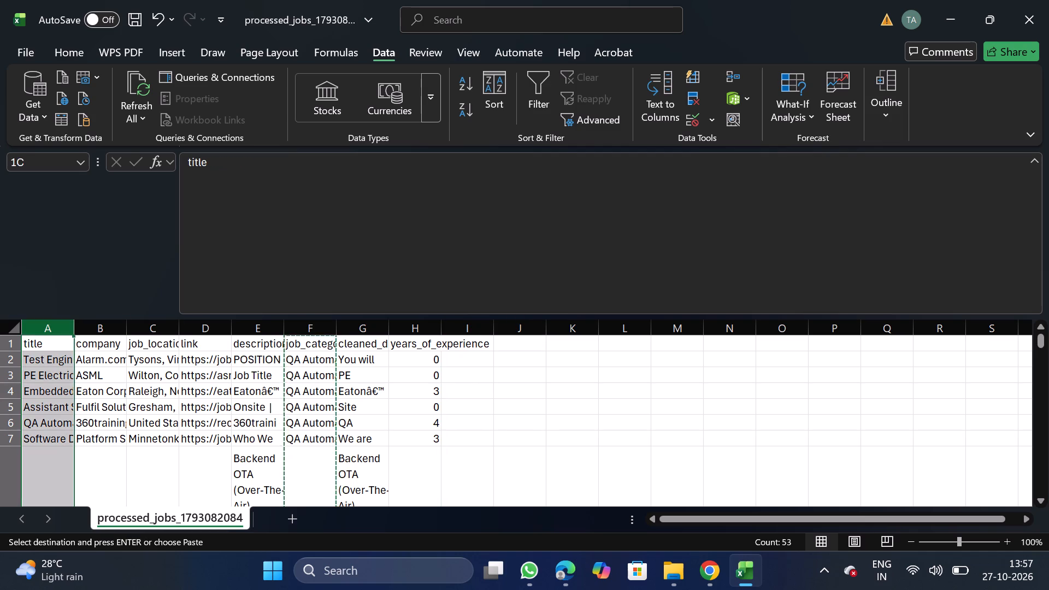
right_click(45, 412)
click(123, 257)
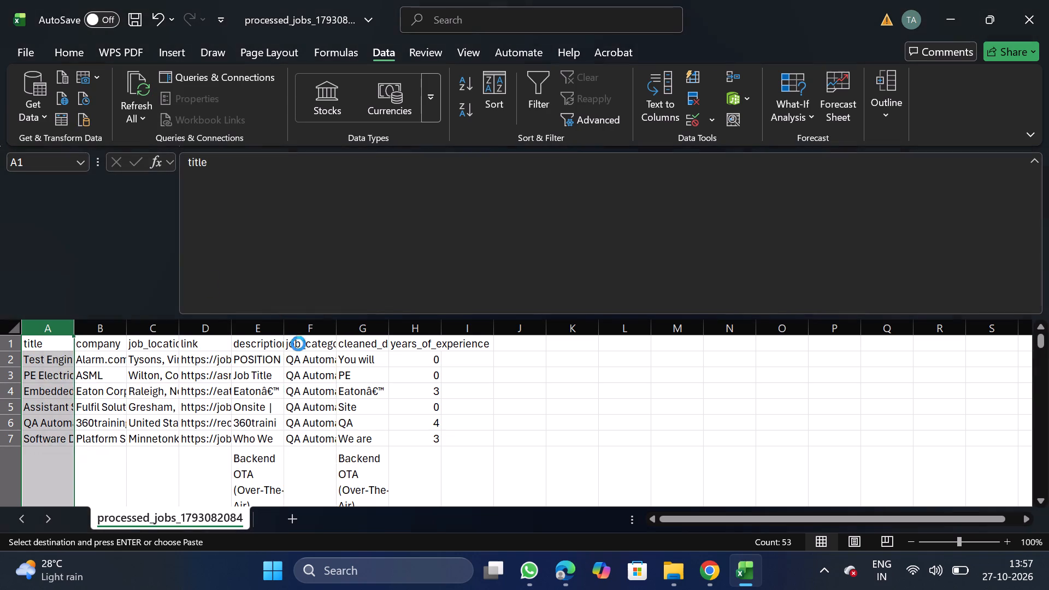
Turn off text wrapping for the description and cleaned_description columns.
click(300, 329)
key(shift+Right)
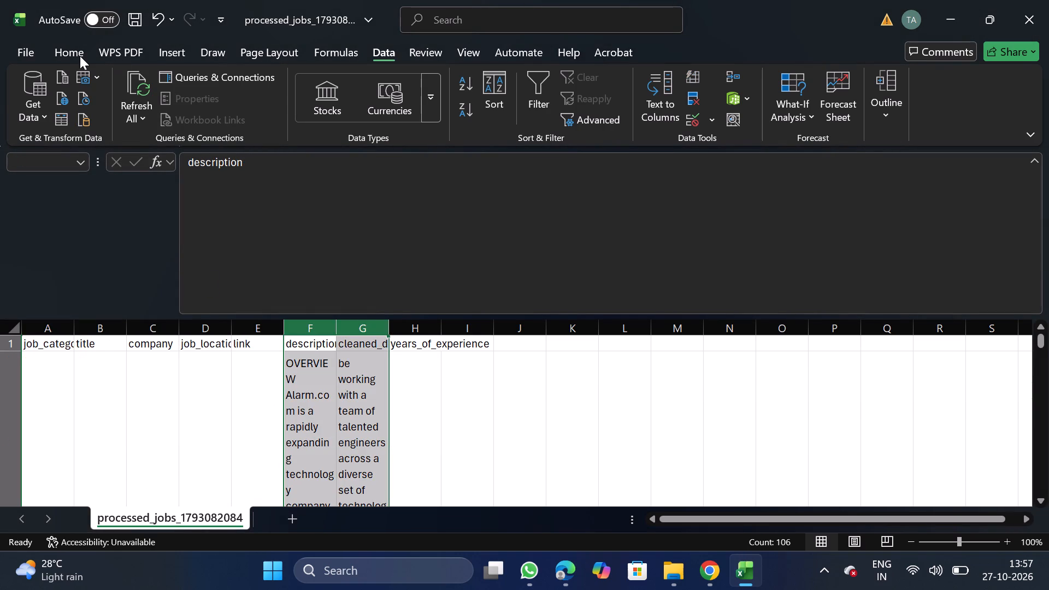
click(72, 55)
click(335, 135)
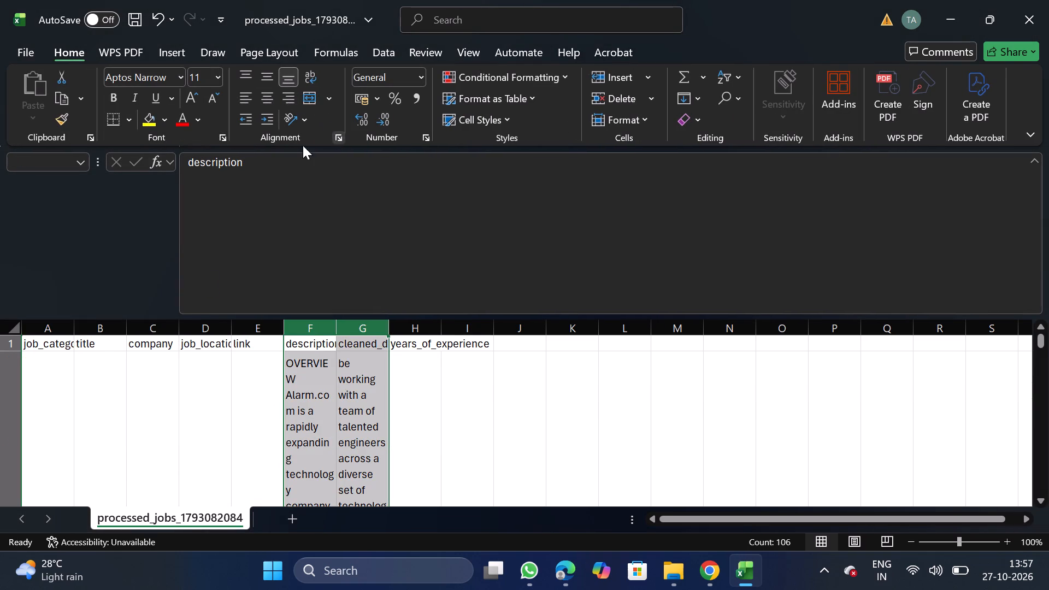
double_click(90, 261)
click(345, 476)
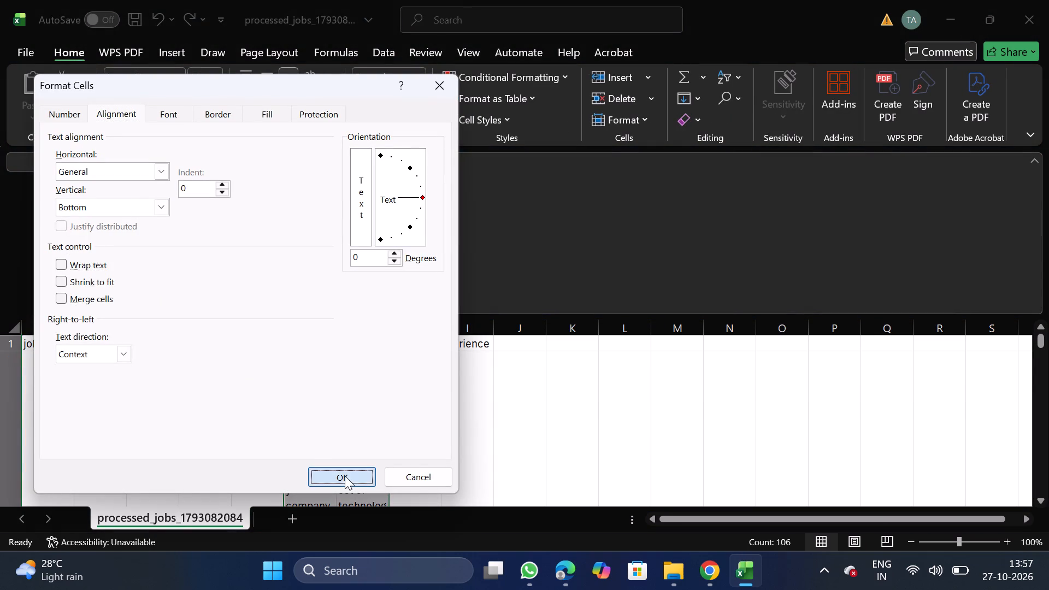
Move the link column to the end, after years_of_experience, by inserting the cut cells there.
click(256, 322)
key(ctrl+x)
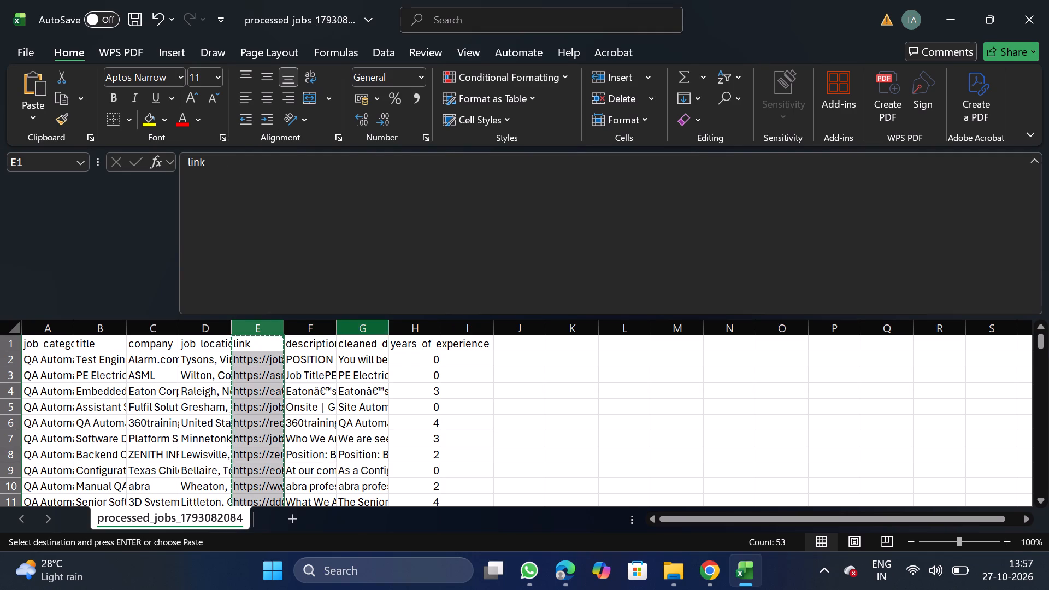
drag(459, 330, 464, 399)
right_click(464, 399)
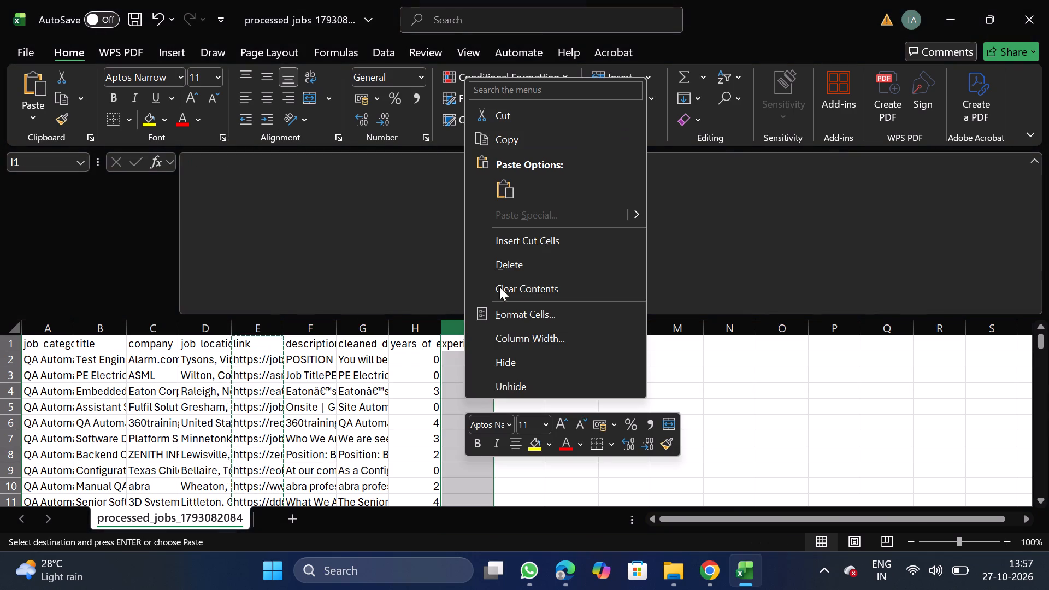
click(549, 244)
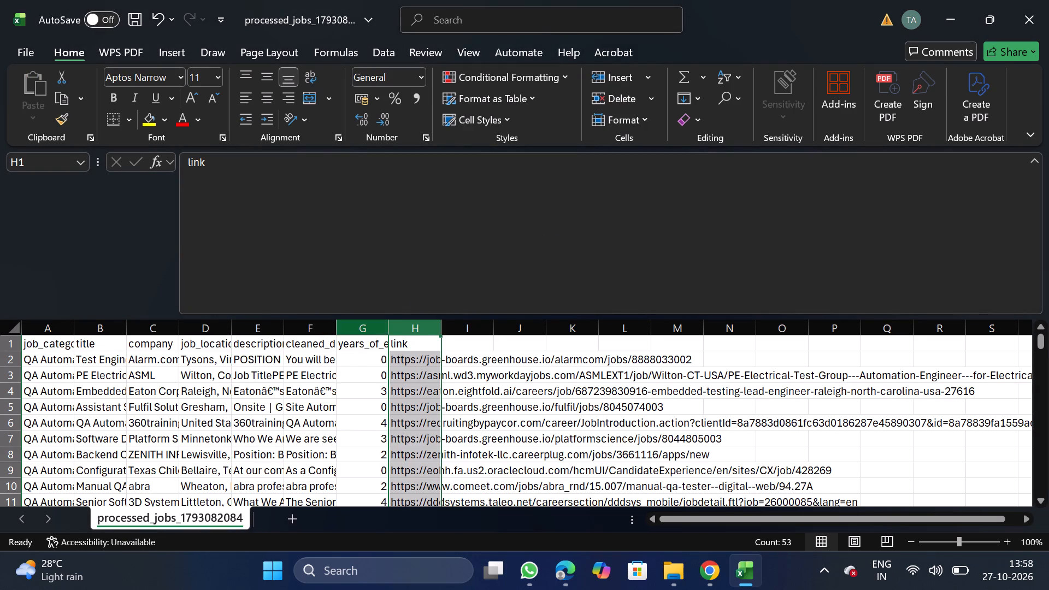
Move the years_of_experience column in front of the description column by inserting the cut cells there.
click(349, 321)
key(ctrl+x)
click(264, 327)
right_click(264, 435)
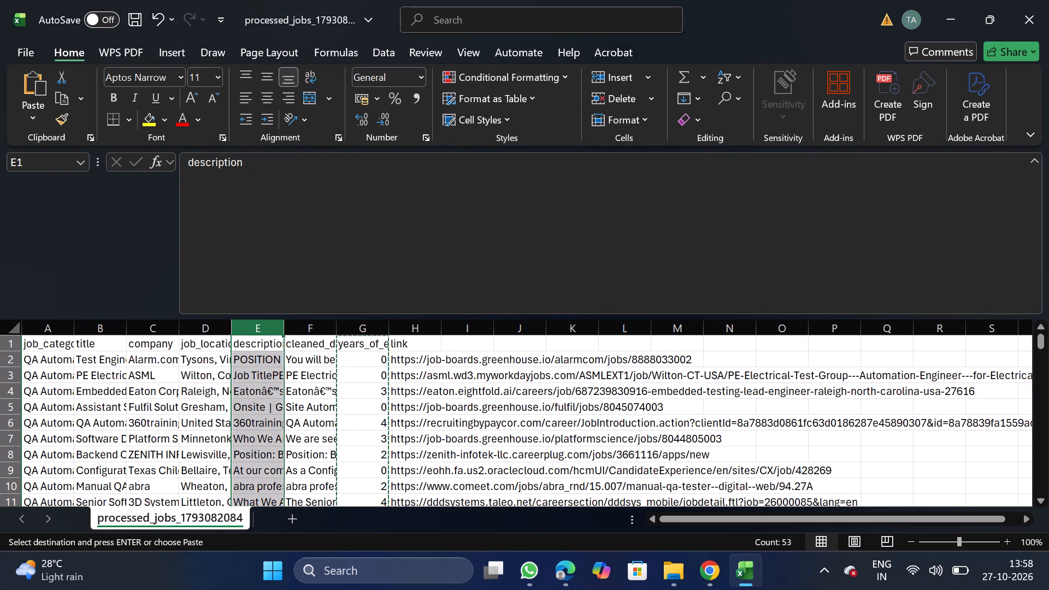
click(355, 273)
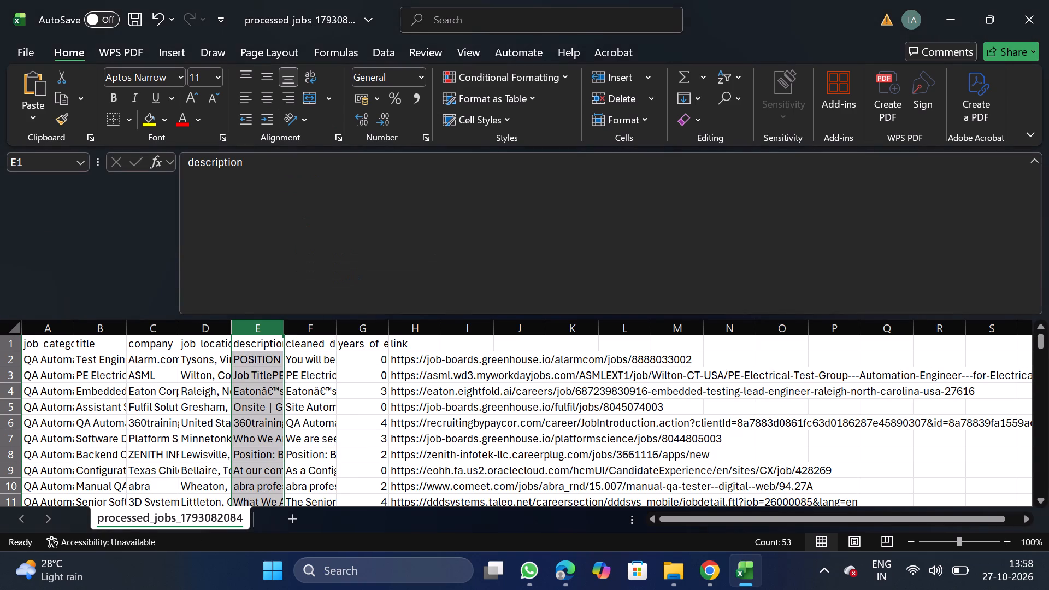
Rename the cleaned_description header to description, copying the text from the existing description header.
click(322, 336)
click(190, 164)
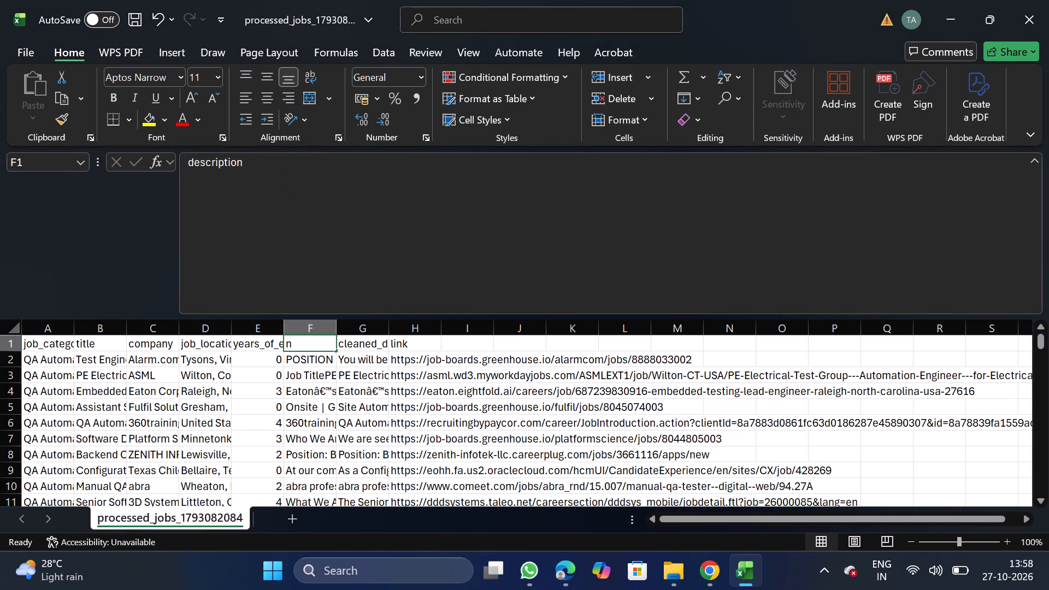
drag(190, 164, 285, 168)
key(ctrl+c)
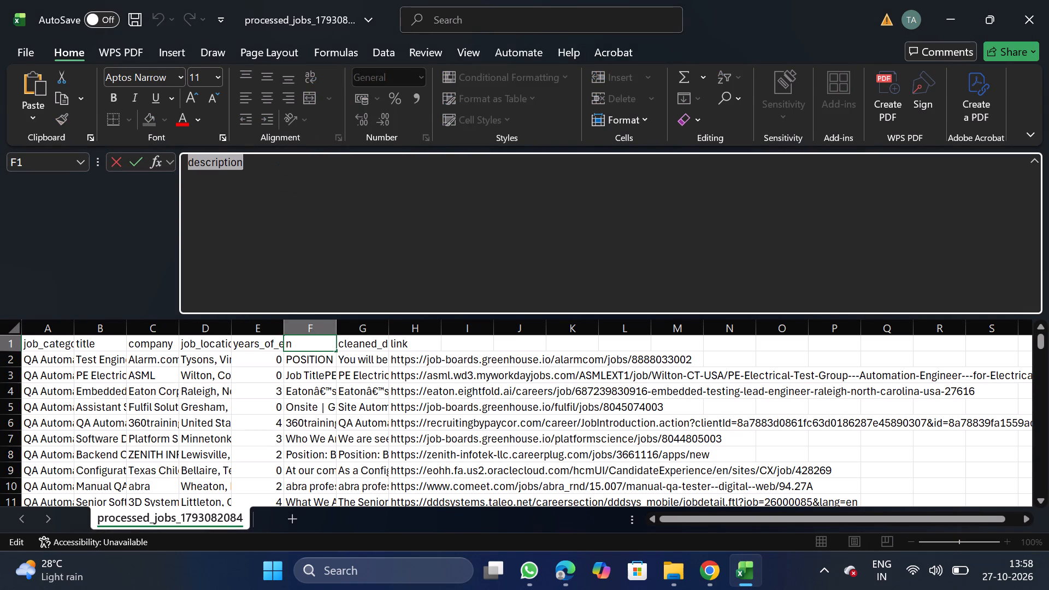
click(366, 342)
click(439, 269)
key(BackSpace)
key(BackSpace)
key(BackSpace)
key(BackSpace)
key(BackSpace)
key(BackSpace)
key(BackSpace)
key(BackSpace)
key(BackSpace)
key(BackSpace)
key(BackSpace)
key(BackSpace)
key(BackSpace)
key(BackSpace)
key(BackSpace)
key(BackSpace)
key(BackSpace)
key(BackSpace)
key(BackSpace)
key(BackSpace)
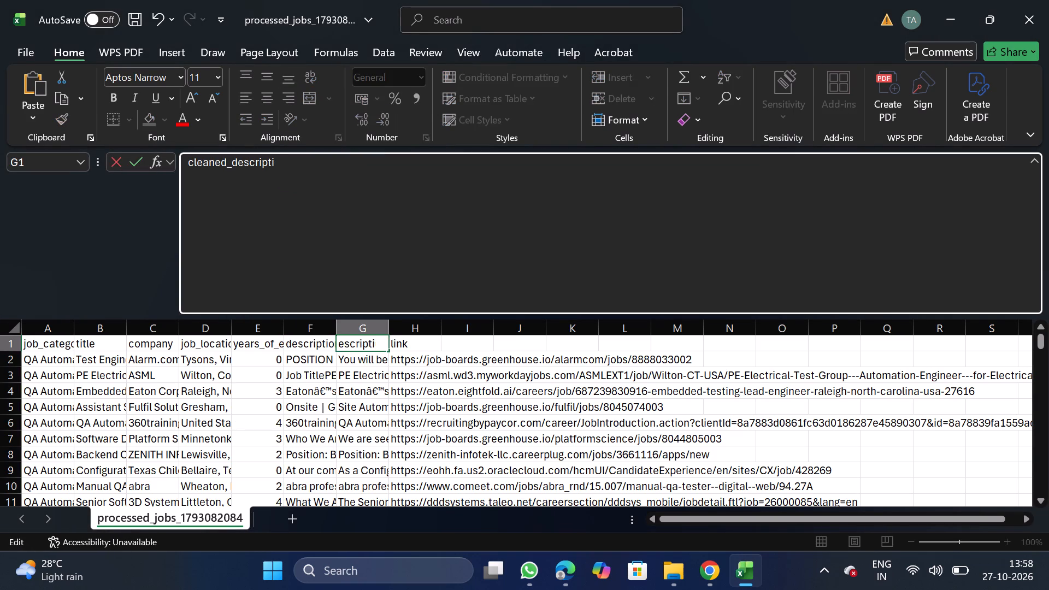
key(ctrl+v)
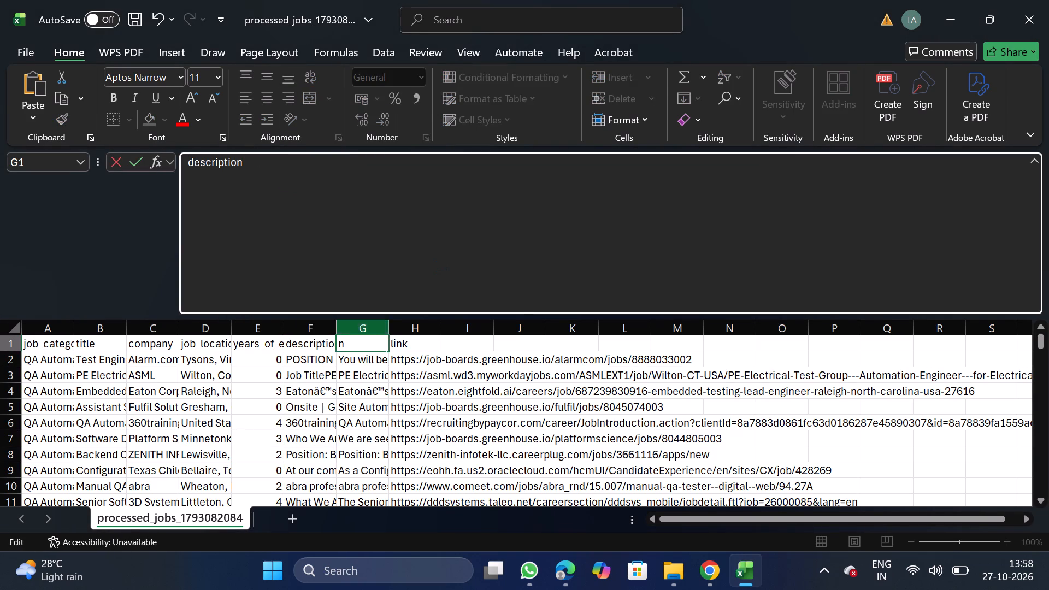
Rename the first description header to original_description, copying the name from the CSV format requirements on NextGenApply's bulk upload page in Chrome.
click(326, 341)
click(381, 282)
key(BackSpace)
key(BackSpace)
key(BackSpace)
key(BackSpace)
key(BackSpace)
key(BackSpace)
key(BackSpace)
key(BackSpace)
key(BackSpace)
key(BackSpace)
key(BackSpace)
key(BackSpace)
key(BackSpace)
key(BackSpace)
key(BackSpace)
key(BackSpace)
key(BackSpace)
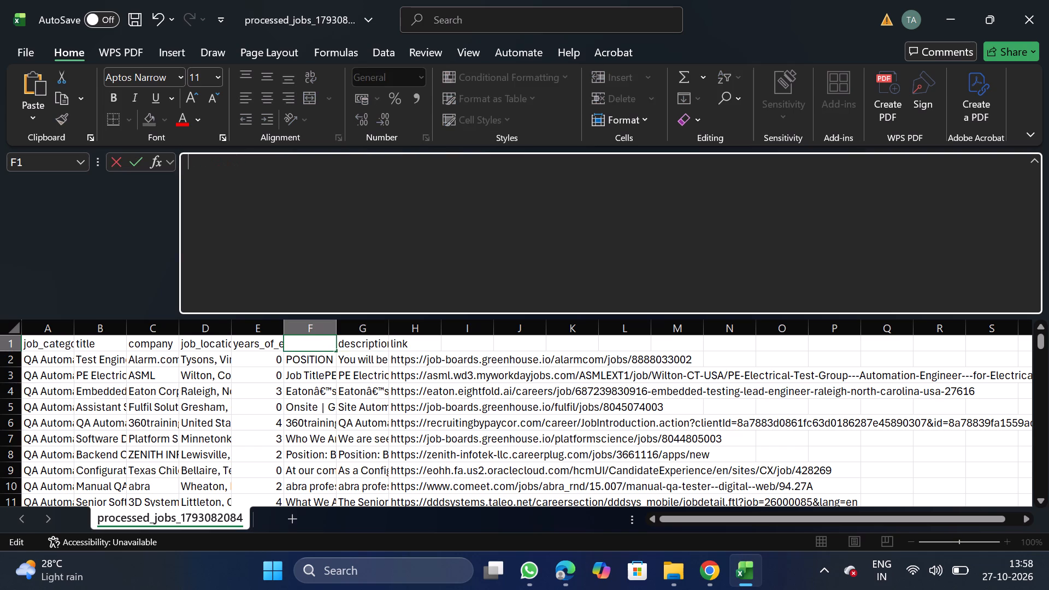
click(705, 579)
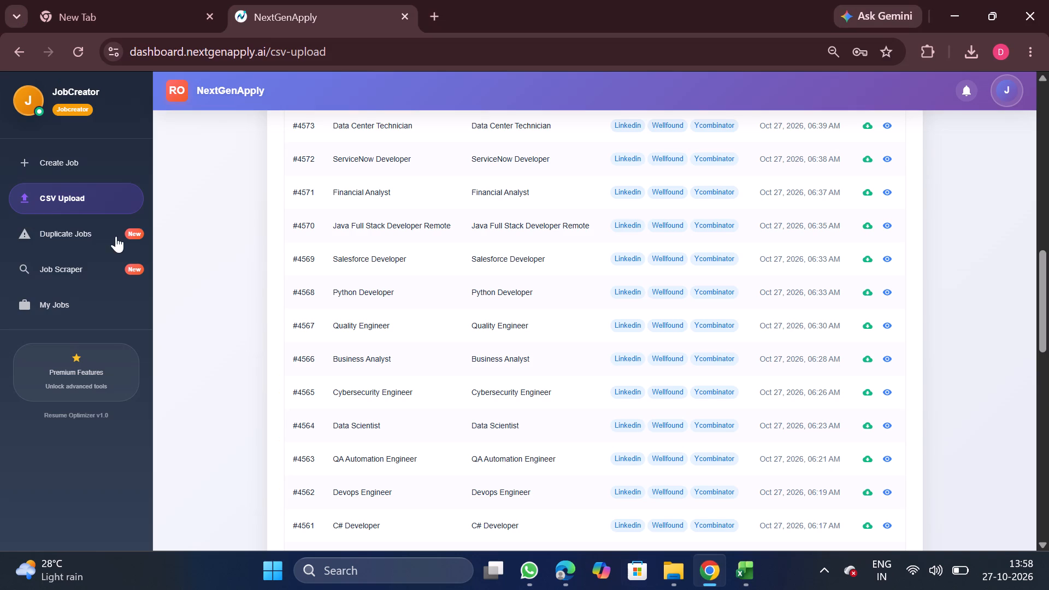
click(90, 157)
click(505, 144)
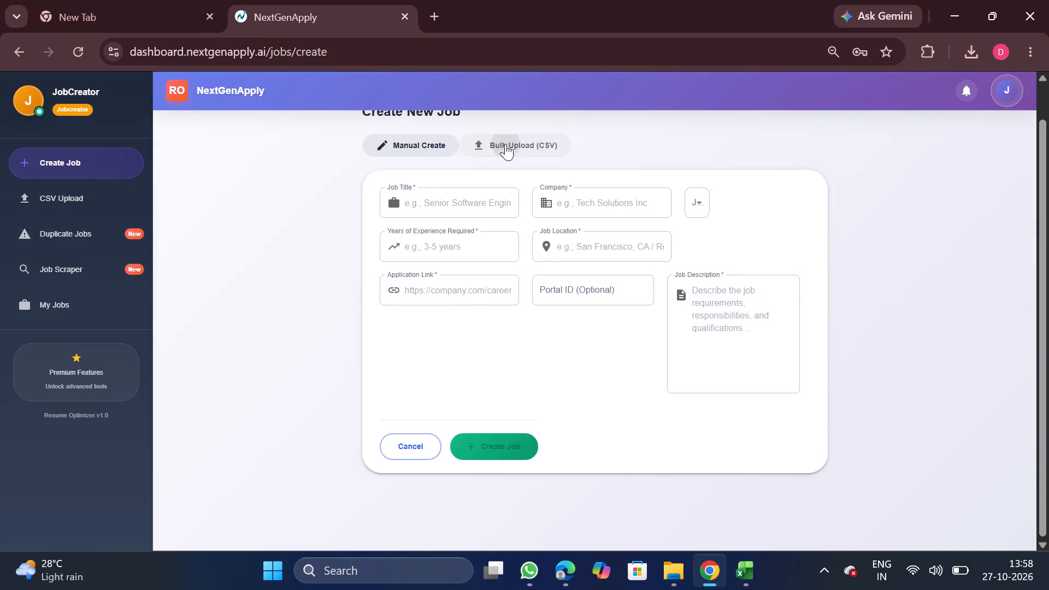
double_click(592, 272)
key(ctrl+c)
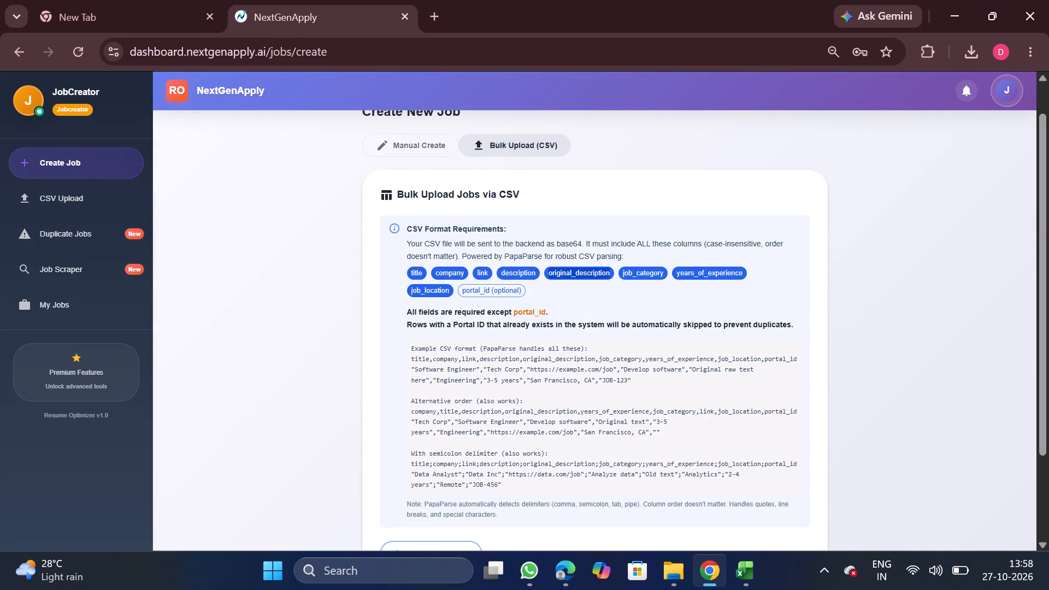
click(740, 575)
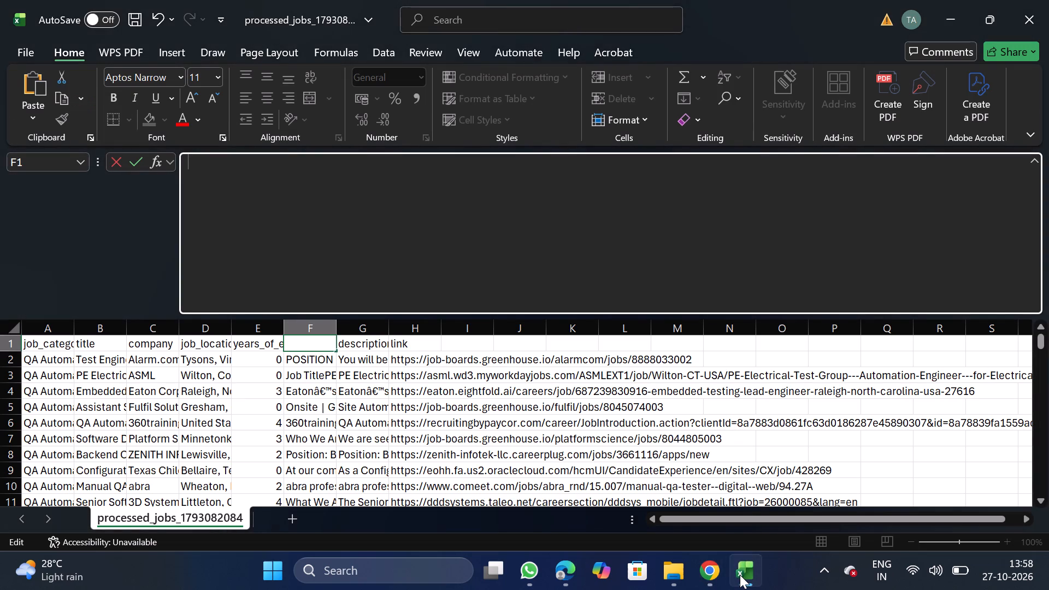
key(ctrl+v)
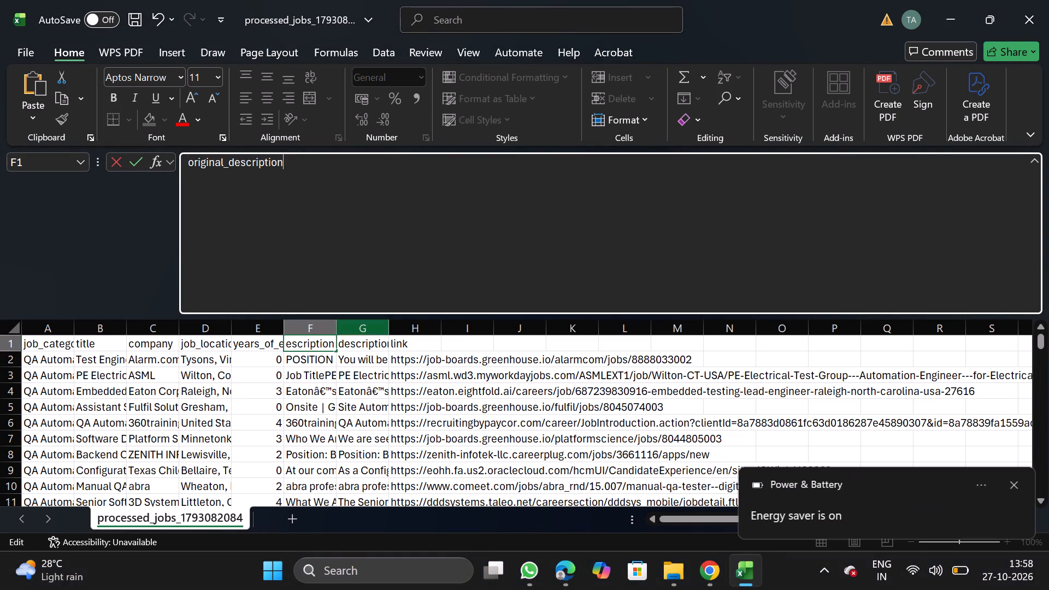
click(1018, 481)
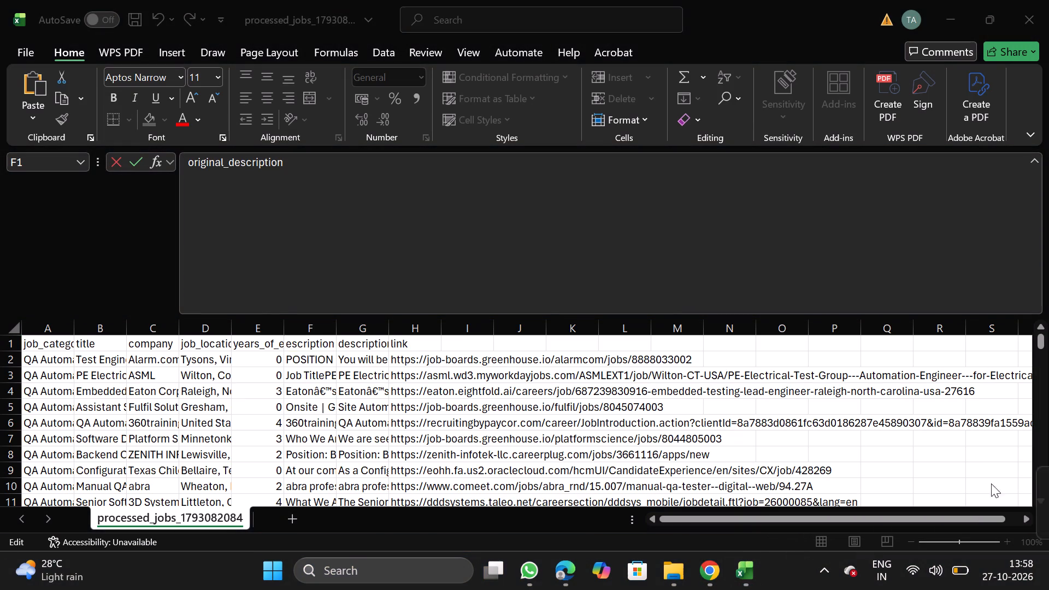
Add a filter to the title column, selecting only Domain Hardware Quality Engineer, Engineer II, Quality - ART, and GPU Drivers & Metal Test Engineer.
click(102, 320)
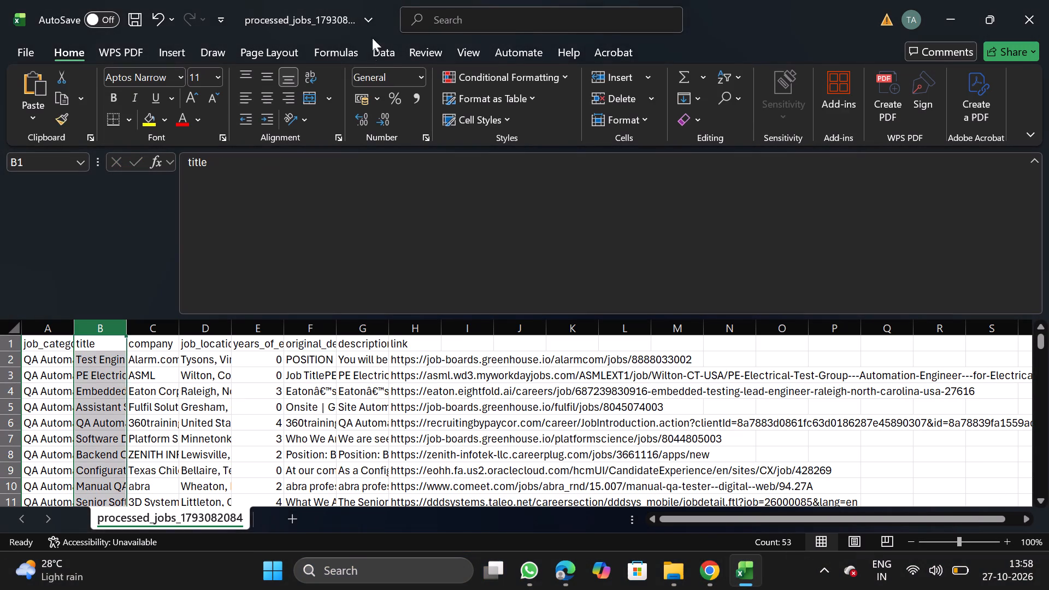
click(388, 57)
click(529, 105)
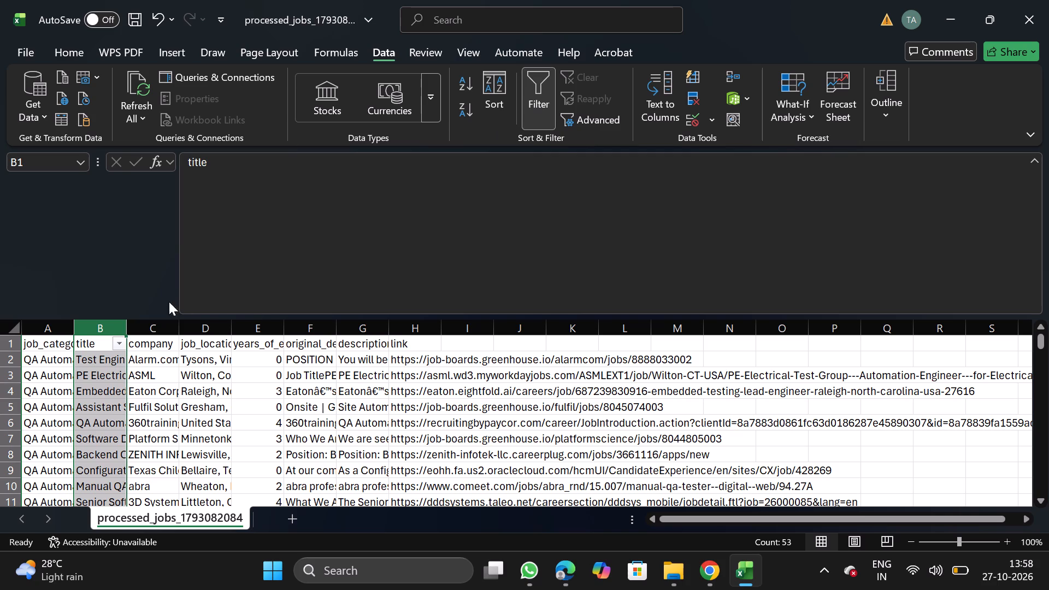
click(117, 341)
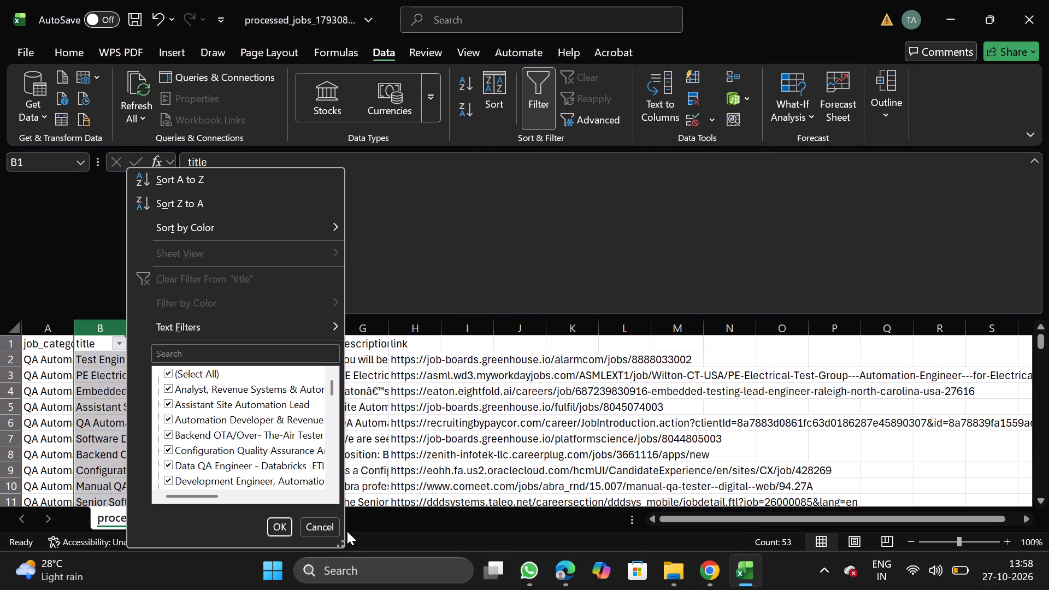
double_click(344, 545)
drag(344, 545, 775, 589)
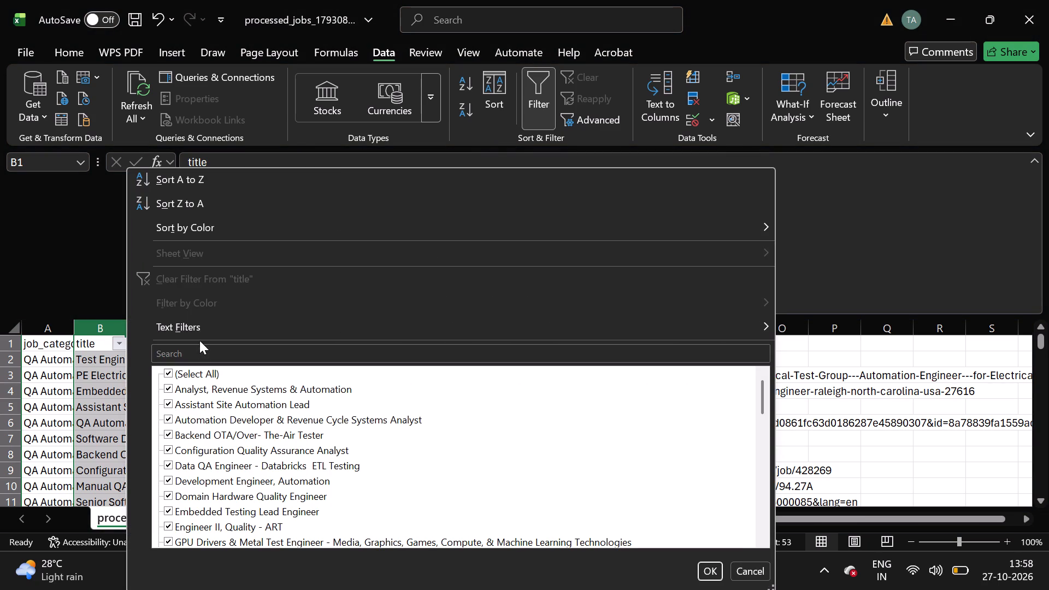
click(210, 374)
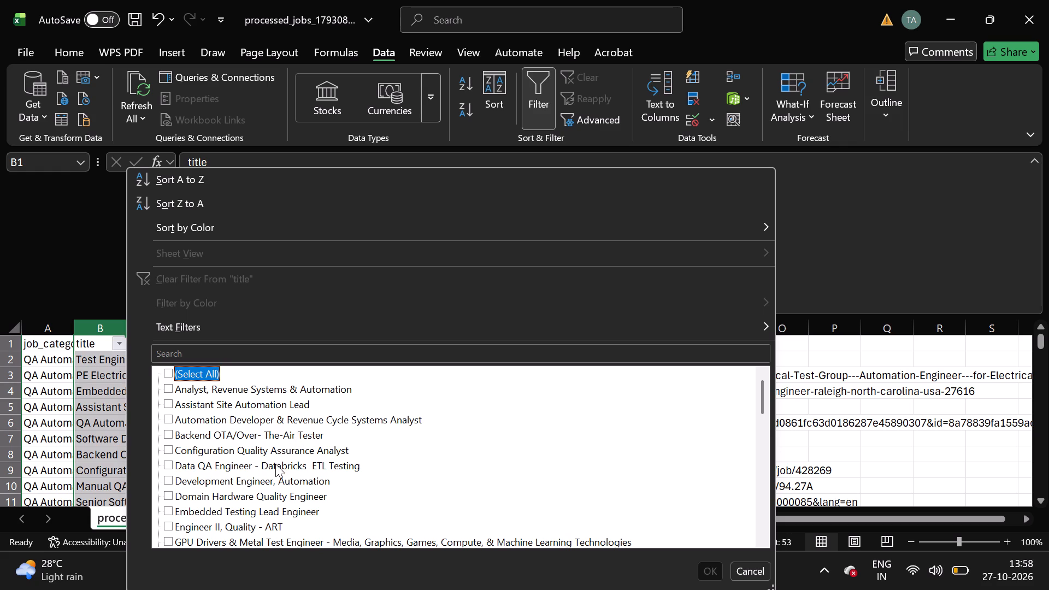
click(264, 497)
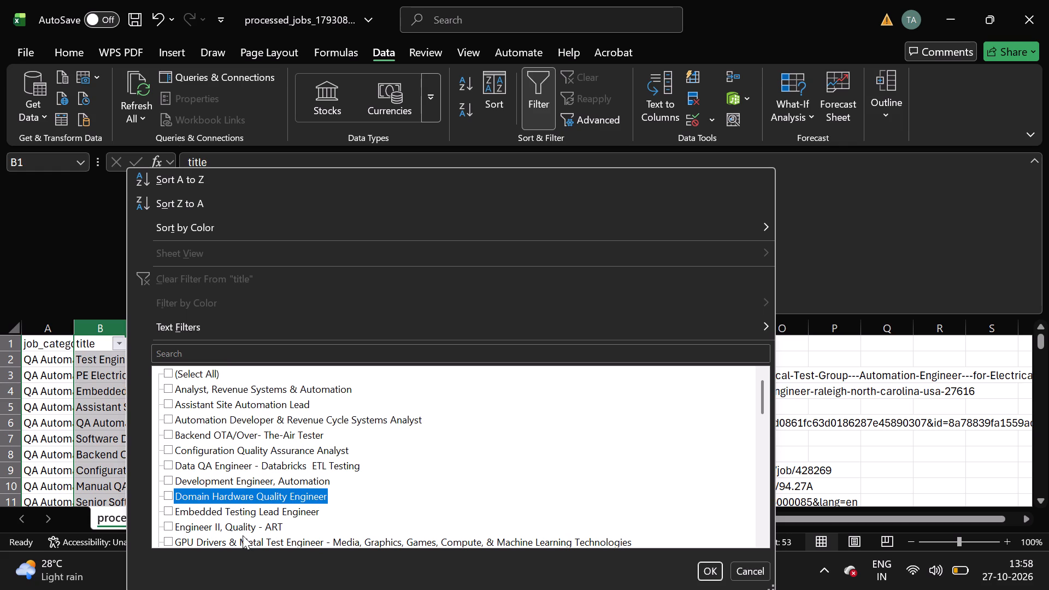
click(226, 529)
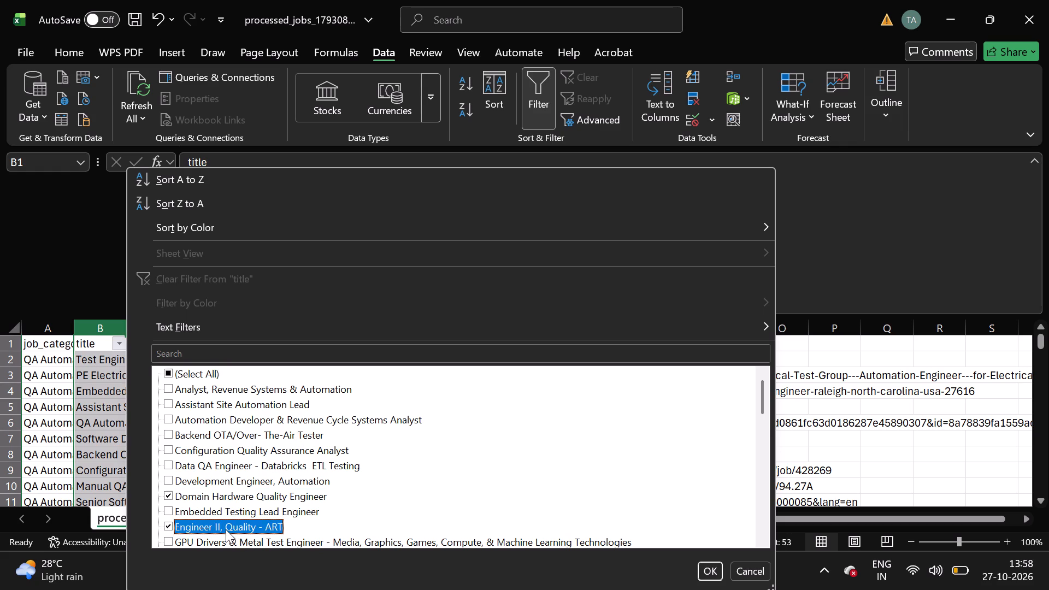
scroll(226, 529, down, 1)
click(278, 498)
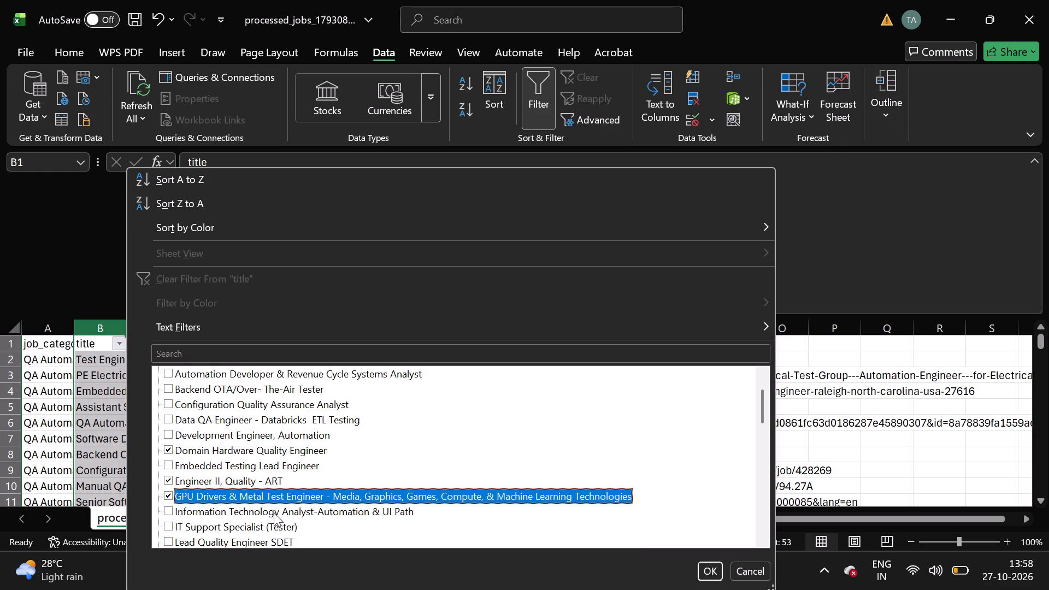
Add Manager, Process Quality Engineer, Mobile QA Engineer (iOS), and PE Electrical Test Group – Automation Engineer to the title filter selection.
scroll(253, 537, down, 1)
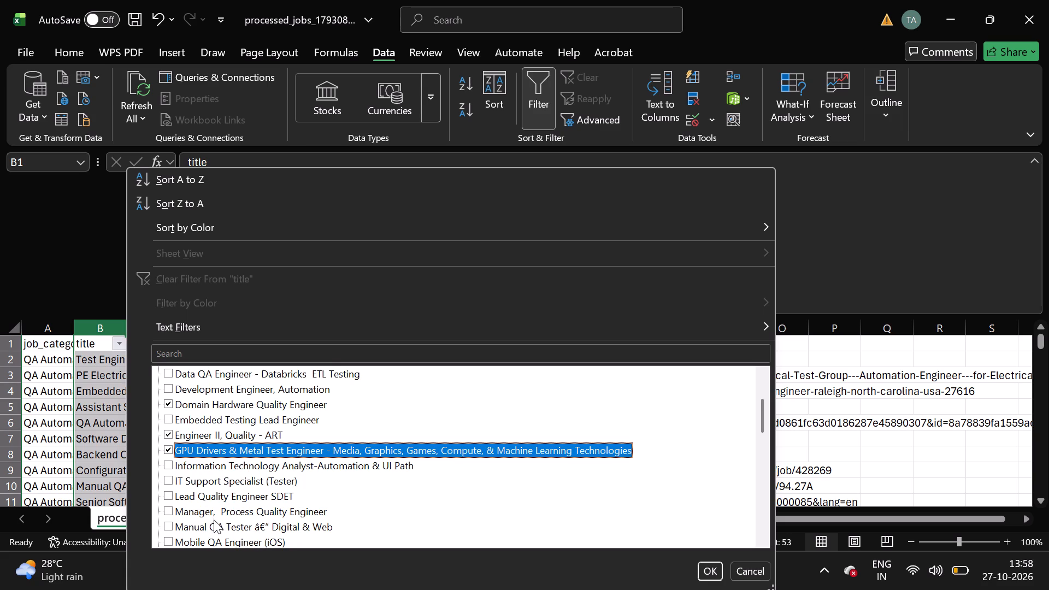
click(233, 516)
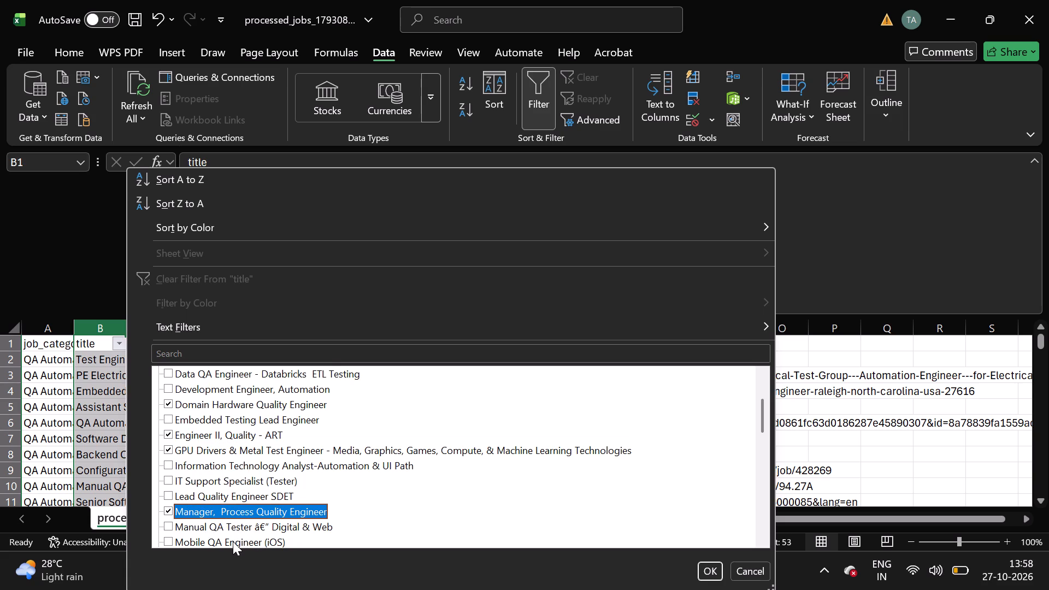
click(231, 547)
scroll(231, 547, down, 1)
click(296, 511)
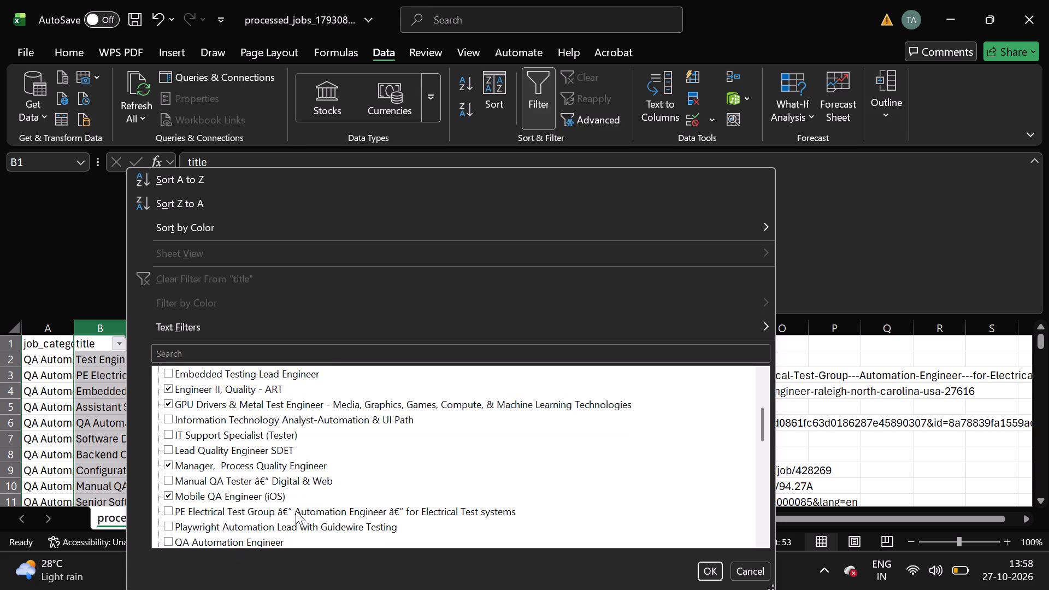
scroll(296, 511, down, 1)
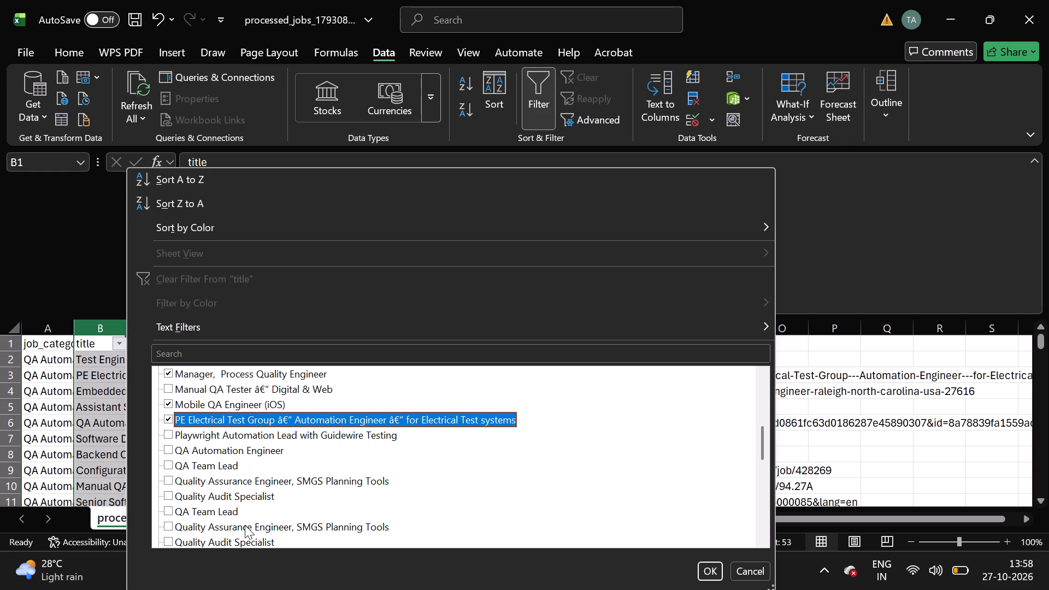
Add Senior Data Management Professional, Senior Technical Architect & Developer, Staff Engineer, Advanced Automation & Systems Integration, and blanks to the title filter and apply it.
scroll(245, 525, down, 1)
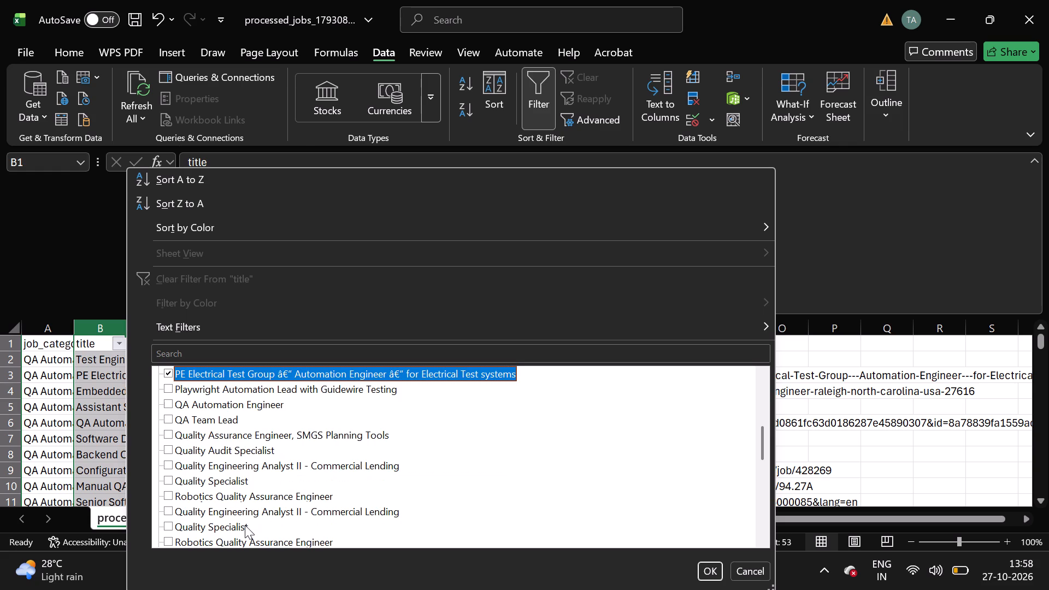
scroll(245, 525, down, 1)
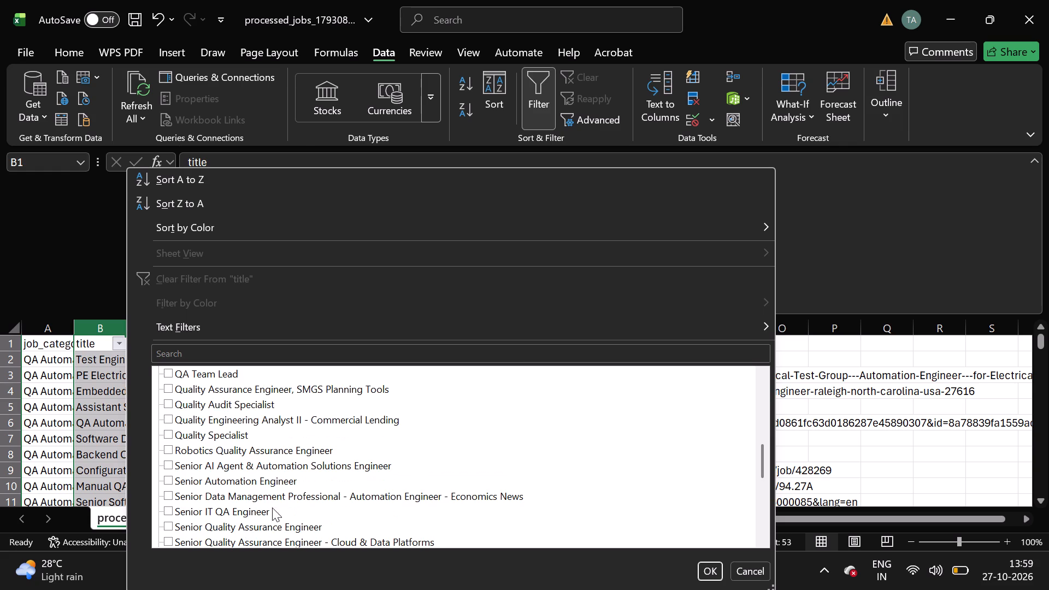
click(287, 497)
scroll(263, 533, down, 1)
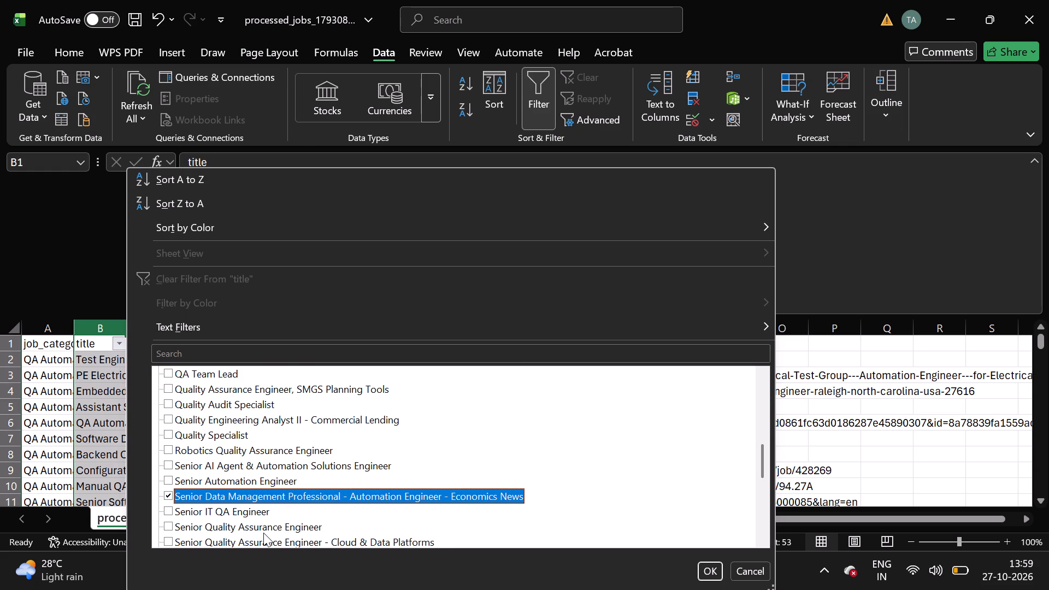
scroll(263, 533, down, 1)
click(266, 493)
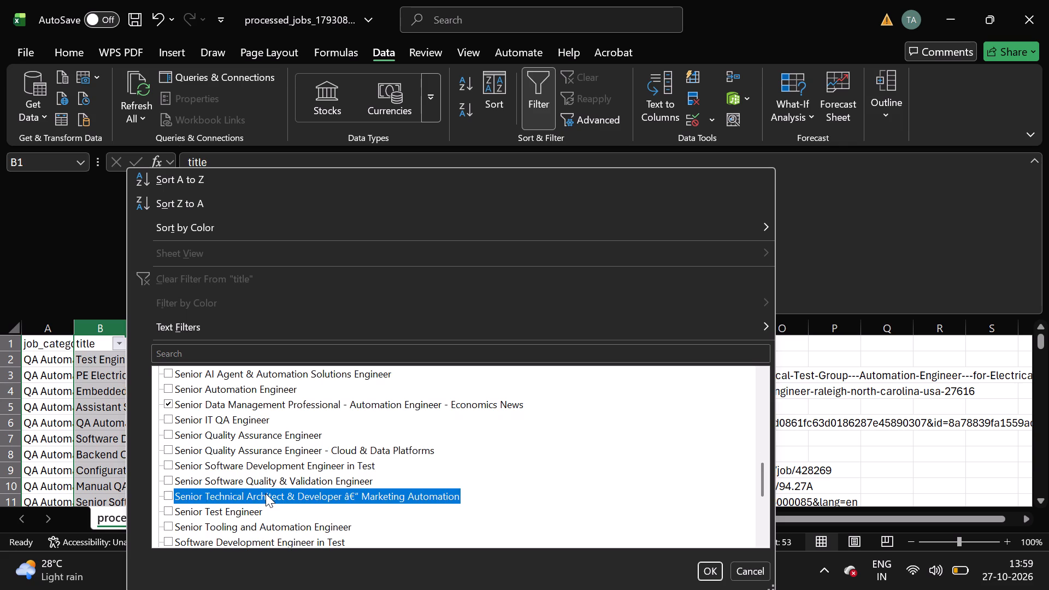
scroll(244, 532, down, 1)
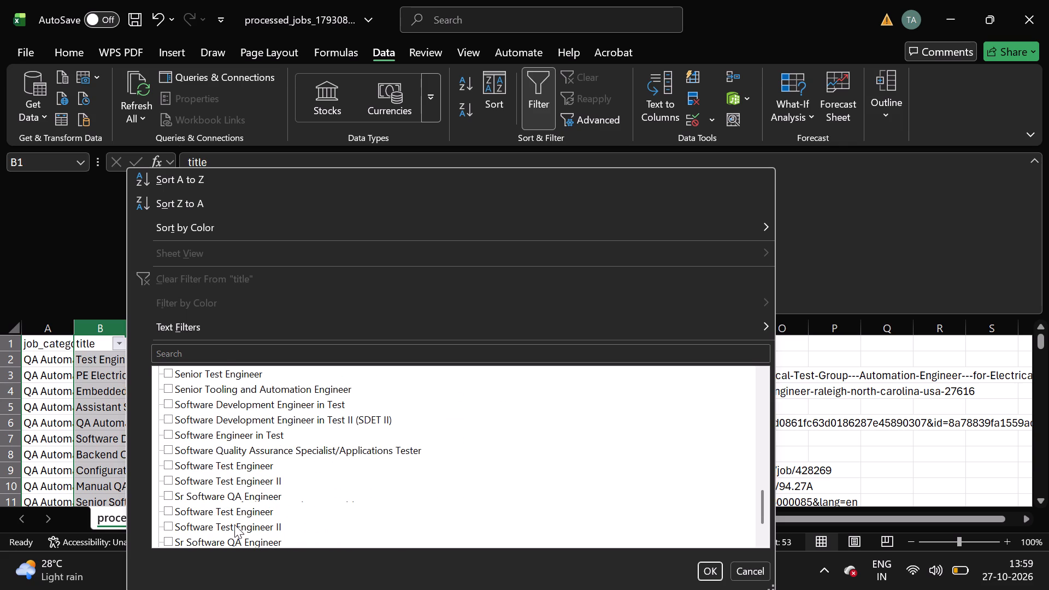
click(231, 514)
scroll(231, 514, down, 1)
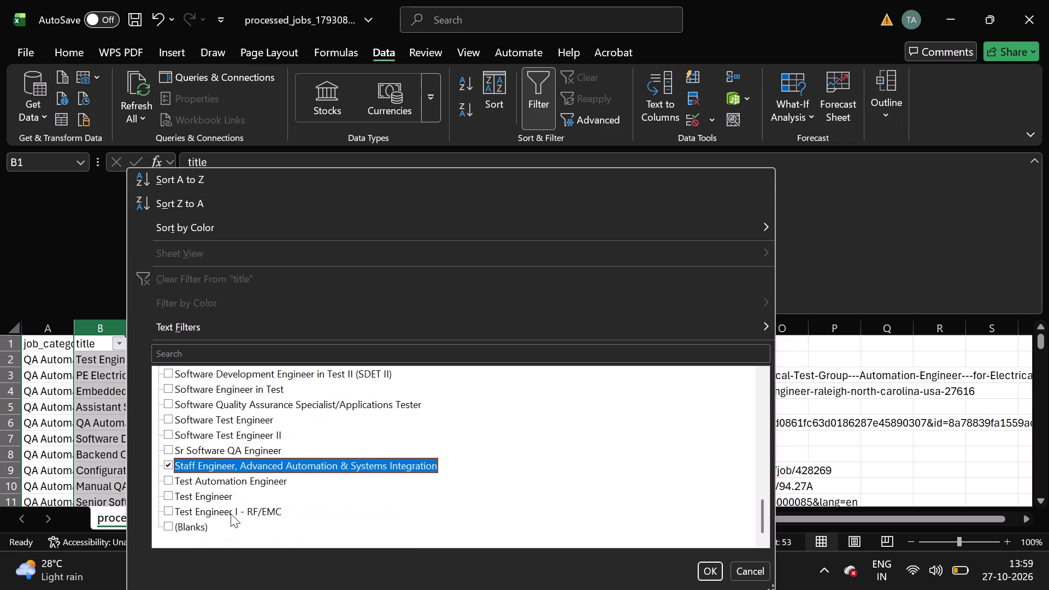
scroll(231, 514, down, 1)
click(196, 524)
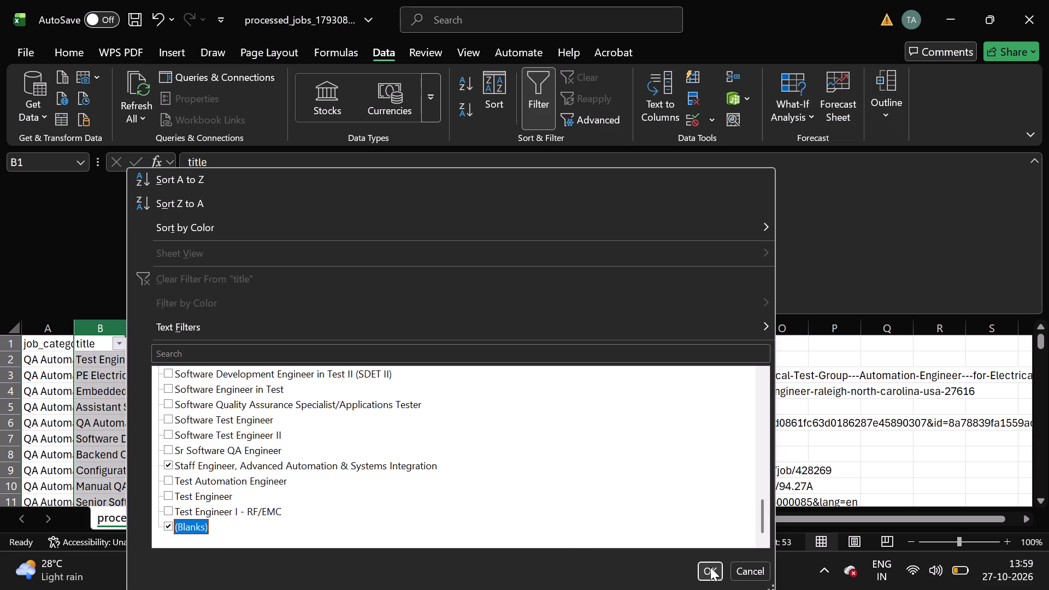
click(705, 568)
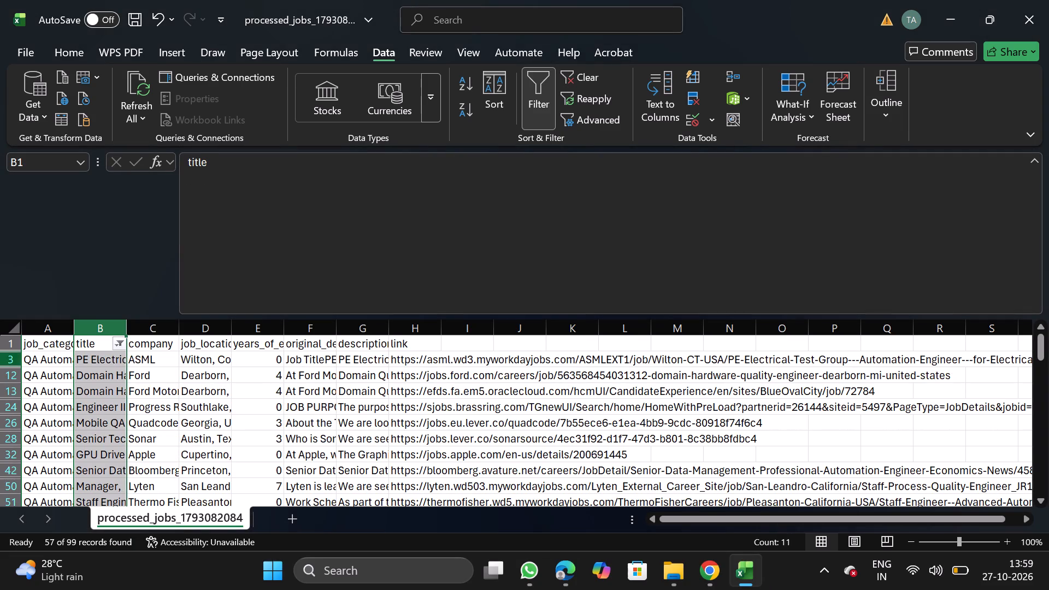
Delete all the filtered job rows below the header and remove the title filter.
click(6, 360)
key(ctrl+shift+Down)
right_click(93, 379)
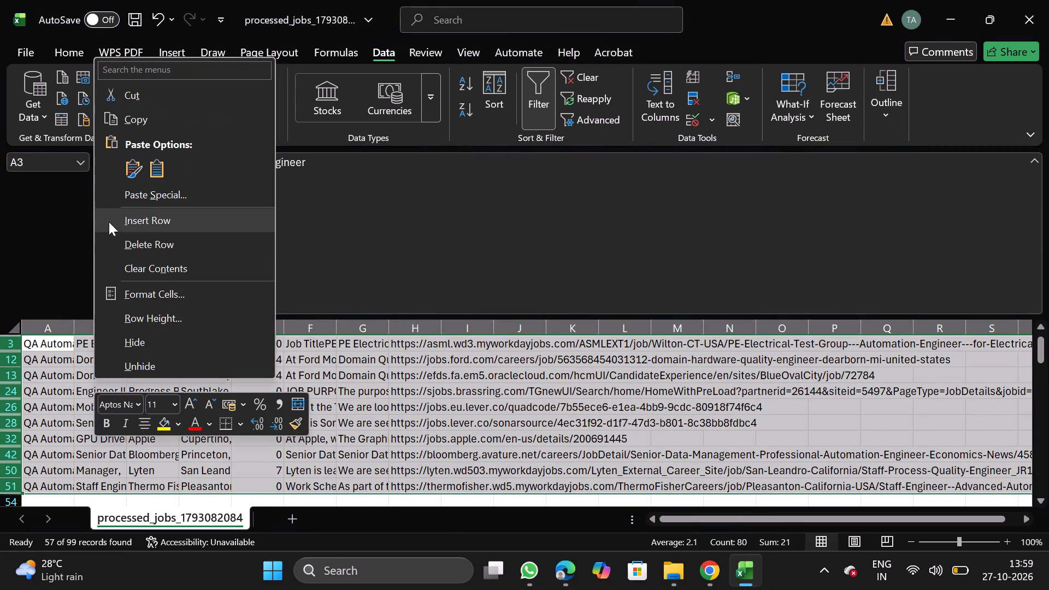
click(151, 244)
click(532, 92)
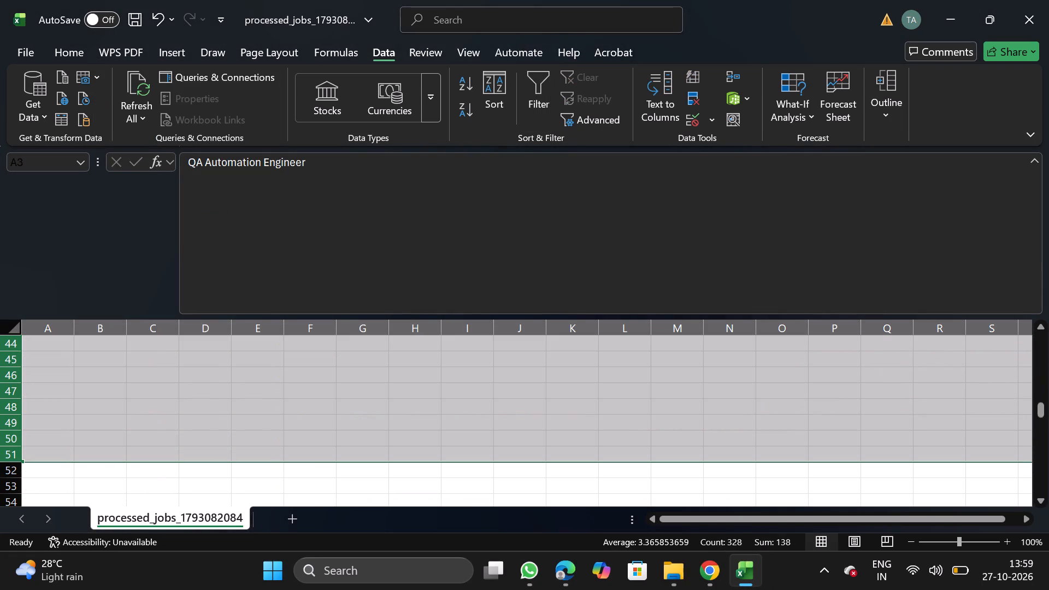
Filter the title column for titles containing lead.
drag(1039, 405, 1026, 244)
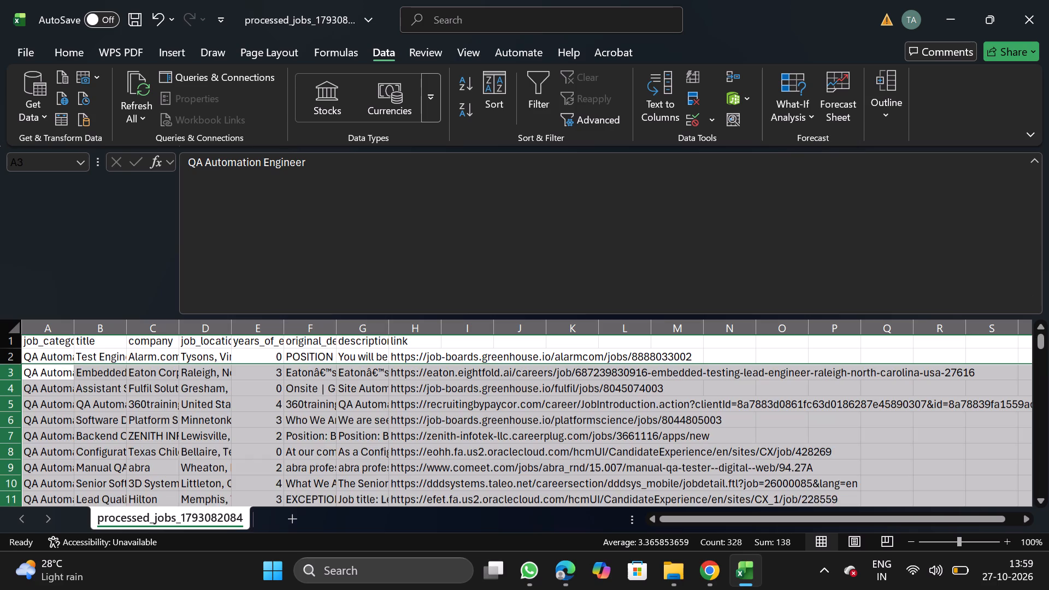
click(100, 335)
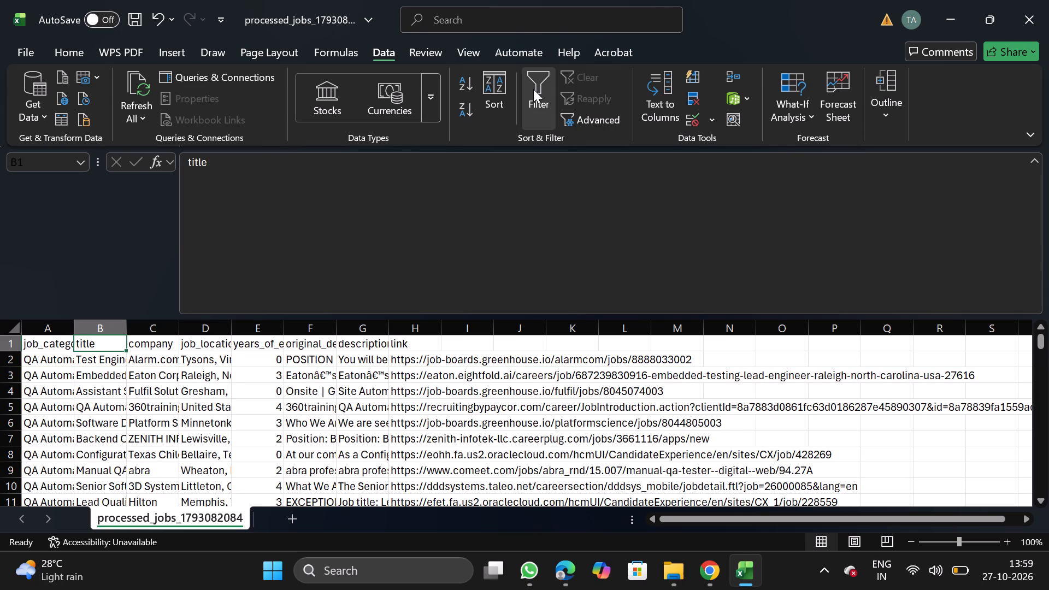
click(533, 89)
click(120, 345)
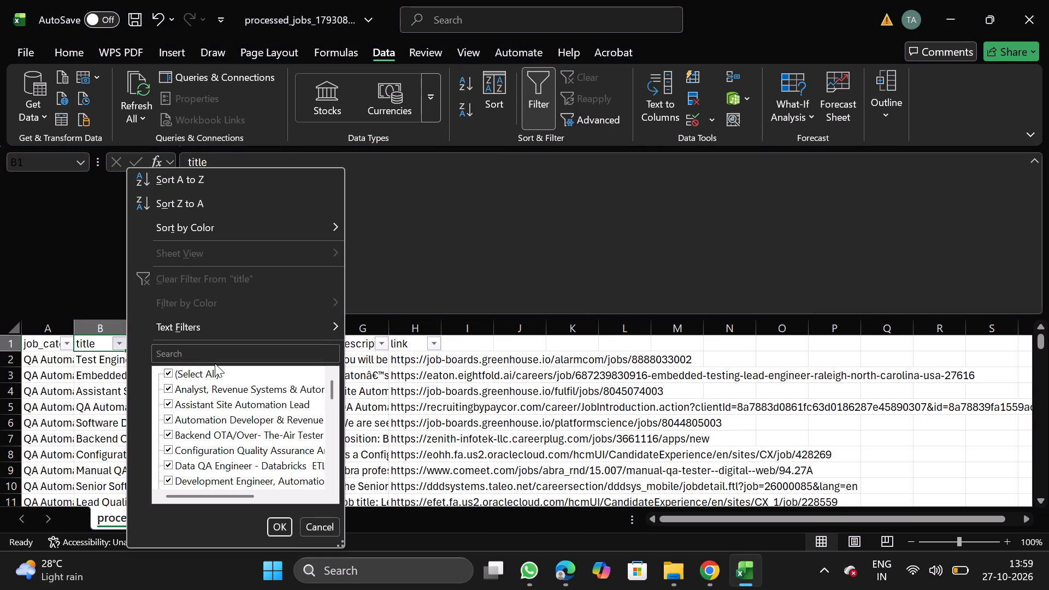
click(214, 359)
click(201, 355)
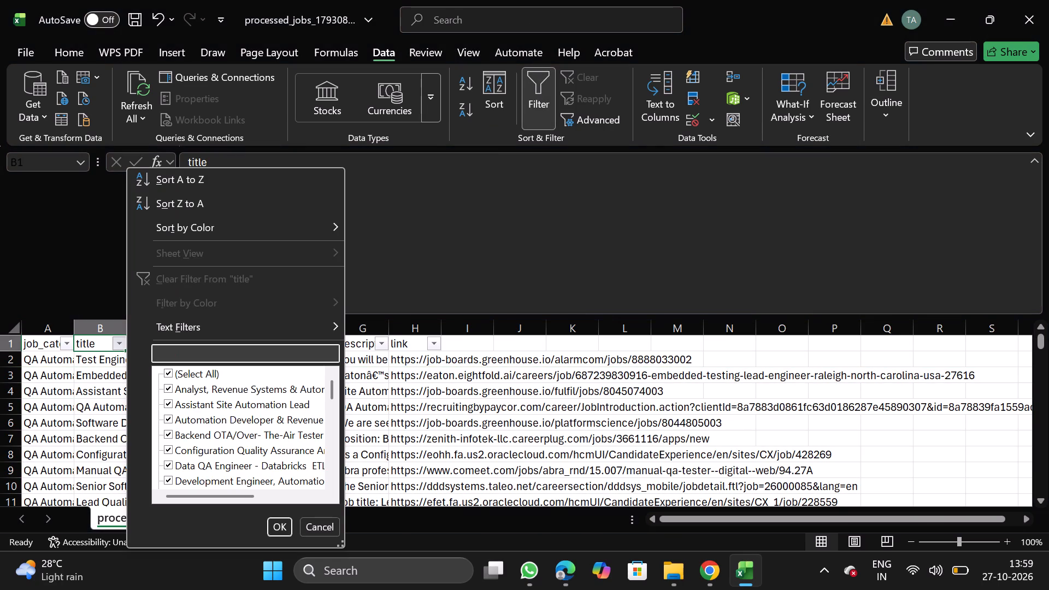
text(lead)
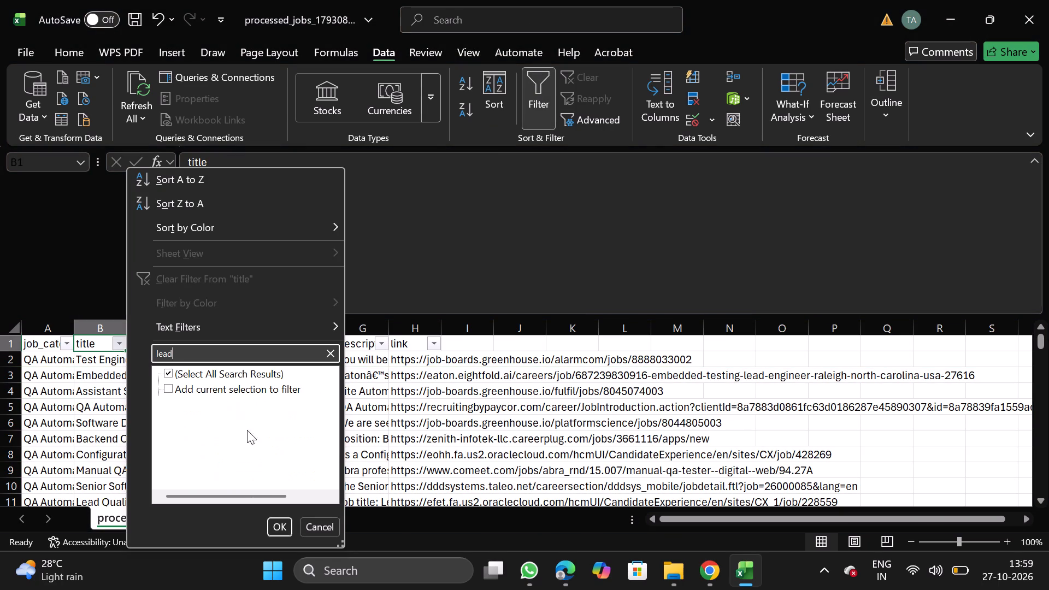
click(280, 521)
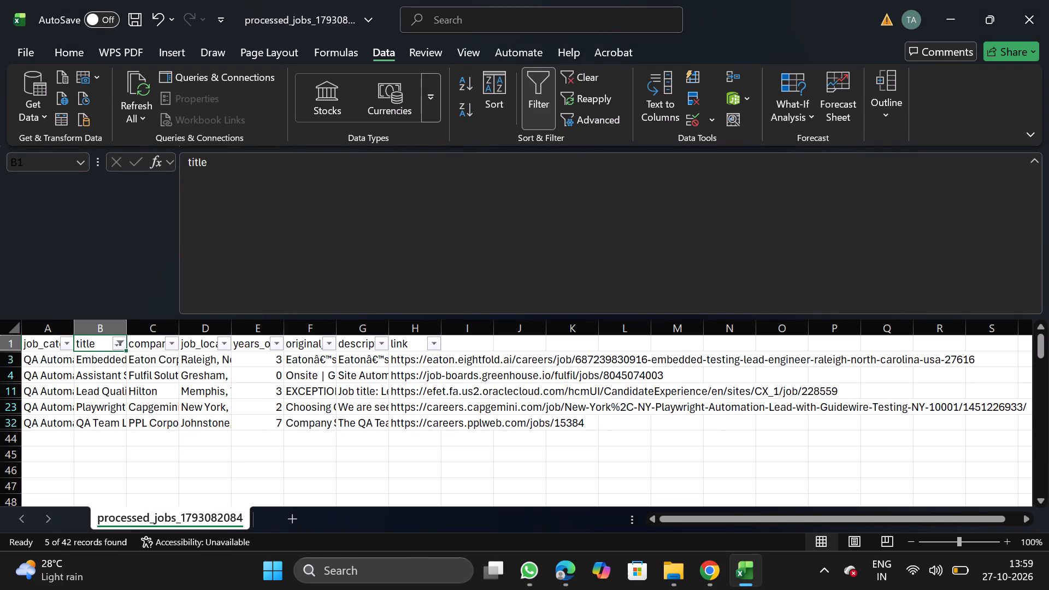
Delete the Assistant Site Automation Lead and Playwright Automation Lead with Guidewire Testing rows, and remove the filter.
click(3, 375)
right_click(20, 375)
click(119, 239)
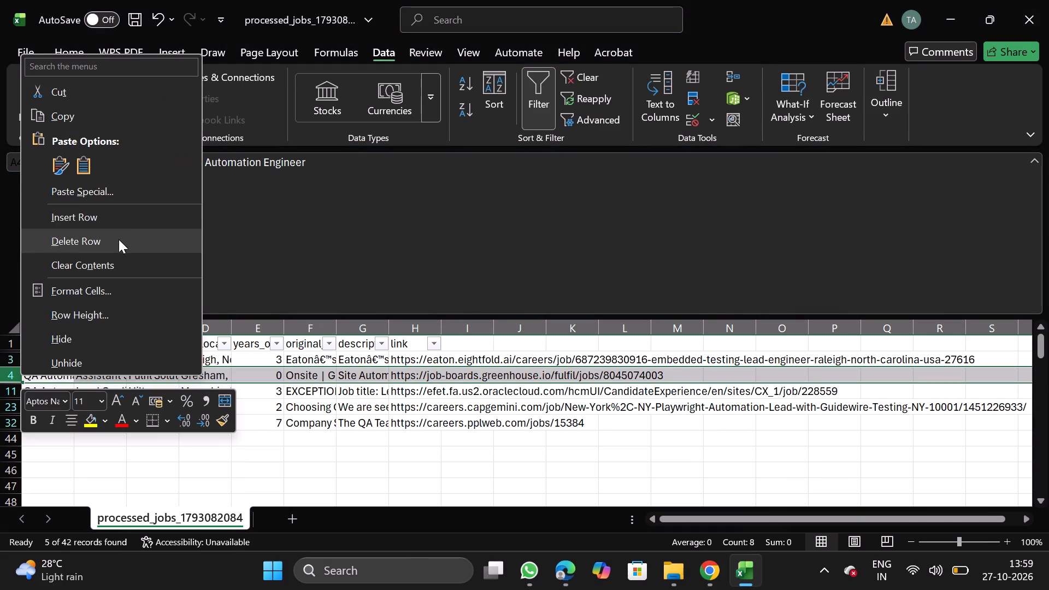
drag(6, 390, 30, 390)
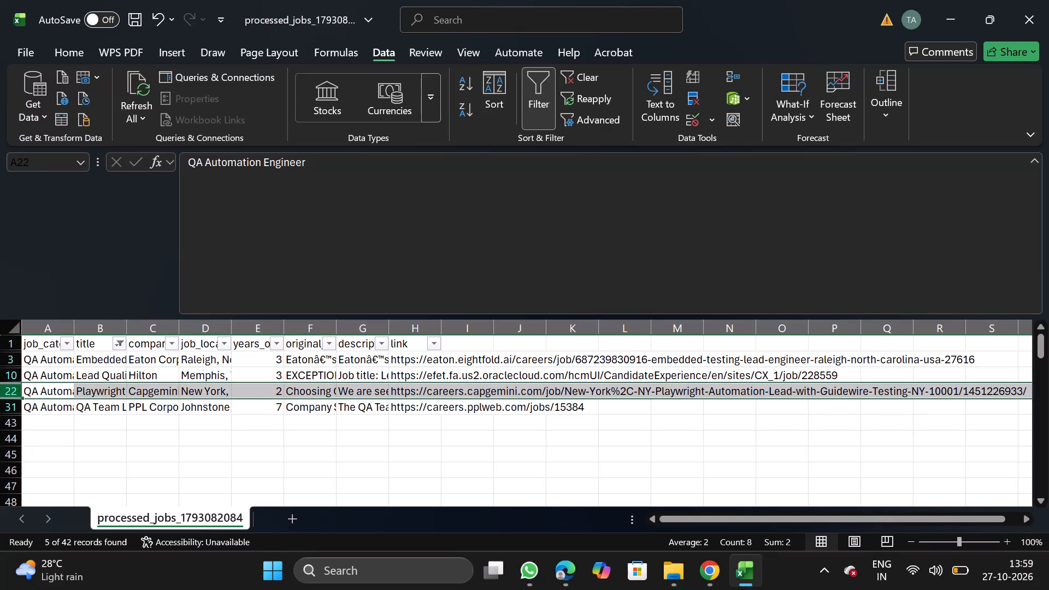
right_click(30, 390)
click(91, 262)
click(540, 103)
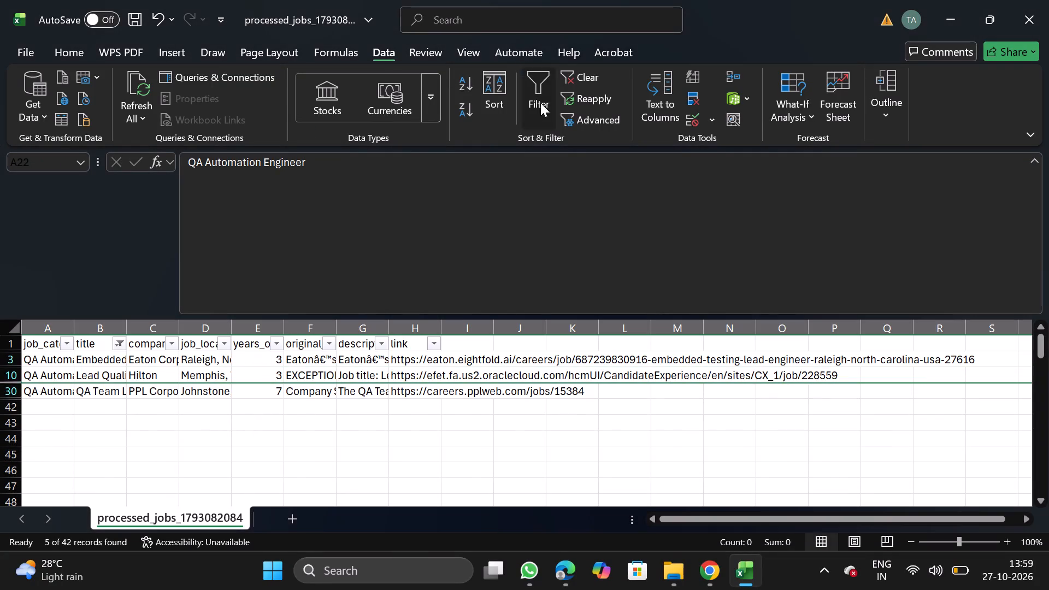
Add a filter to the title column and search its values for staff, clearing the search text when done.
click(109, 328)
click(528, 119)
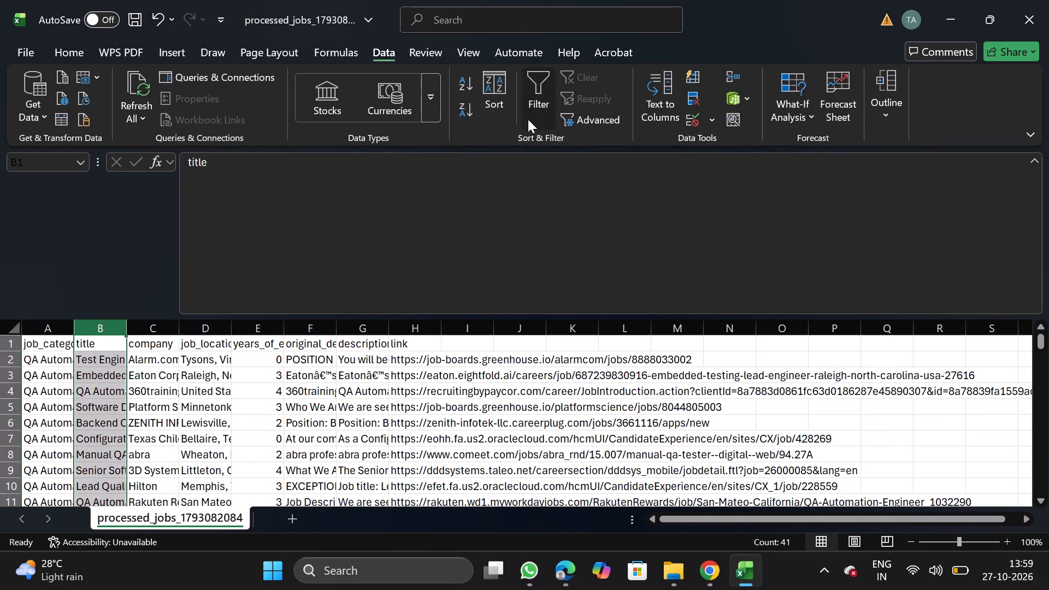
click(115, 343)
click(211, 351)
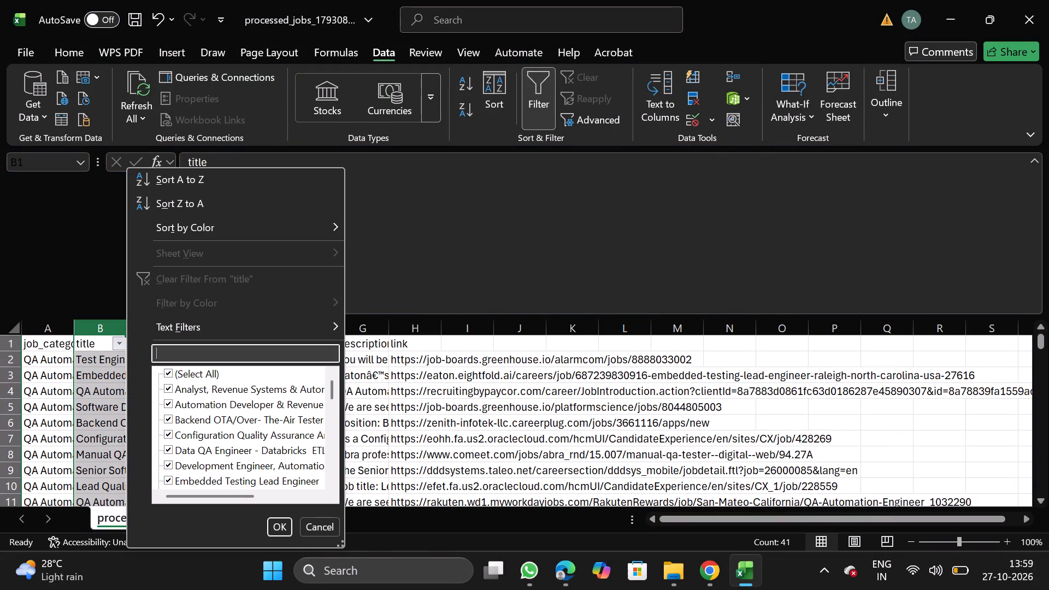
text(staff)
key(BackSpace)
key(BackSpace)
key(BackSpace)
key(BackSpace)
key(BackSpace)
key(BackSpace)
key(BackSpace)
key(BackSpace)
key(BackSpace)
key(BackSpace)
key(BackSpace)
key(BackSpace)
key(BackSpace)
key(BackSpace)
key(BackSpace)
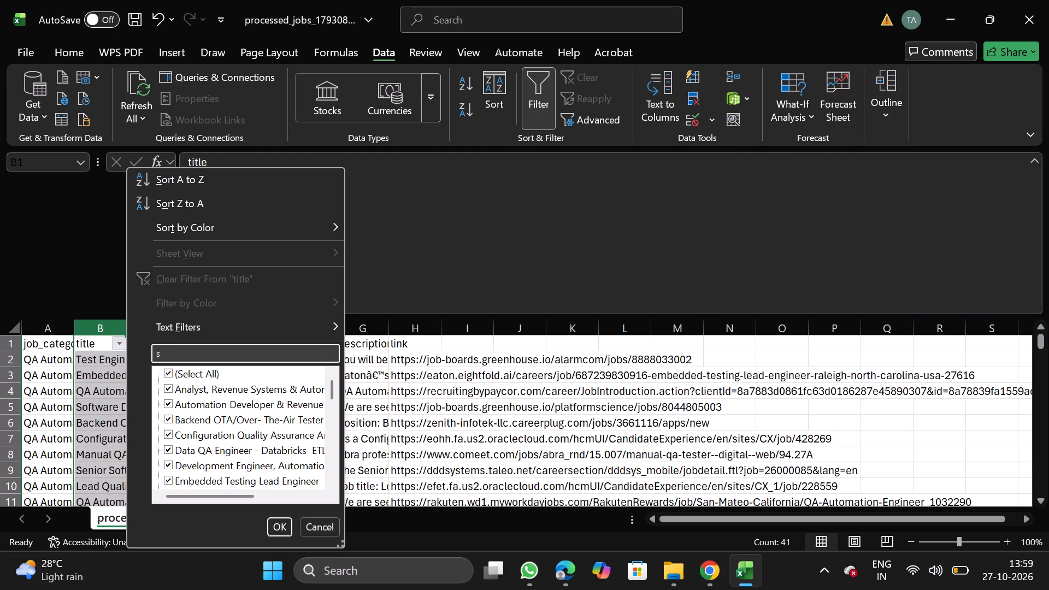
Search the title filter values for principal and clear the search text.
text(principal)
key(BackSpace)
key(BackSpace)
key(BackSpace)
key(BackSpace)
key(BackSpace)
key(BackSpace)
key(BackSpace)
key(BackSpace)
key(BackSpace)
key(BackSpace)
key(BackSpace)
key(BackSpace)
key(BackSpace)
key(BackSpace)
key(BackSpace)
key(BackSpace)
key(BackSpace)
key(BackSpace)
key(BackSpace)
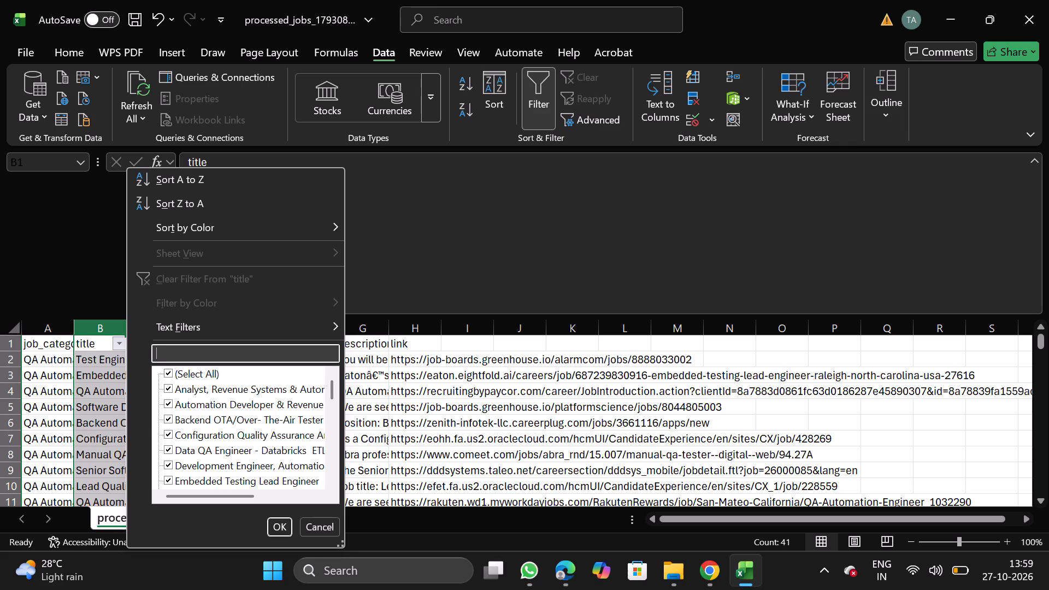
Filter the title column for embedded to check the matching jobs, and remove the filter.
text(embedded)
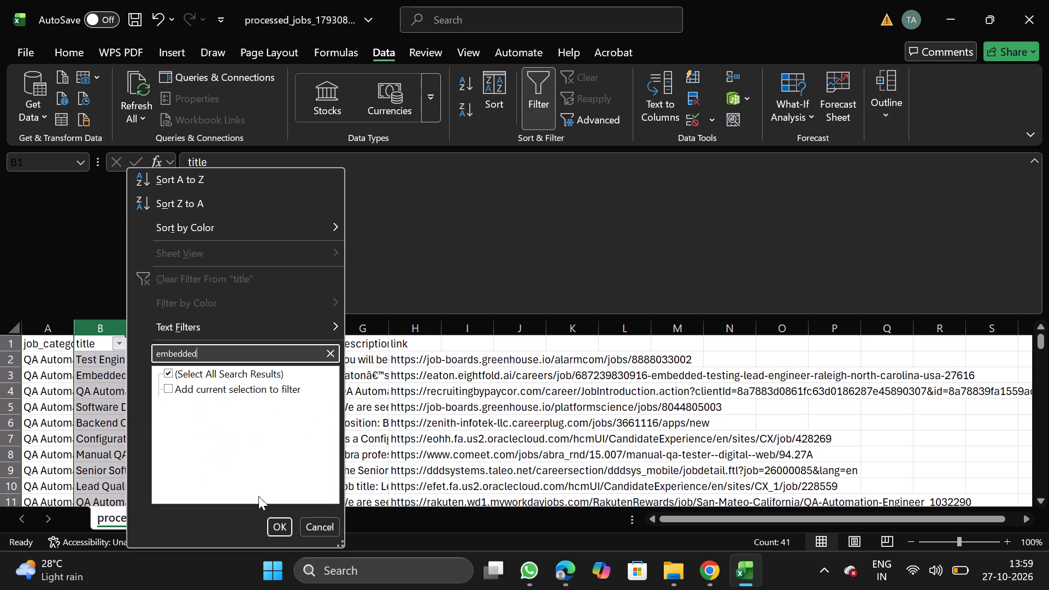
click(285, 526)
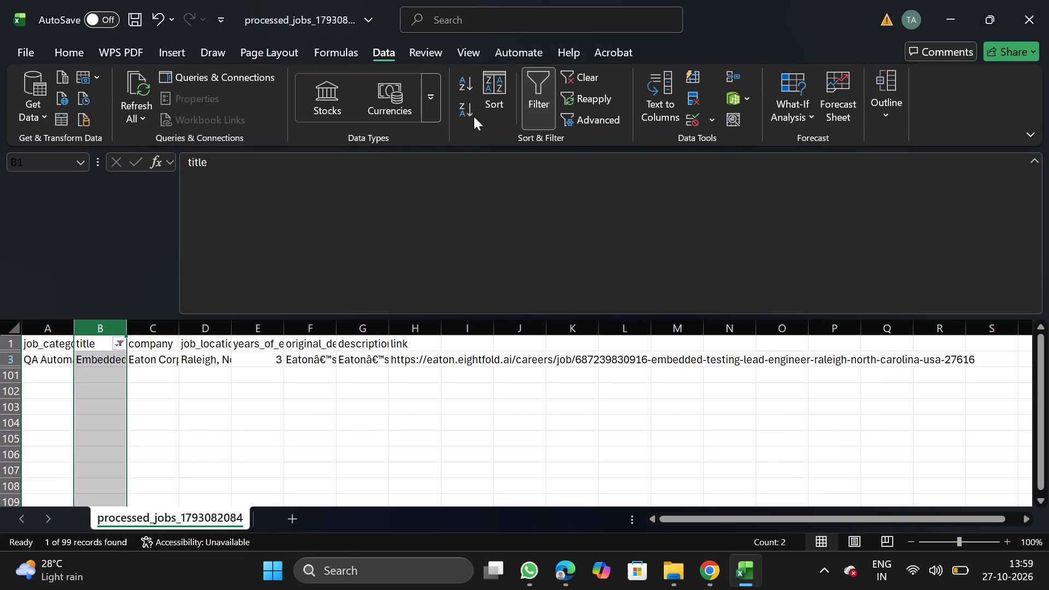
click(536, 95)
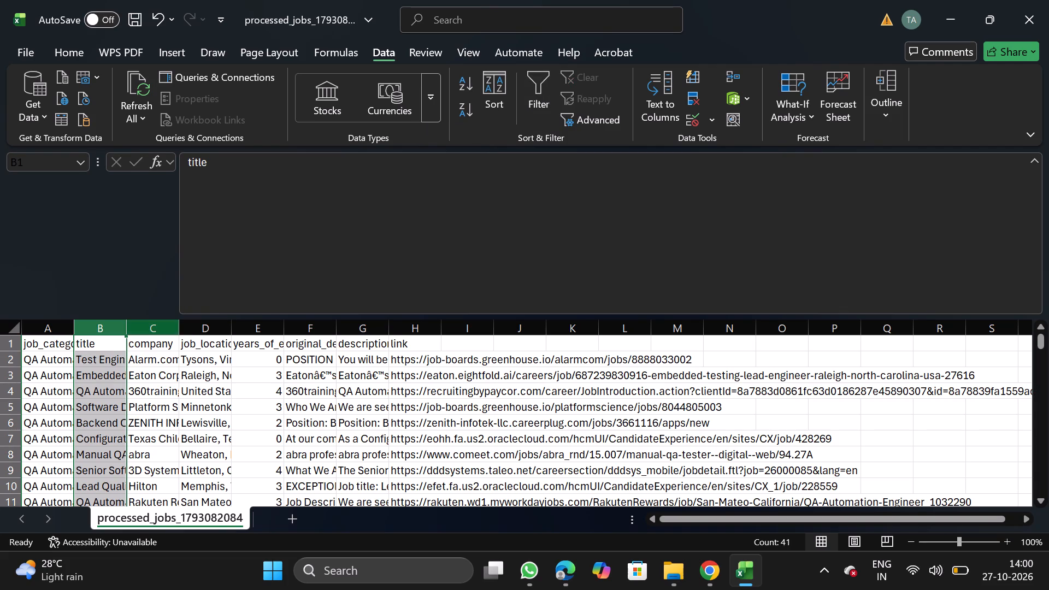
Add a filter to the company column and search its values for walmart, clearing the search text when done.
click(161, 333)
click(524, 125)
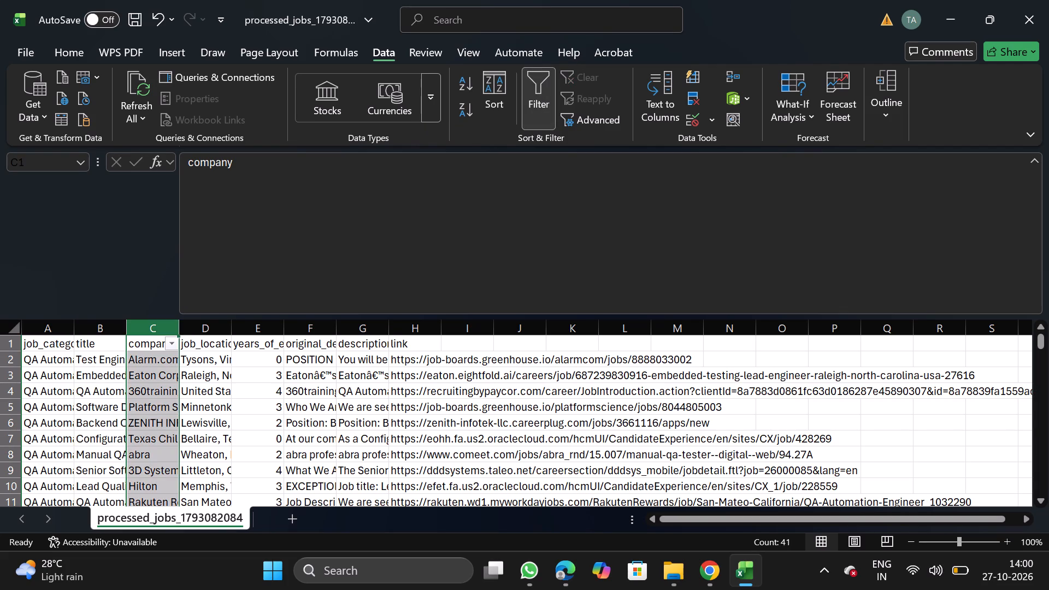
click(169, 348)
click(249, 346)
click(245, 352)
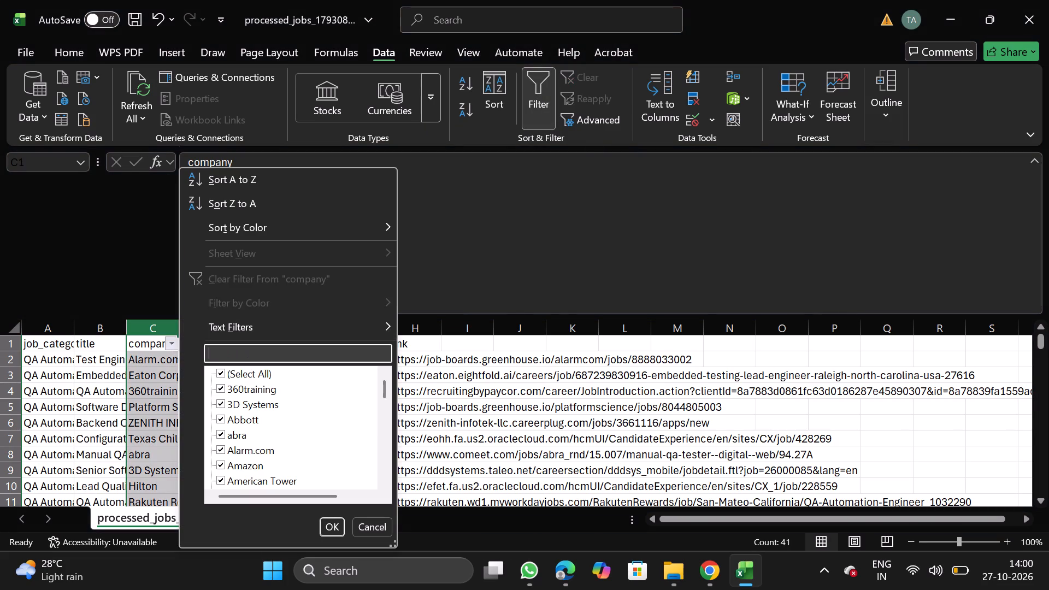
text(walmart)
key(BackSpace)
key(BackSpace)
key(BackSpace)
key(BackSpace)
key(BackSpace)
key(BackSpace)
key(BackSpace)
key(BackSpace)
key(BackSpace)
key(BackSpace)
key(BackSpace)
key(BackSpace)
key(BackSpace)
key(BackSpace)
key(BackSpace)
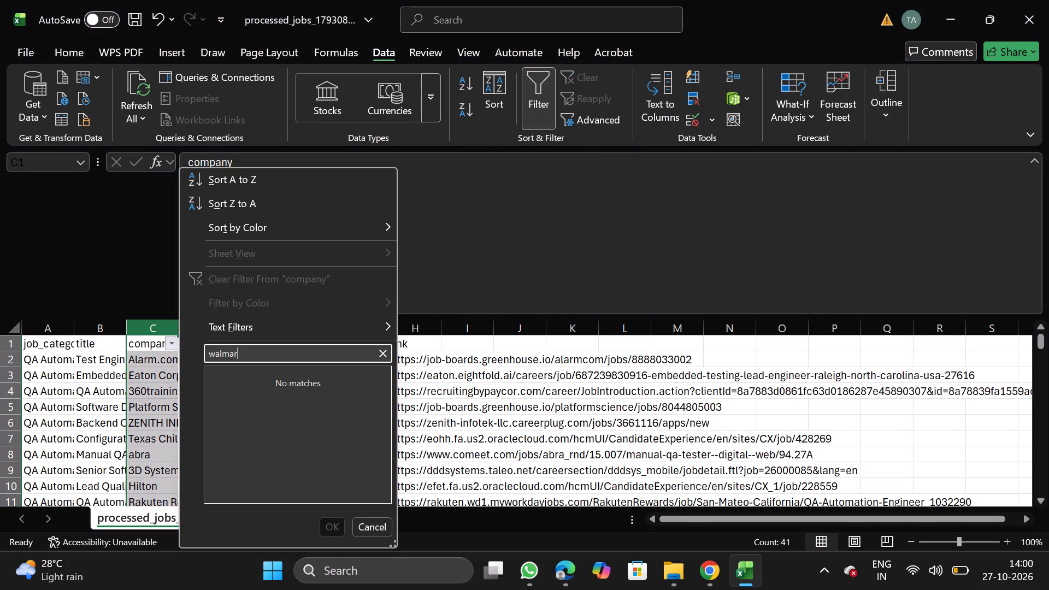
Search the company filter values for dried and clear the search text.
text(dried)
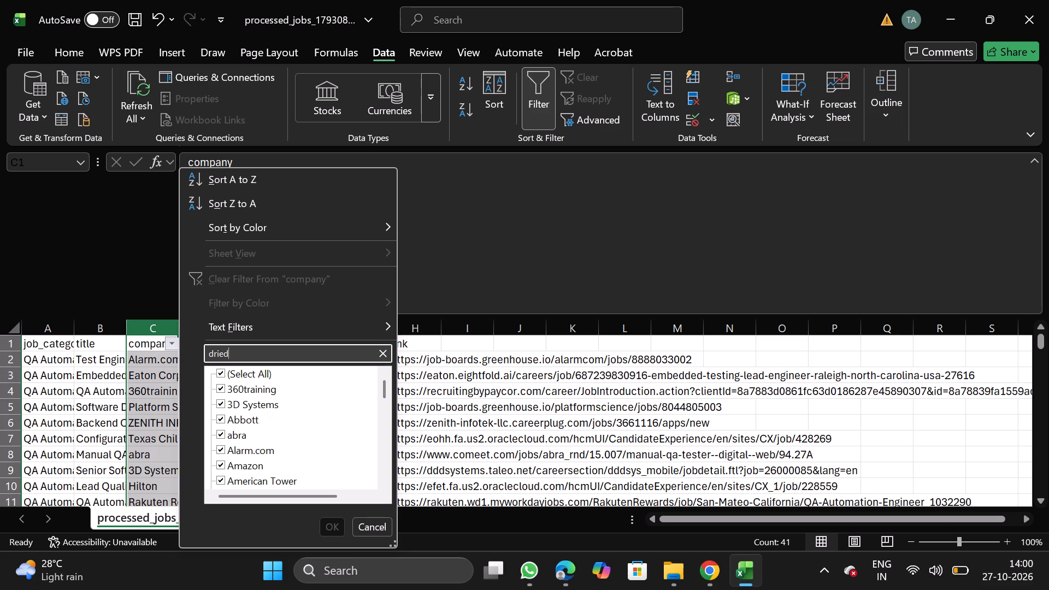
key(BackSpace)
key(BackSpace)
key(BackSpace)
key(BackSpace)
key(BackSpace)
key(BackSpace)
key(BackSpace)
key(BackSpace)
key(BackSpace)
key(BackSpace)
key(BackSpace)
key(BackSpace)
Search the company filter values for capital and clear the search text.
text(capita)
key(BackSpace)
text(al)
key(BackSpace)
key(BackSpace)
key(BackSpace)
key(BackSpace)
key(BackSpace)
key(BackSpace)
key(BackSpace)
key(BackSpace)
key(BackSpace)
key(BackSpace)
key(BackSpace)
key(BackSpace)
key(BackSpace)
key(BackSpace)
Search the company filter values for under and clear the search text.
text(under)
key(BackSpace)
key(BackSpace)
key(BackSpace)
key(BackSpace)
key(BackSpace)
key(BackSpace)
key(BackSpace)
key(BackSpace)
key(BackSpace)
key(BackSpace)
key(BackSpace)
key(BackSpace)
key(BackSpace)
Search the company filter values for hunt and clear the search text.
text(hunt)
key(BackSpace)
key(BackSpace)
key(BackSpace)
key(BackSpace)
key(BackSpace)
key(BackSpace)
key(BackSpace)
key(BackSpace)
key(BackSpace)
key(BackSpace)
key(BackSpace)
key(BackSpace)
key(BackSpace)
key(BackSpace)
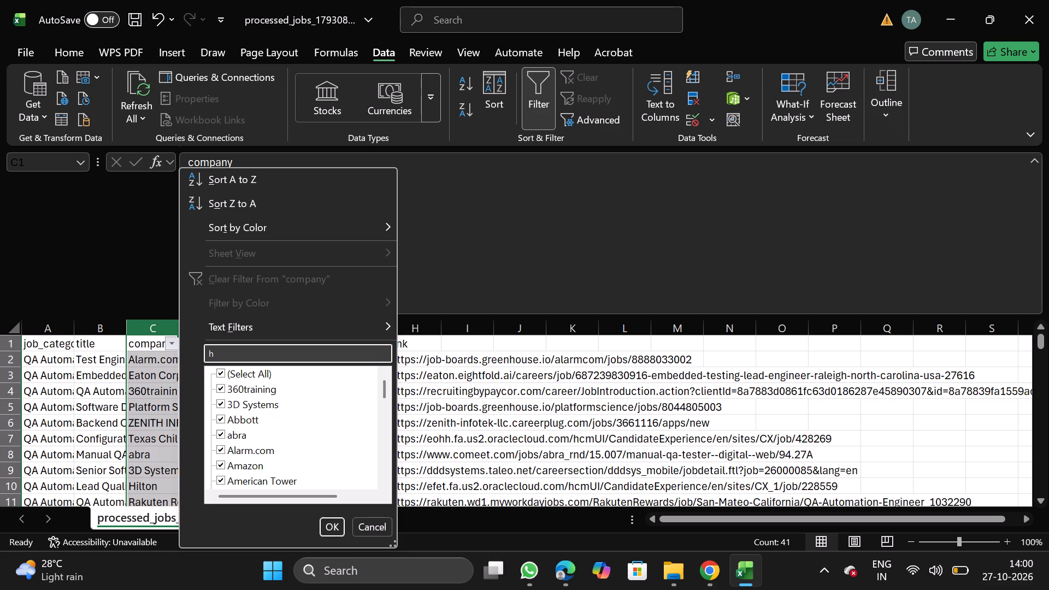
Search the company filter values for skim and clear the search text.
text(skim)
key(BackSpace)
key(BackSpace)
key(BackSpace)
key(BackSpace)
key(BackSpace)
key(BackSpace)
key(BackSpace)
key(BackSpace)
key(BackSpace)
key(BackSpace)
key(BackSpace)
key(BackSpace)
key(BackSpace)
key(BackSpace)
key(BackSpace)
key(BackSpace)
key(BackSpace)
key(BackSpace)
Search the company filter values for apex, clear the search text and remove the filter from the company column.
text(ape)
key(x)
key(BackSpace)
key(BackSpace)
key(BackSpace)
key(BackSpace)
key(BackSpace)
key(BackSpace)
key(BackSpace)
key(BackSpace)
key(BackSpace)
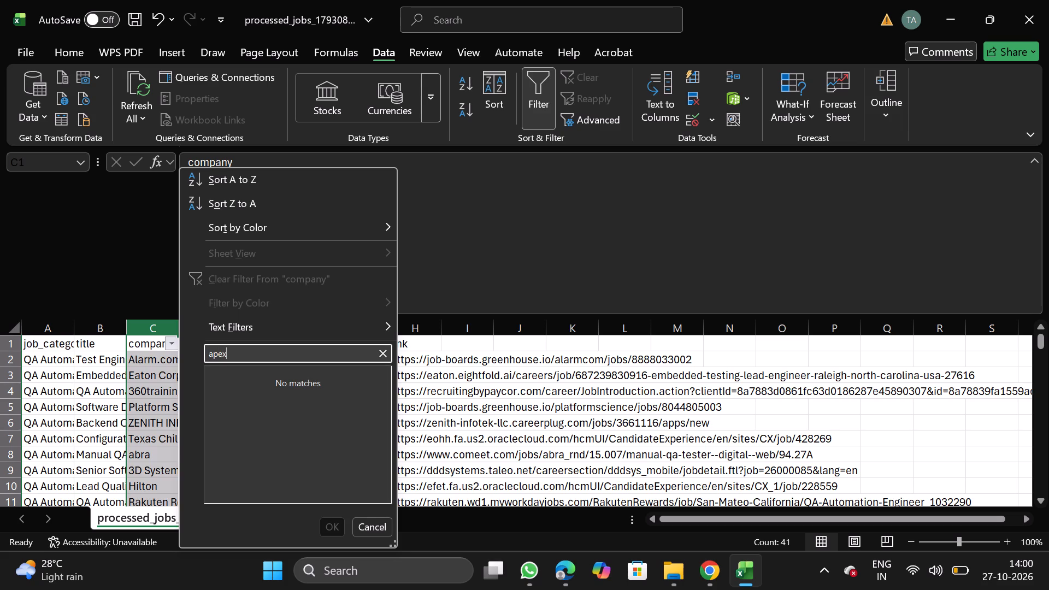
click(365, 519)
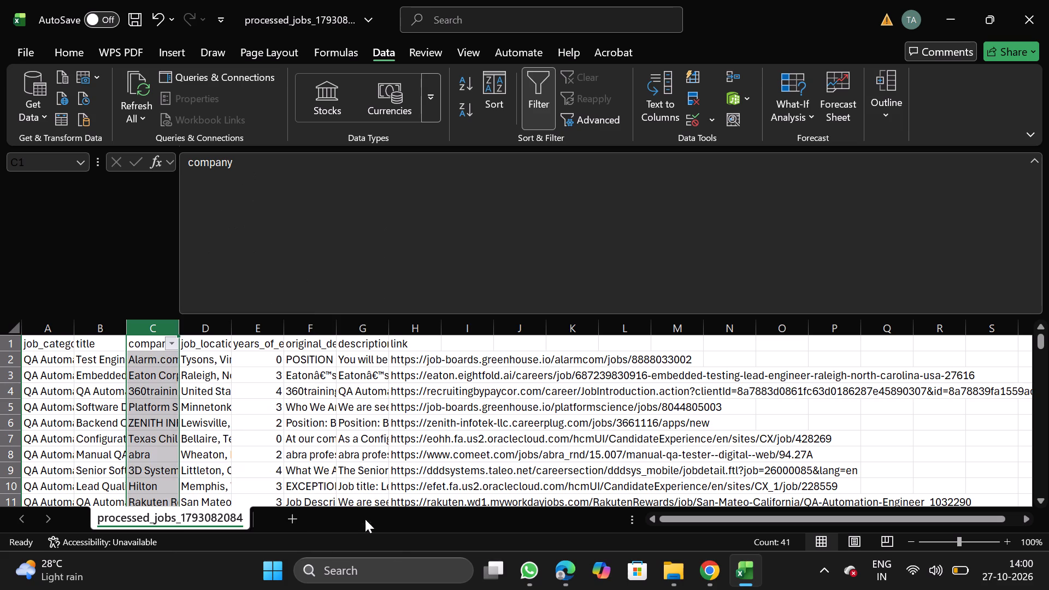
click(539, 97)
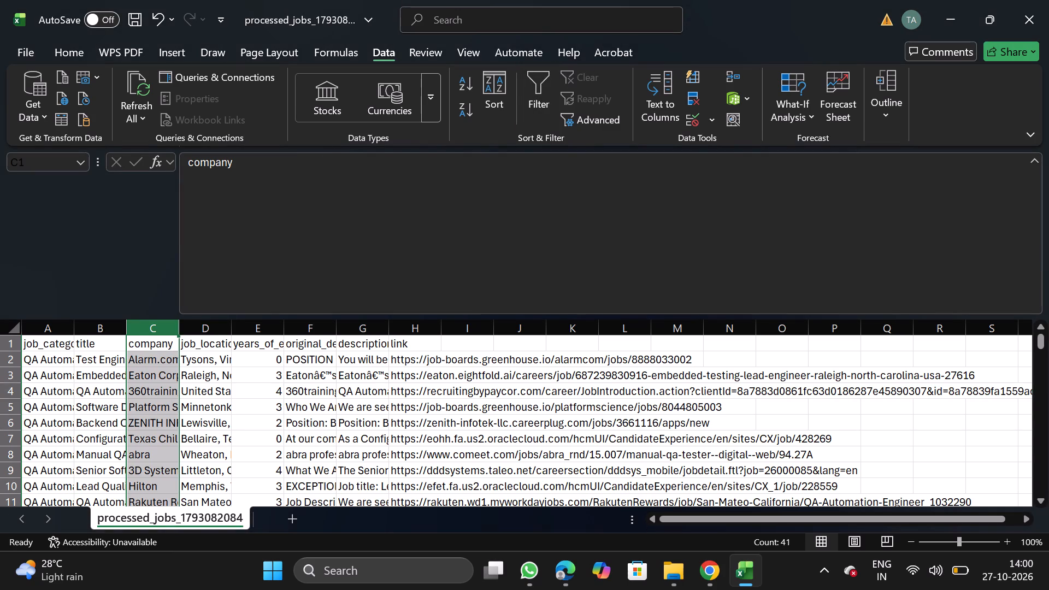
Add the filter to the company column again, review the full list of company names for unsuitable ones, and remove the filter.
click(539, 101)
click(179, 346)
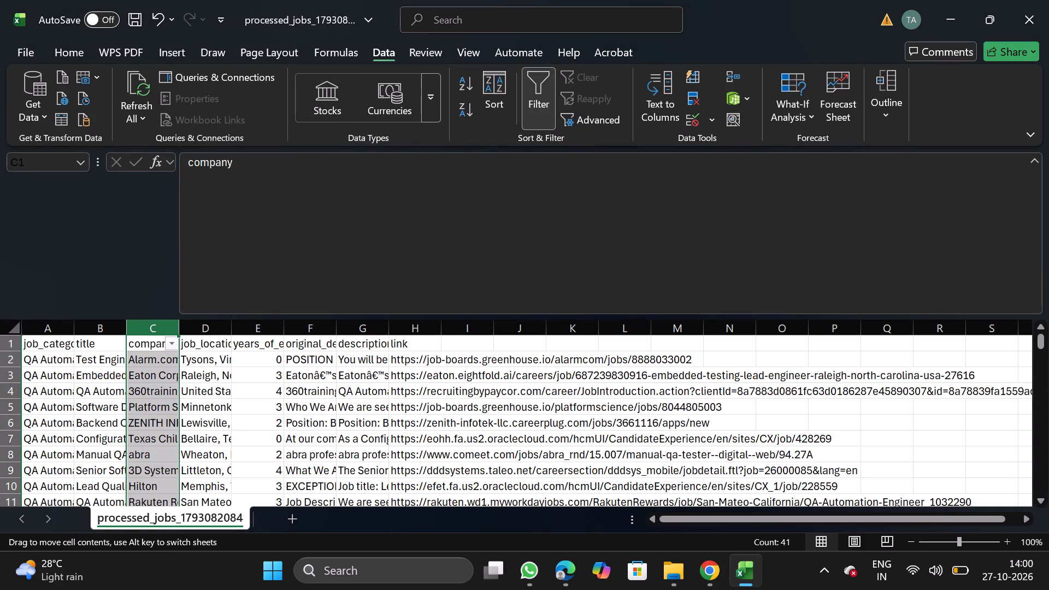
click(176, 346)
scroll(254, 468, down, 1)
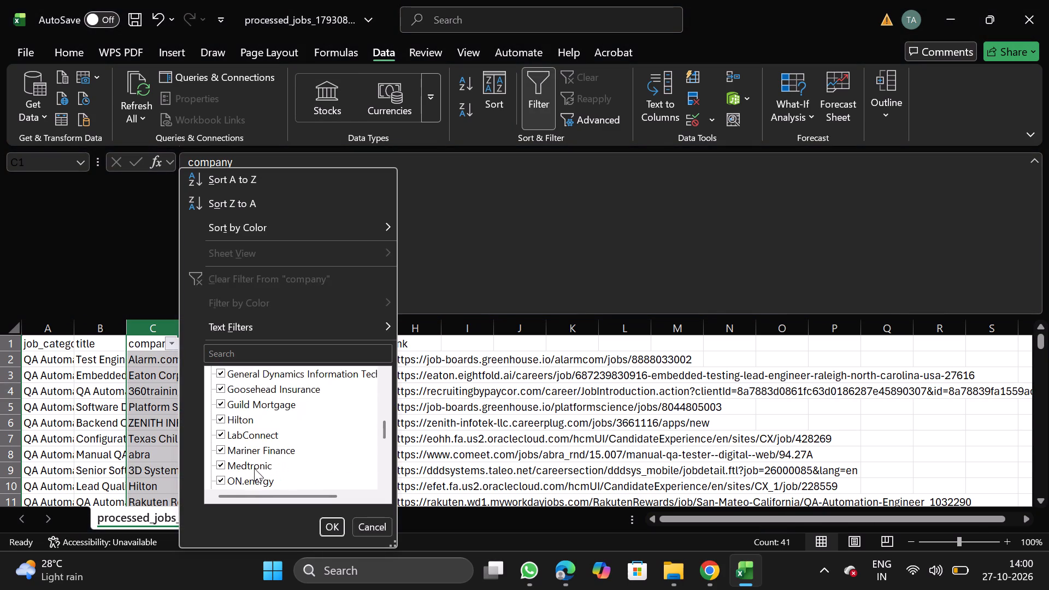
scroll(254, 468, up, 1)
scroll(254, 468, down, 2)
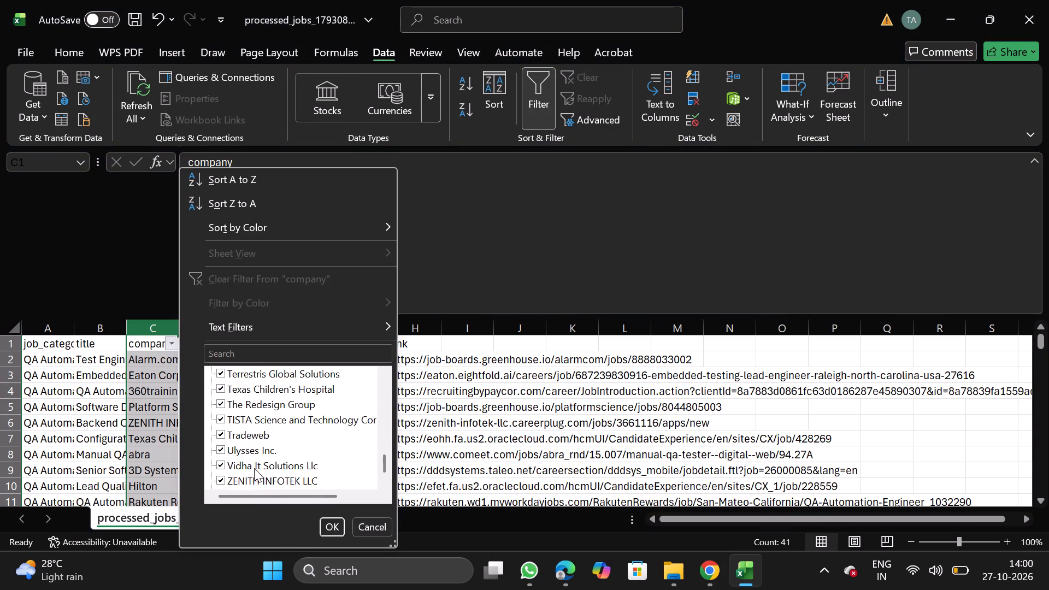
scroll(254, 468, down, 1)
scroll(254, 468, up, 3)
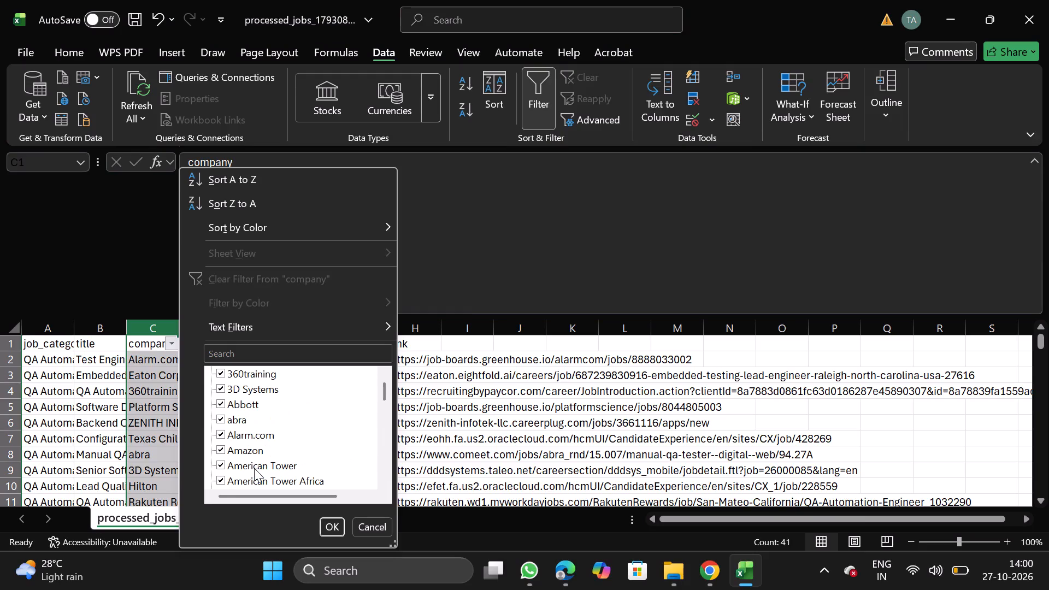
scroll(254, 468, up, 2)
click(367, 527)
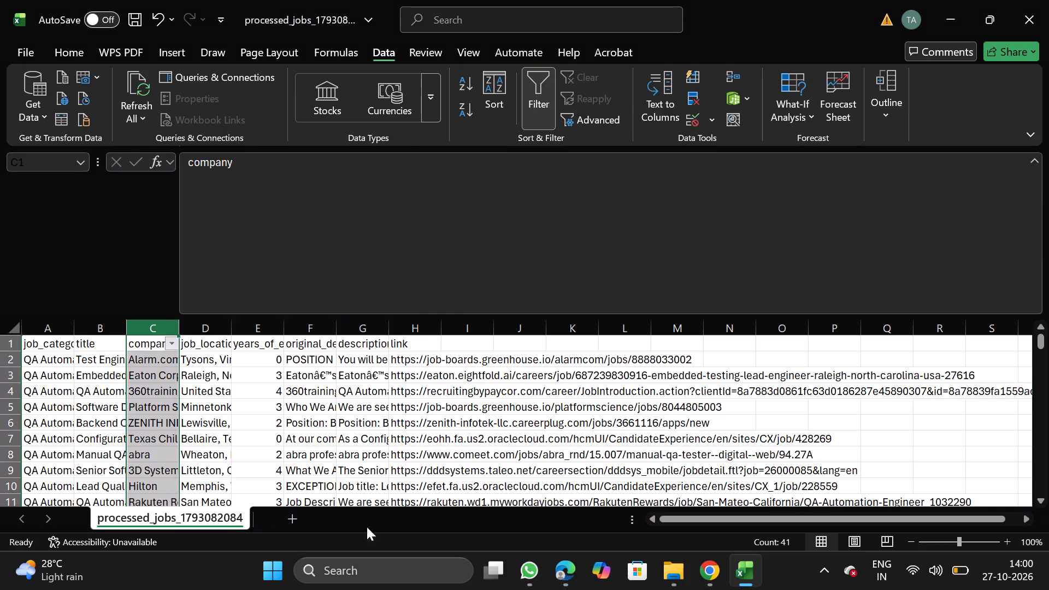
click(546, 76)
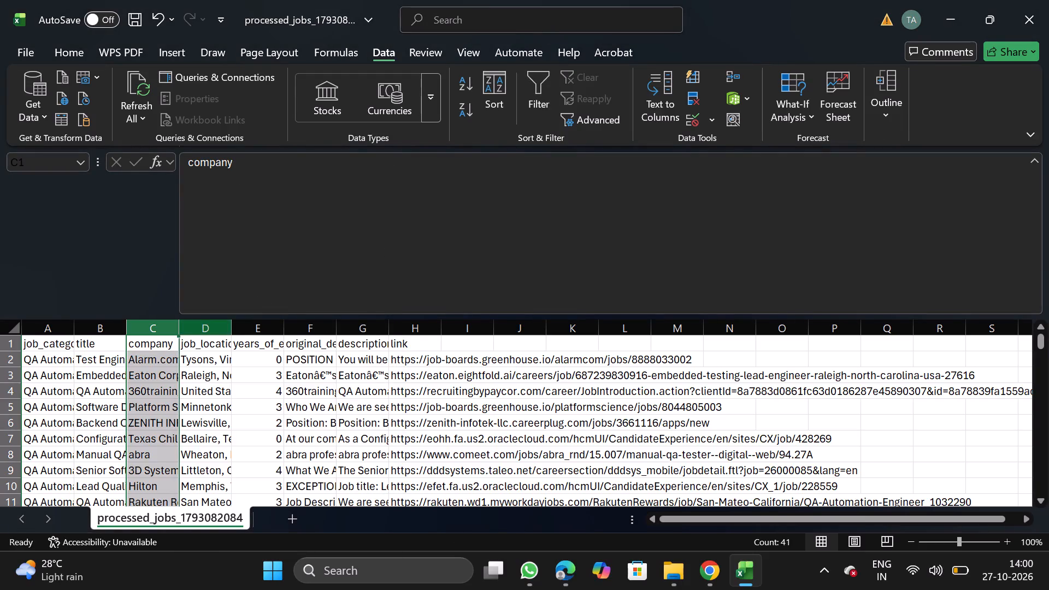
Open the Save As options for the cleaned QA Automation jobs file.
click(32, 58)
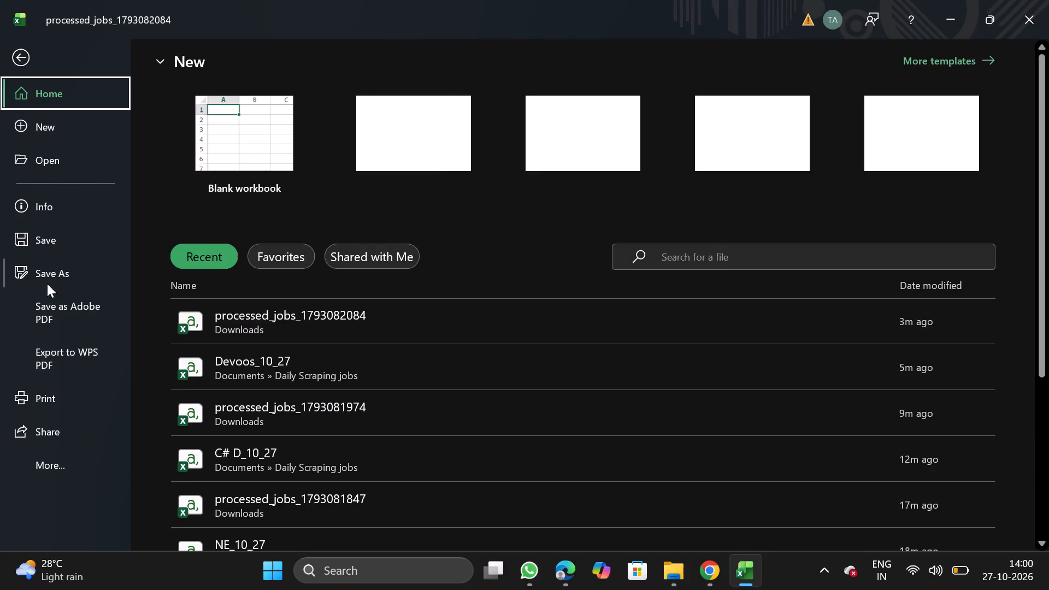
triple_click(55, 281)
double_click(55, 281)
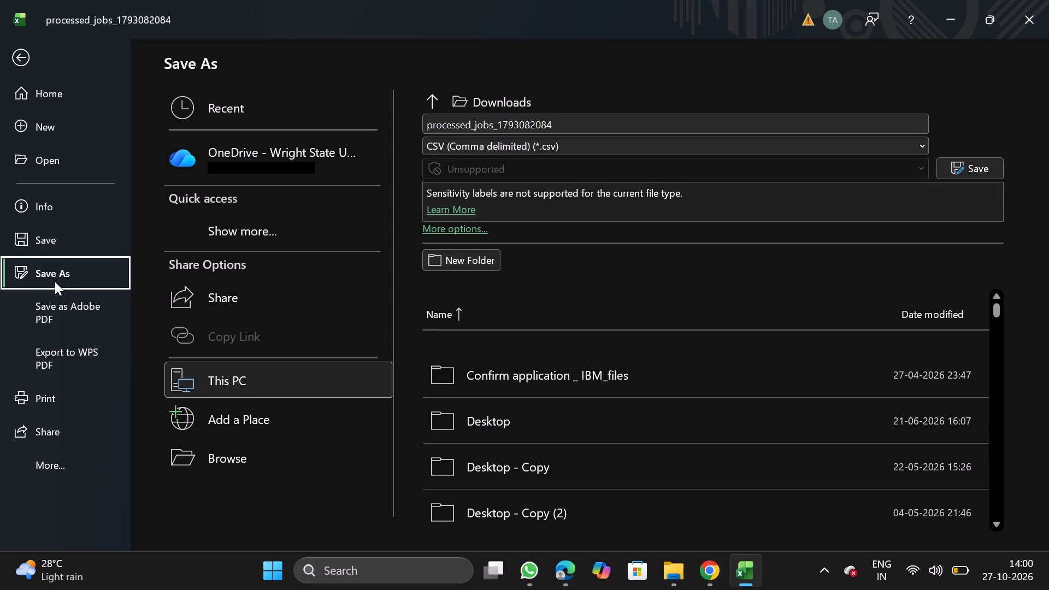
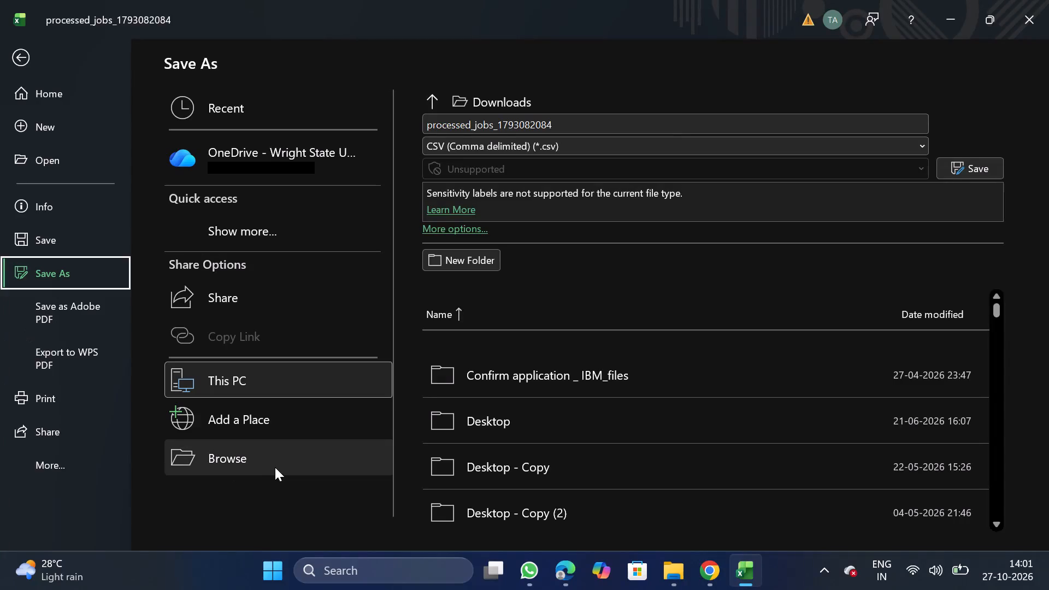
Save the workbook as a comma-delimited CSV named QA_10_27 in the Daily Scraping jobs folder under Documents.
triple_click(269, 461)
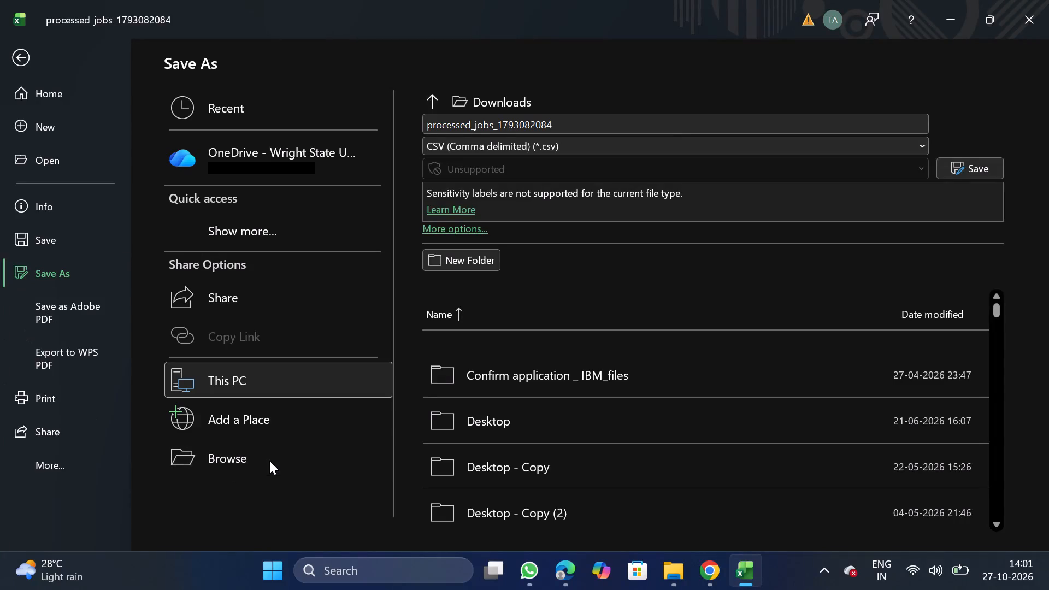
click(269, 461)
double_click(85, 157)
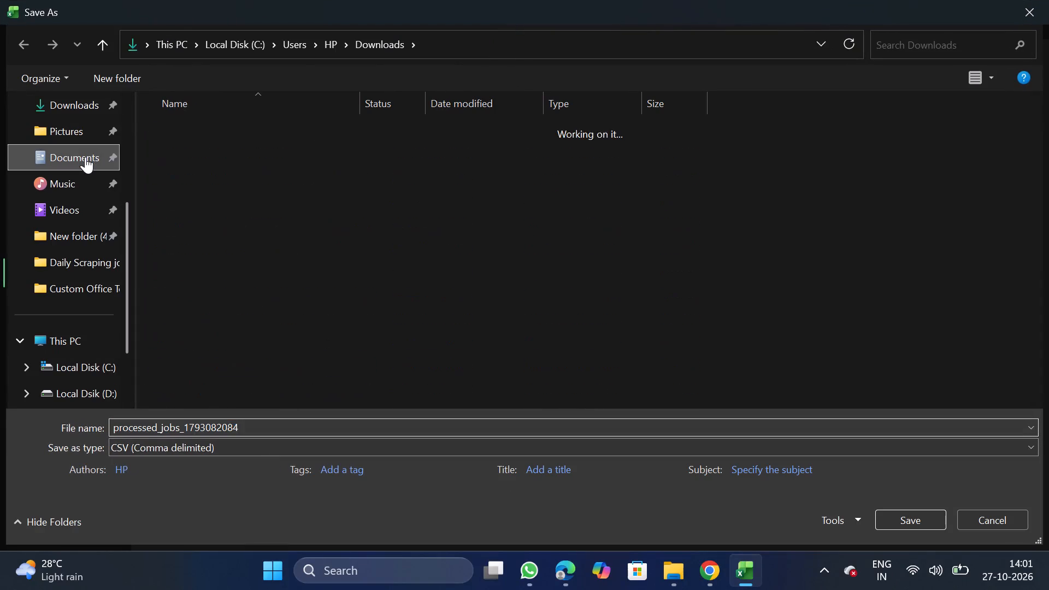
double_click(210, 176)
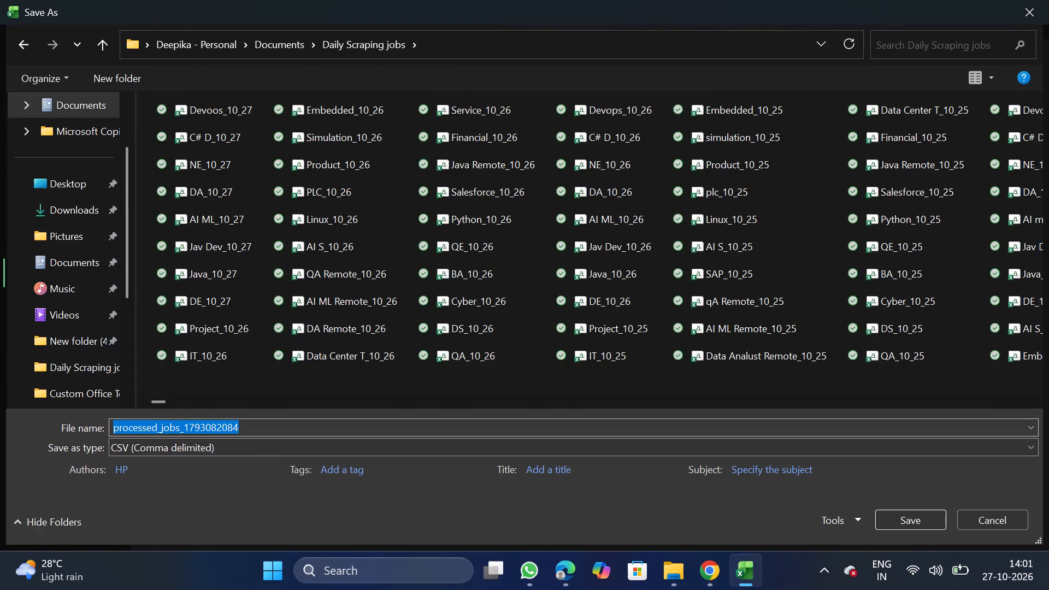
click(282, 422)
key(BackSpace)
text(QA_10_27)
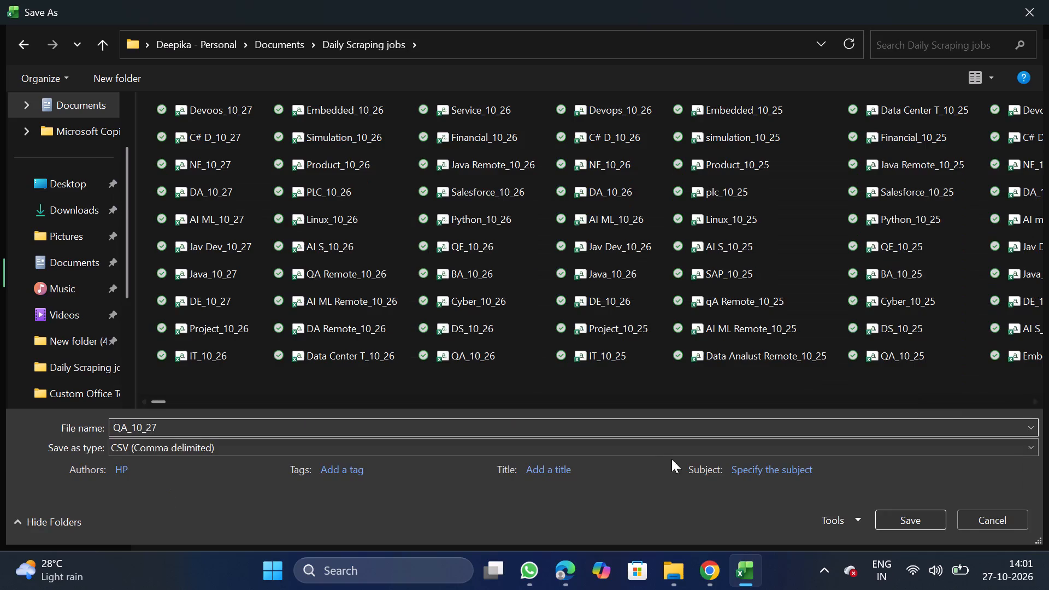
click(884, 524)
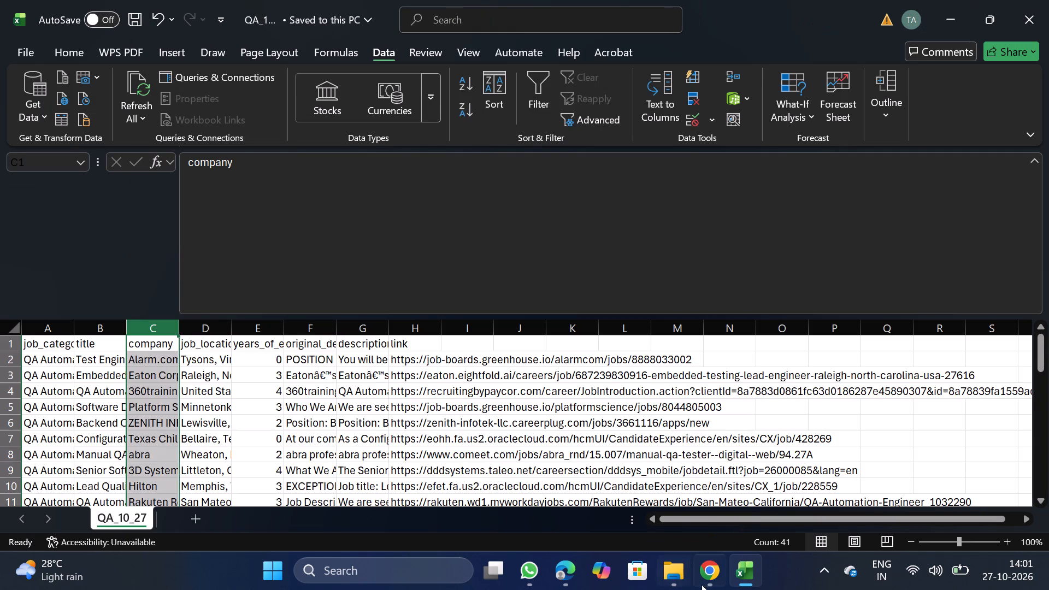
Switch to Chrome and bulk upload QA_10_27.csv from the Daily Scraping jobs folder on the Create New Job page.
click(711, 581)
scroll(483, 421, down, 1)
click(447, 435)
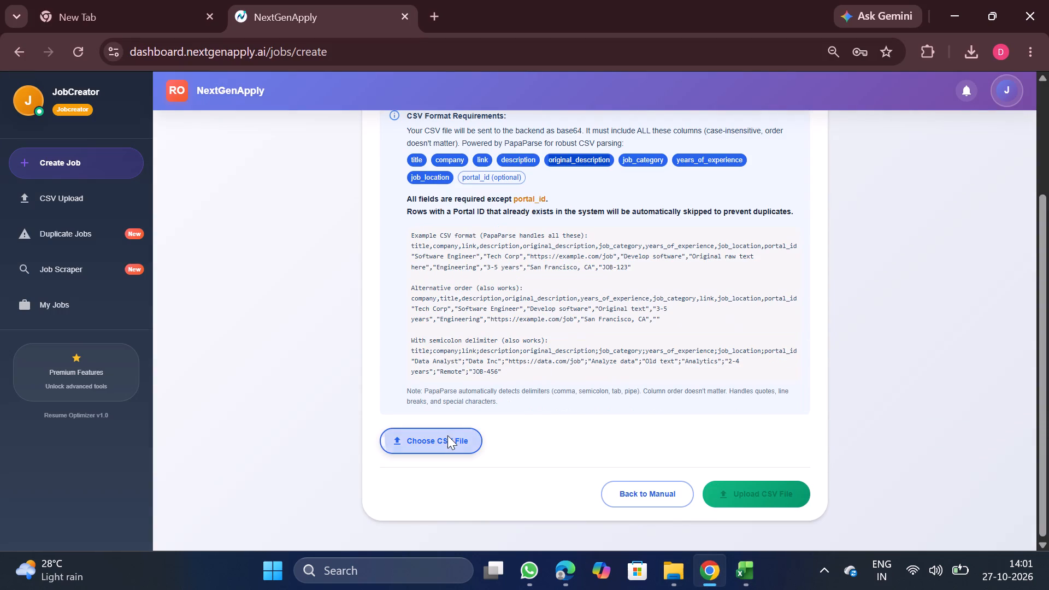
click(231, 104)
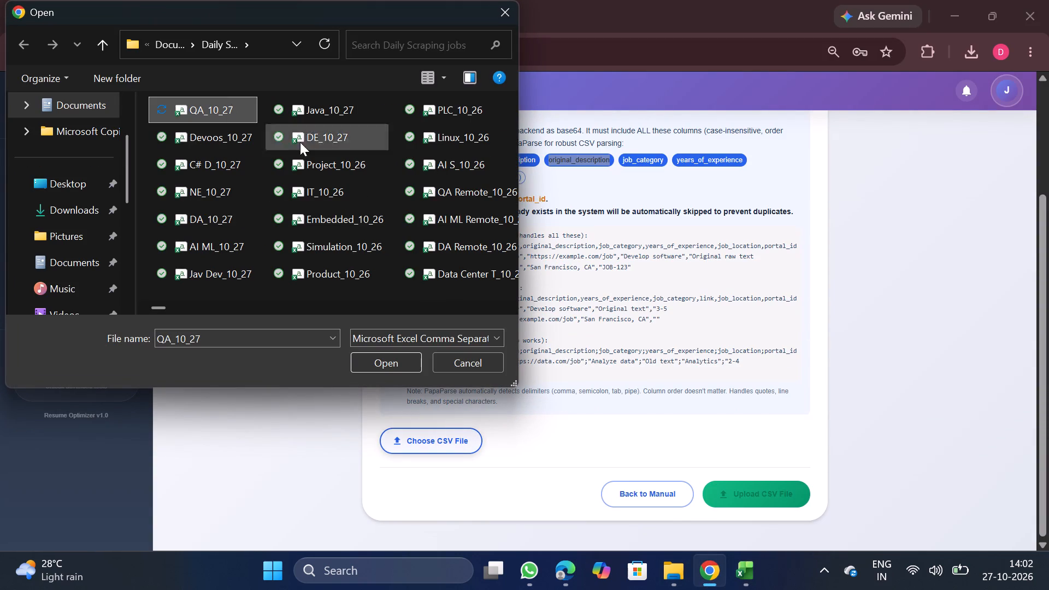
click(386, 355)
scroll(560, 422, down, 1)
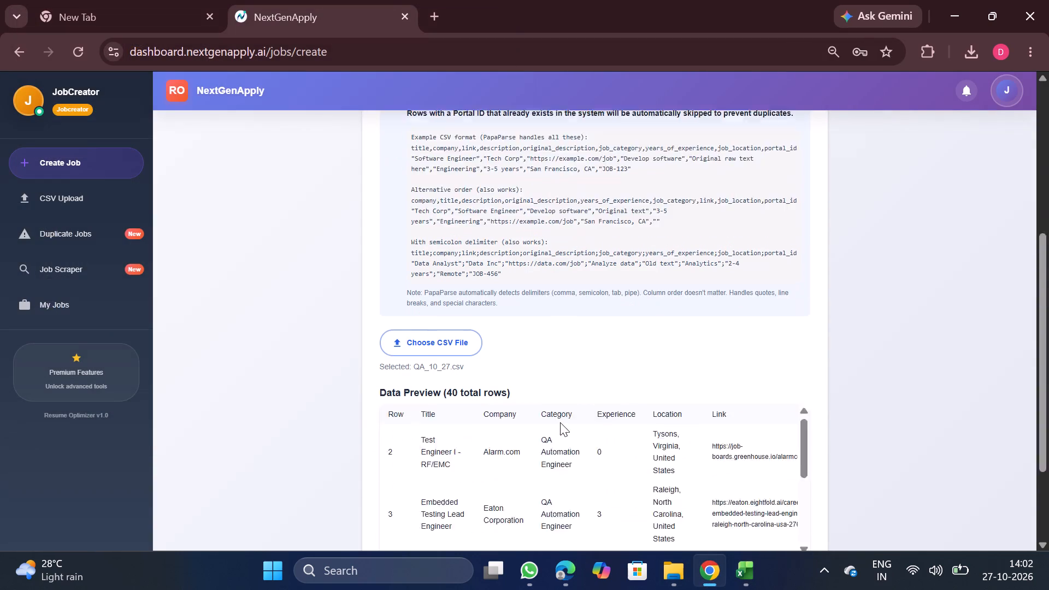
scroll(560, 422, down, 4)
click(756, 503)
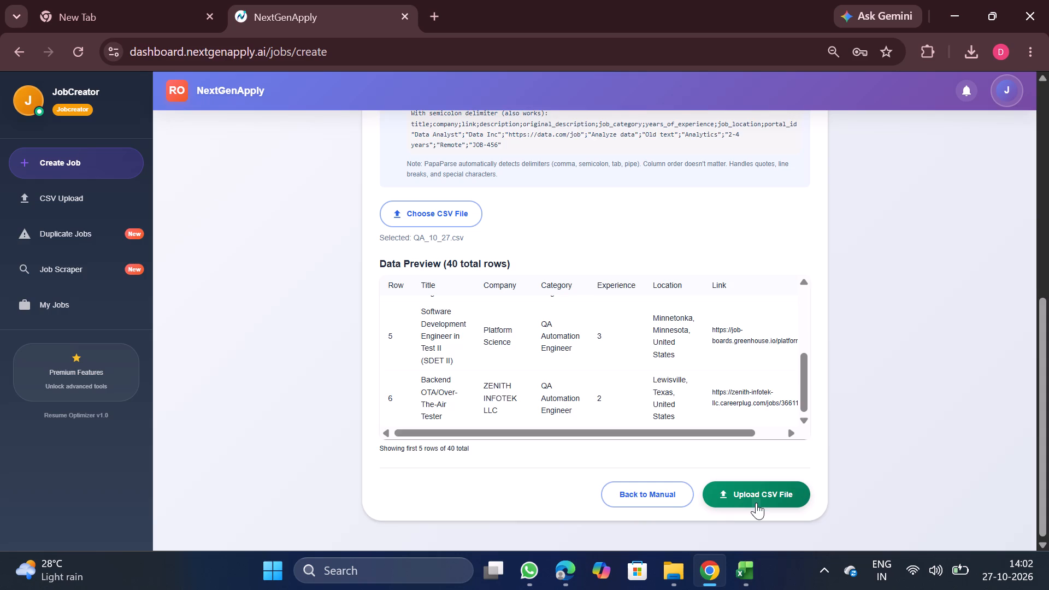
Close the QA_10_27 workbook in Excel.
click(826, 419)
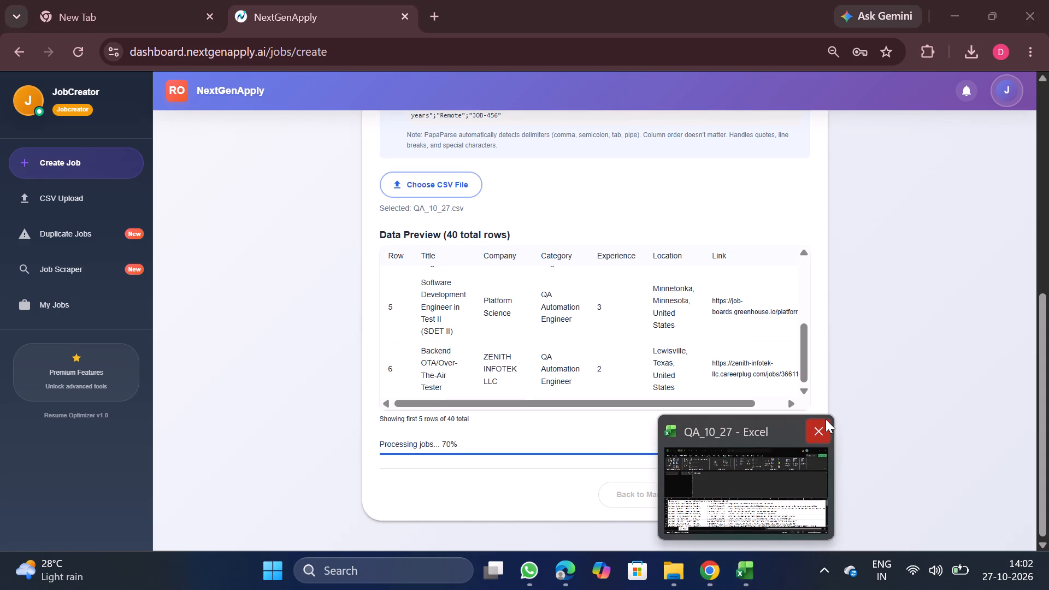
Download the processed CSV of the Data Scientist entry #4564 from the CSV upload history and open it in Excel.
scroll(638, 406, up, 4)
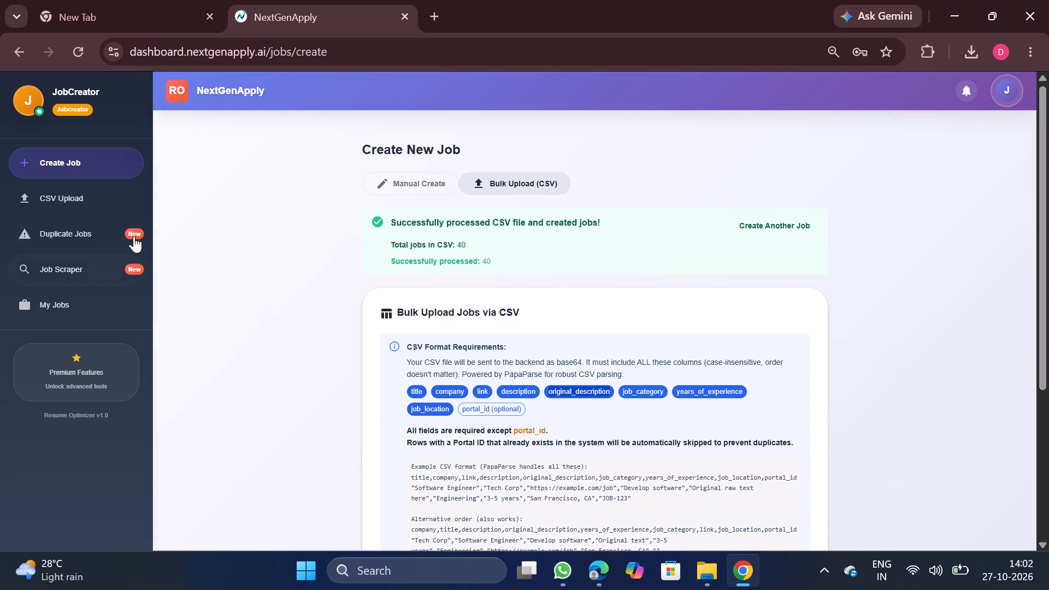
click(86, 187)
scroll(435, 294, up, 3)
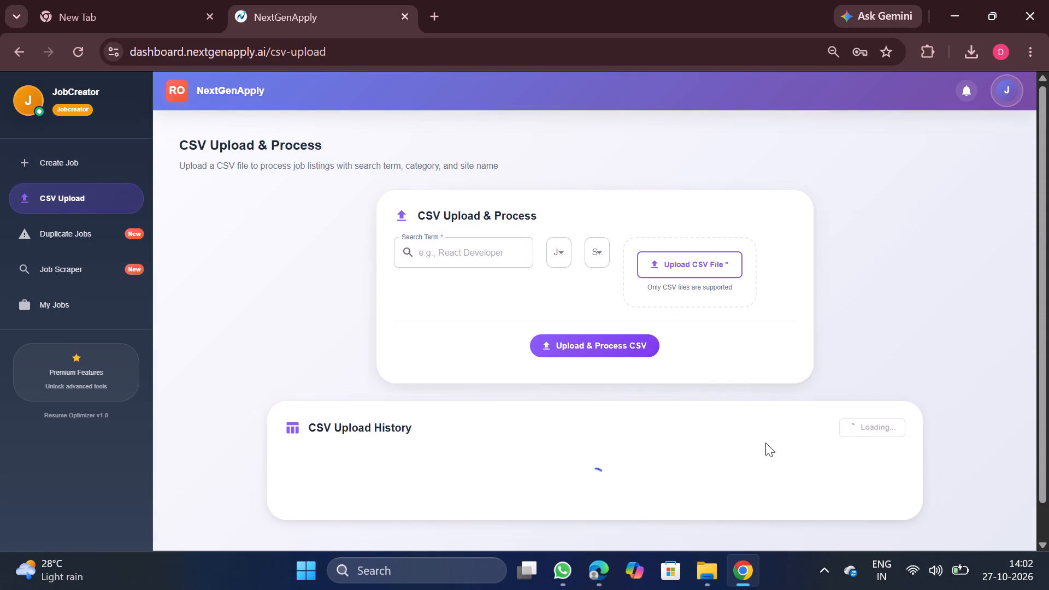
scroll(765, 442, down, 4)
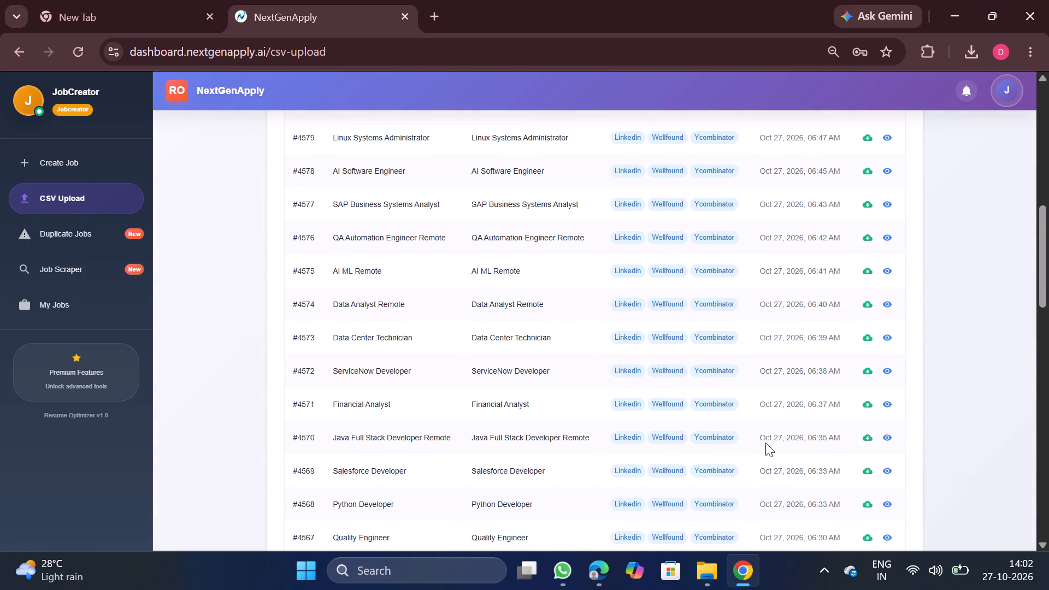
scroll(765, 442, down, 2)
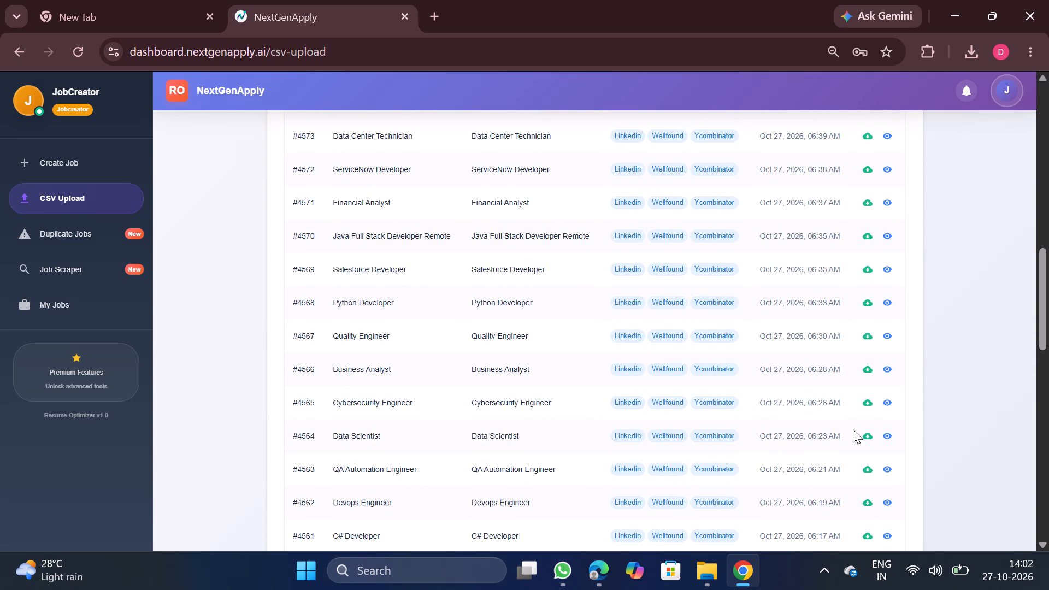
click(867, 433)
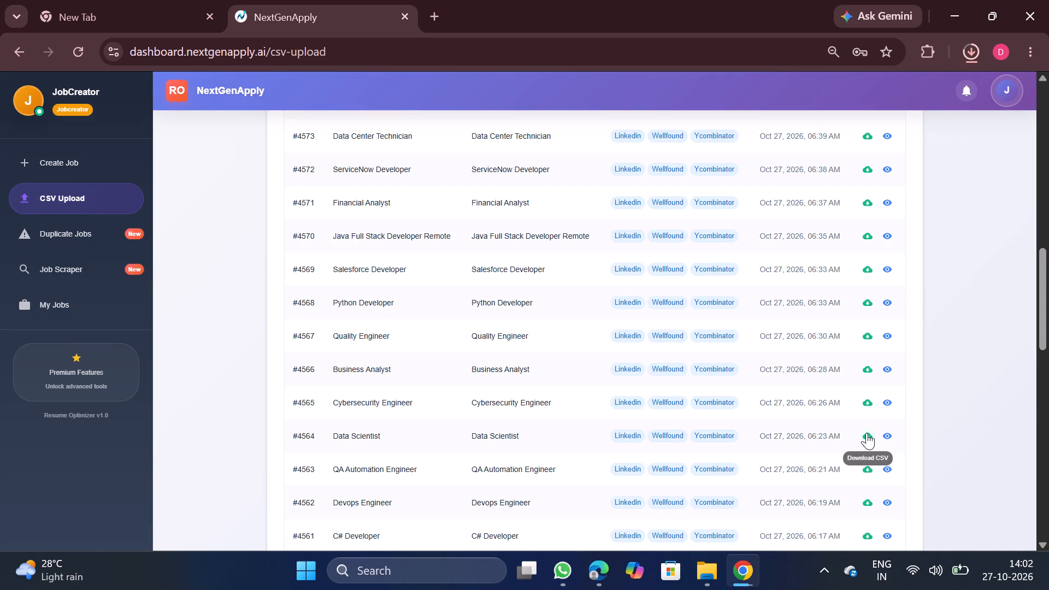
click(837, 92)
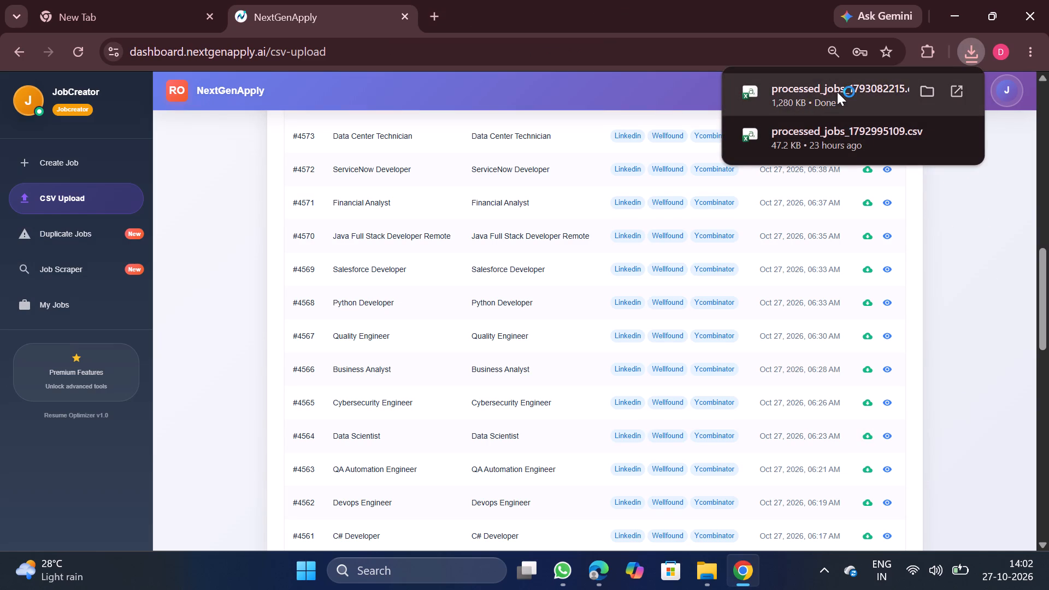
Remove duplicate rows from the whole data range, comparing only the company column.
click(321, 398)
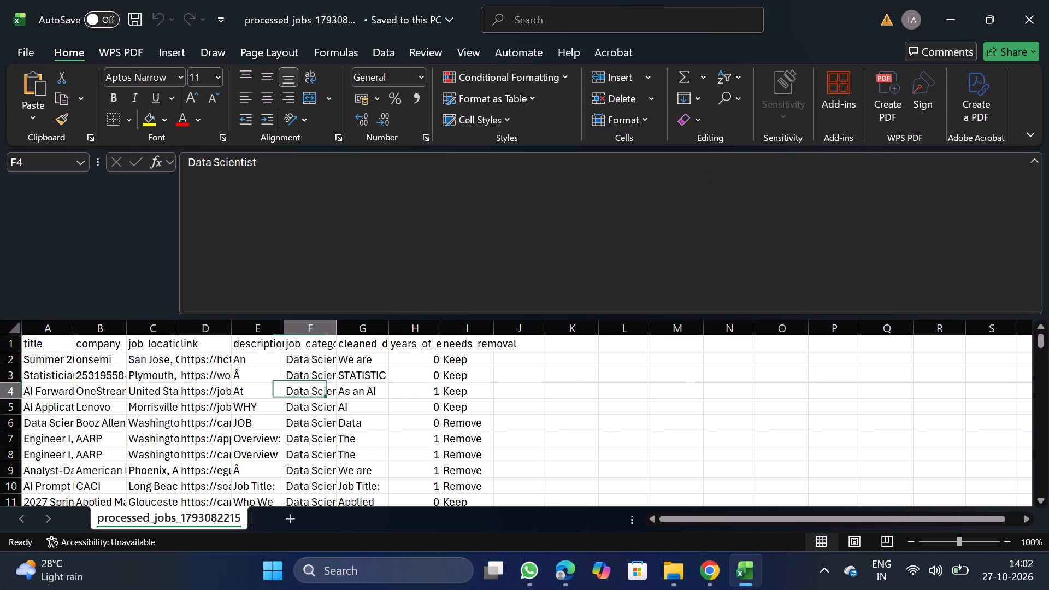
key(ctrl+a)
click(383, 56)
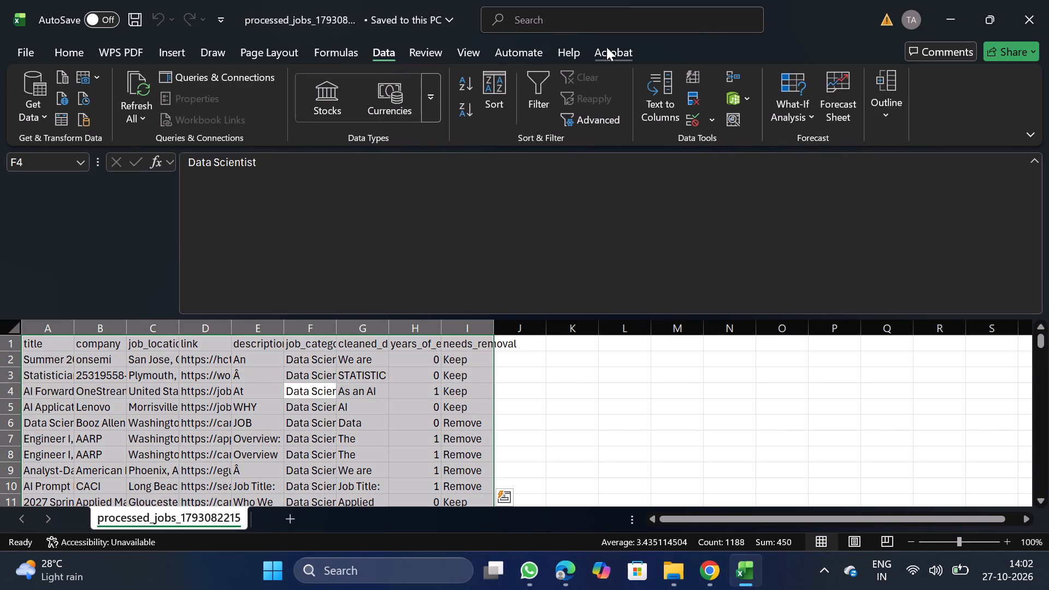
click(691, 94)
click(252, 248)
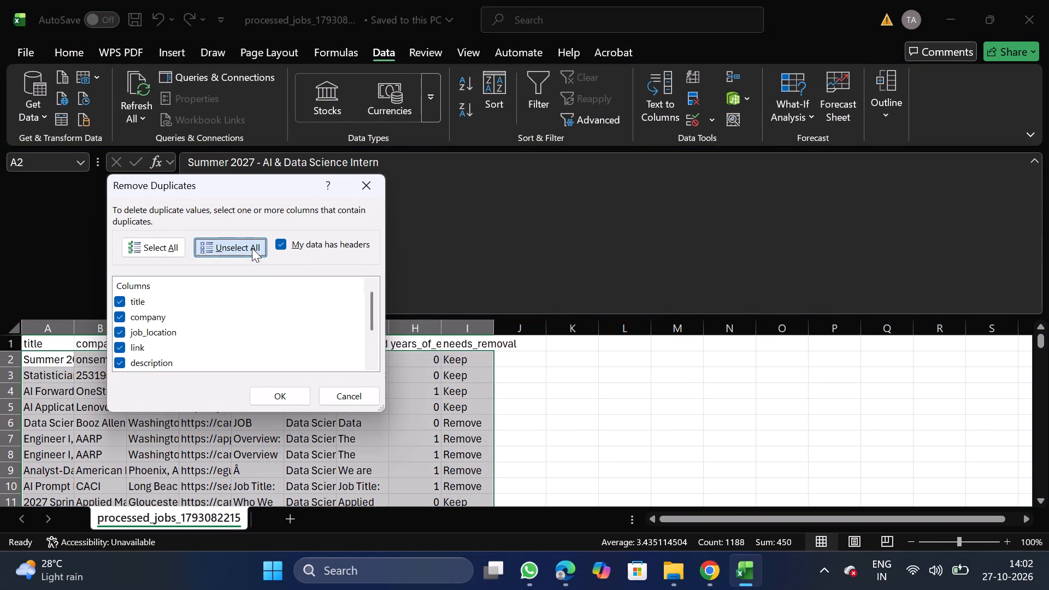
click(117, 316)
click(262, 395)
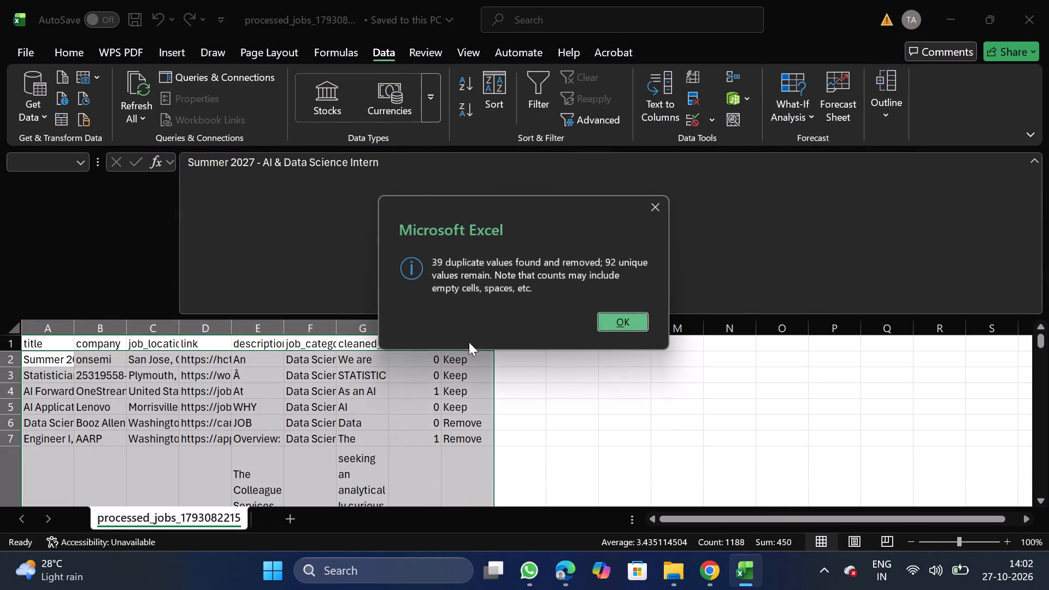
click(631, 323)
Add a filter to the headers and filter the needs_removal column to show only Remove.
click(457, 350)
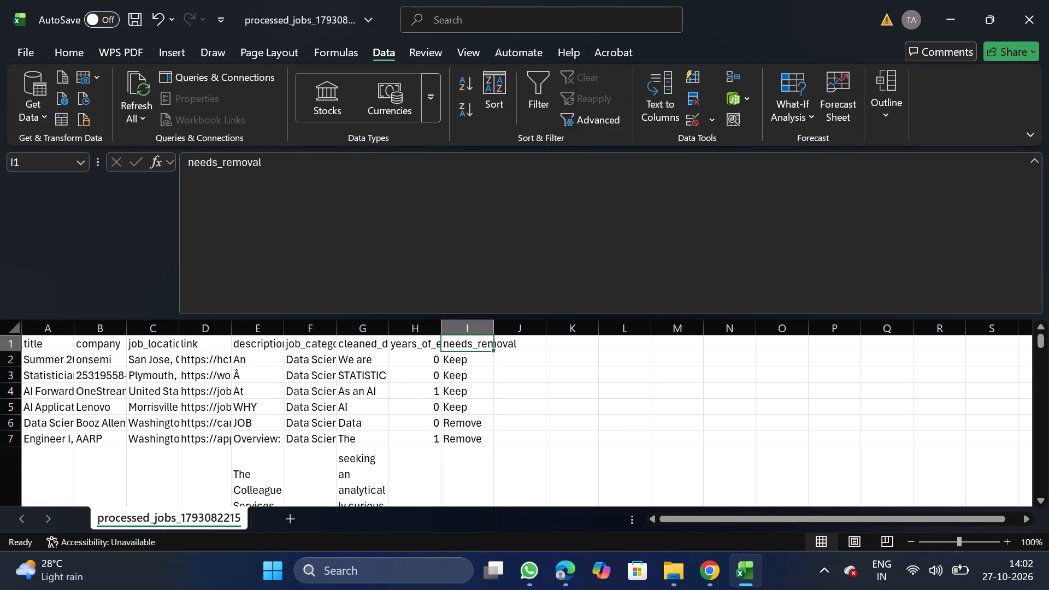
click(525, 88)
click(486, 350)
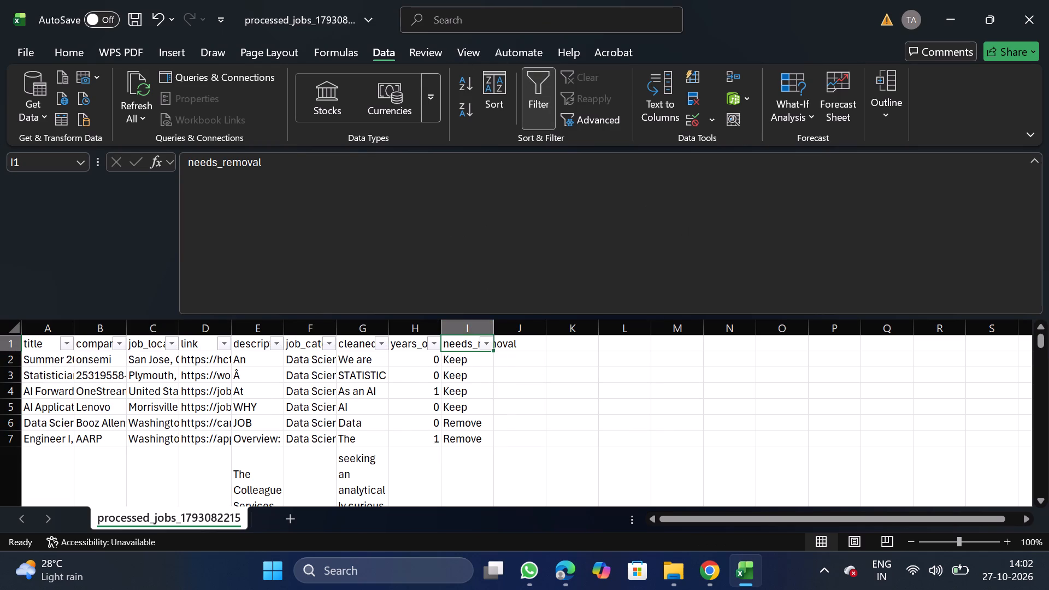
click(312, 388)
click(413, 525)
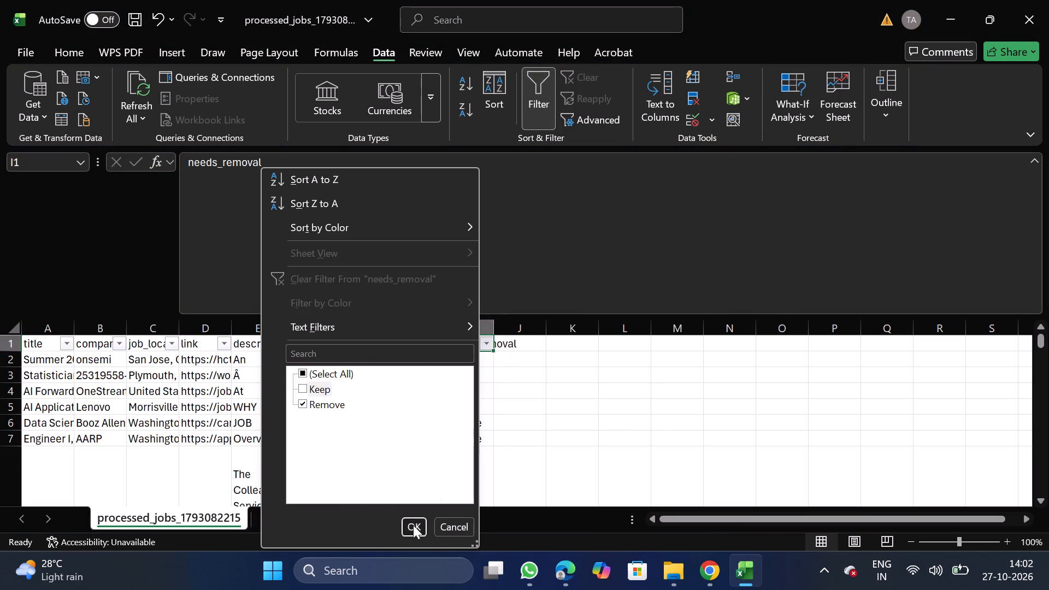
Delete all data rows filtered as Remove and turn the filter off.
click(3, 361)
key(ctrl+shift+Down)
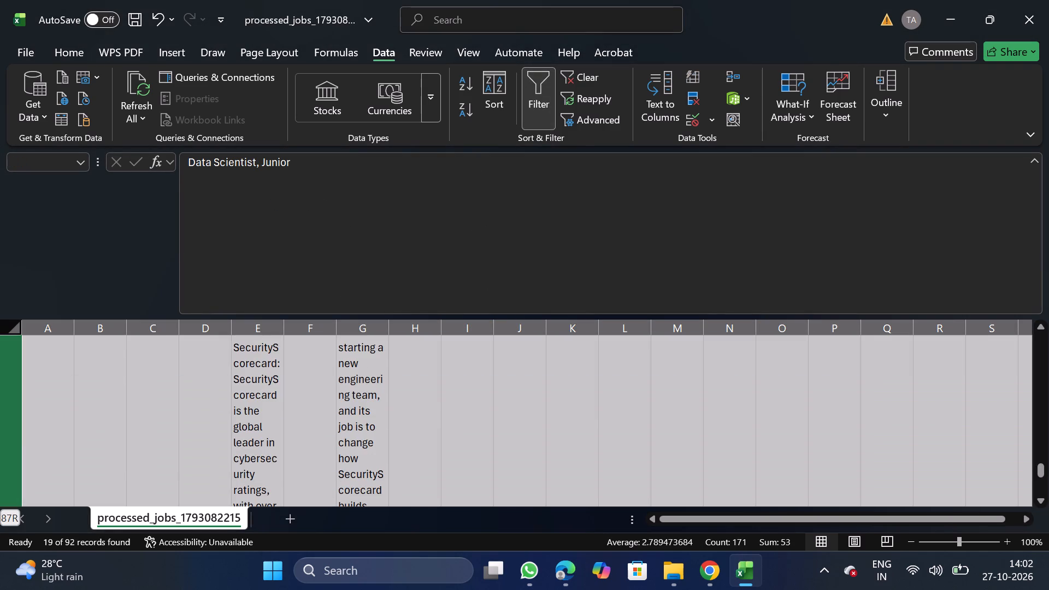
right_click(95, 403)
click(161, 270)
click(538, 95)
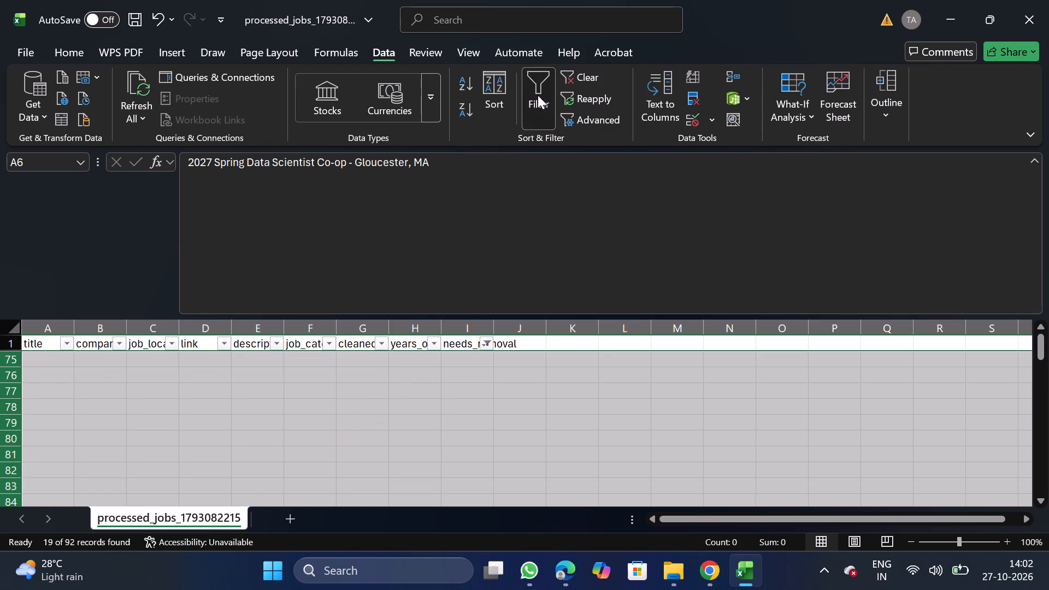
Filter the years_of_experience column to show only the values 8, 10, 12 and 15.
click(422, 345)
click(540, 80)
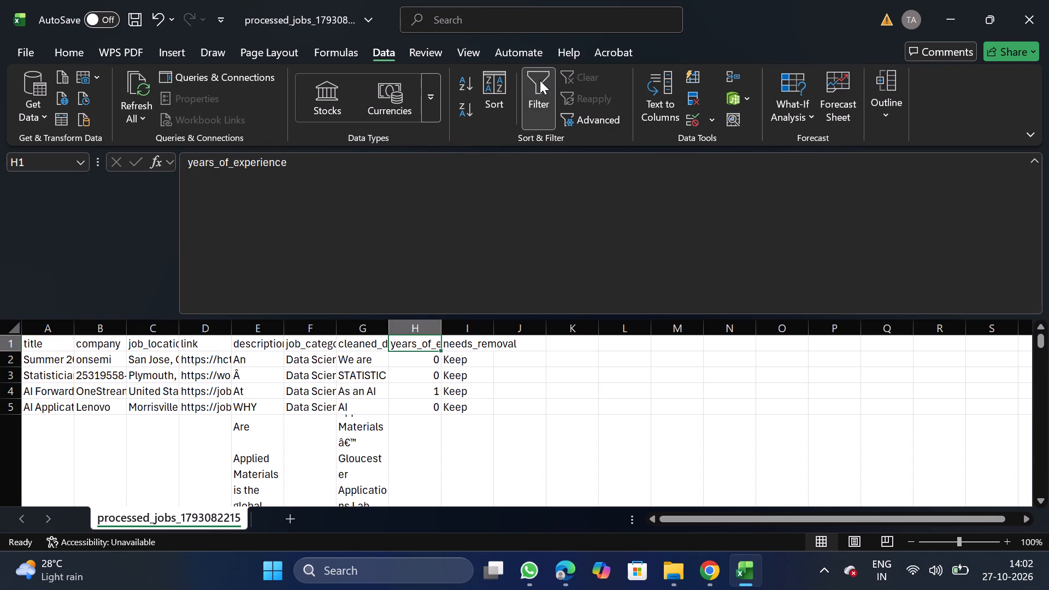
double_click(429, 344)
click(429, 344)
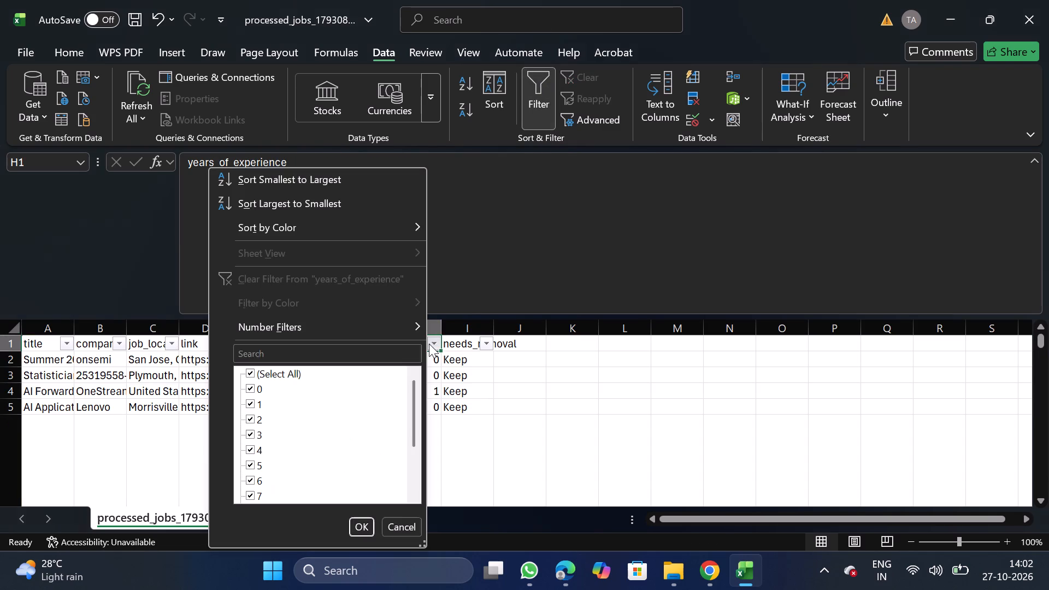
double_click(282, 373)
scroll(278, 452, down, 1)
click(259, 435)
click(254, 452)
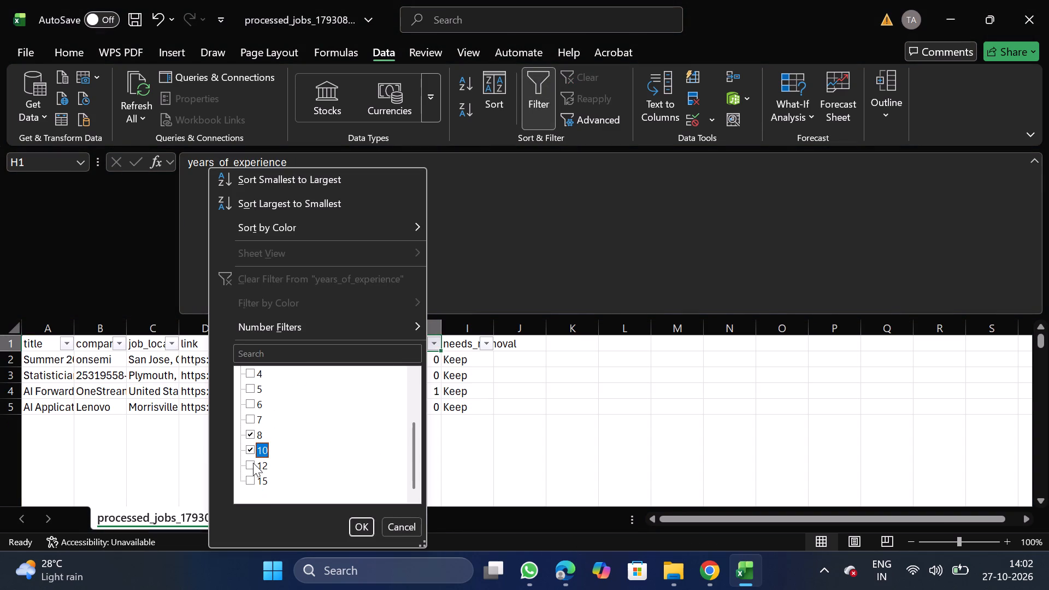
click(253, 463)
click(252, 483)
click(358, 526)
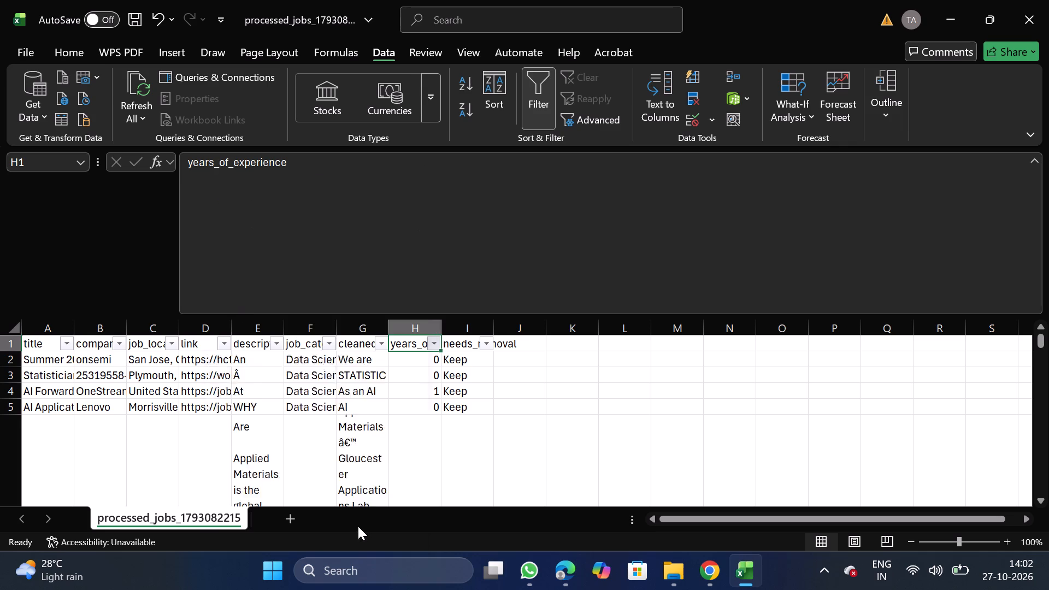
Delete all data rows shown by the years_of_experience filter and turn the filter off.
click(0, 367)
key(ctrl+shift+Down)
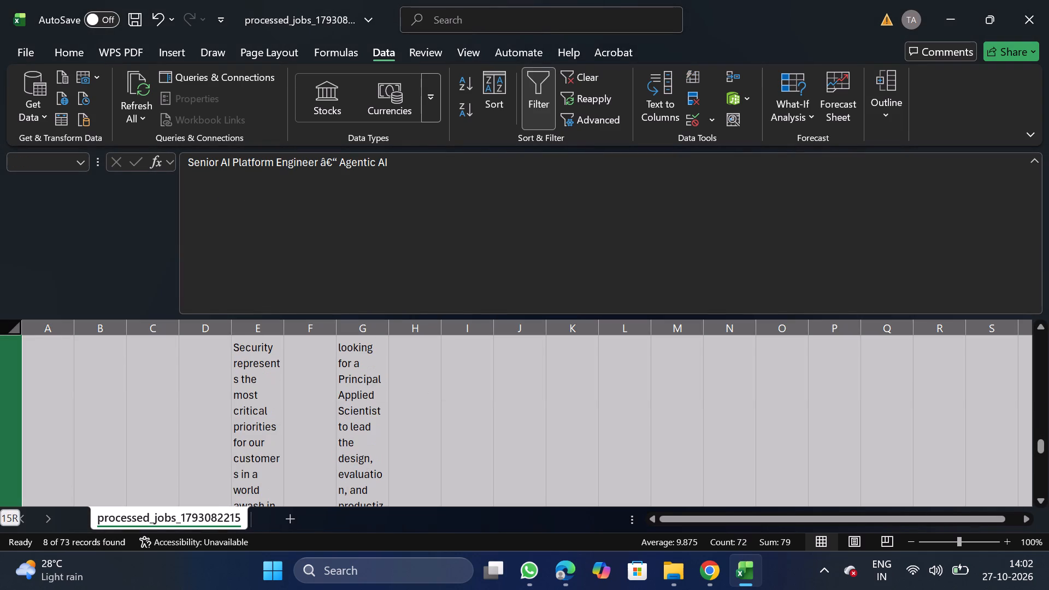
right_click(76, 441)
click(125, 306)
click(538, 106)
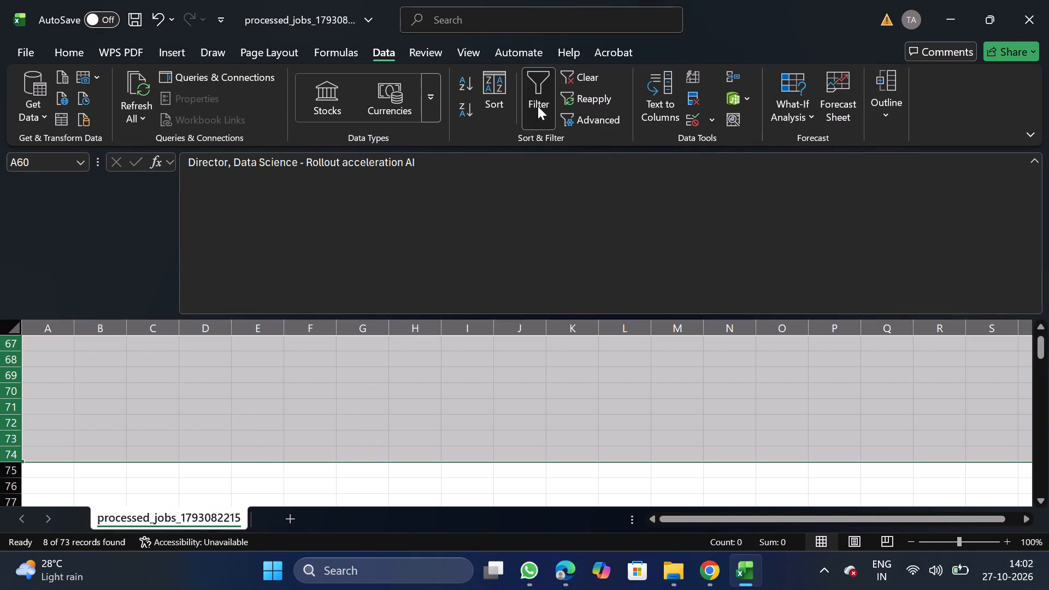
Delete the entire needs_removal column.
drag(1043, 476, 1036, 268)
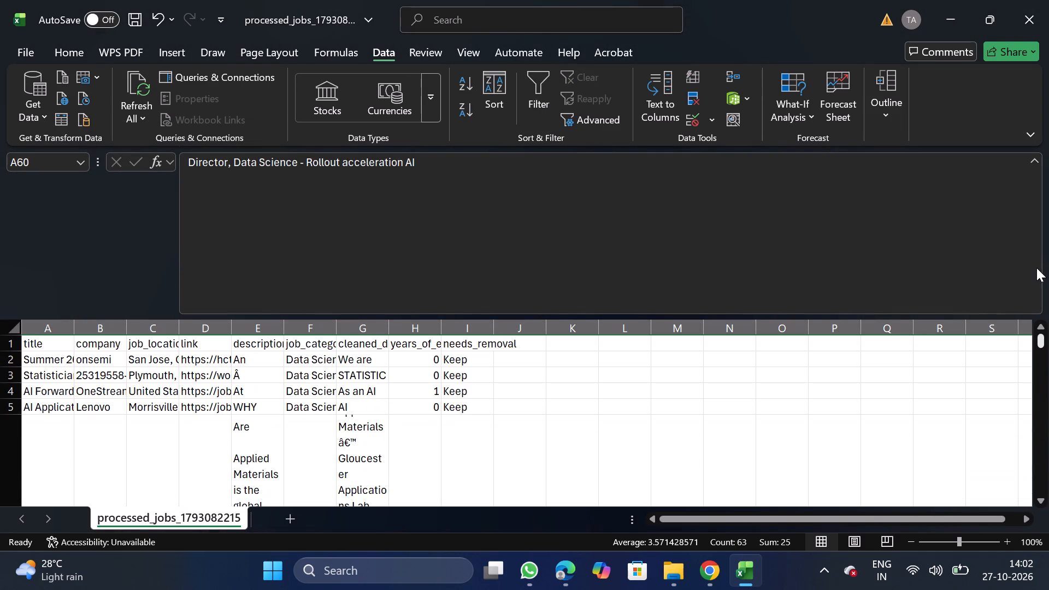
click(464, 329)
right_click(467, 373)
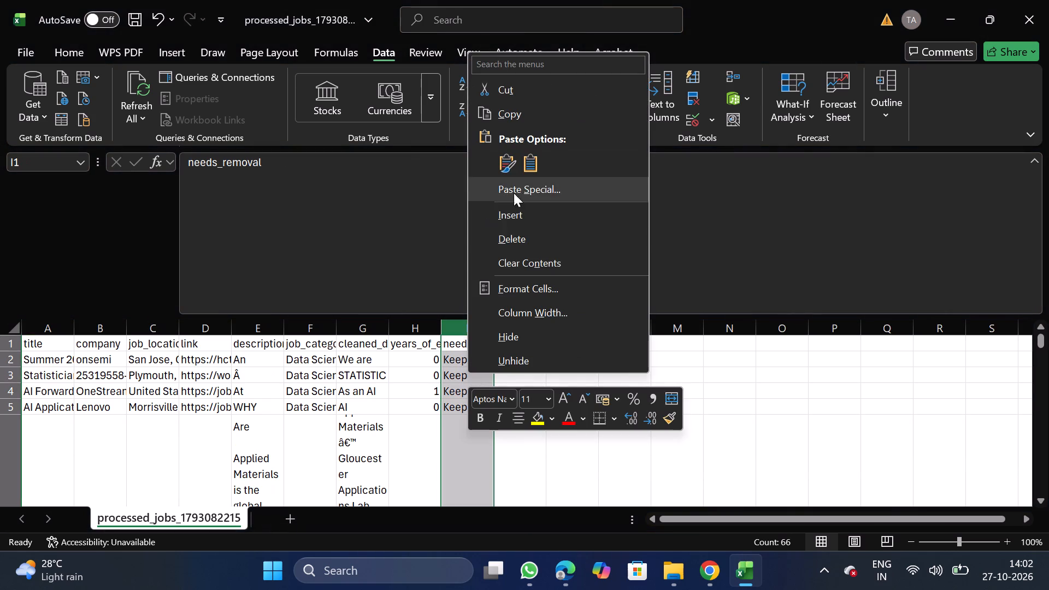
click(526, 243)
Move the job_category column in front of the title column so it becomes the first column.
click(313, 327)
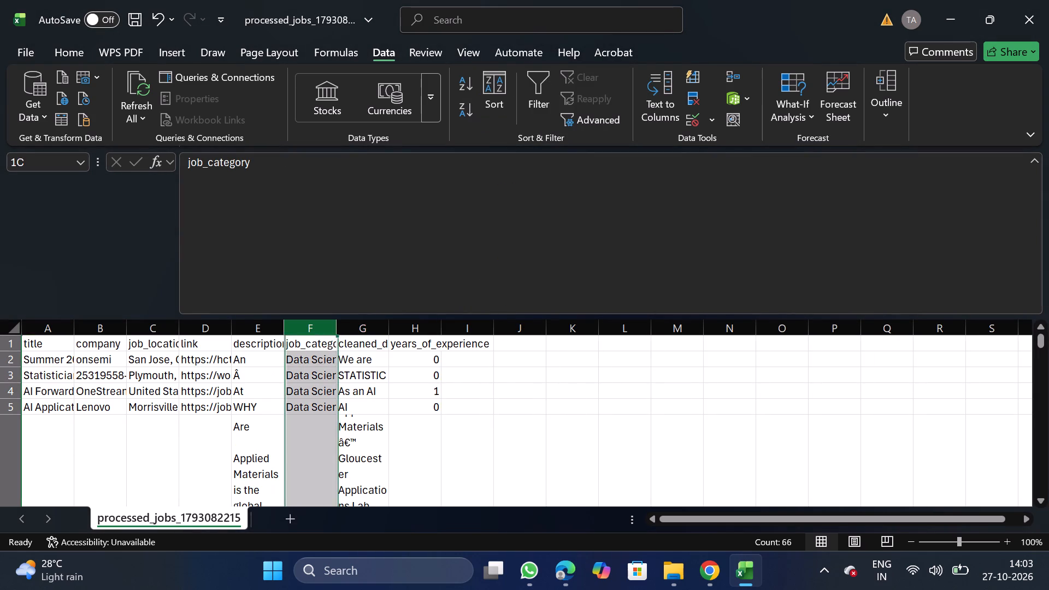
key(ctrl+x)
click(37, 334)
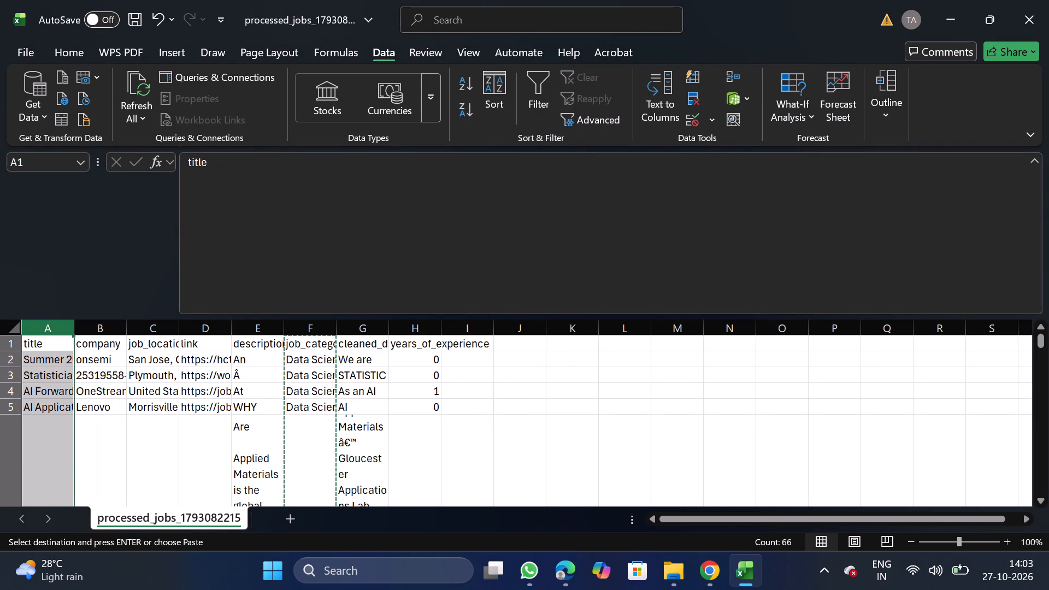
right_click(50, 417)
click(110, 267)
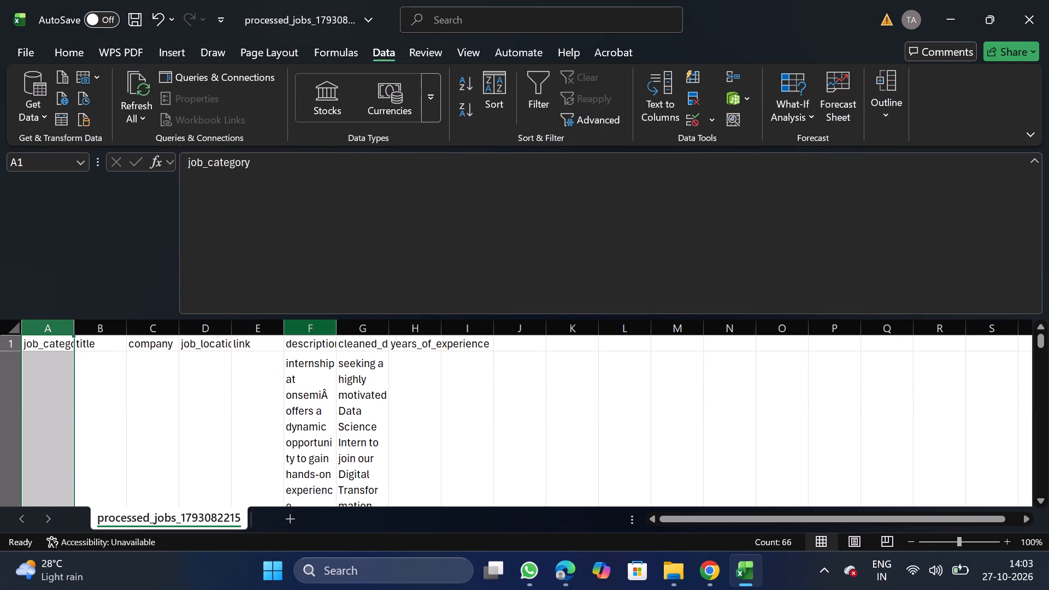
Turn off text wrapping for the original and cleaned description columns.
click(307, 331)
key(shift+Right)
click(74, 58)
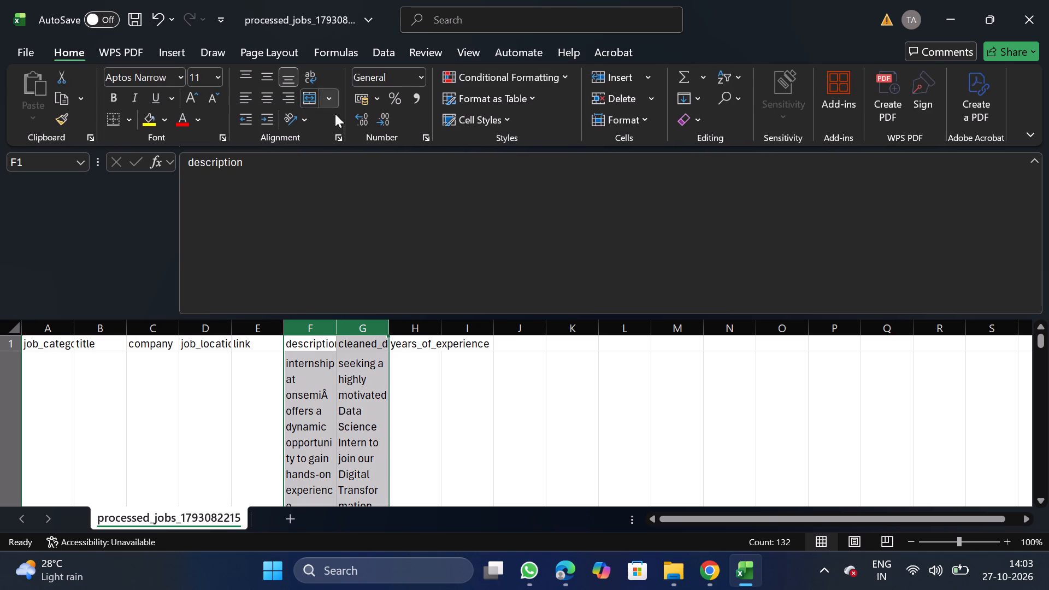
click(338, 137)
double_click(91, 267)
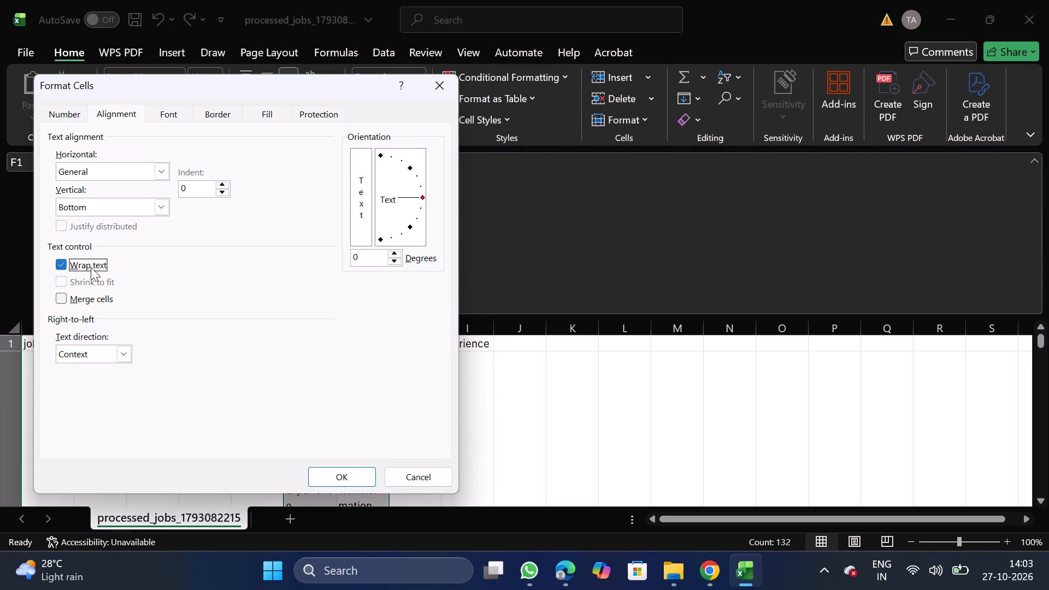
click(344, 469)
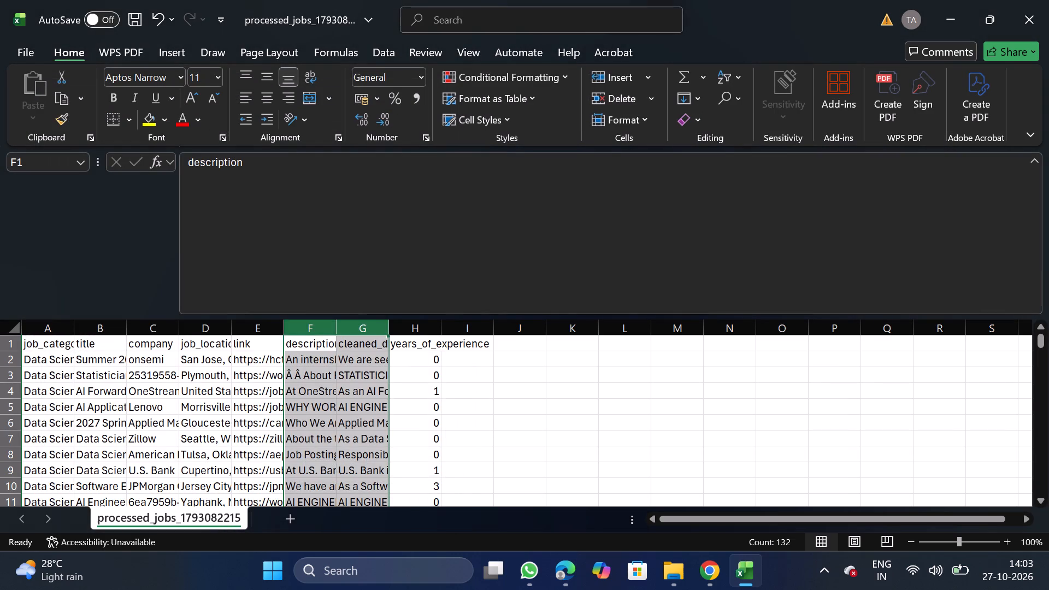
Move the link column to the end of the table, after years_of_experience.
click(256, 326)
key(ctrl+x)
drag(462, 328, 472, 434)
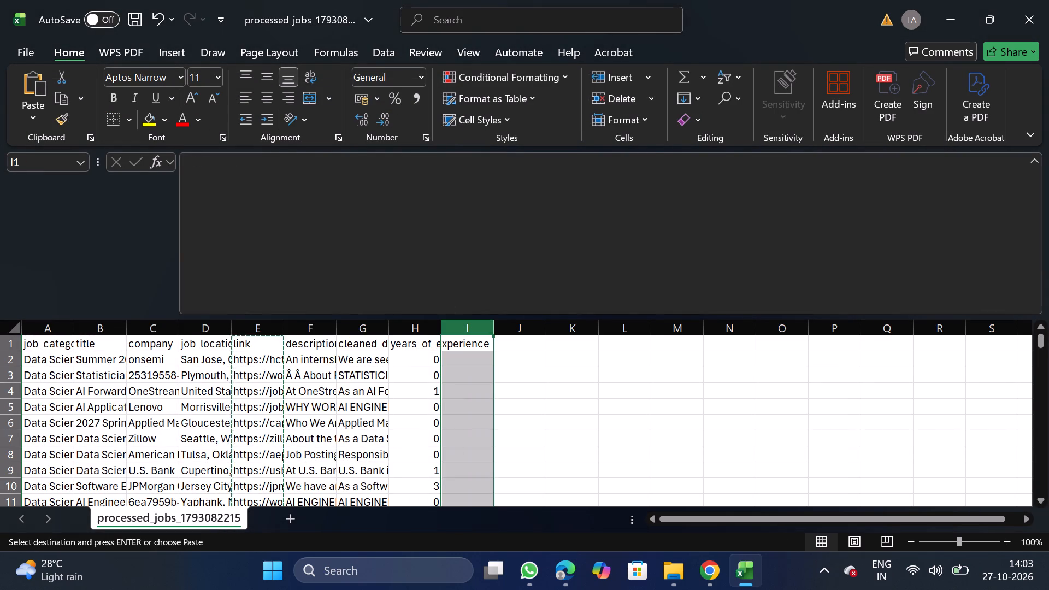
right_click(472, 434)
click(552, 270)
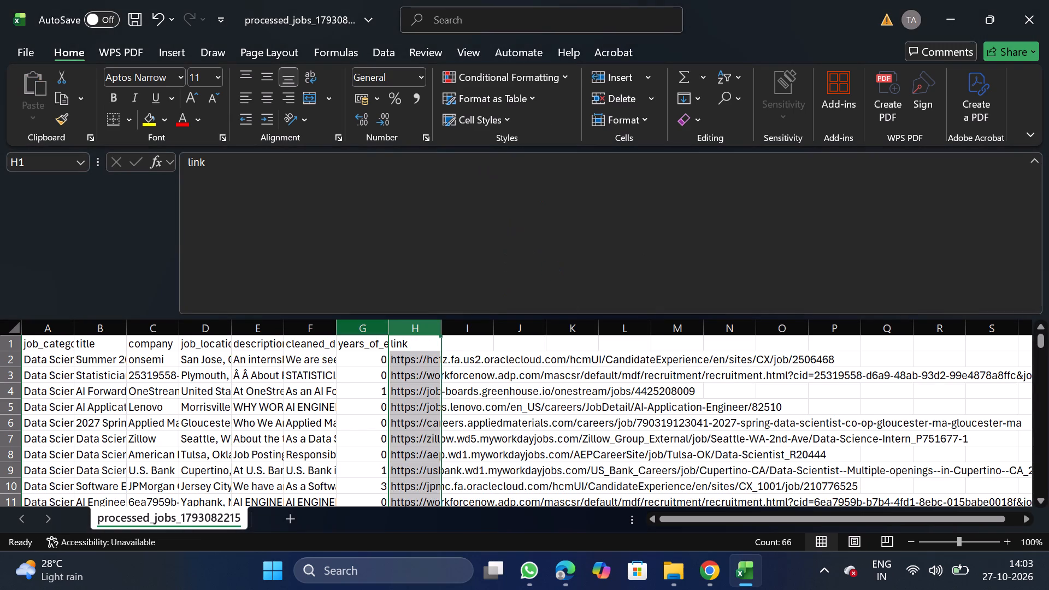
Move the years_of_experience column in front of the description column.
click(341, 327)
click(368, 327)
key(ctrl+x)
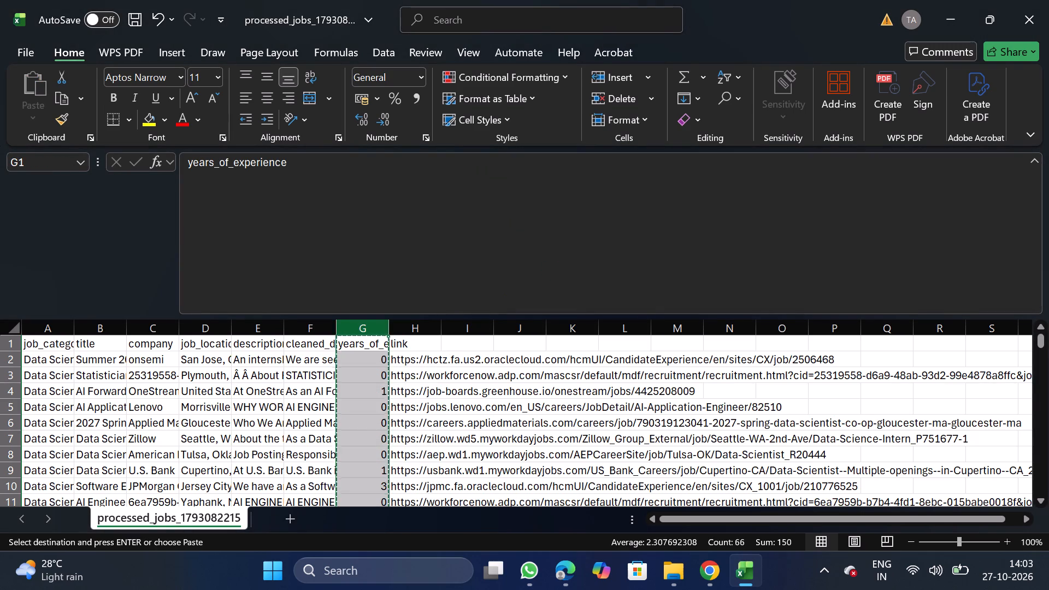
drag(249, 335, 264, 441)
right_click(264, 441)
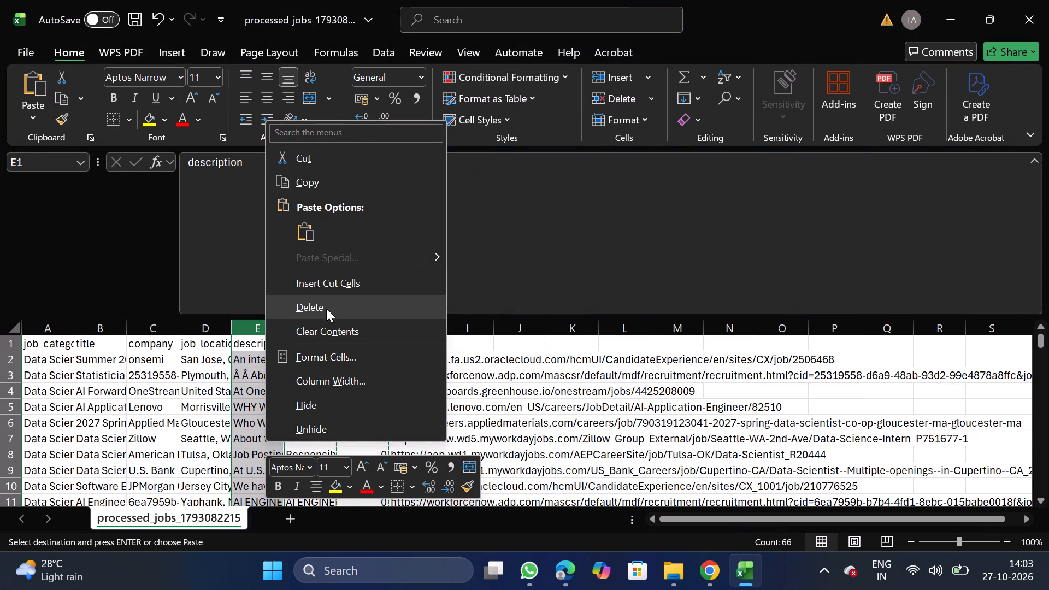
click(357, 285)
Rename the cleaned description column's header in G1 as description, reusing the header text from F1.
click(317, 339)
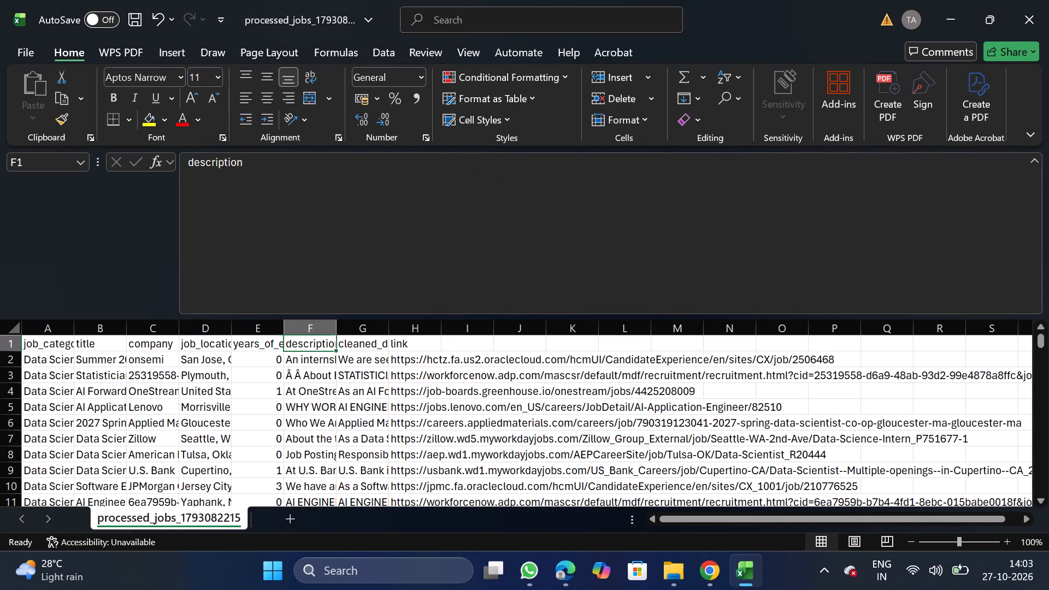
drag(184, 160, 263, 159)
key(ctrl+c)
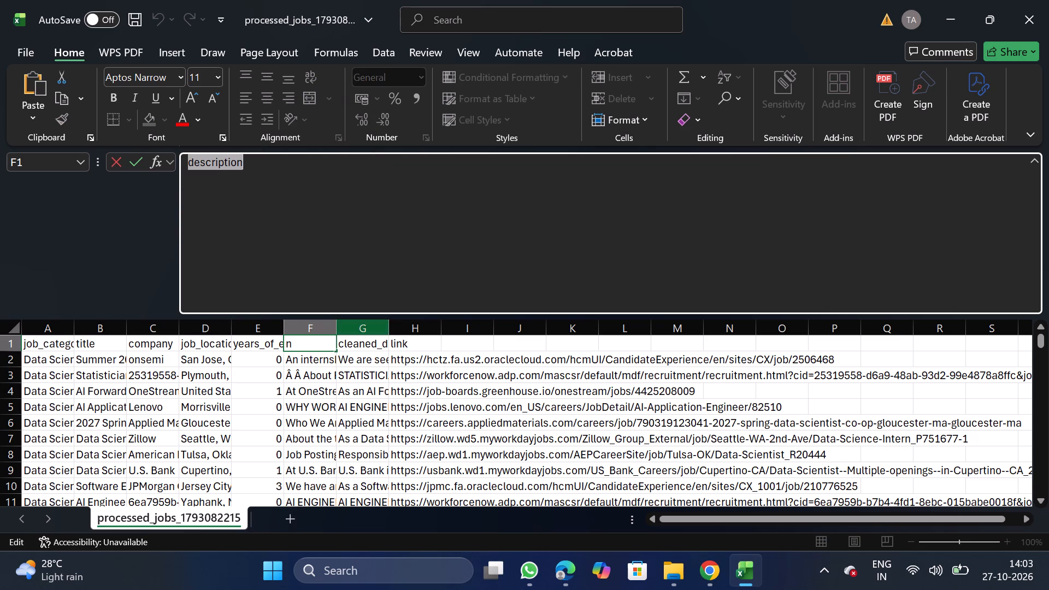
click(368, 342)
click(464, 268)
key(BackSpace)
key(BackSpace)
key(BackSpace)
key(BackSpace)
key(BackSpace)
key(BackSpace)
key(BackSpace)
key(BackSpace)
key(BackSpace)
key(BackSpace)
key(BackSpace)
key(BackSpace)
key(BackSpace)
key(BackSpace)
key(BackSpace)
key(BackSpace)
key(BackSpace)
key(BackSpace)
key(BackSpace)
key(BackSpace)
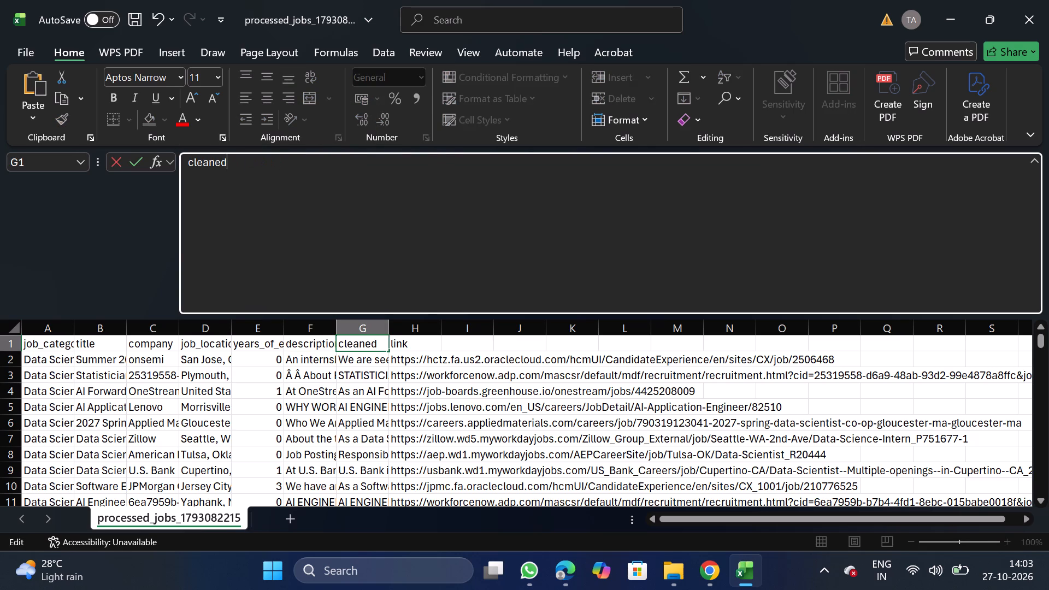
key(ctrl+v)
Rename the F1 header as original_description, copying the name from NextGenApply's bulk upload CSV requirements in Chrome.
click(323, 337)
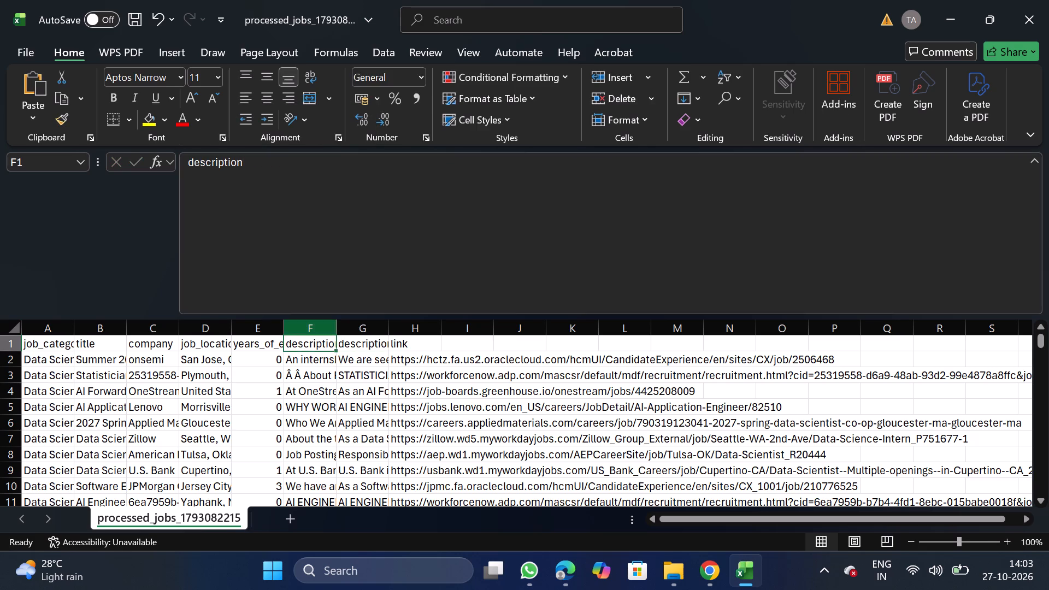
click(421, 267)
key(BackSpace)
key(BackSpace)
key(BackSpace)
key(BackSpace)
key(BackSpace)
key(BackSpace)
key(BackSpace)
key(BackSpace)
key(BackSpace)
key(BackSpace)
key(BackSpace)
key(BackSpace)
key(BackSpace)
key(BackSpace)
key(BackSpace)
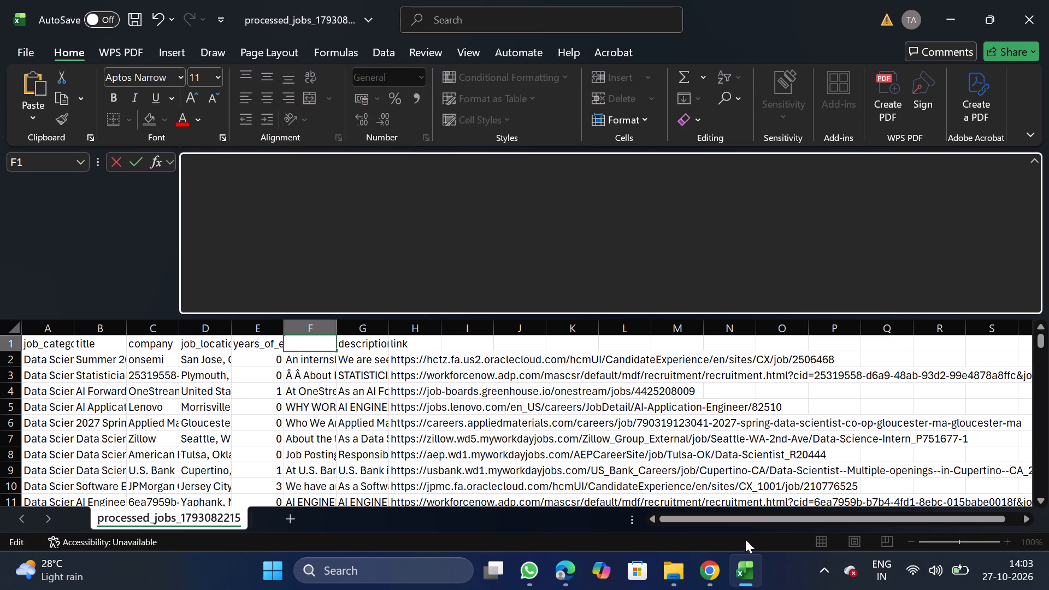
click(722, 569)
click(100, 163)
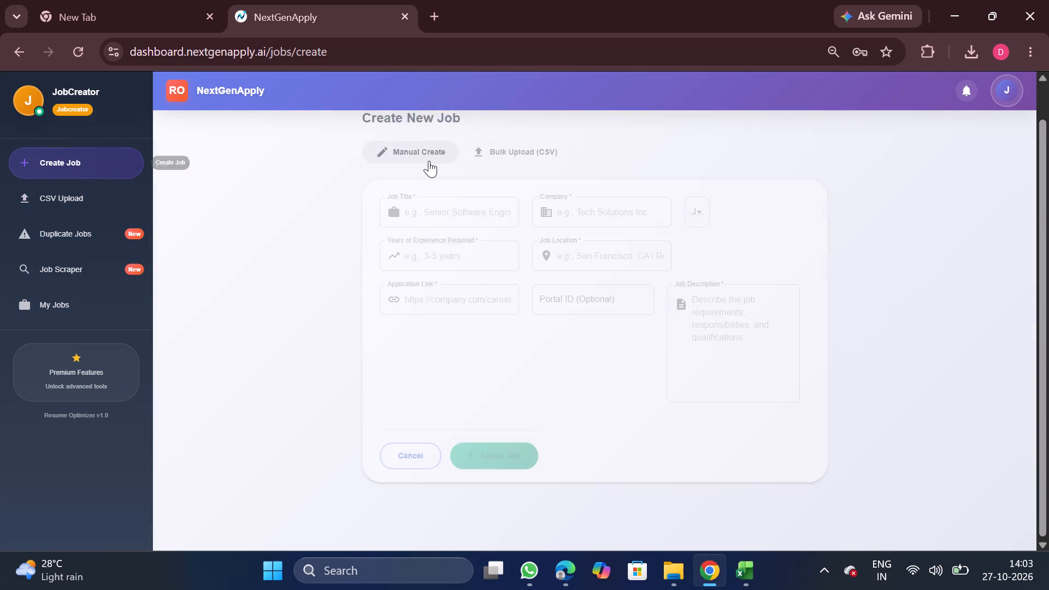
click(523, 143)
double_click(599, 270)
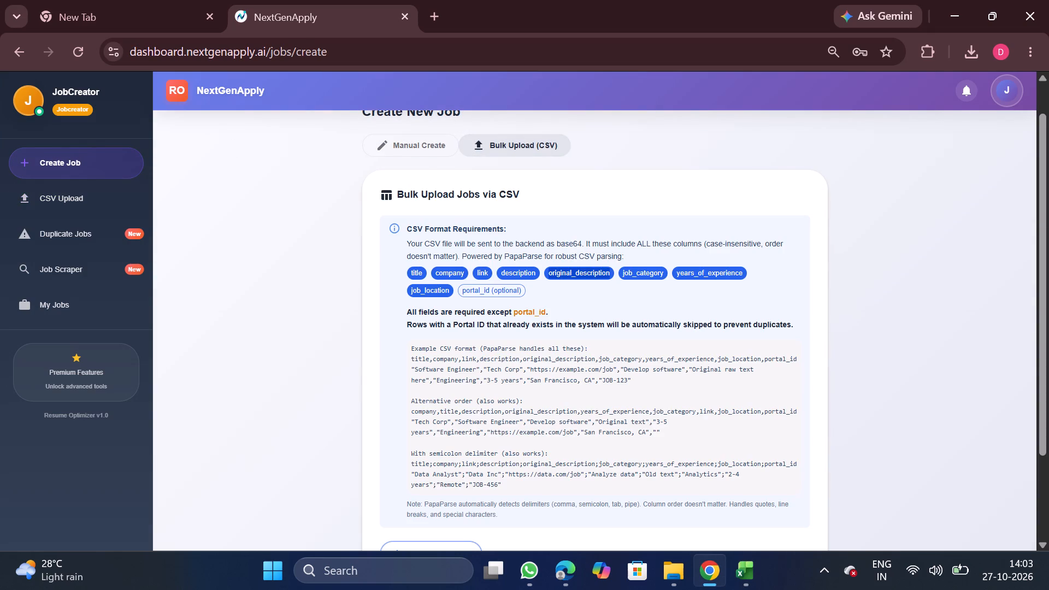
key(ctrl+c)
click(751, 574)
key(ctrl+v)
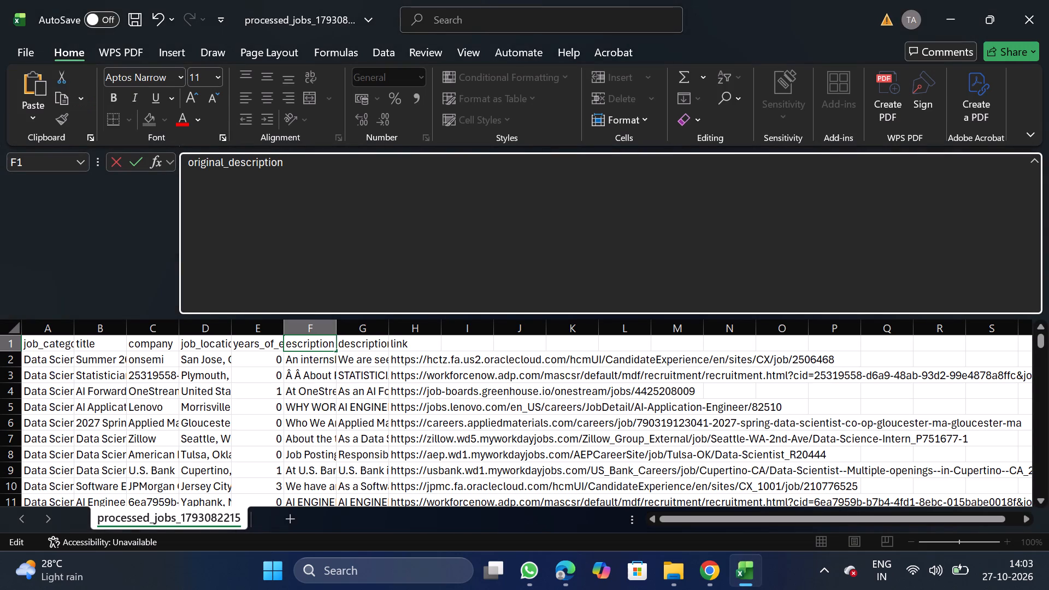
Add a filter to the title column, deselect all titles, and select 2027 Spring Data Scientist Co-op - Gloucester, MA and Data Science Intern.
click(103, 319)
click(103, 320)
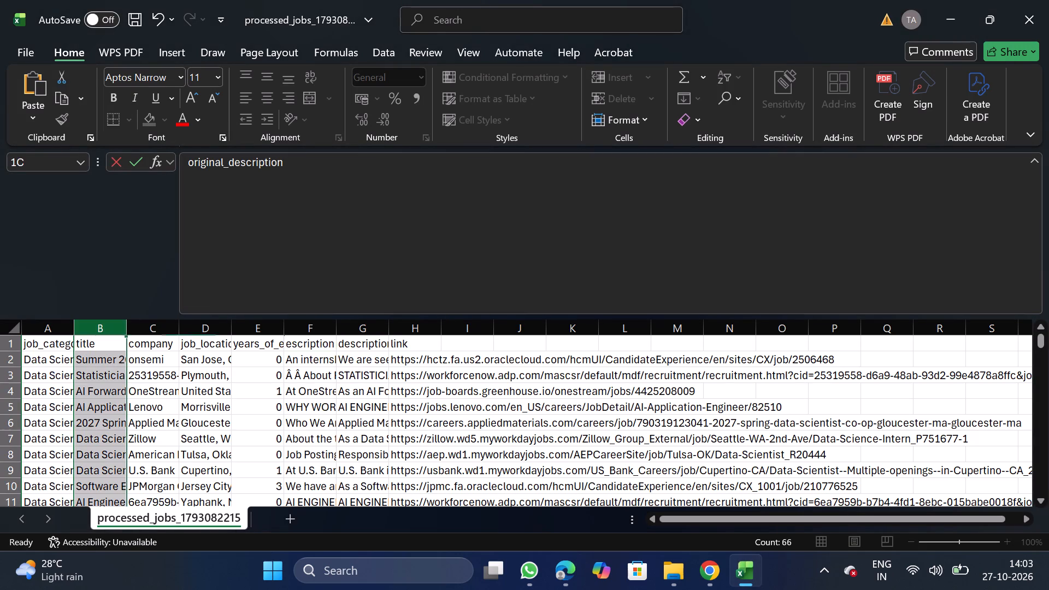
click(388, 50)
click(532, 93)
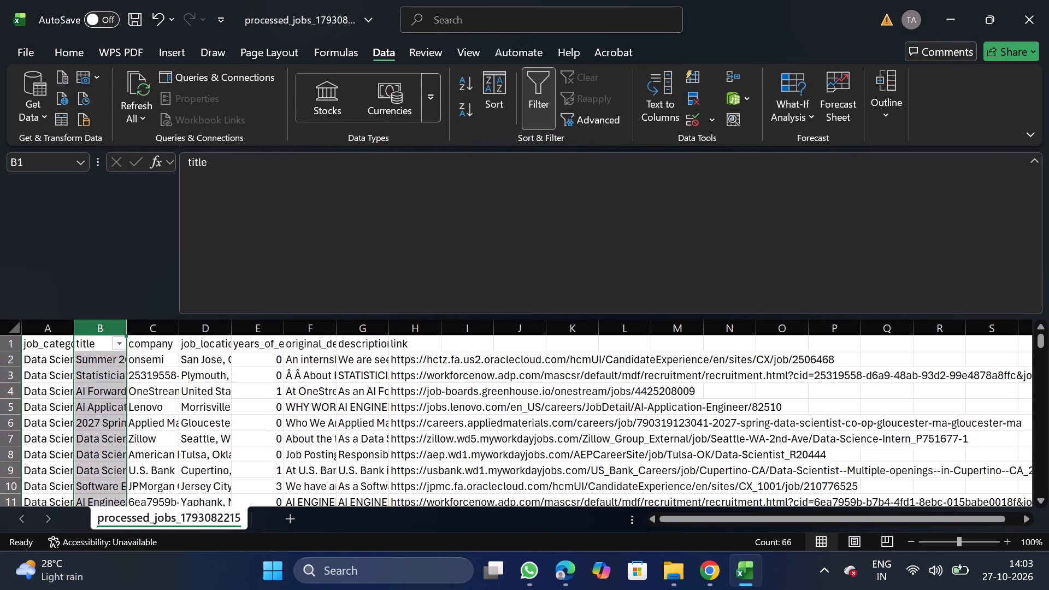
click(126, 344)
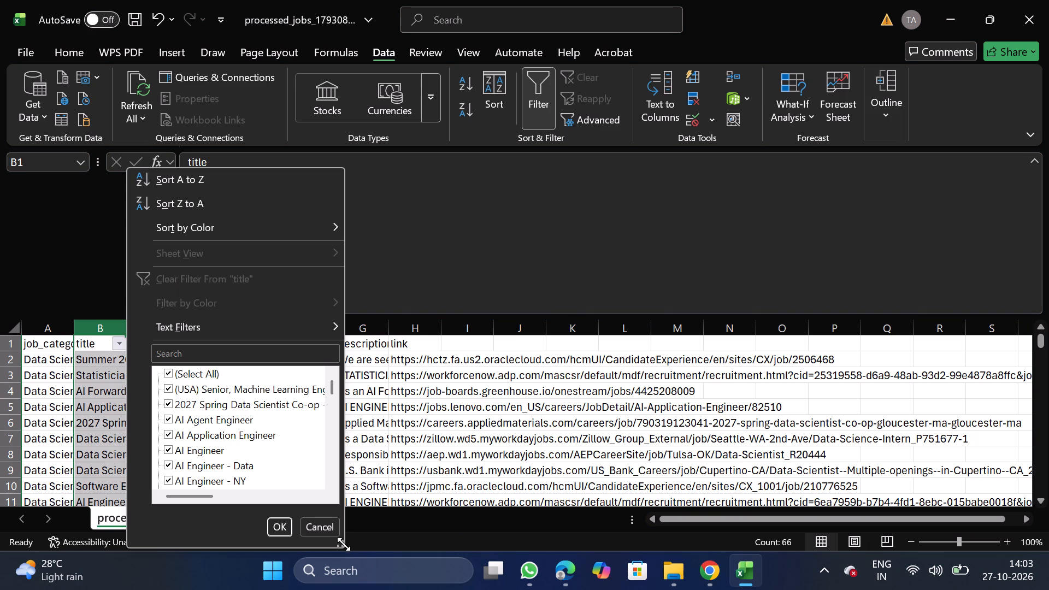
triple_click(341, 546)
drag(341, 546, 692, 589)
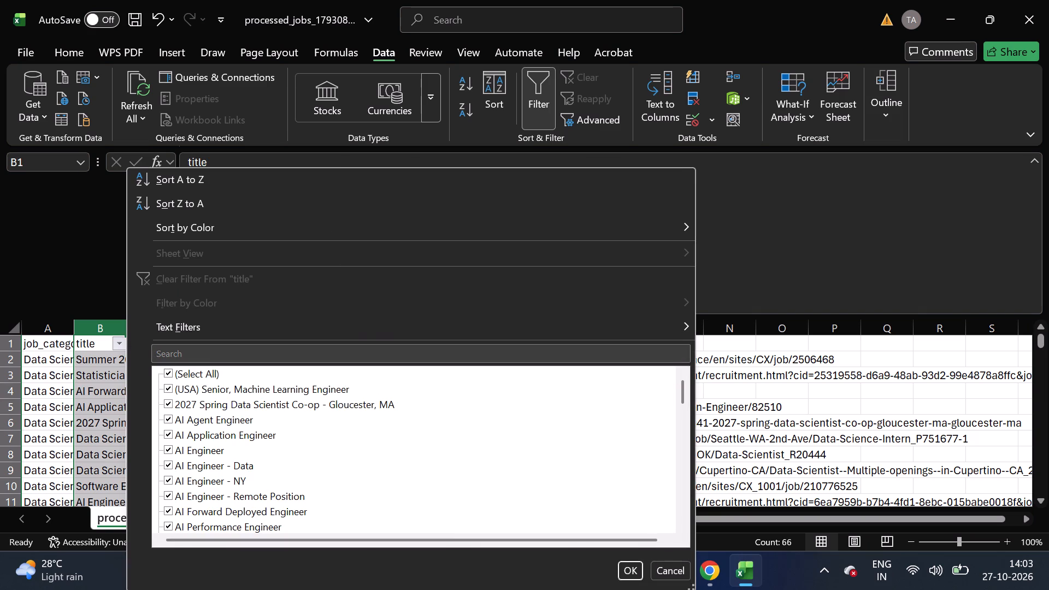
click(210, 374)
click(261, 407)
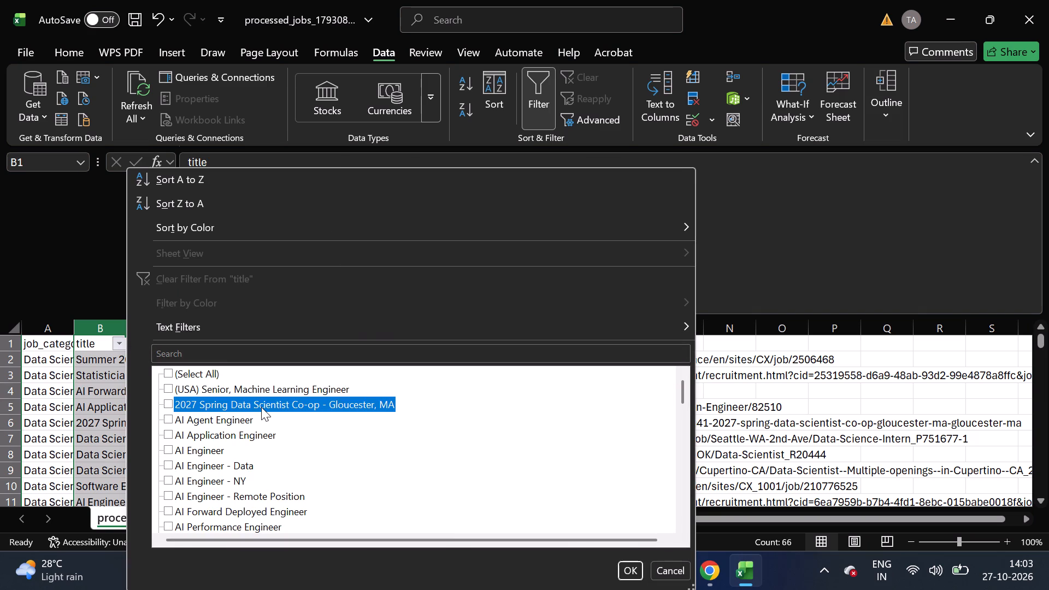
scroll(256, 514, down, 1)
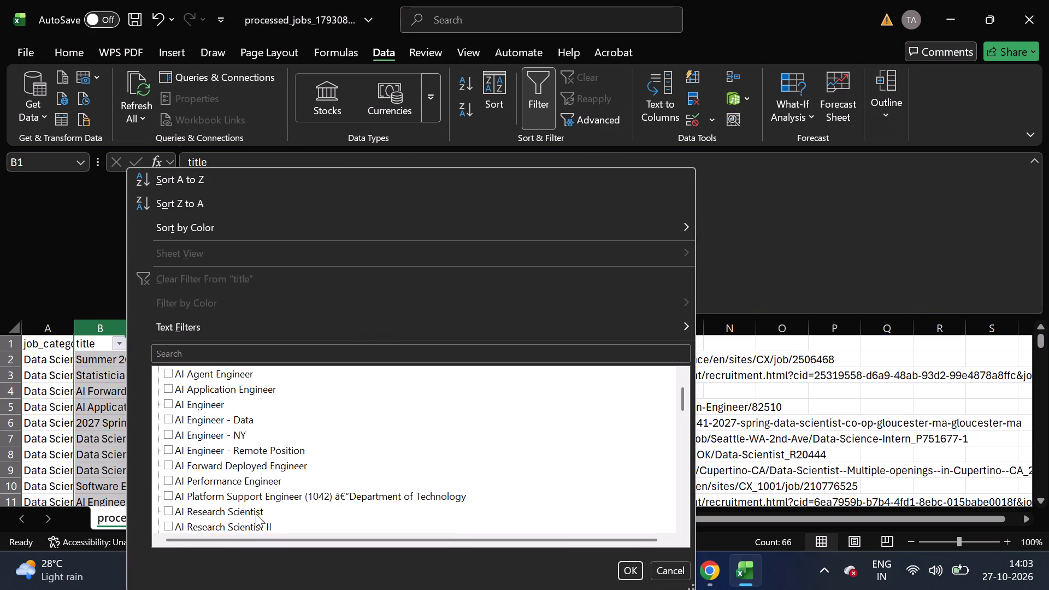
scroll(316, 502, down, 1)
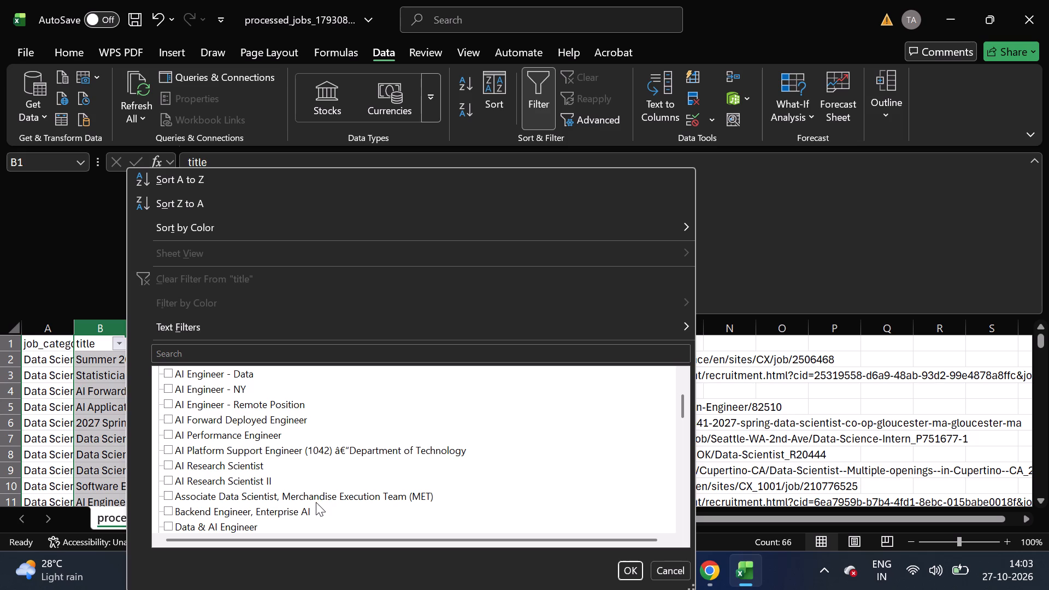
scroll(286, 516, down, 1)
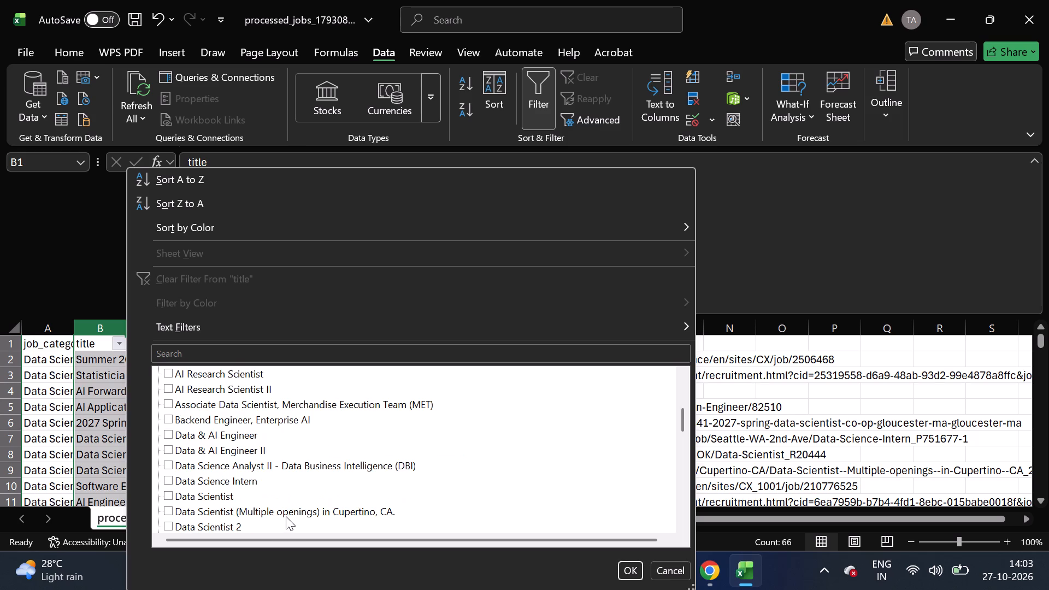
click(235, 486)
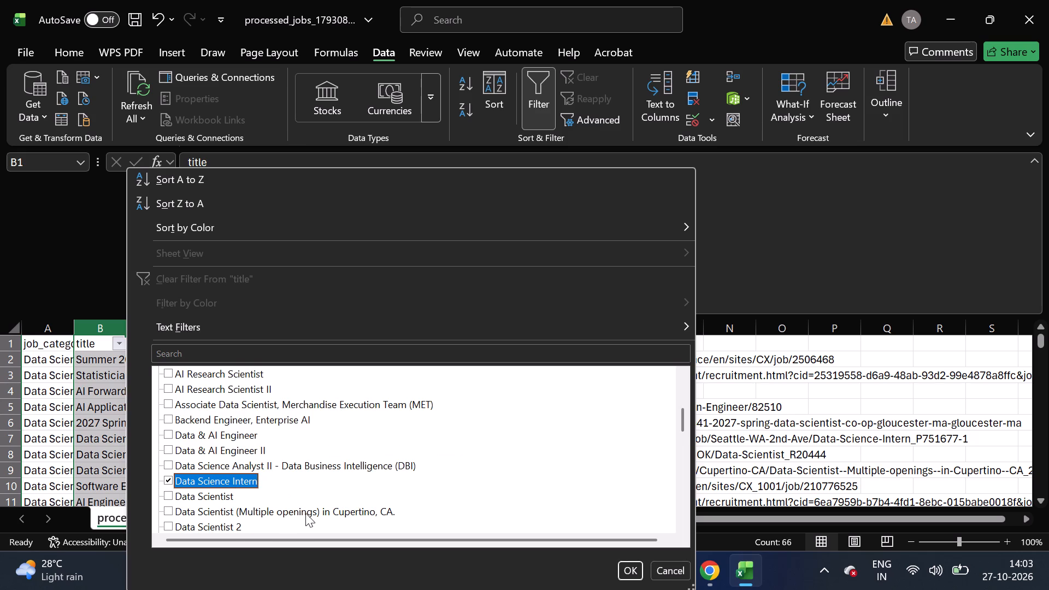
Add Director, Data Science - Rollout acceleration AI, Manager, Data Science - Pricing Algorithms, and PS|AI Sales Engineer to the title filter selection.
scroll(305, 513, down, 1)
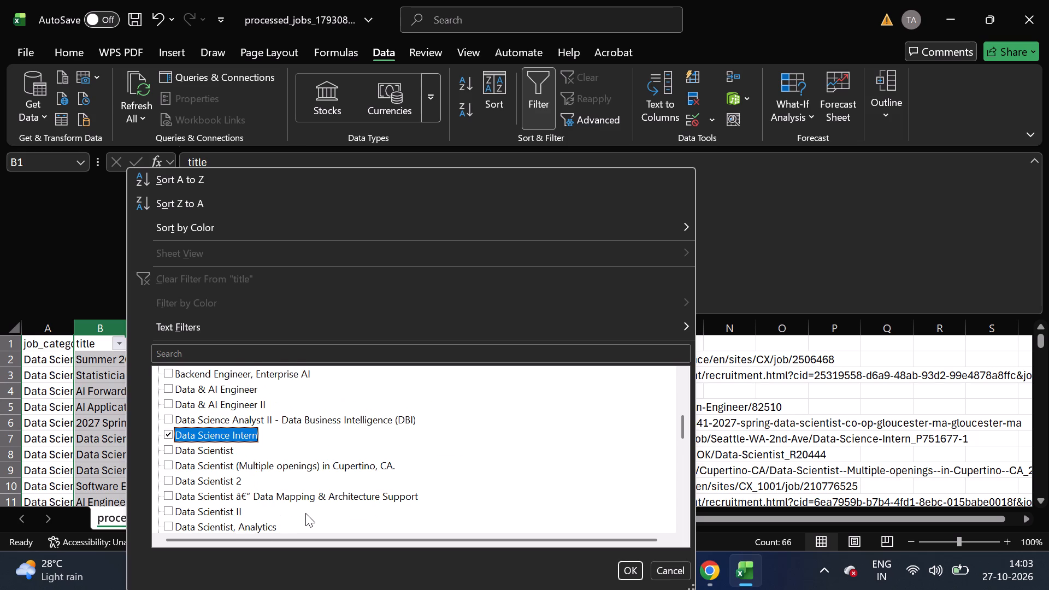
scroll(305, 513, down, 1)
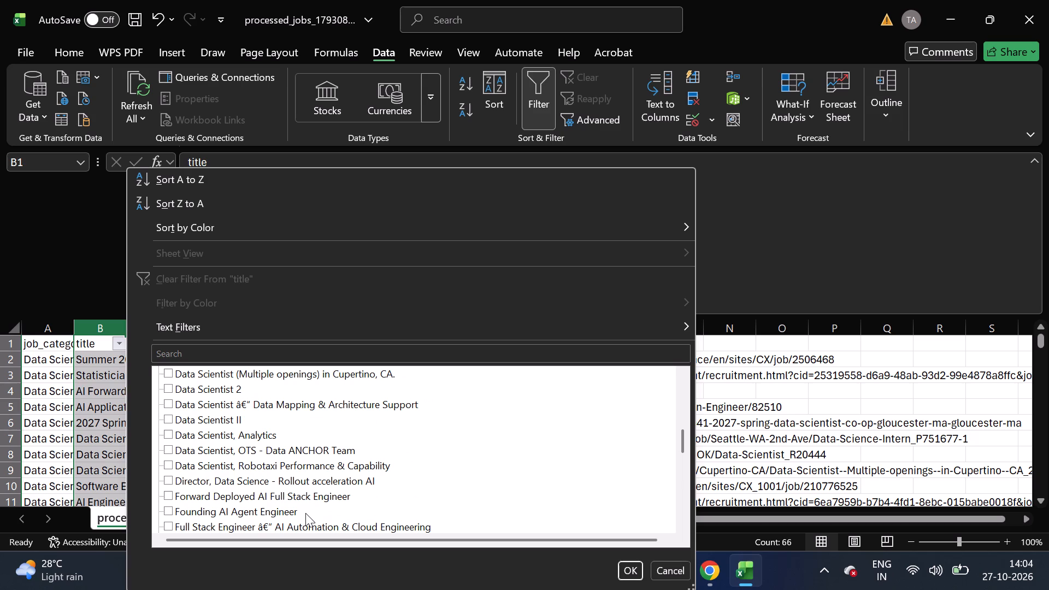
click(238, 480)
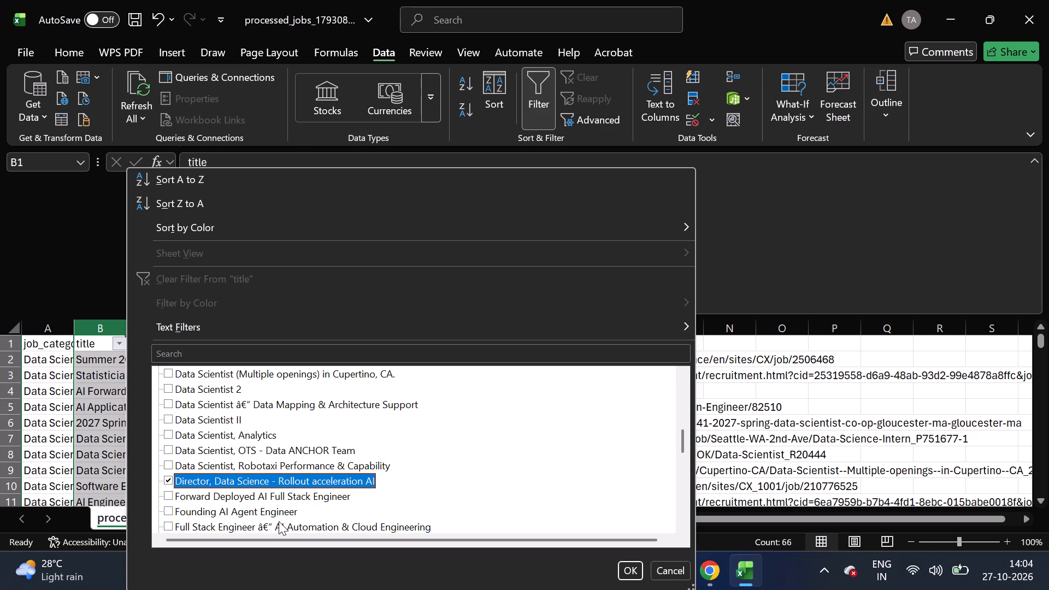
scroll(279, 521, down, 1)
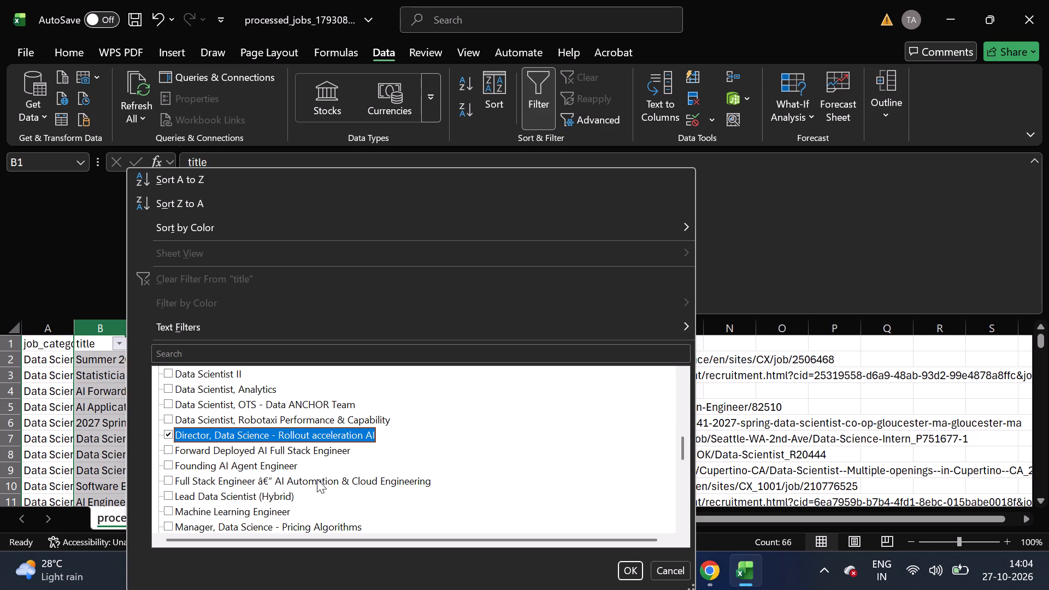
scroll(288, 515, down, 1)
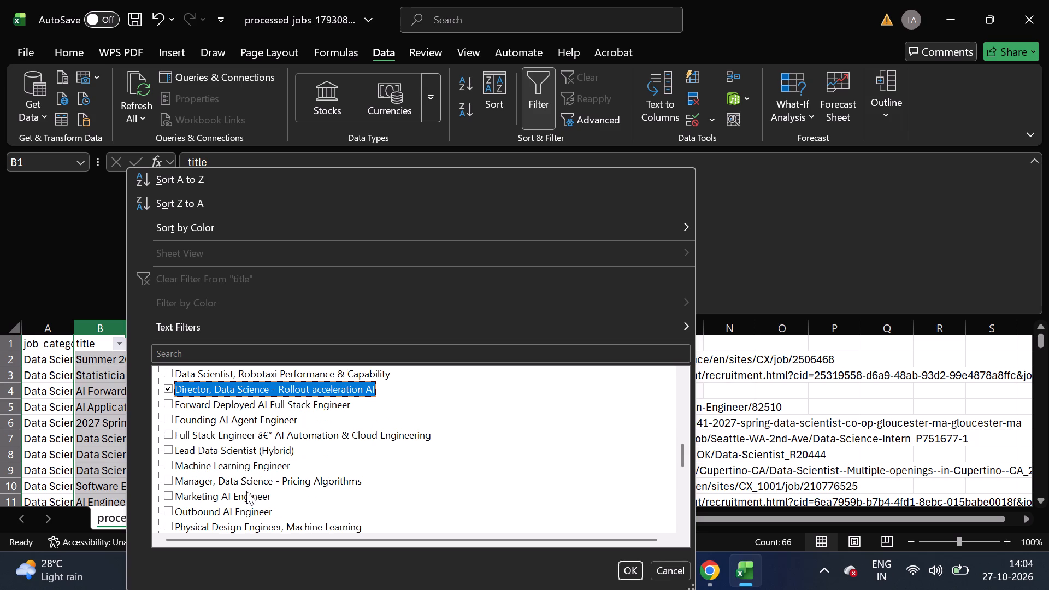
click(258, 485)
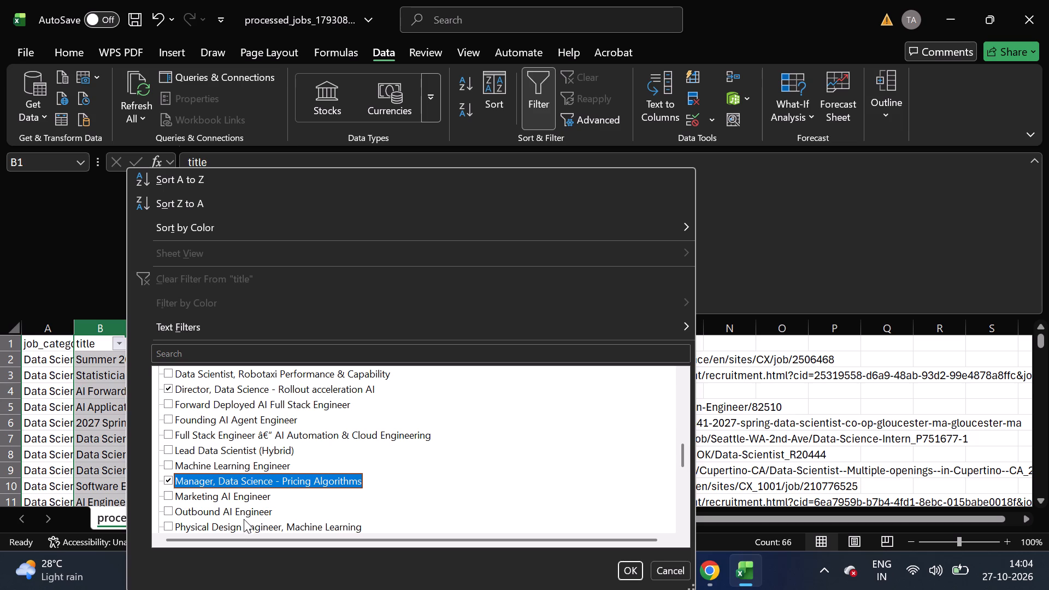
scroll(244, 528, down, 1)
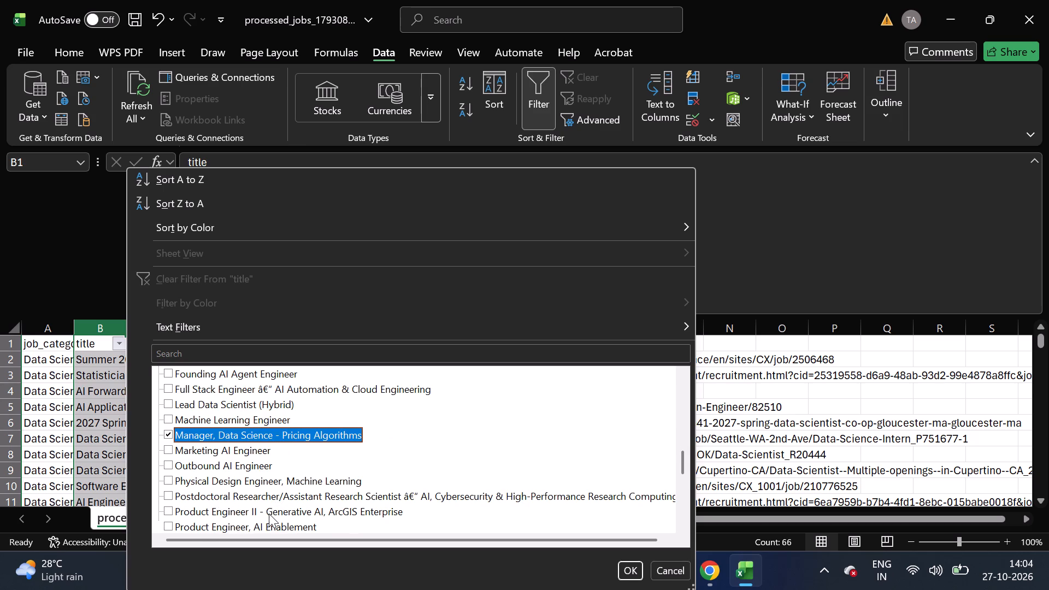
scroll(269, 514, down, 1)
click(230, 504)
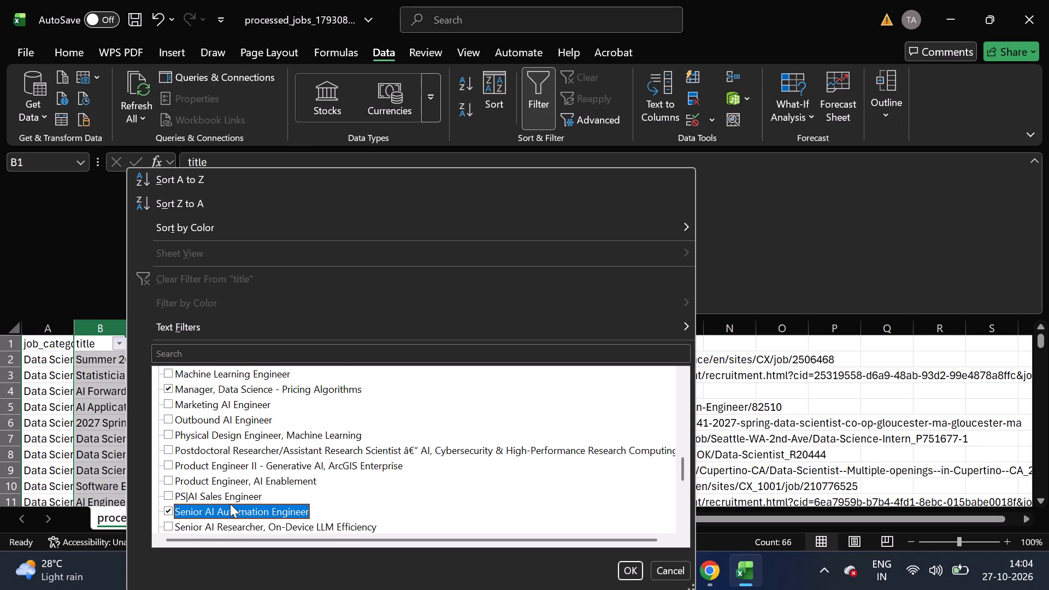
click(222, 497)
click(243, 509)
Also select Senior Vice President, Senior Data and AI Engineer, Statistician, Summer 2027 - AI & Data Science Intern, and Blanks, and apply the title filter.
scroll(243, 509, down, 1)
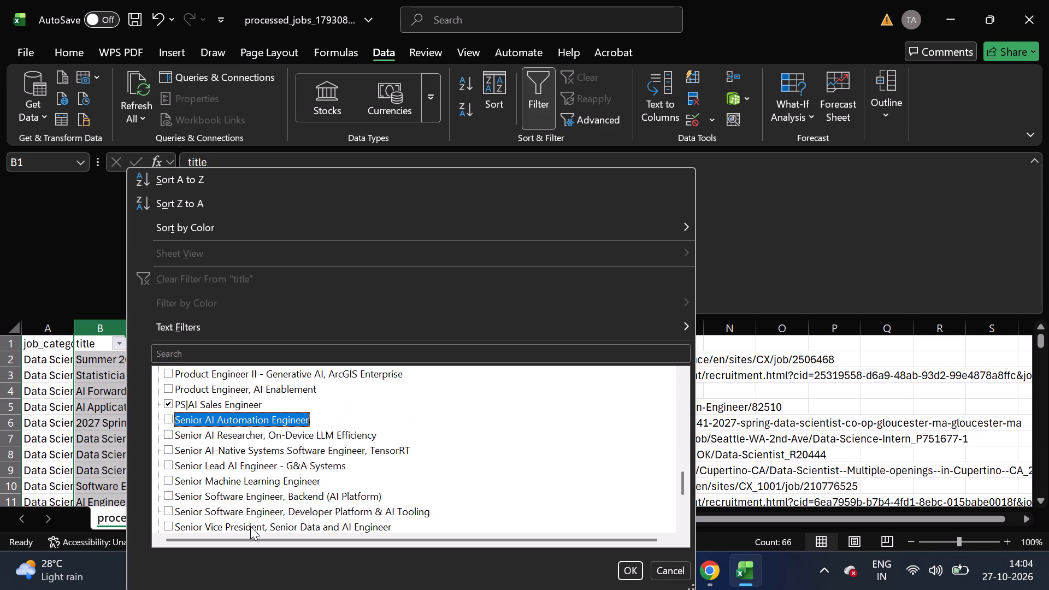
click(262, 526)
scroll(262, 526, down, 1)
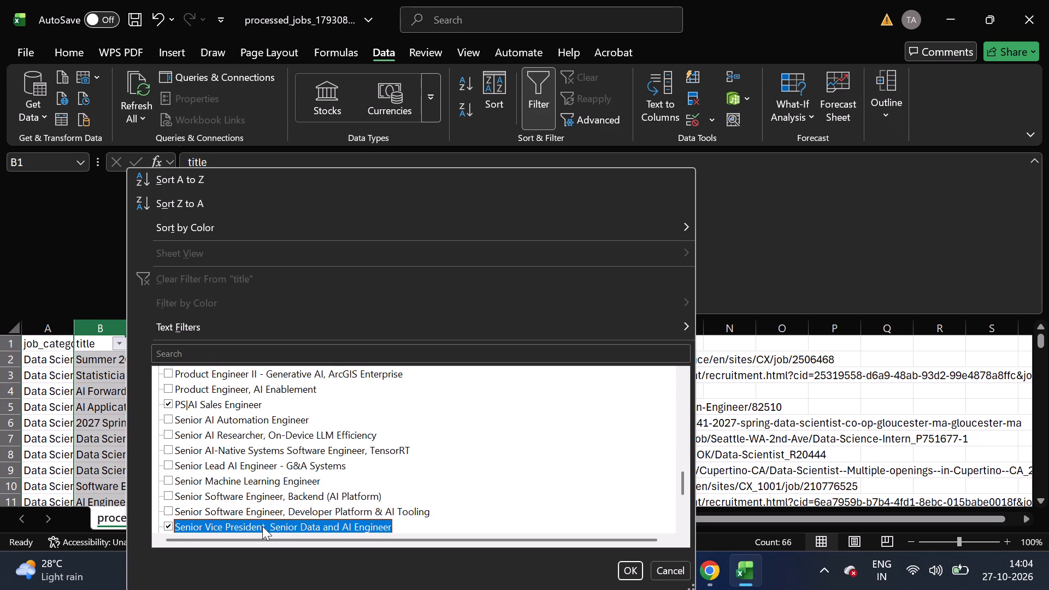
scroll(262, 526, down, 2)
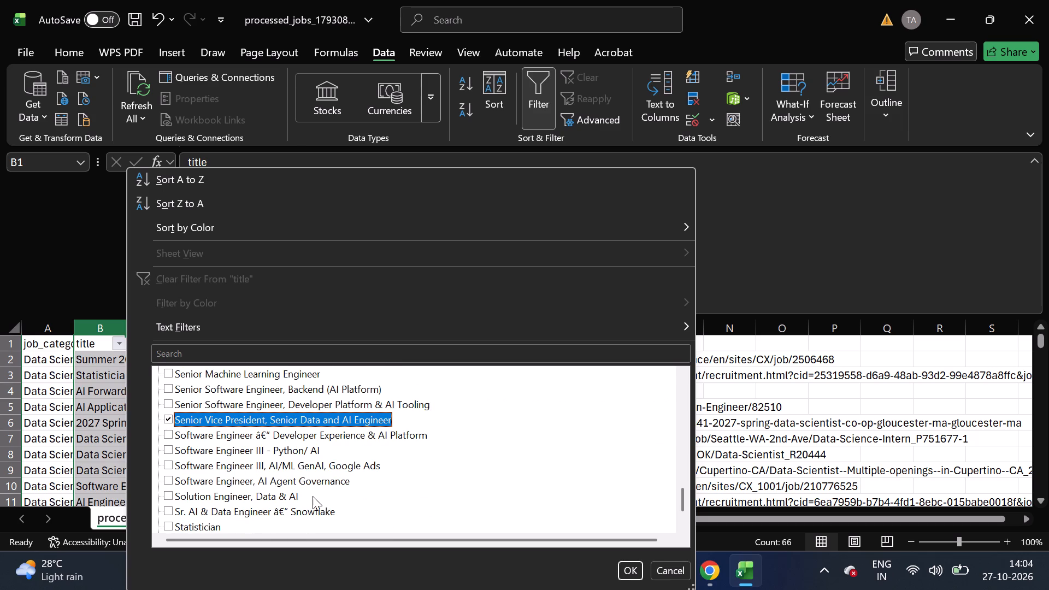
click(198, 480)
click(213, 492)
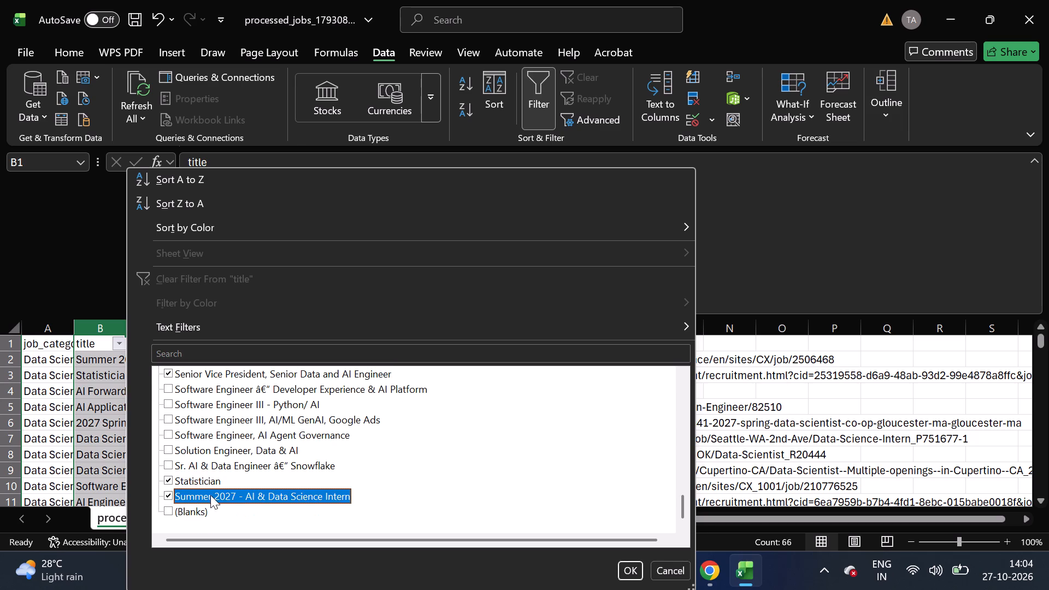
click(193, 506)
click(621, 568)
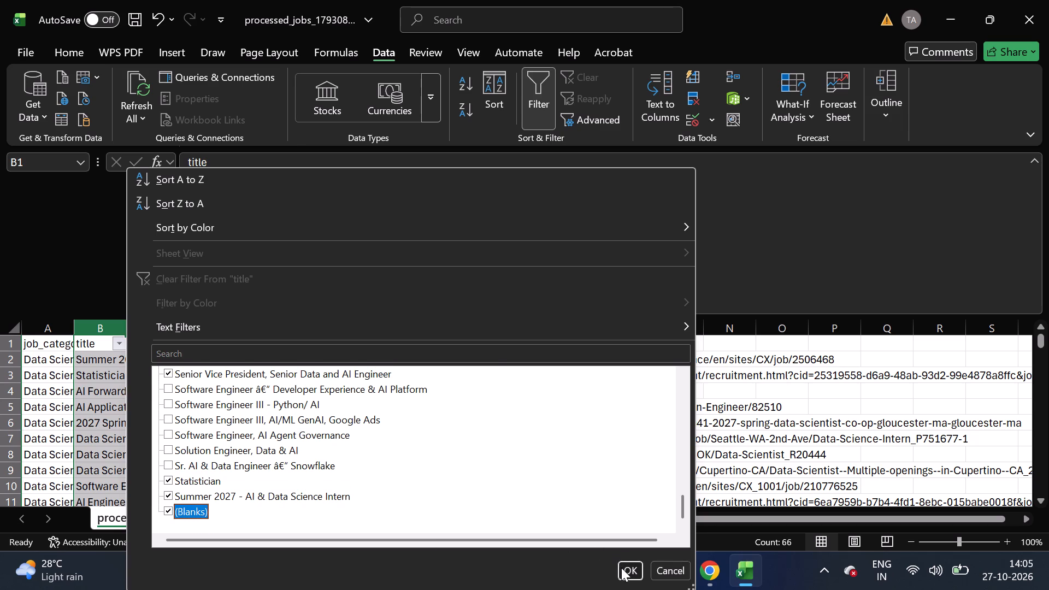
Delete all the filtered data rows below the header and remove the filter from the title column.
click(0, 360)
key(ctrl+shift+Down)
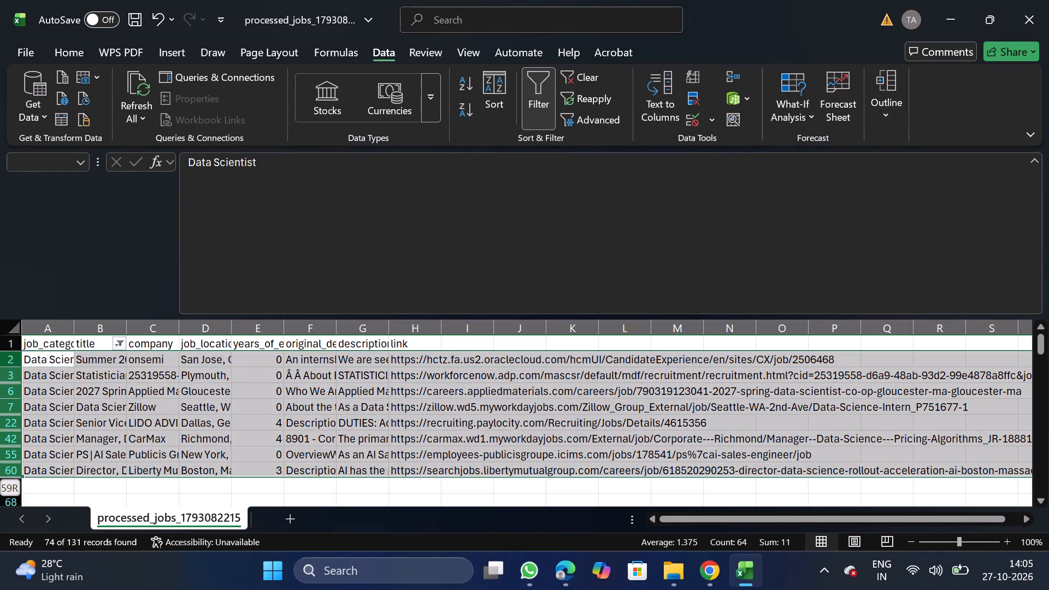
right_click(123, 412)
click(196, 267)
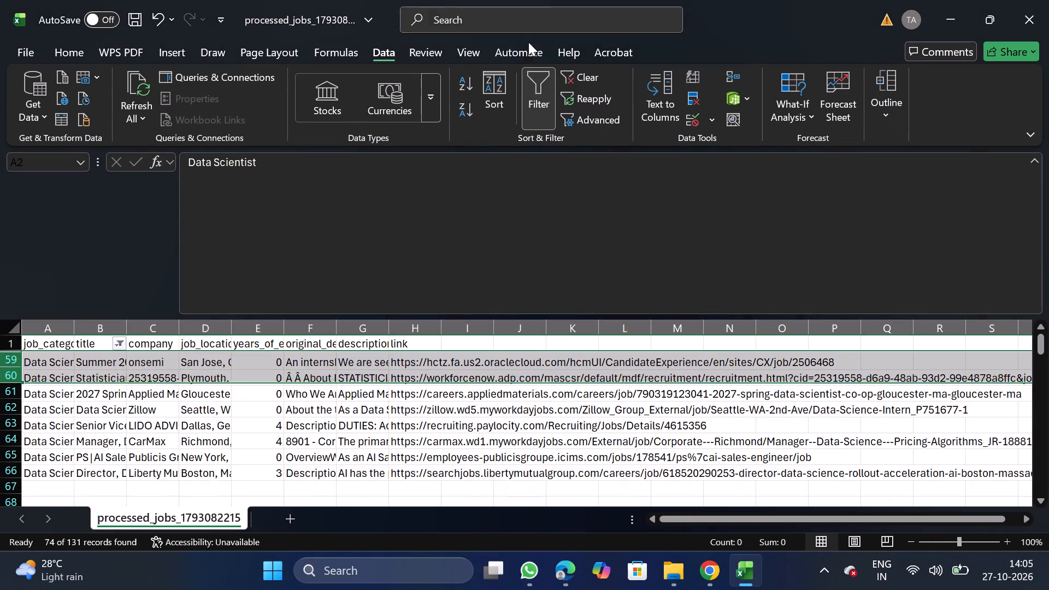
click(534, 89)
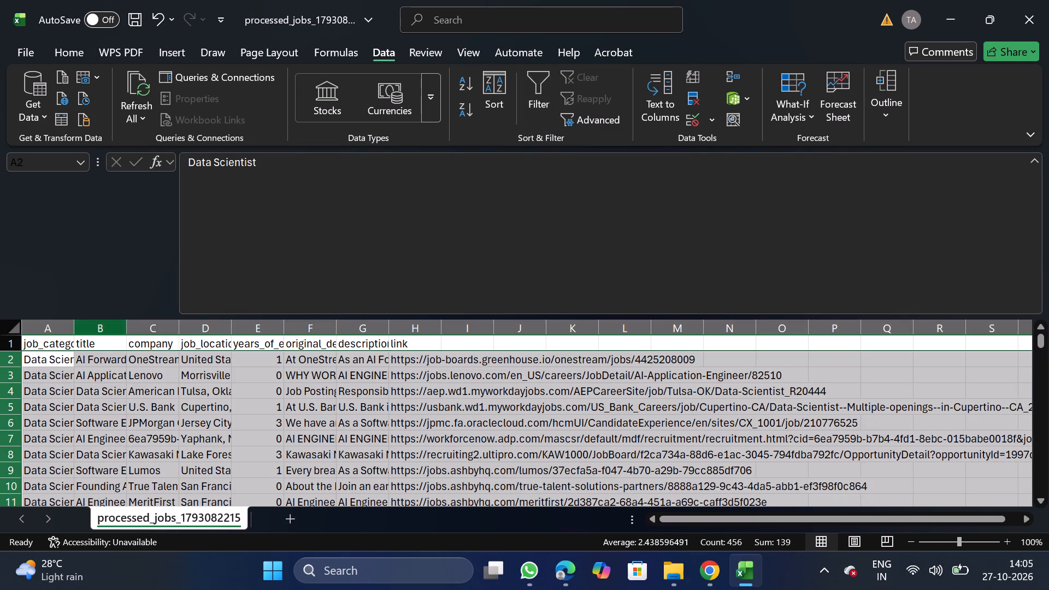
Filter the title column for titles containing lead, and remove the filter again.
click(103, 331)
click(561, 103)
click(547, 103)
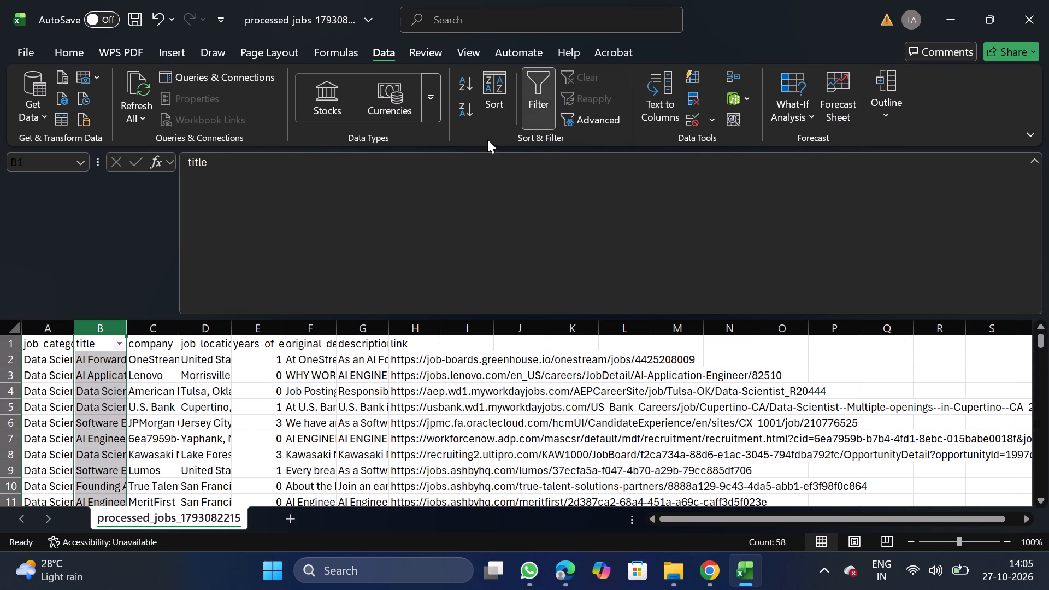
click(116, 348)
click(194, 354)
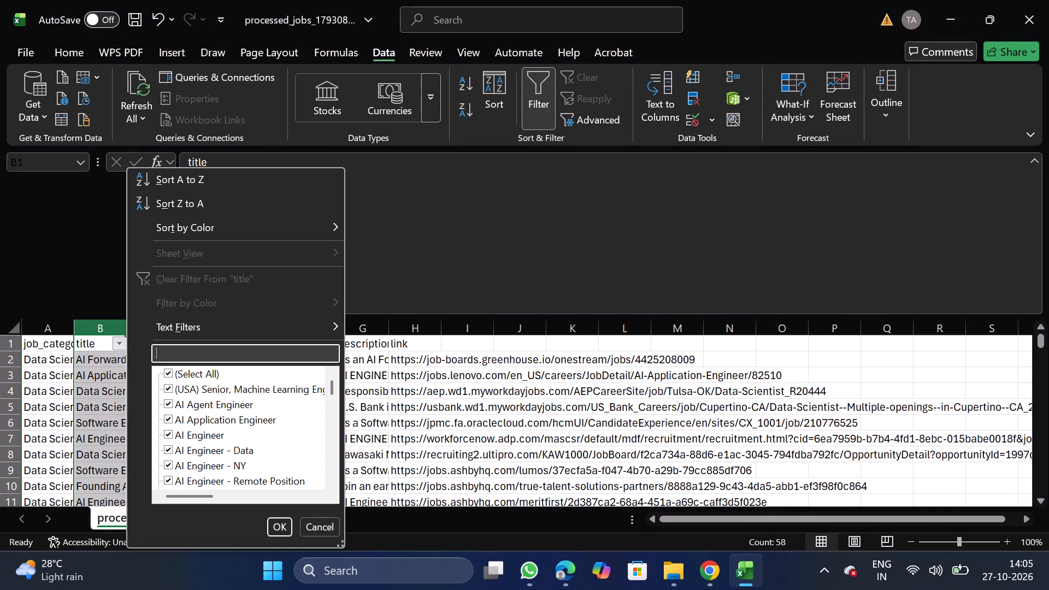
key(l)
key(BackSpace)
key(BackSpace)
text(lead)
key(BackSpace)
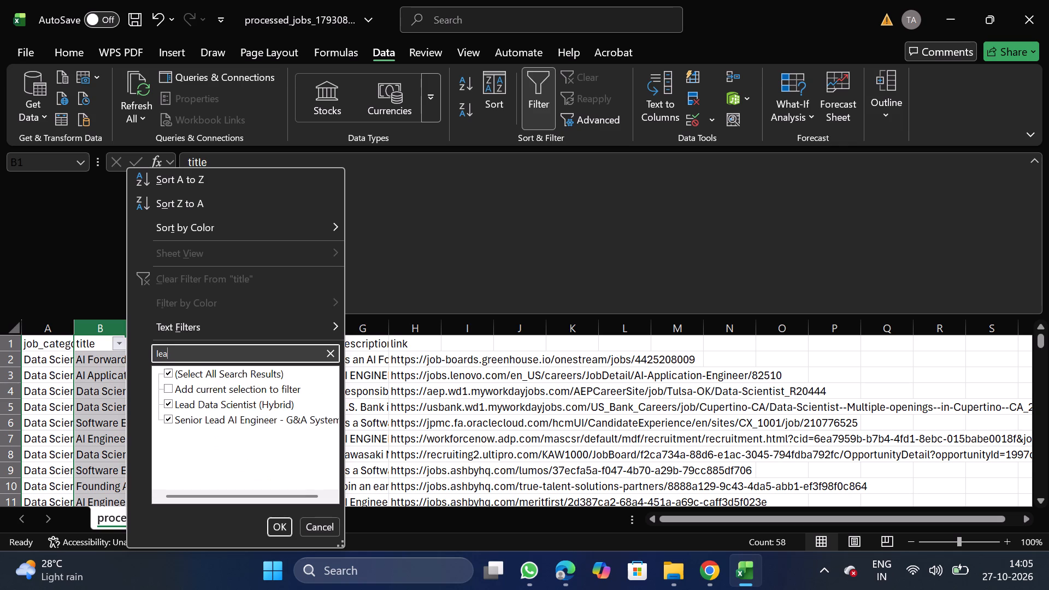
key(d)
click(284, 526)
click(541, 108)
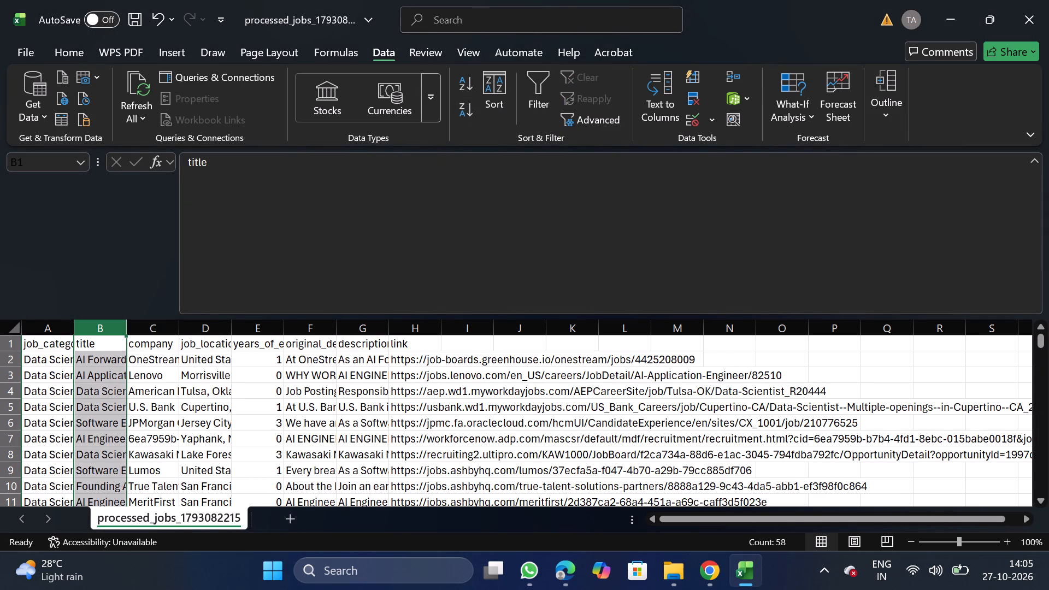
Add a filter to the title column again, search its values for staff, and clear the search.
click(535, 110)
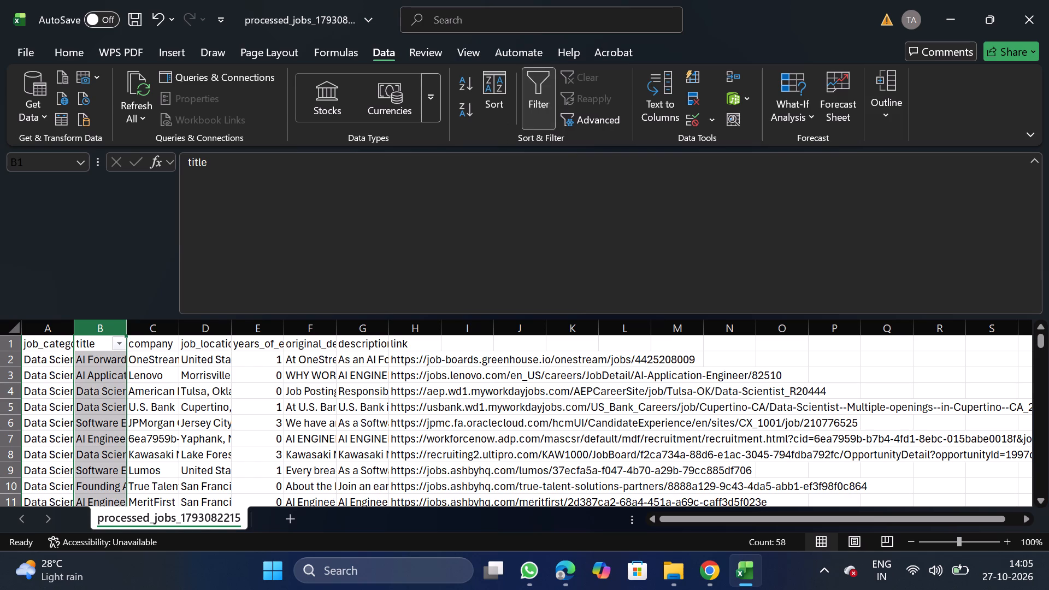
click(119, 345)
click(184, 359)
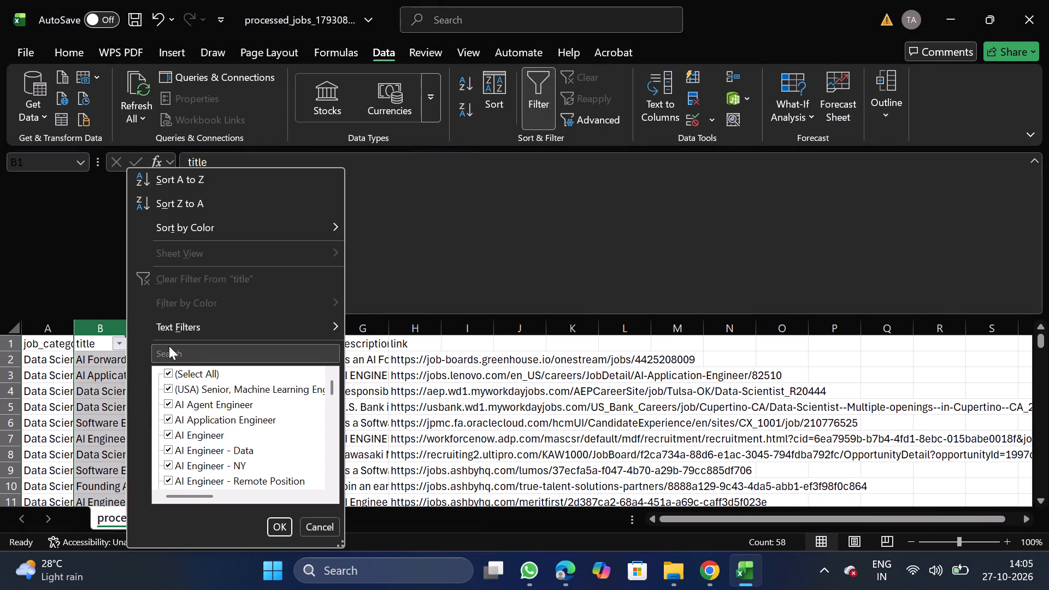
click(169, 346)
click(169, 346)
click(178, 351)
text(staff)
key(BackSpace)
key(BackSpace)
key(BackSpace)
key(BackSpace)
key(BackSpace)
key(BackSpace)
key(BackSpace)
key(BackSpace)
key(BackSpace)
key(BackSpace)
key(BackSpace)
key(BackSpace)
key(BackSpace)
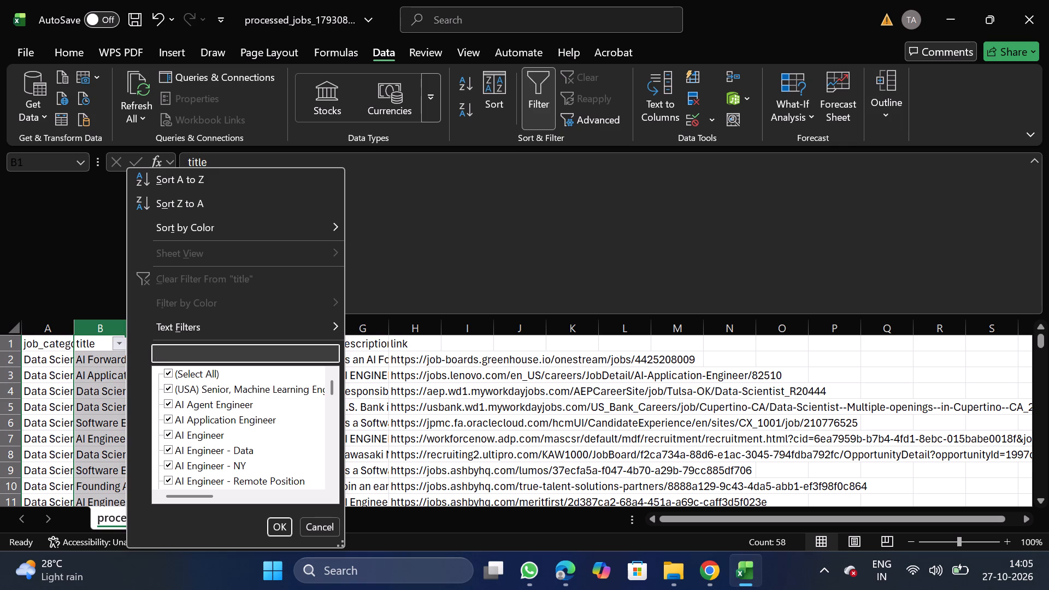
Search the title filter values for principal, cancel the selection, and remove the filter from the title column.
text(principal)
click(330, 517)
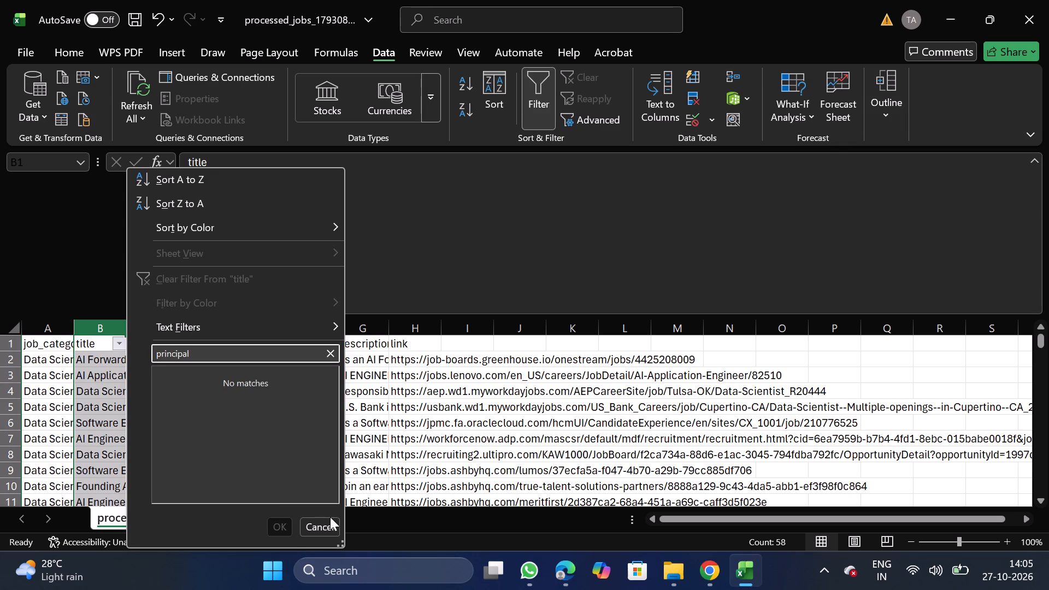
click(319, 523)
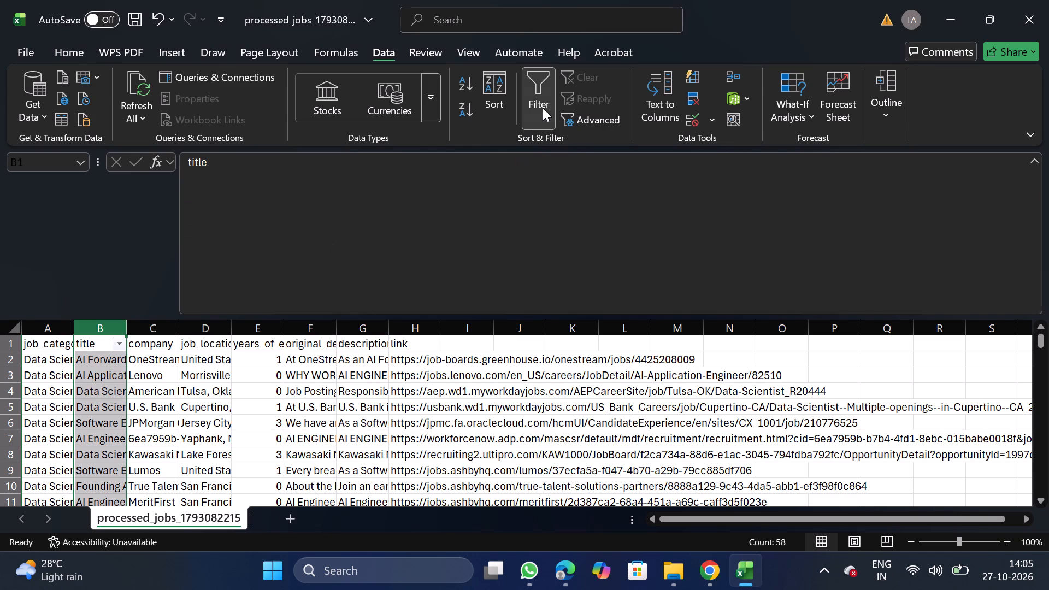
click(543, 108)
Filter the company column for Walmart, delete the filtered job row, and remove the filter.
click(555, 84)
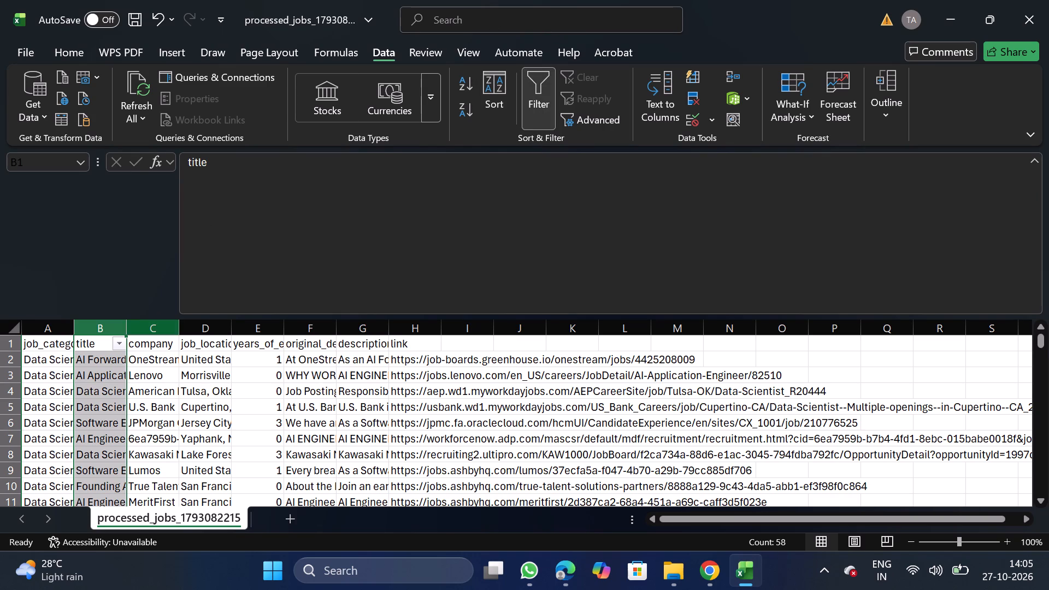
click(163, 327)
click(531, 79)
click(531, 79)
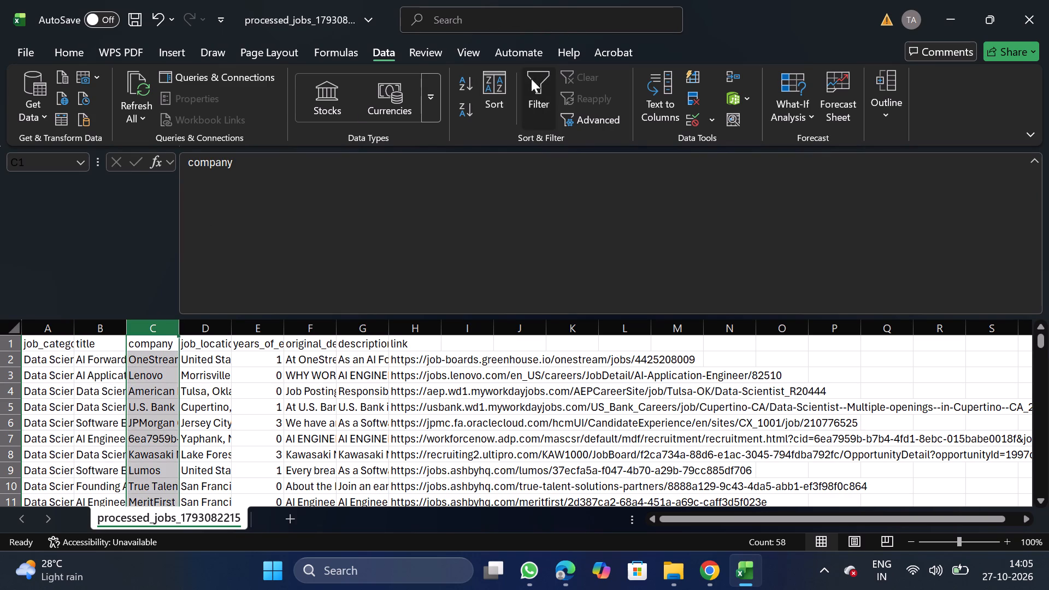
click(176, 337)
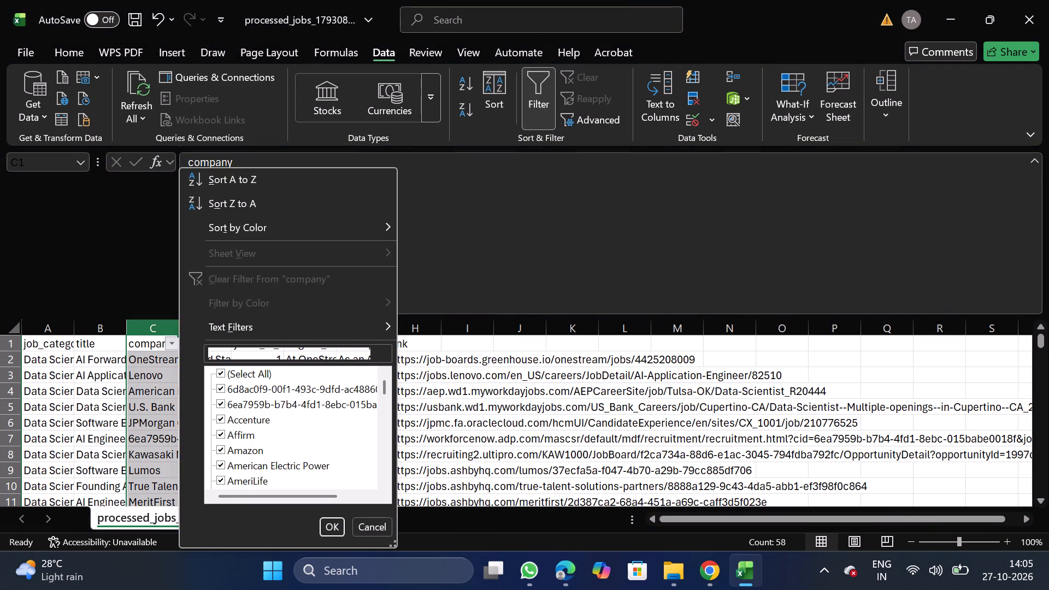
click(239, 350)
text(walmart)
key(BackSpace)
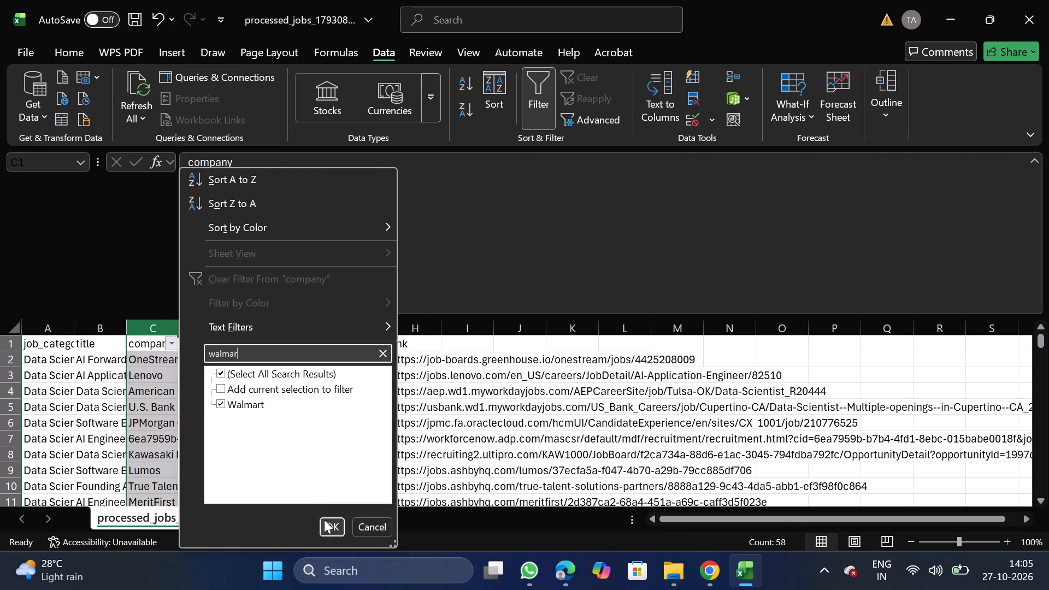
click(334, 524)
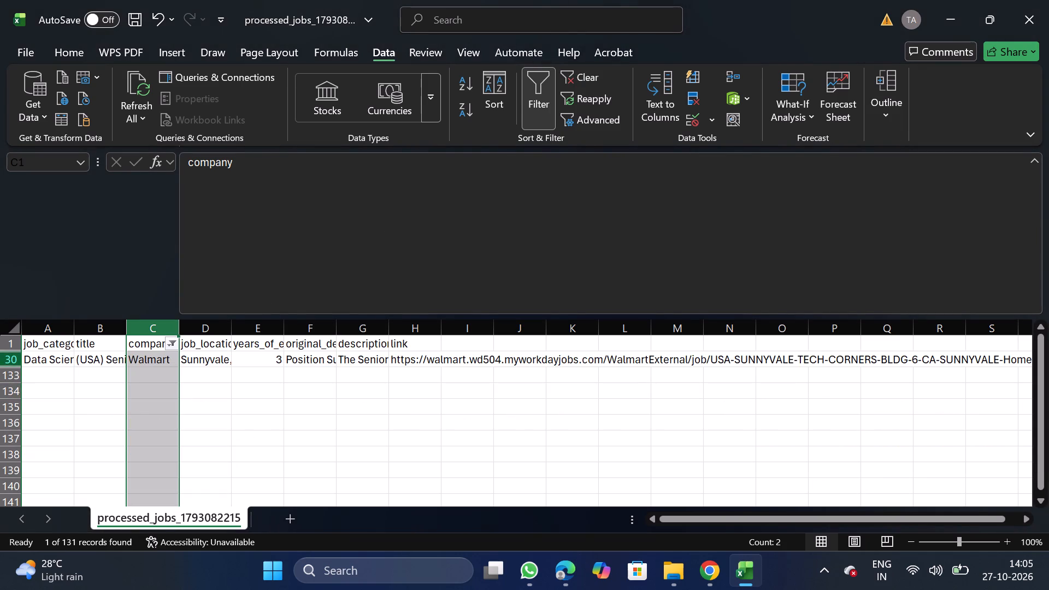
click(7, 358)
right_click(42, 359)
click(99, 222)
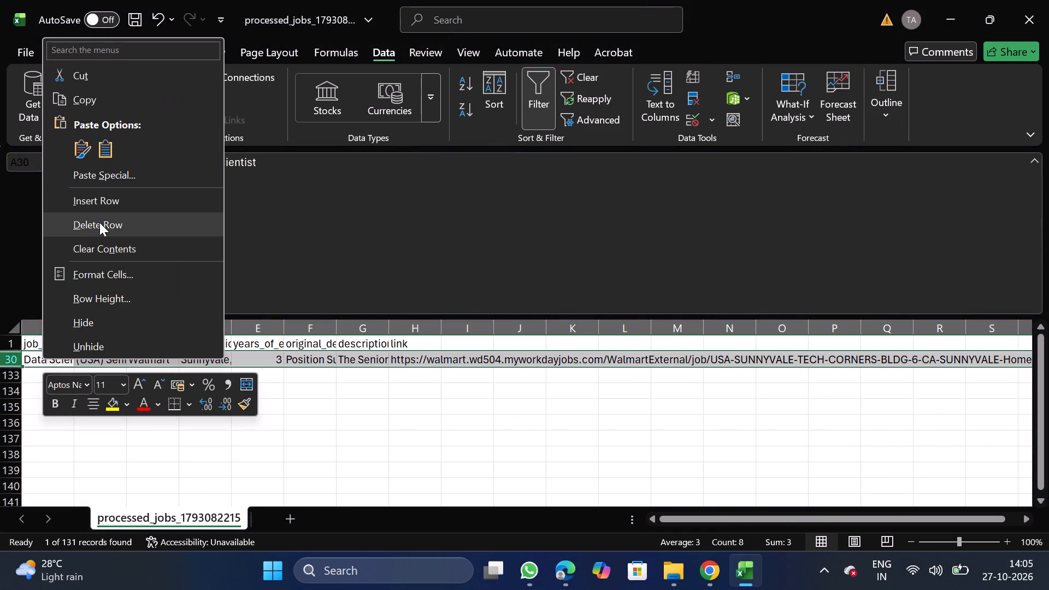
click(523, 99)
Add a filter to the company column, search its values for drie, and clear the search.
click(151, 326)
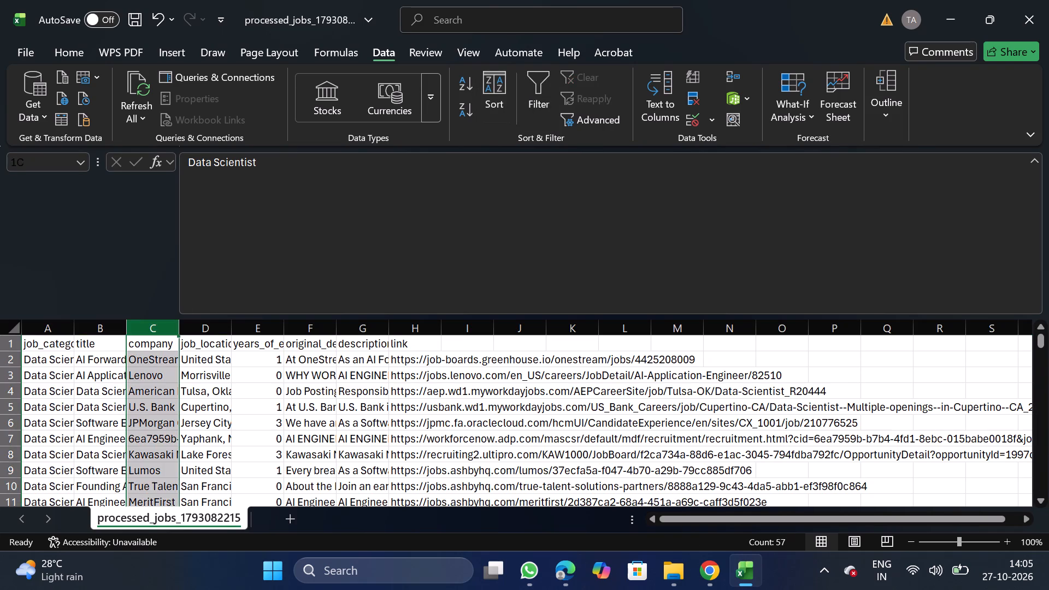
click(535, 88)
click(174, 339)
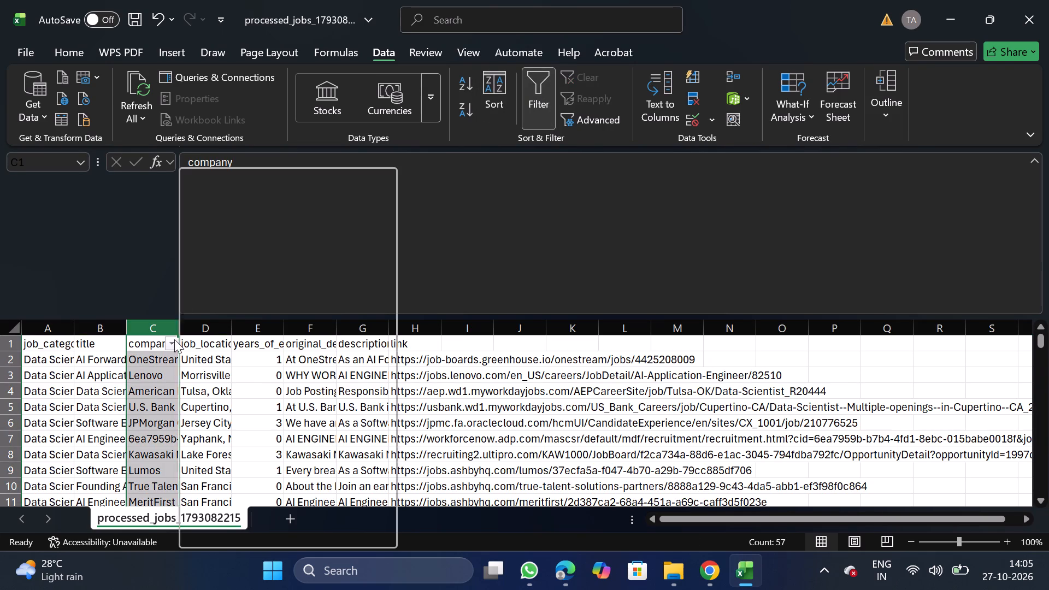
click(243, 348)
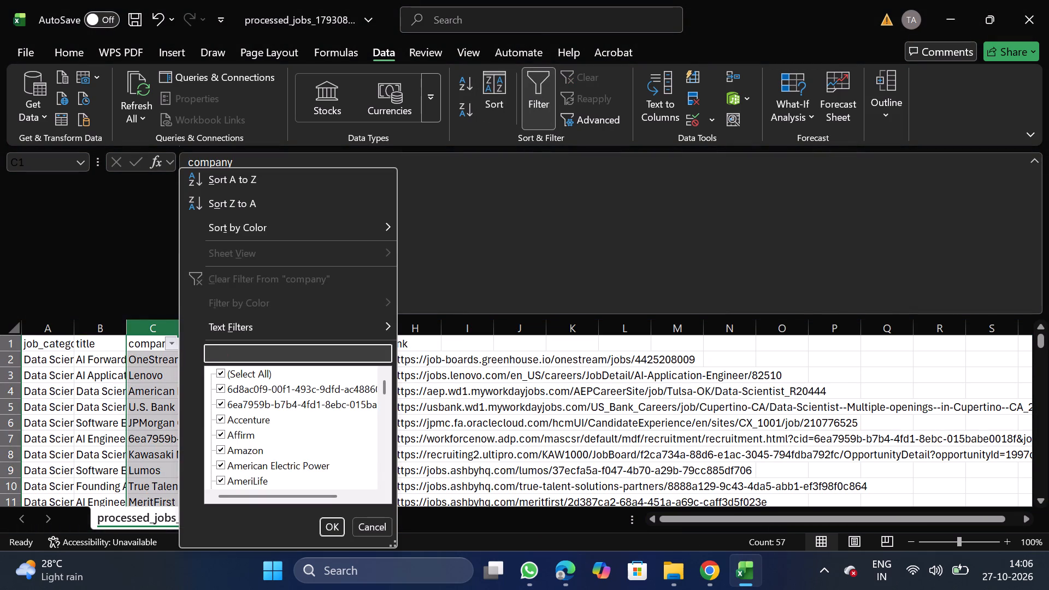
text(drie)
key(BackSpace)
key(BackSpace)
key(BackSpace)
key(BackSpace)
key(BackSpace)
key(BackSpace)
key(BackSpace)
key(BackSpace)
key(BackSpace)
key(BackSpace)
key(BackSpace)
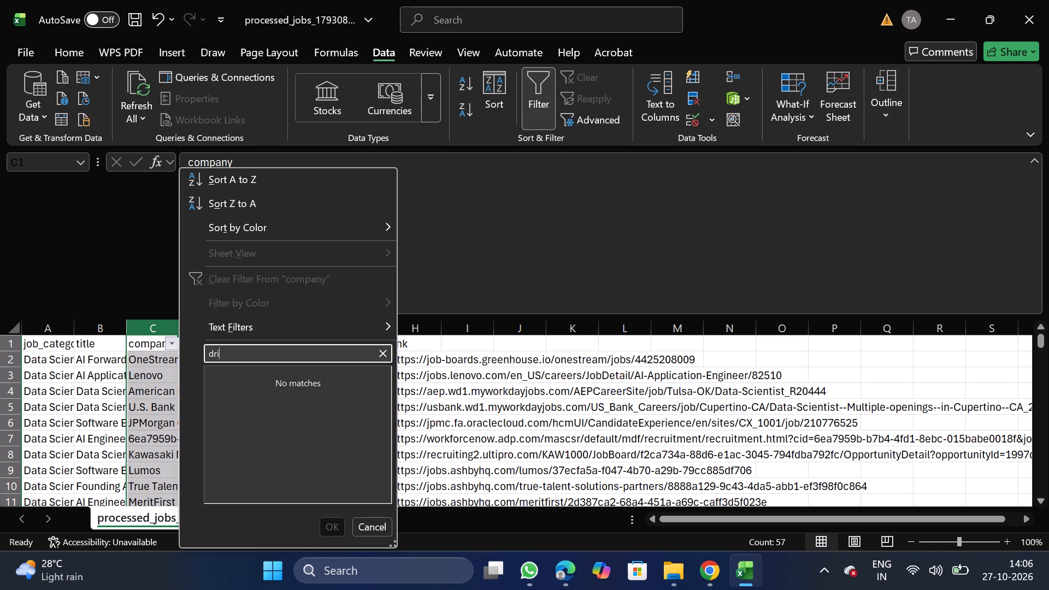
Search the company filter values for capit and clear the search.
text(capit)
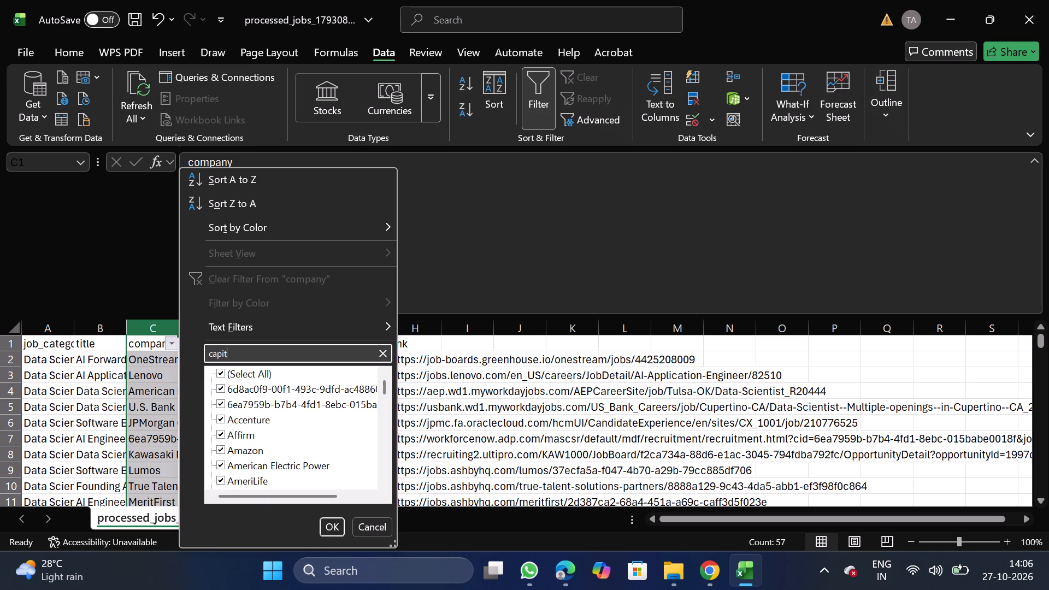
key(BackSpace)
key(BackSpace)
key(BackSpace)
key(BackSpace)
key(BackSpace)
key(BackSpace)
key(BackSpace)
key(BackSpace)
key(BackSpace)
key(BackSpace)
key(BackSpace)
key(BackSpace)
key(BackSpace)
key(BackSpace)
key(BackSpace)
key(BackSpace)
key(BackSpace)
Search the company filter values for under and clear the search.
text(under)
key(BackSpace)
key(BackSpace)
key(BackSpace)
key(BackSpace)
key(BackSpace)
key(BackSpace)
key(BackSpace)
key(BackSpace)
key(BackSpace)
key(BackSpace)
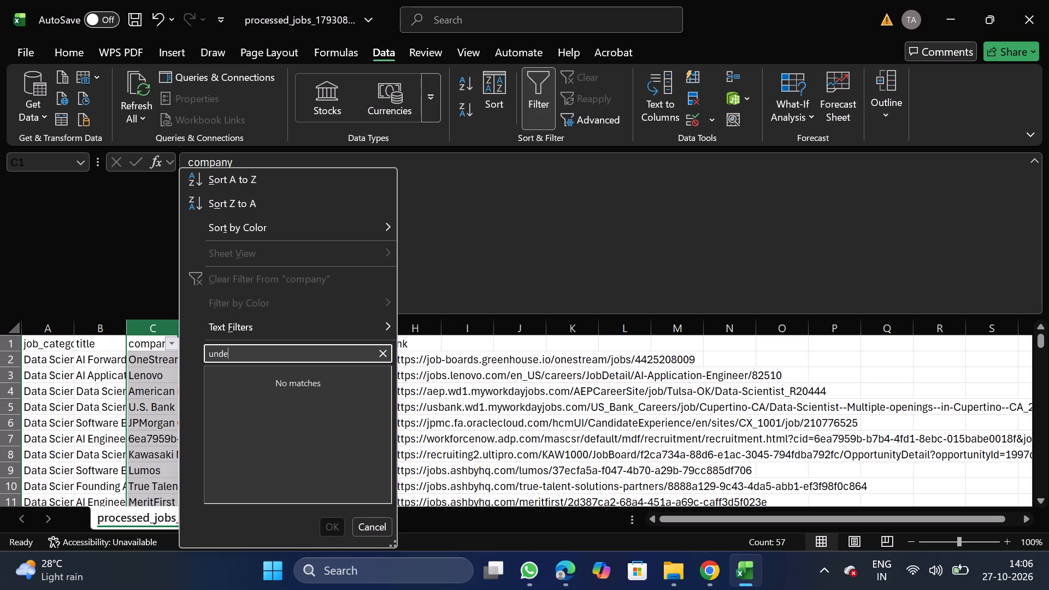
Search the company filter values for hunt and clear the search.
text(hunt)
key(BackSpace)
key(BackSpace)
key(BackSpace)
key(BackSpace)
key(BackSpace)
key(BackSpace)
key(BackSpace)
key(BackSpace)
key(BackSpace)
key(BackSpace)
key(BackSpace)
key(BackSpace)
Search the company filter values for skim and clear the search.
text(skim)
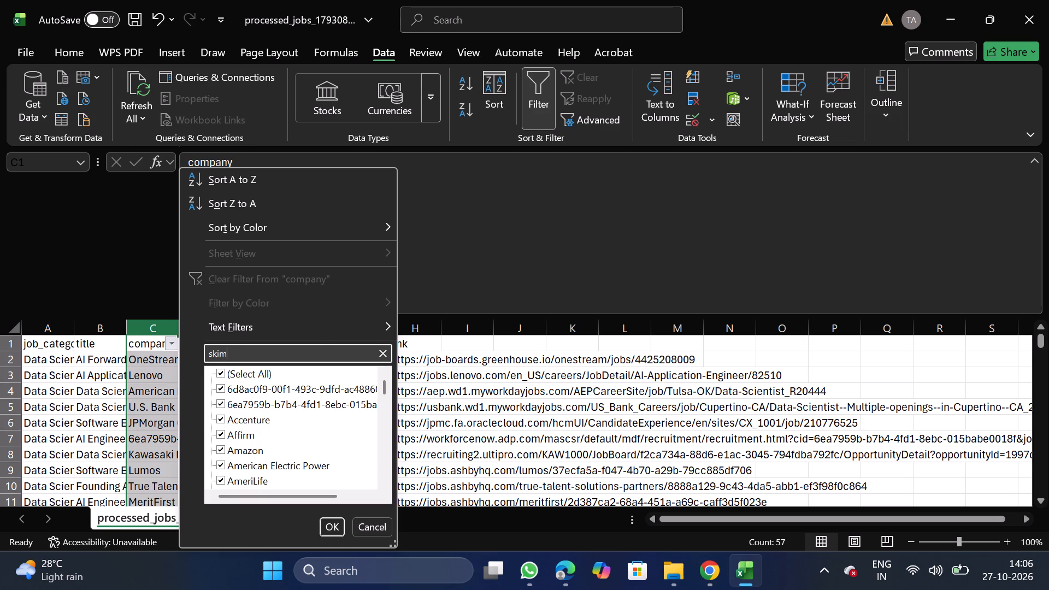
key(BackSpace)
key(BackSpace)
key(BackSpace)
key(BackSpace)
key(BackSpace)
key(BackSpace)
key(BackSpace)
key(BackSpace)
key(BackSpace)
key(BackSpace)
key(BackSpace)
key(BackSpace)
key(BackSpace)
key(BackSpace)
Search the company filter values for ap and clear the search.
text(ap)
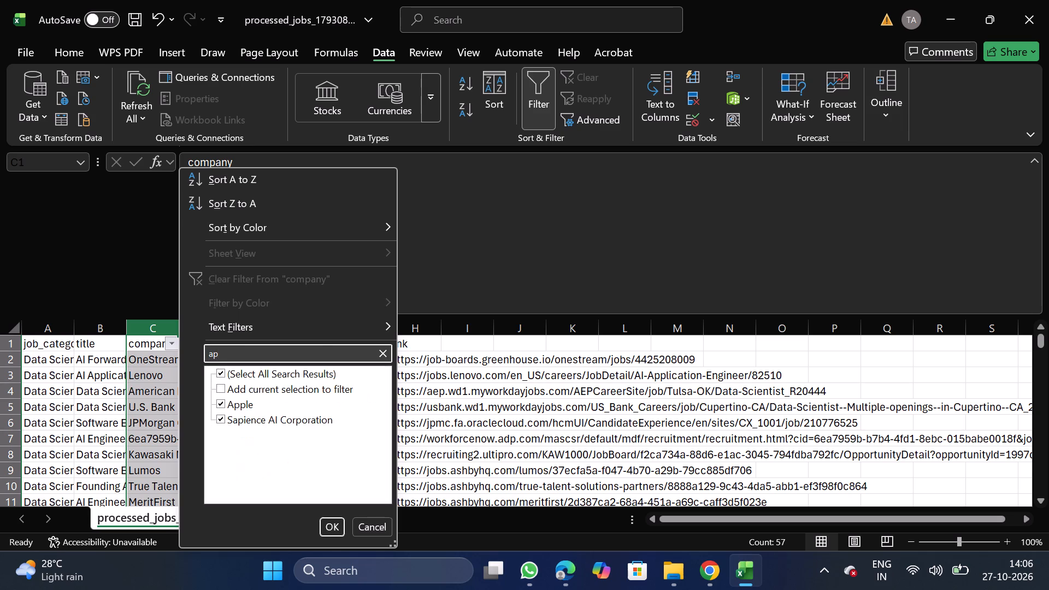
key(BackSpace)
key(BackSpace)
key(BackSpace)
key(BackSpace)
key(BackSpace)
key(BackSpace)
key(BackSpace)
key(BackSpace)
key(BackSpace)
key(BackSpace)
key(BackSpace)
key(BackSpace)
key(BackSpace)
key(BackSpace)
Search the company filter values for in landem and clear the search.
text(in landem)
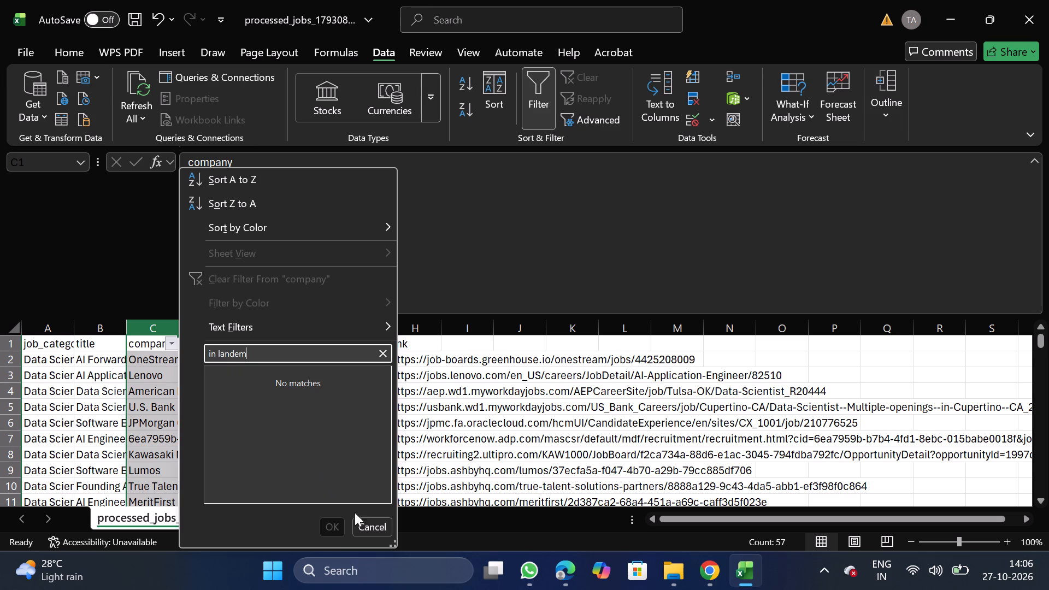
click(385, 354)
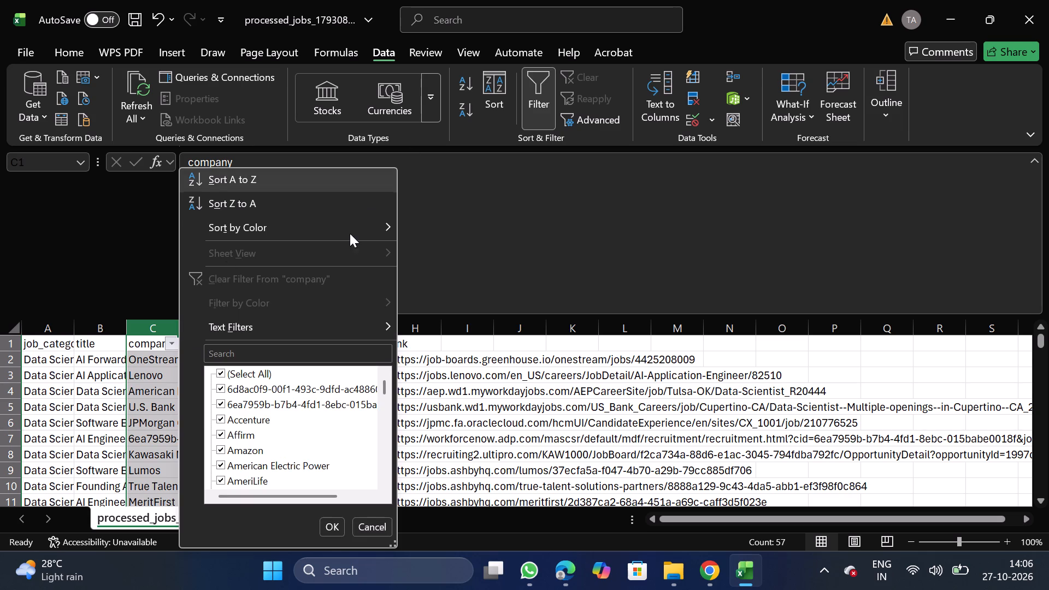
Filter the company column to only the two code-like names starting with 6d8ac0f9 and 6ea7959b, plus Blanks.
click(255, 372)
click(273, 388)
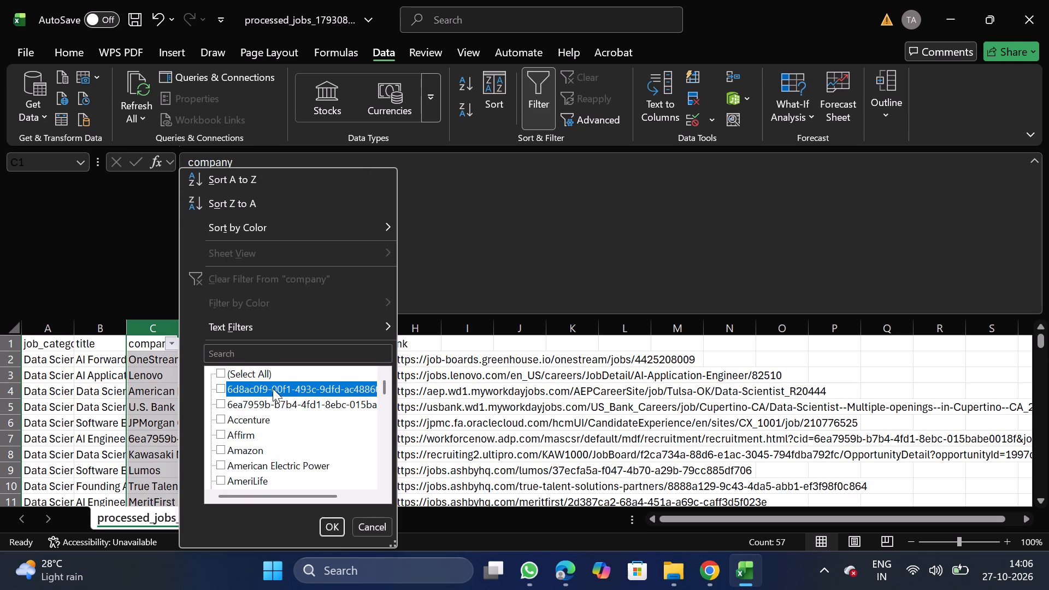
click(275, 404)
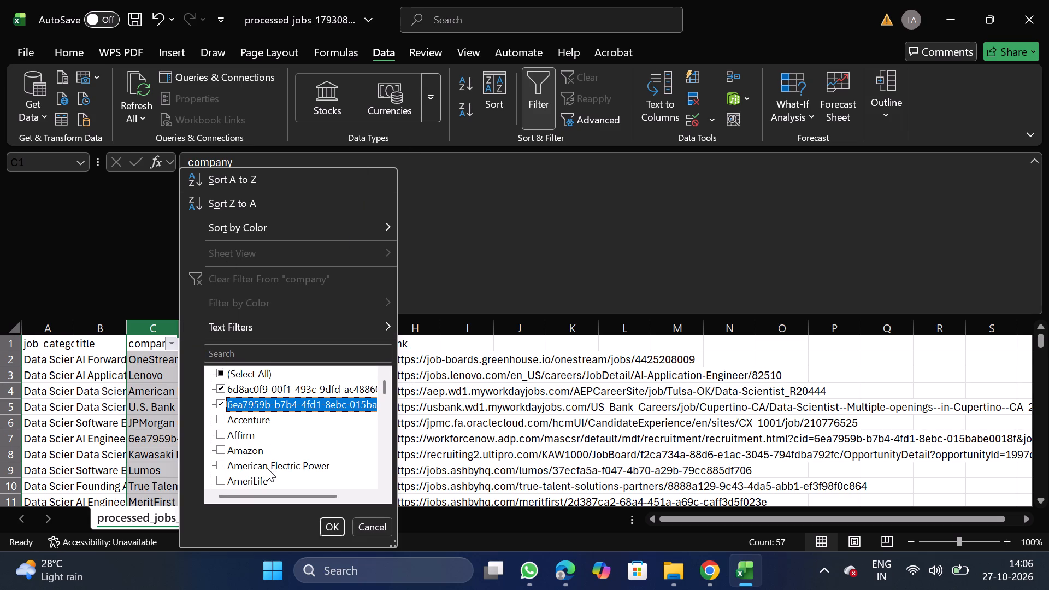
click(267, 468)
click(267, 468)
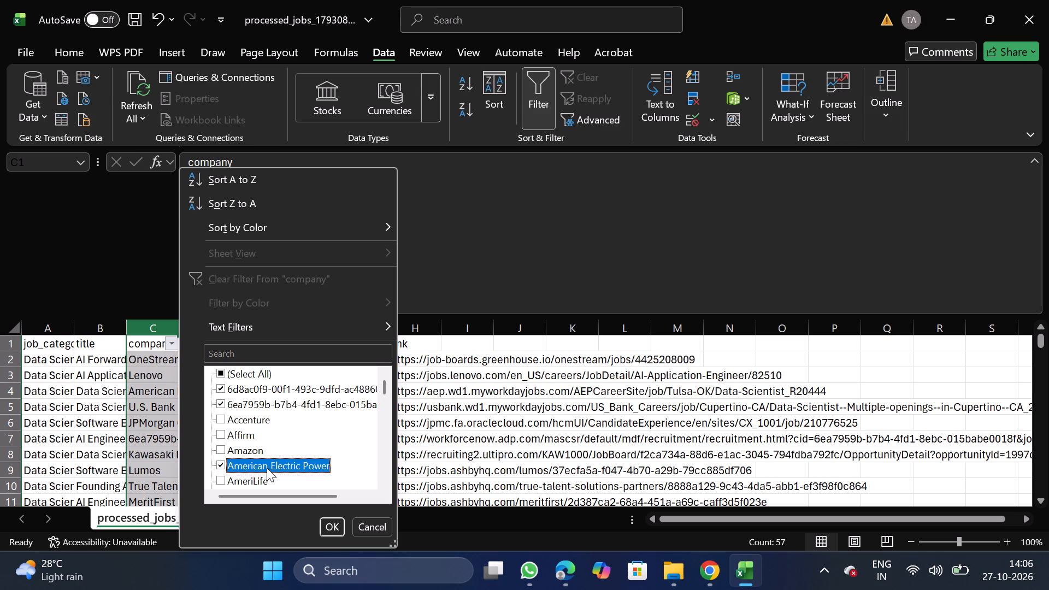
scroll(300, 469, down, 1)
scroll(308, 426, down, 1)
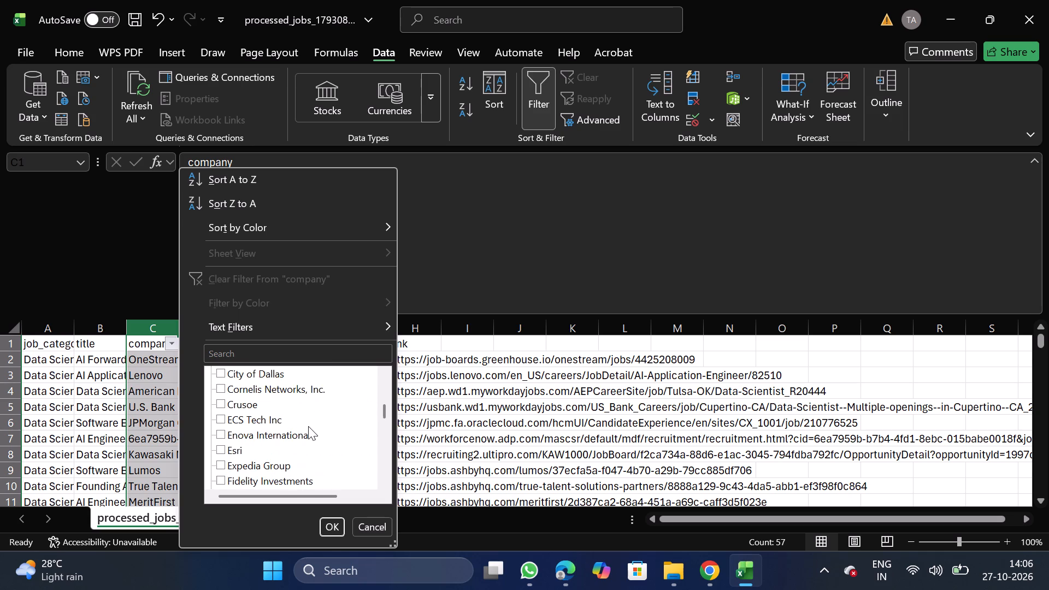
scroll(308, 426, down, 1)
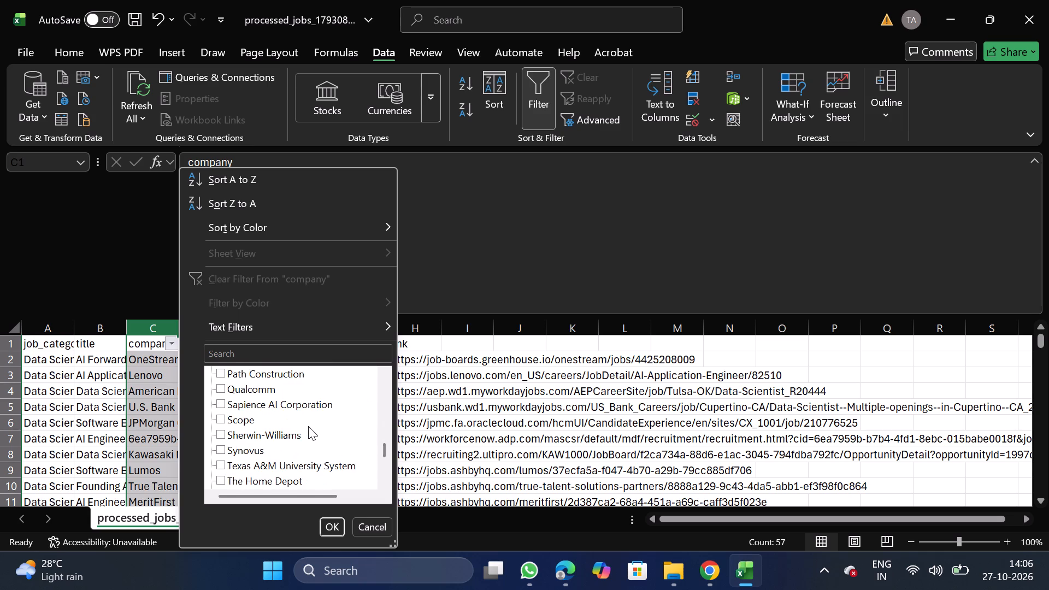
scroll(308, 426, down, 2)
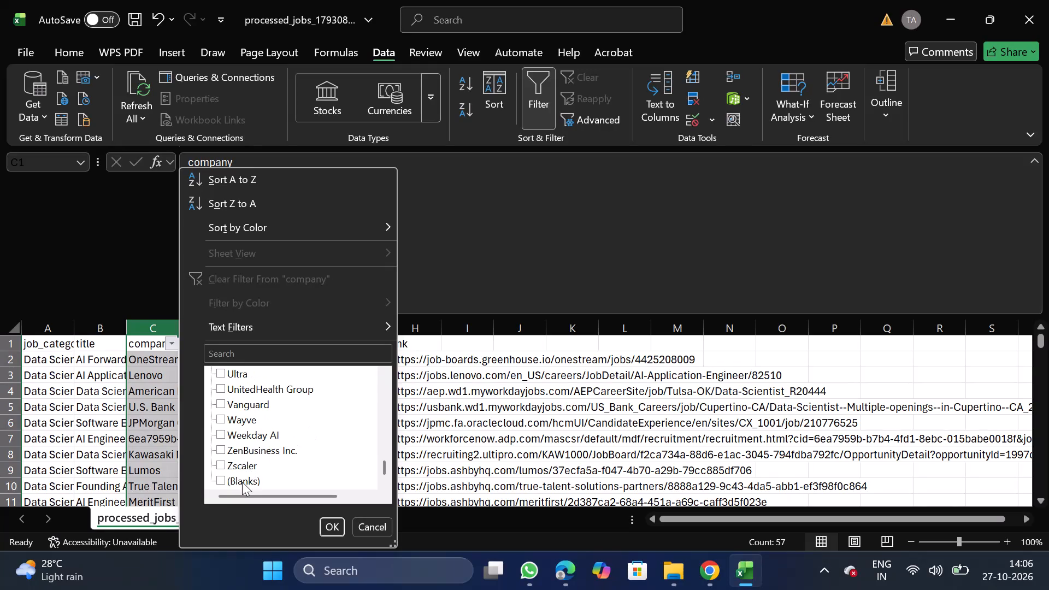
click(242, 482)
click(336, 534)
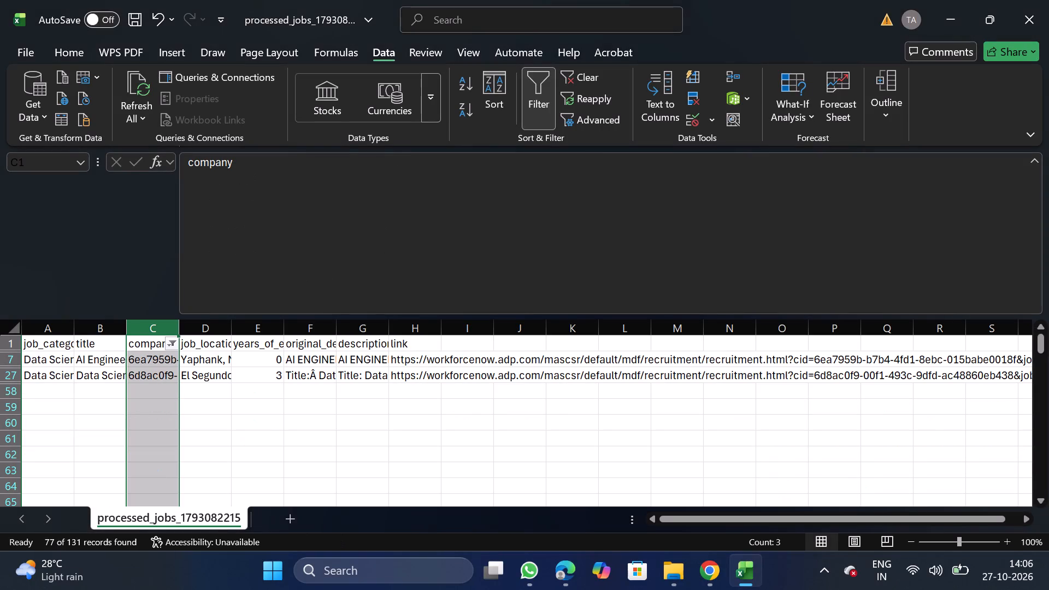
Delete all the filtered data rows below the header and remove the filter from the company column.
click(9, 359)
key(ctrl+shift+Down)
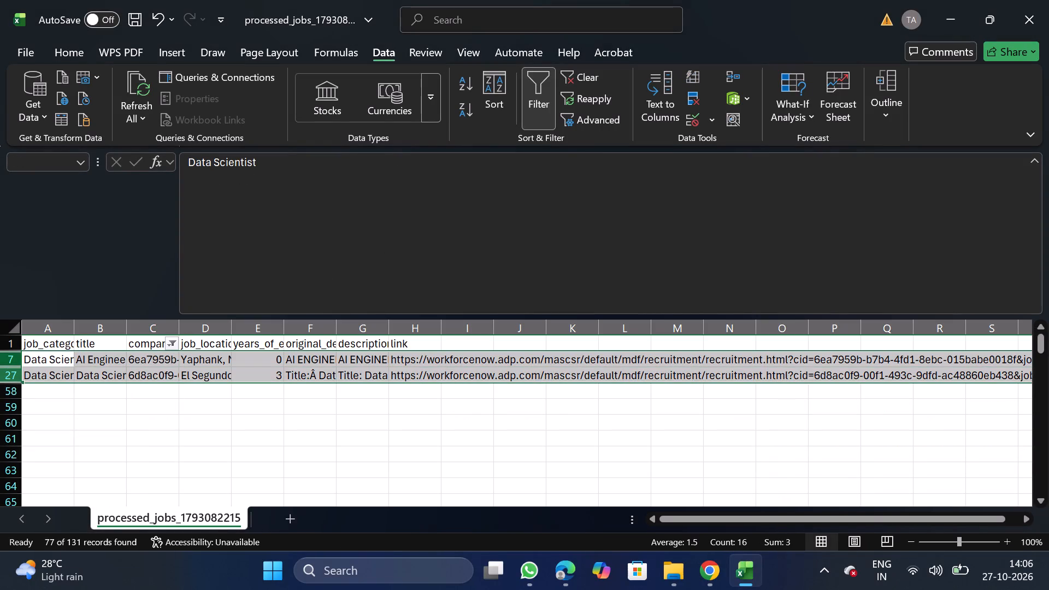
right_click(79, 365)
click(161, 238)
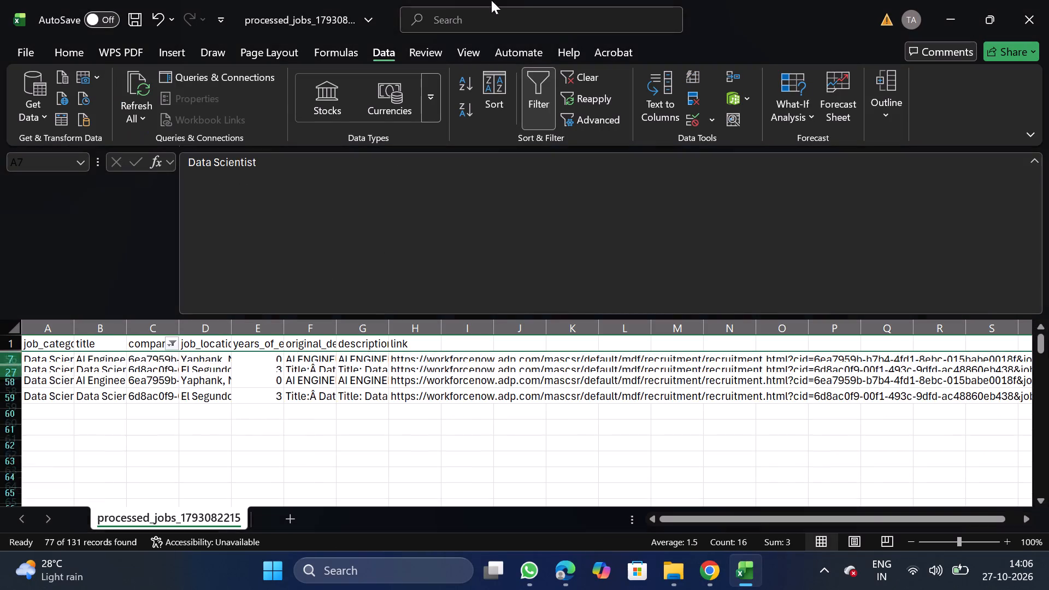
click(539, 91)
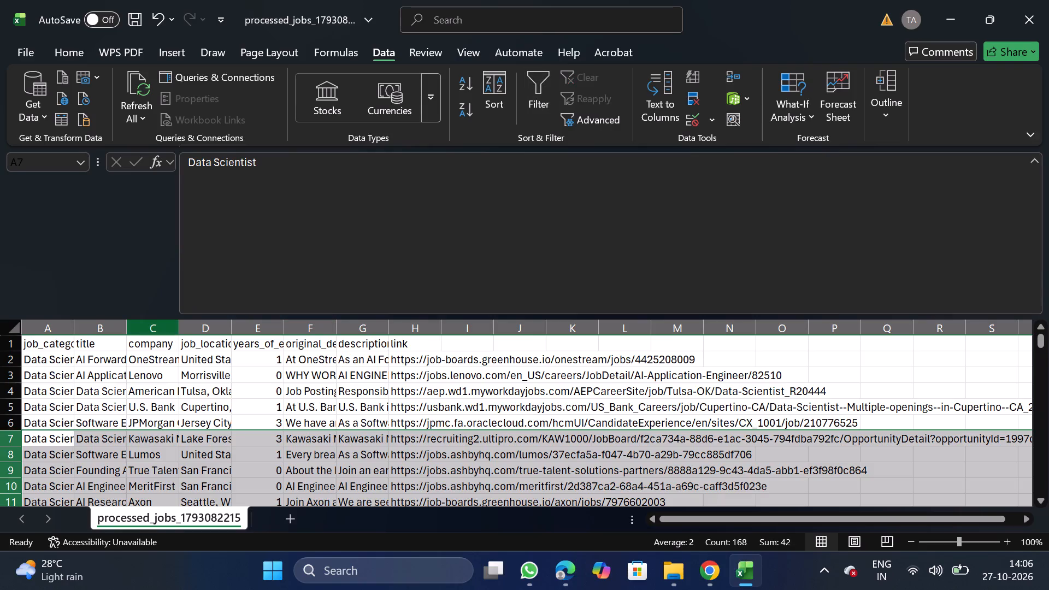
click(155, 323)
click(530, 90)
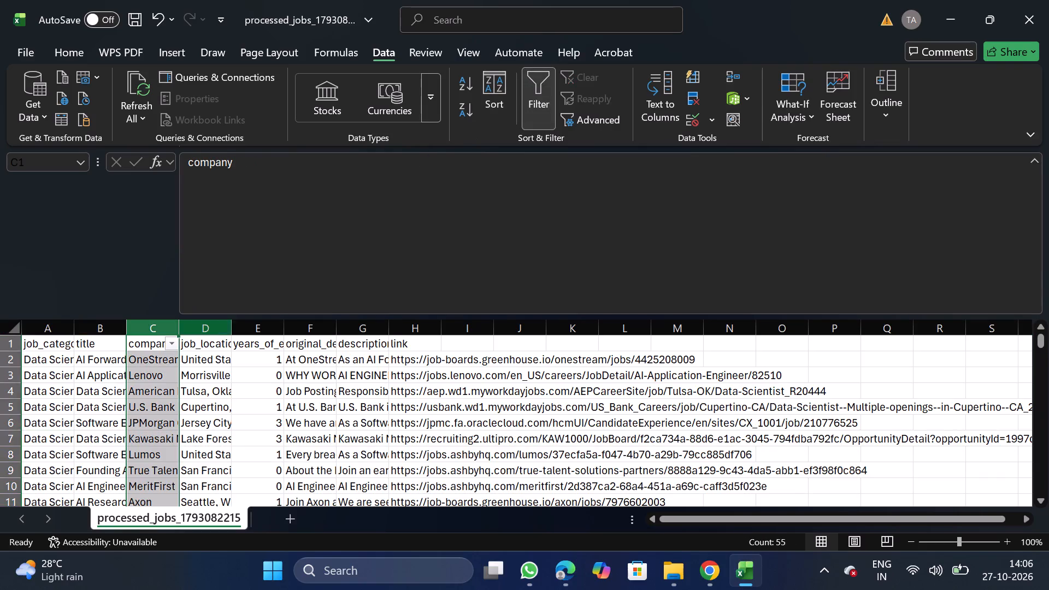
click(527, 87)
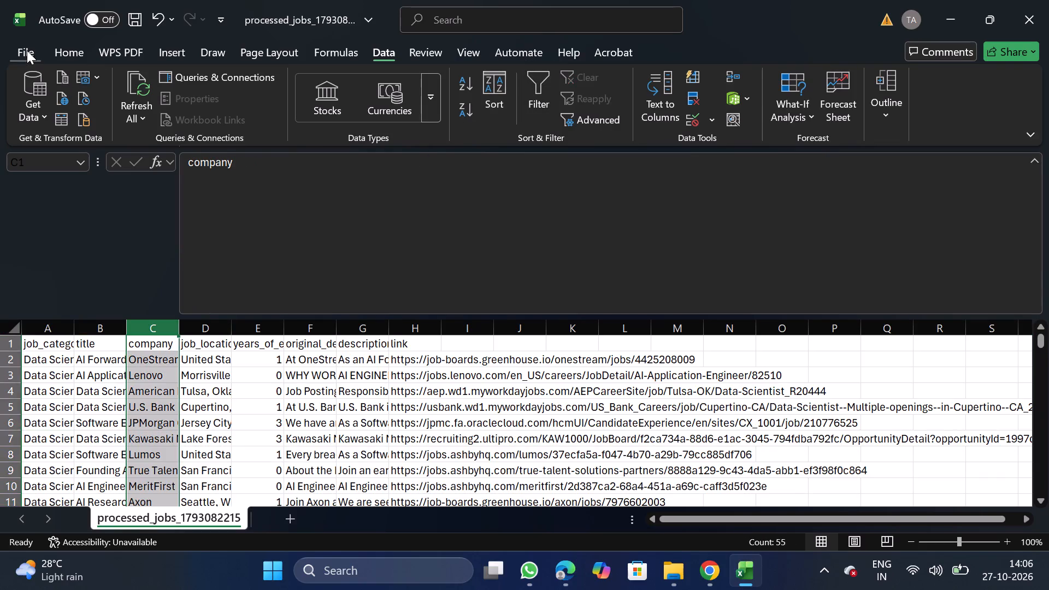
Save the cleaned job list as a CSV named Devops_10_27 in the Daily Scraping jobs folder under Documents.
click(27, 50)
triple_click(62, 277)
click(62, 277)
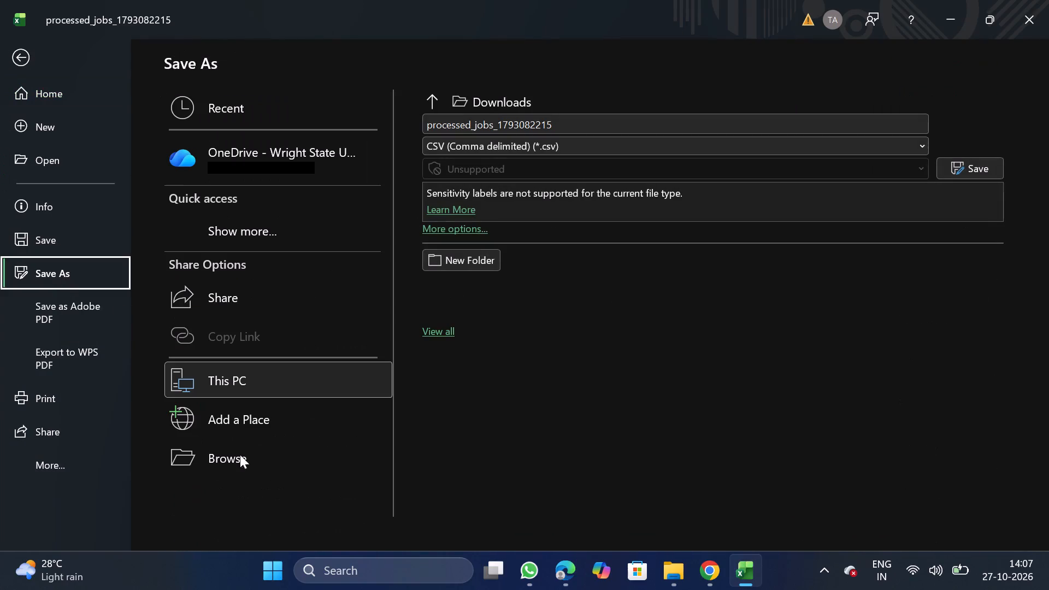
triple_click(246, 462)
triple_click(246, 462)
double_click(246, 462)
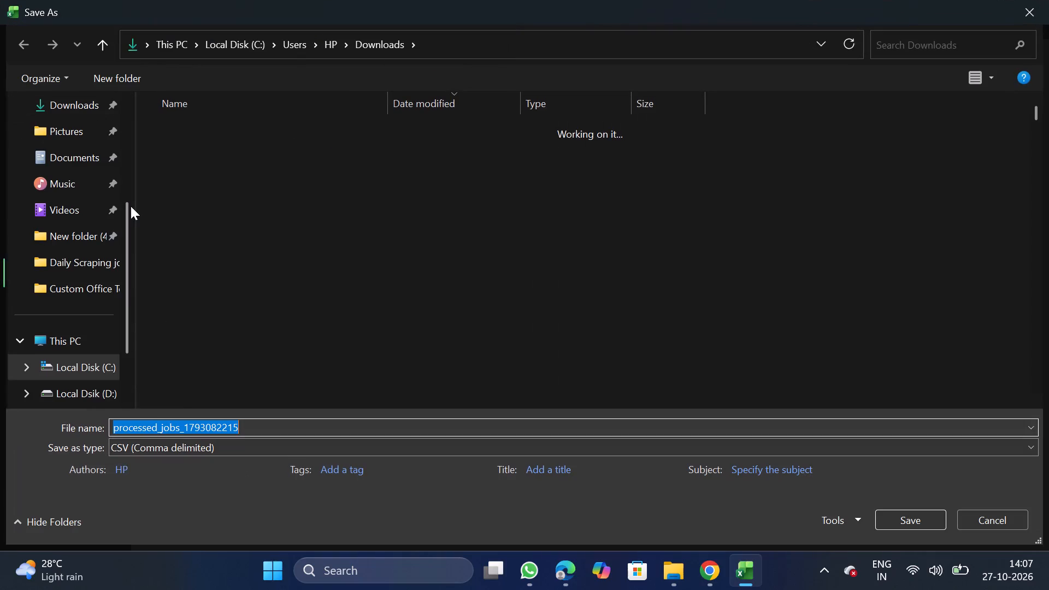
double_click(70, 150)
double_click(243, 180)
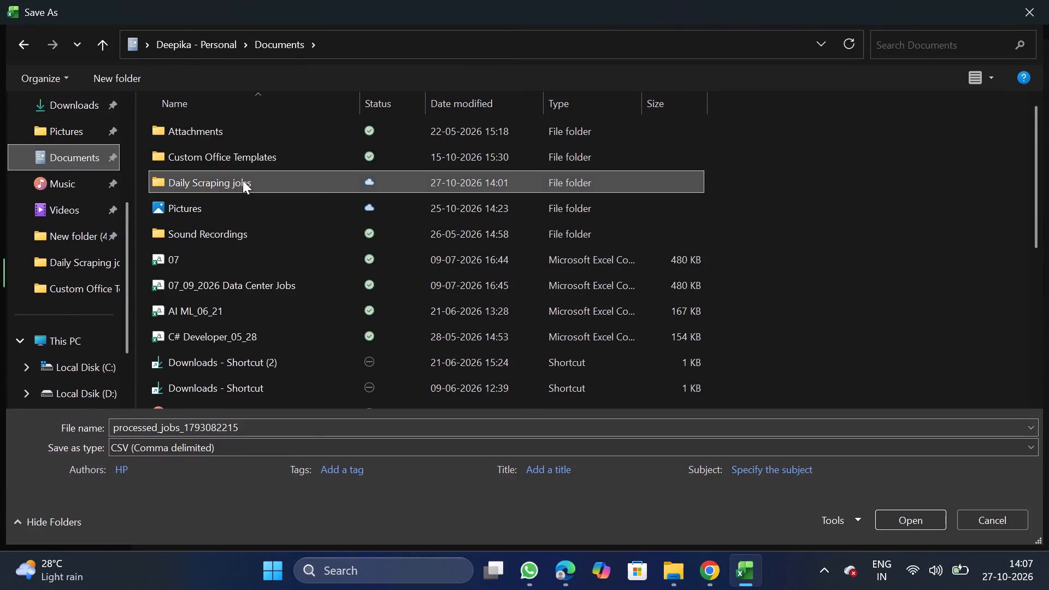
click(324, 433)
key(BackSpace)
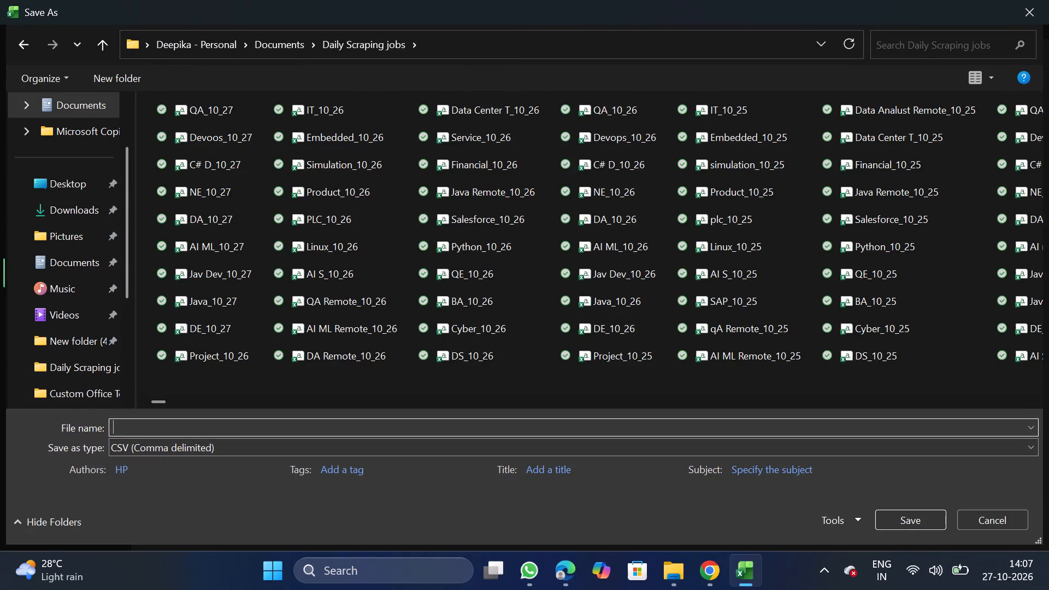
text(evops_10_27)
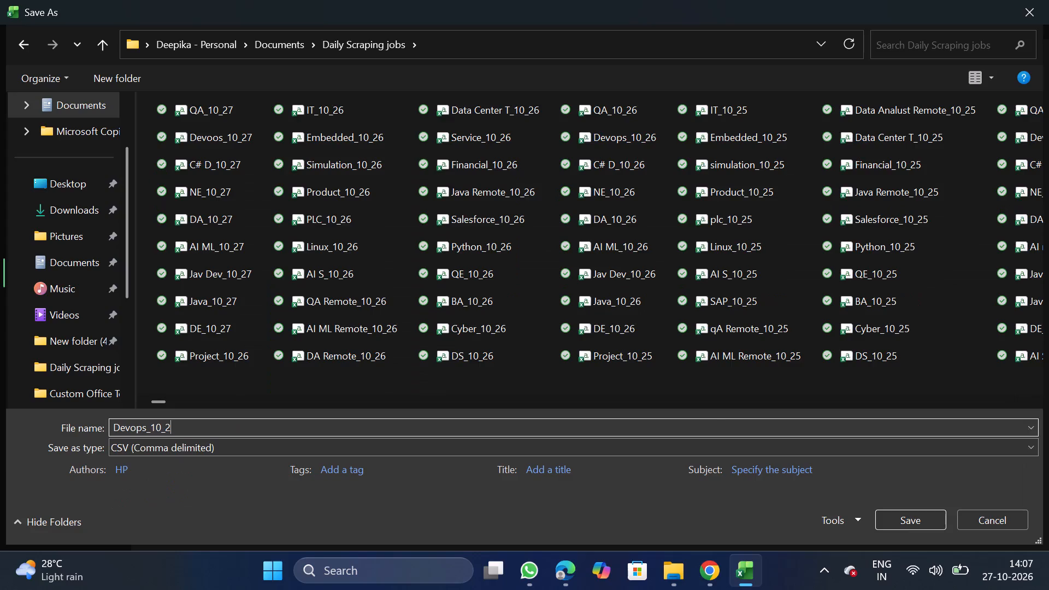
click(925, 512)
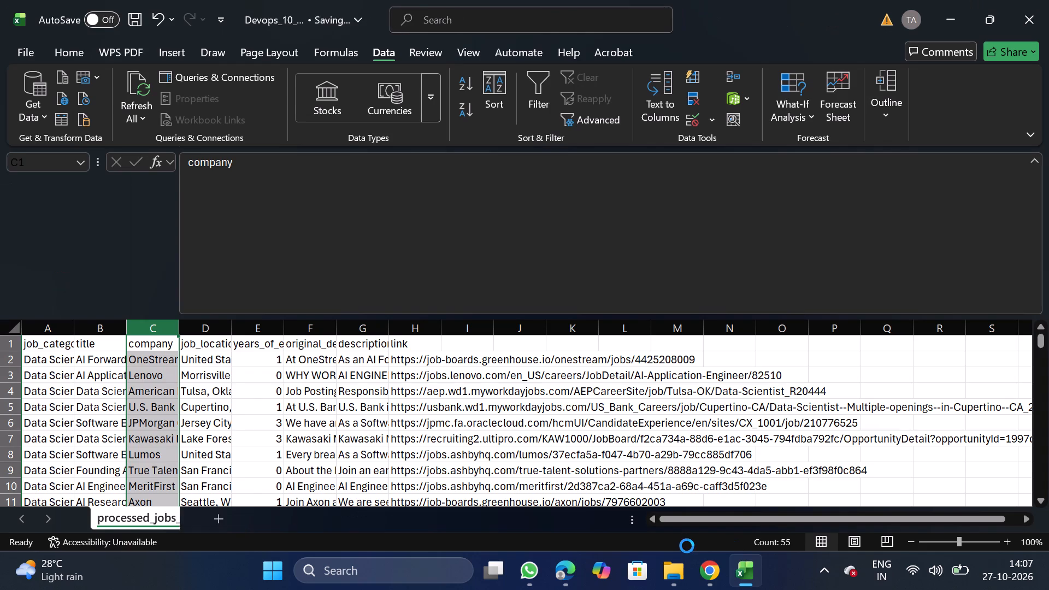
In File Explorer, rename the Devops_10_27 file in the Daily Scraping jobs folder as DS_10_27.
click(708, 569)
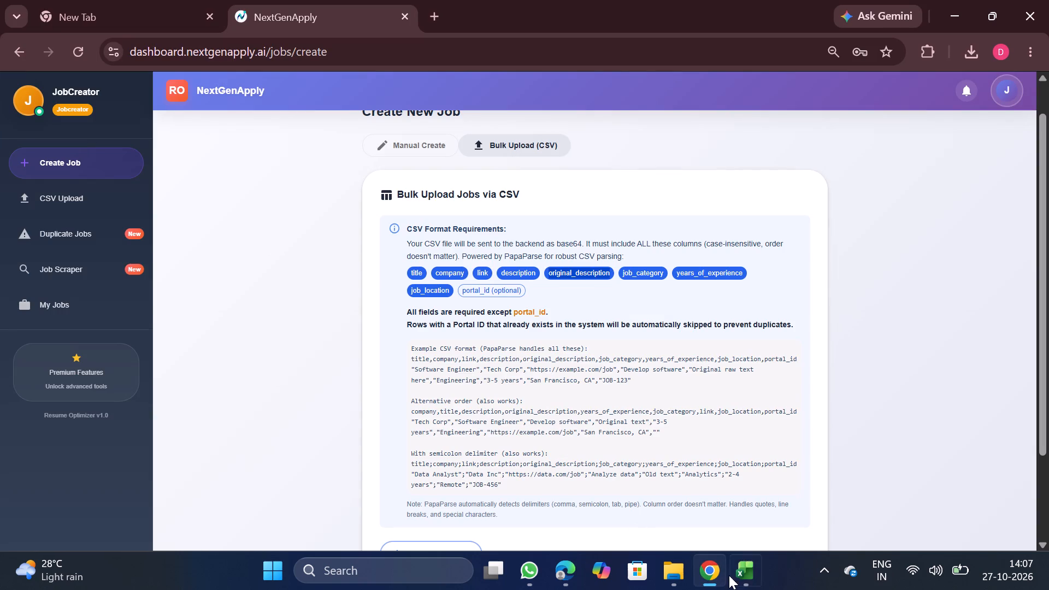
click(677, 570)
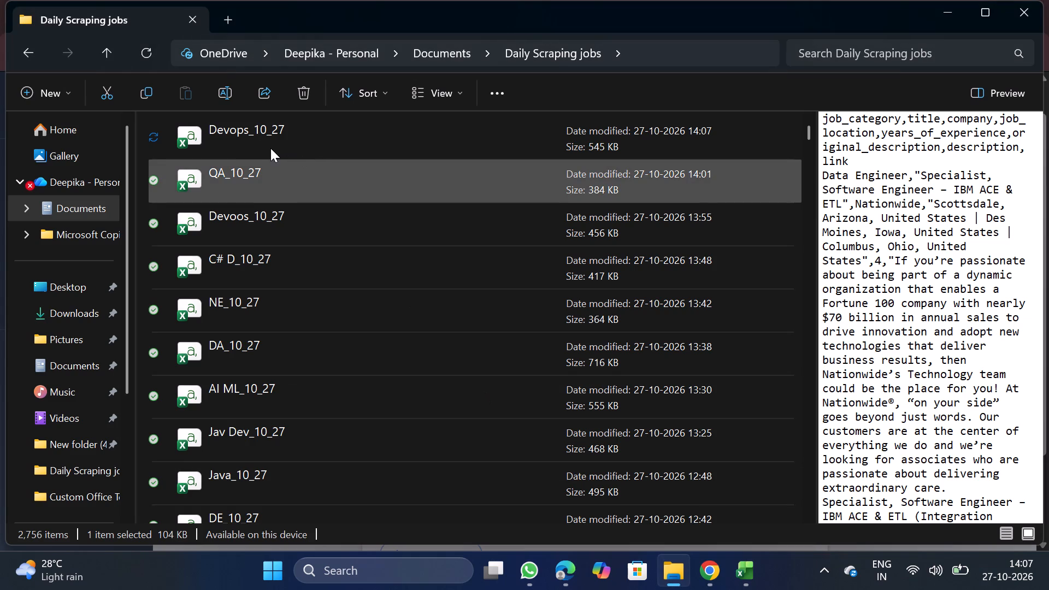
right_click(246, 145)
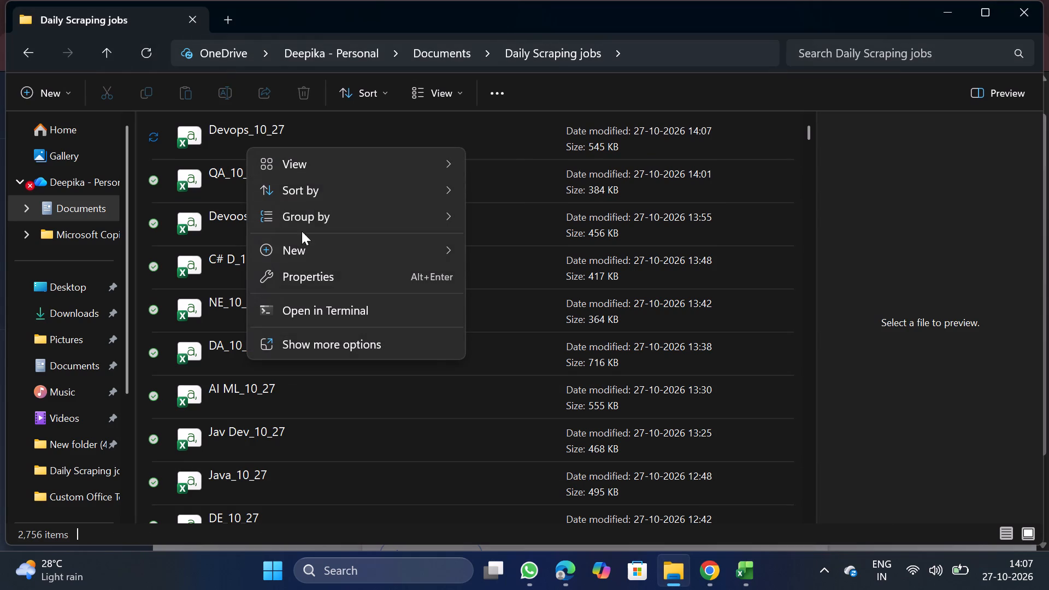
click(263, 123)
right_click(263, 123)
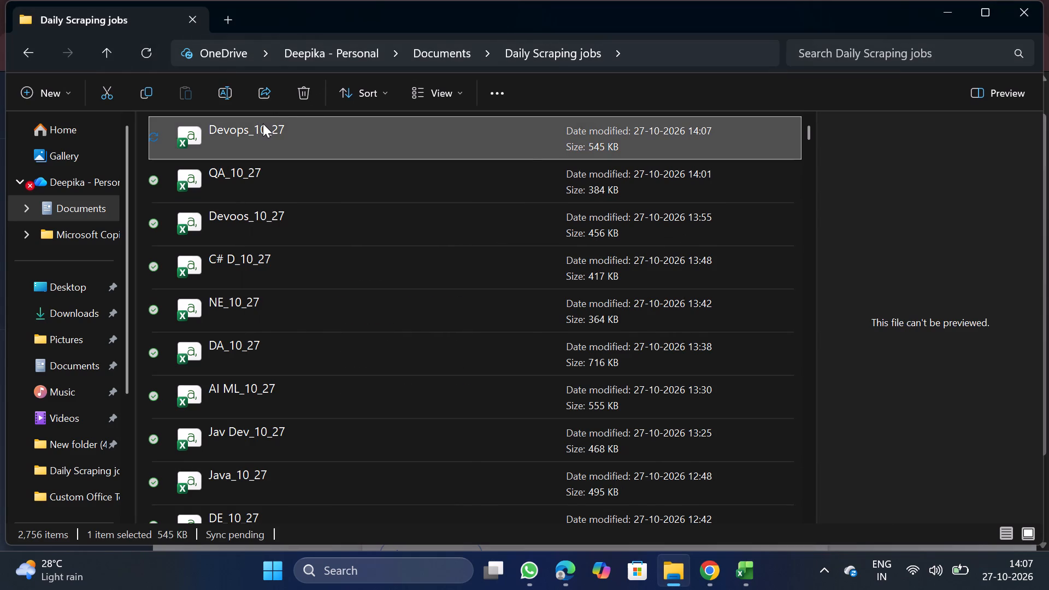
click(408, 56)
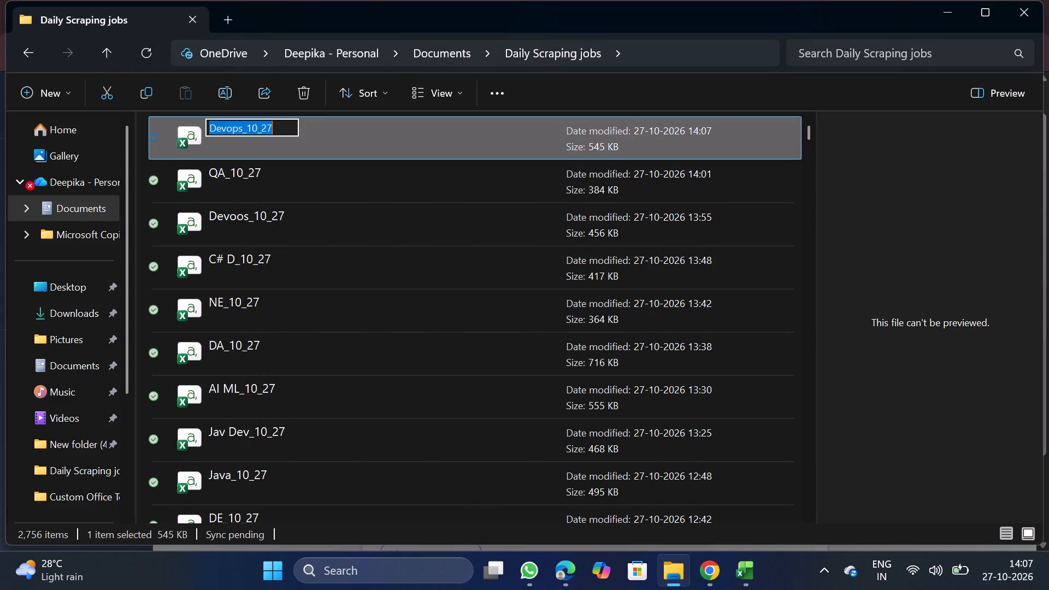
click(241, 128)
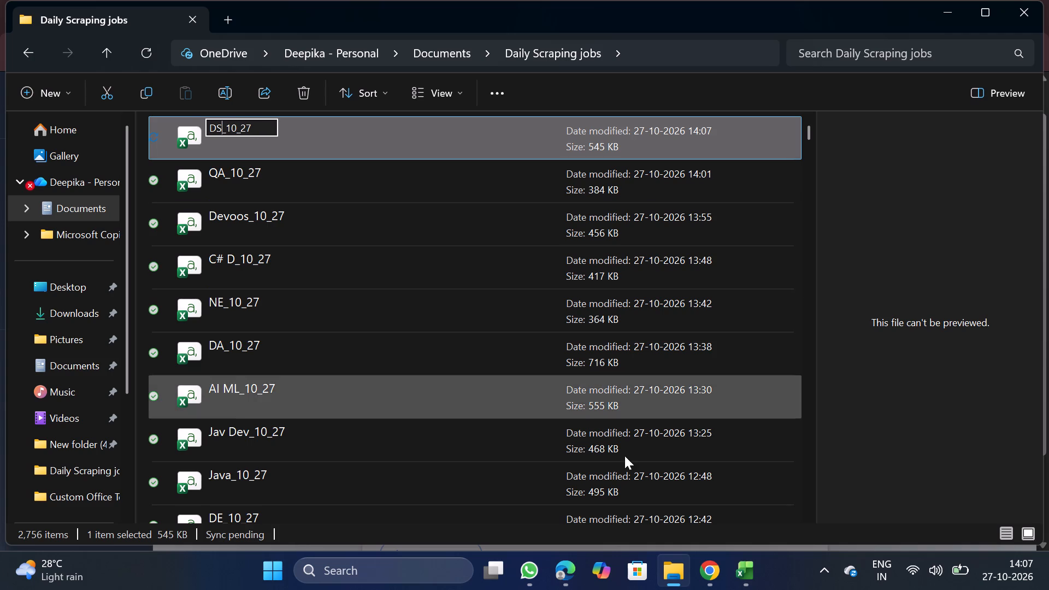
click(818, 428)
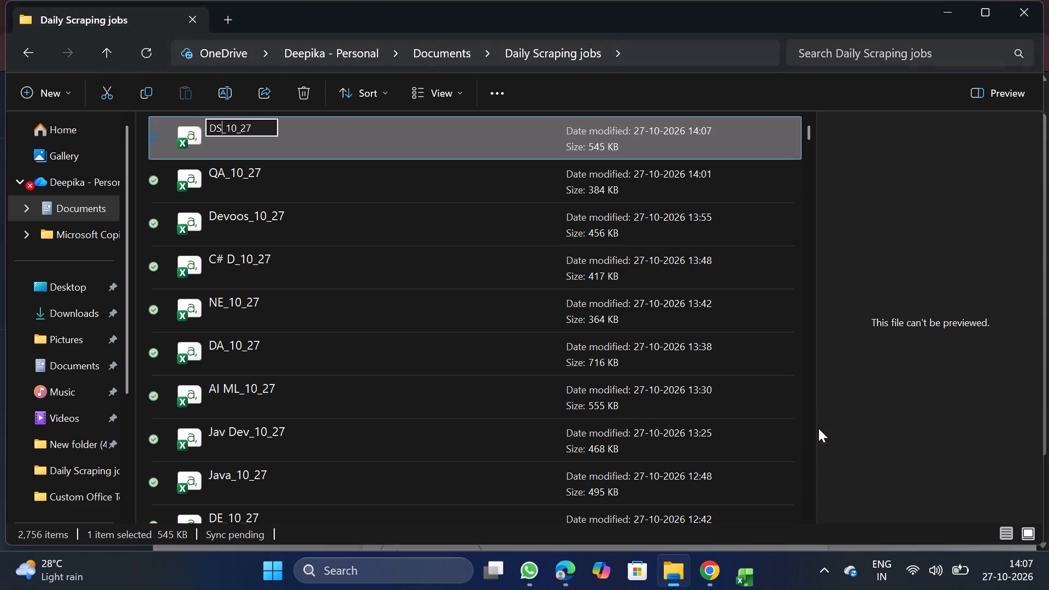
key(Return)
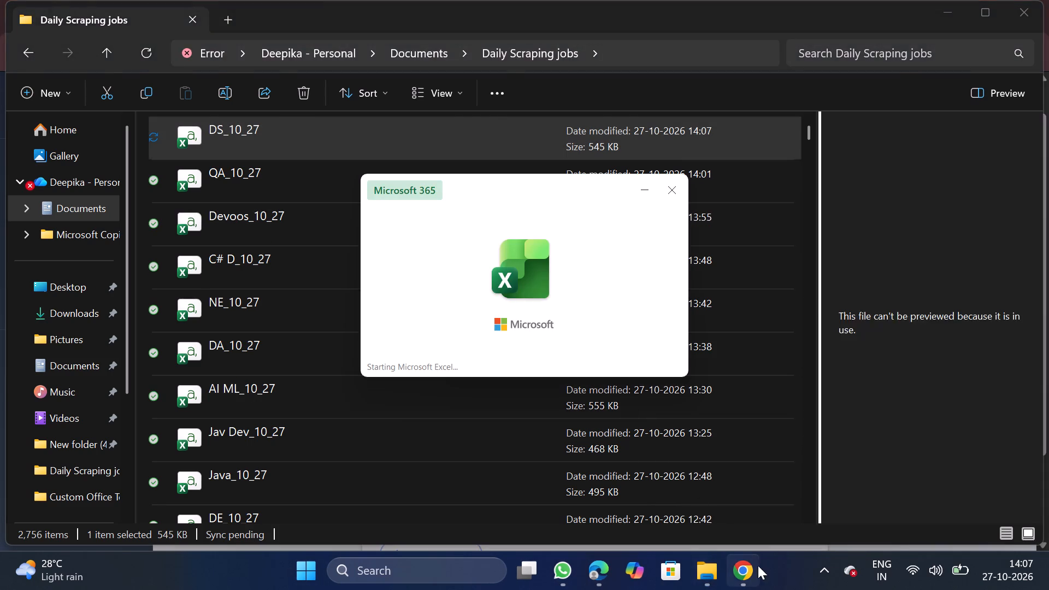
In Chrome, choose DS_10_27 from Daily Scraping jobs as the bulk job CSV on NextGenApply and upload it.
click(711, 572)
scroll(522, 414, down, 2)
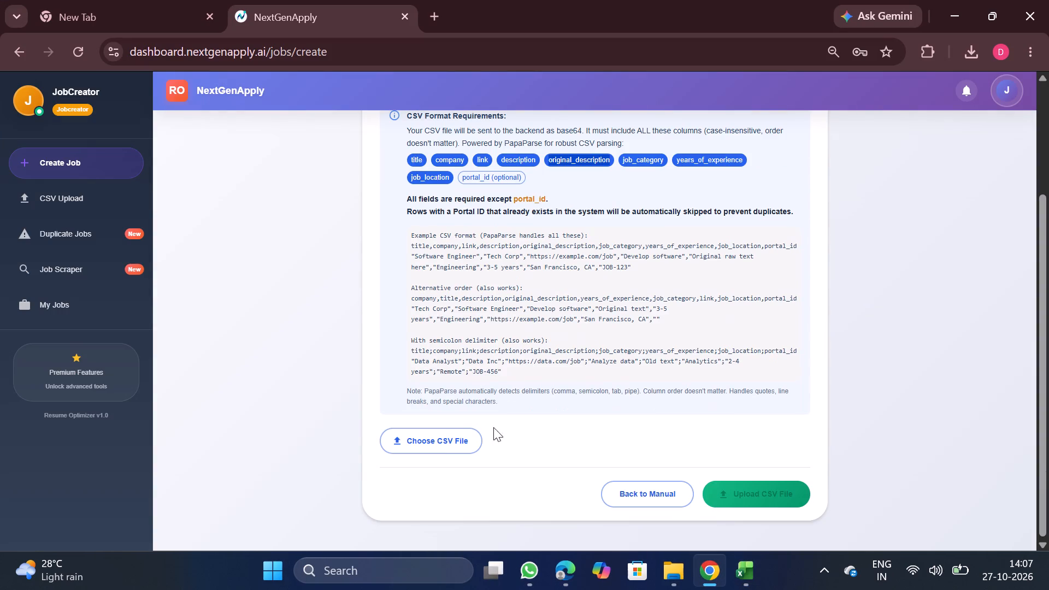
click(447, 435)
double_click(227, 114)
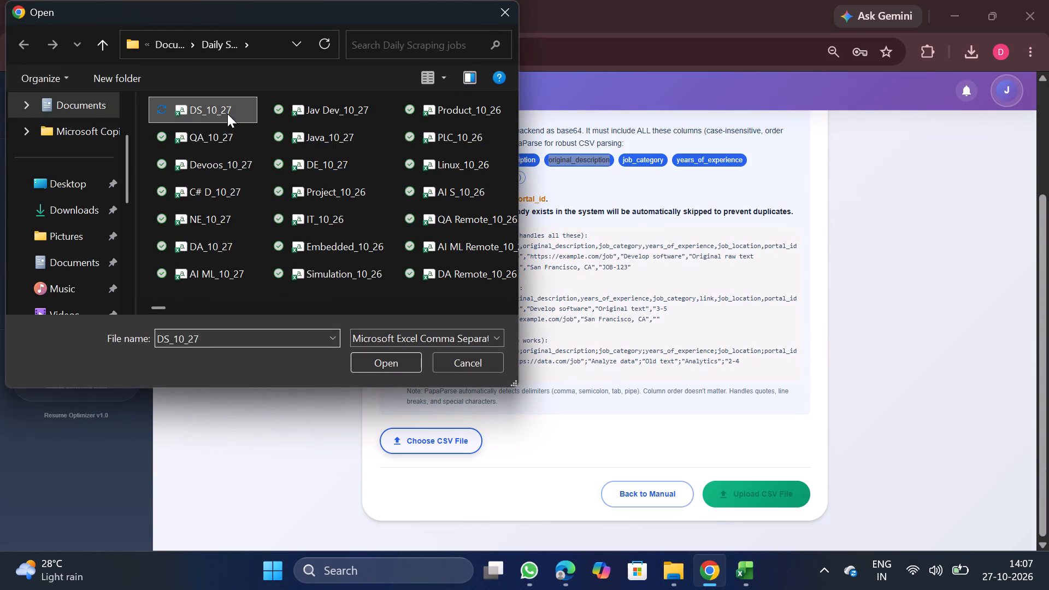
scroll(505, 385, down, 2)
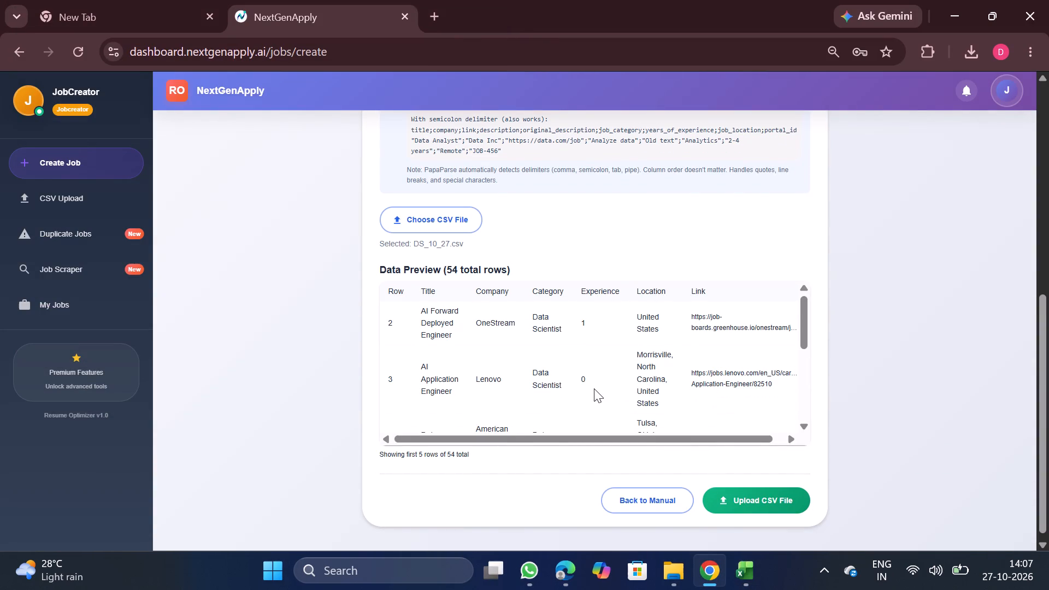
scroll(594, 388, down, 4)
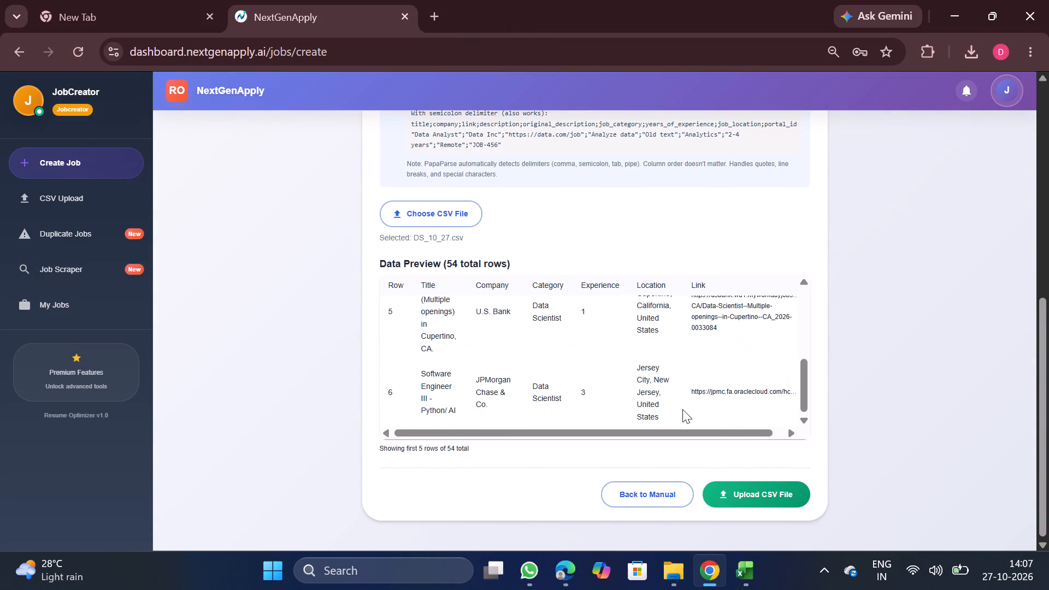
scroll(682, 409, down, 1)
click(765, 496)
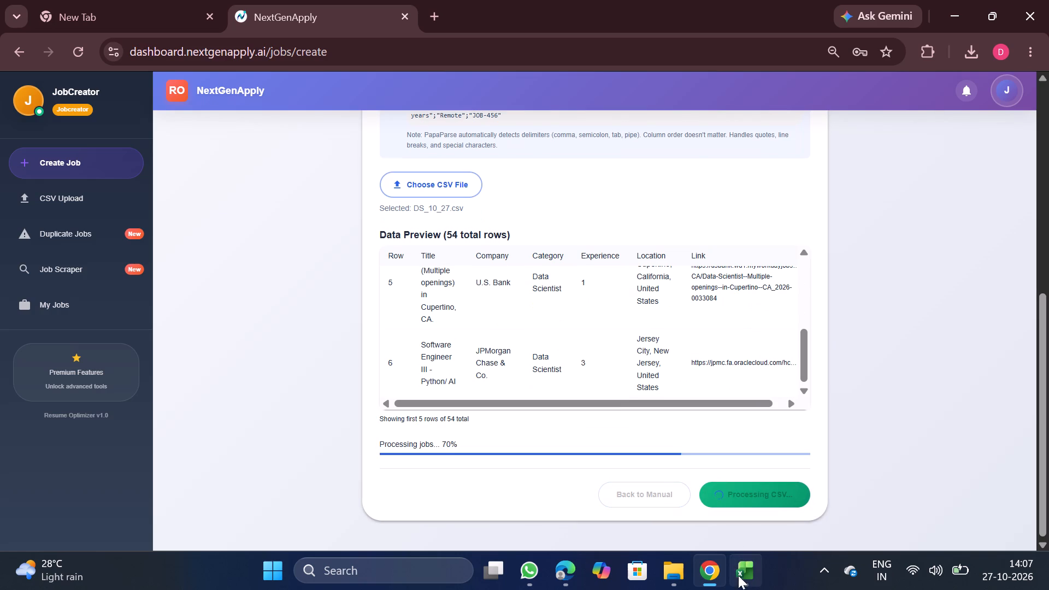
Close the Excel window of the finished job list.
click(812, 437)
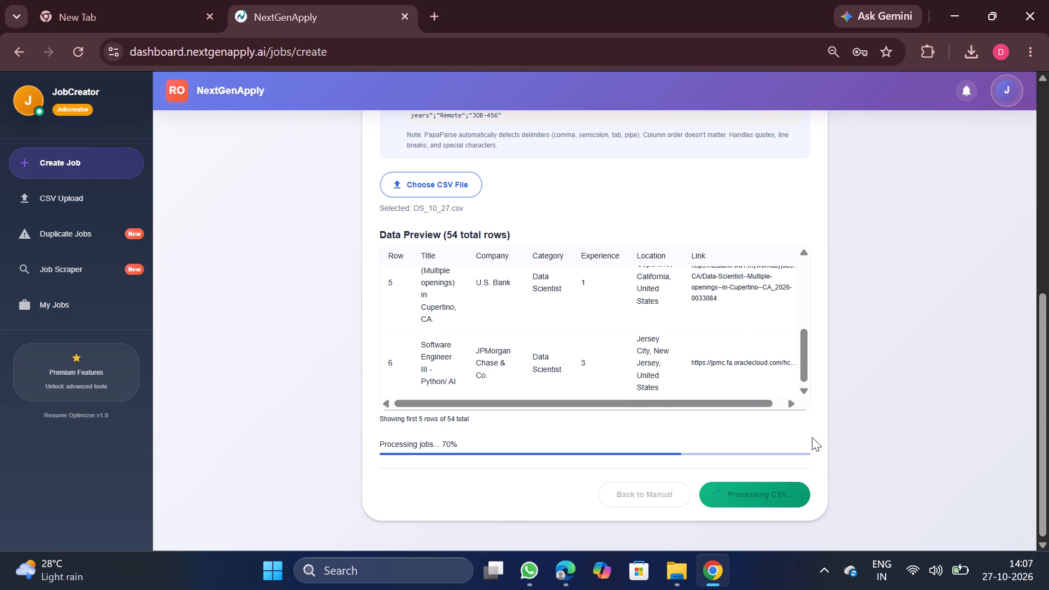
Download the Cybersecurity Engineer CSV (#4565) from the CSV upload history and open the downloaded file in Excel.
scroll(571, 335, up, 3)
click(81, 189)
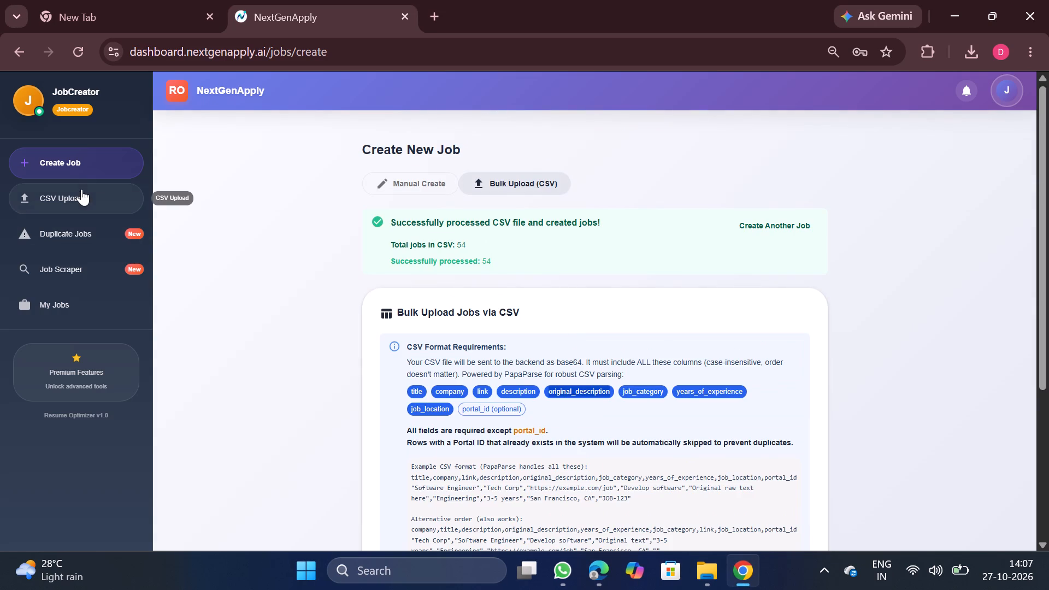
scroll(421, 234, up, 2)
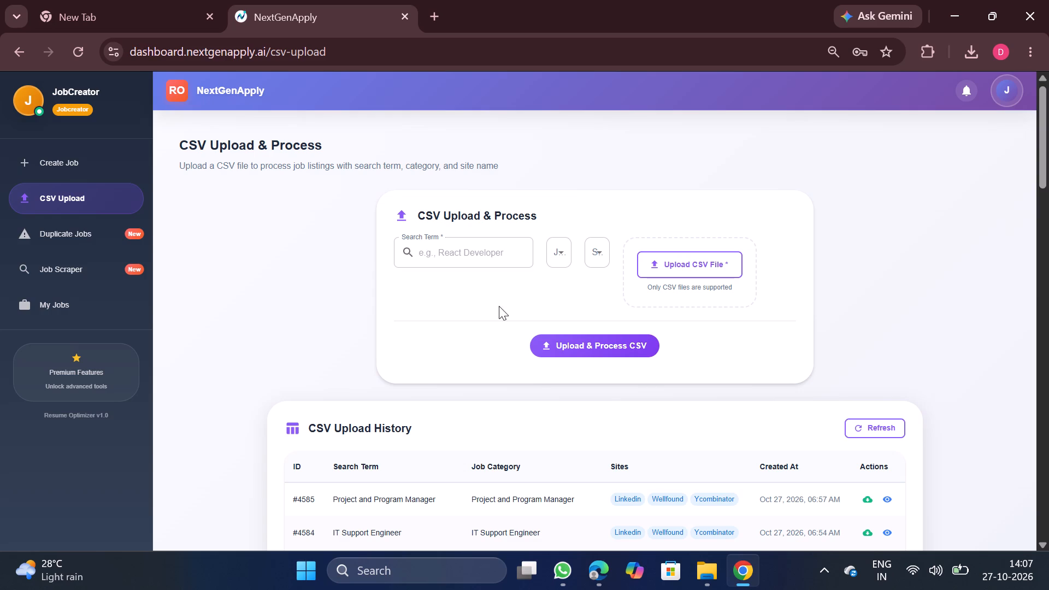
scroll(570, 406, down, 3)
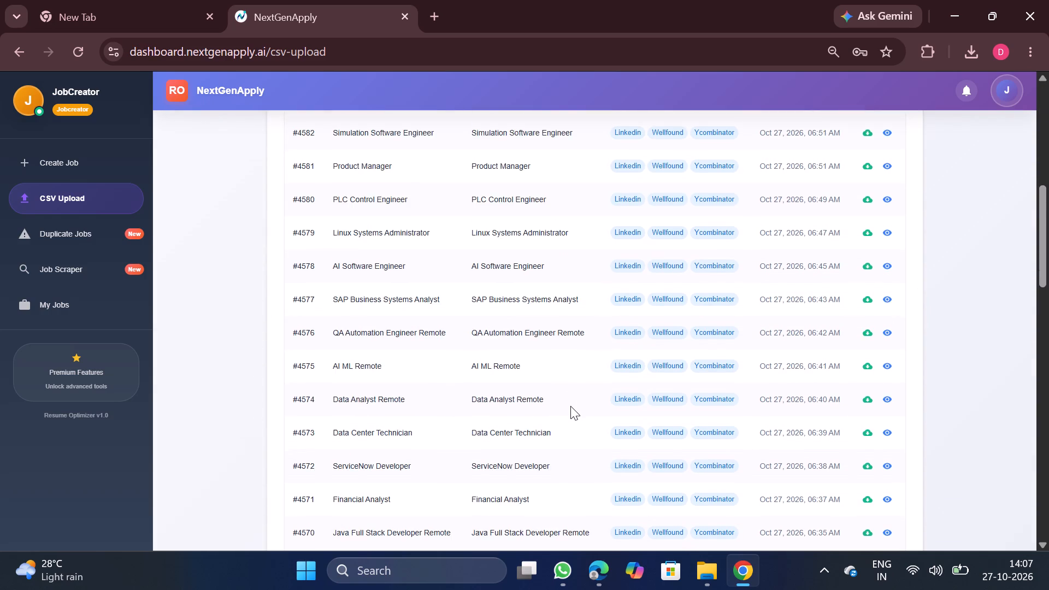
scroll(570, 406, down, 3)
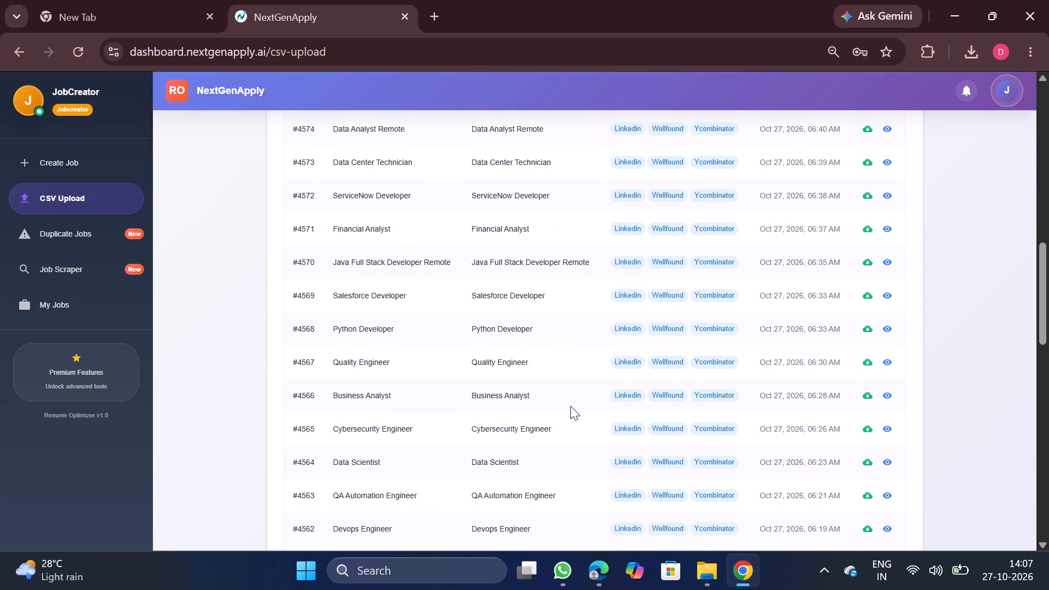
click(864, 429)
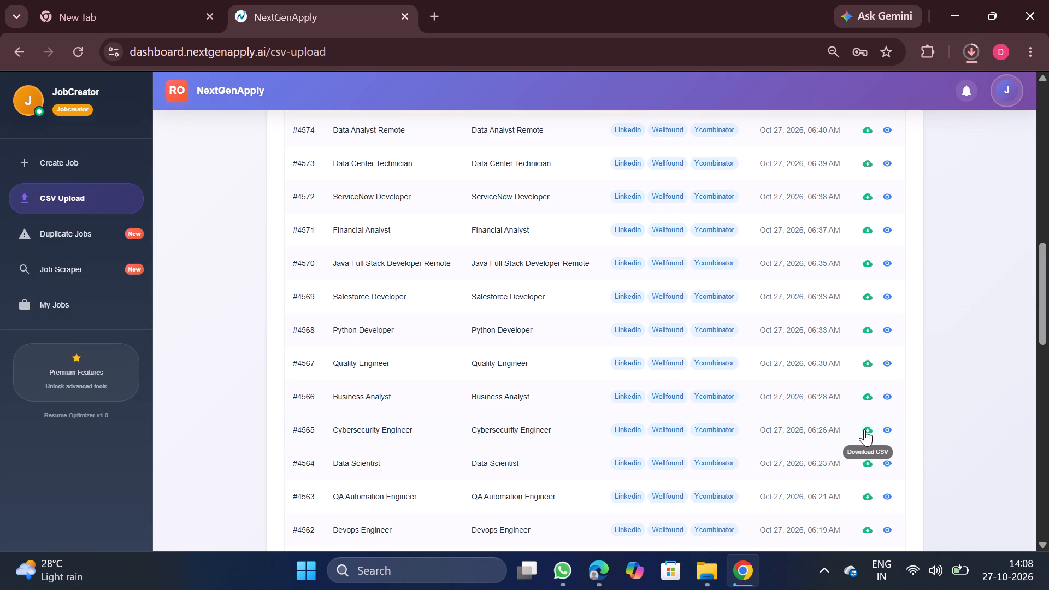
scroll(864, 429, up, 1)
click(861, 76)
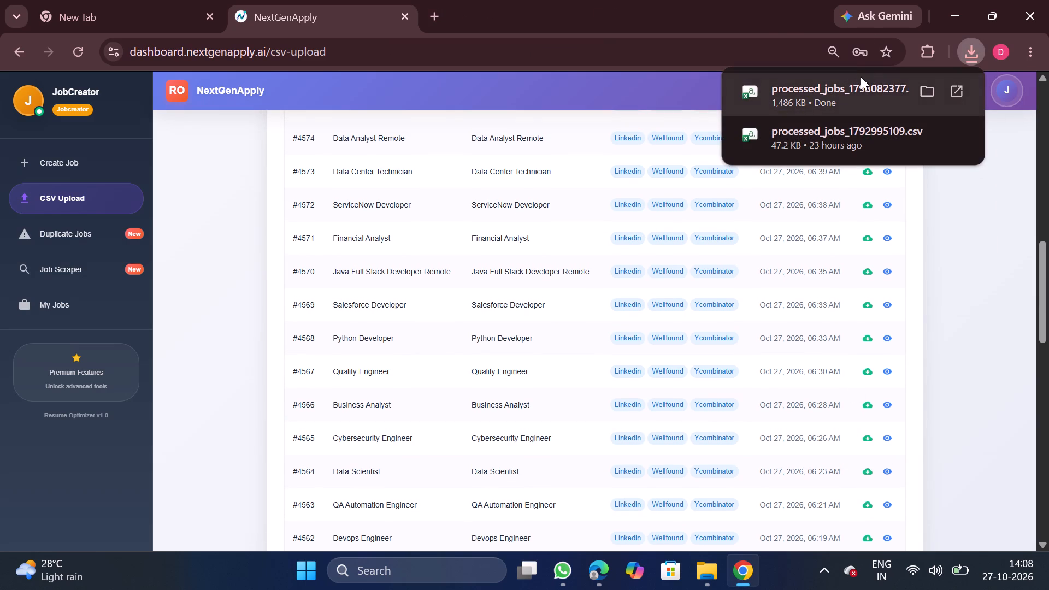
Remove duplicate rows from the whole Cybersecurity Engineer table, comparing only the company column.
click(328, 377)
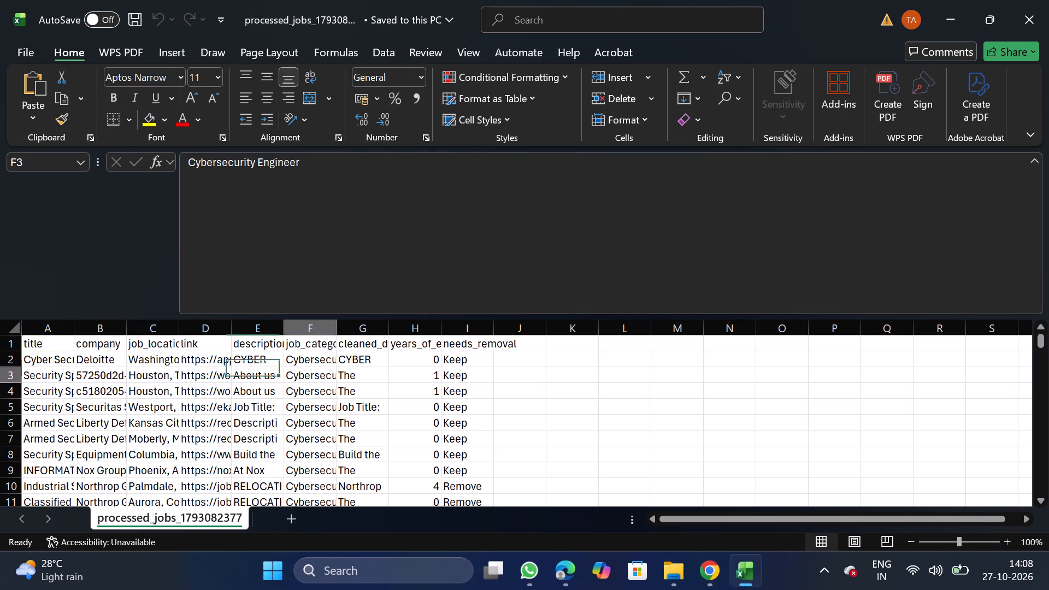
key(ctrl+a)
click(387, 56)
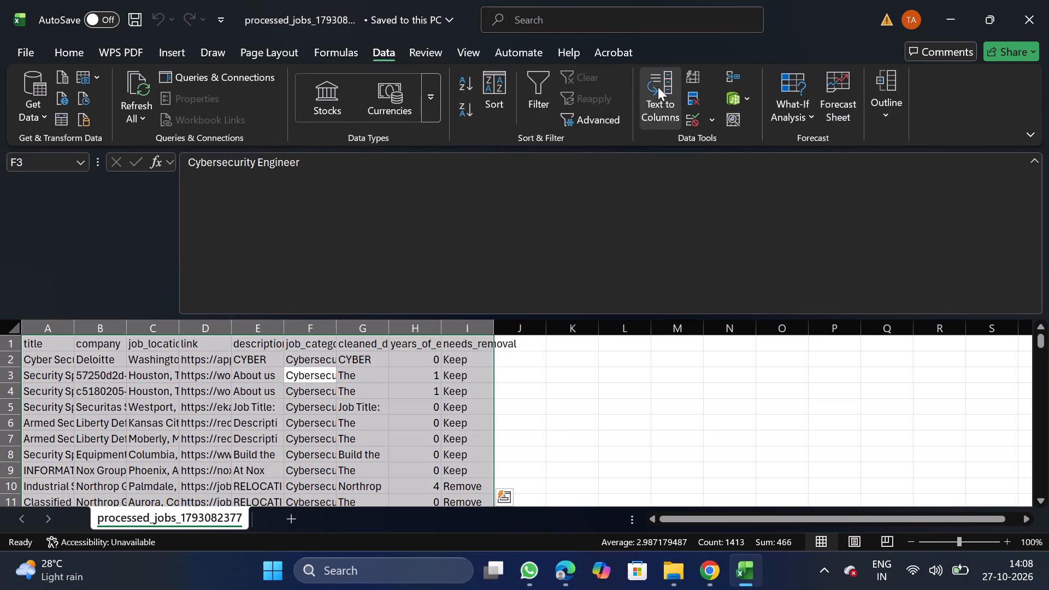
click(688, 98)
click(228, 250)
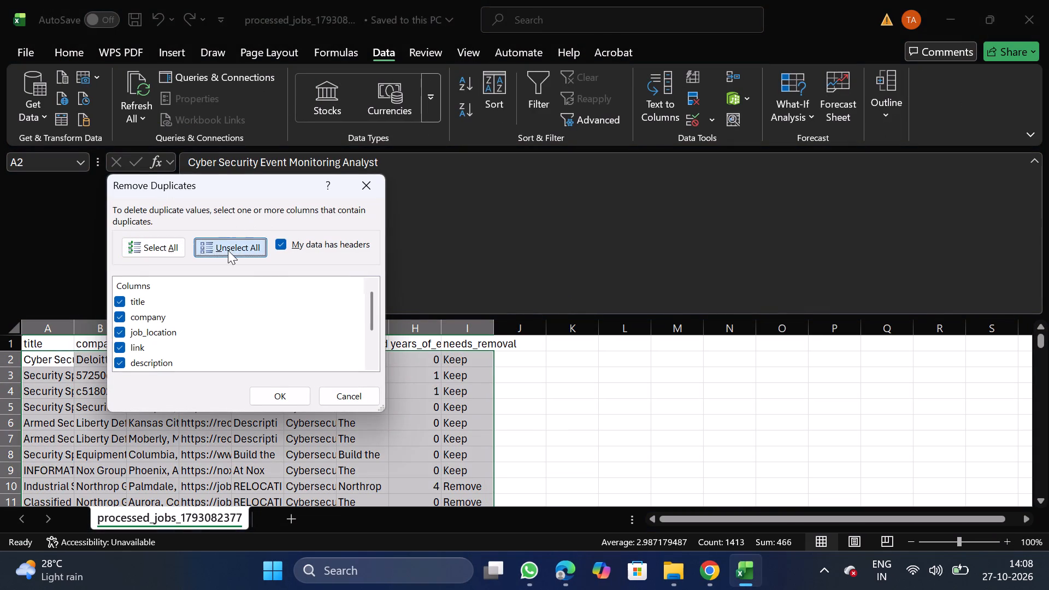
click(116, 316)
click(300, 403)
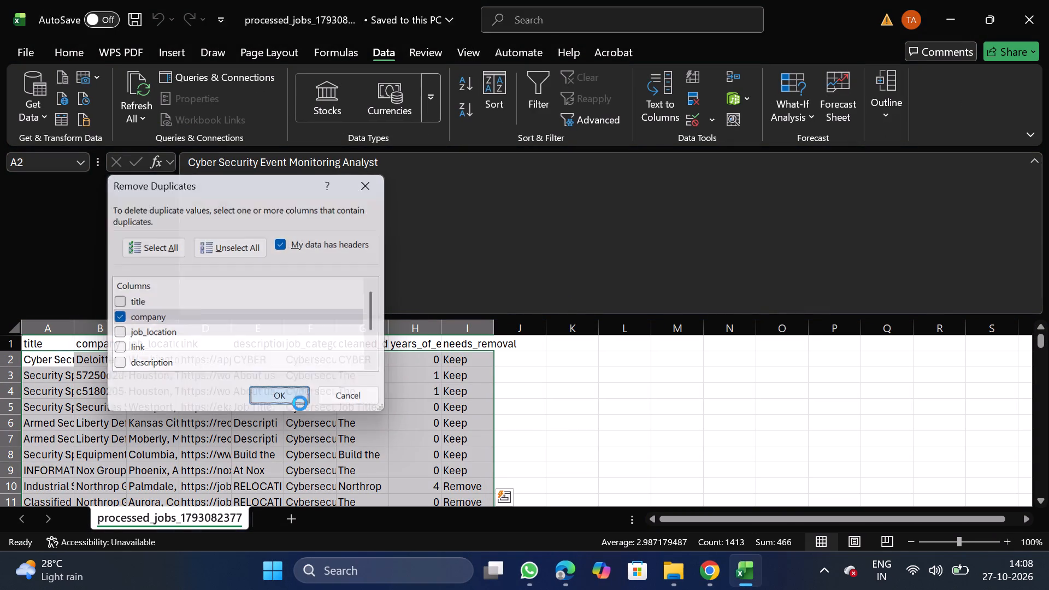
click(637, 327)
Filter the needs_removal column to Remove only and delete all the filtered data rows below the header.
click(462, 339)
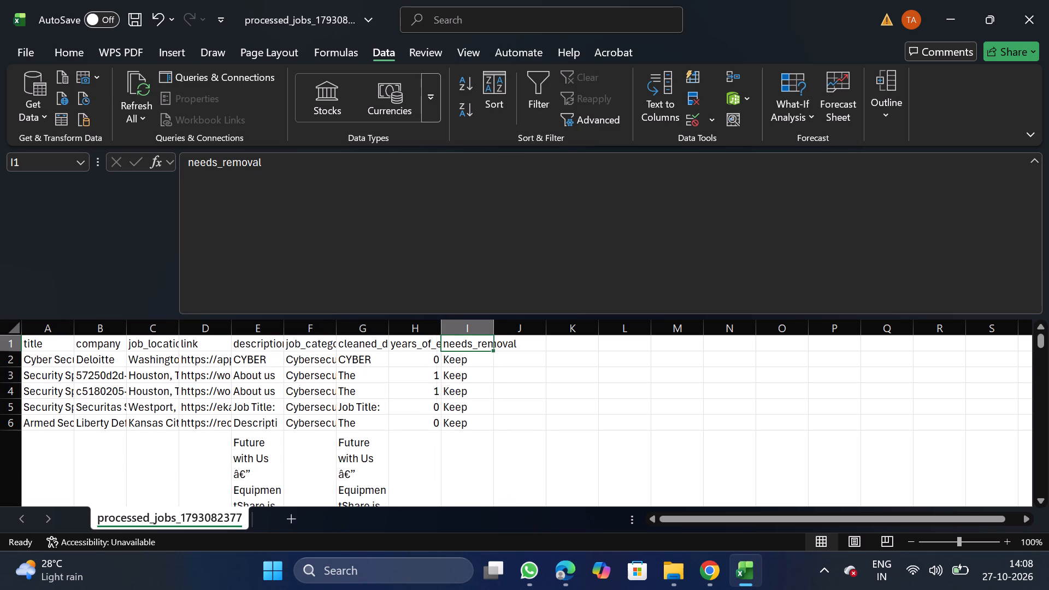
click(524, 86)
click(484, 345)
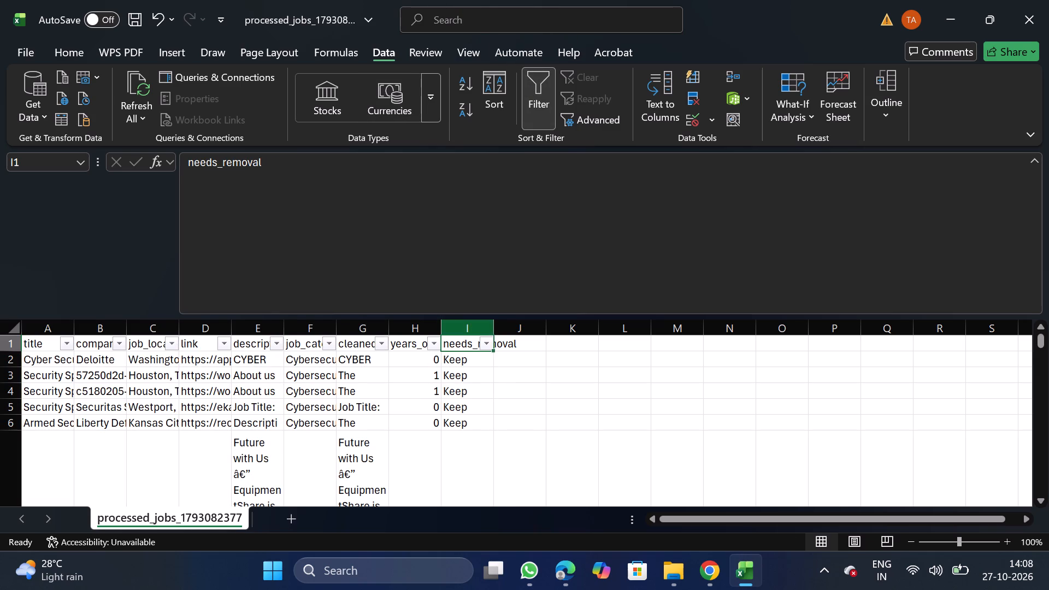
click(318, 388)
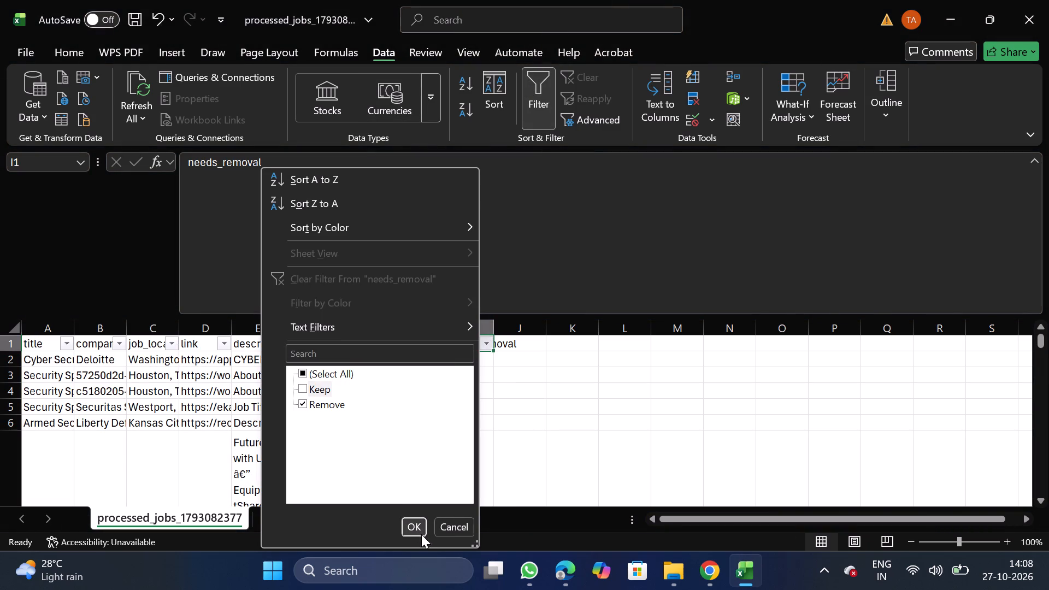
click(421, 534)
click(17, 381)
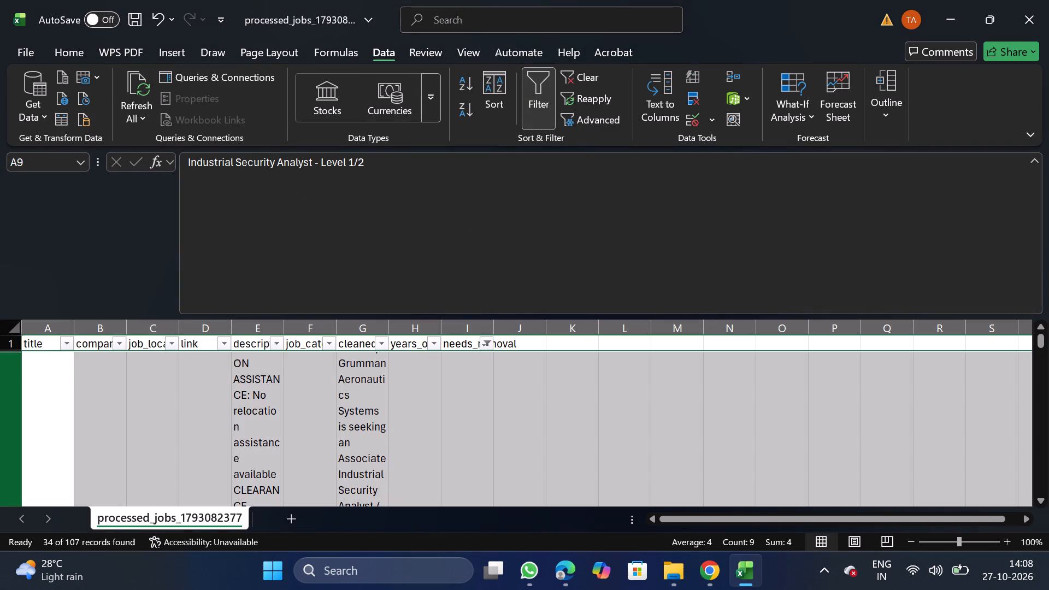
key(ctrl+shift+Down)
right_click(140, 458)
click(224, 326)
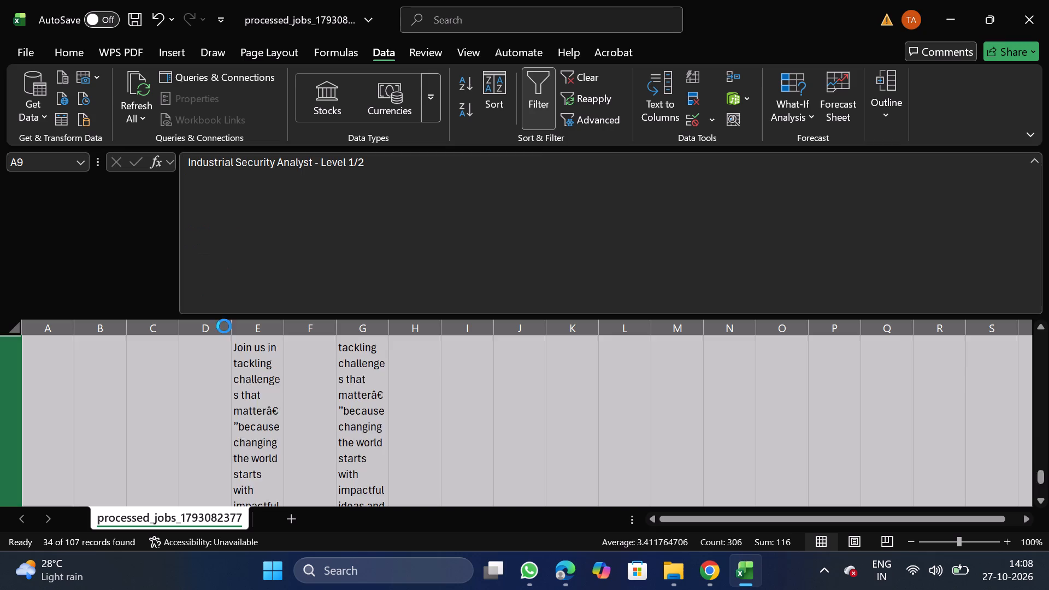
Replace the needs_removal filter with a years_of_experience filter for 8 and 10, delete all the filtered rows, and turn the filter off.
click(540, 109)
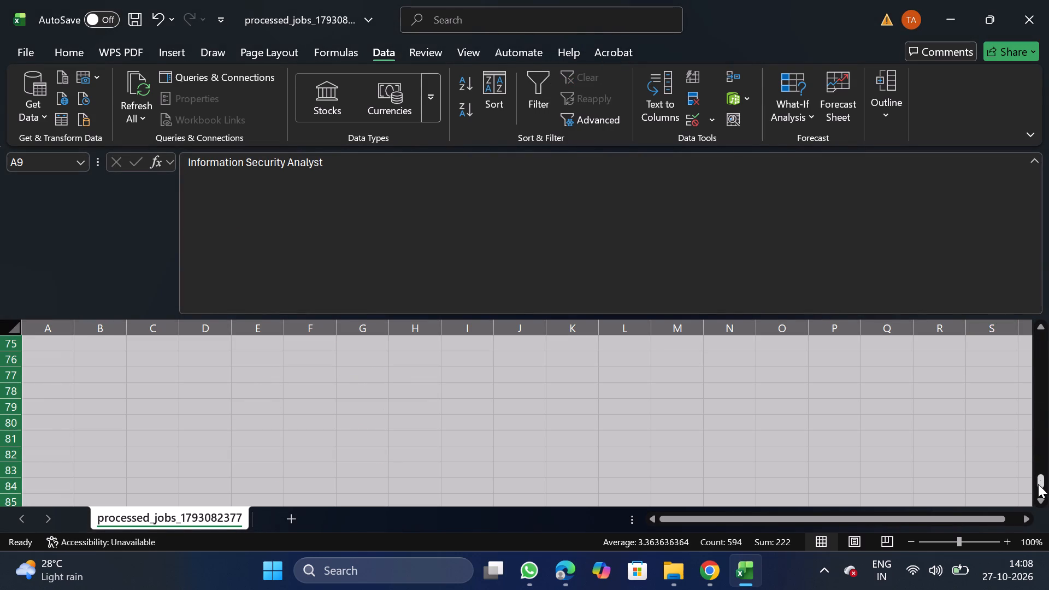
drag(1038, 485, 1022, 239)
click(426, 341)
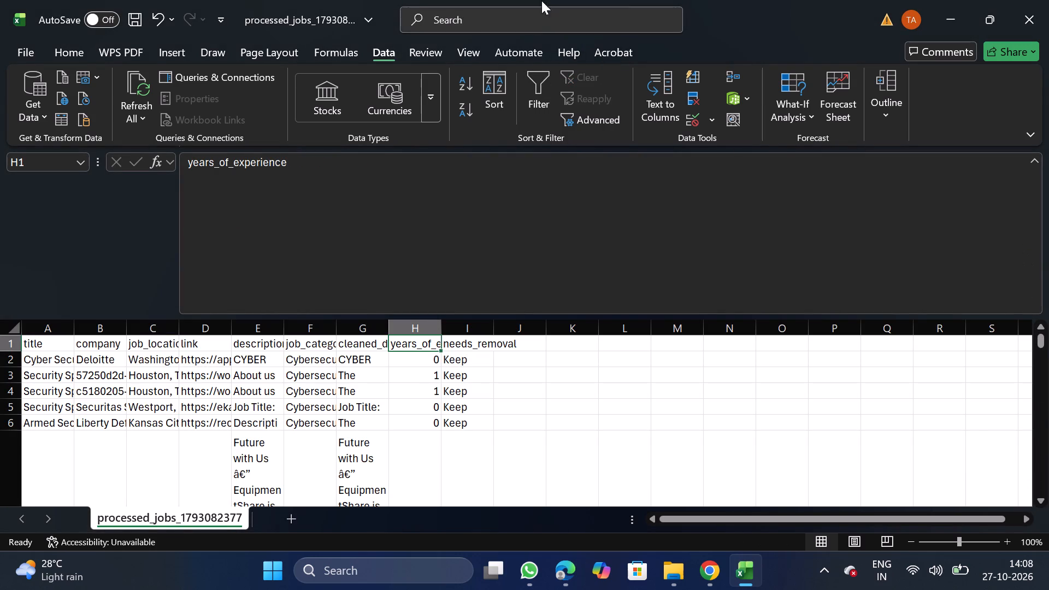
click(526, 97)
click(435, 334)
click(434, 345)
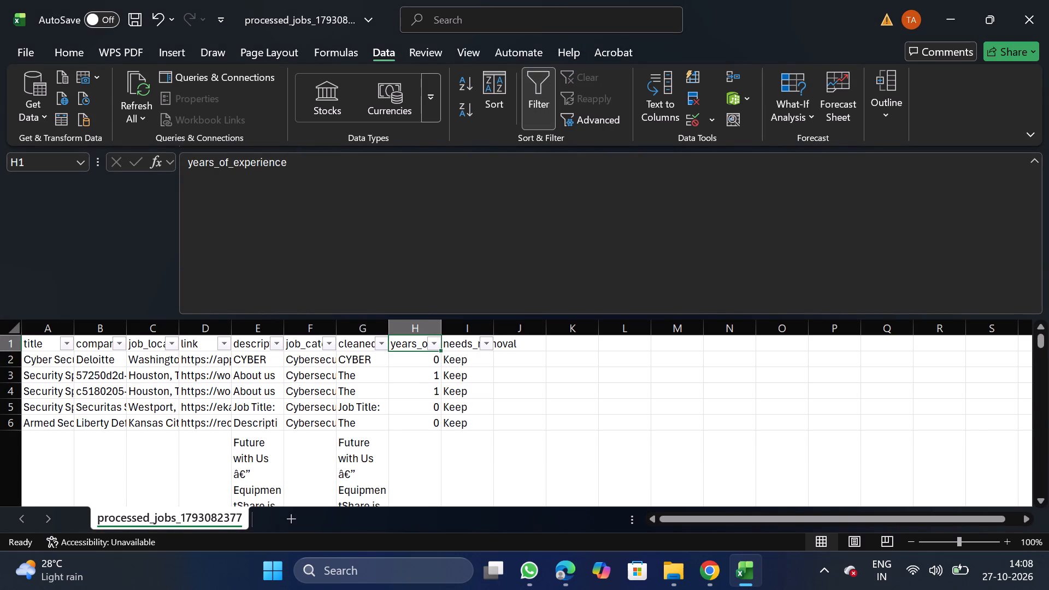
click(284, 371)
scroll(299, 466, down, 1)
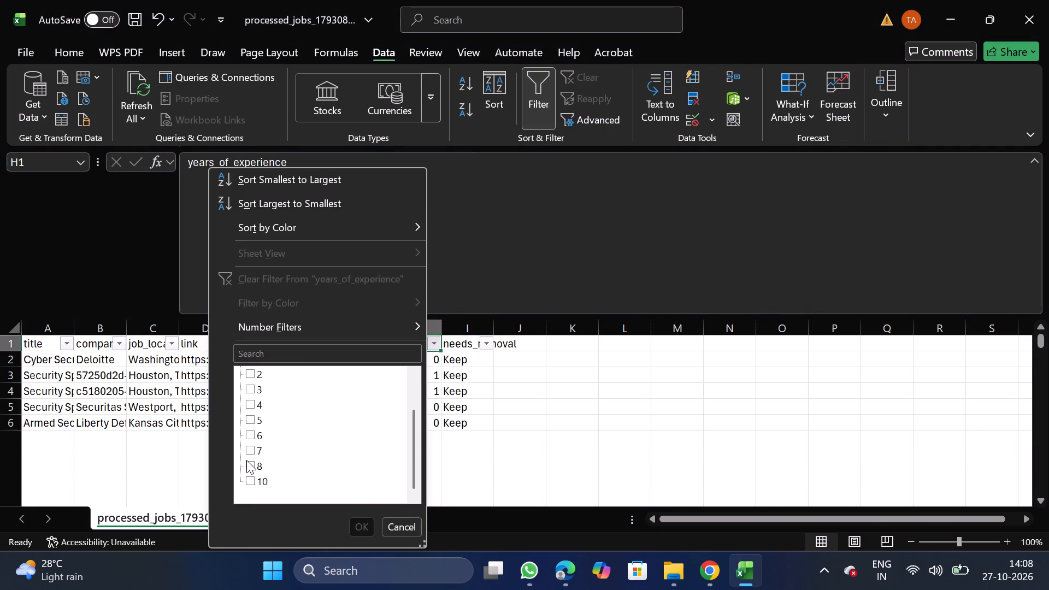
scroll(248, 471, down, 1)
click(253, 472)
click(251, 477)
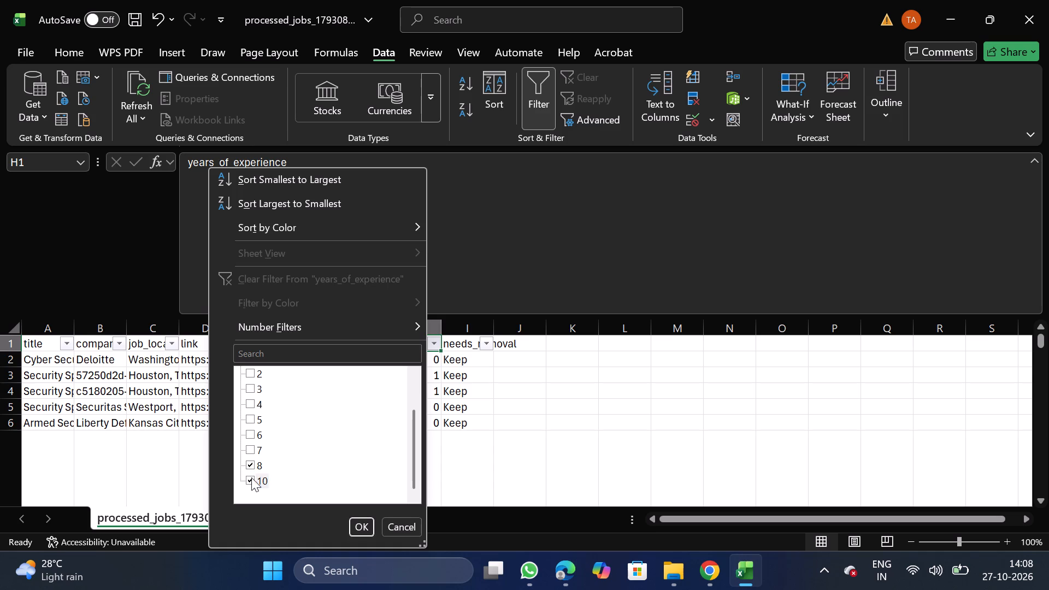
click(357, 523)
click(5, 375)
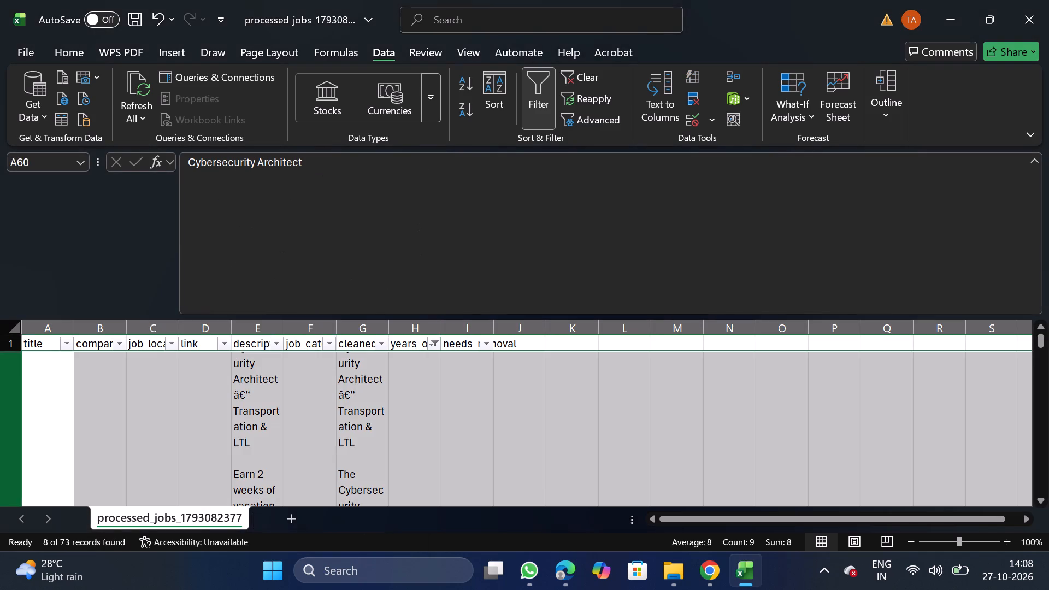
key(ctrl+shift+Down)
right_click(132, 429)
click(214, 293)
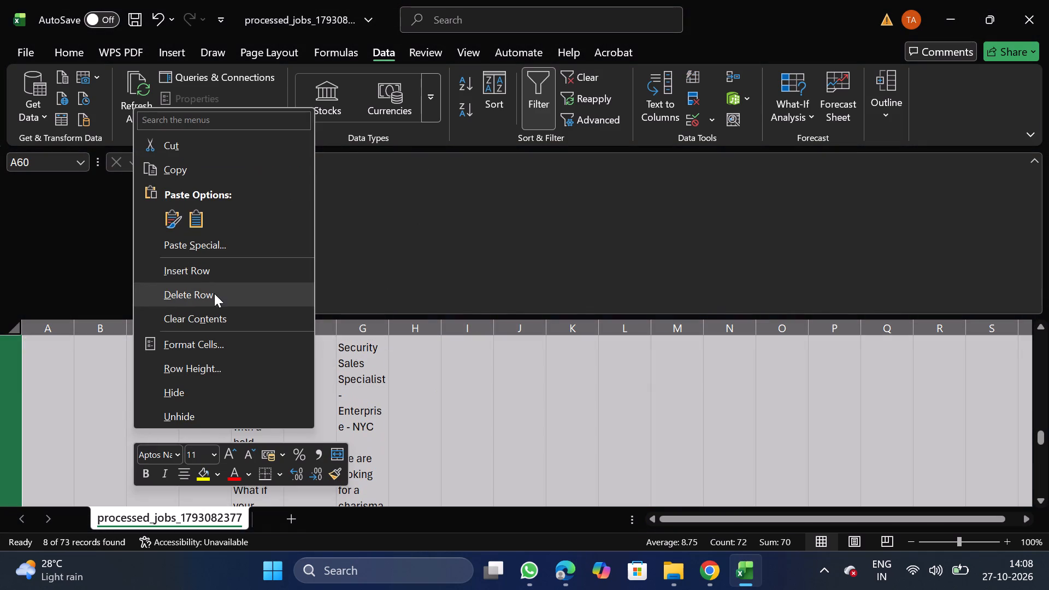
click(537, 86)
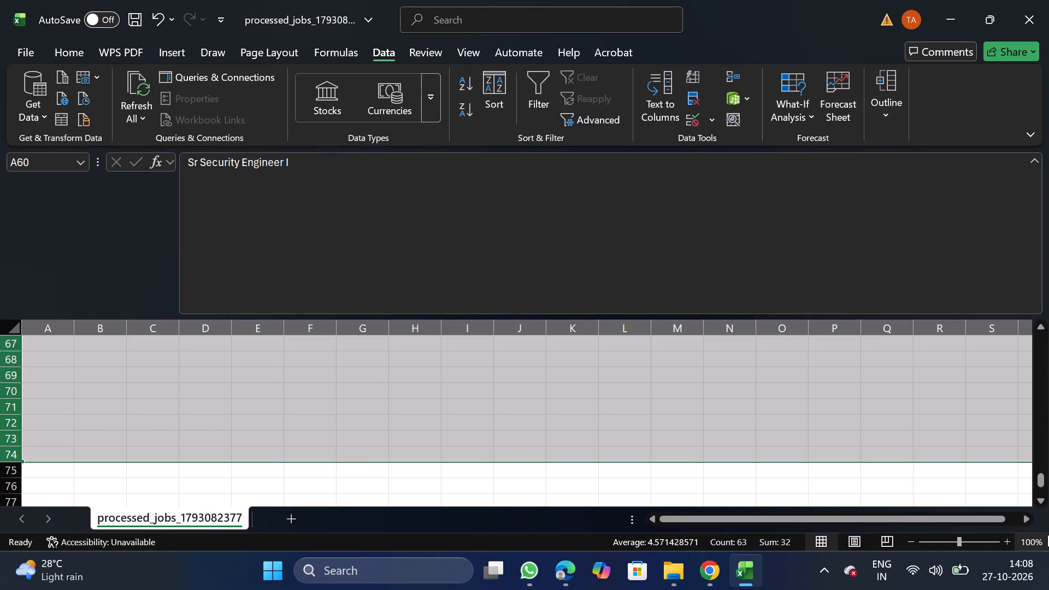
Delete the whole needs_removal column.
drag(1038, 482, 1002, 275)
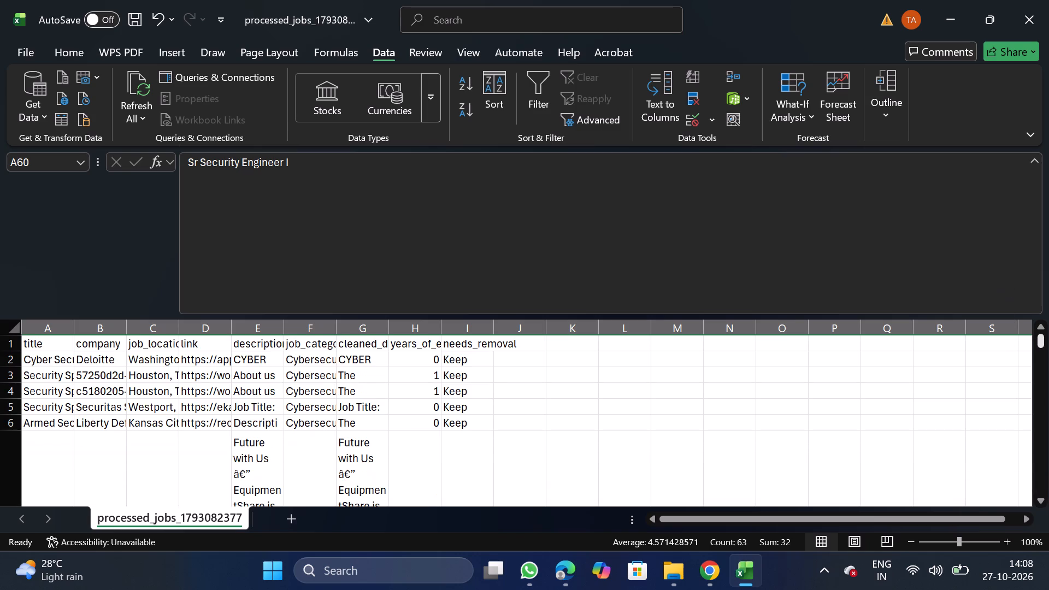
click(482, 324)
right_click(477, 424)
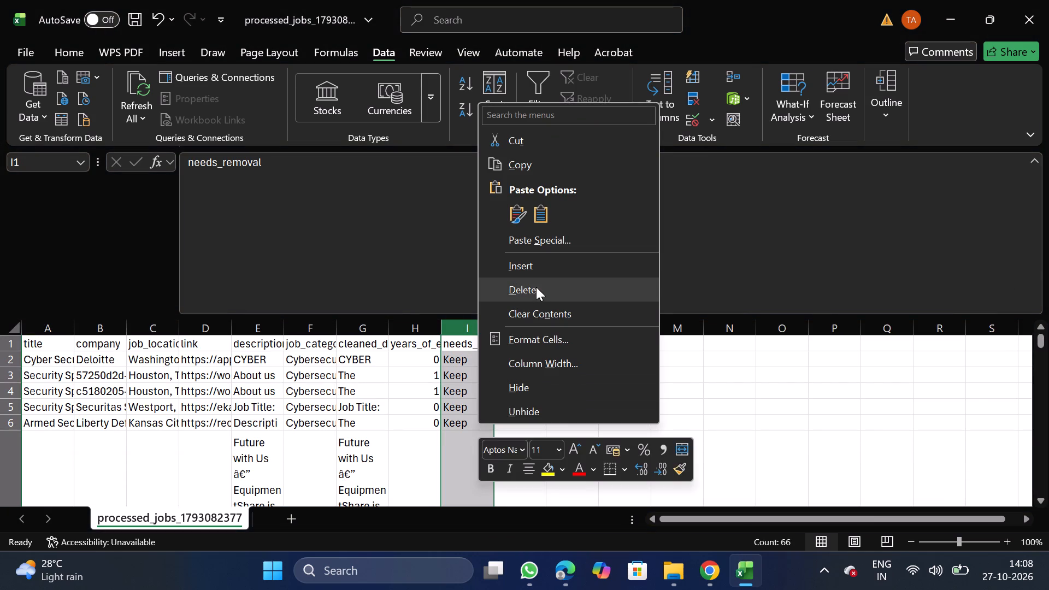
click(536, 287)
Move the job_category column to the front of the table, before the title column.
click(310, 327)
key(ctrl+x)
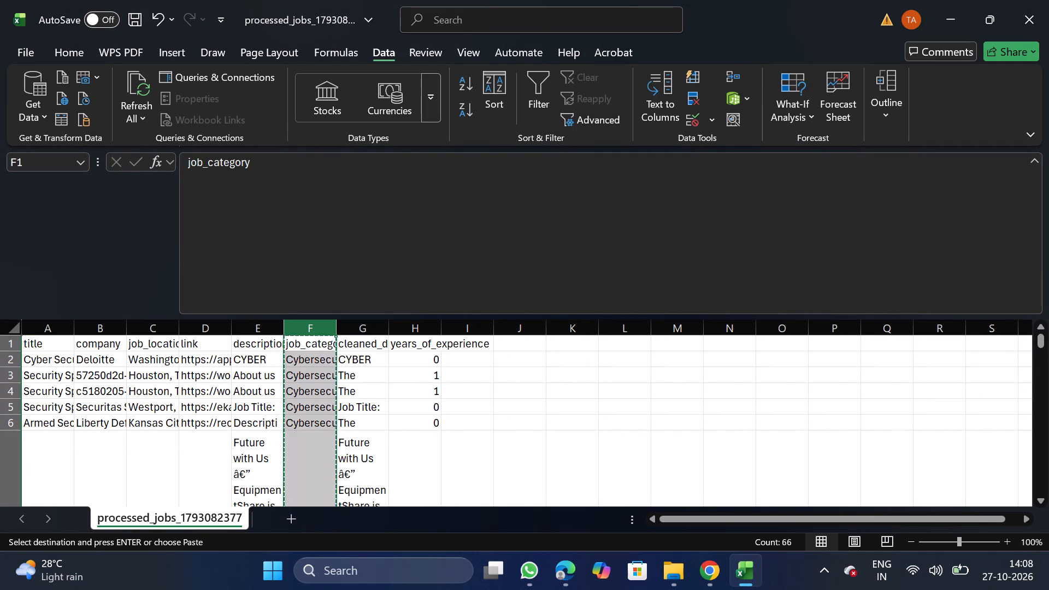
click(39, 329)
click(46, 379)
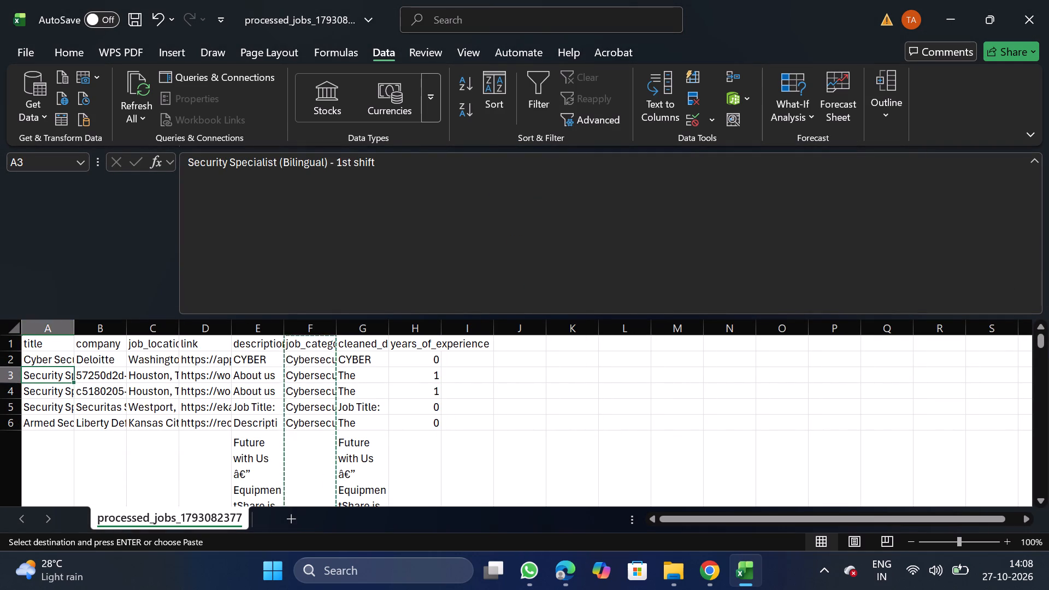
click(55, 339)
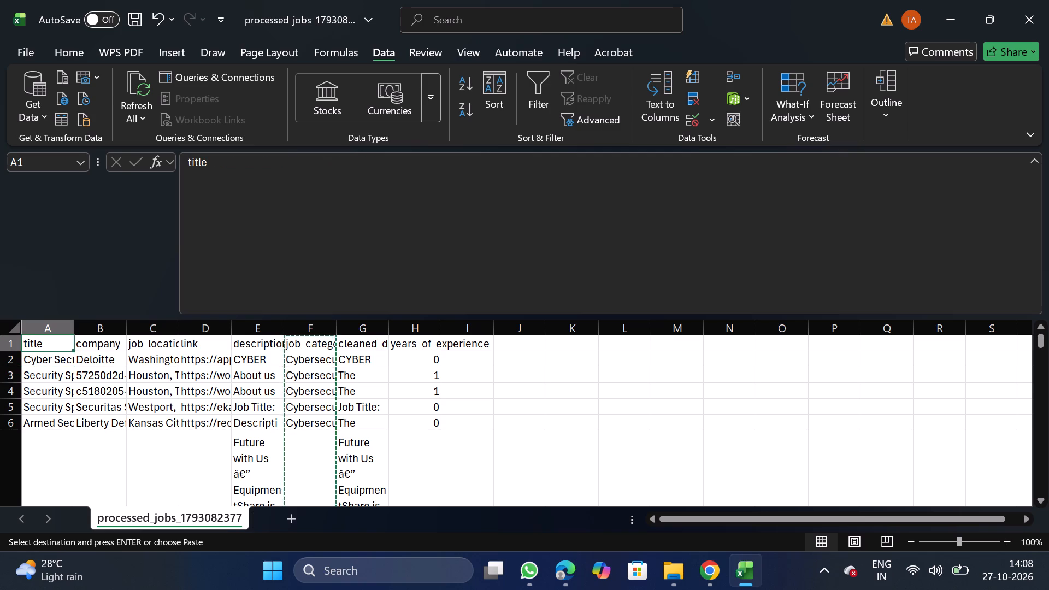
drag(52, 333, 56, 421)
right_click(56, 421)
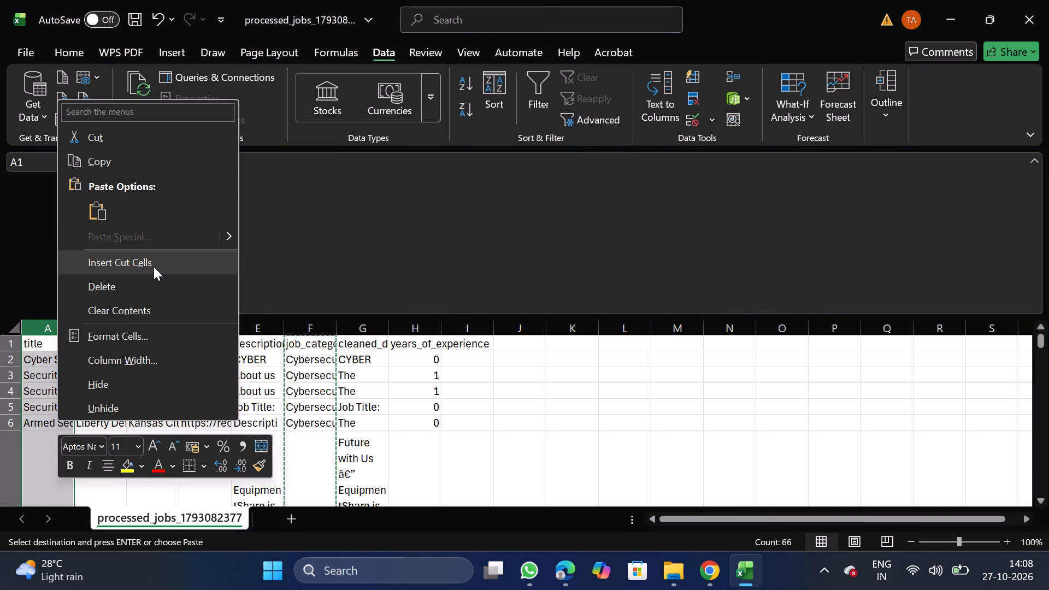
click(154, 267)
Turn off text wrapping for the description and cleaned_description columns.
click(321, 329)
key(shift+Right)
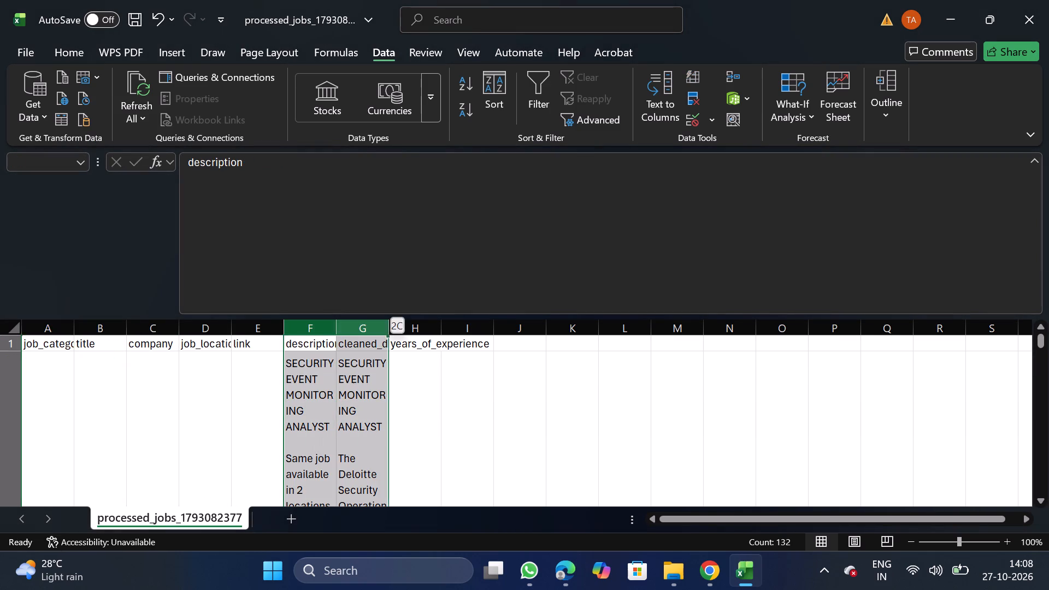
click(542, 88)
click(550, 88)
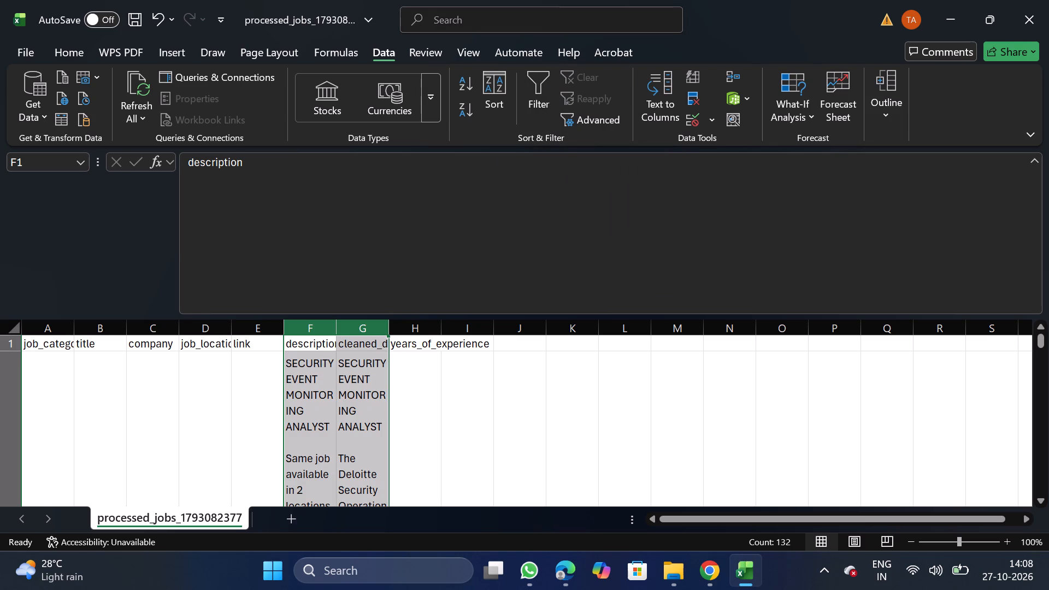
click(76, 50)
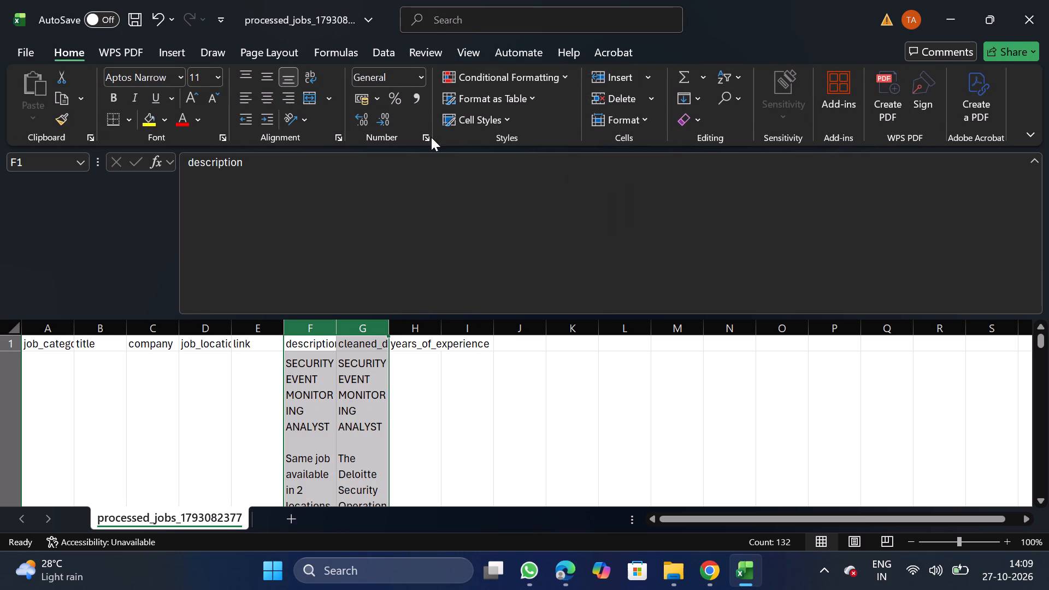
click(337, 138)
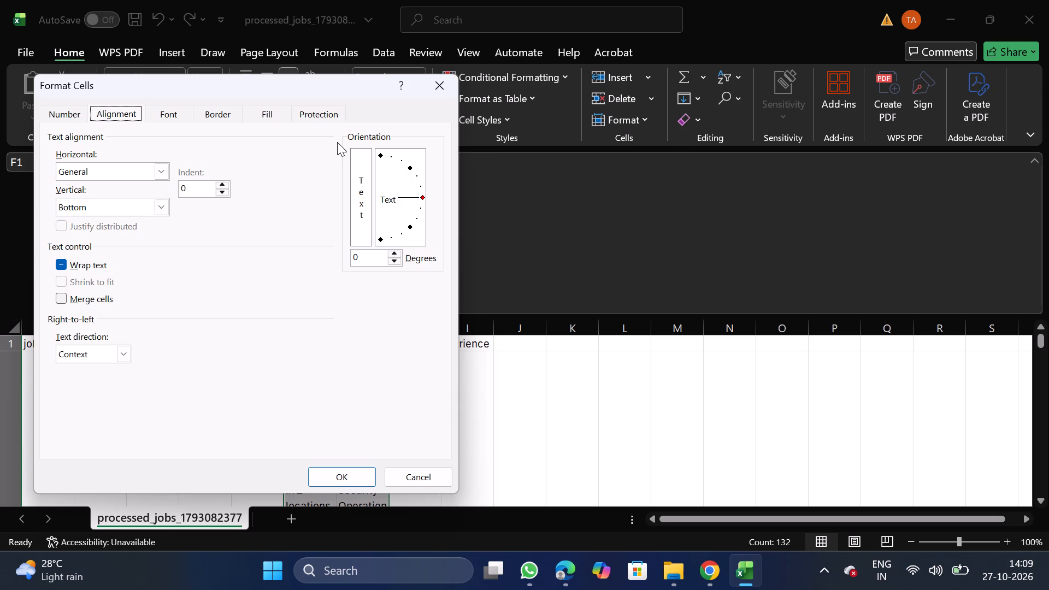
double_click(105, 259)
click(339, 475)
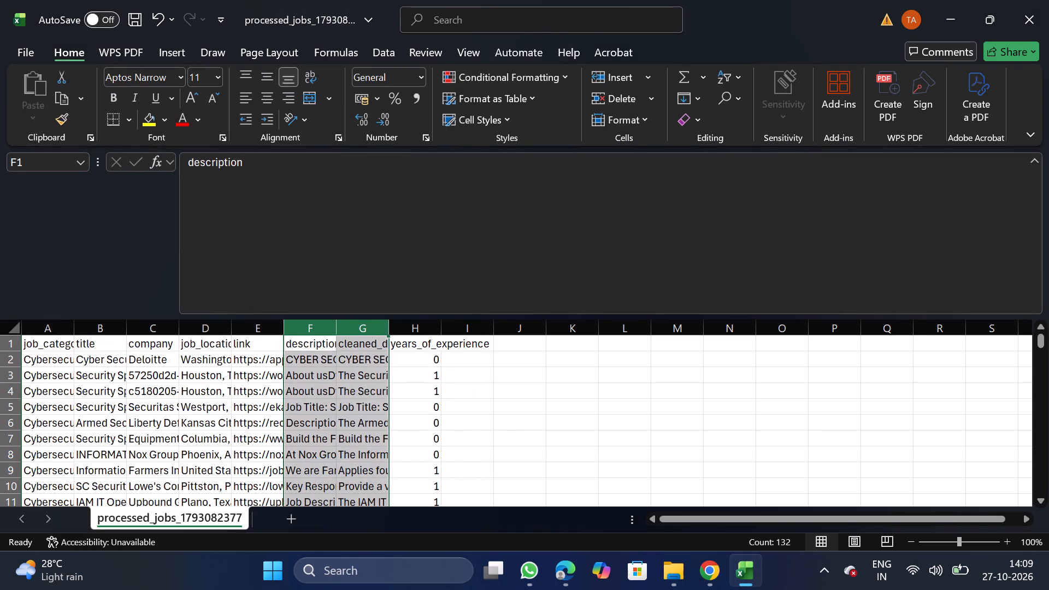
Move the link column to the end of the table, after years_of_experience.
click(297, 341)
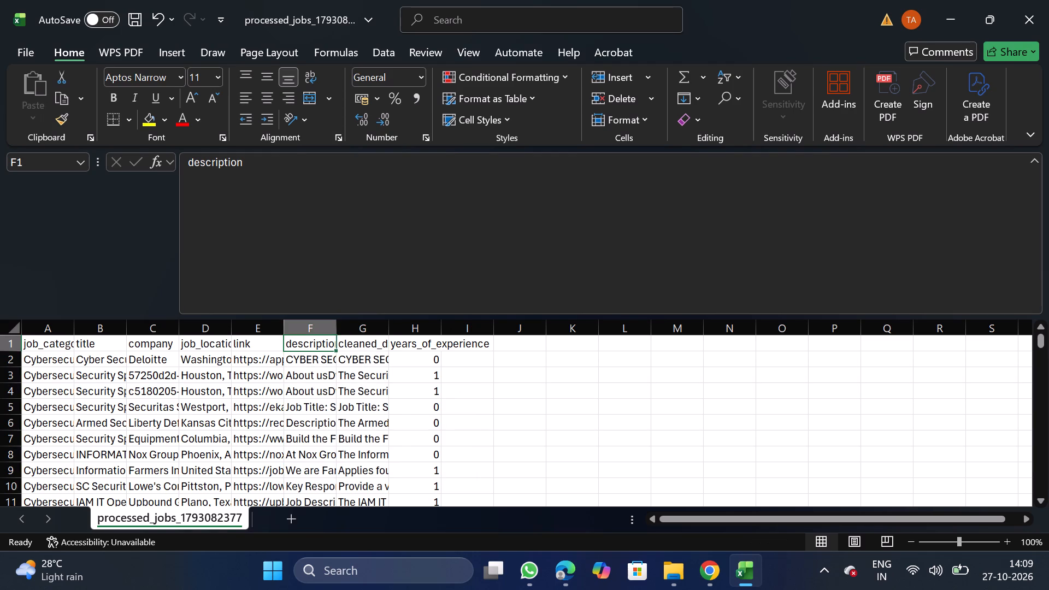
click(422, 320)
key(ctrl+x)
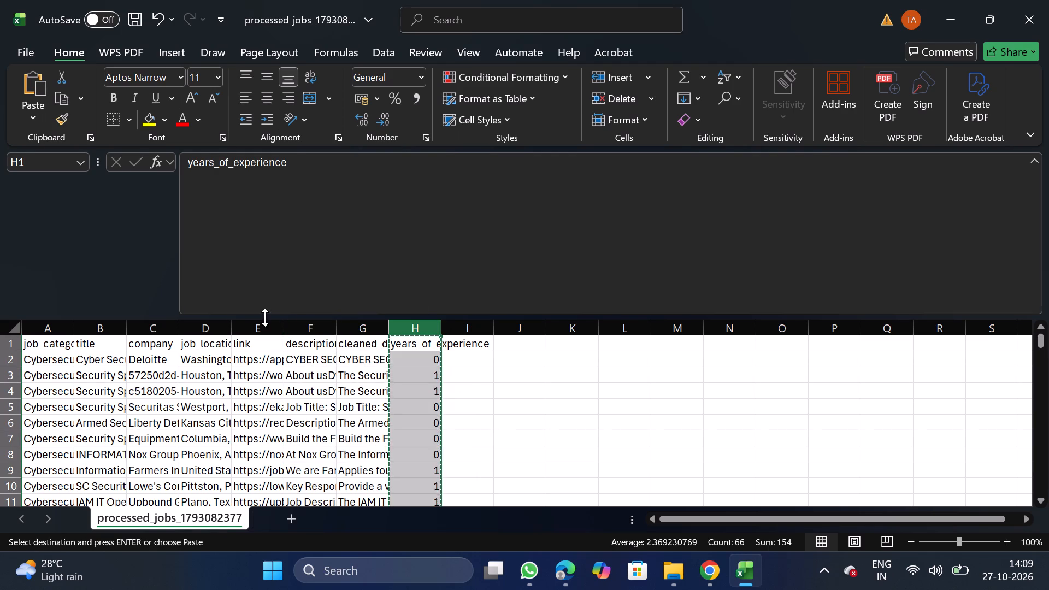
click(267, 324)
key(ctrl+x)
drag(476, 326, 478, 410)
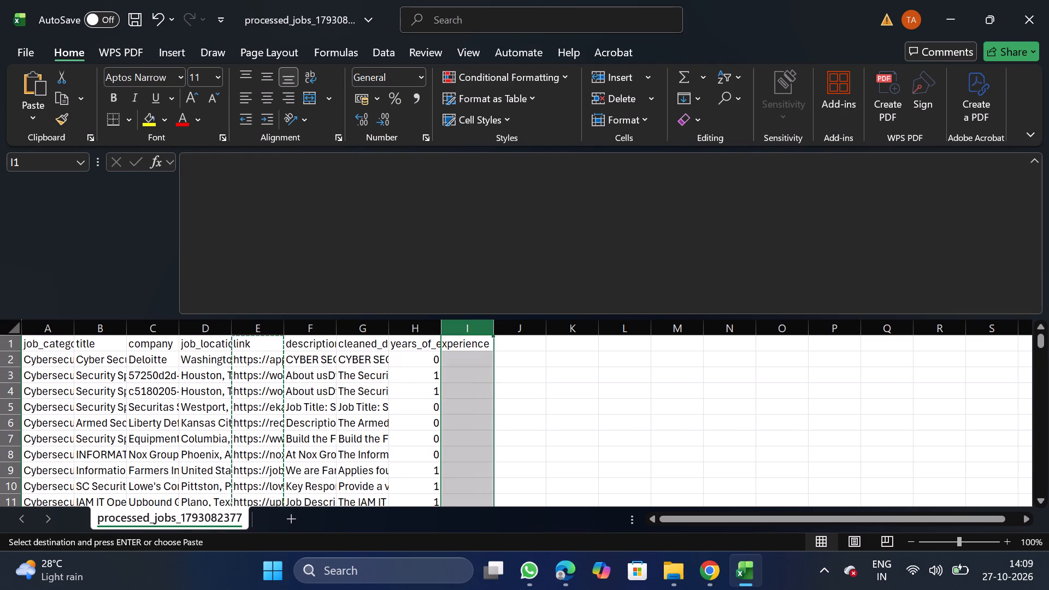
right_click(478, 410)
click(569, 250)
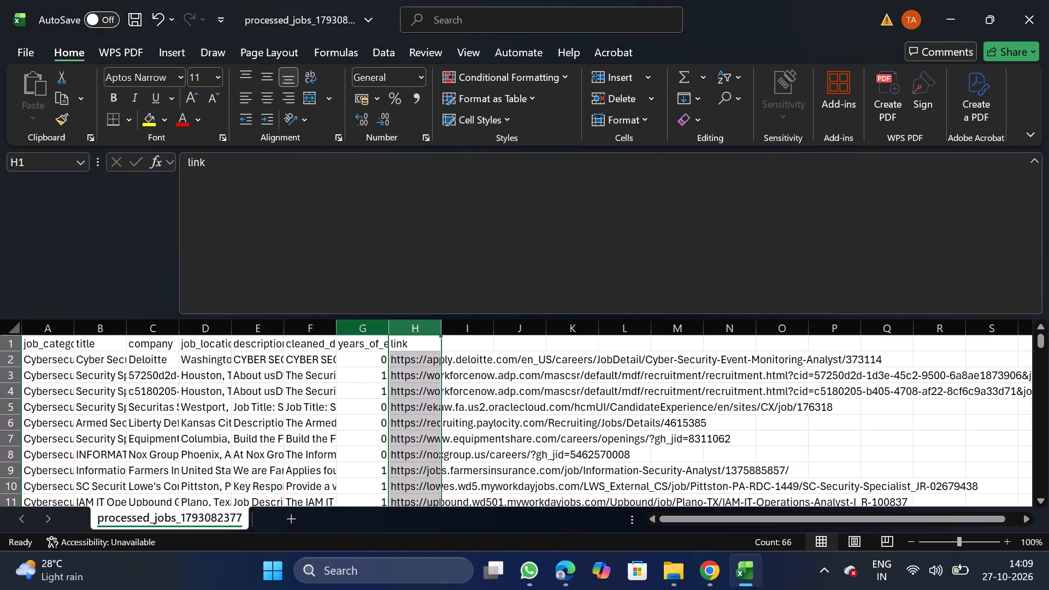
Move the years_of_experience column between job_location and description.
click(360, 329)
key(ctrl+x)
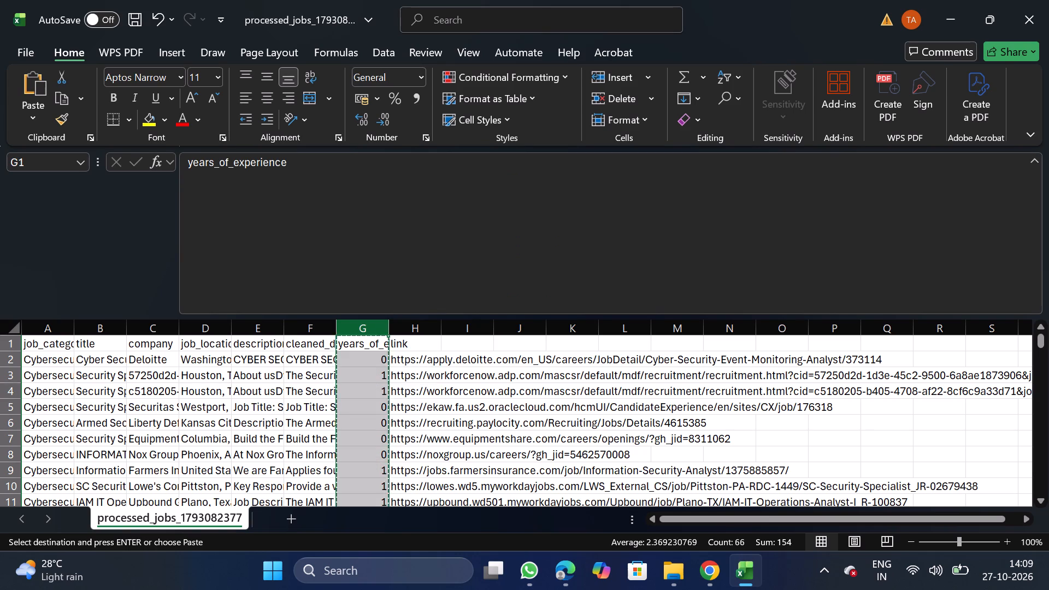
click(261, 328)
right_click(264, 392)
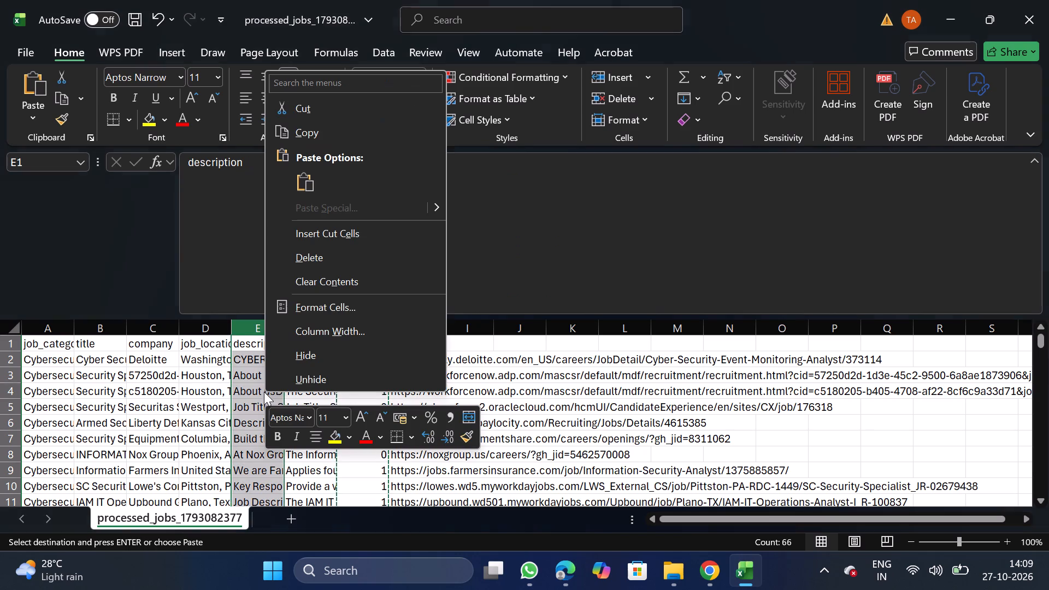
click(333, 223)
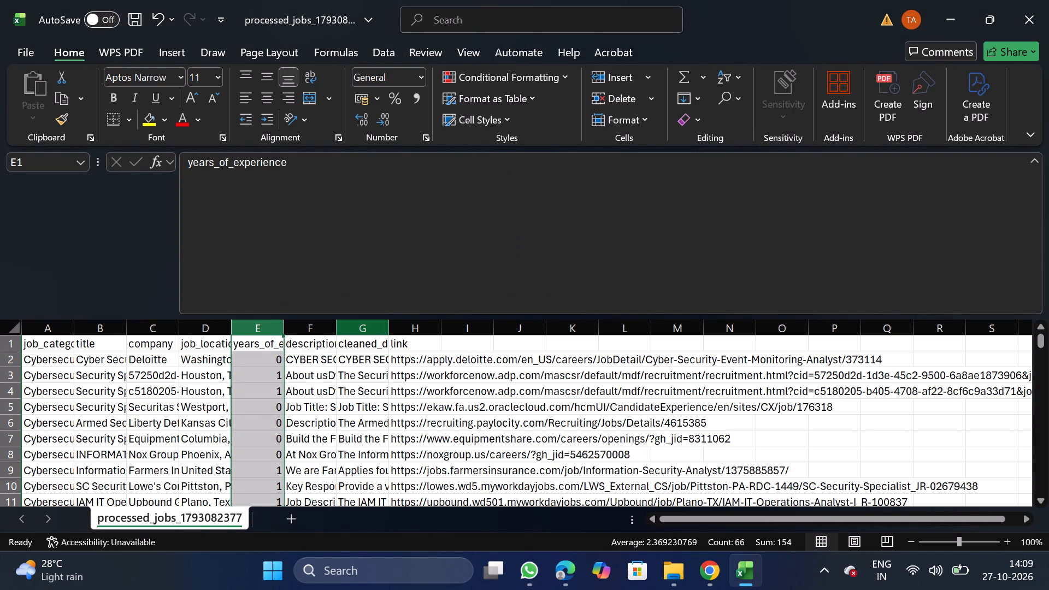
Rename the cleaned_description header as description, reusing the header text copied from the neighbouring column.
click(309, 340)
drag(188, 159, 258, 162)
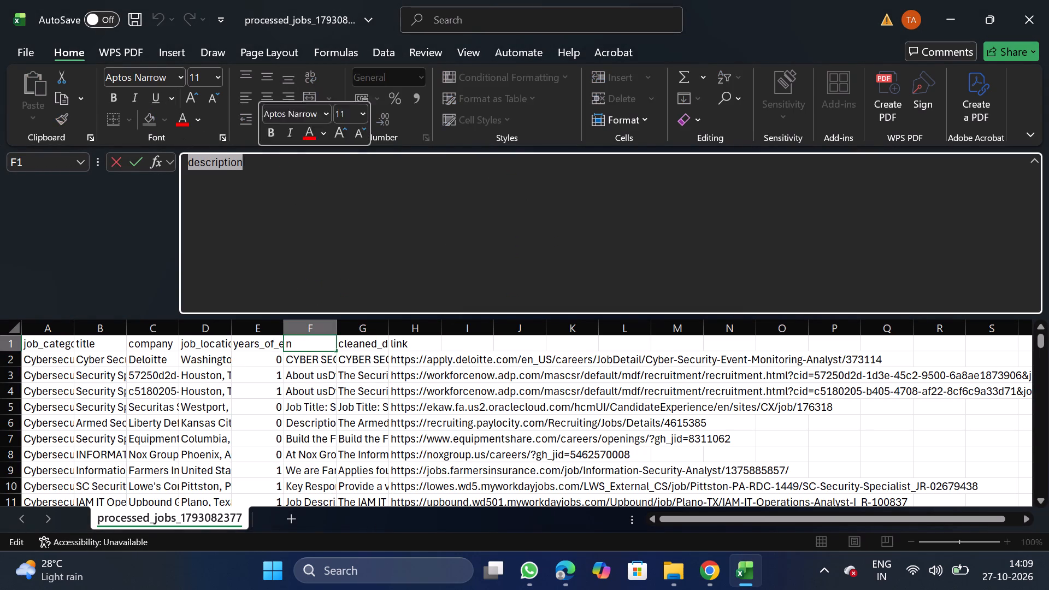
key(ctrl+c)
click(380, 340)
click(463, 276)
key(BackSpace)
key(BackSpace)
key(BackSpace)
key(BackSpace)
key(BackSpace)
key(BackSpace)
key(BackSpace)
key(BackSpace)
key(BackSpace)
key(BackSpace)
key(BackSpace)
key(BackSpace)
key(BackSpace)
key(BackSpace)
key(BackSpace)
key(BackSpace)
key(BackSpace)
key(BackSpace)
key(BackSpace)
key(BackSpace)
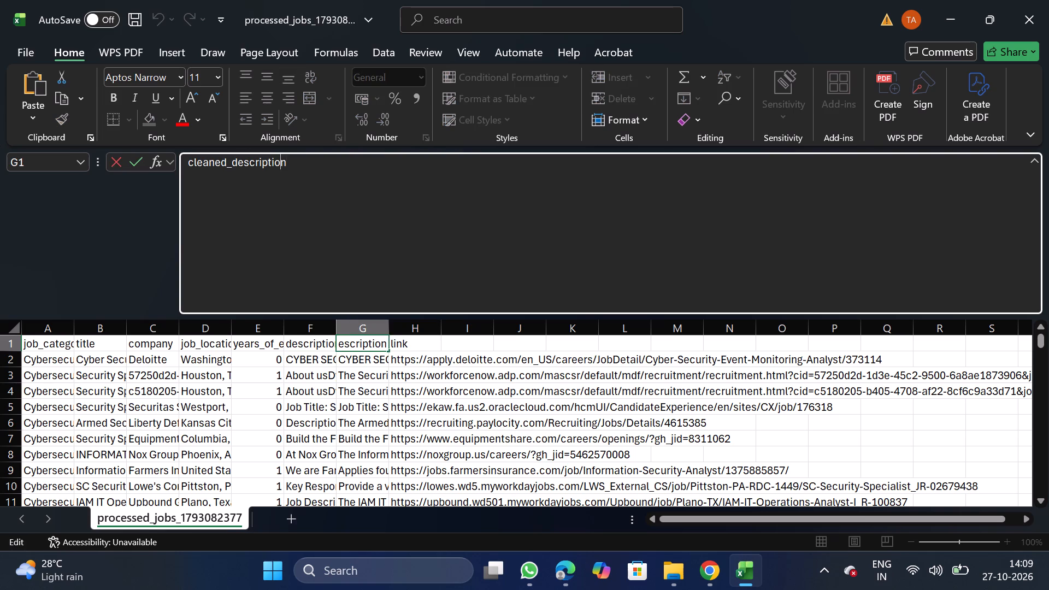
key(ctrl+v)
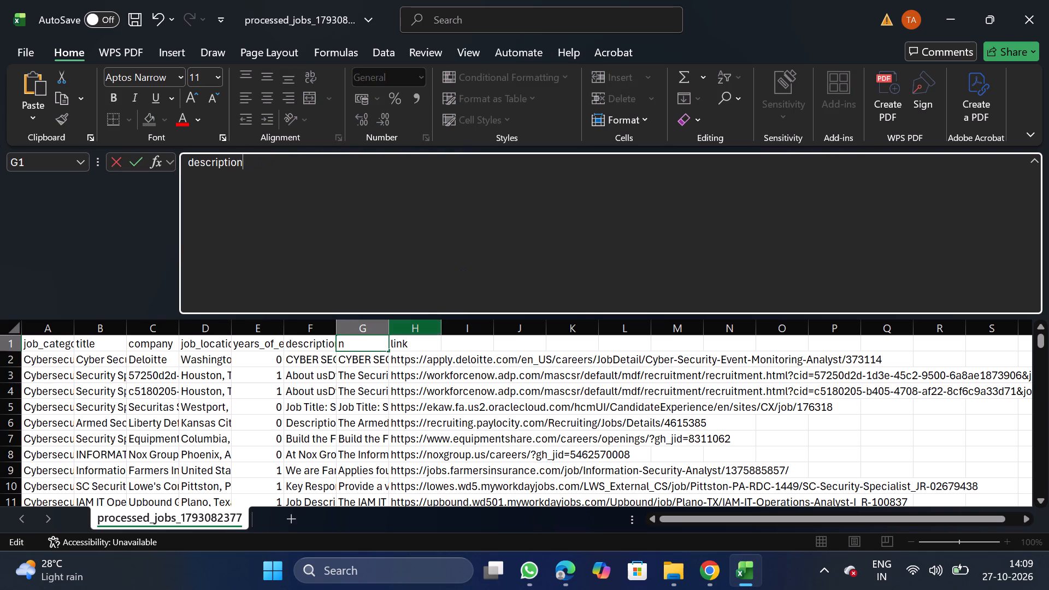
Rename the column F header as original_description, copying the name from the CSV format requirements on NextGenApply's bulk upload page in Chrome.
click(304, 342)
click(396, 247)
key(BackSpace)
key(BackSpace)
key(BackSpace)
key(BackSpace)
key(BackSpace)
key(BackSpace)
key(BackSpace)
key(BackSpace)
key(BackSpace)
key(BackSpace)
key(BackSpace)
key(BackSpace)
key(BackSpace)
key(BackSpace)
key(BackSpace)
key(BackSpace)
key(BackSpace)
key(BackSpace)
key(BackSpace)
key(BackSpace)
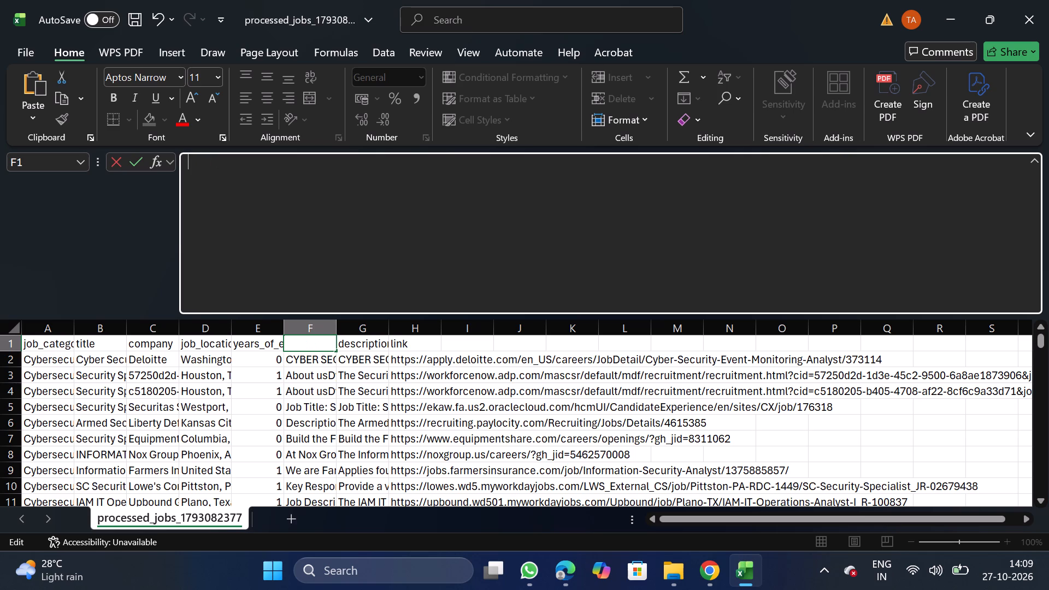
click(715, 582)
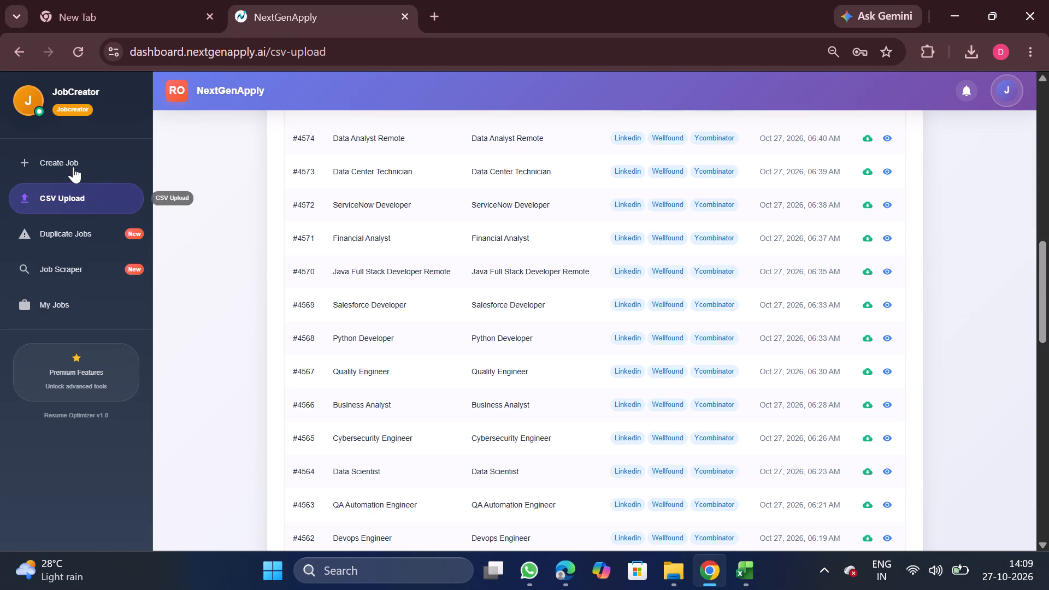
click(69, 162)
click(507, 143)
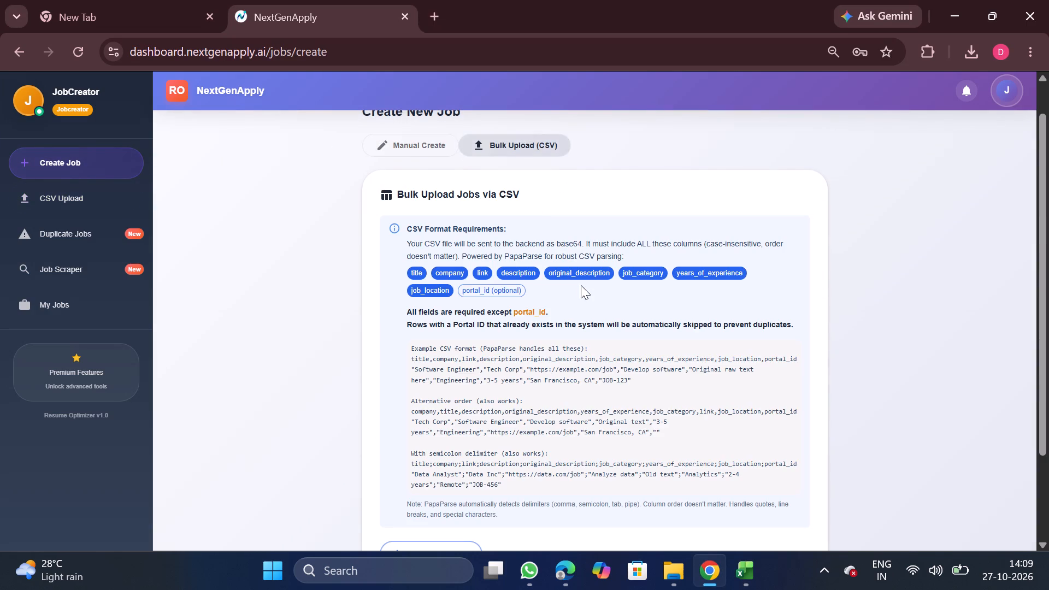
double_click(585, 273)
key(ctrl+c)
click(742, 585)
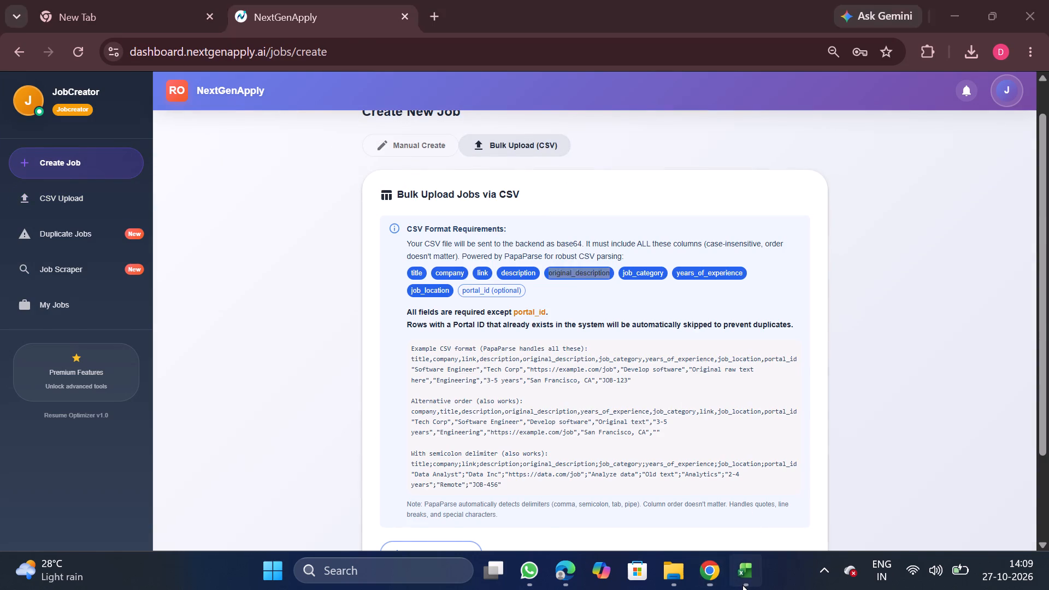
key(ctrl+v)
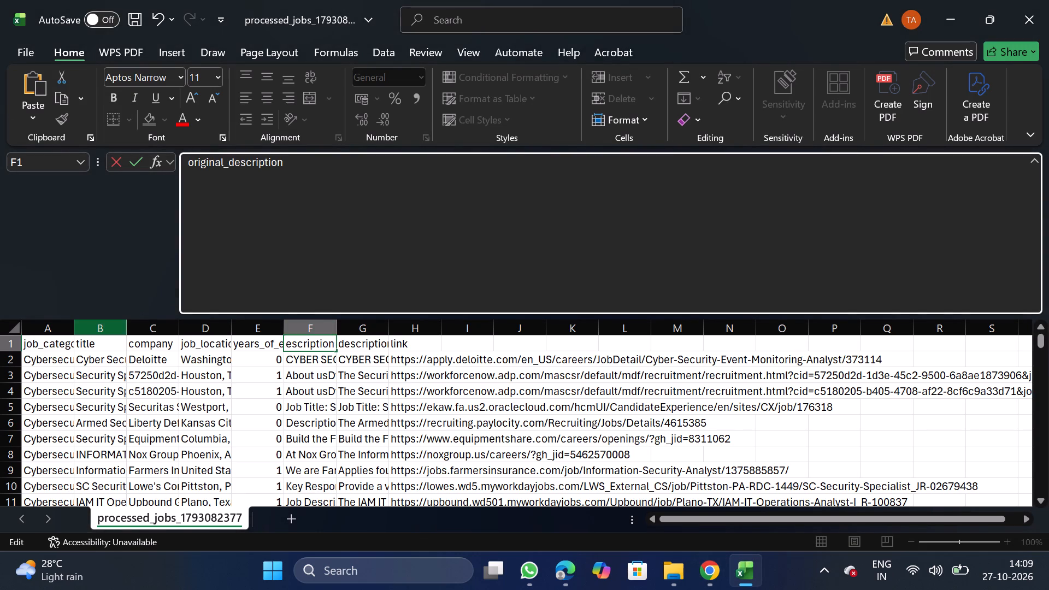
Add a filter to the title column, enlarge its list of titles and deselect all of them.
click(86, 324)
click(380, 52)
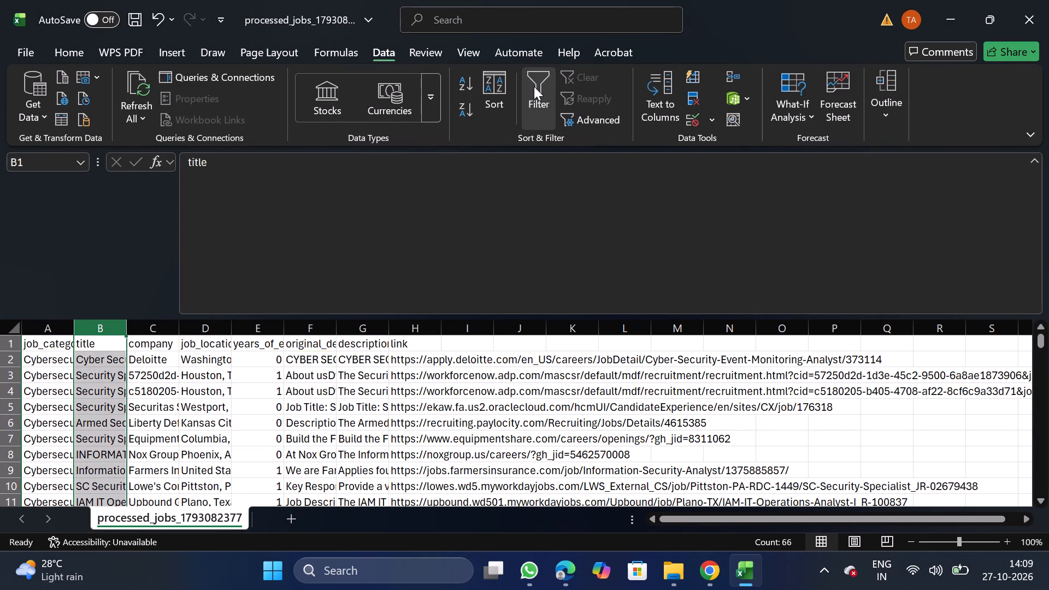
click(534, 86)
click(120, 346)
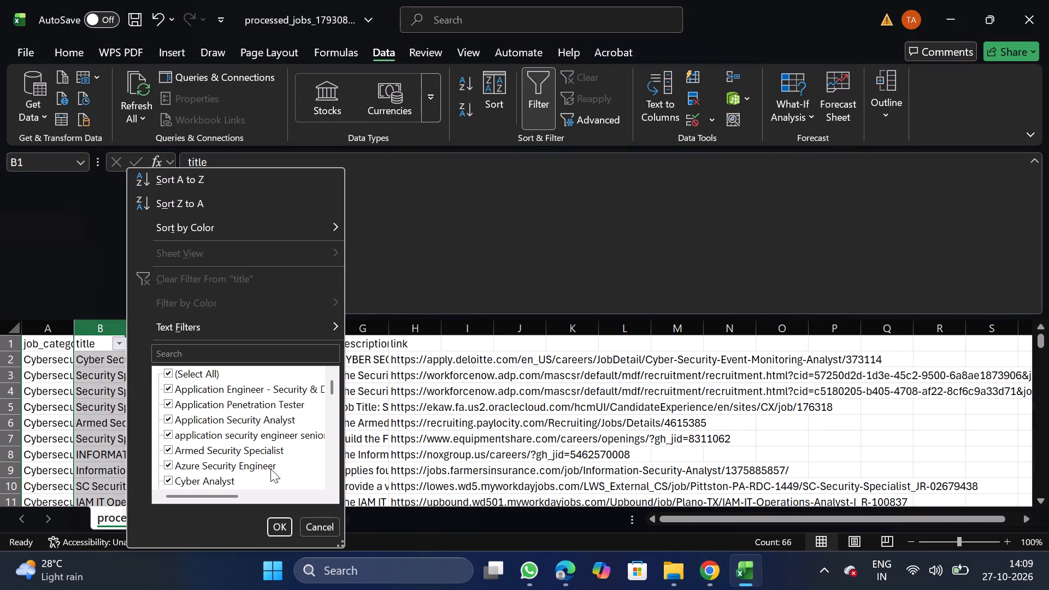
click(344, 544)
drag(344, 544, 409, 561)
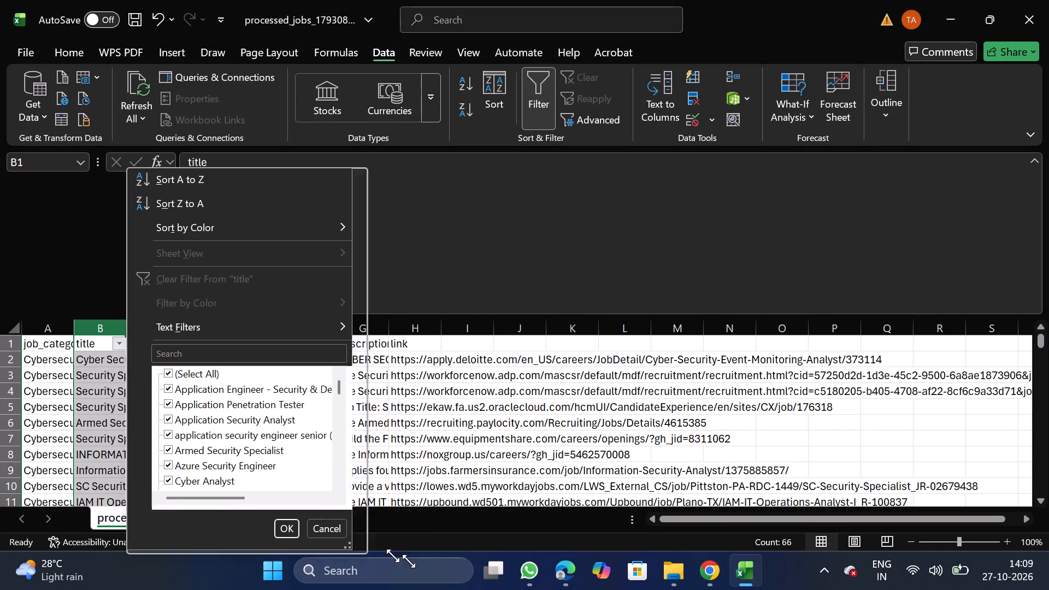
drag(409, 561, 820, 589)
click(209, 373)
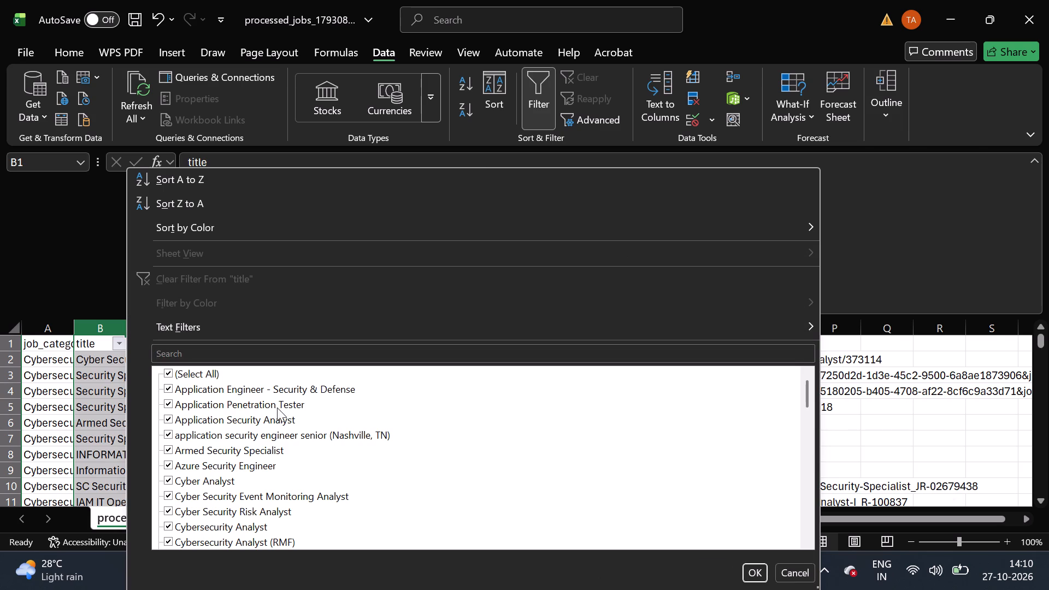
click(204, 370)
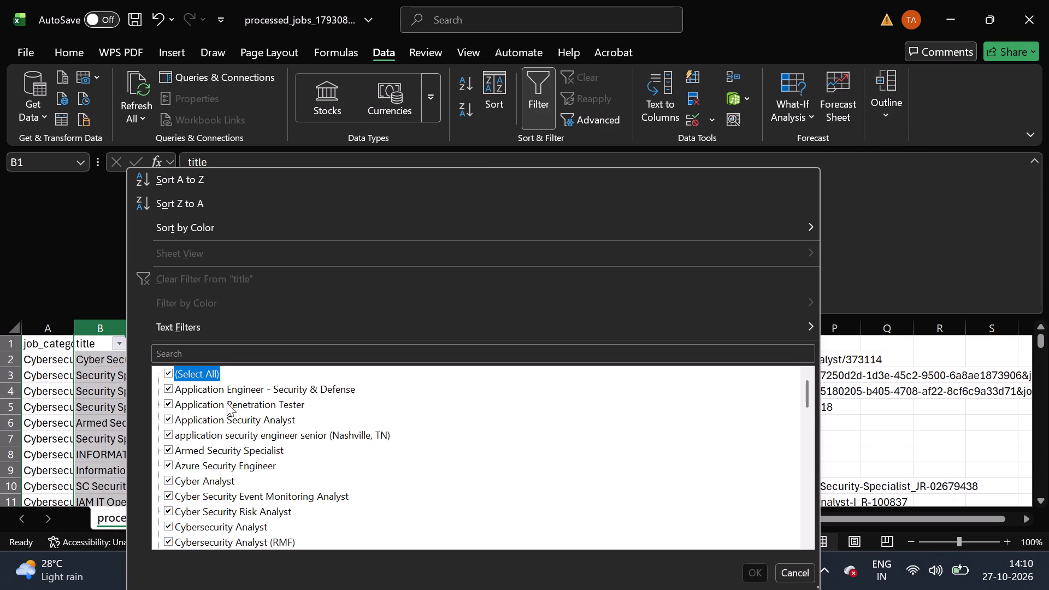
Include Information Technology (IT) and Cybersecurity Manager, Lead Solution Marketing Manager, Cybersecurity Segments and Industries, and Security Specialist (Bilingual) - 1st shift in the title filter.
scroll(269, 524, down, 1)
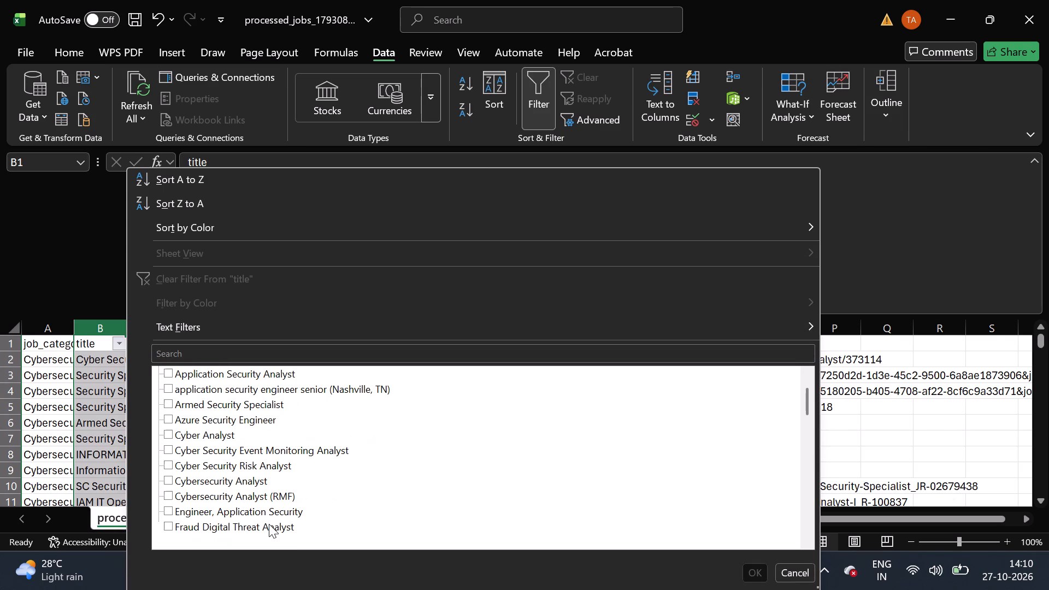
scroll(269, 524, down, 2)
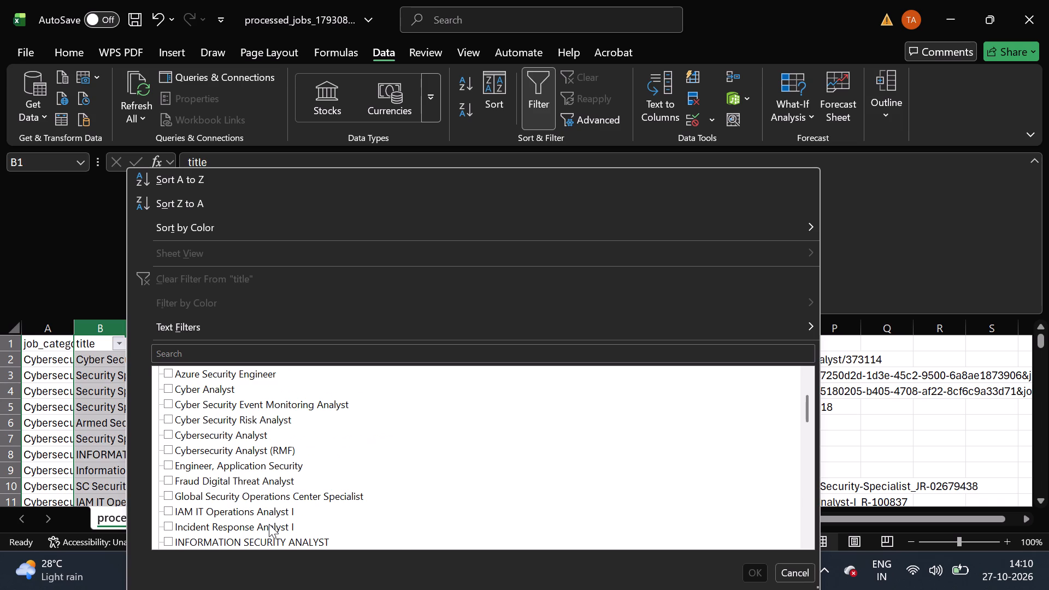
scroll(269, 524, down, 1)
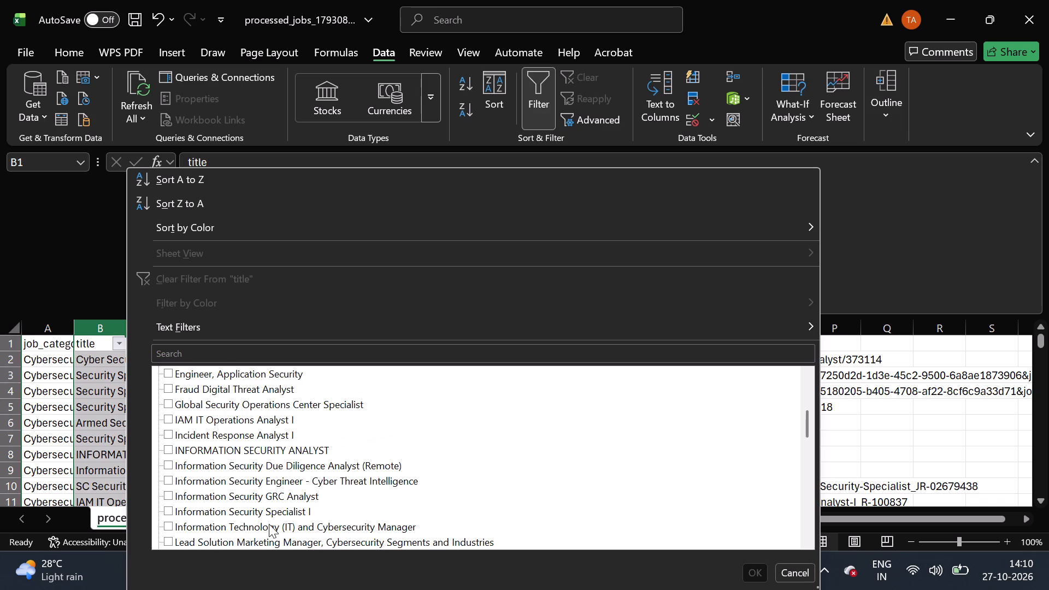
click(356, 481)
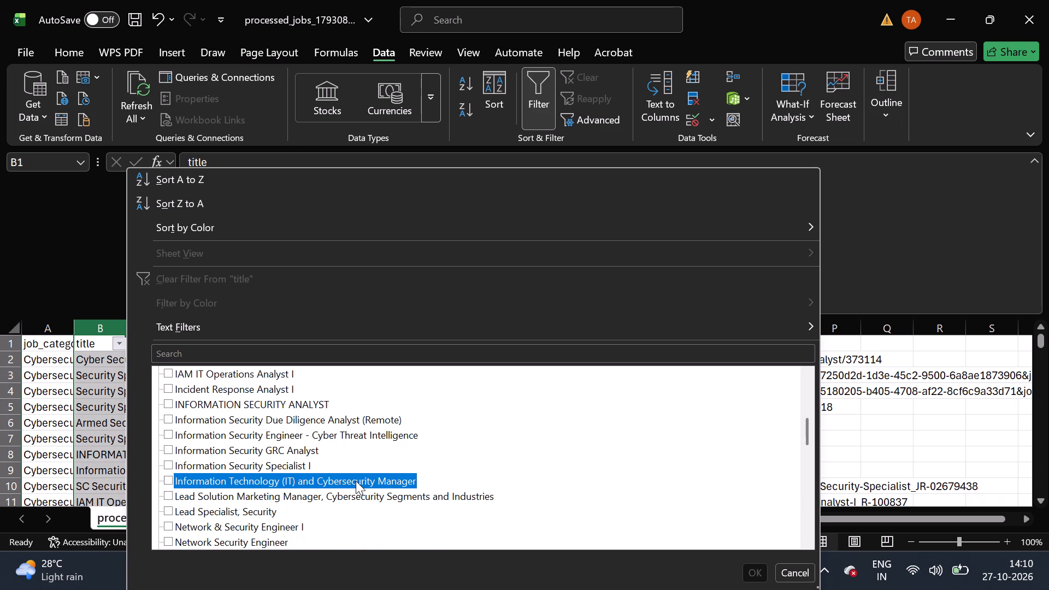
click(342, 492)
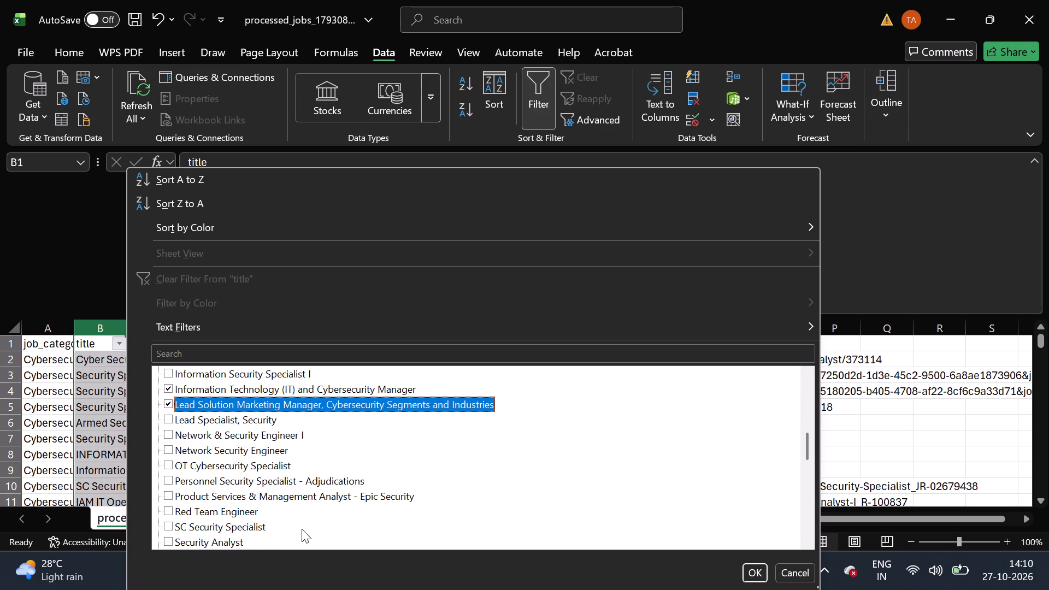
scroll(302, 529, down, 1)
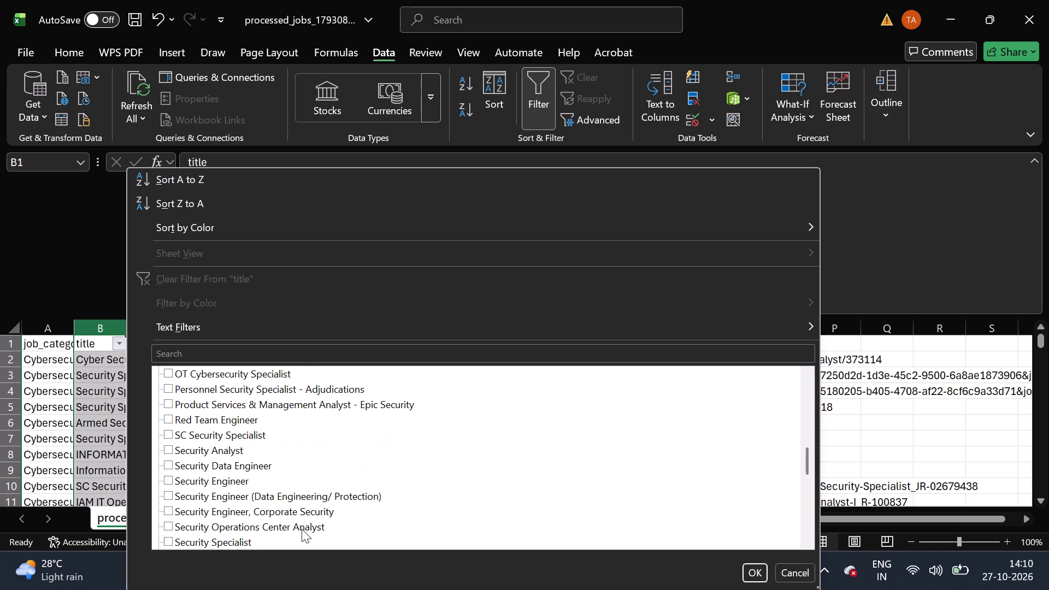
scroll(302, 529, down, 1)
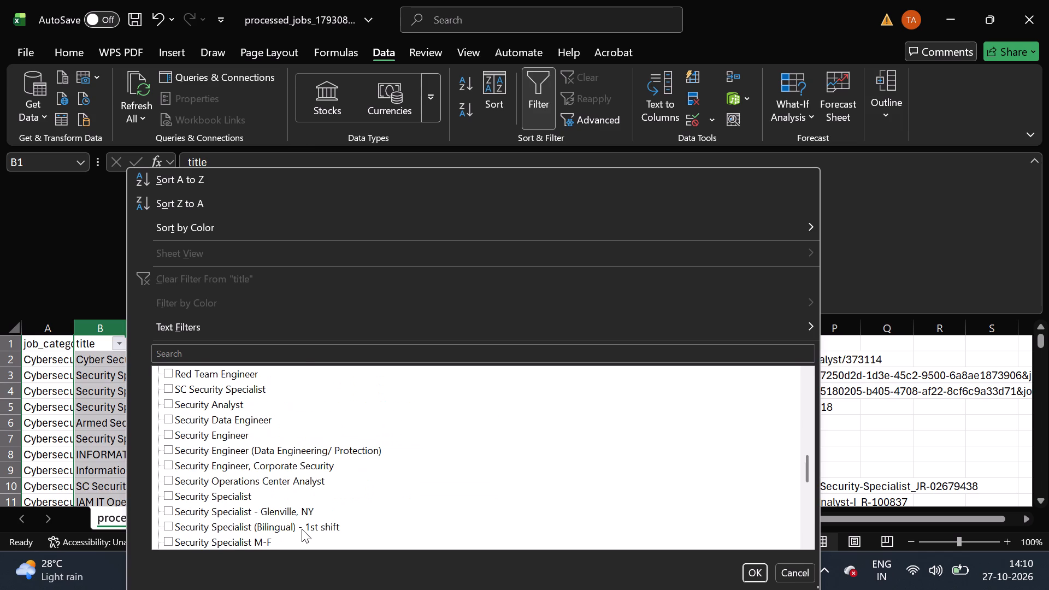
scroll(302, 529, down, 1)
click(285, 483)
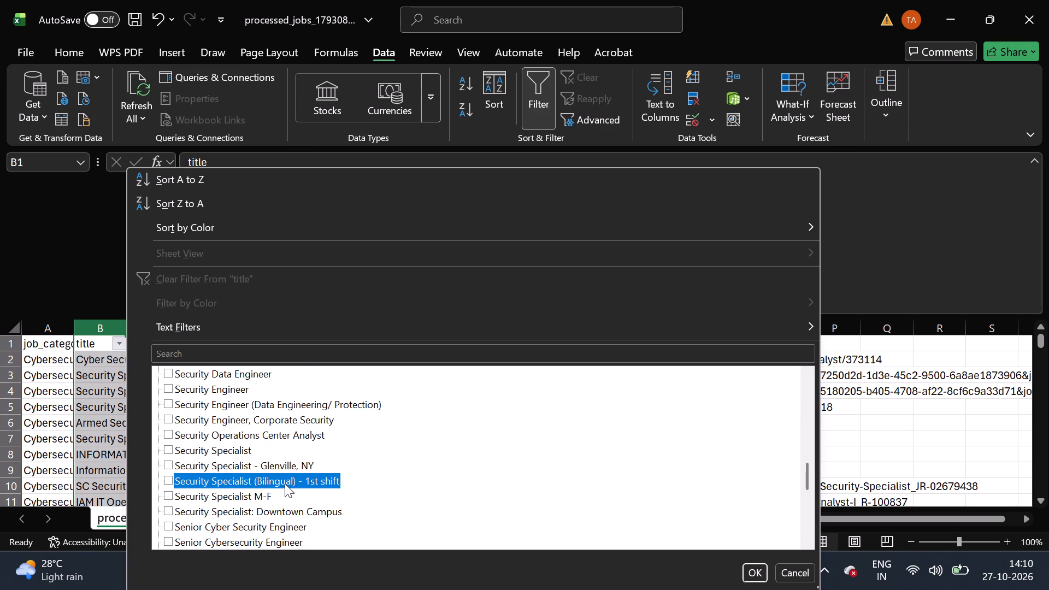
Add both SoC engineer titles, Software Engineer (Security) - New Grad, Sr. Manager, Cybersecurity & Network Operations, and blanks to the title filter and apply it.
scroll(258, 528, down, 1)
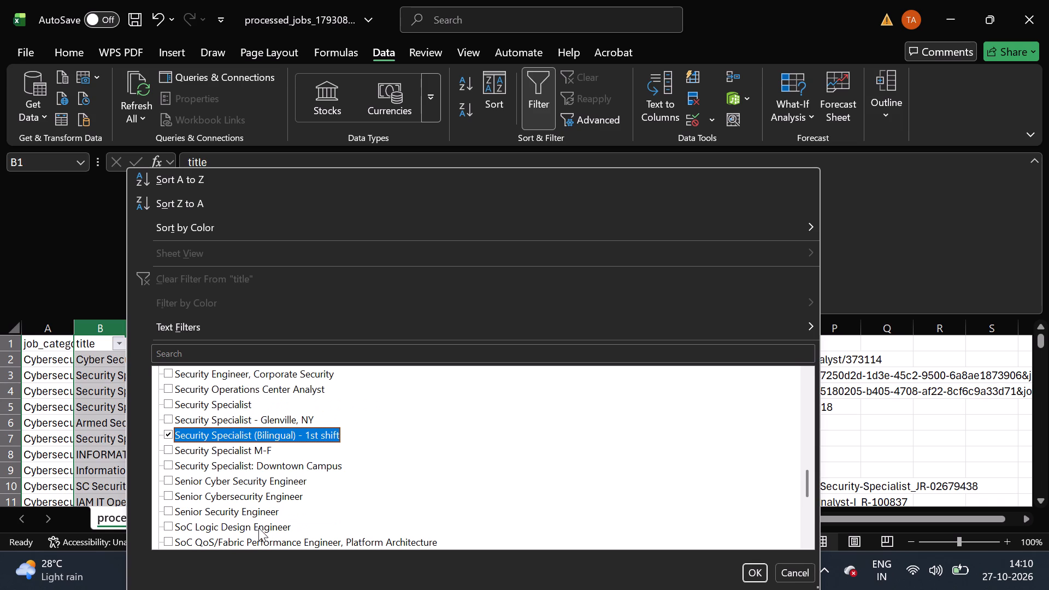
click(255, 528)
click(254, 540)
scroll(254, 540, down, 1)
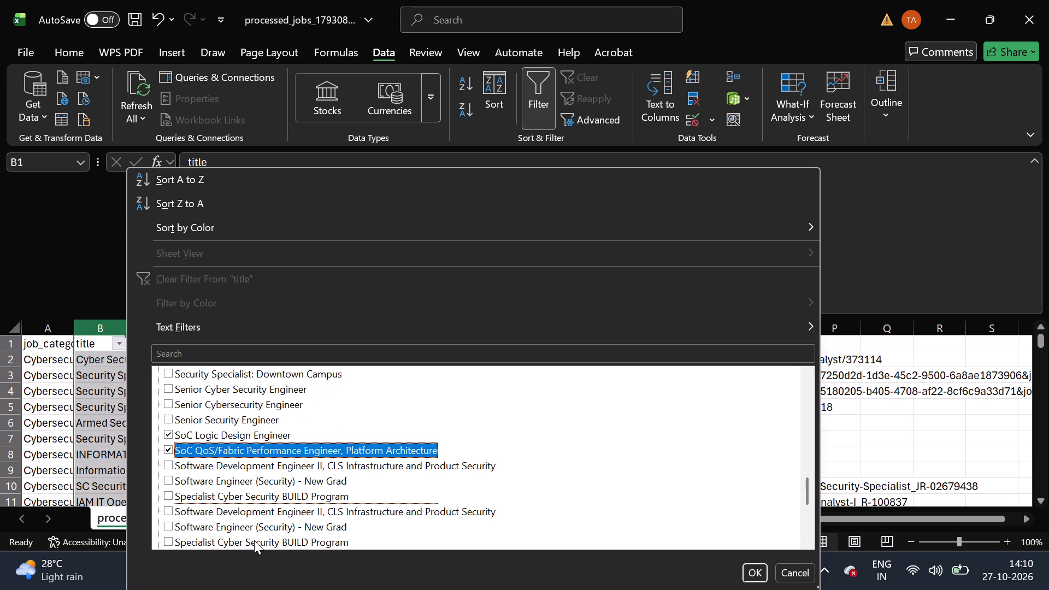
scroll(254, 540, down, 1)
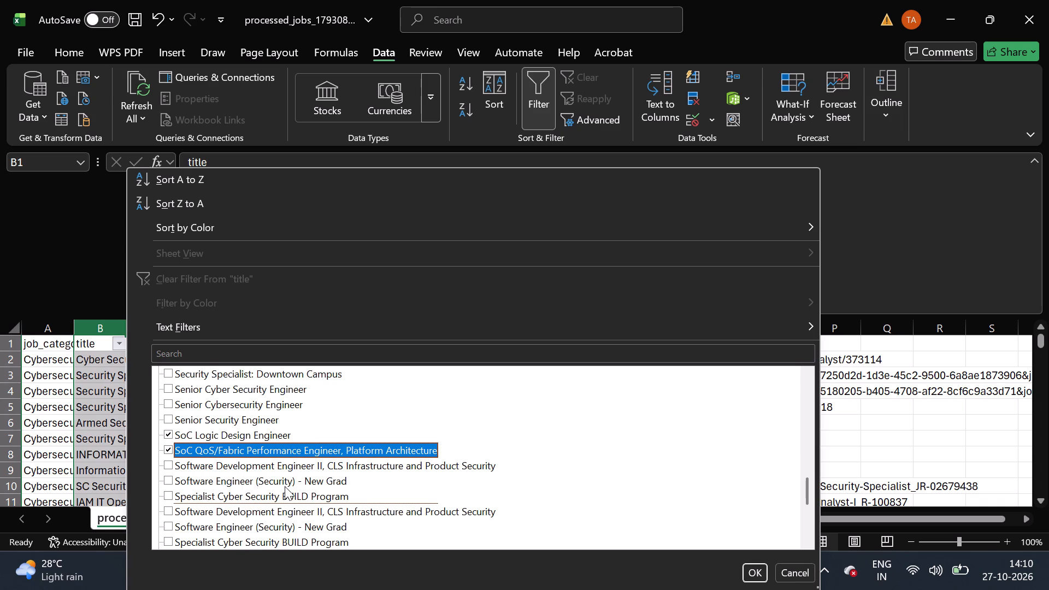
click(285, 486)
scroll(255, 524, down, 1)
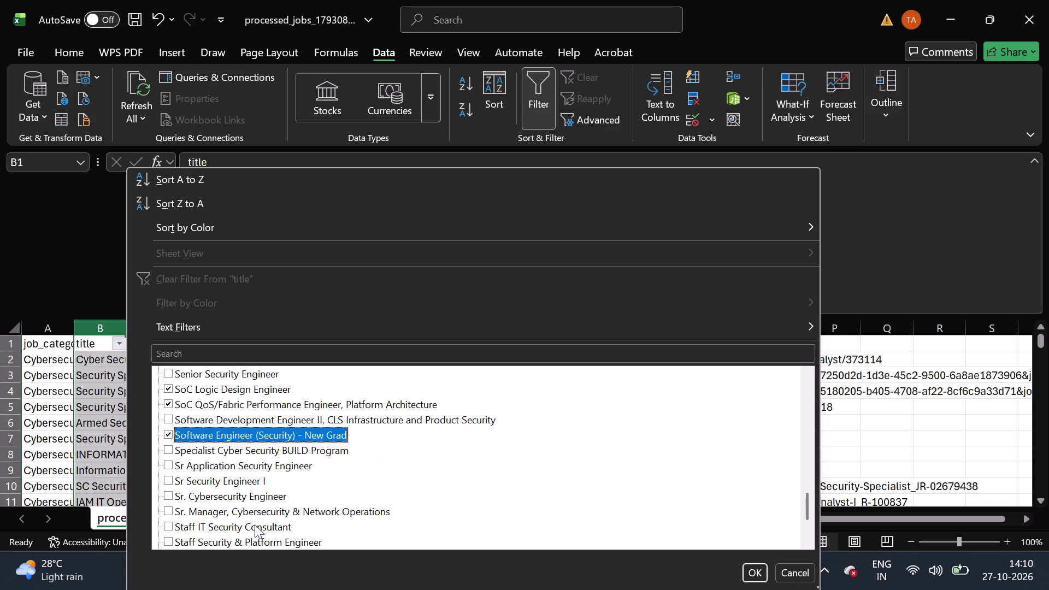
click(244, 513)
click(239, 528)
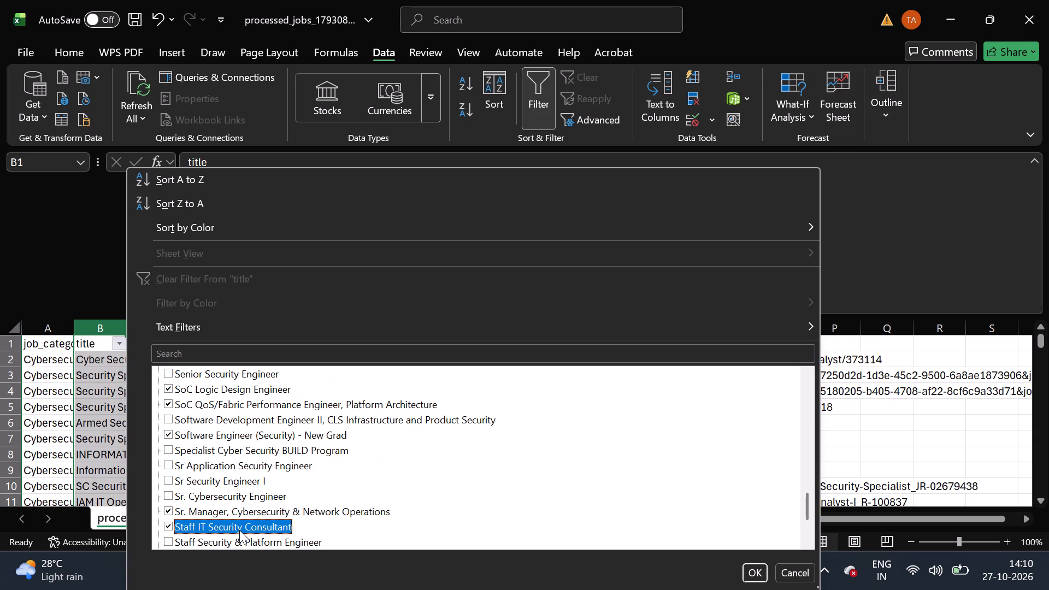
click(242, 528)
scroll(242, 528, down, 1)
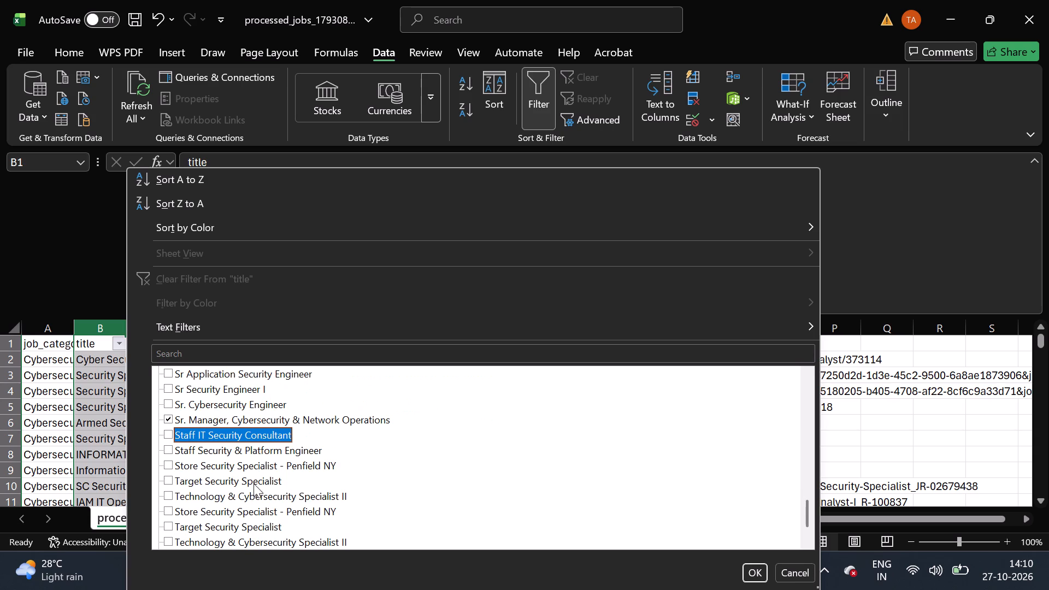
click(192, 524)
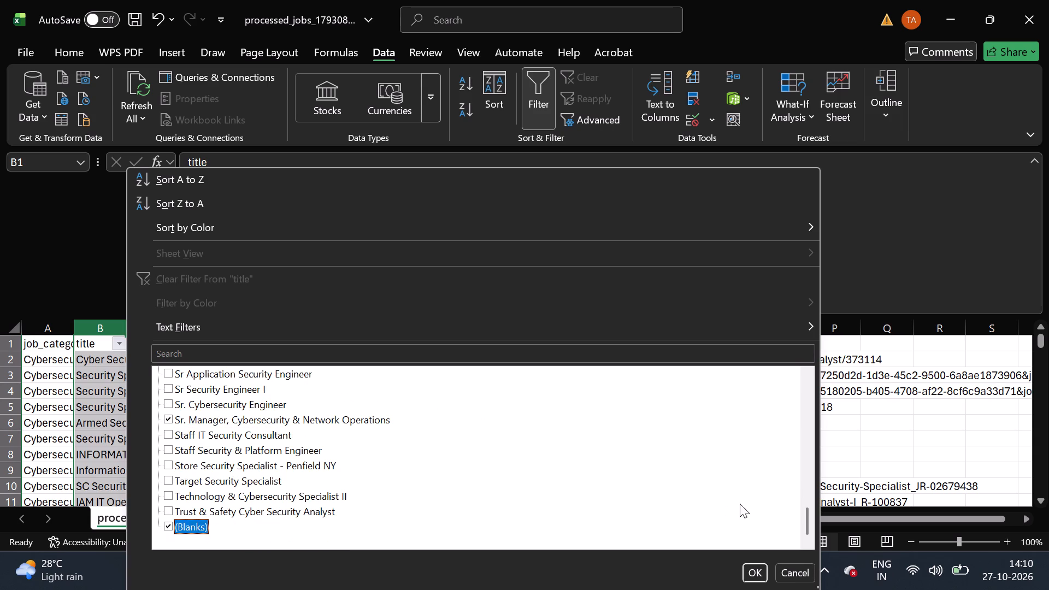
click(751, 577)
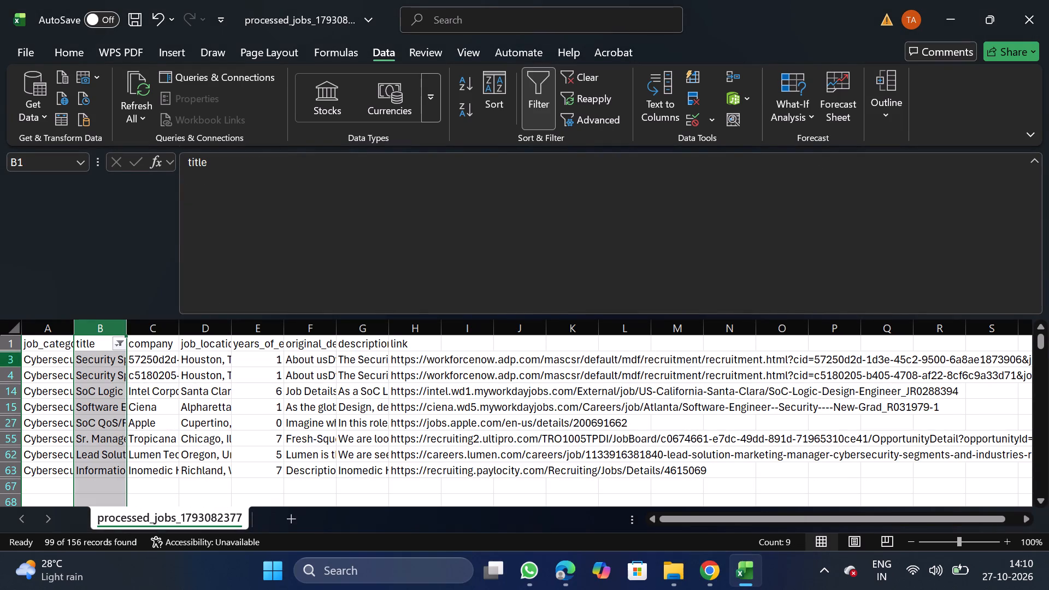
Delete all the filtered job rows and remove the title filter.
click(0, 360)
key(ctrl+shift+Down)
right_click(94, 402)
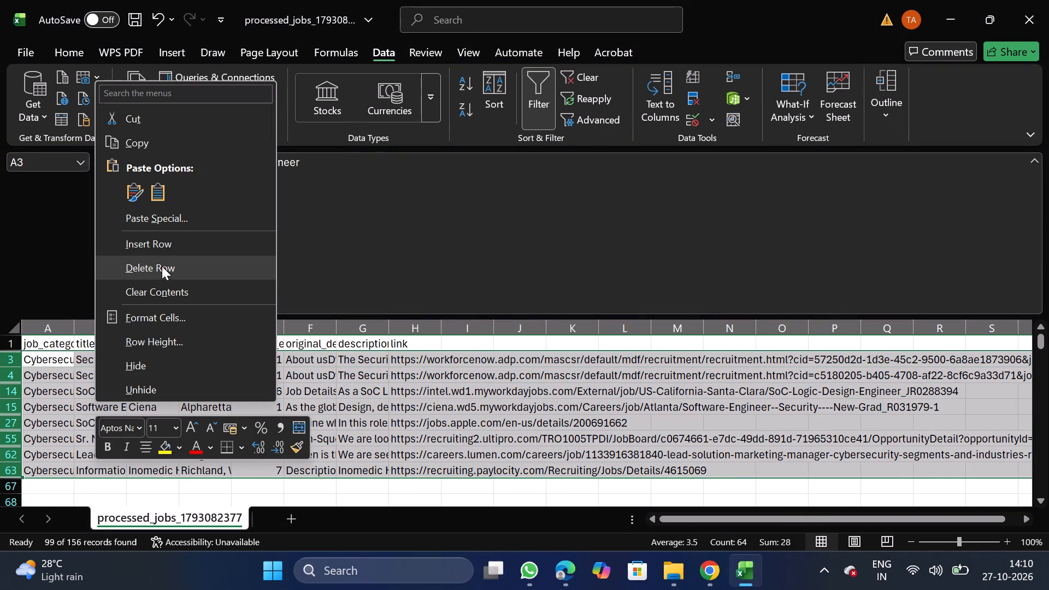
click(162, 266)
click(536, 97)
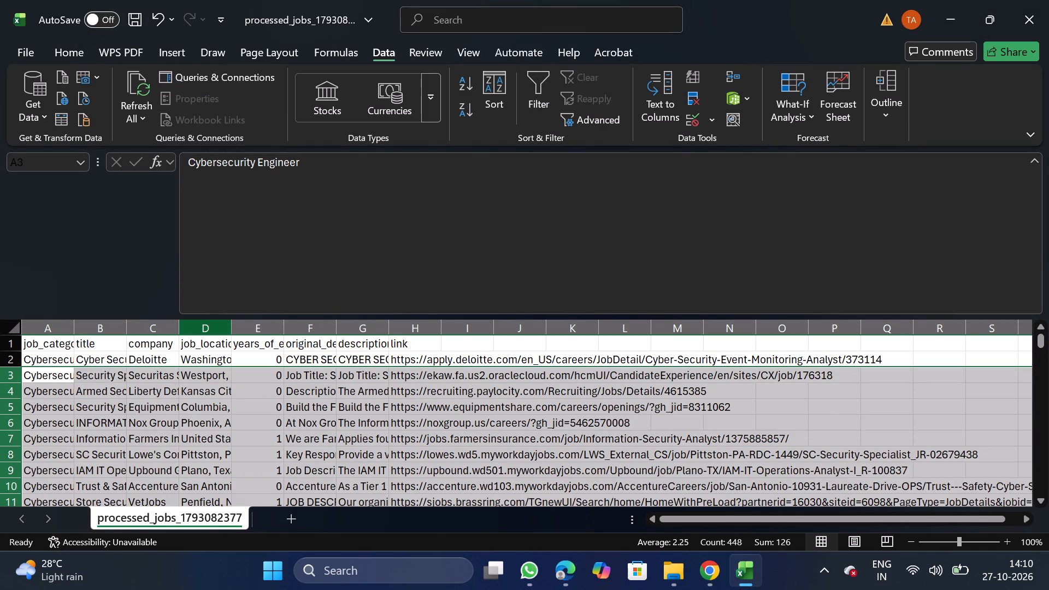
Filter the titles by "staff", delete the Staff Security & Platform Engineer row from BIOS Life, and remove the filter.
click(107, 339)
click(538, 80)
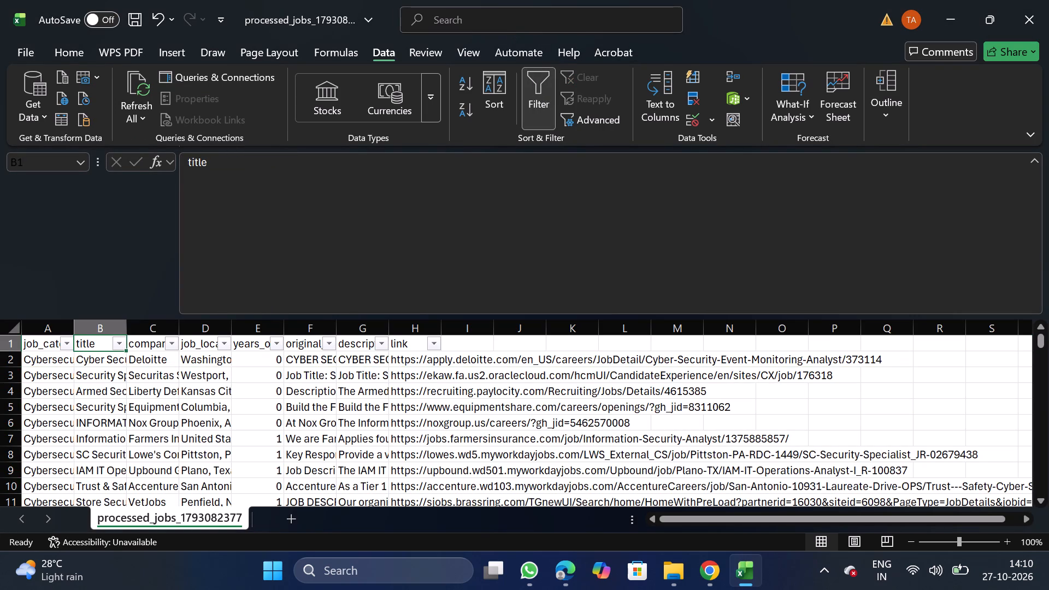
click(119, 341)
click(208, 351)
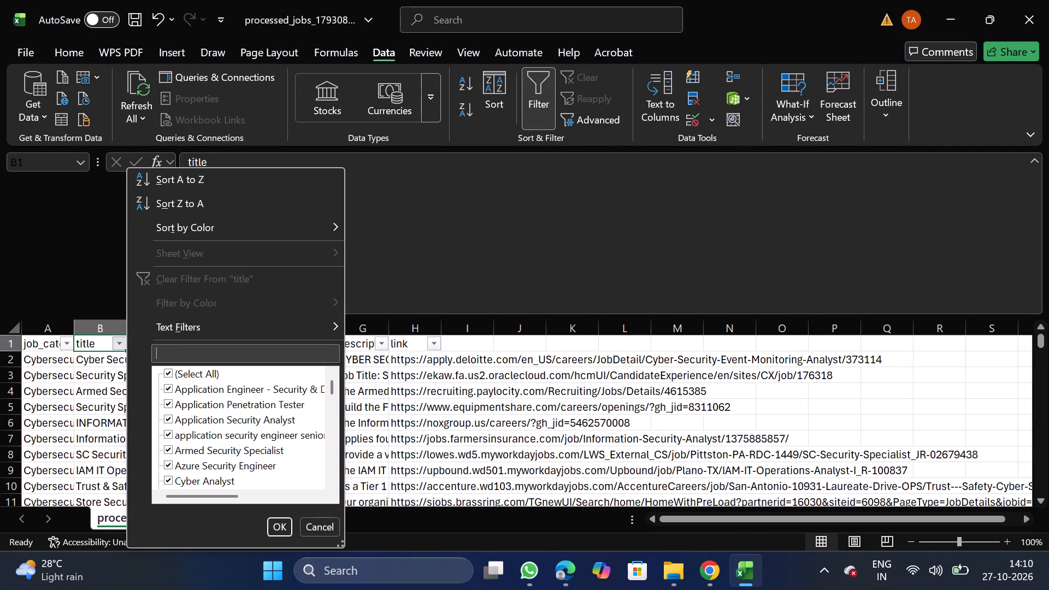
text(staff)
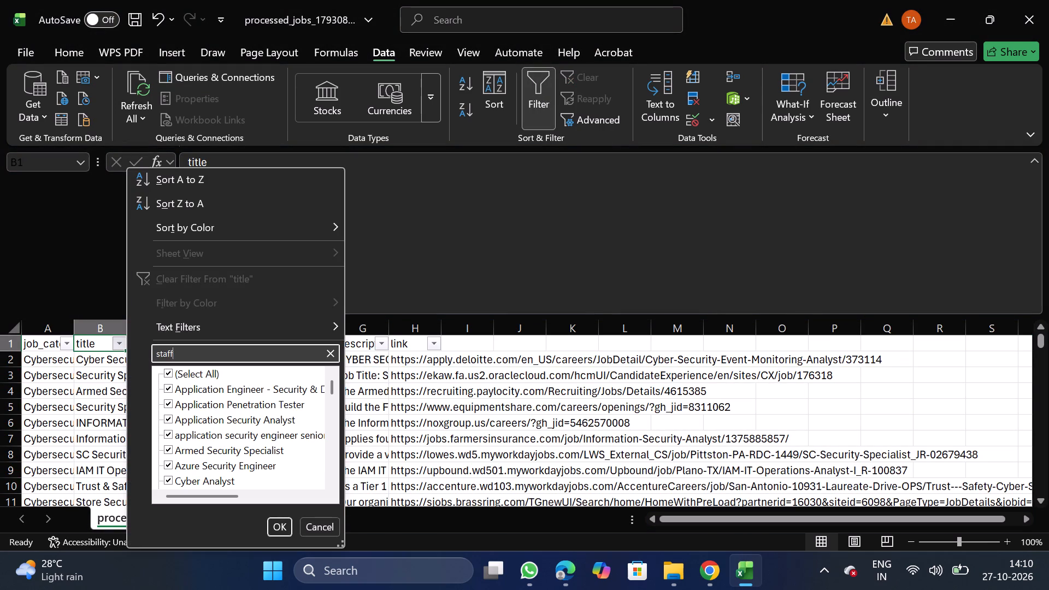
click(275, 534)
drag(7, 374, 31, 374)
click(31, 374)
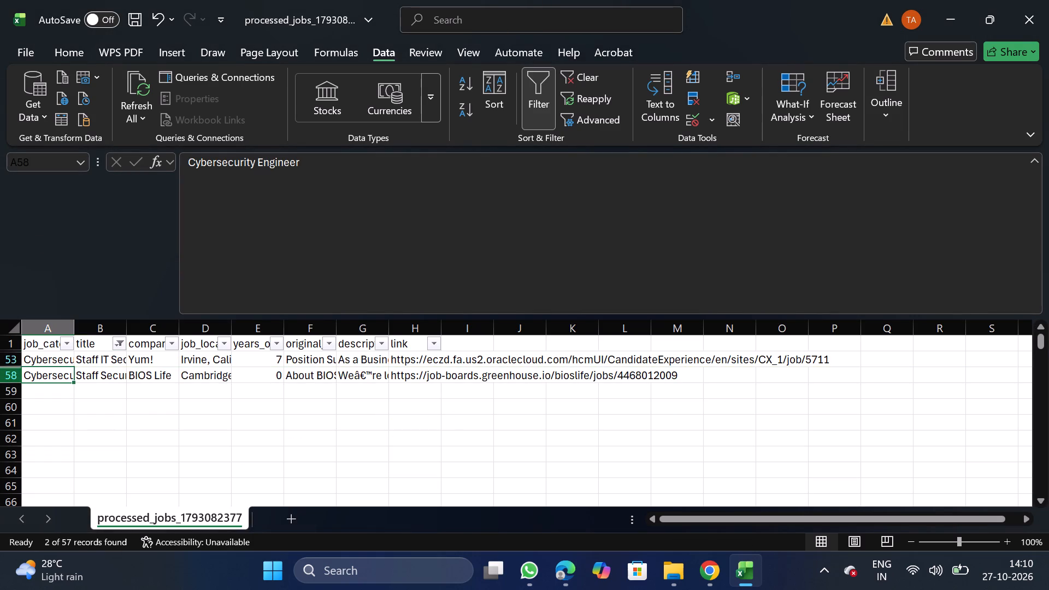
click(3, 380)
drag(8, 375, 34, 375)
right_click(34, 375)
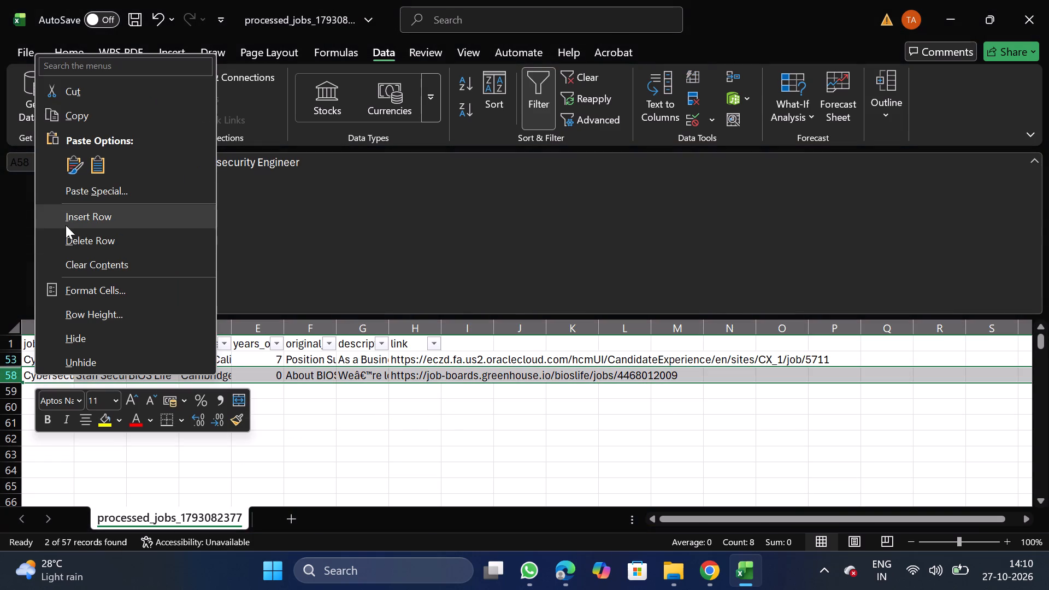
click(85, 241)
click(544, 85)
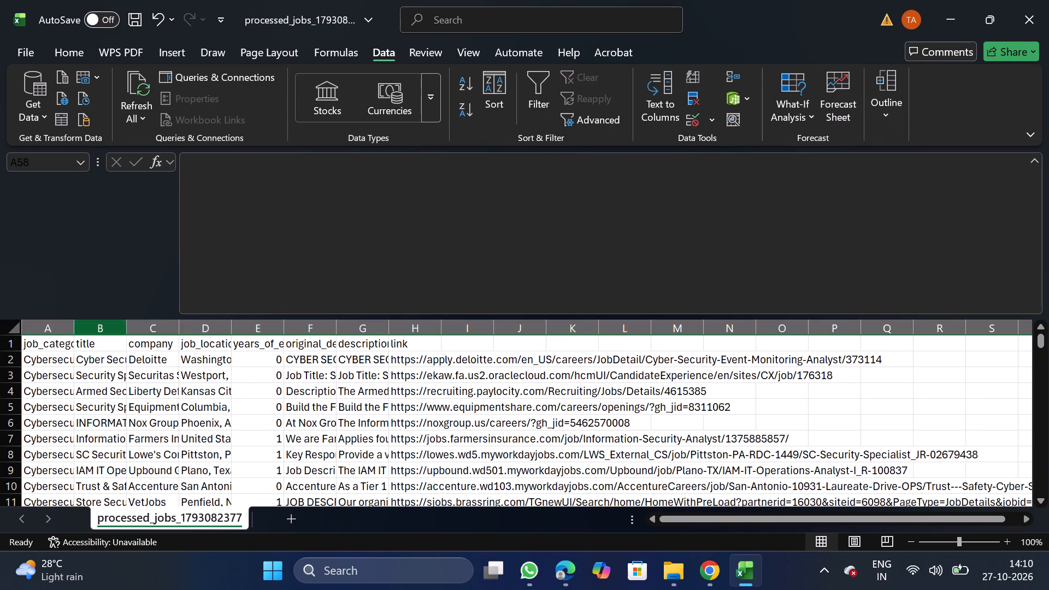
Filter the titles by "lead", delete the Lead Specialist, Security row, and remove the filter.
click(110, 332)
click(534, 107)
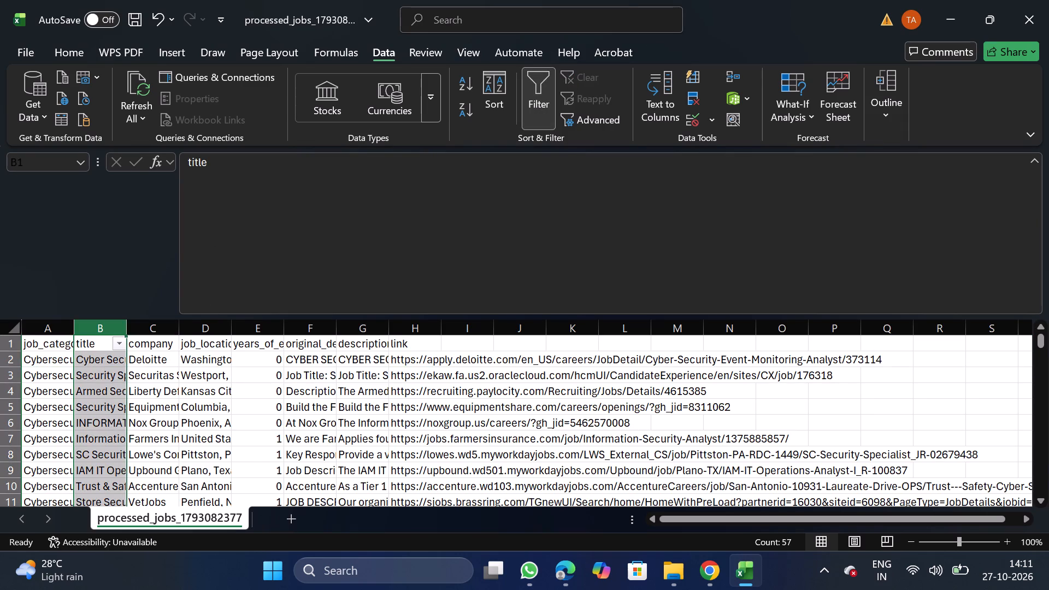
click(120, 344)
click(193, 353)
text(lead)
click(276, 534)
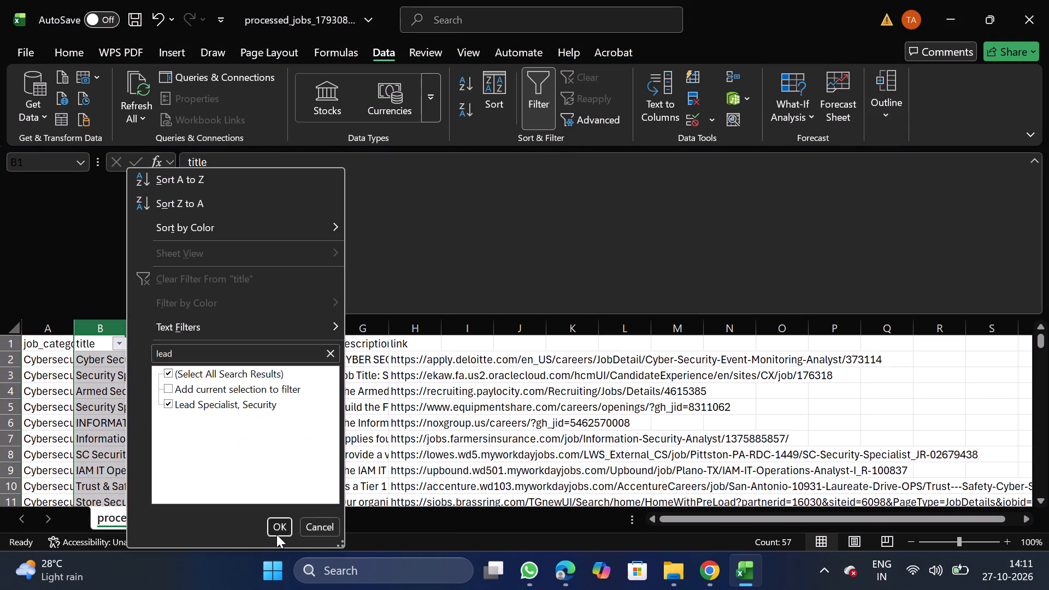
drag(4, 360, 21, 357)
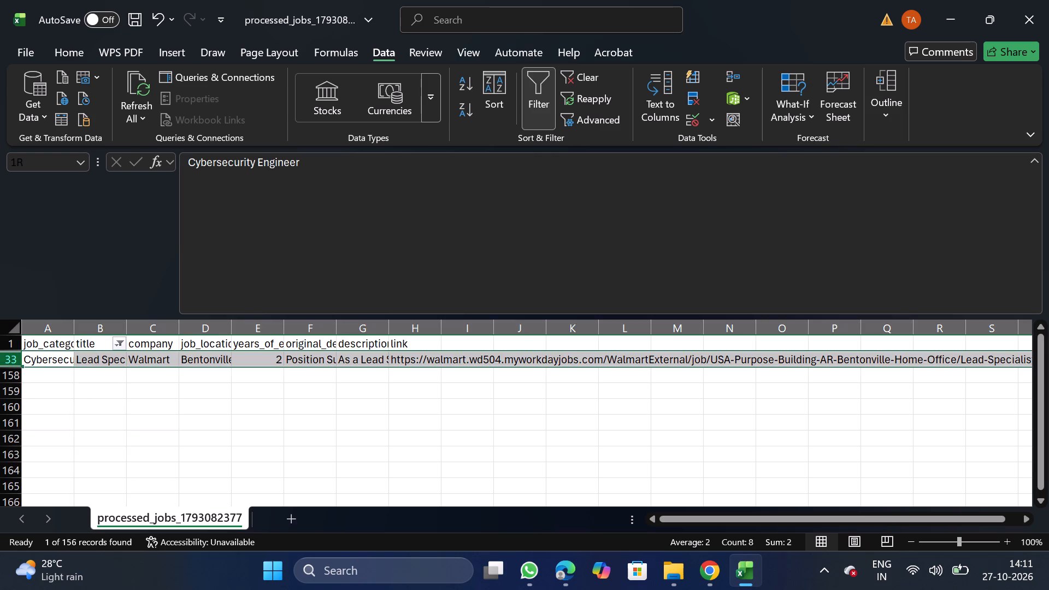
drag(21, 357, 35, 358)
right_click(35, 358)
click(88, 219)
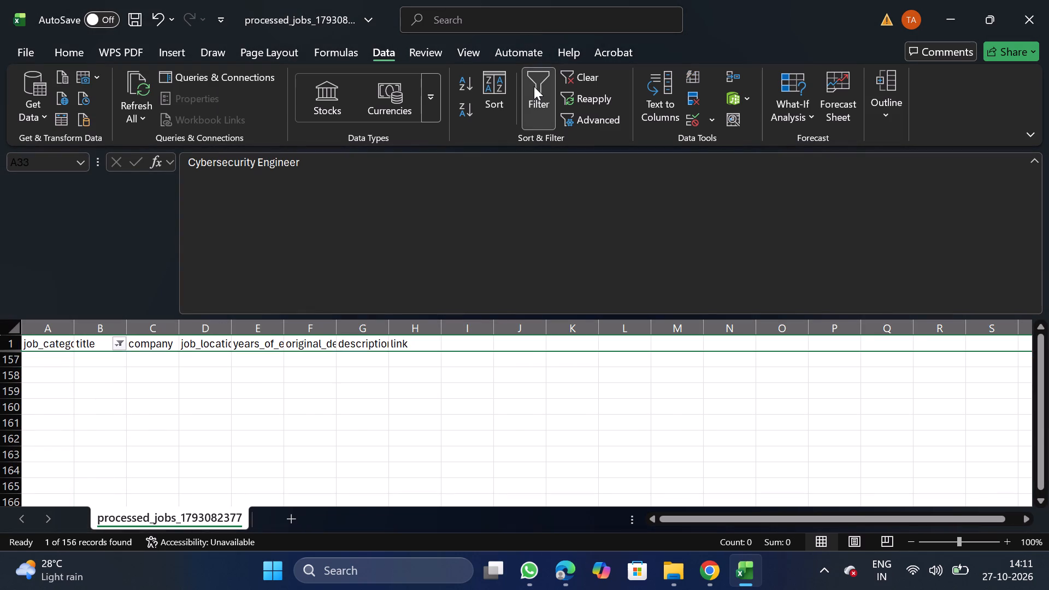
click(534, 86)
Filter the title column by "consultant" to check for matching jobs and remove the filter.
click(110, 333)
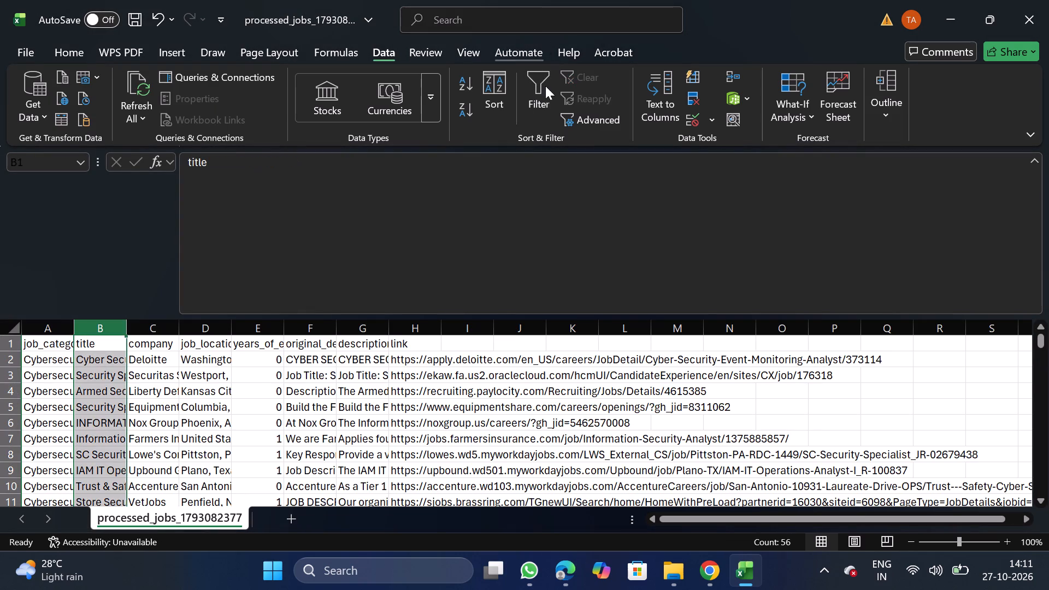
click(545, 86)
click(114, 345)
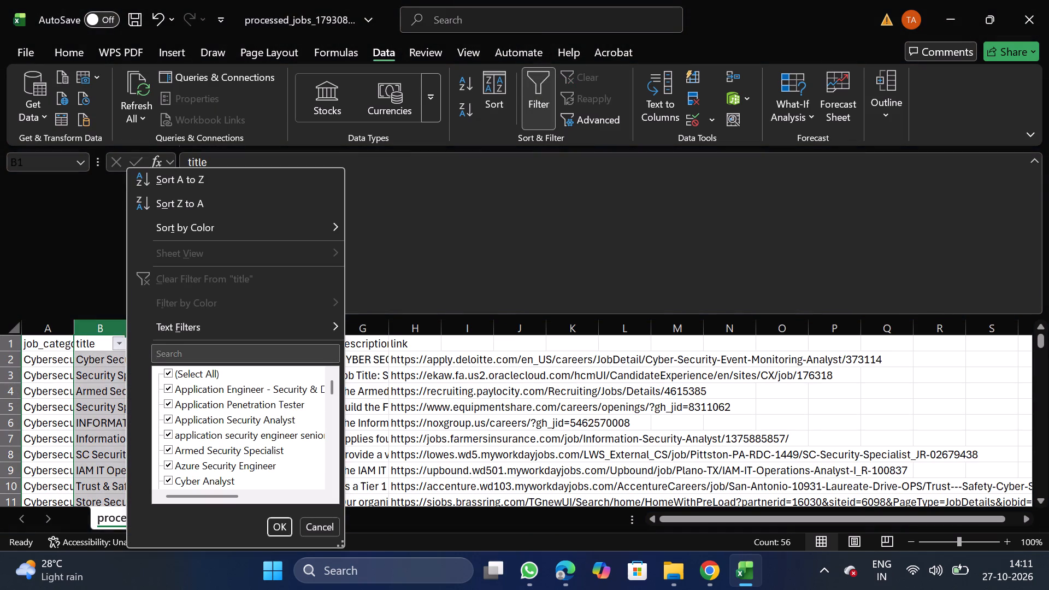
click(188, 352)
text(consultant)
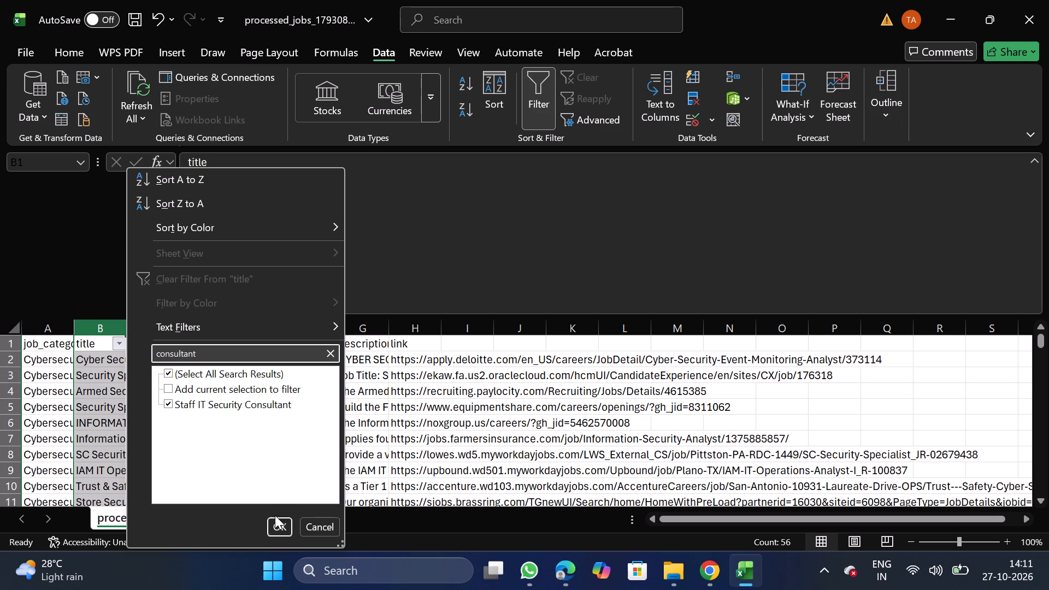
click(280, 525)
click(533, 93)
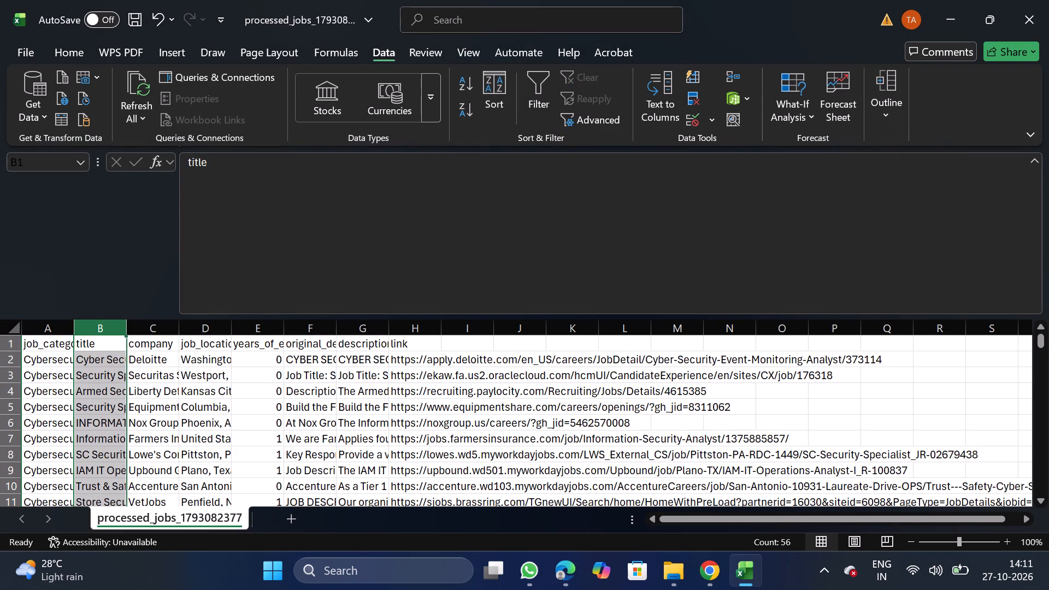
Filter the company column and search its values for "walmart", "dried", "capital" and "under" in turn.
click(152, 343)
click(517, 98)
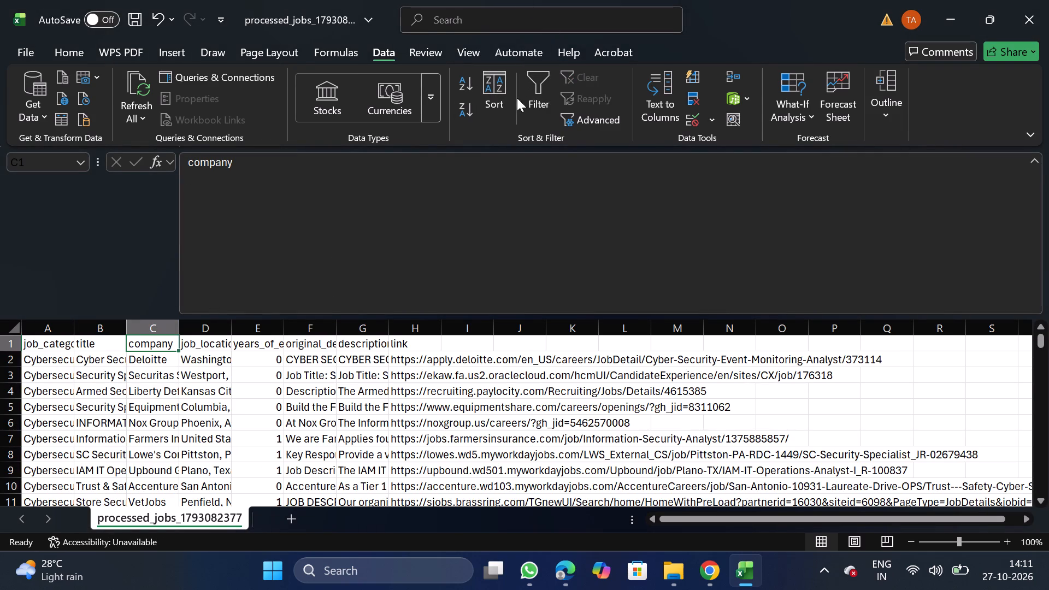
click(527, 97)
click(172, 334)
click(173, 345)
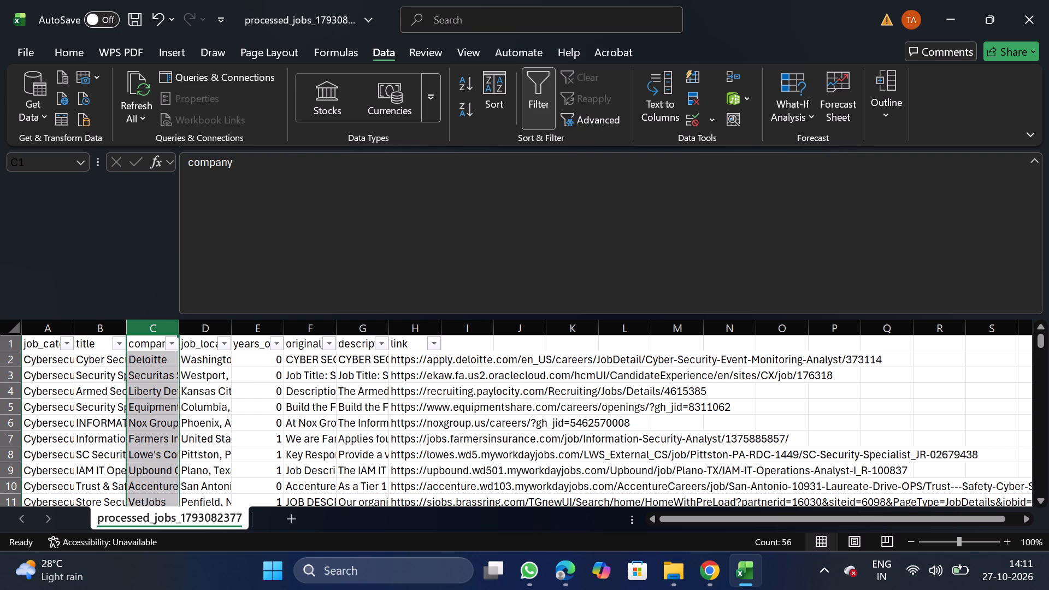
click(241, 357)
text(walmart)
key(BackSpace)
key(BackSpace)
key(BackSpace)
key(BackSpace)
key(BackSpace)
key(BackSpace)
key(BackSpace)
key(BackSpace)
key(BackSpace)
key(BackSpace)
key(BackSpace)
key(BackSpace)
key(BackSpace)
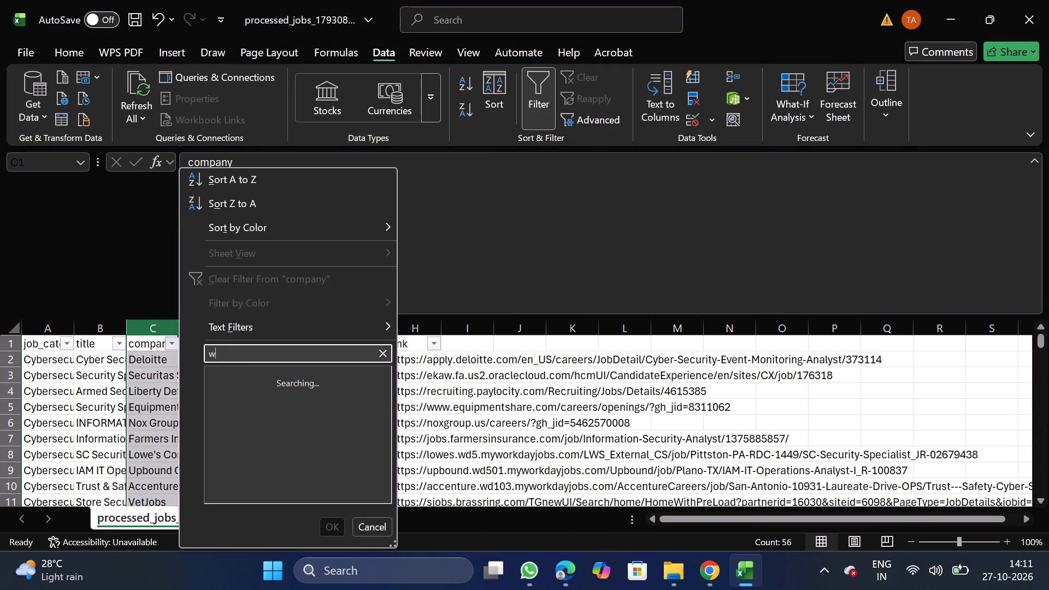
text(dried)
key(BackSpace)
key(BackSpace)
key(BackSpace)
key(BackSpace)
key(BackSpace)
key(BackSpace)
key(BackSpace)
key(BackSpace)
key(BackSpace)
key(BackSpace)
text(capital)
key(BackSpace)
key(BackSpace)
key(BackSpace)
key(BackSpace)
key(BackSpace)
key(BackSpace)
key(BackSpace)
key(BackSpace)
key(BackSpace)
key(BackSpace)
key(BackSpace)
key(BackSpace)
key(BackSpace)
key(BackSpace)
key(BackSpace)
text(under)
key(BackSpace)
key(BackSpace)
key(BackSpace)
key(BackSpace)
key(BackSpace)
key(BackSpace)
key(BackSpace)
key(BackSpace)
key(BackSpace)
key(BackSpace)
key(BackSpace)
key(BackSpace)
key(BackSpace)
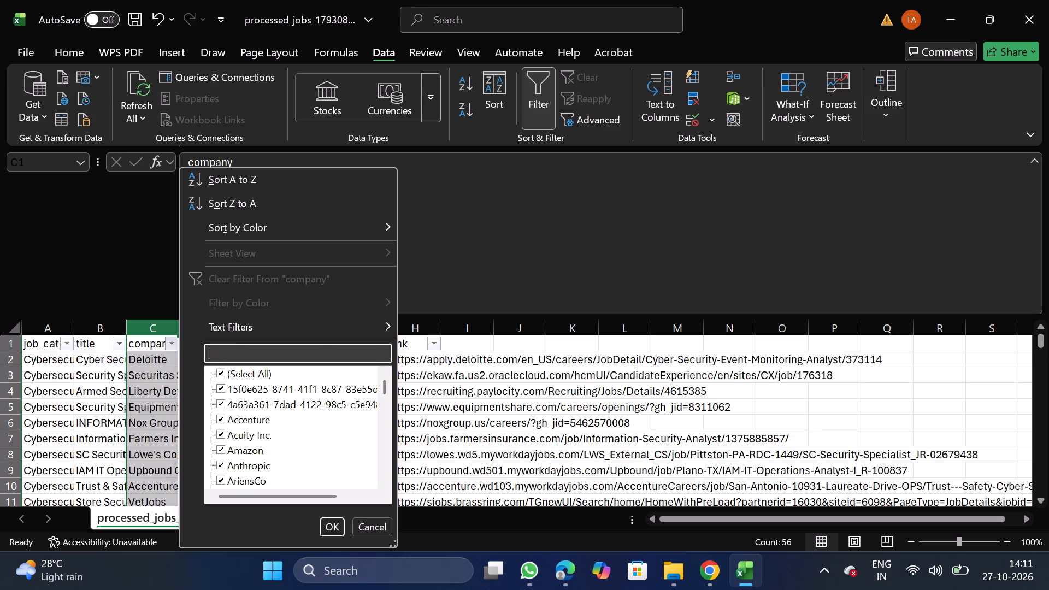
Search the company filter values for "hunt", "skim", "ape" and "in landem" in turn, and remove the filter without applying any.
text(hunt)
key(BackSpace)
key(BackSpace)
key(BackSpace)
key(BackSpace)
key(BackSpace)
key(BackSpace)
key(BackSpace)
key(BackSpace)
key(BackSpace)
key(BackSpace)
key(BackSpace)
key(BackSpace)
key(BackSpace)
key(BackSpace)
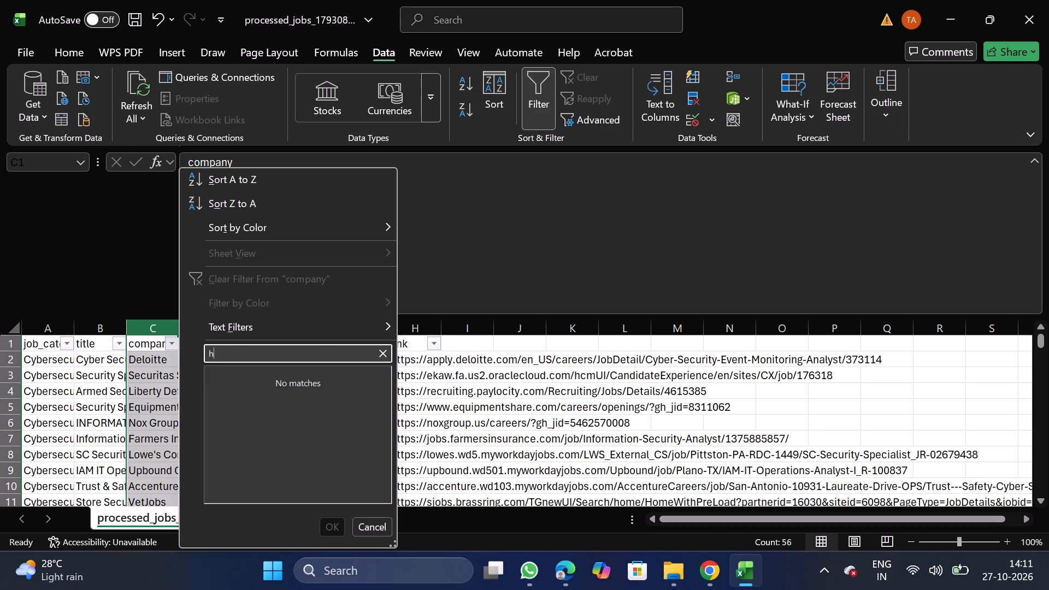
text(skim)
key(BackSpace)
key(BackSpace)
key(BackSpace)
key(BackSpace)
key(BackSpace)
key(BackSpace)
key(BackSpace)
key(BackSpace)
key(BackSpace)
key(BackSpace)
key(BackSpace)
key(BackSpace)
key(BackSpace)
key(BackSpace)
text(ape)
key(BackSpace)
key(BackSpace)
key(BackSpace)
key(BackSpace)
key(BackSpace)
key(BackSpace)
key(BackSpace)
key(BackSpace)
key(BackSpace)
text(in landem)
click(372, 526)
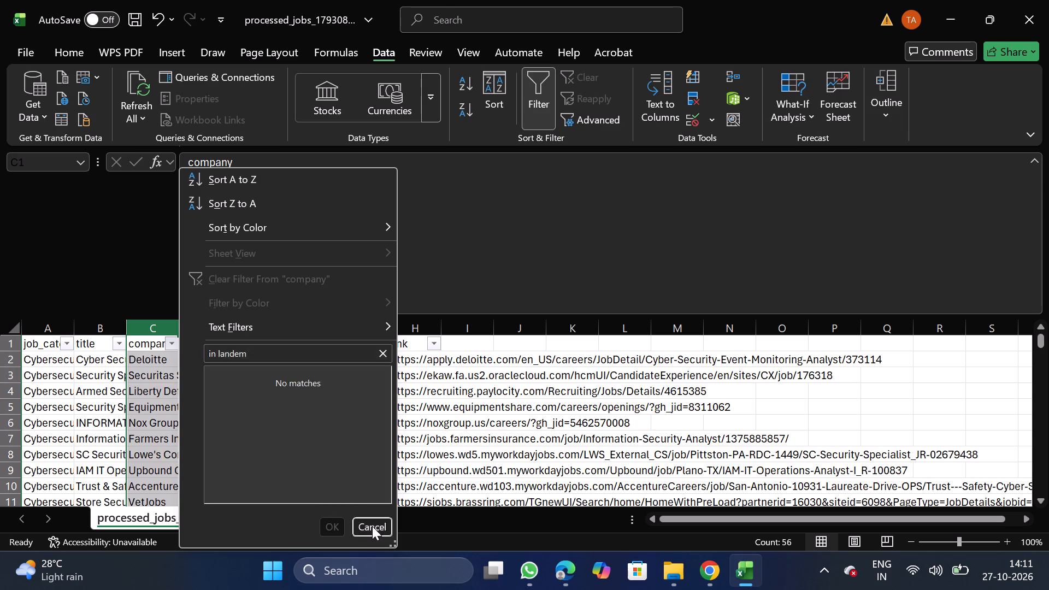
click(543, 104)
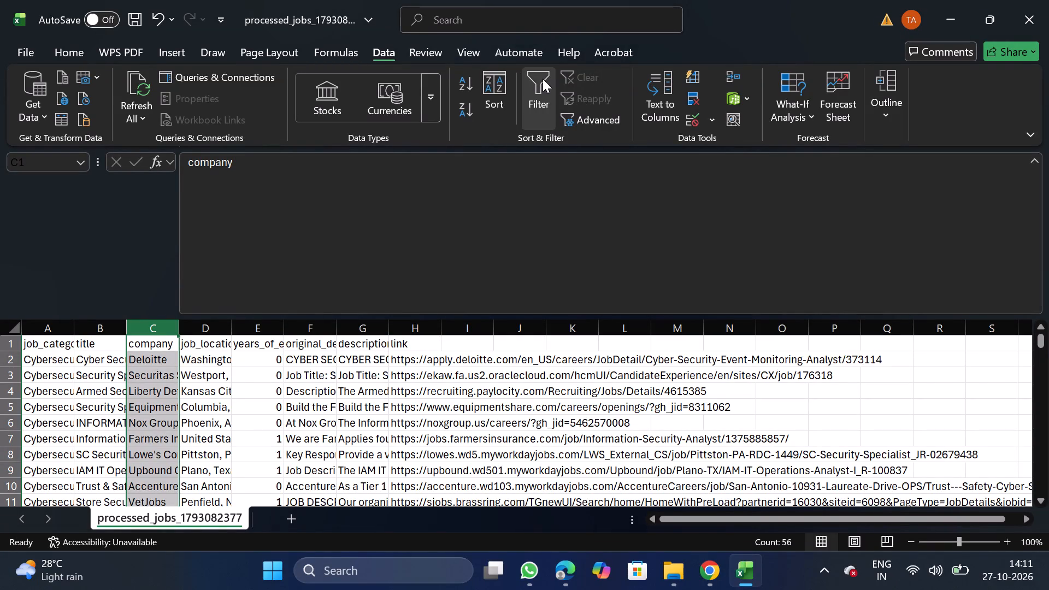
Filter the company column to the ID-string names starting 15f0e625, 4a63a361, b641b958 and ea774d00, plus blanks.
click(543, 79)
click(166, 346)
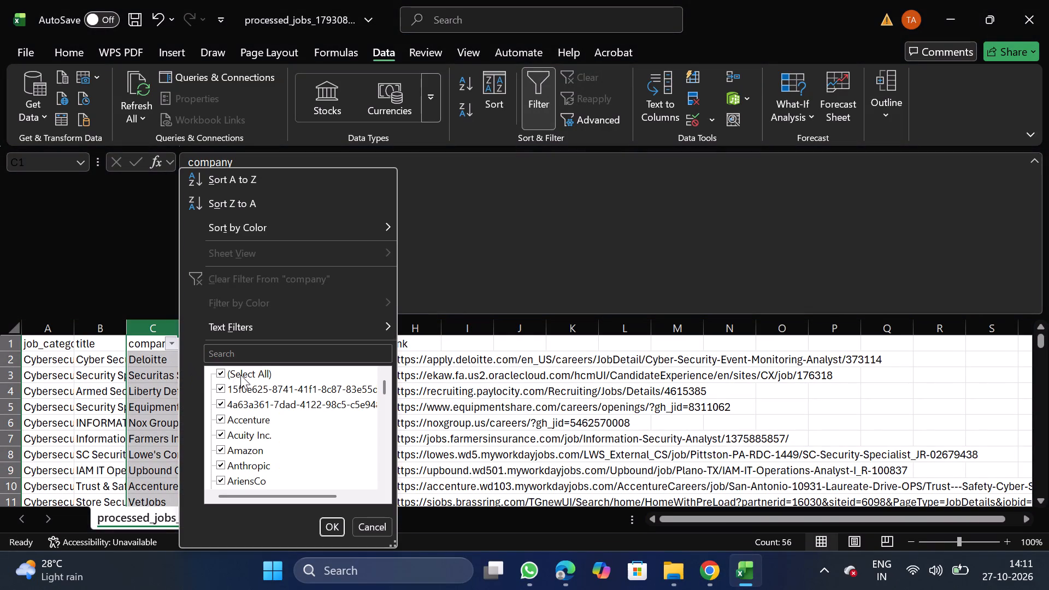
double_click(240, 375)
click(254, 389)
click(262, 400)
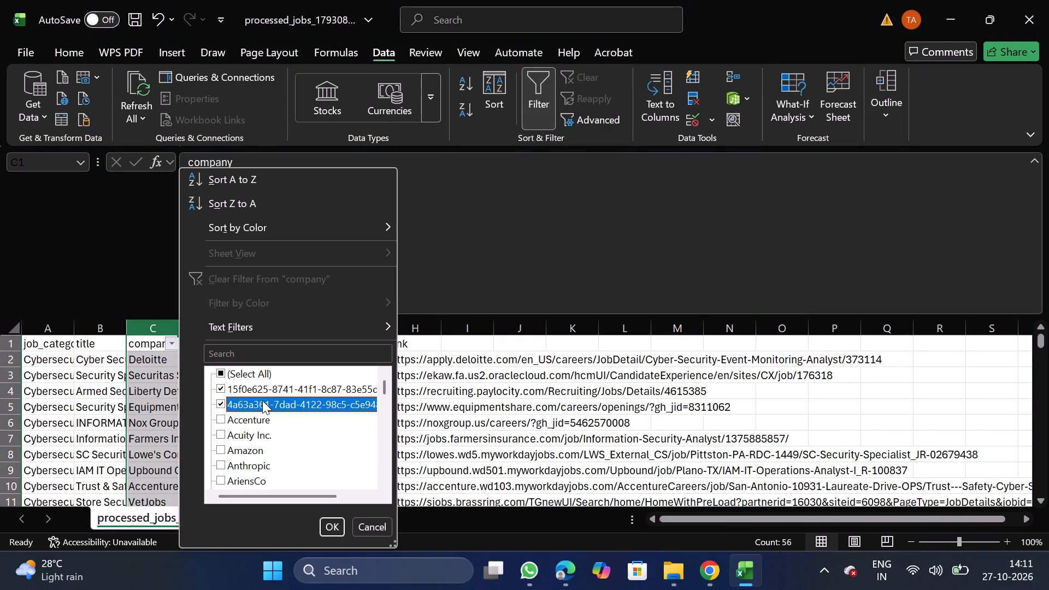
scroll(272, 439, down, 1)
click(272, 439)
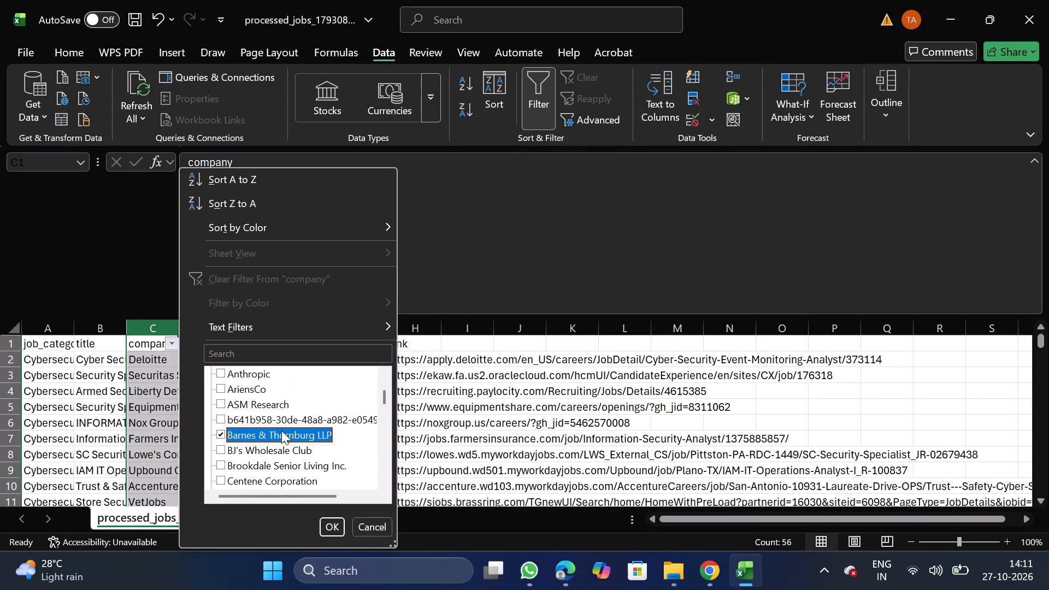
click(281, 430)
click(263, 421)
scroll(263, 421, down, 1)
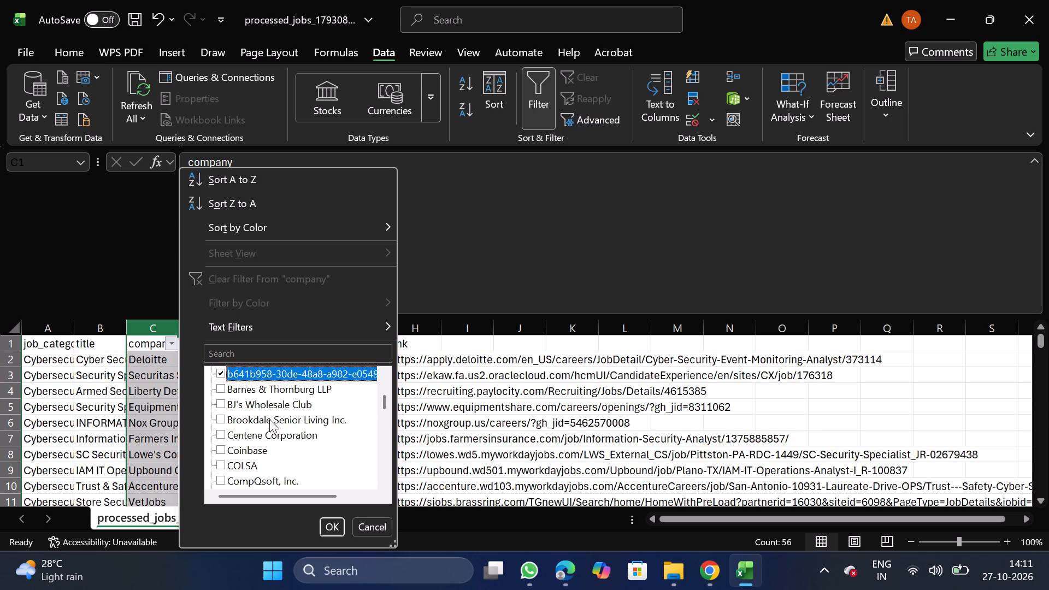
scroll(270, 418, down, 1)
click(272, 457)
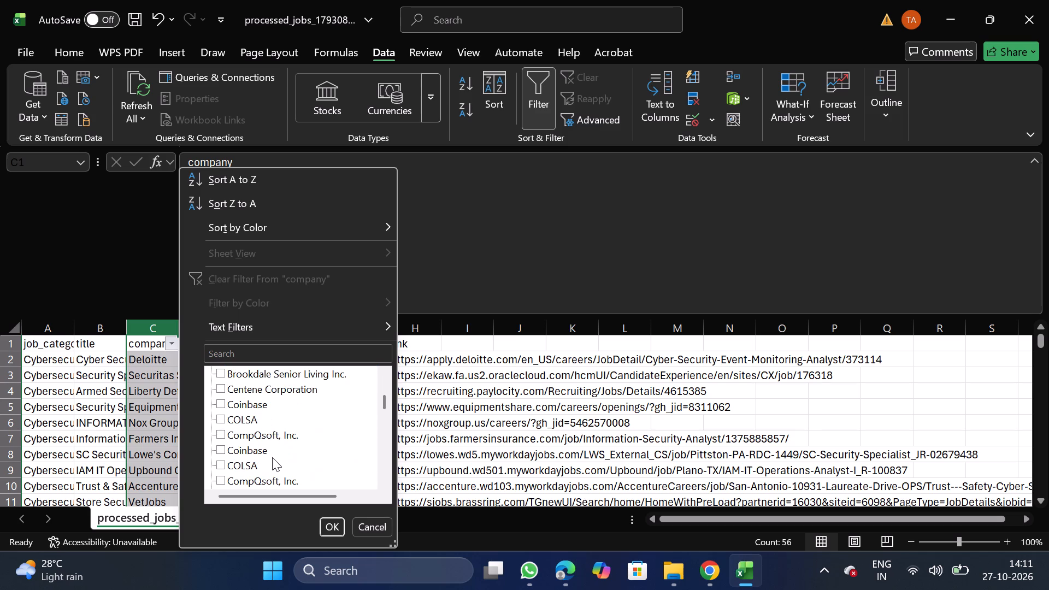
click(269, 466)
scroll(269, 466, down, 1)
click(269, 466)
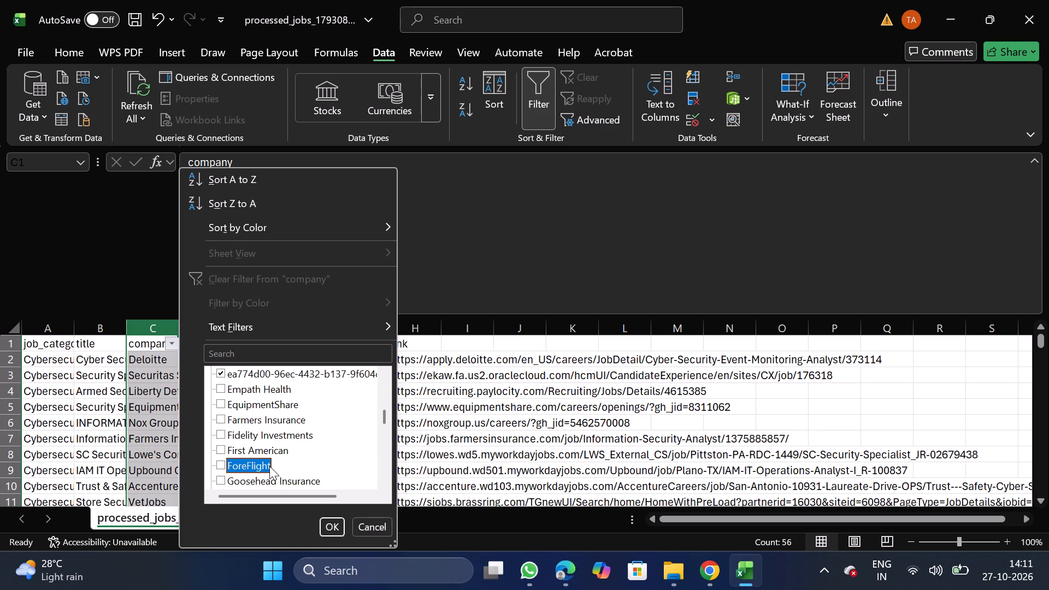
click(269, 466)
scroll(303, 463, down, 4)
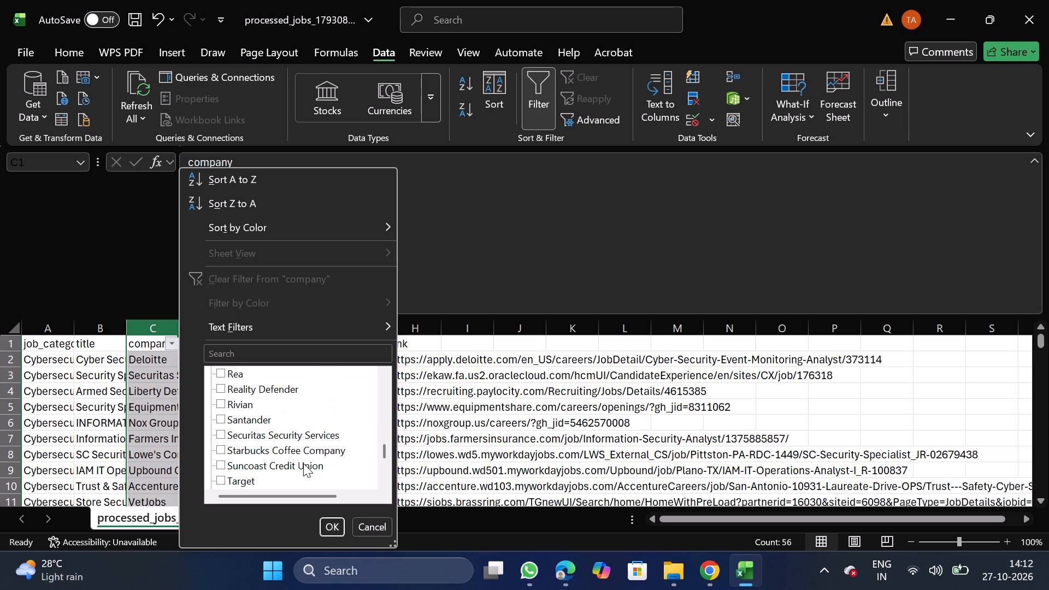
scroll(303, 463, down, 3)
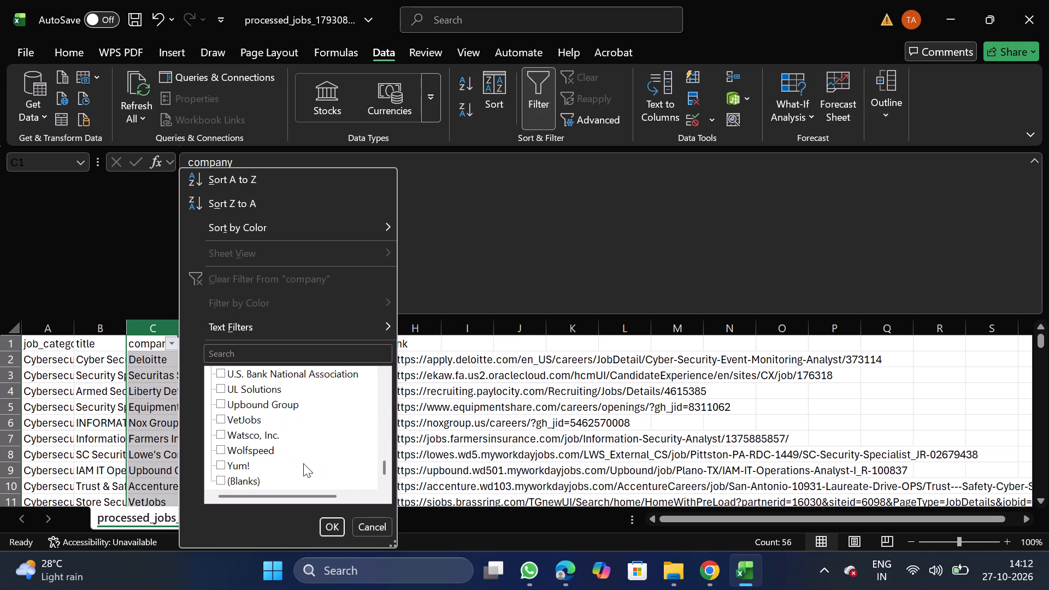
scroll(303, 463, down, 1)
click(238, 475)
click(340, 528)
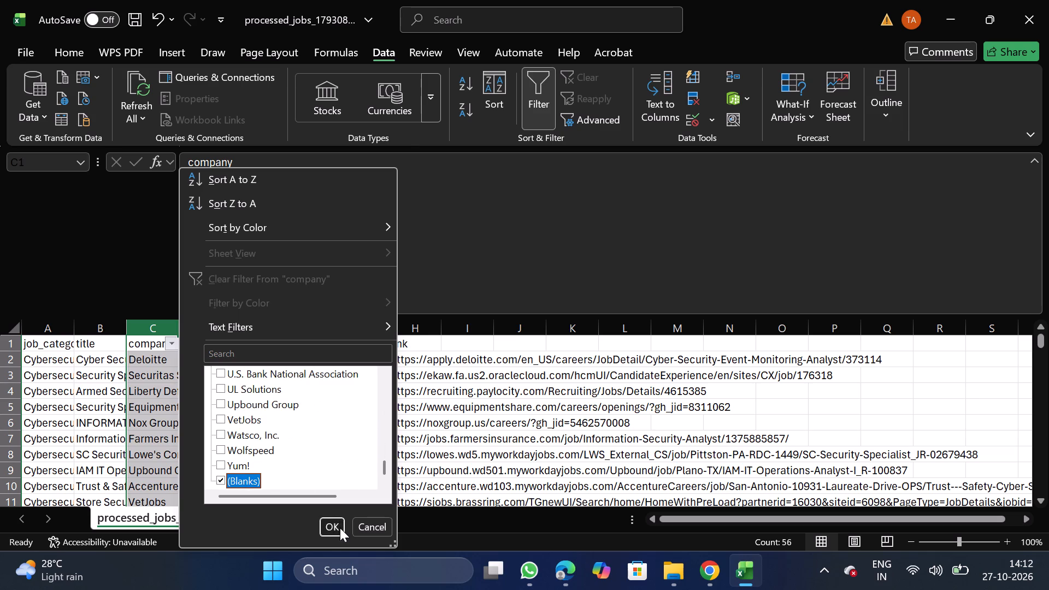
Delete all the job rows with ID-string company names and remove the company filter.
click(2, 358)
key(ctrl+shift+Down)
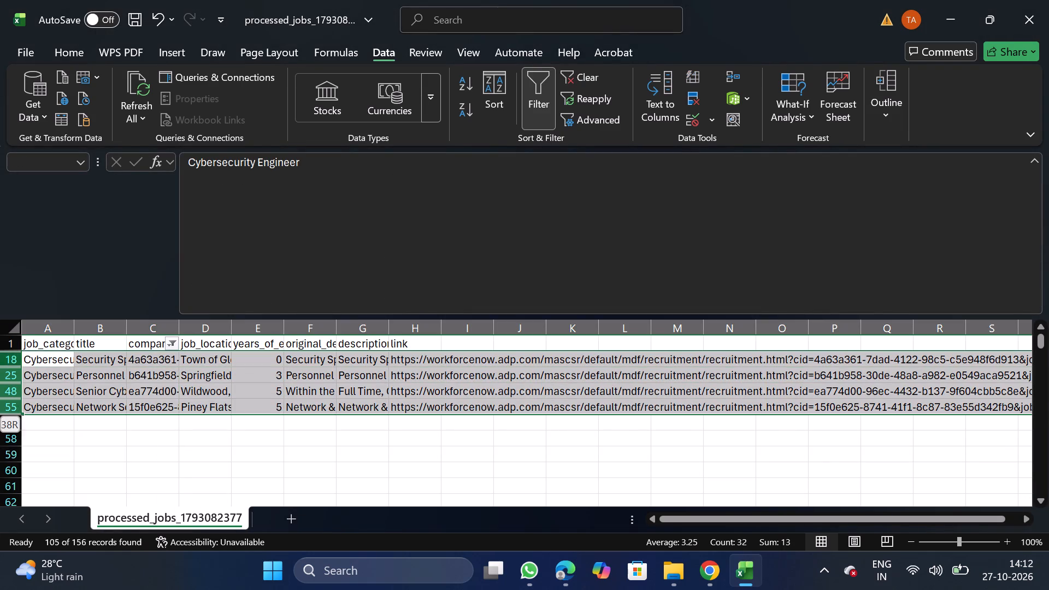
right_click(57, 379)
click(132, 242)
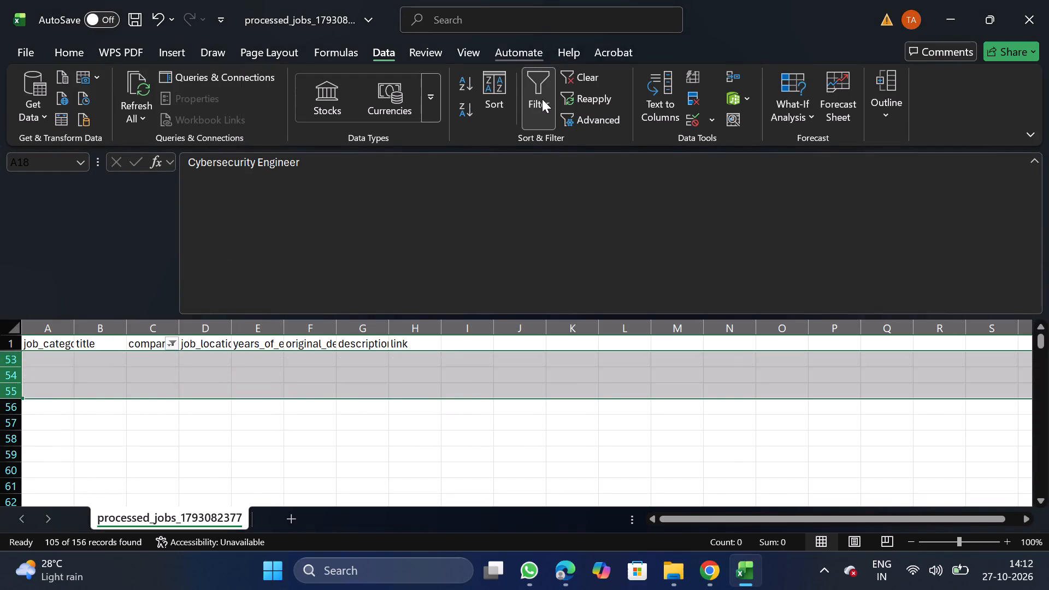
click(542, 99)
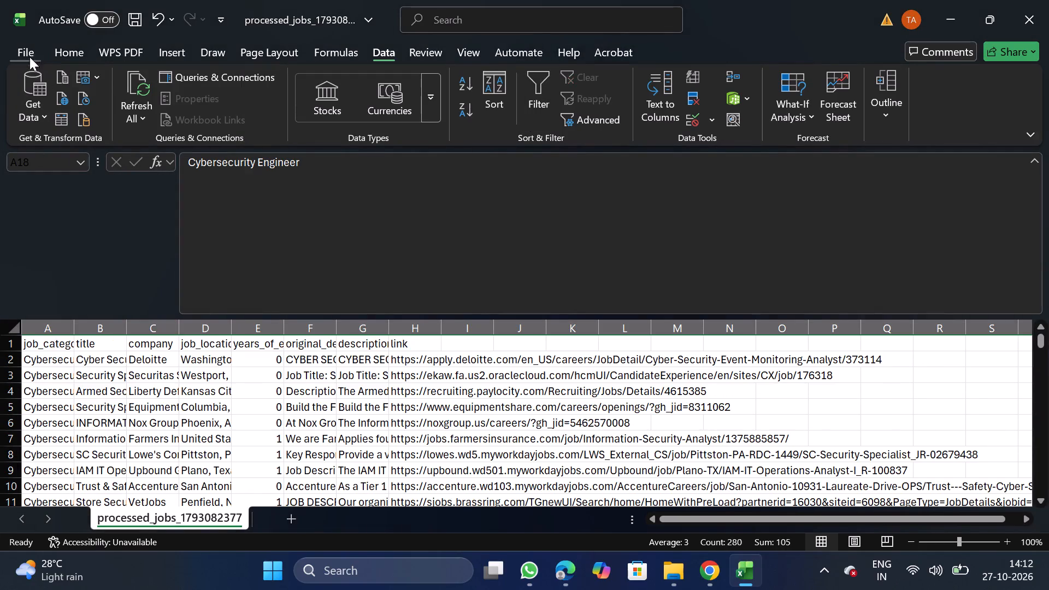
Save the cleaned file as a comma-delimited CSV named Cyber_10_27 in the Daily Scraping jobs folder under Documents.
click(23, 51)
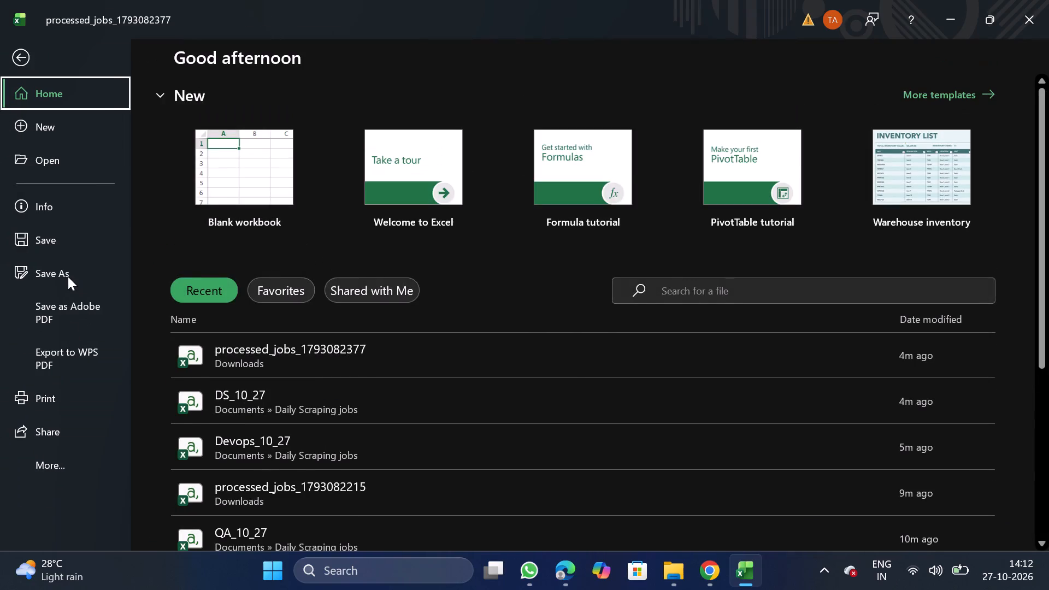
double_click(68, 276)
triple_click(240, 456)
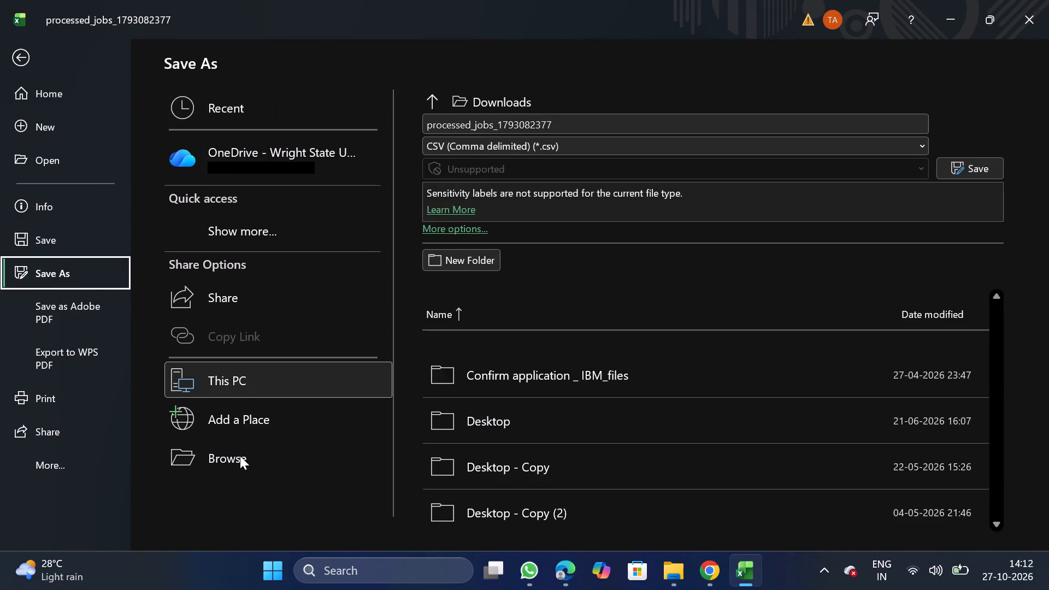
triple_click(240, 456)
double_click(58, 149)
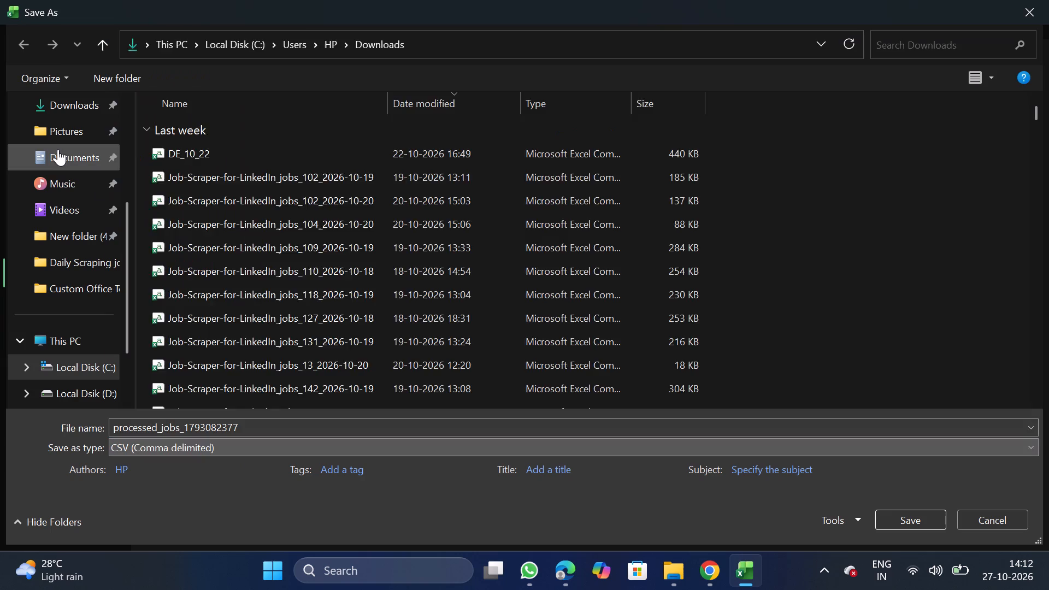
double_click(236, 189)
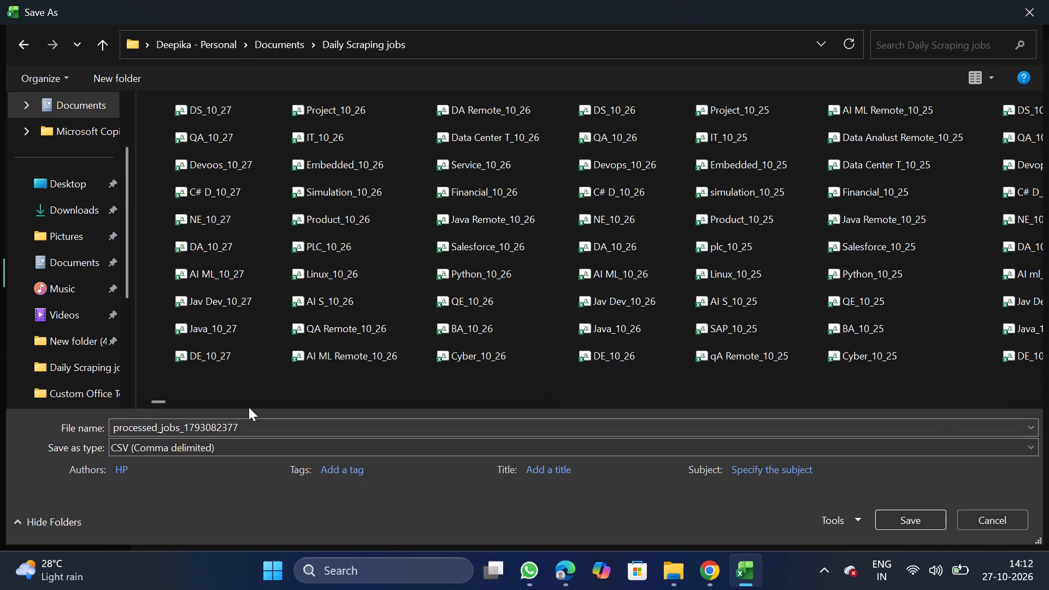
click(276, 429)
key(BackSpace)
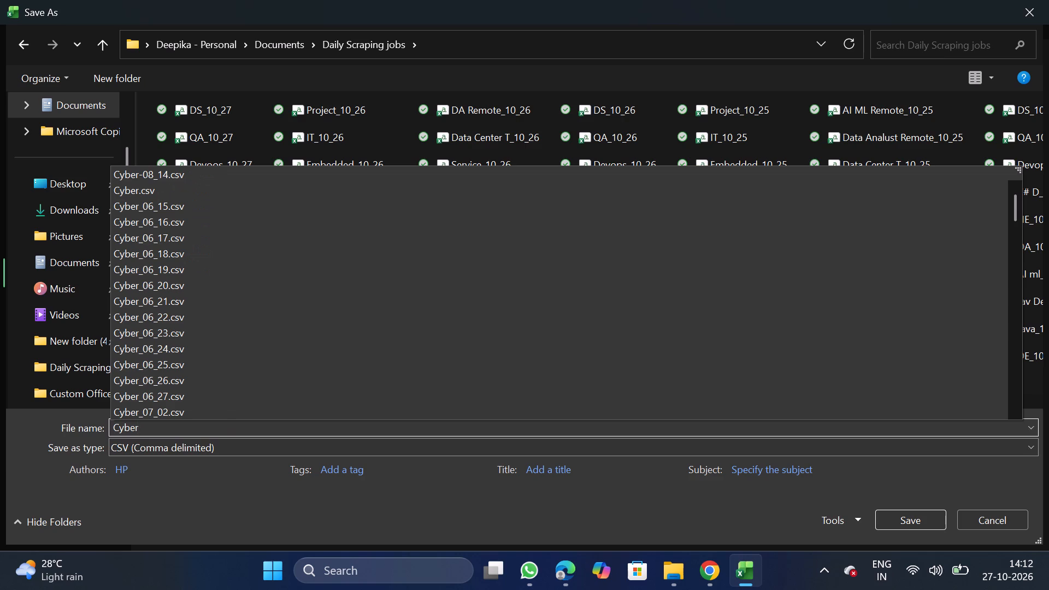
text(_10_27)
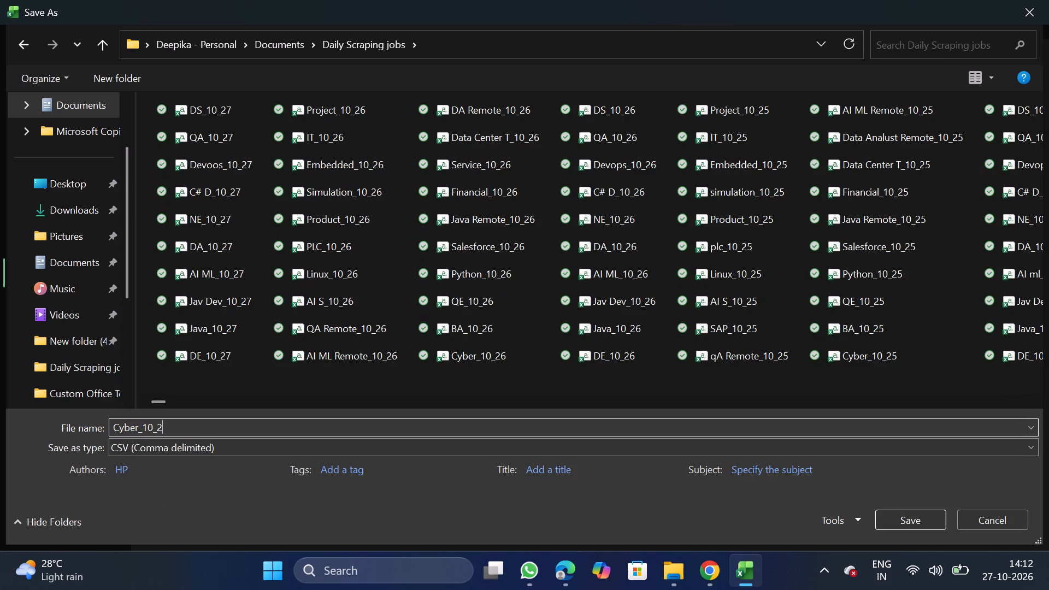
click(920, 511)
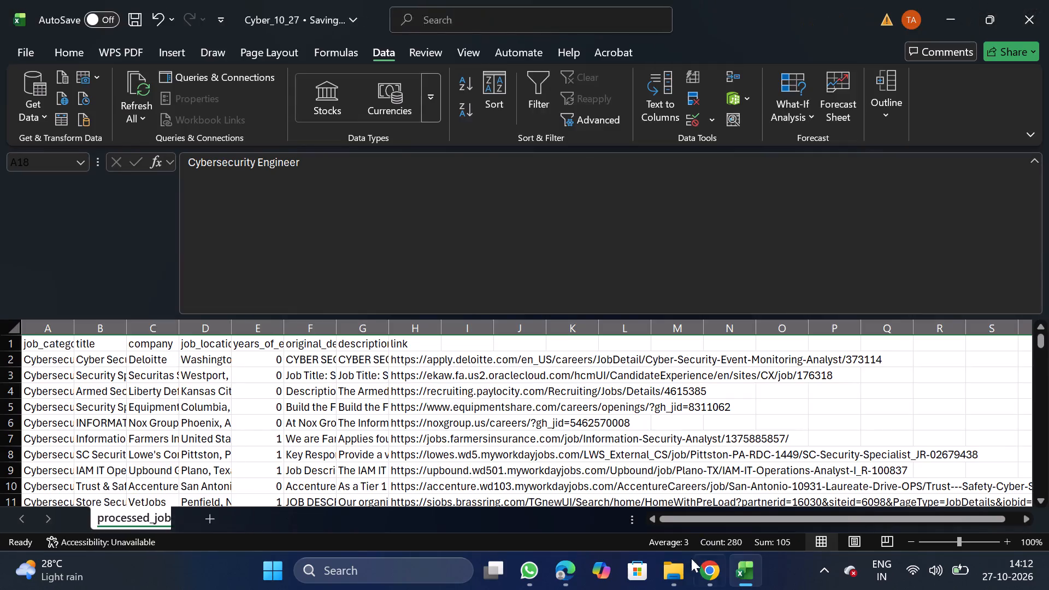
Switch to NextGenApply in Chrome and choose Cyber_10_27.csv as the file for the bulk job upload.
click(698, 583)
scroll(532, 436, down, 1)
click(431, 449)
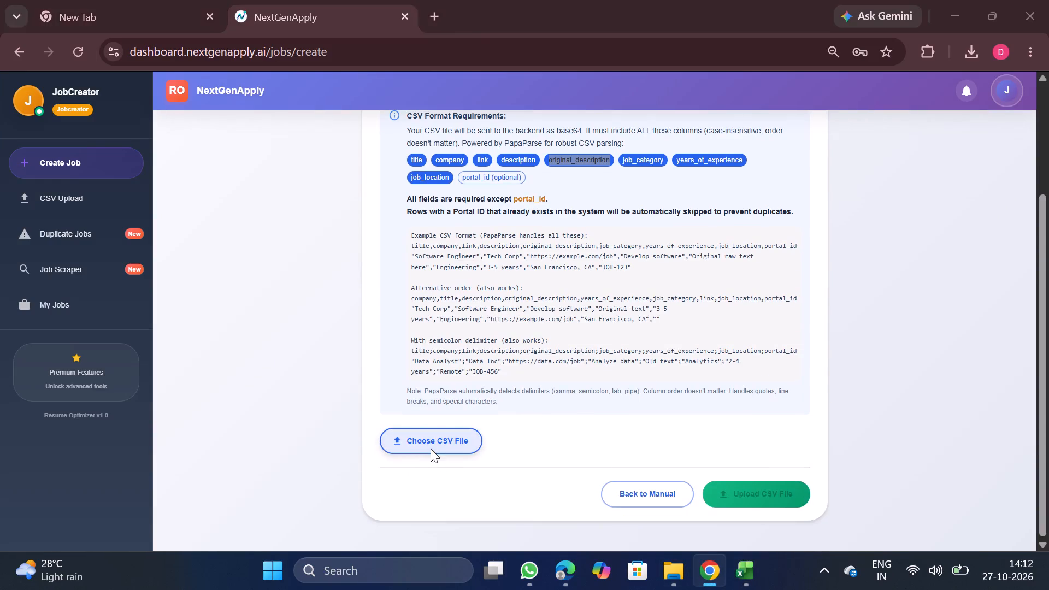
double_click(235, 108)
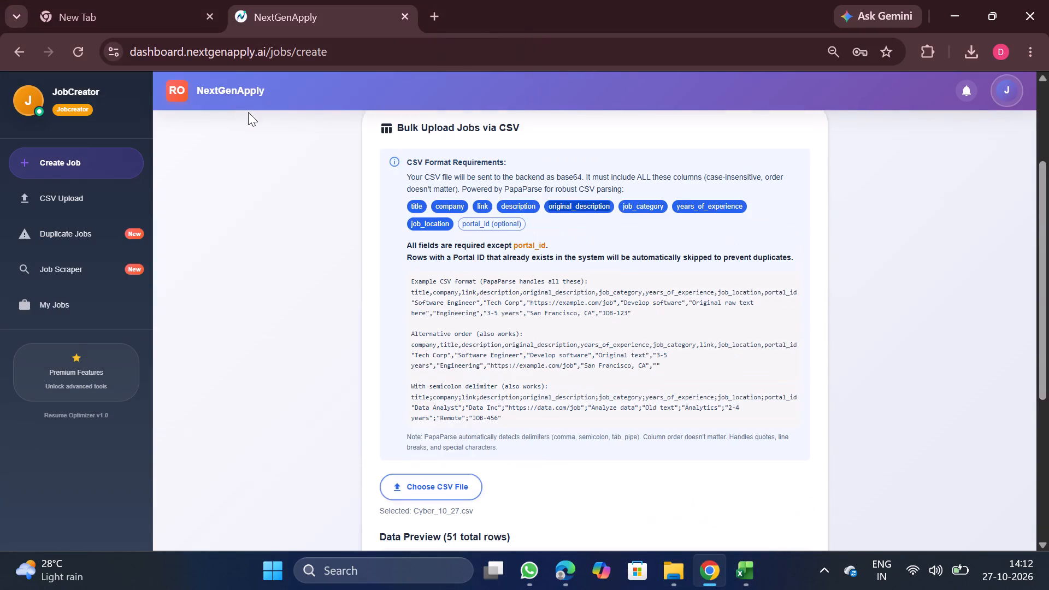
Upload the selected Cyber_10_27.csv file as bulk jobs.
scroll(502, 317, down, 2)
scroll(632, 366, down, 3)
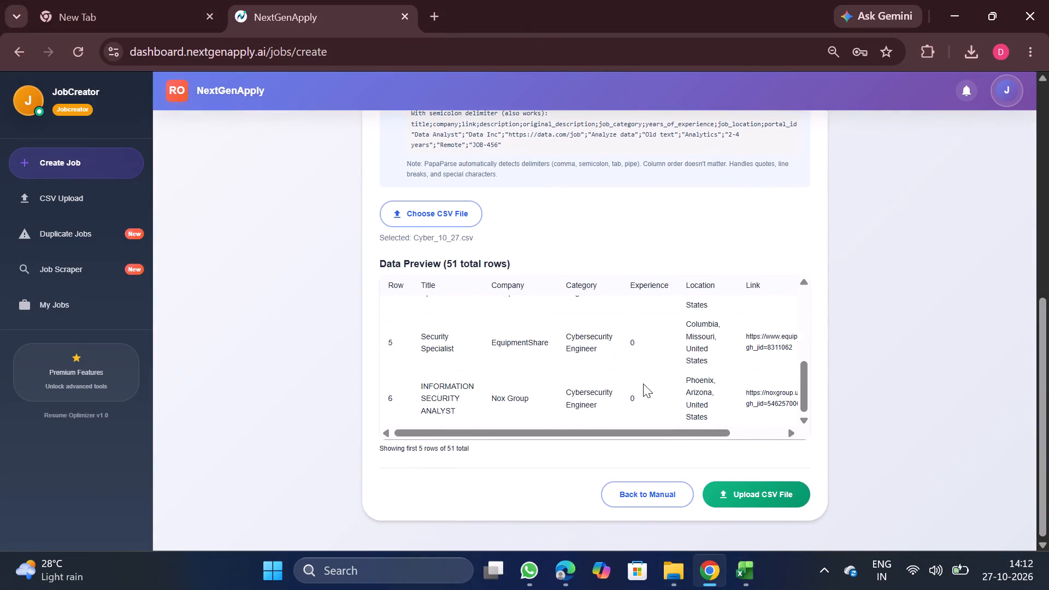
click(764, 514)
click(757, 498)
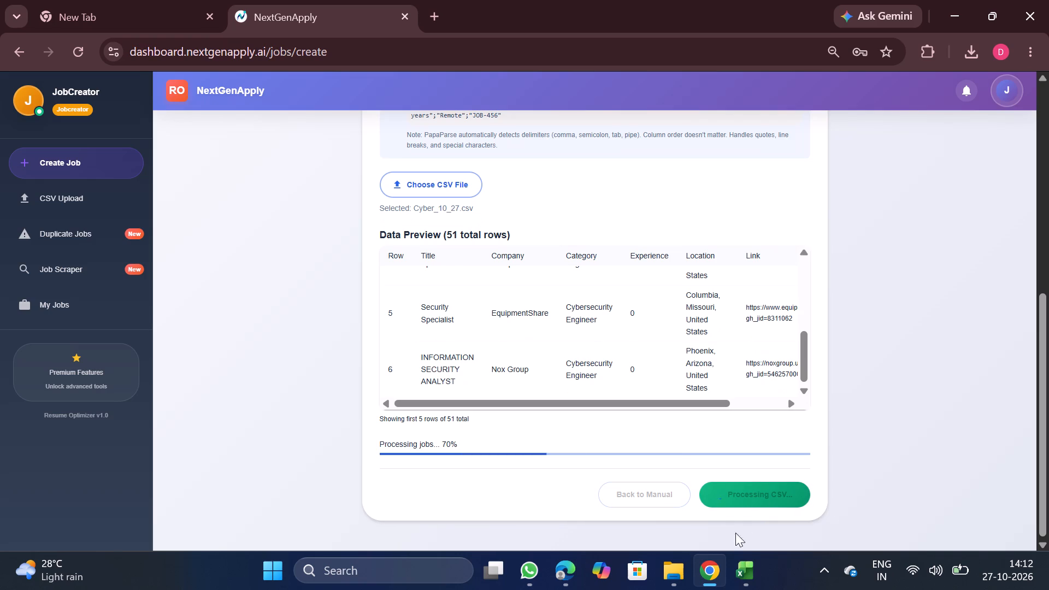
click(823, 432)
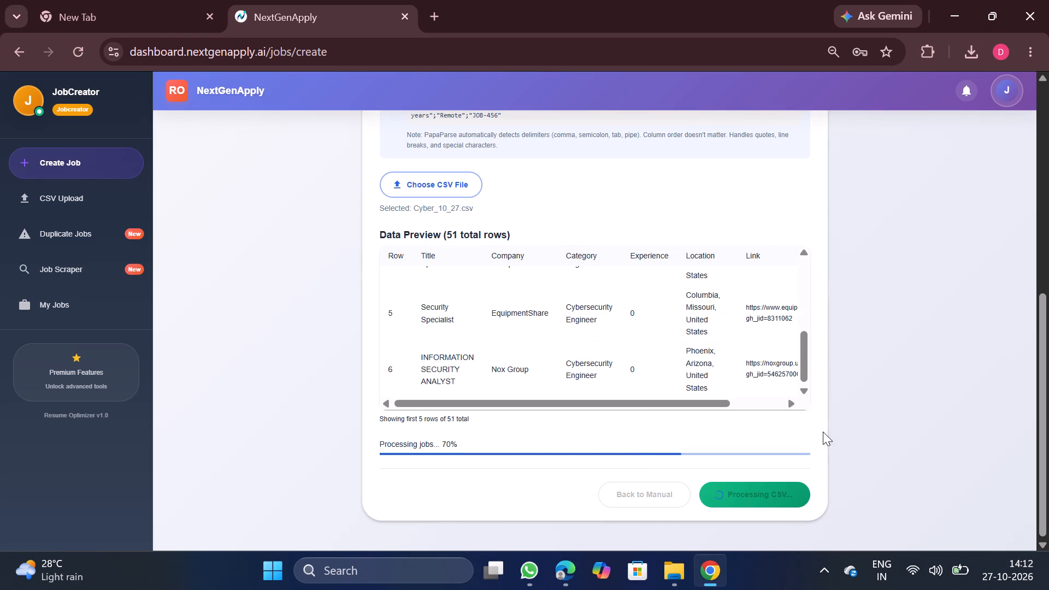
Download the Business Analyst CSV dated Oct 27, 2026, 06:28 AM from the CSV upload history and open it in Excel.
click(81, 197)
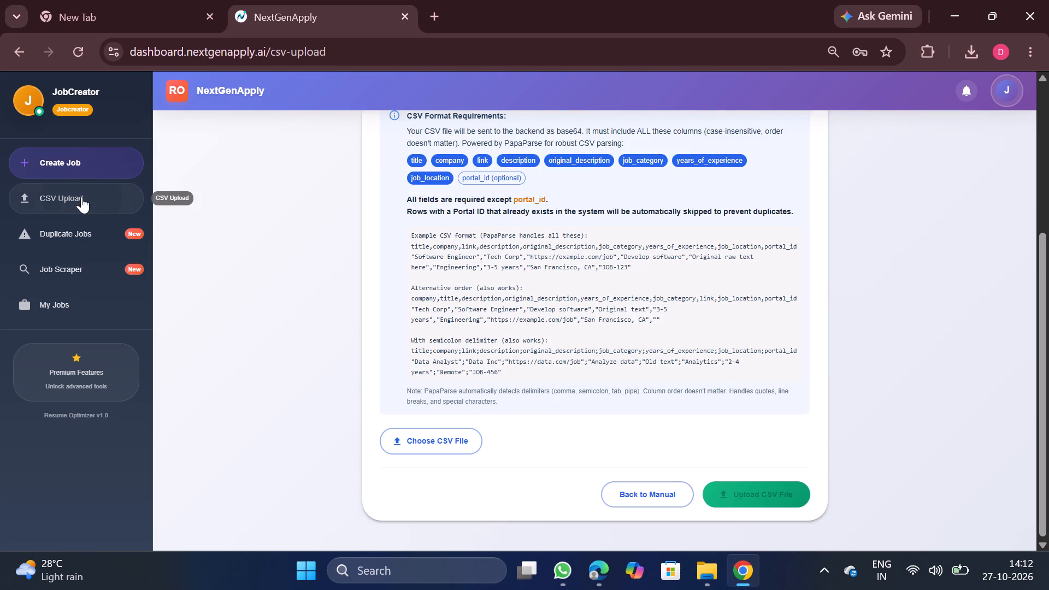
scroll(518, 278, up, 5)
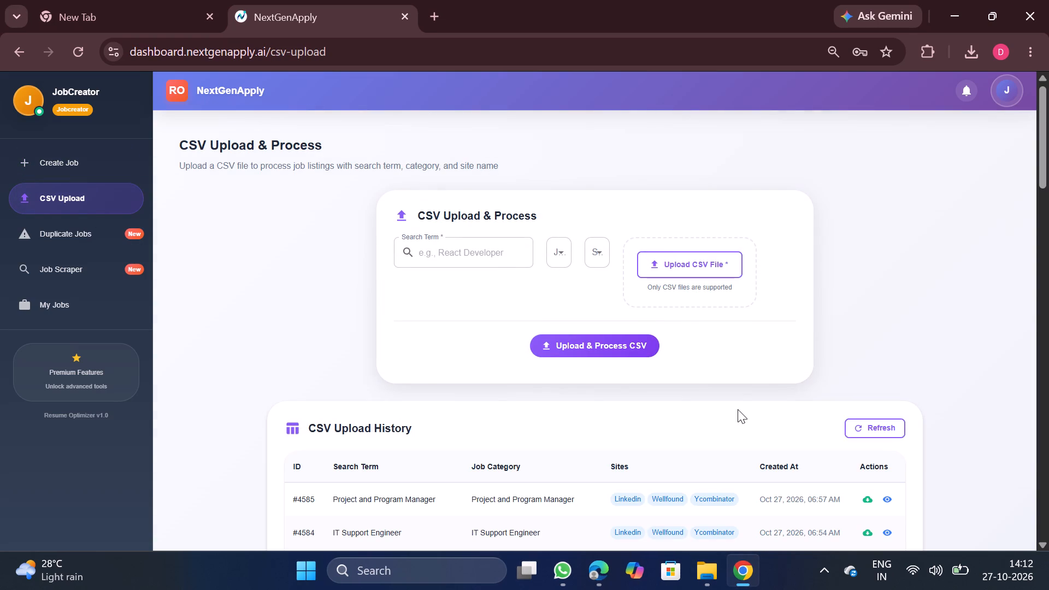
scroll(738, 409, down, 3)
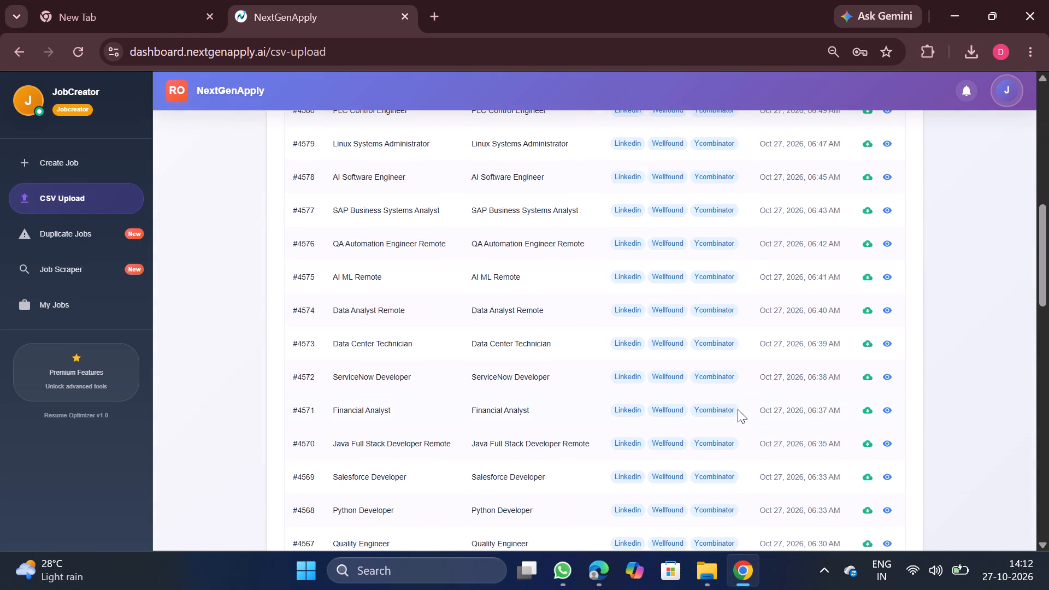
scroll(738, 409, down, 4)
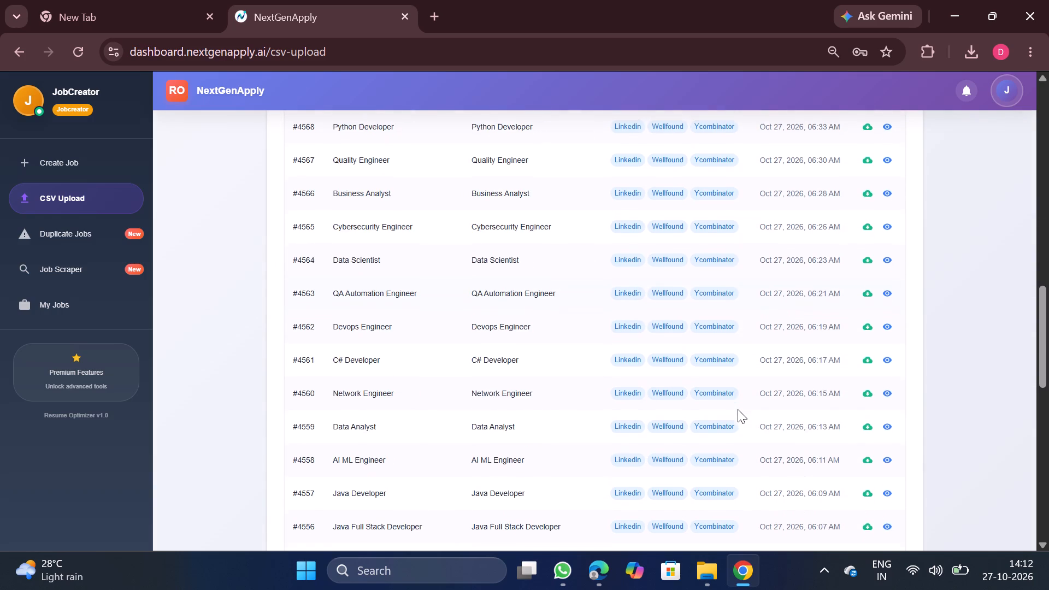
scroll(738, 409, down, 4)
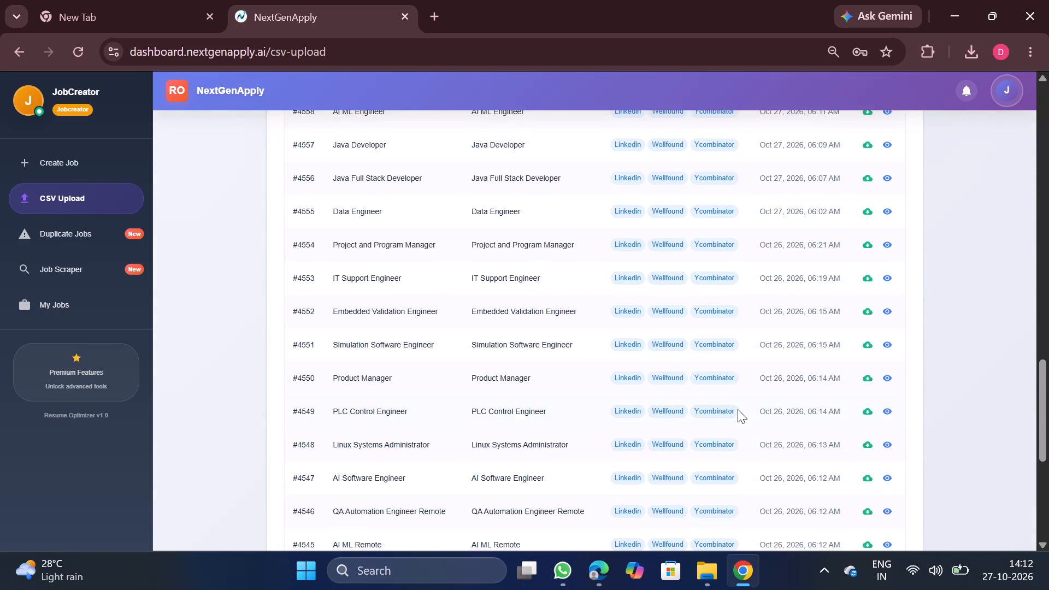
scroll(738, 409, up, 8)
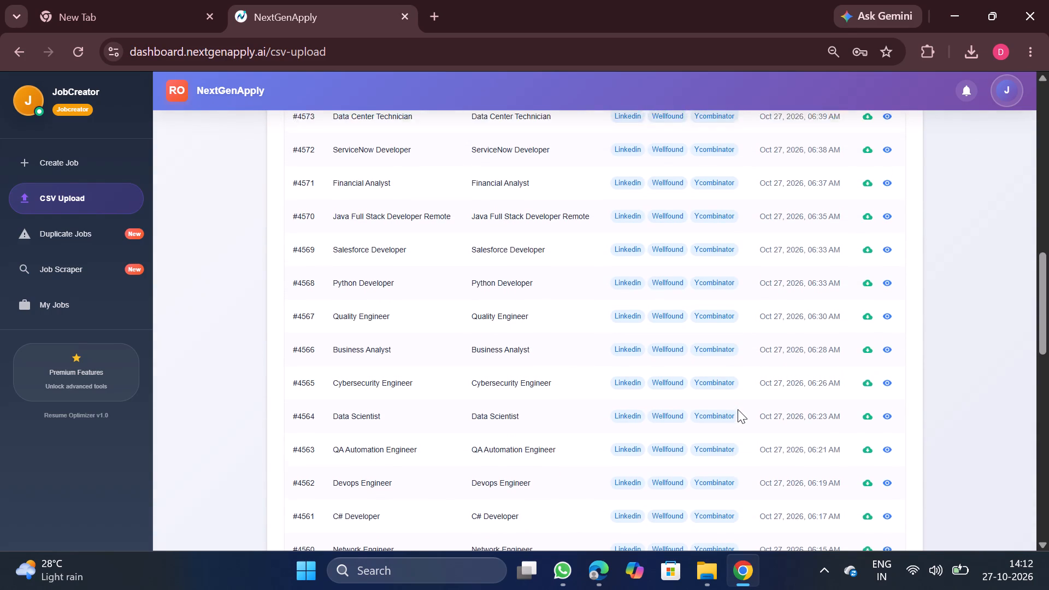
scroll(738, 409, up, 1)
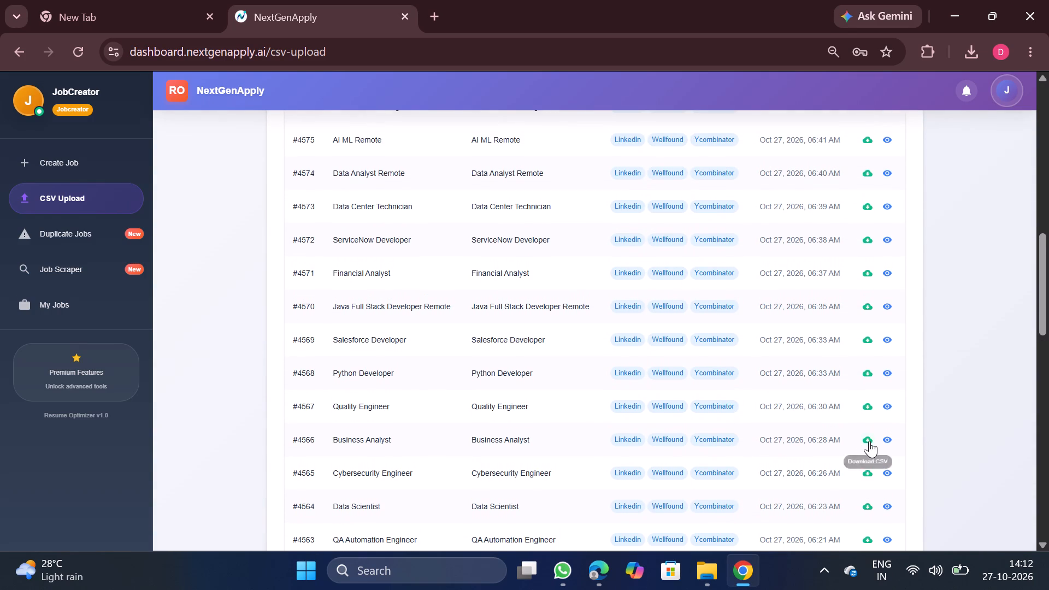
click(869, 441)
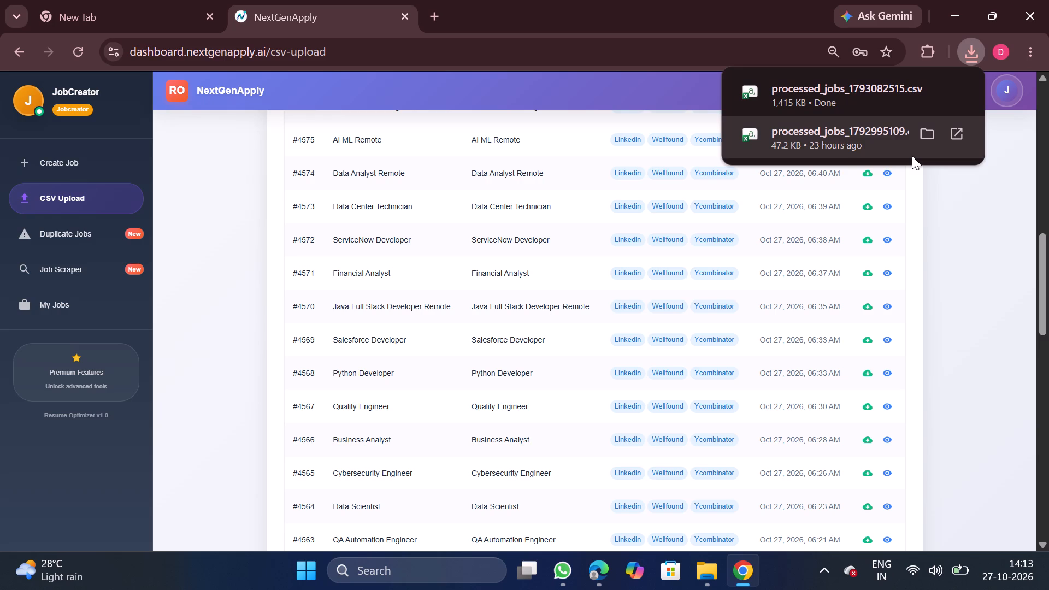
click(797, 105)
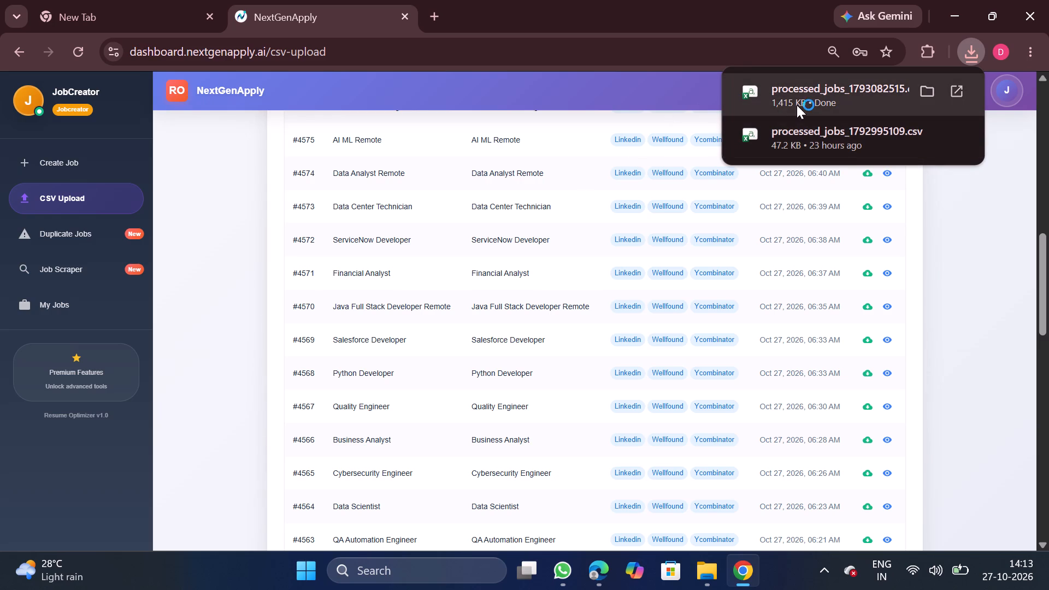
Remove duplicate rows from the whole Business Analyst data set, comparing only the company column.
click(288, 391)
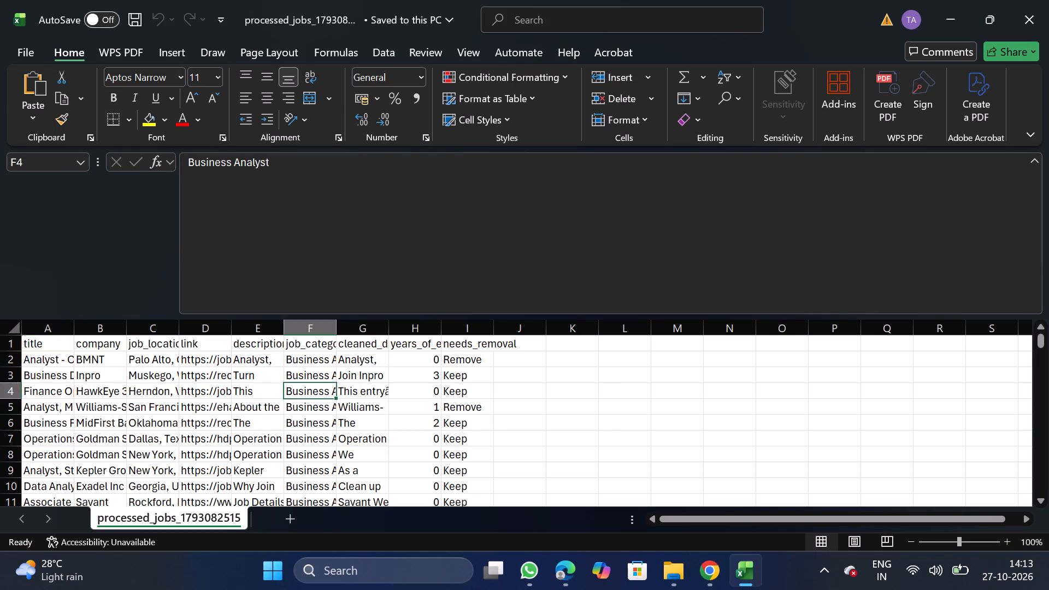
key(ctrl+a)
click(389, 58)
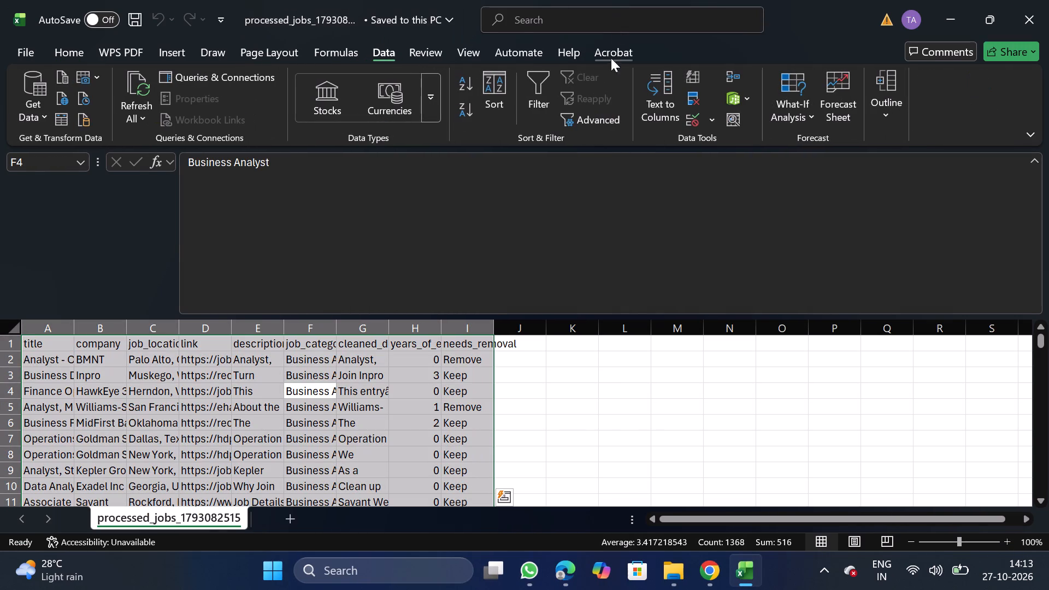
click(689, 99)
click(241, 249)
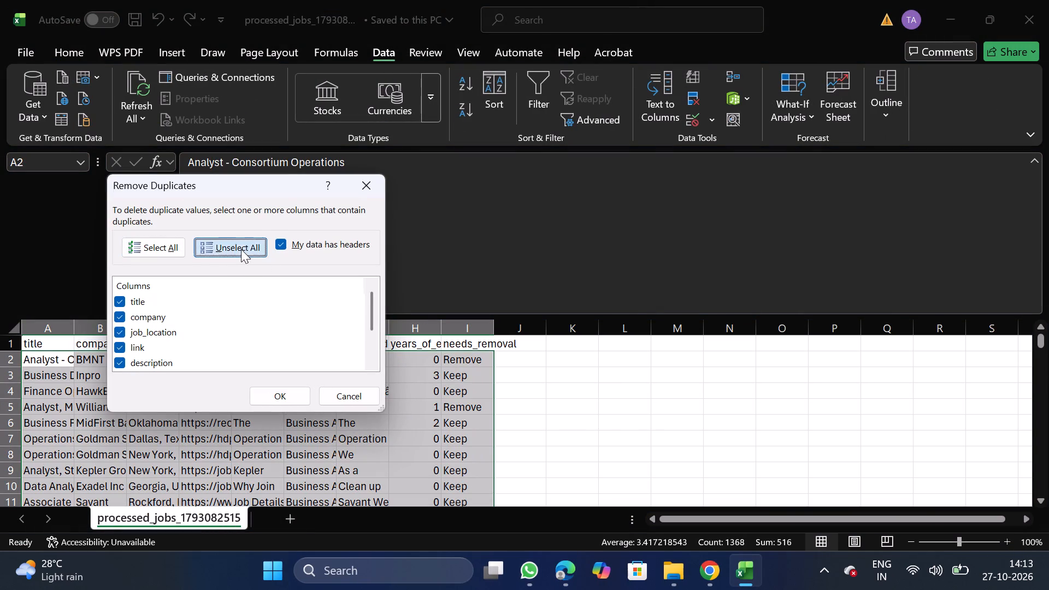
click(120, 316)
double_click(294, 399)
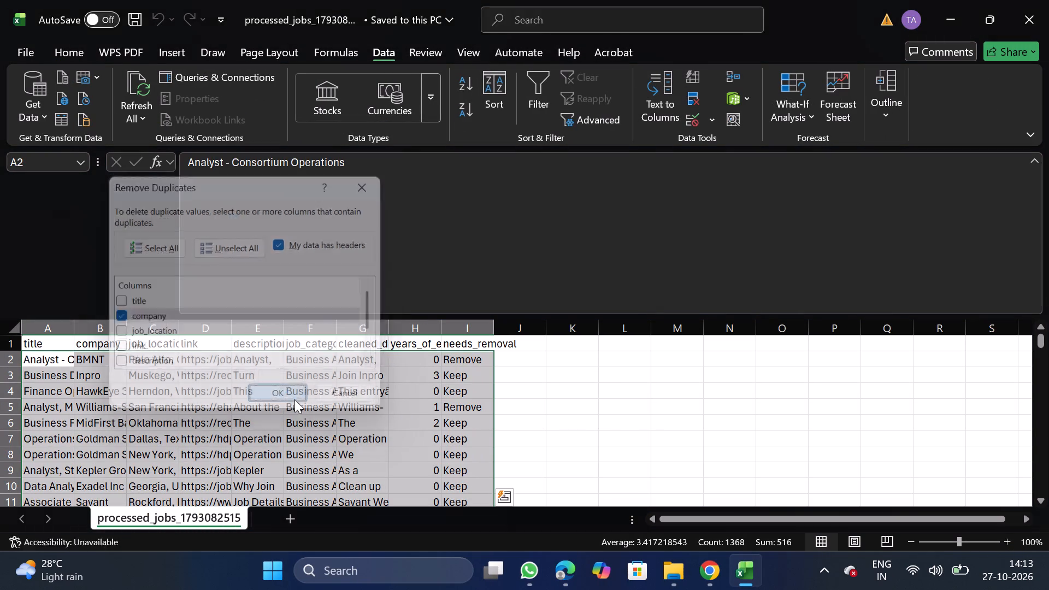
click(635, 332)
Filter the needs_removal column to Remove, delete all the matching job rows, and remove the filter.
click(462, 350)
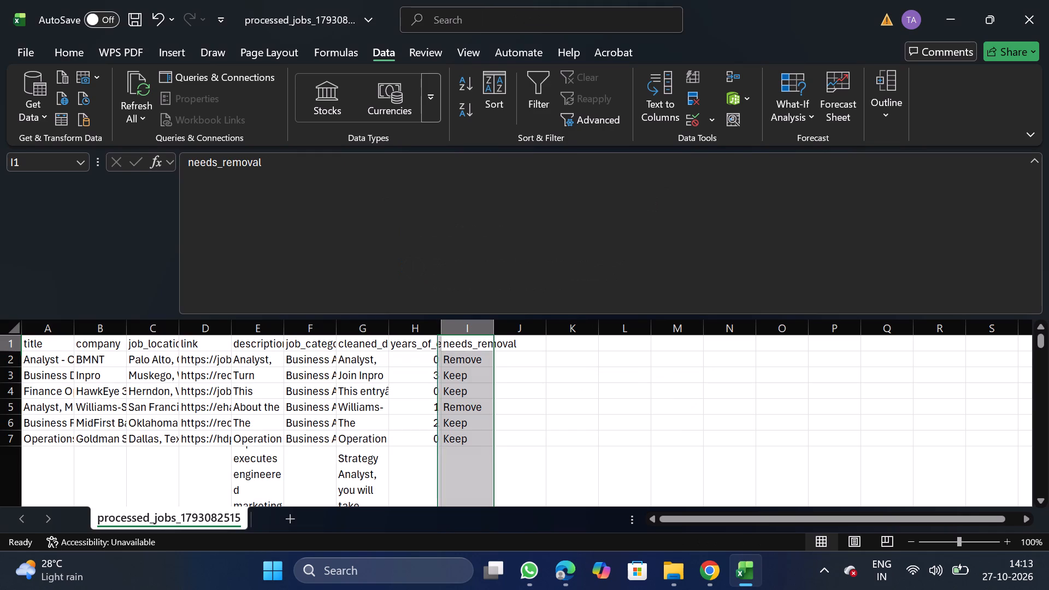
click(523, 76)
click(485, 345)
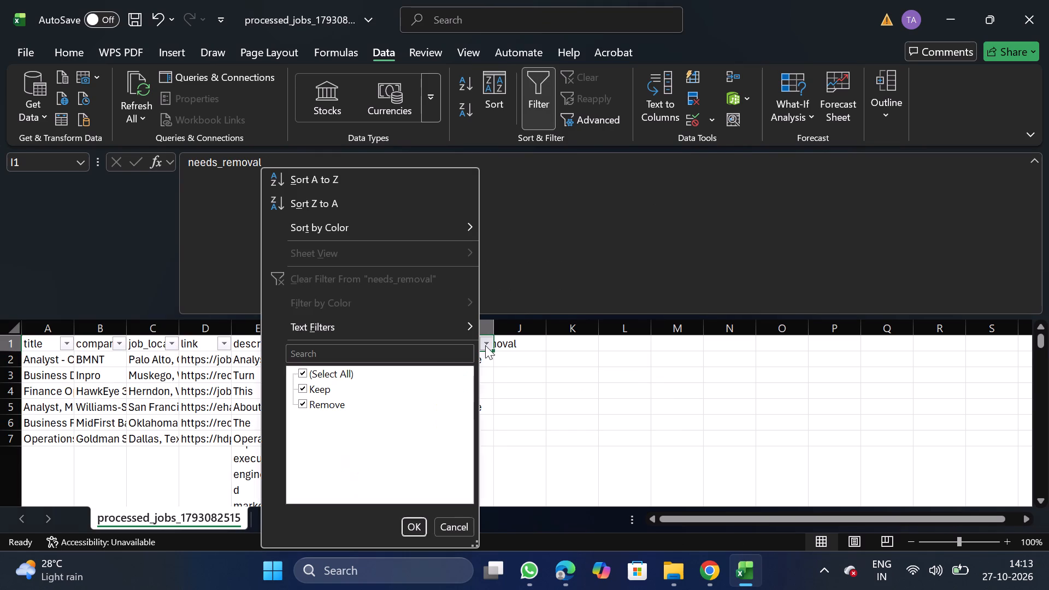
double_click(322, 397)
click(318, 393)
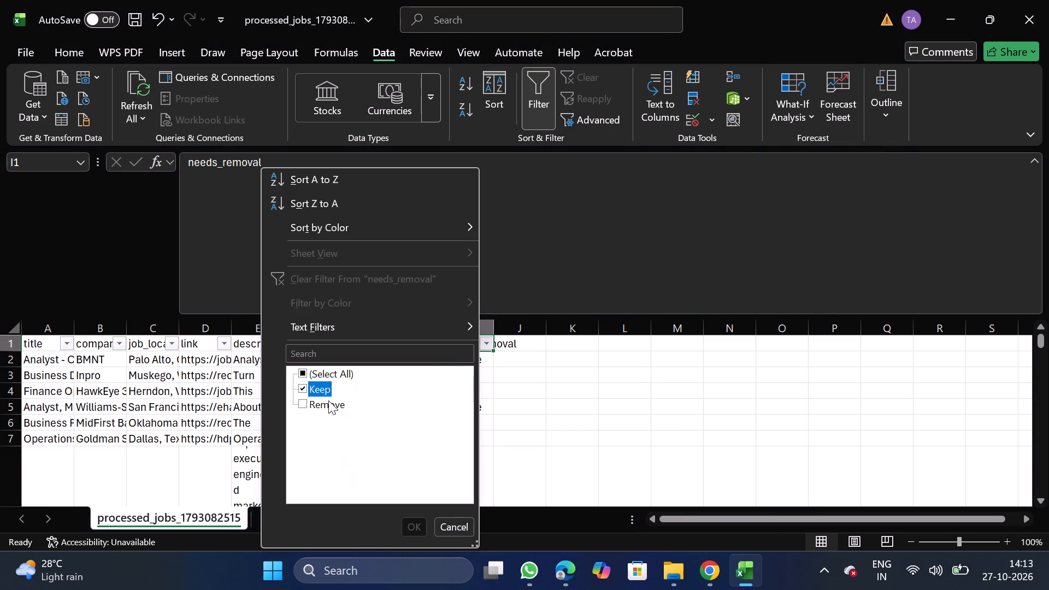
click(328, 400)
click(414, 524)
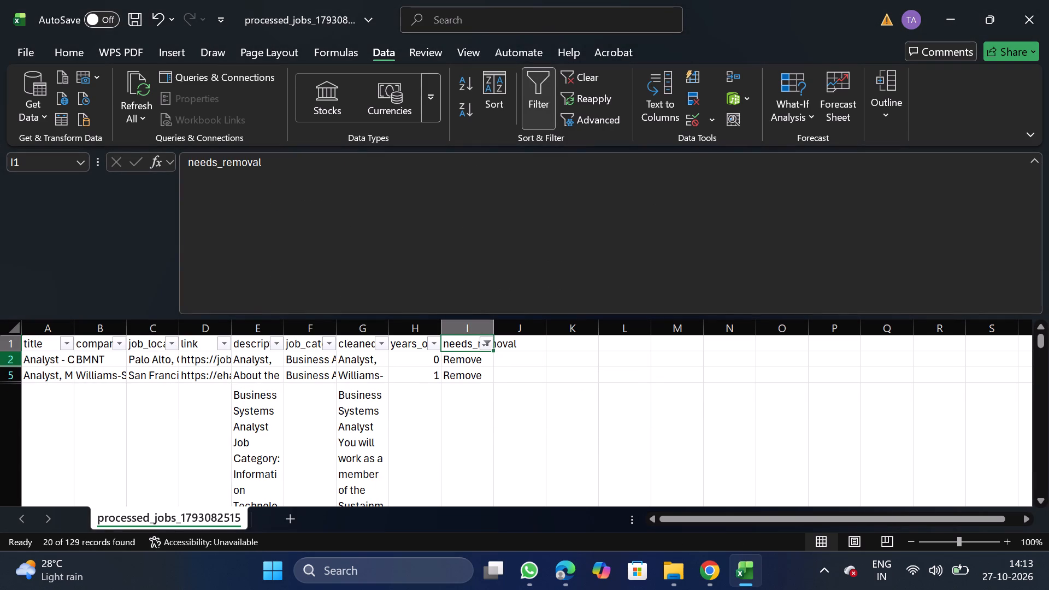
click(2, 359)
key(ctrl+shift+Down)
right_click(93, 423)
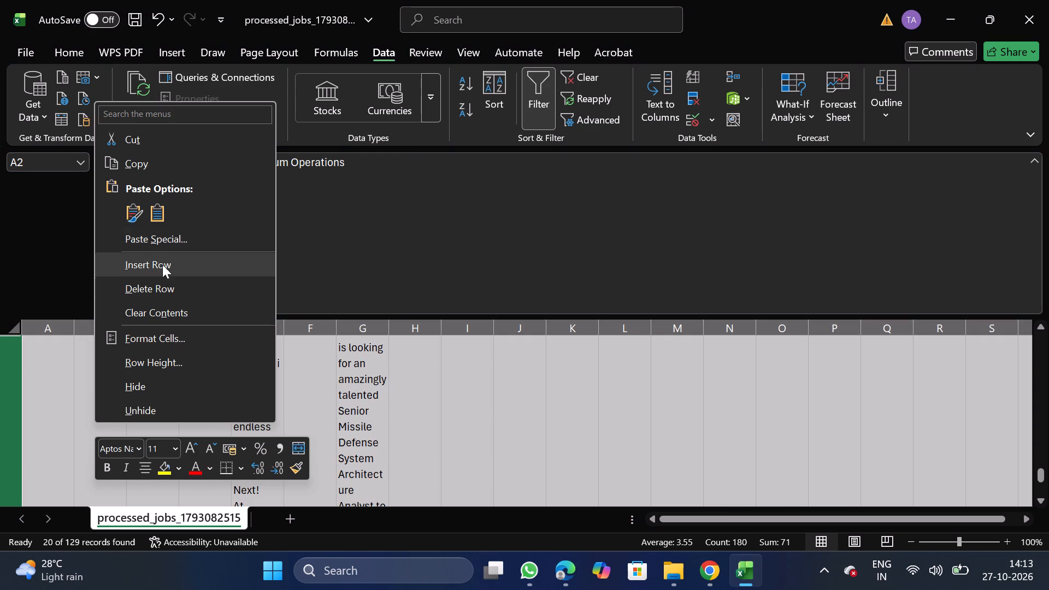
click(176, 285)
click(537, 116)
Filter the years_of_experience column to 8 and 10, delete all the matching job rows, and remove the filter.
drag(424, 343, 536, 84)
click(536, 84)
click(433, 350)
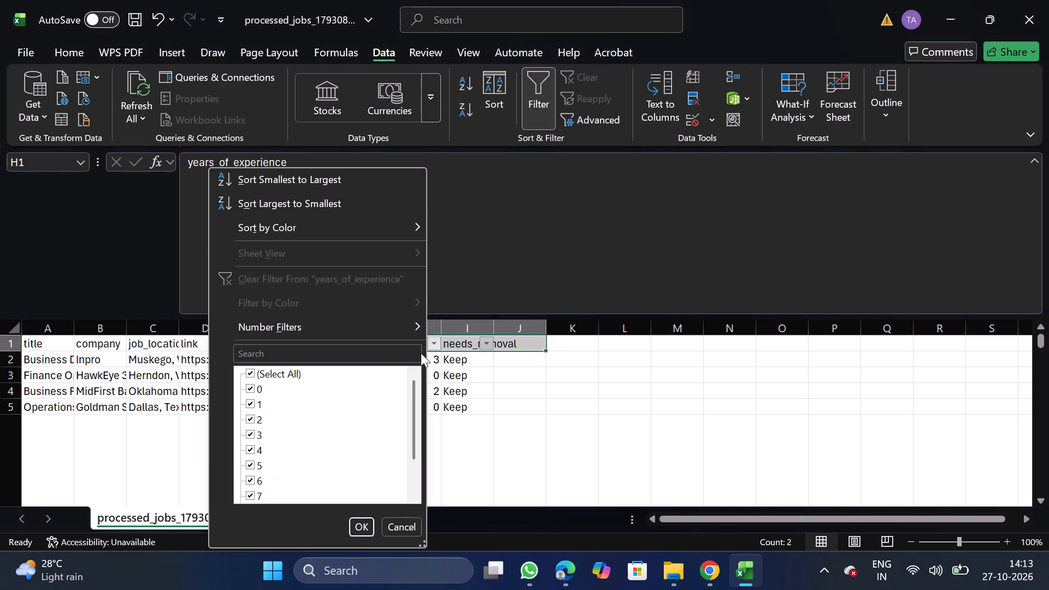
click(290, 377)
scroll(293, 472, down, 1)
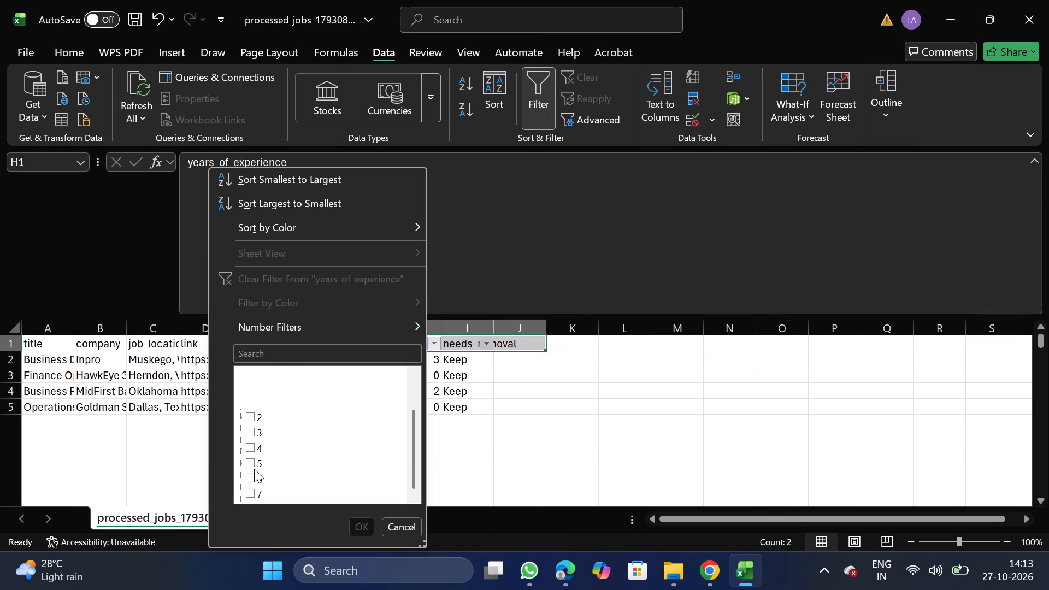
scroll(254, 469, down, 1)
click(252, 468)
click(251, 482)
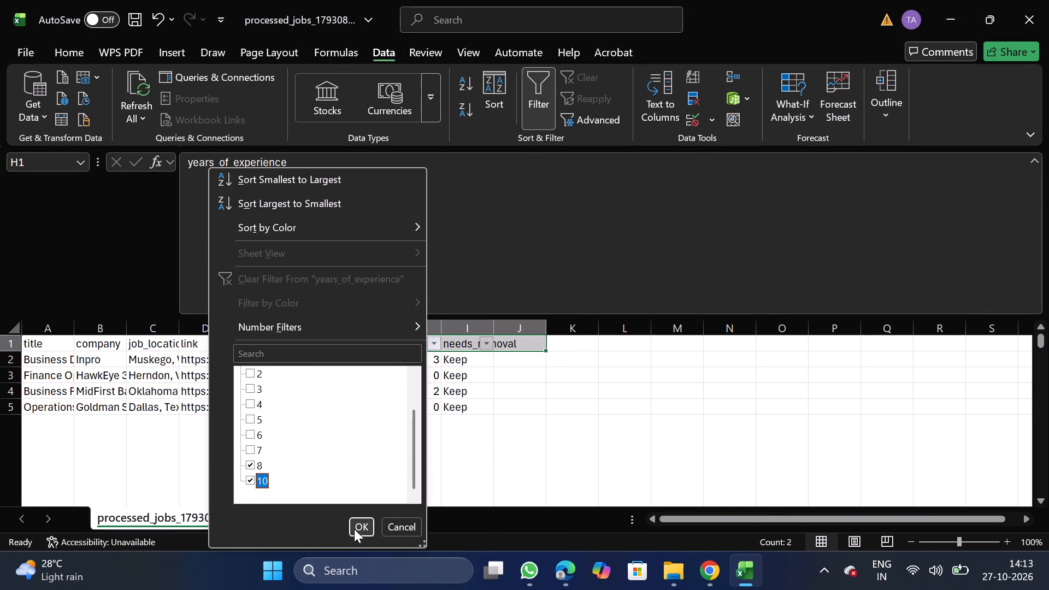
click(358, 531)
click(1, 377)
key(ctrl+shift+Down)
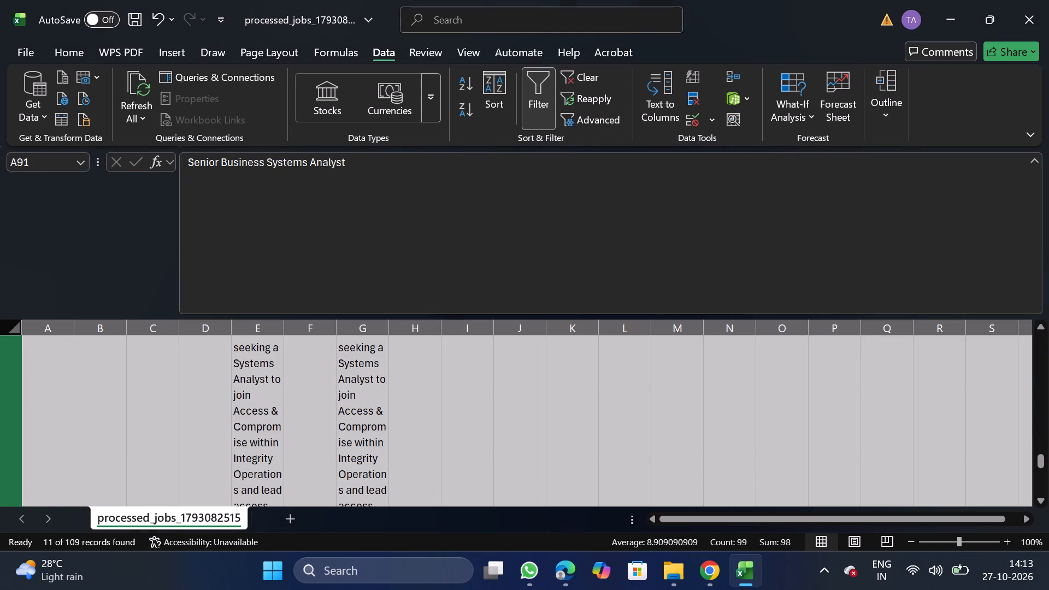
right_click(121, 441)
click(172, 305)
click(536, 90)
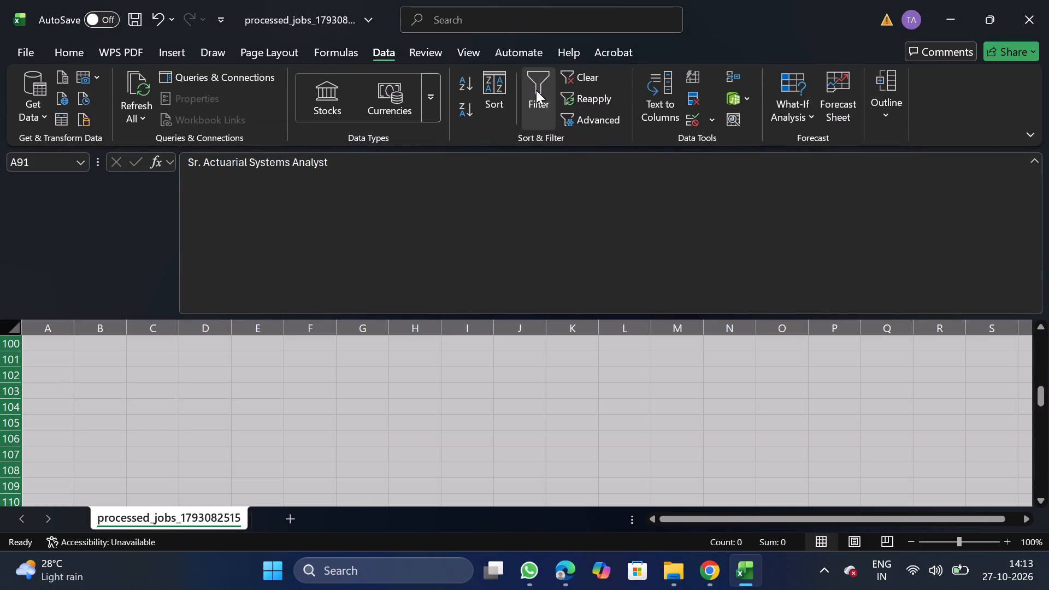
Delete the needs_removal column.
drag(1038, 487, 1005, 239)
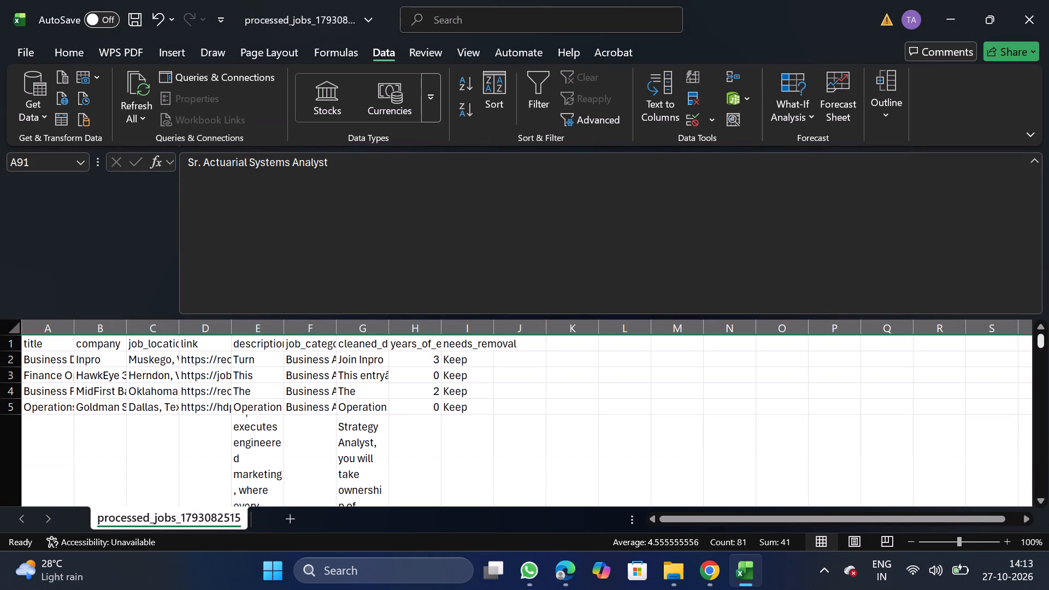
click(474, 323)
right_click(479, 373)
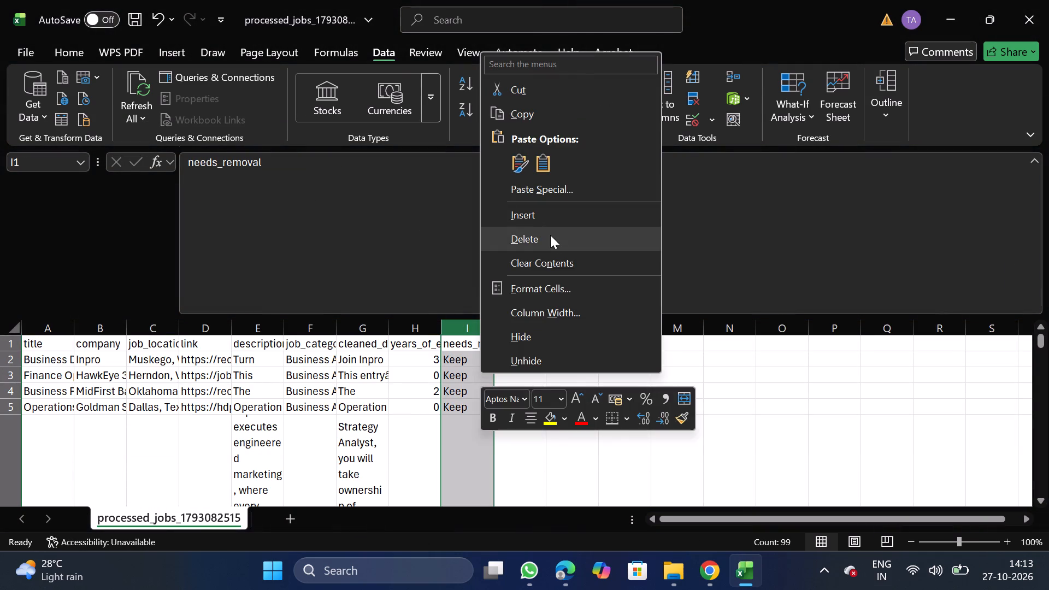
click(555, 239)
Move the job_category column in front of the title column so it is column A.
click(306, 326)
key(ctrl+x)
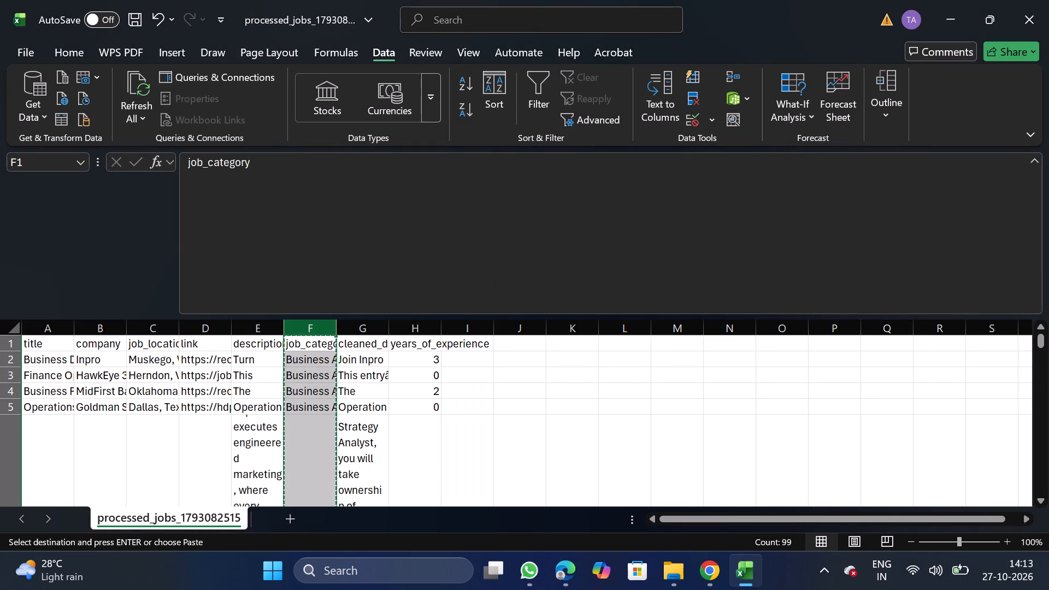
click(49, 327)
right_click(50, 398)
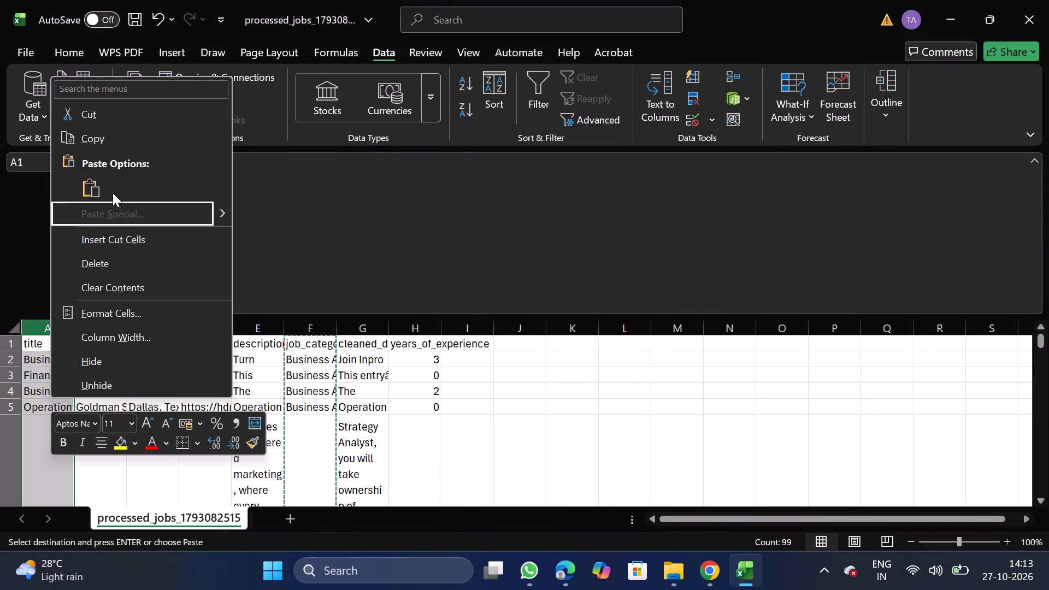
click(143, 227)
click(143, 233)
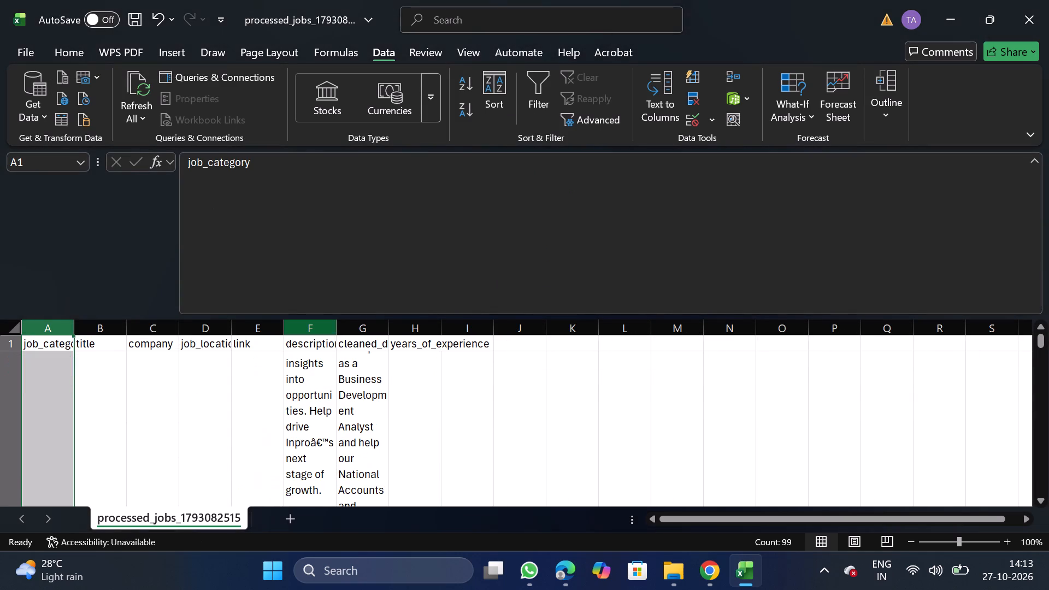
Turn off text wrapping for the original and cleaned description columns, F and G.
click(316, 329)
key(shift+Right)
click(86, 50)
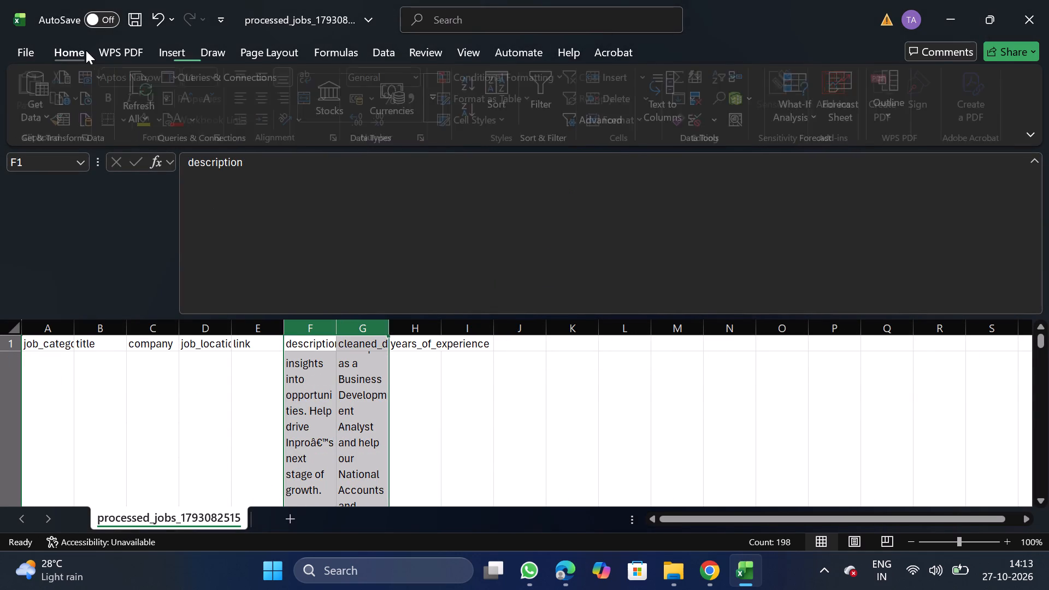
click(339, 140)
double_click(98, 274)
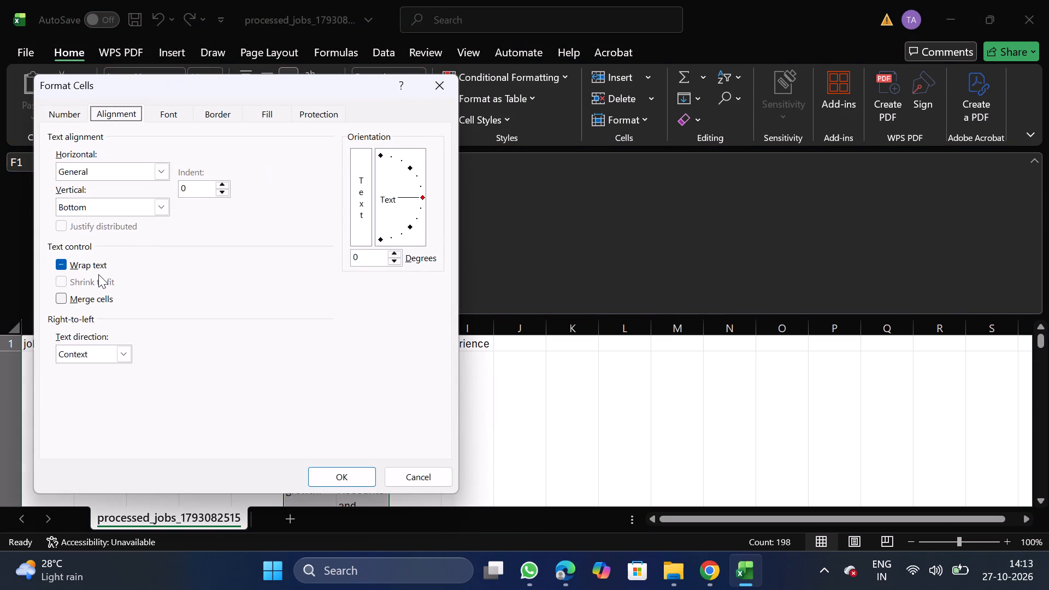
double_click(95, 273)
double_click(90, 270)
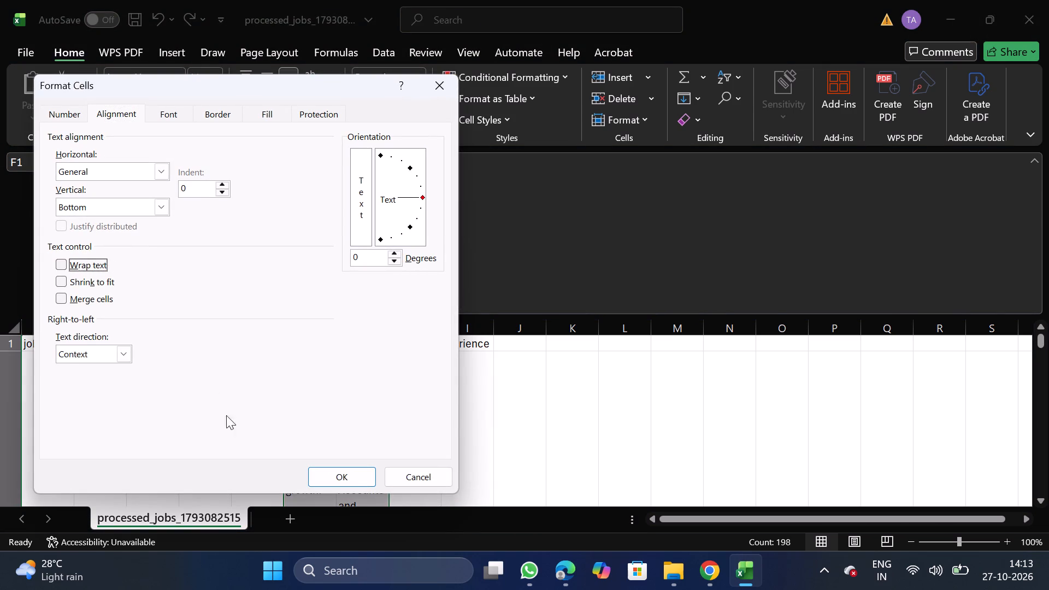
click(361, 480)
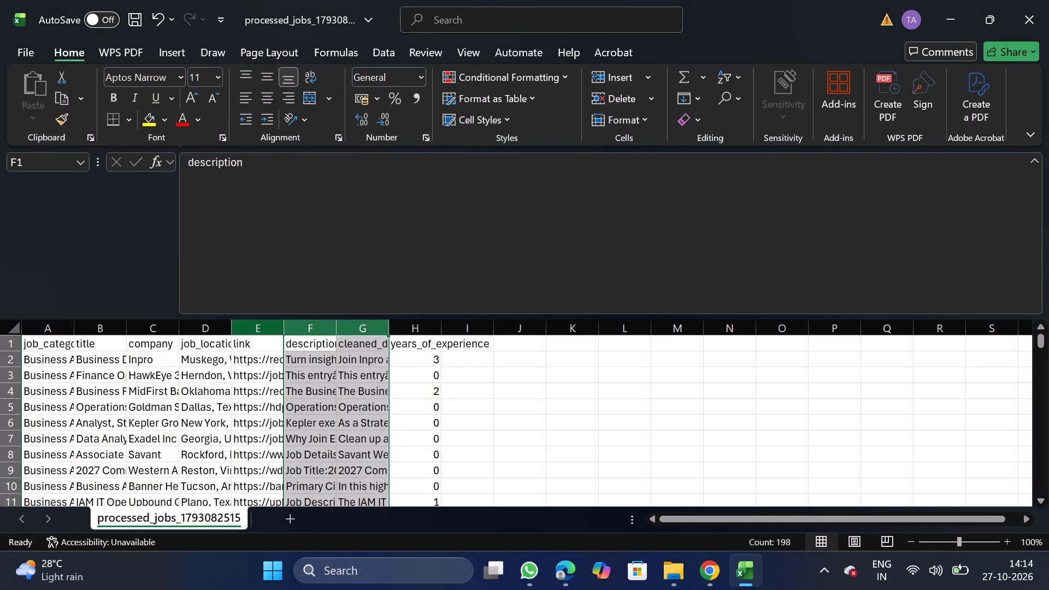
Move the link column to the end of the table, after years_of_experience, so it becomes column H.
click(254, 326)
key(ctrl+x)
click(473, 324)
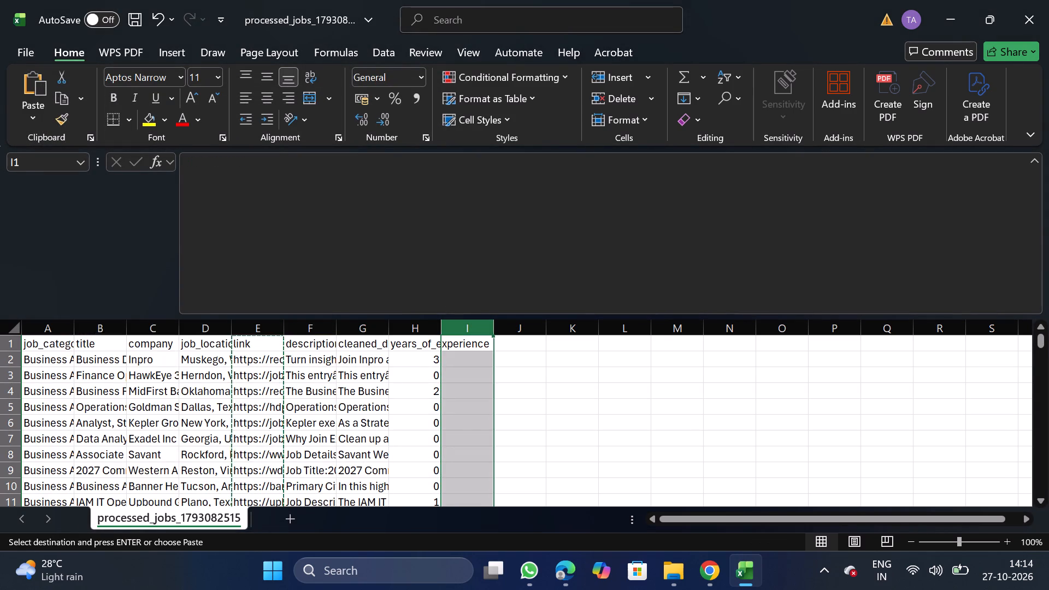
right_click(474, 404)
click(577, 245)
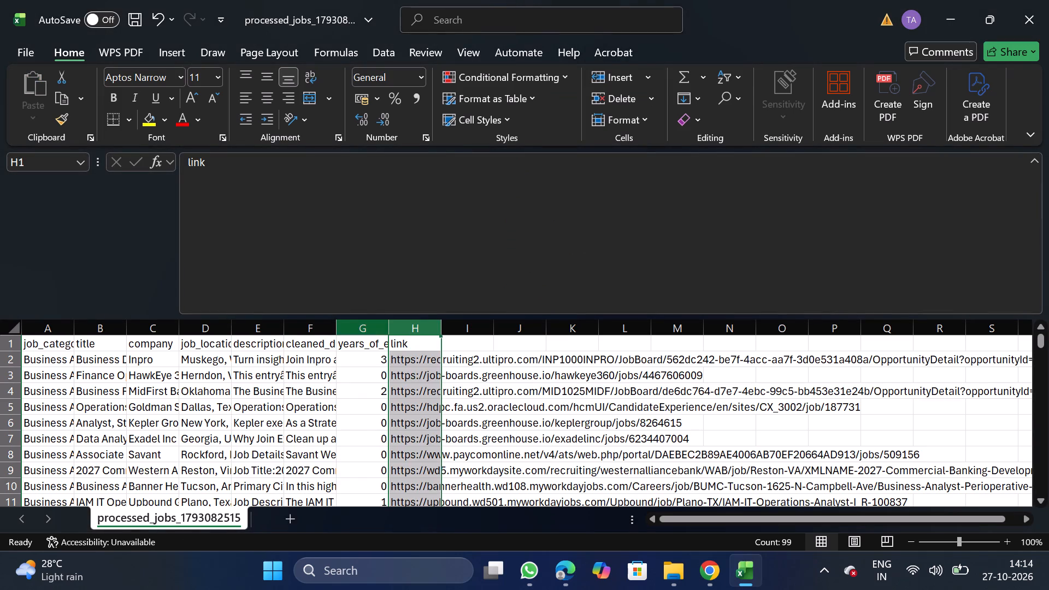
Move the years_of_experience column in front of the description column so it becomes column E.
click(357, 324)
key(ctrl+x)
drag(256, 329, 264, 405)
right_click(264, 405)
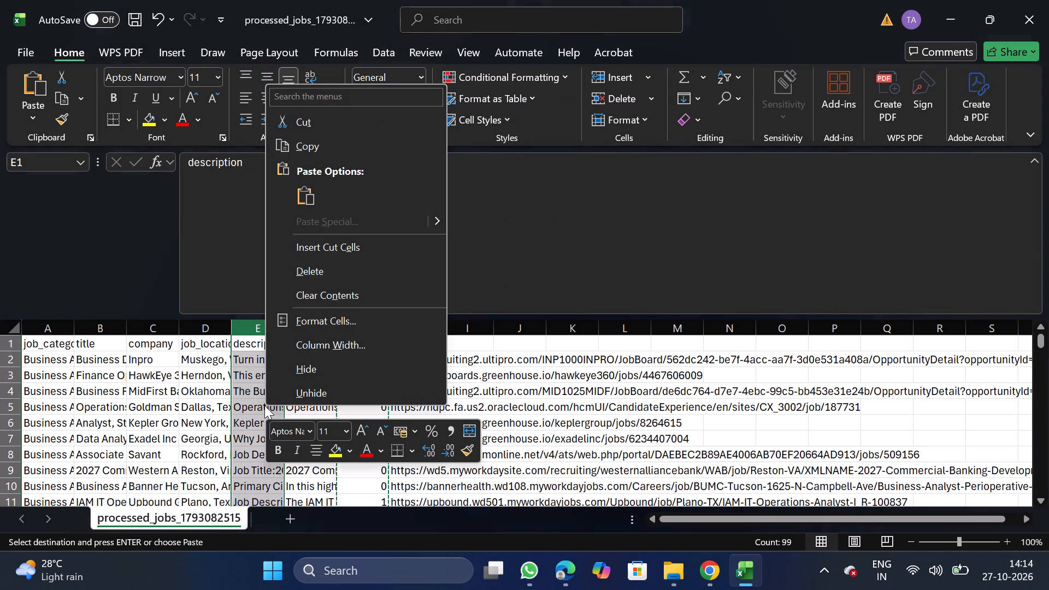
click(344, 244)
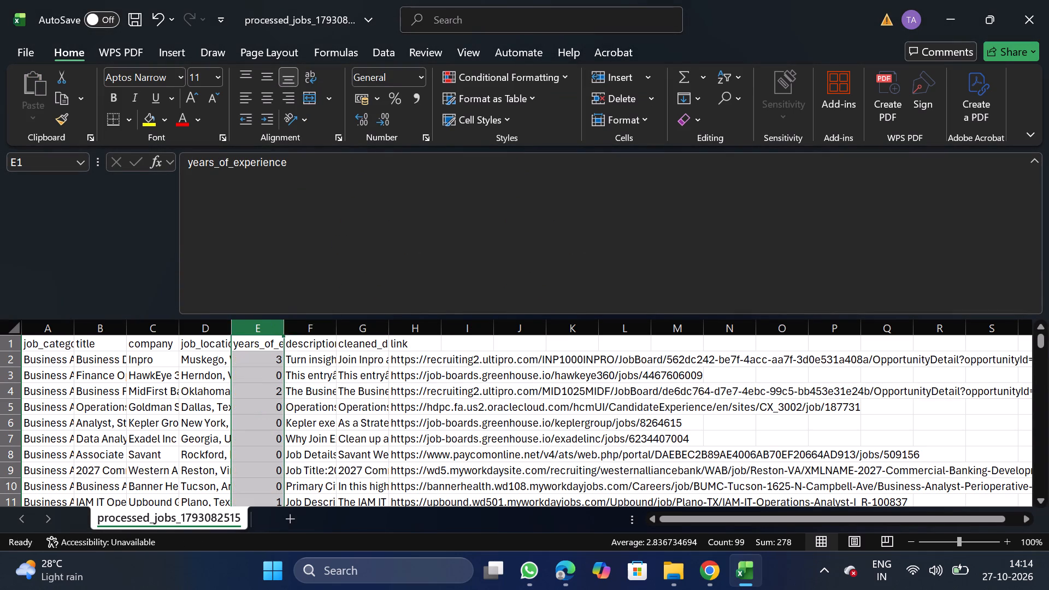
Rename the cleaned_description header in G1 to description, reusing the header text from F1.
click(314, 338)
drag(185, 163, 269, 167)
key(ctrl+c)
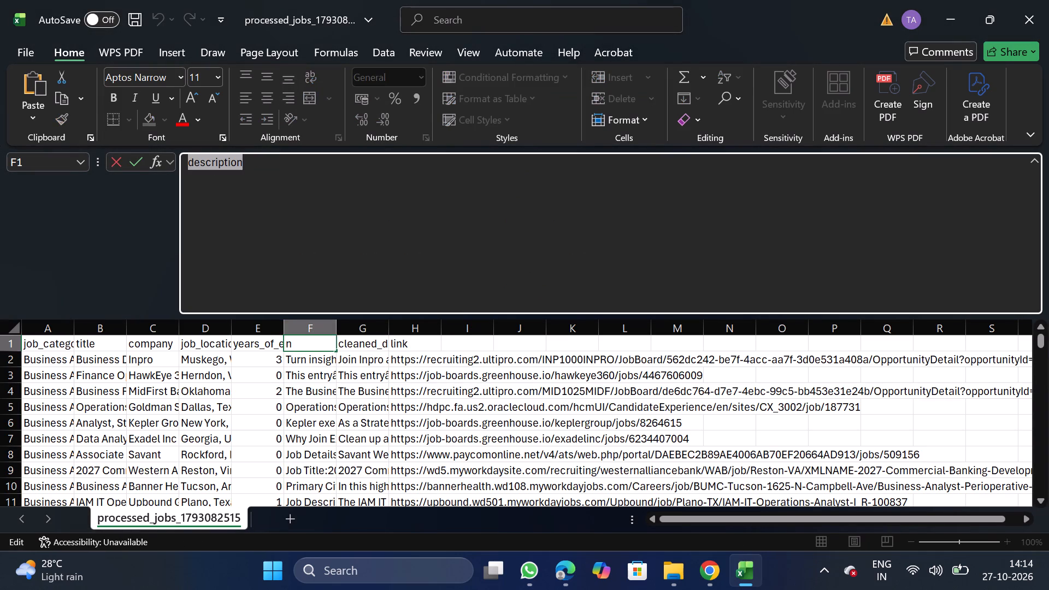
click(366, 337)
click(468, 264)
key(BackSpace)
key(BackSpace)
key(BackSpace)
key(BackSpace)
key(BackSpace)
key(BackSpace)
key(BackSpace)
key(BackSpace)
key(BackSpace)
key(BackSpace)
key(BackSpace)
key(BackSpace)
key(BackSpace)
key(BackSpace)
key(BackSpace)
key(BackSpace)
key(BackSpace)
key(BackSpace)
key(BackSpace)
key(BackSpace)
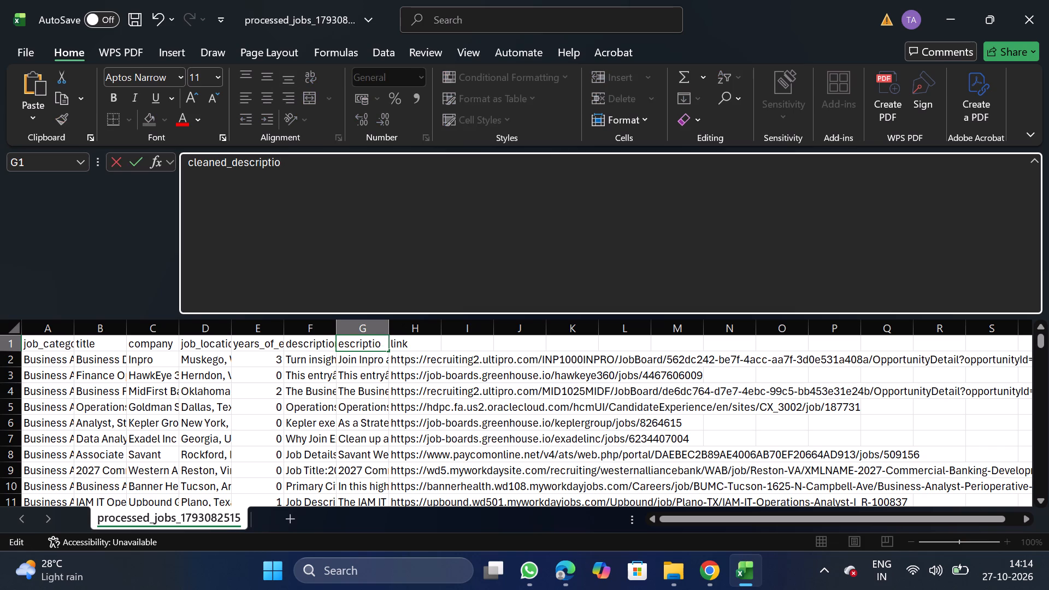
key(ctrl+v)
Rename the header in F1 to original_description, copying the column name from NextGenApply's bulk upload CSV format requirements.
click(305, 338)
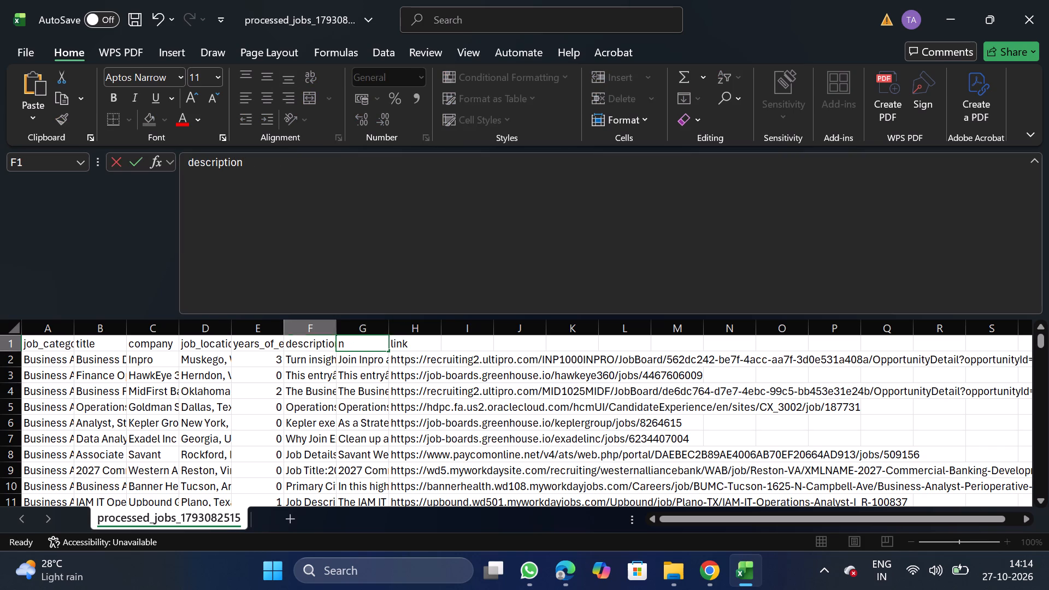
click(412, 256)
key(BackSpace)
key(BackSpace)
key(BackSpace)
key(BackSpace)
key(BackSpace)
key(BackSpace)
key(BackSpace)
key(BackSpace)
key(BackSpace)
key(BackSpace)
key(BackSpace)
key(BackSpace)
key(BackSpace)
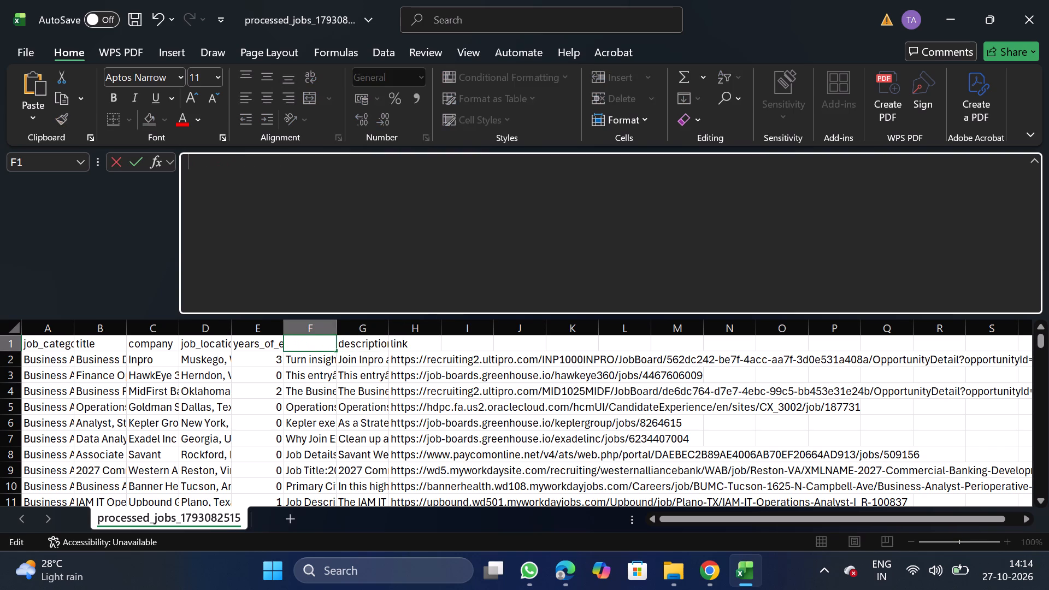
click(713, 586)
click(101, 160)
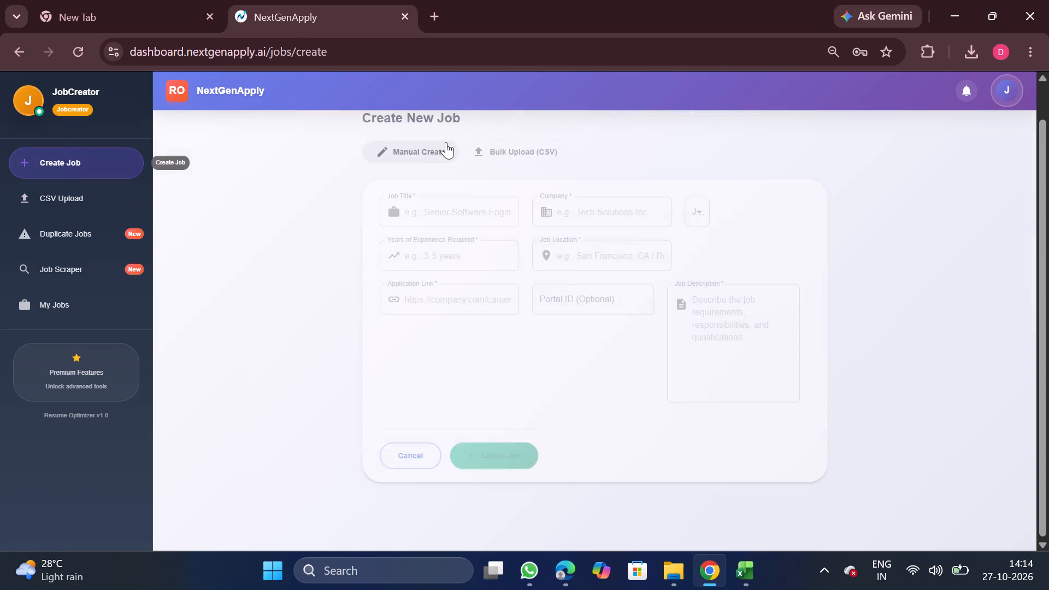
click(511, 140)
double_click(573, 263)
key(ctrl+c)
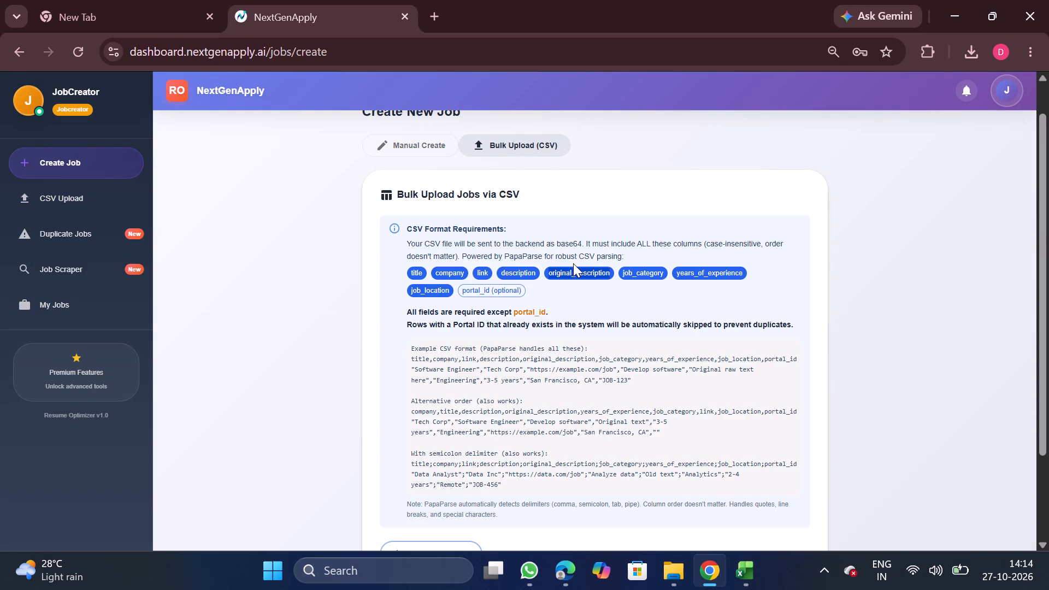
click(746, 577)
key(ctrl+v)
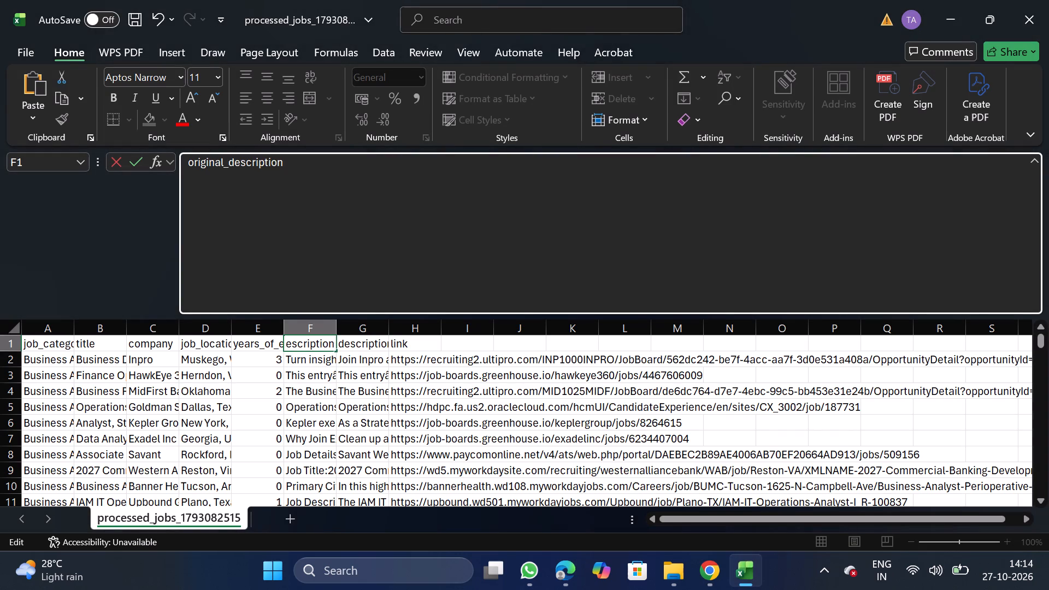
Add filters to columns B through G, from title to description.
click(90, 316)
drag(110, 320, 383, 53)
click(383, 53)
click(545, 106)
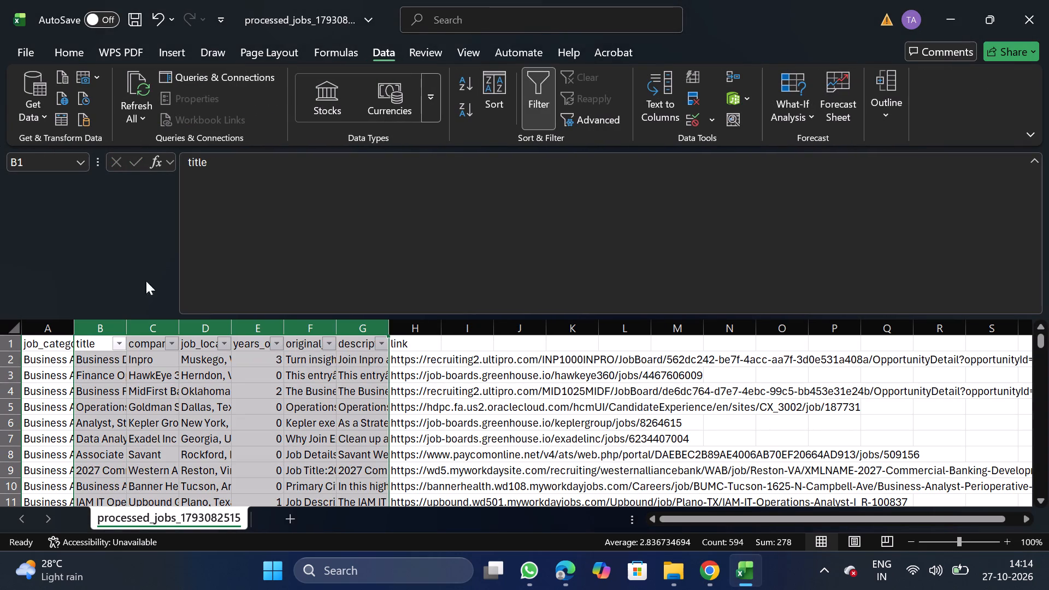
Clear all selections in the title filter and select only the 2027 Commercial Banking Development Program and 2027 Summer Internship Program titles.
click(126, 343)
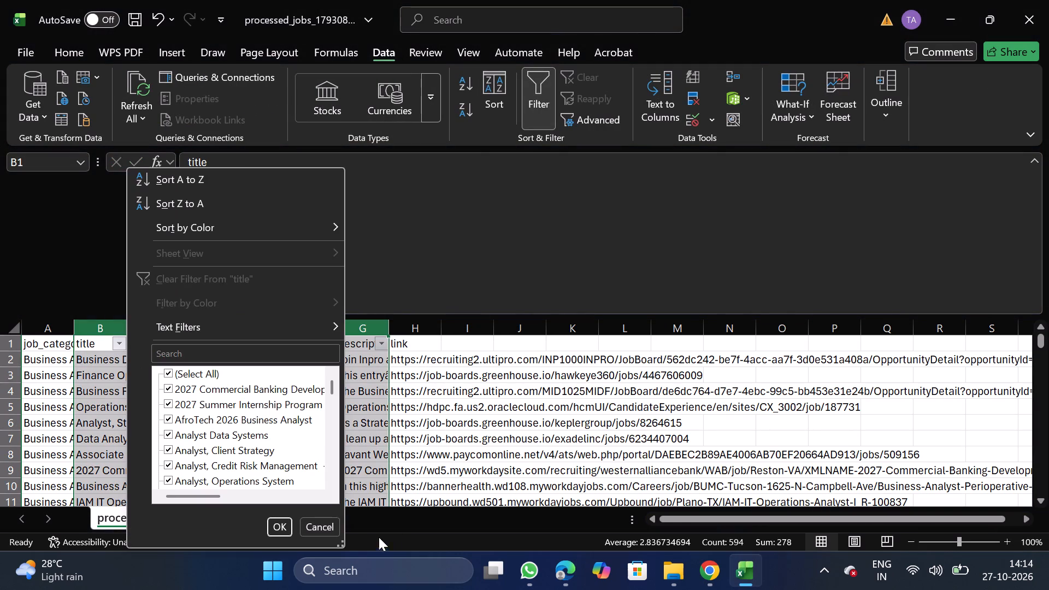
triple_click(341, 545)
drag(341, 545, 691, 589)
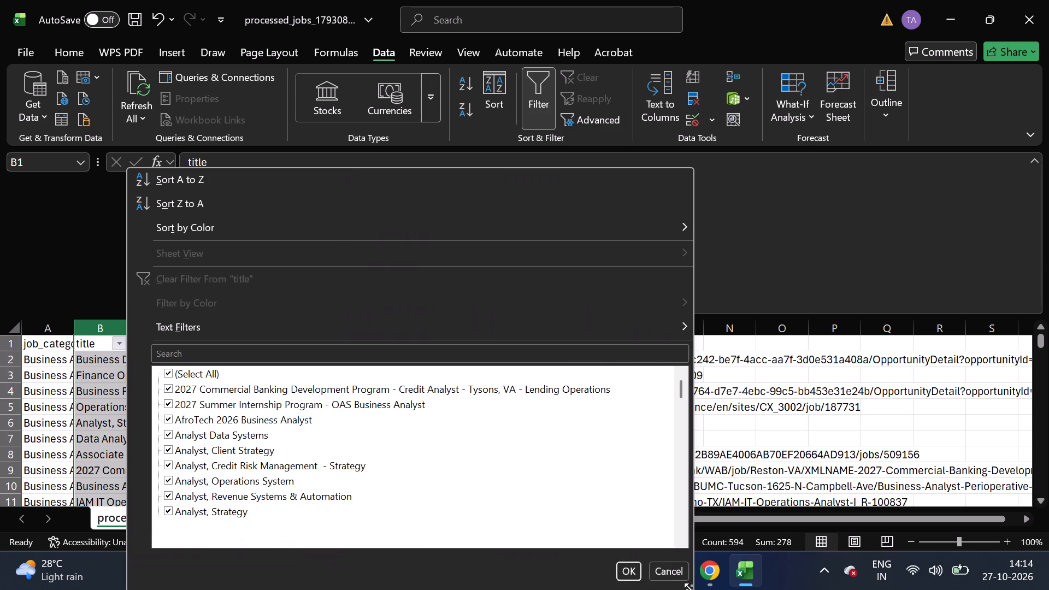
click(193, 365)
click(203, 371)
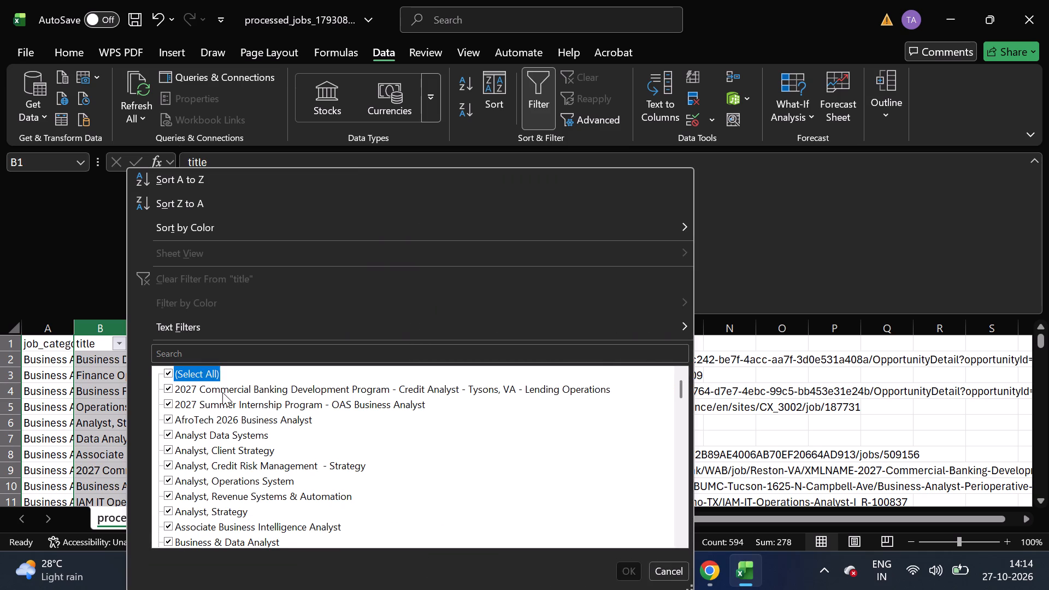
click(222, 392)
click(227, 399)
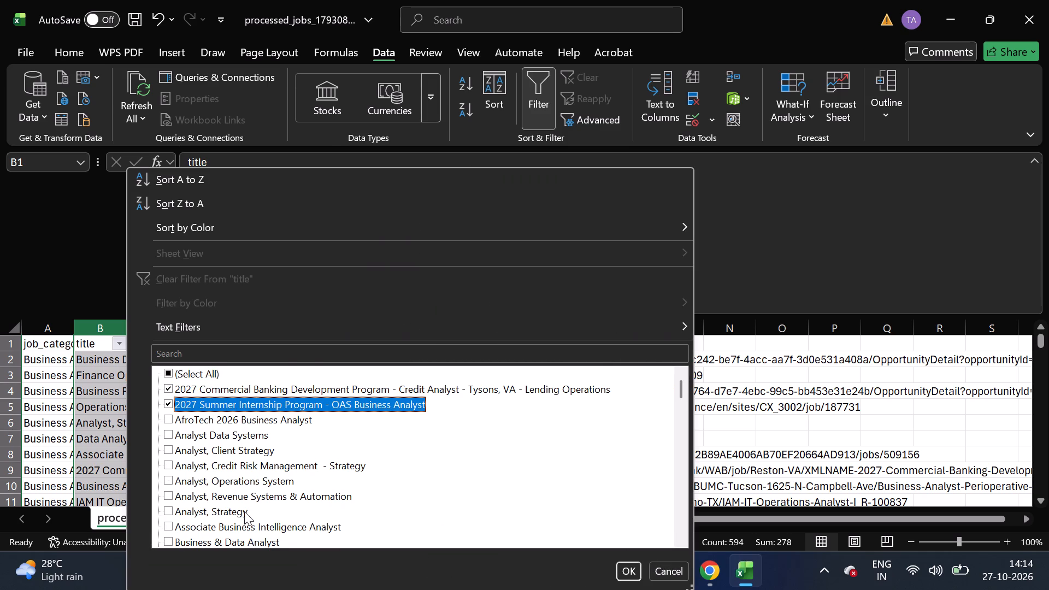
Add Business Office Consultant, Custody Operations Analyst - Mutual Funds Processing, Data Analyst (Sales Operations), HRIS/Payroll System Analyst and Human Resources Business Analyst to the title filter selection.
scroll(245, 511, down, 2)
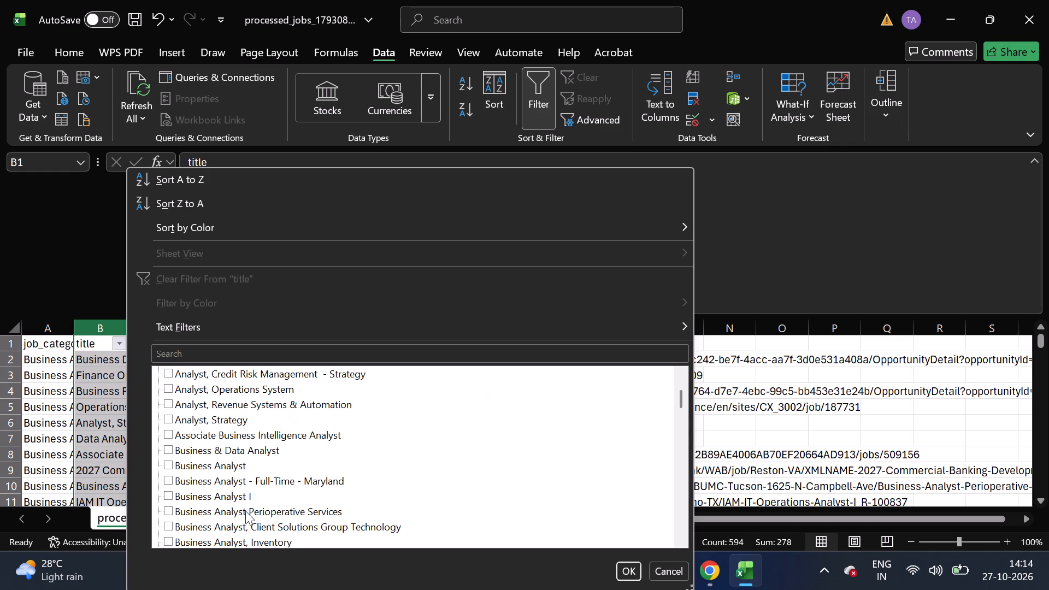
scroll(307, 532, down, 1)
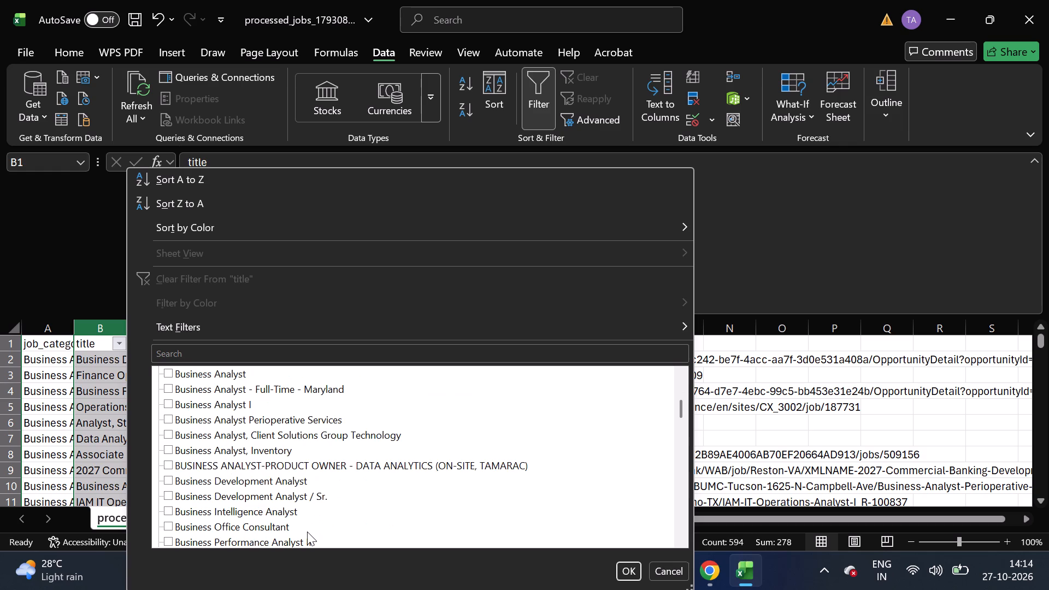
click(257, 532)
scroll(257, 532, down, 1)
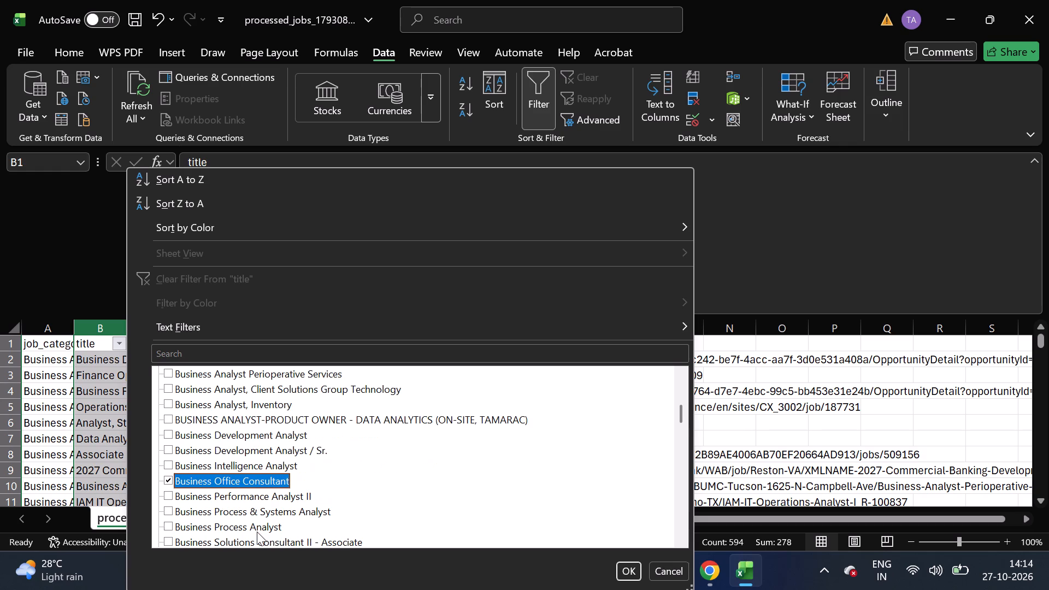
scroll(237, 529, down, 1)
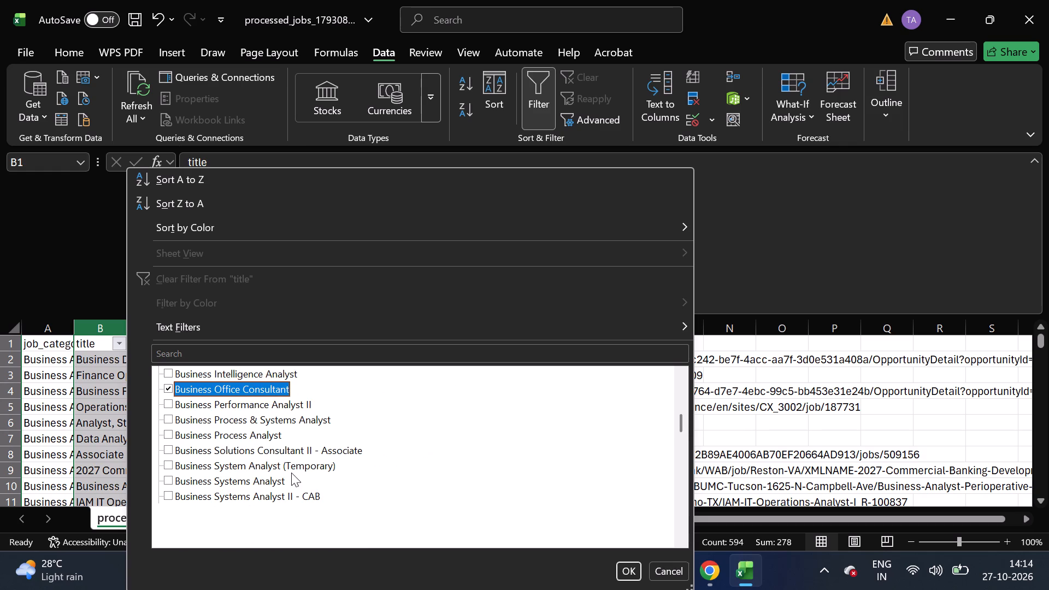
click(260, 528)
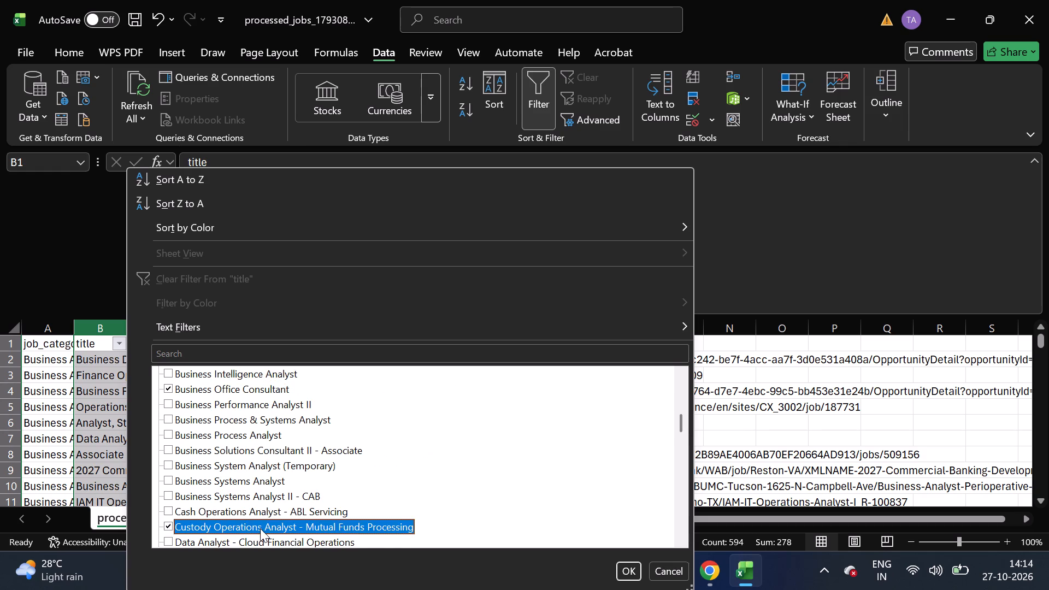
scroll(260, 528, down, 1)
click(269, 512)
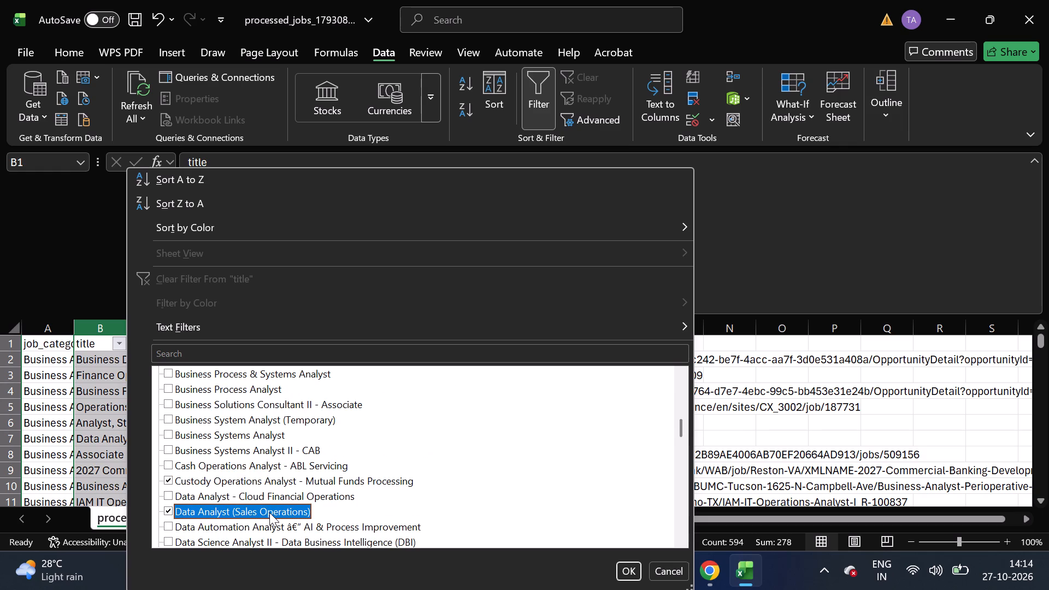
scroll(269, 512, down, 2)
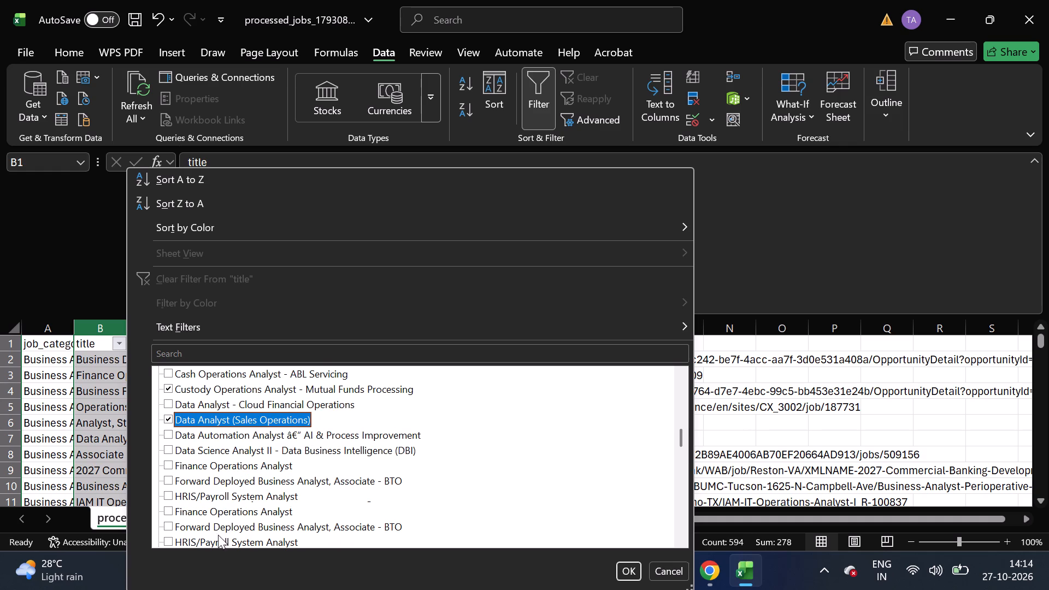
click(208, 498)
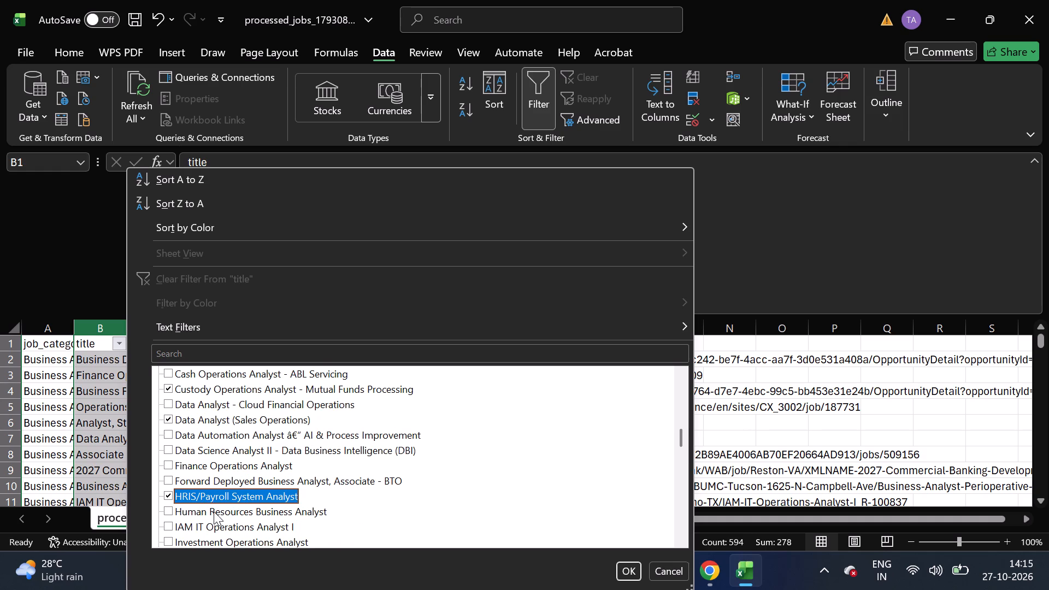
click(214, 511)
scroll(214, 511, down, 1)
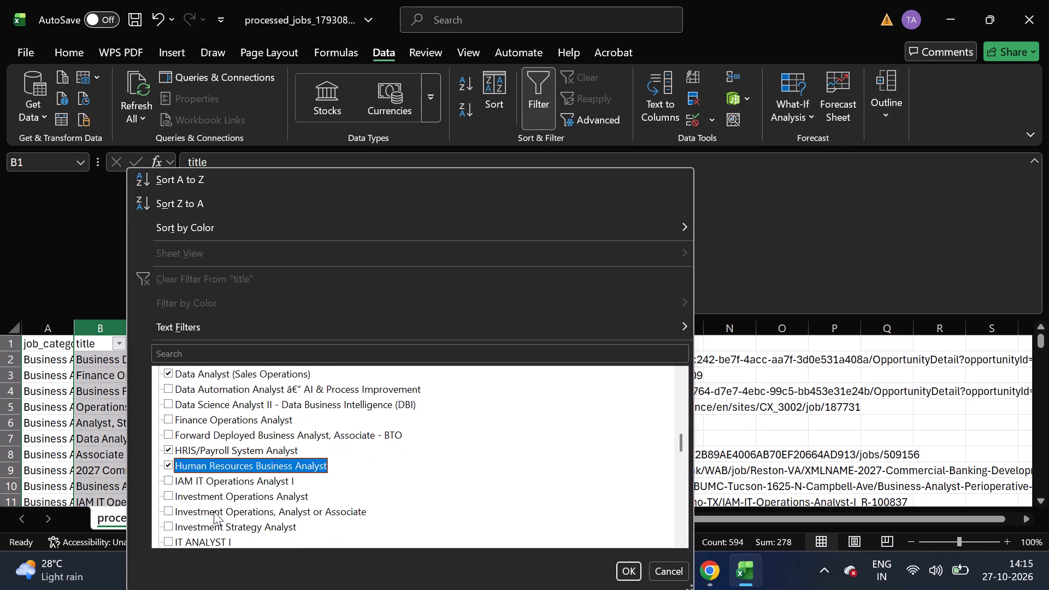
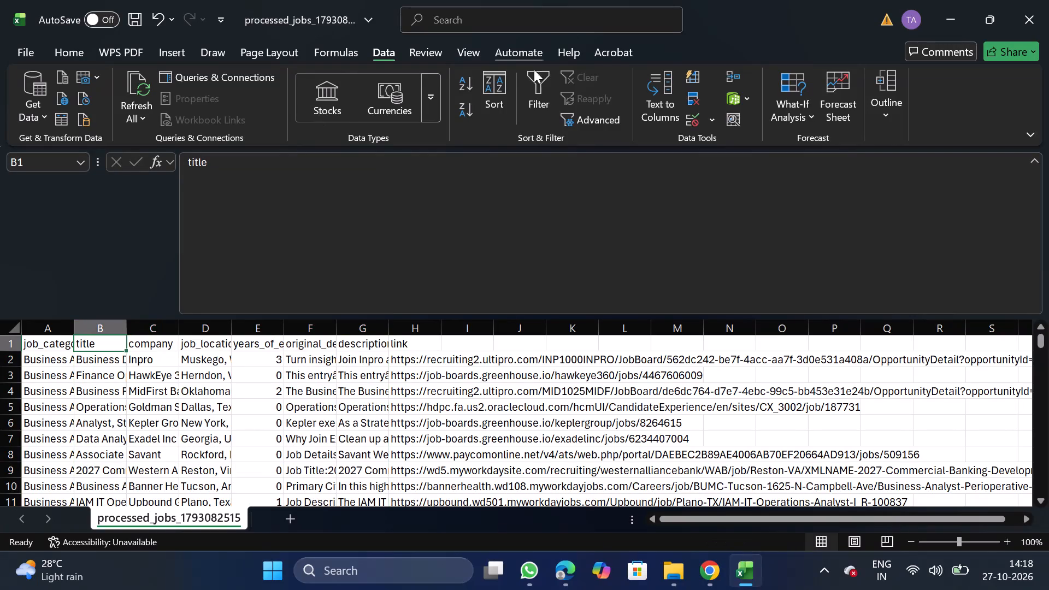
Add column filters and limit the title filter to 2027 Commercial Banking Development Program, 2027 Summer Internship Program and AfroTech 2026 Business Analyst.
click(529, 92)
click(117, 347)
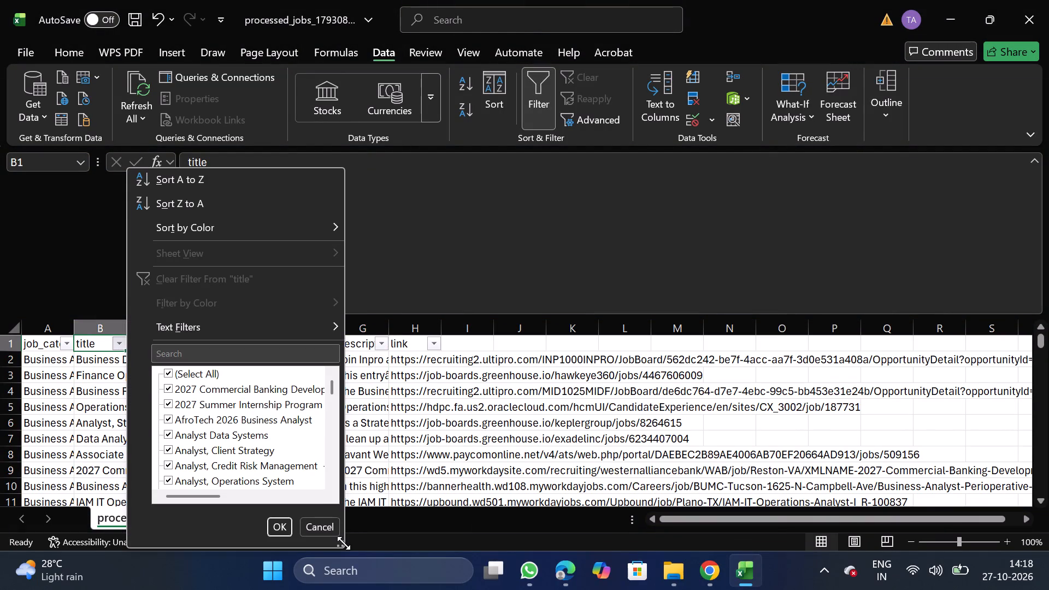
double_click(344, 543)
drag(344, 543, 699, 589)
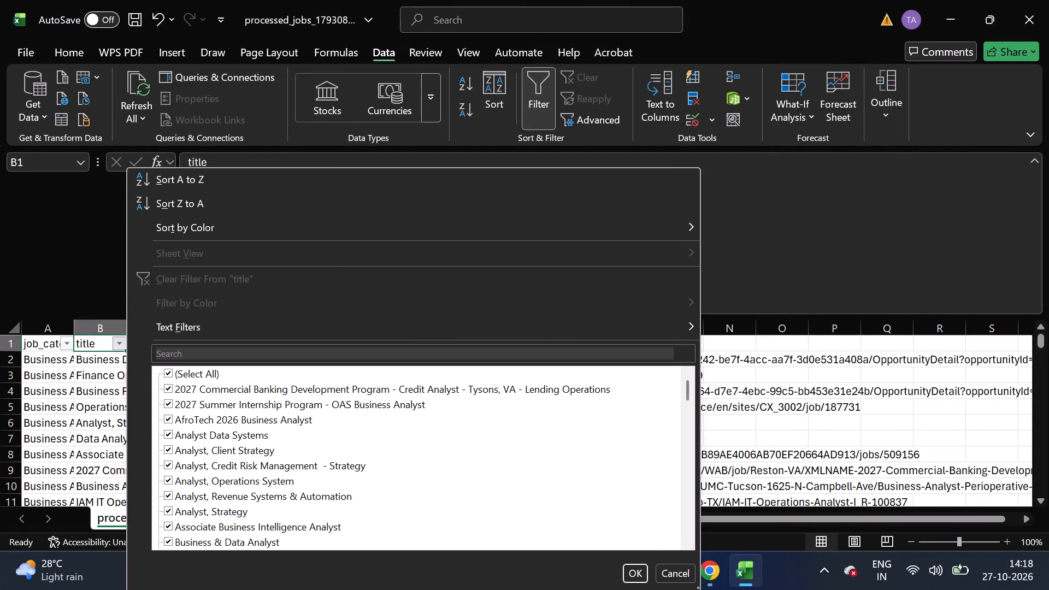
click(199, 357)
click(202, 375)
click(227, 391)
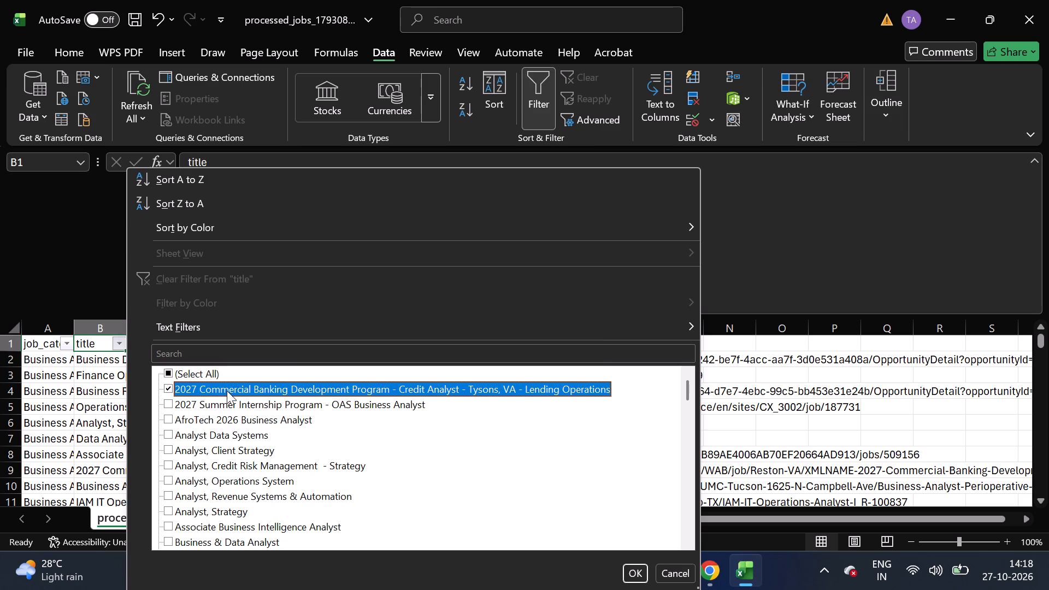
click(240, 405)
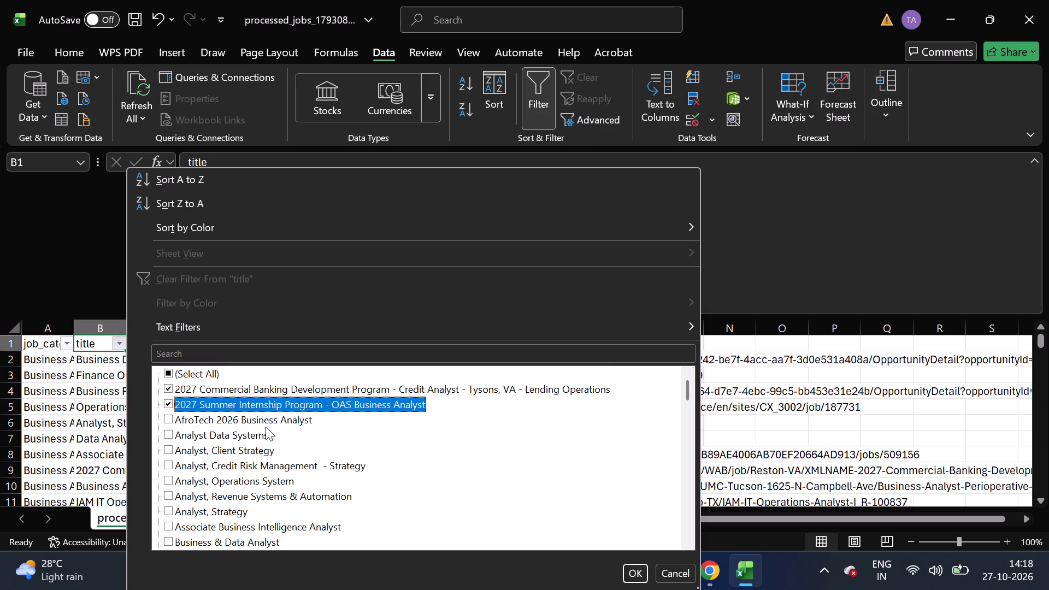
click(277, 421)
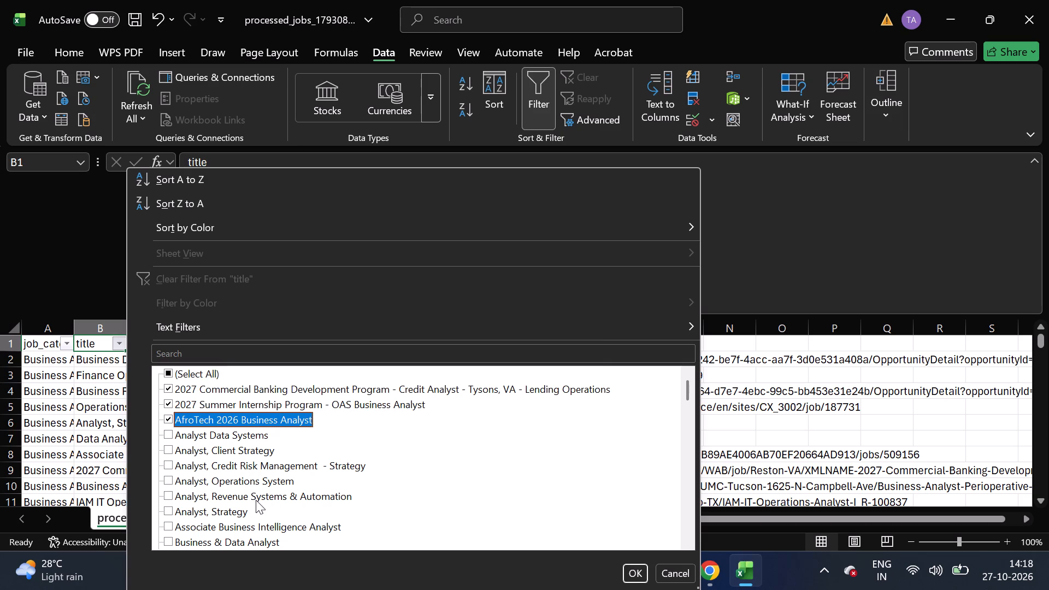
Add Data Analyst (Sales Operations), Custody Operations Analyst - Mutual Funds Processing, HRIS/Payroll System Analyst and Human Resources Business Analyst to the title filter selection.
scroll(304, 523, down, 1)
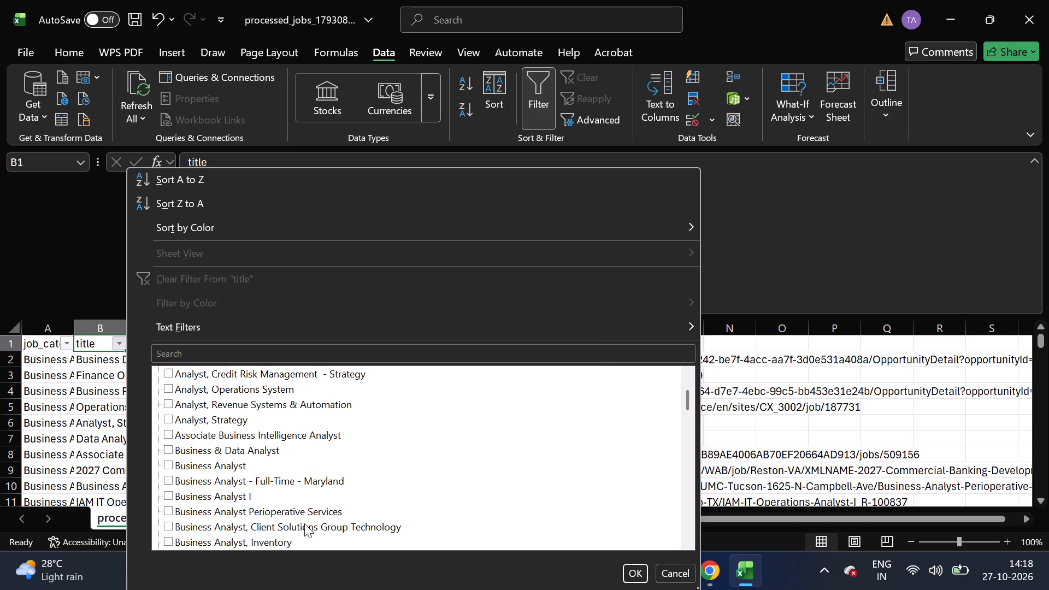
scroll(304, 523, down, 1)
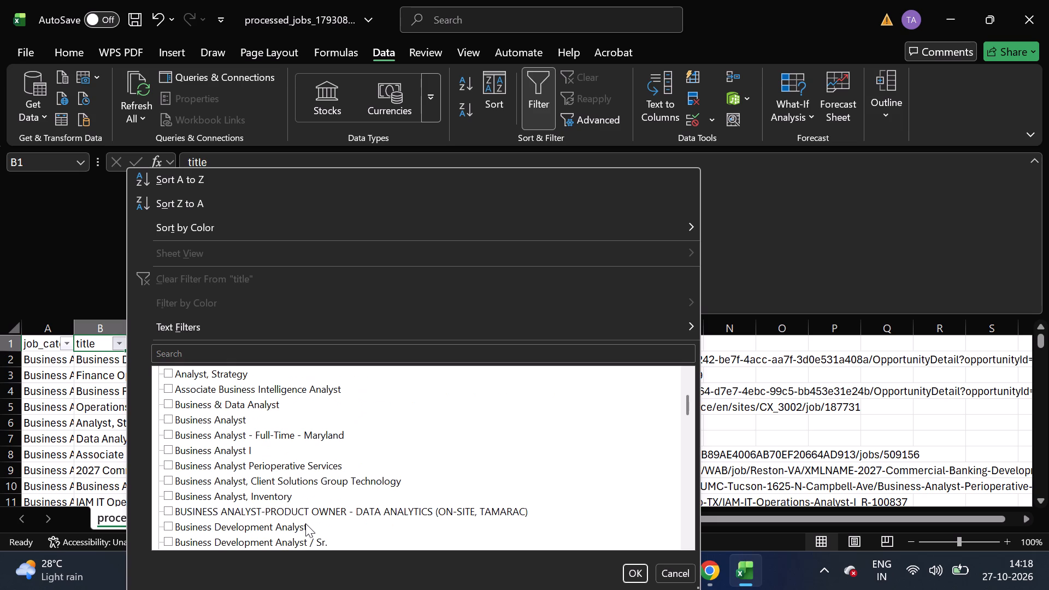
scroll(325, 519, down, 1)
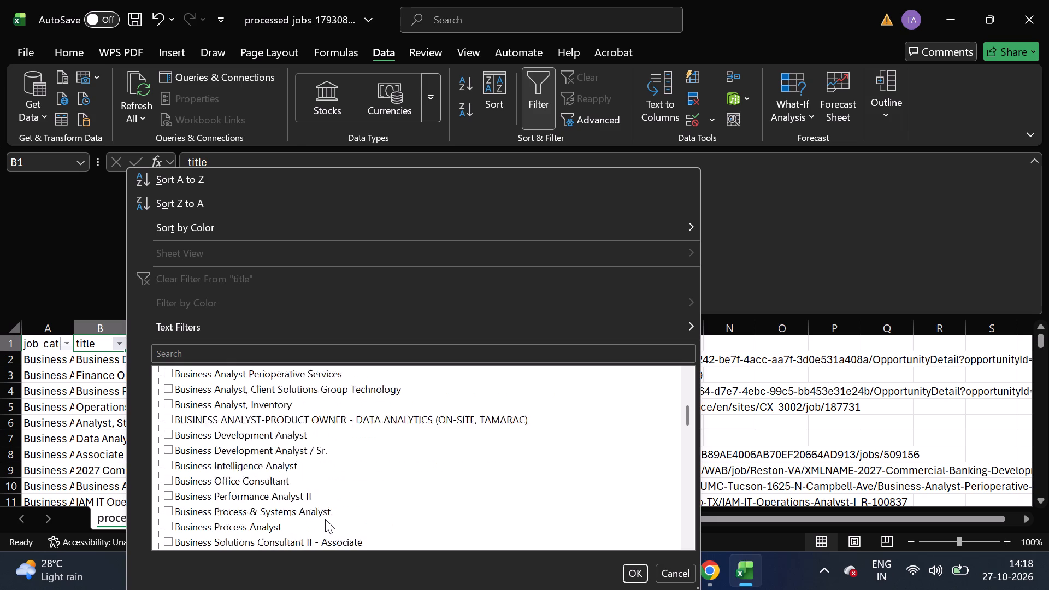
scroll(325, 519, down, 2)
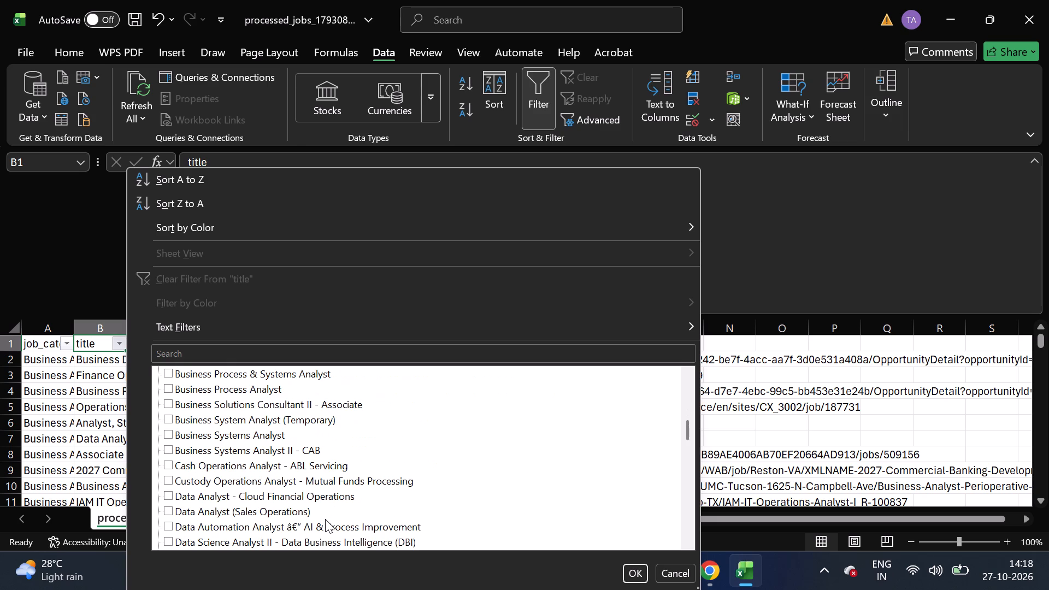
click(271, 466)
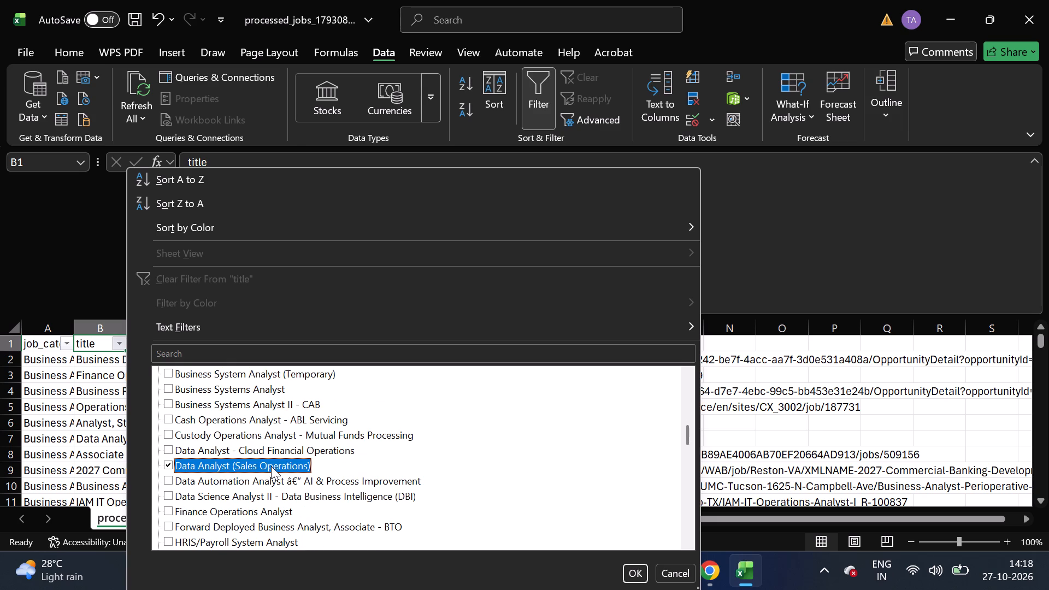
click(317, 432)
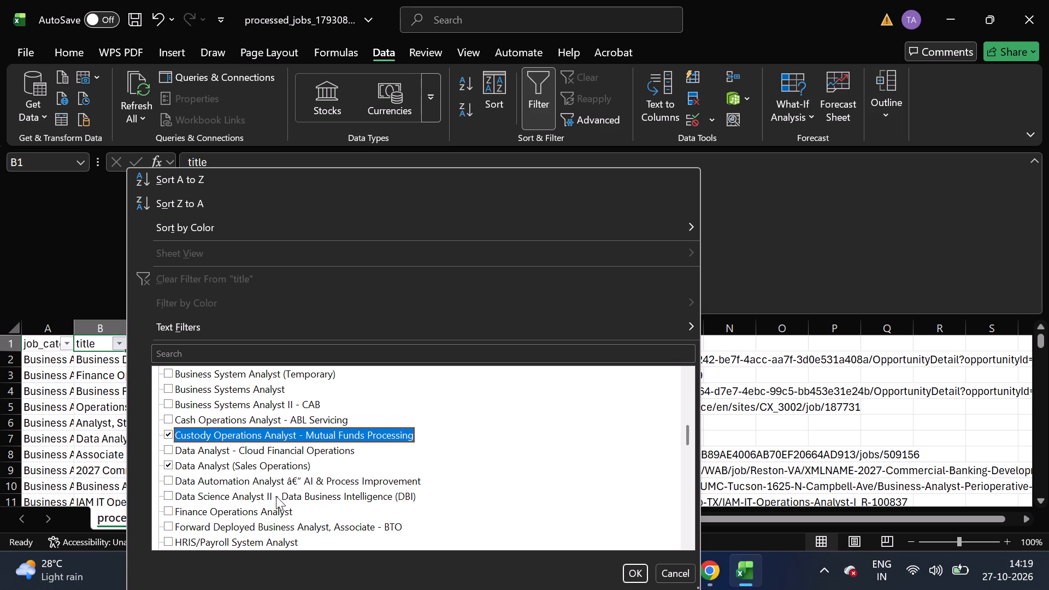
scroll(251, 538, down, 1)
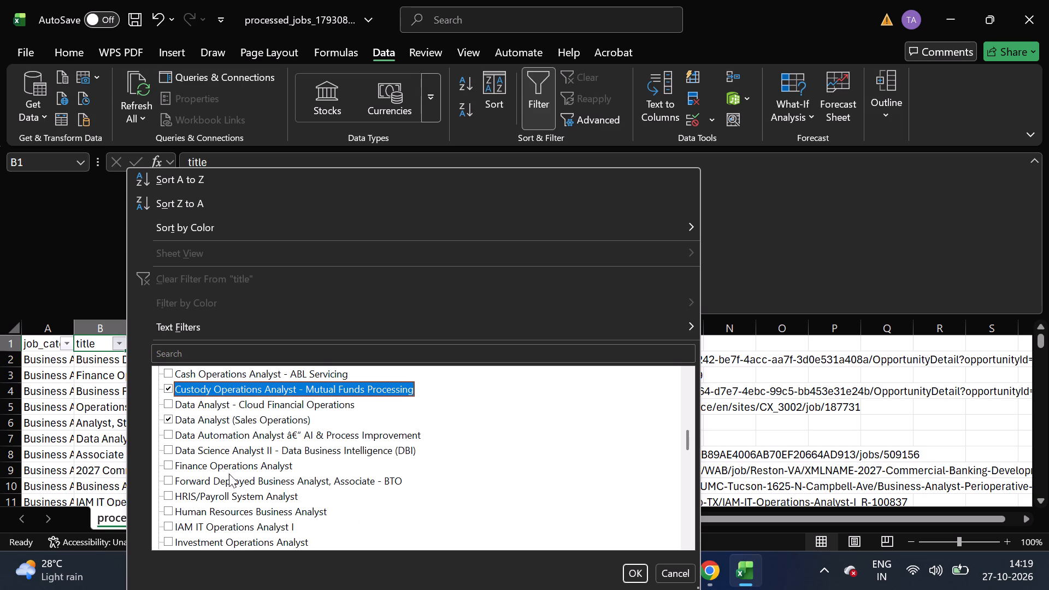
click(238, 499)
click(241, 512)
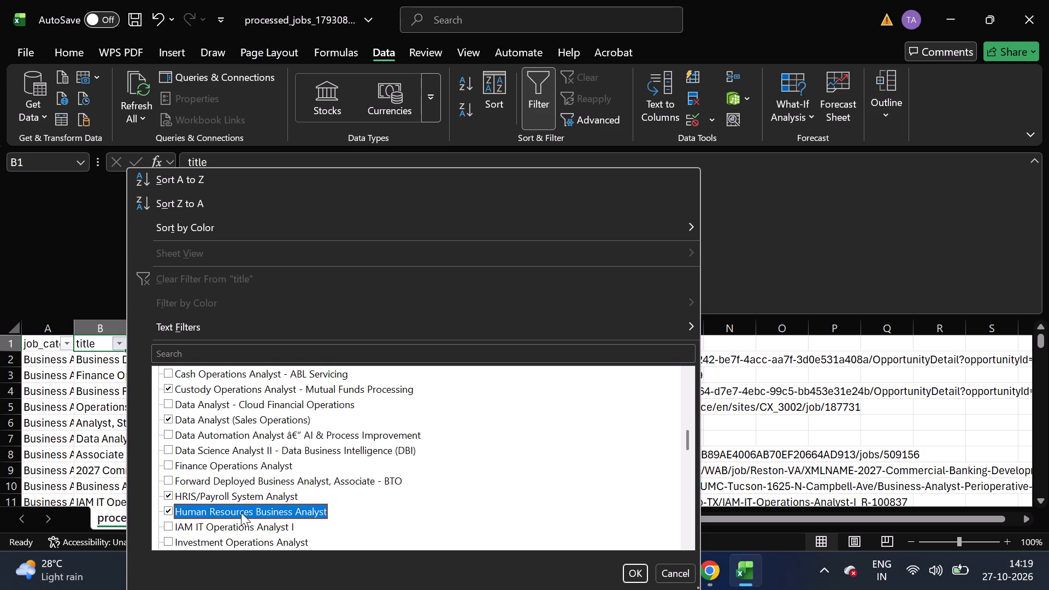
Add Operations Analyst Intern, Policy Analyst, Public Affairs and Political Strategy, and Sales Operations Analyst to the title filter selection.
scroll(241, 512, down, 2)
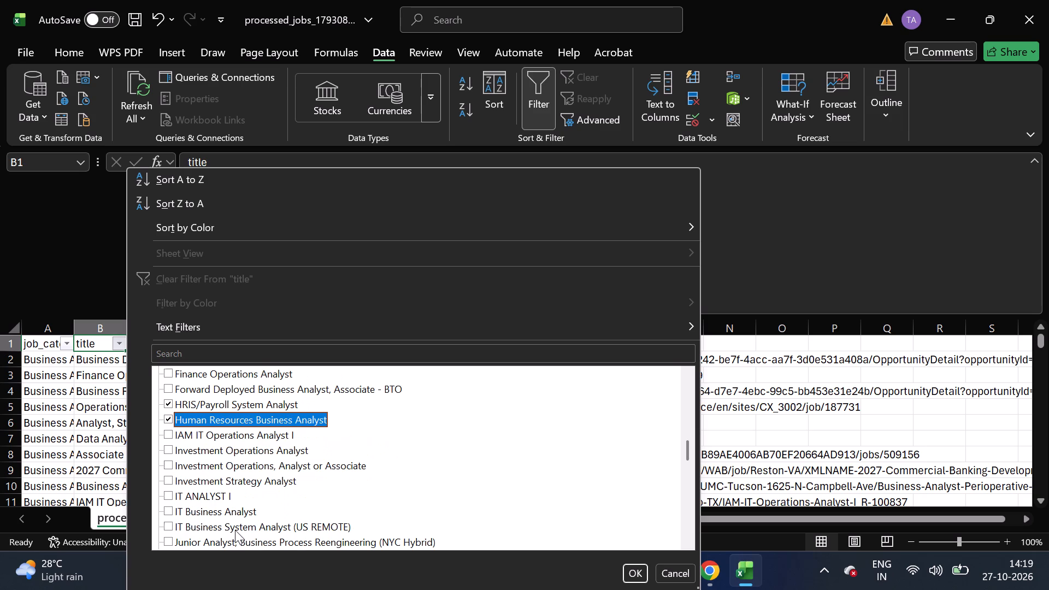
scroll(235, 530, down, 1)
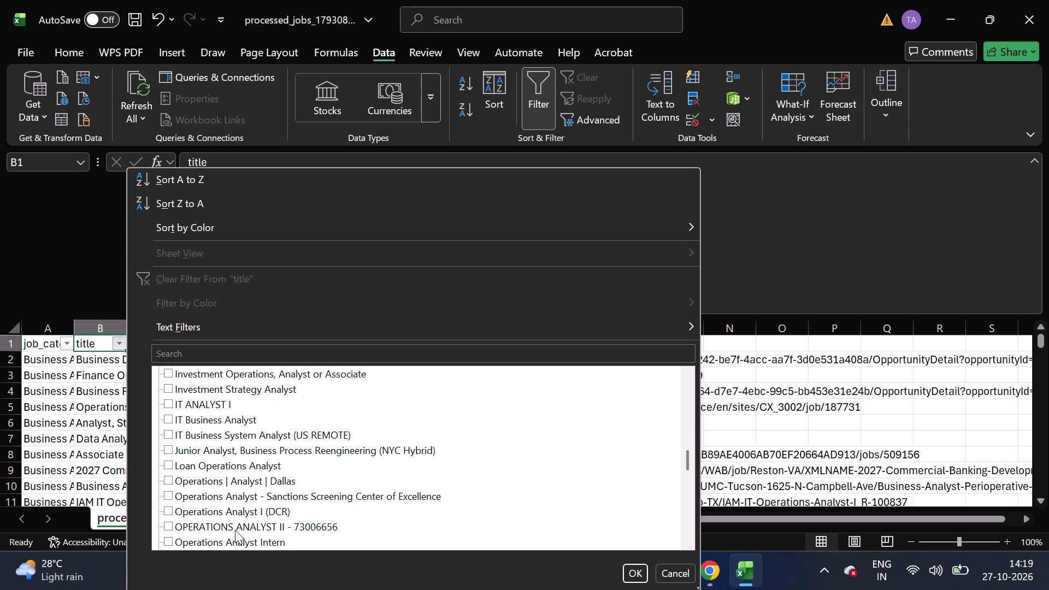
scroll(235, 530, down, 1)
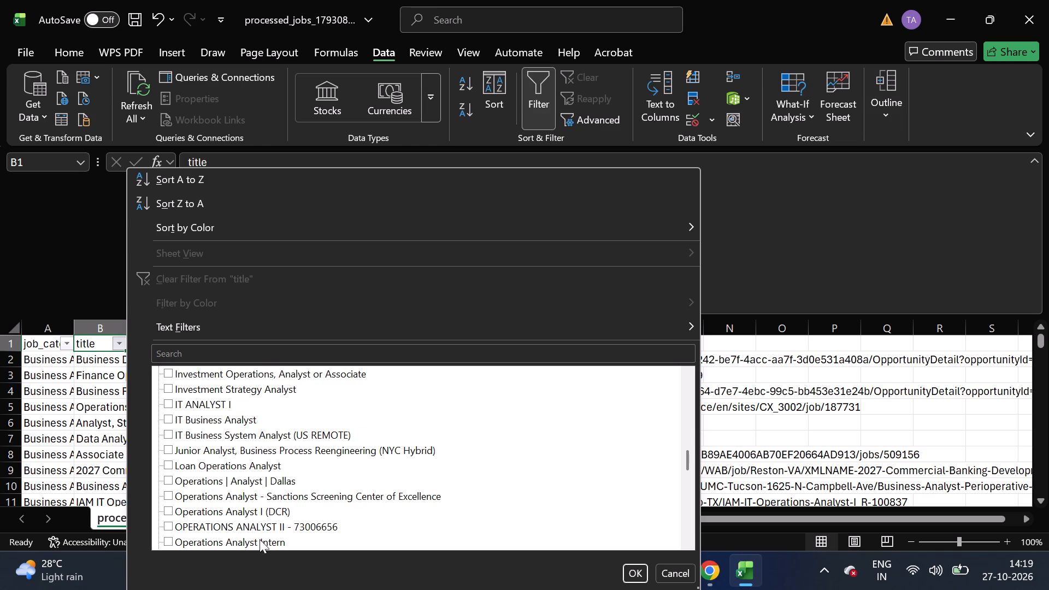
click(268, 550)
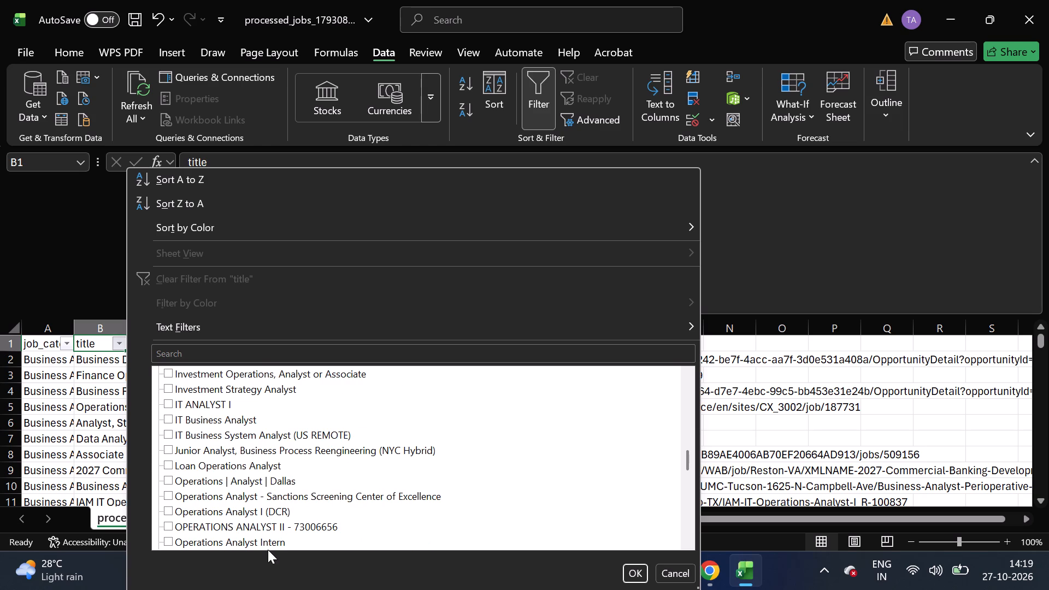
click(273, 542)
scroll(273, 542, down, 1)
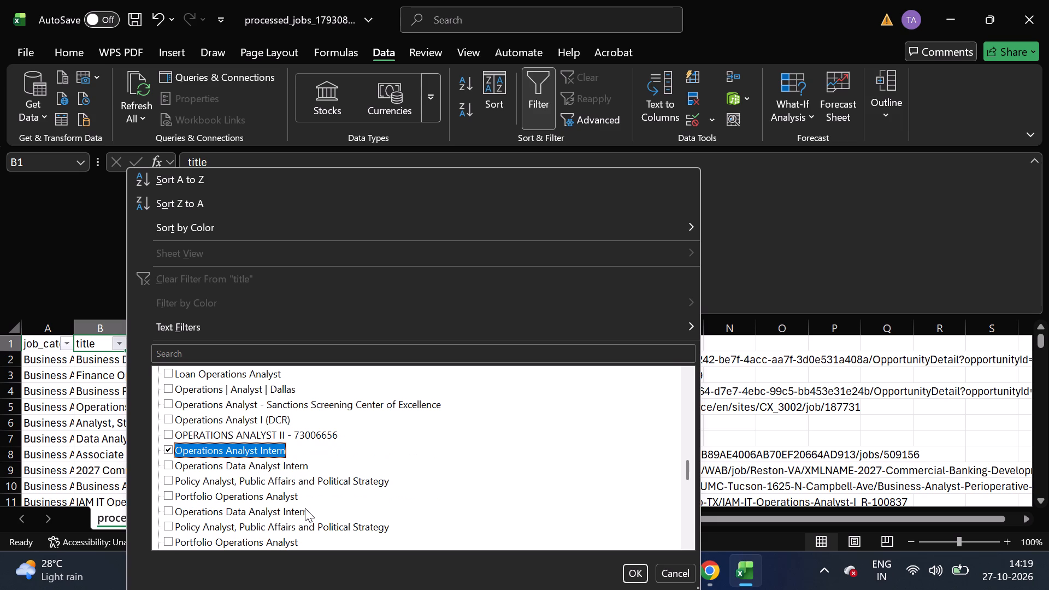
click(333, 479)
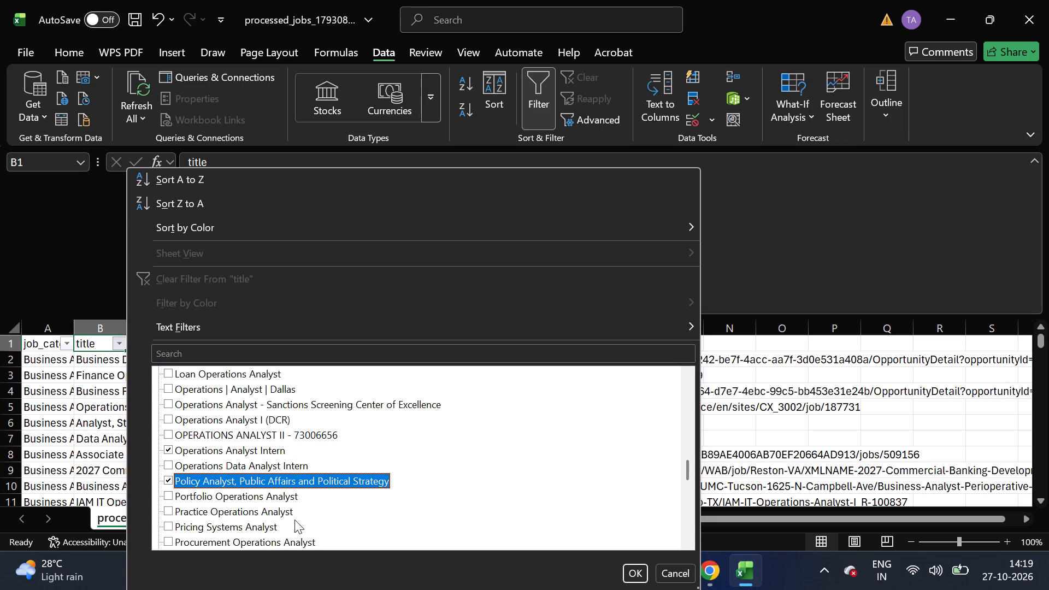
scroll(289, 528, down, 2)
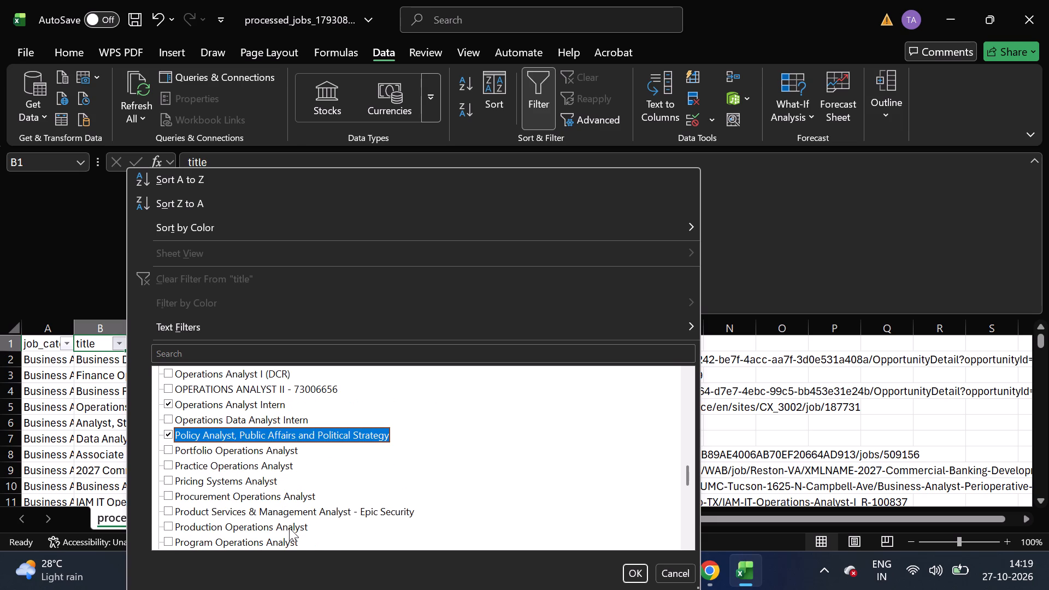
scroll(289, 528, down, 1)
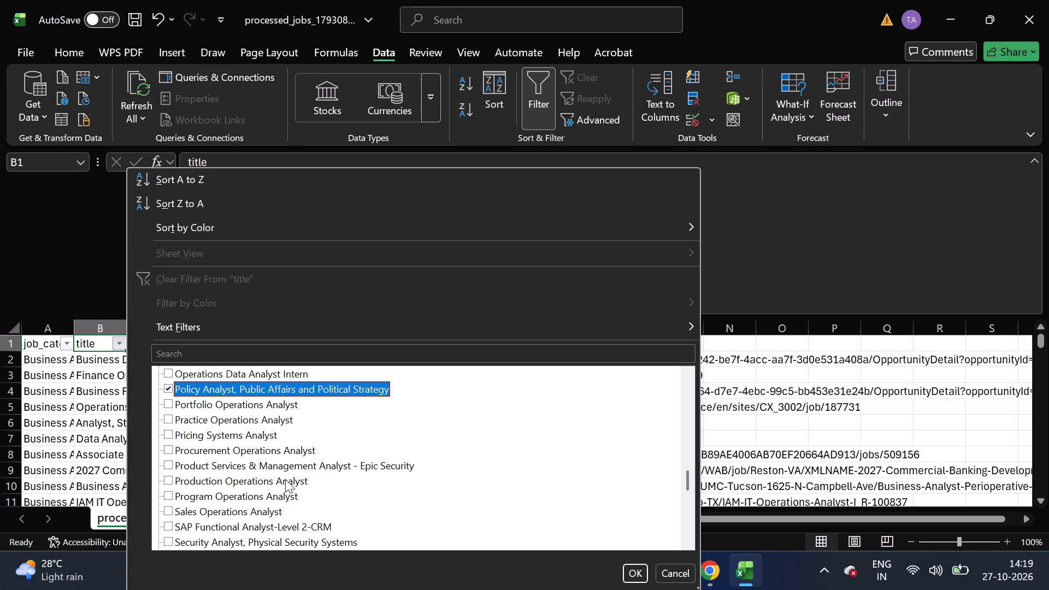
click(244, 463)
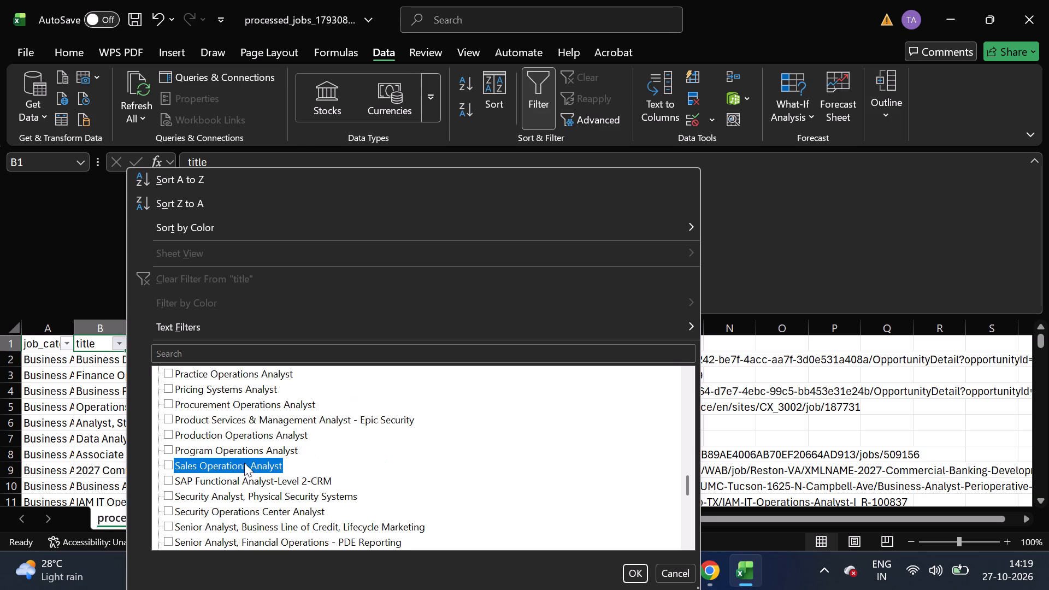
Add System Safety Technical Analyst, Human Spaceflight (Remote) and Warehouse Mgmt. Systems (WMS) Analyst I to the selection and apply the title filter.
scroll(250, 535, down, 1)
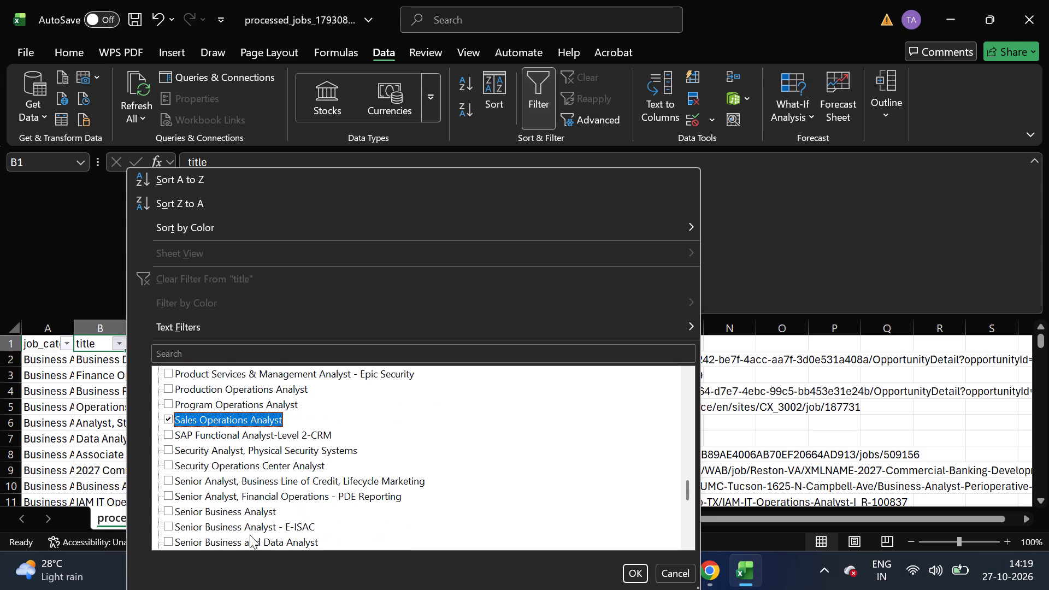
scroll(250, 535, down, 1)
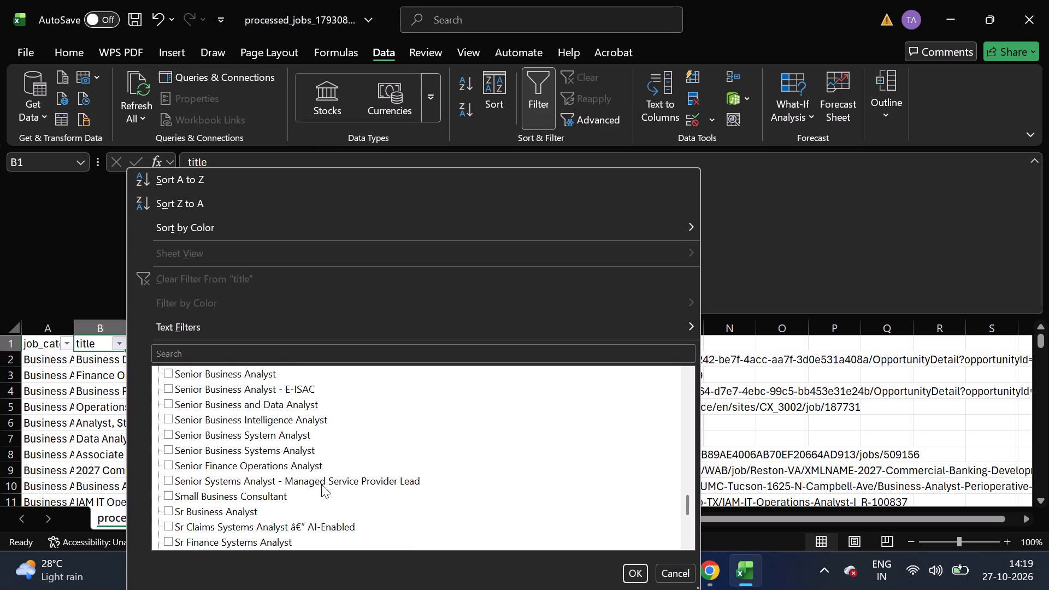
scroll(263, 545, down, 1)
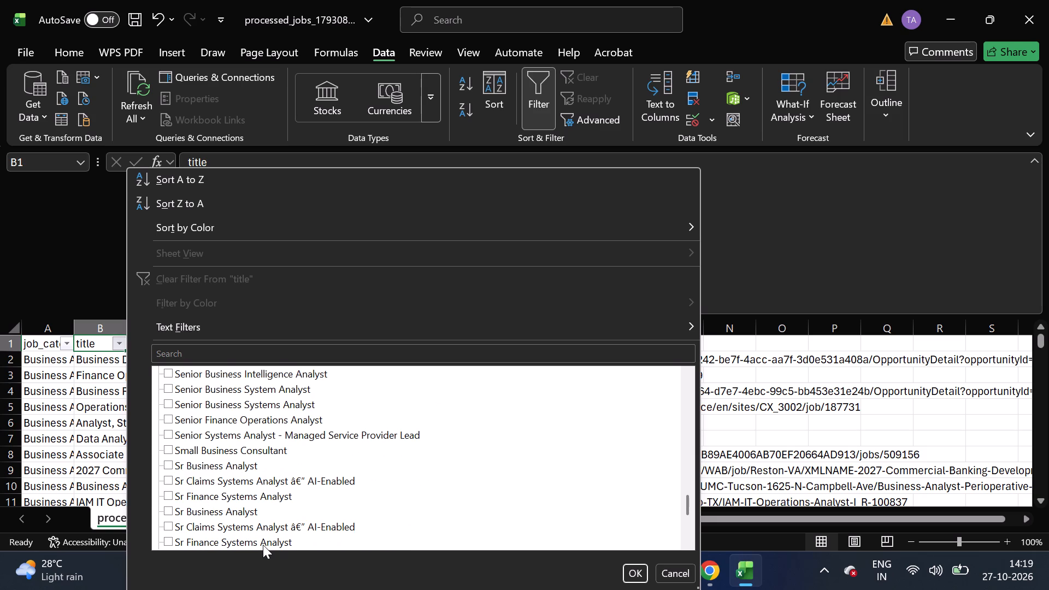
scroll(279, 516, down, 1)
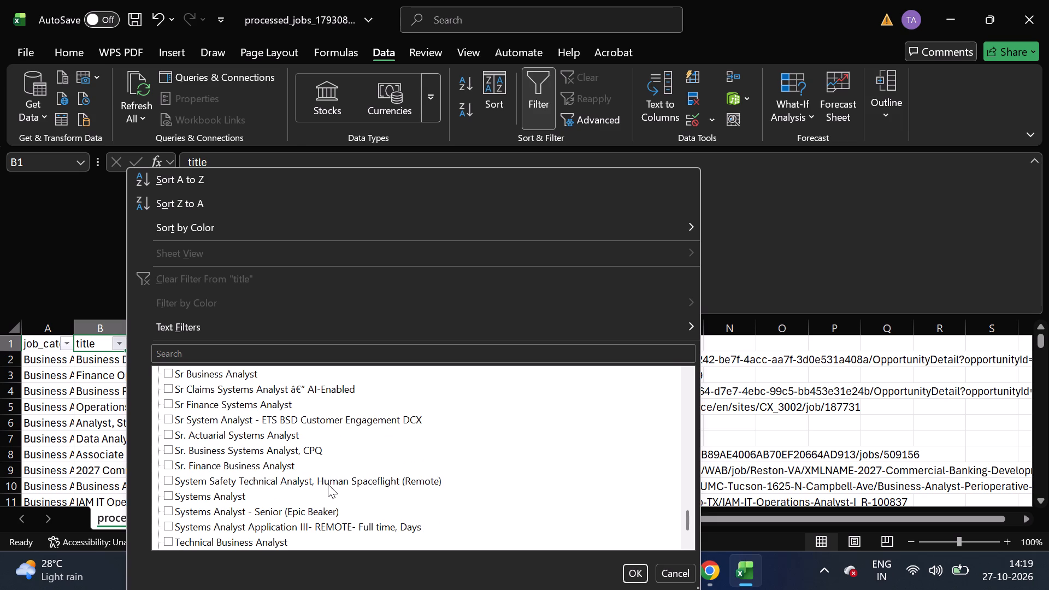
click(328, 484)
scroll(297, 530, down, 1)
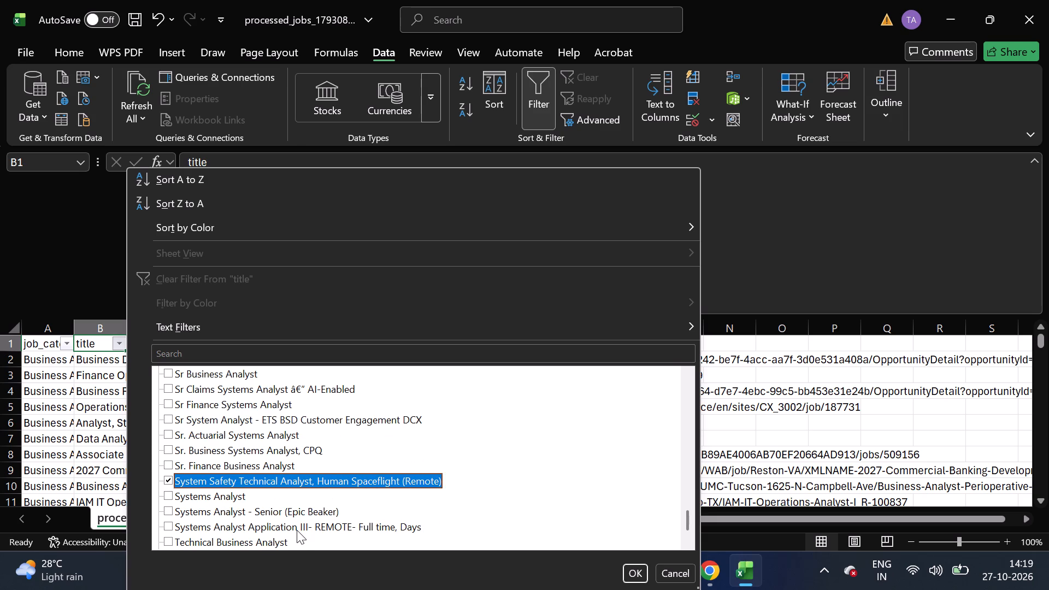
scroll(285, 535, down, 1)
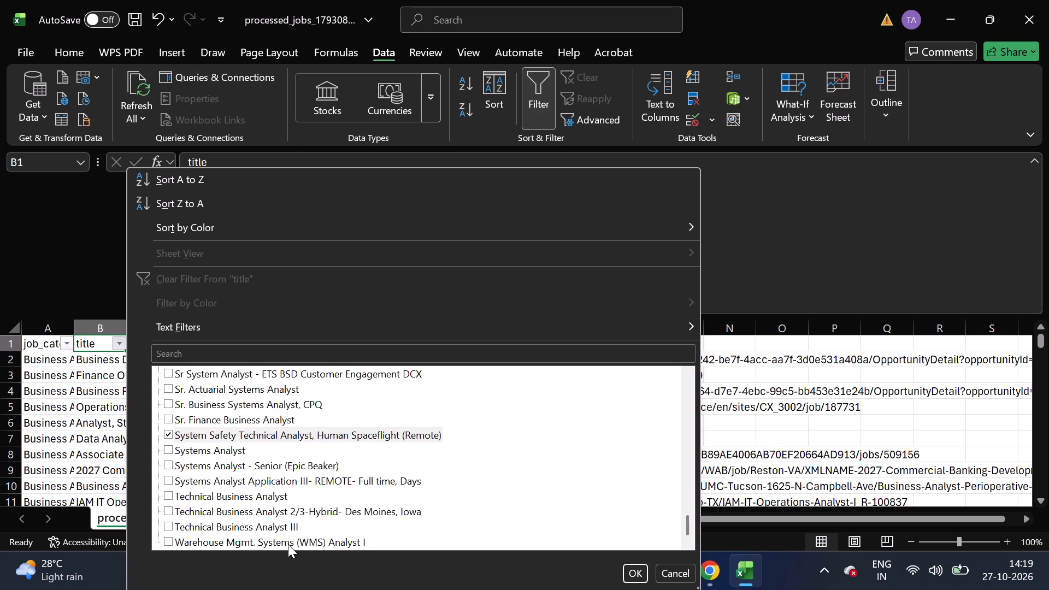
click(290, 542)
scroll(290, 542, down, 2)
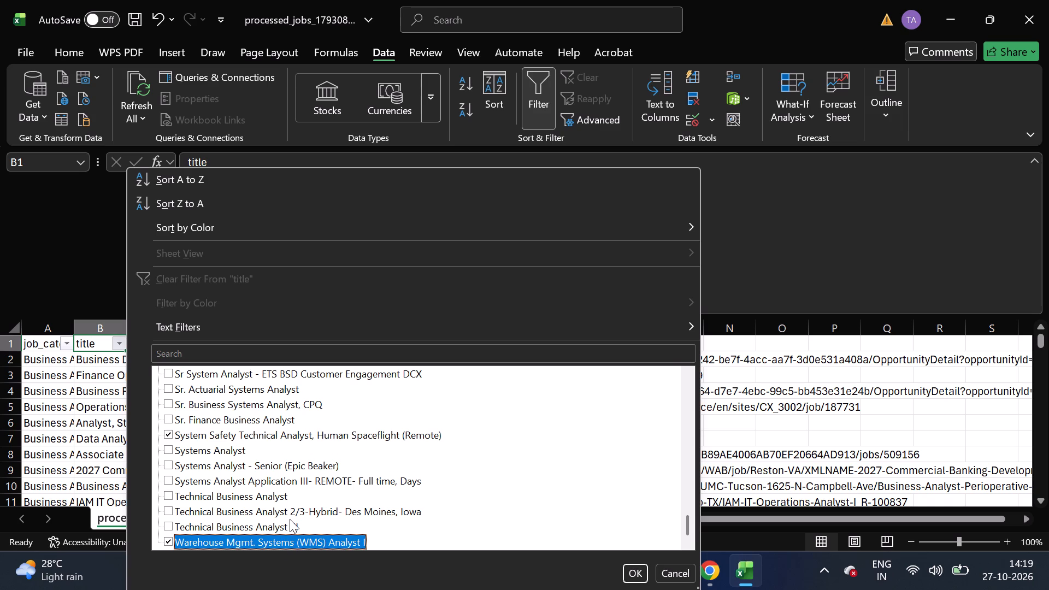
scroll(290, 519, down, 1)
click(626, 569)
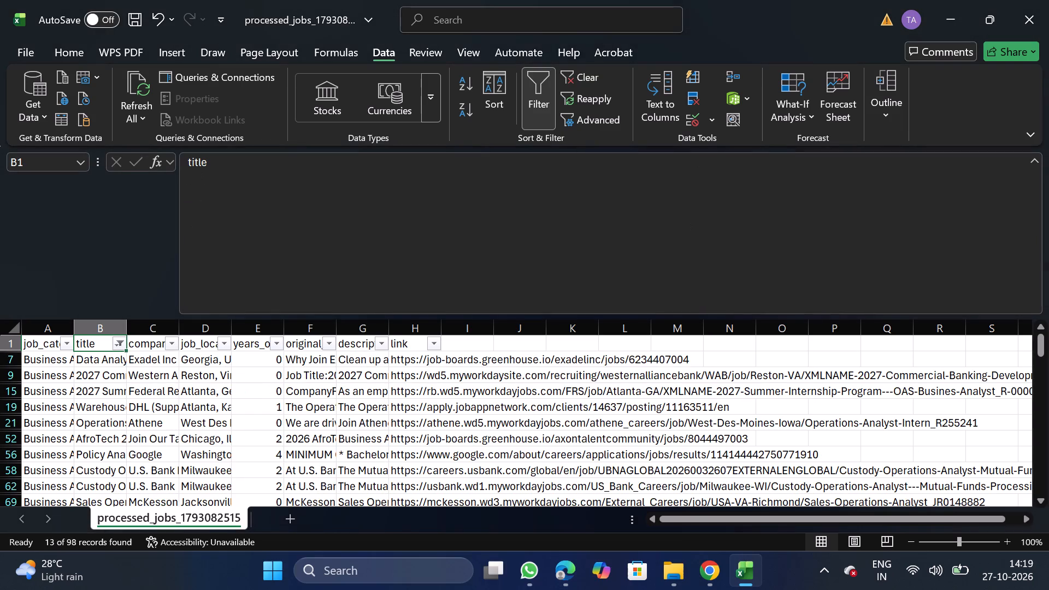
Delete all job rows shown by the title filter, keeping the header, and remove the filters from the sheet.
click(9, 361)
key(ctrl+shift+Down)
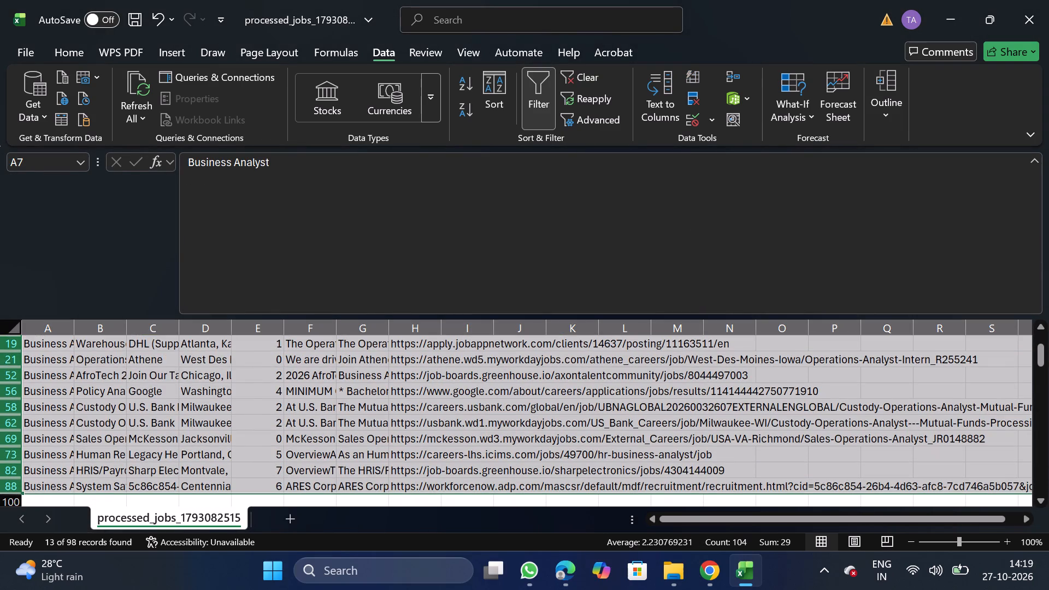
right_click(69, 389)
click(136, 251)
click(532, 92)
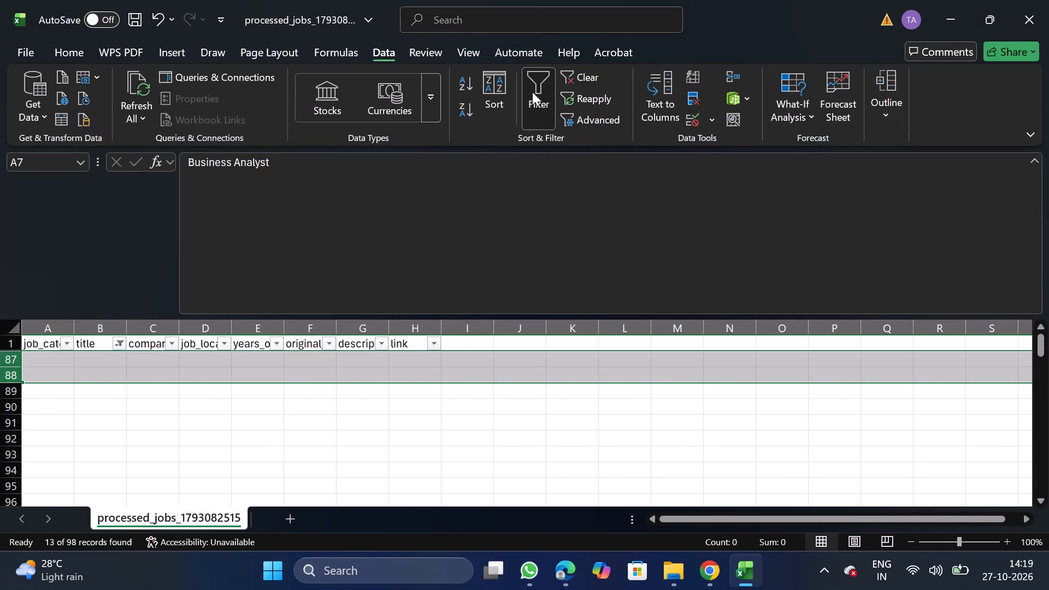
Filter the title column for "lead", check the full title of the matching job, and remove the filter.
click(113, 352)
click(110, 345)
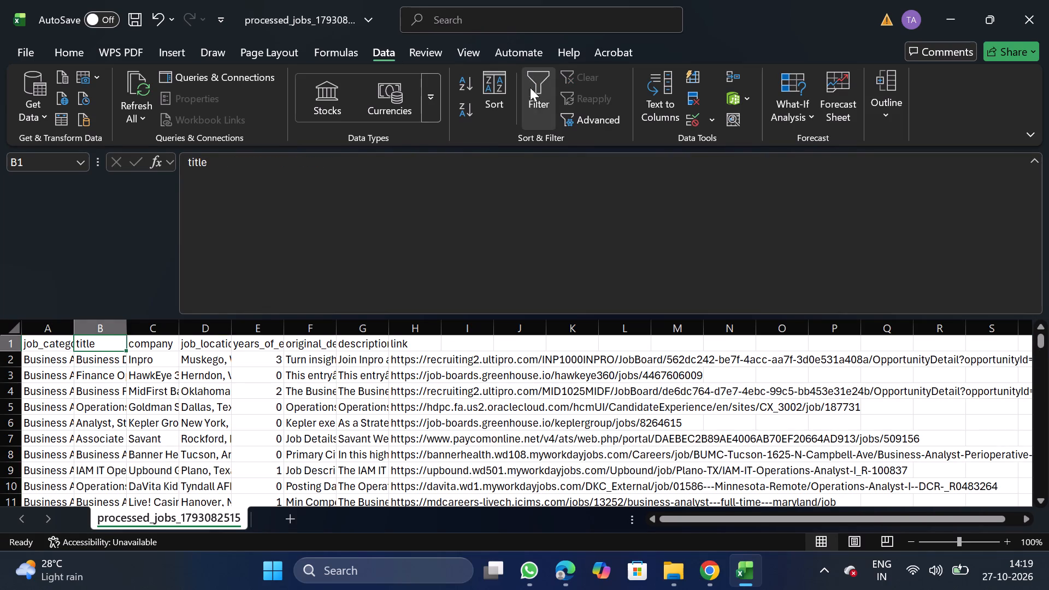
click(534, 93)
click(121, 344)
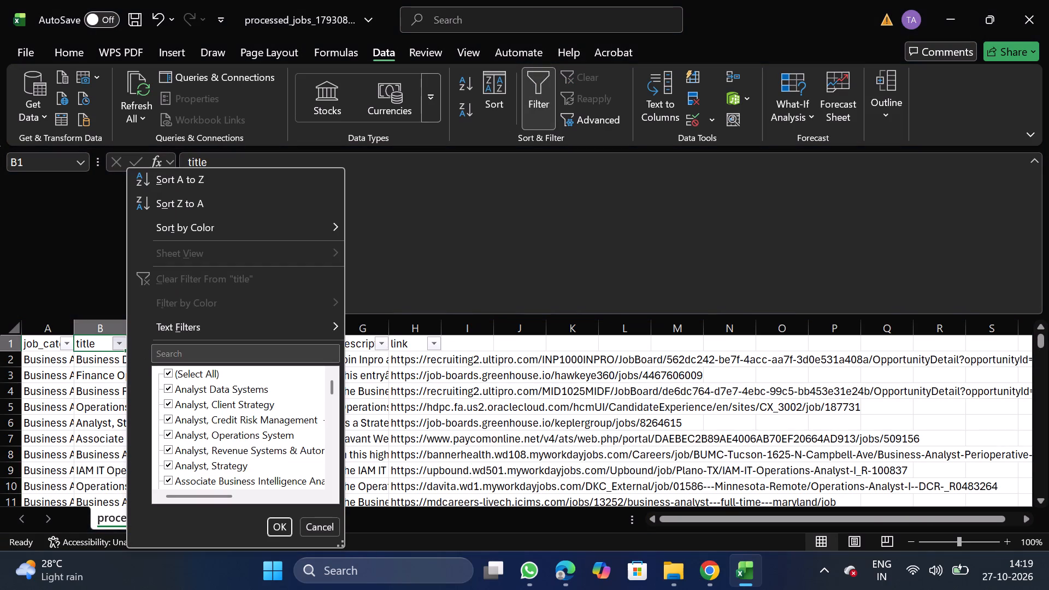
click(199, 354)
text(lead)
key(BackSpace)
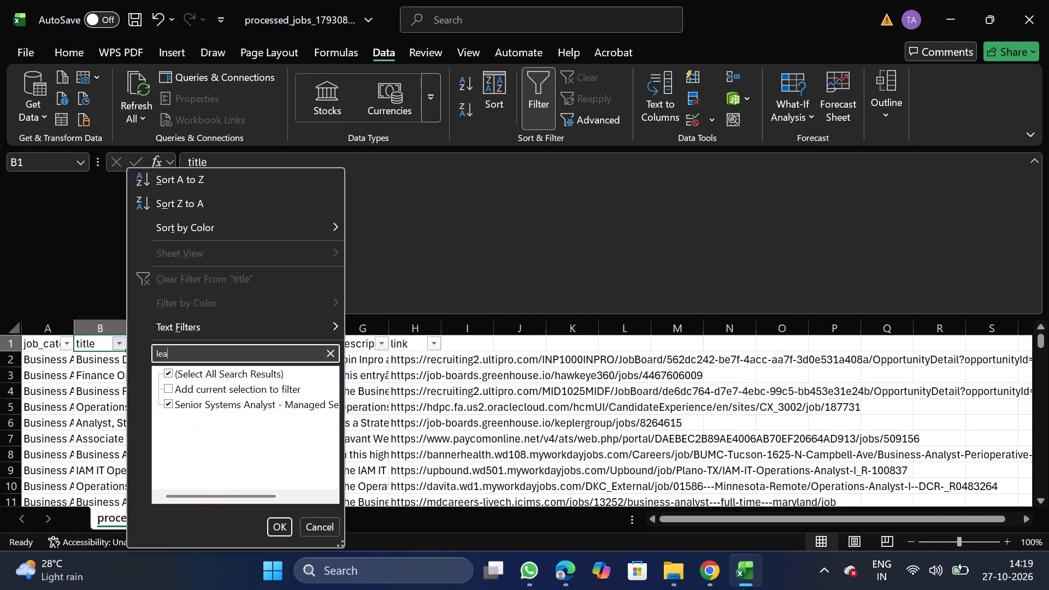
key(d)
click(281, 528)
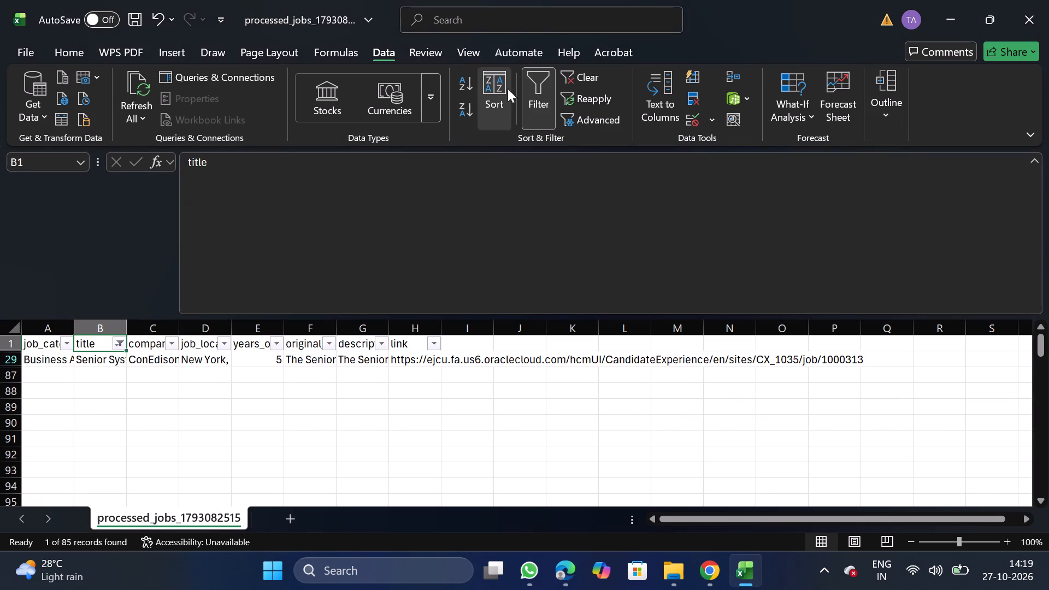
click(95, 361)
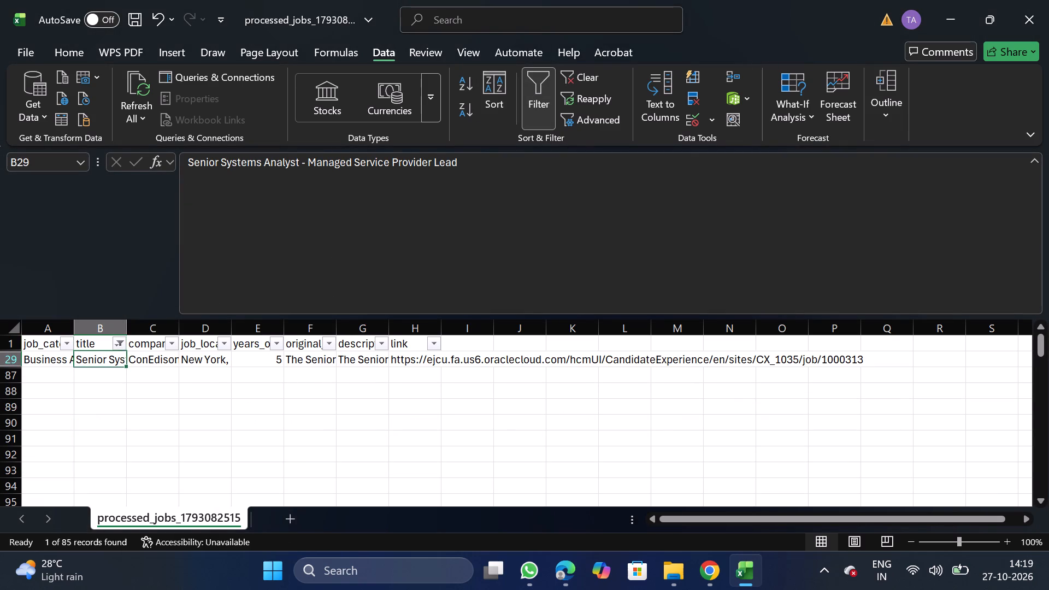
click(535, 80)
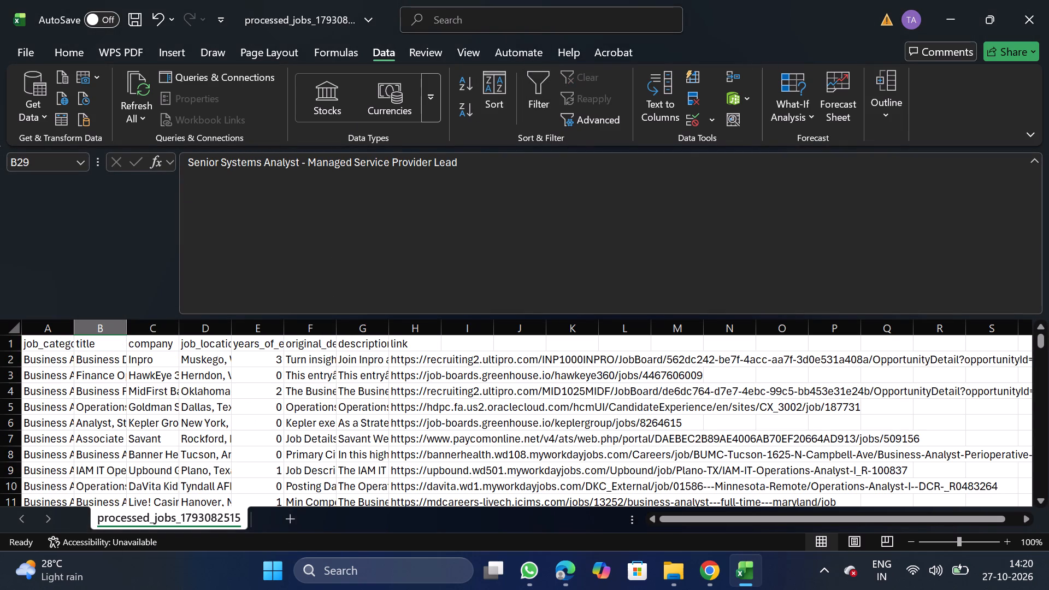
Search the title filter for "staff" and clear the search text.
click(105, 337)
click(544, 92)
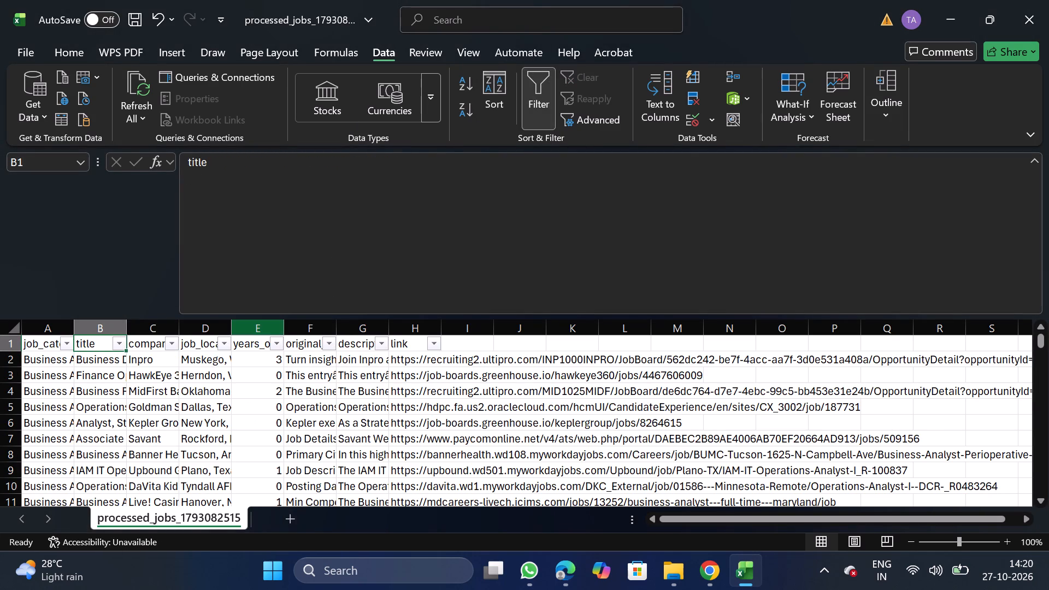
click(123, 340)
click(190, 356)
text(staff)
key(BackSpace)
key(BackSpace)
key(BackSpace)
key(BackSpace)
key(BackSpace)
key(BackSpace)
key(BackSpace)
key(BackSpace)
key(BackSpace)
key(BackSpace)
key(BackSpace)
key(BackSpace)
key(BackSpace)
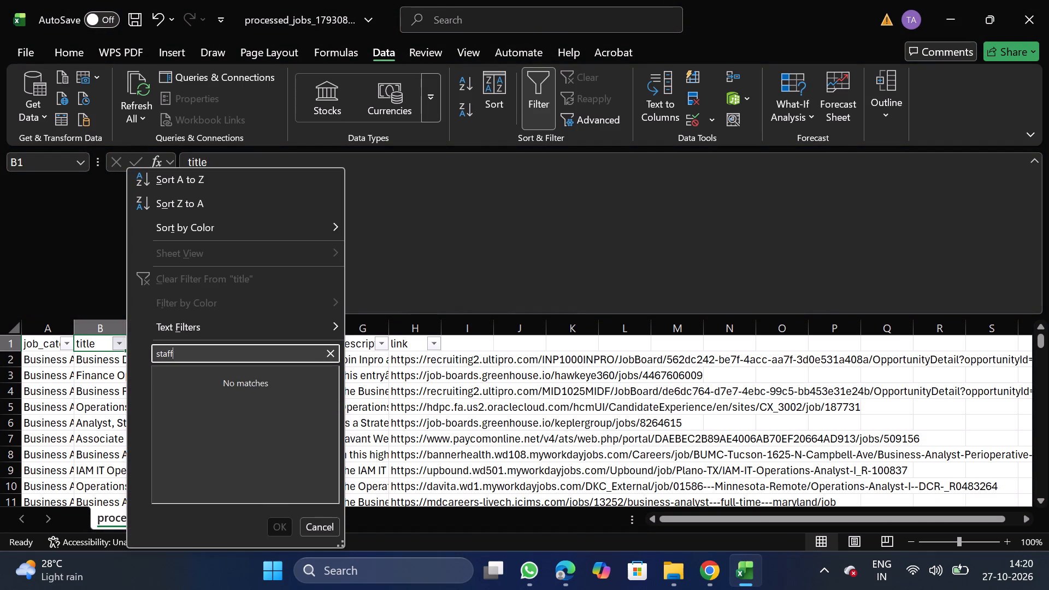
Filter the titles for "consultant", delete the Small Business Consultant row, and remove the filter from the sheet.
text(consultant)
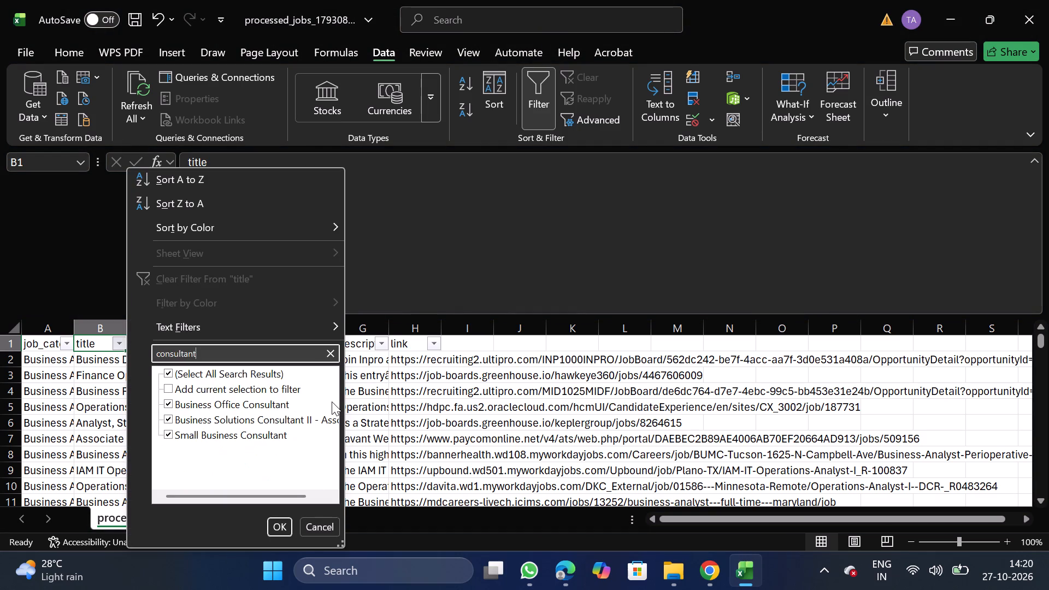
click(273, 525)
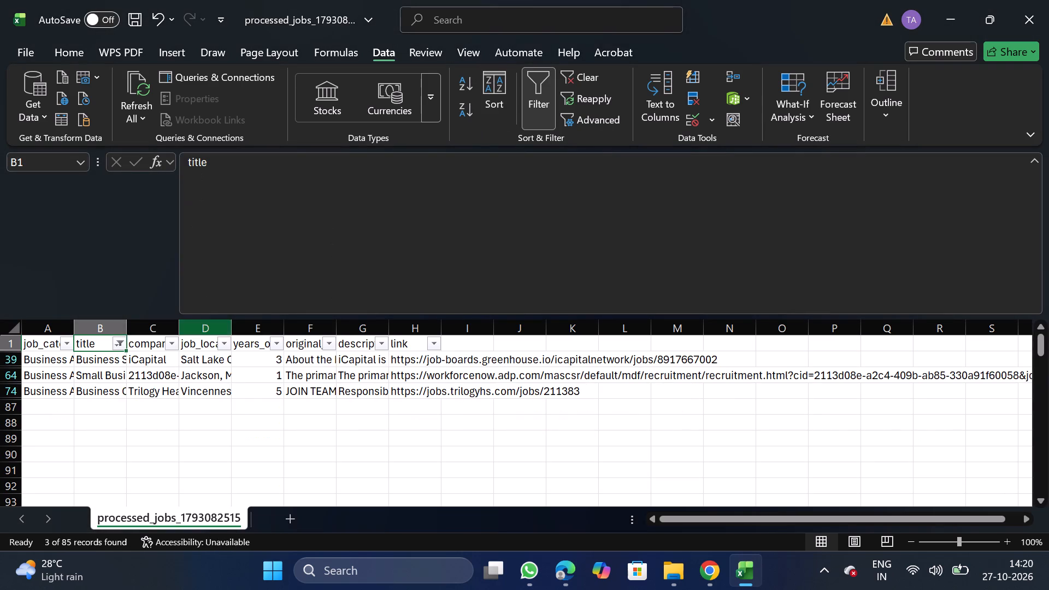
drag(0, 372, 23, 375)
right_click(23, 375)
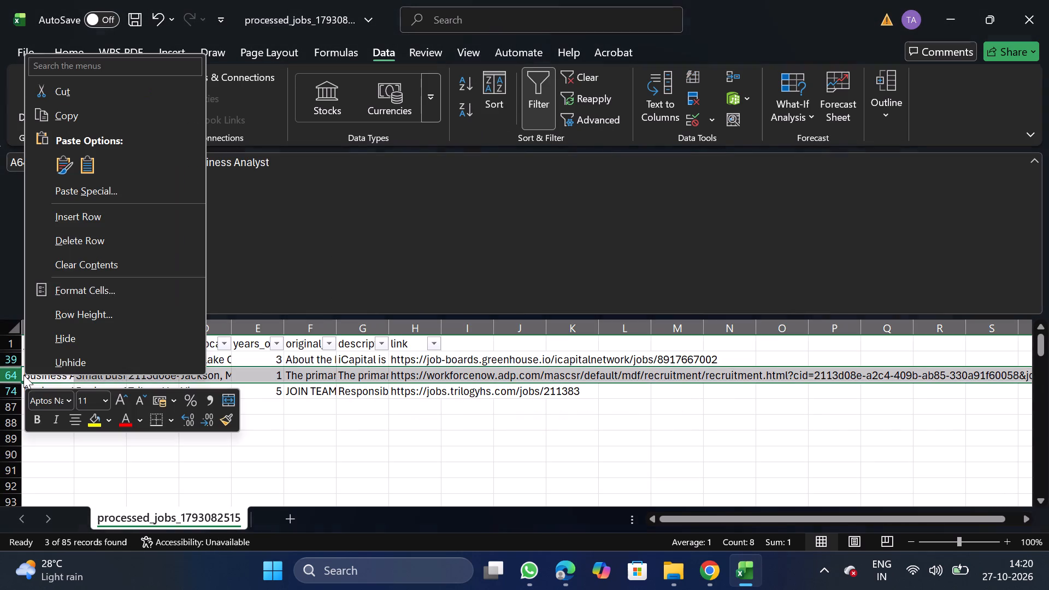
click(84, 236)
click(546, 88)
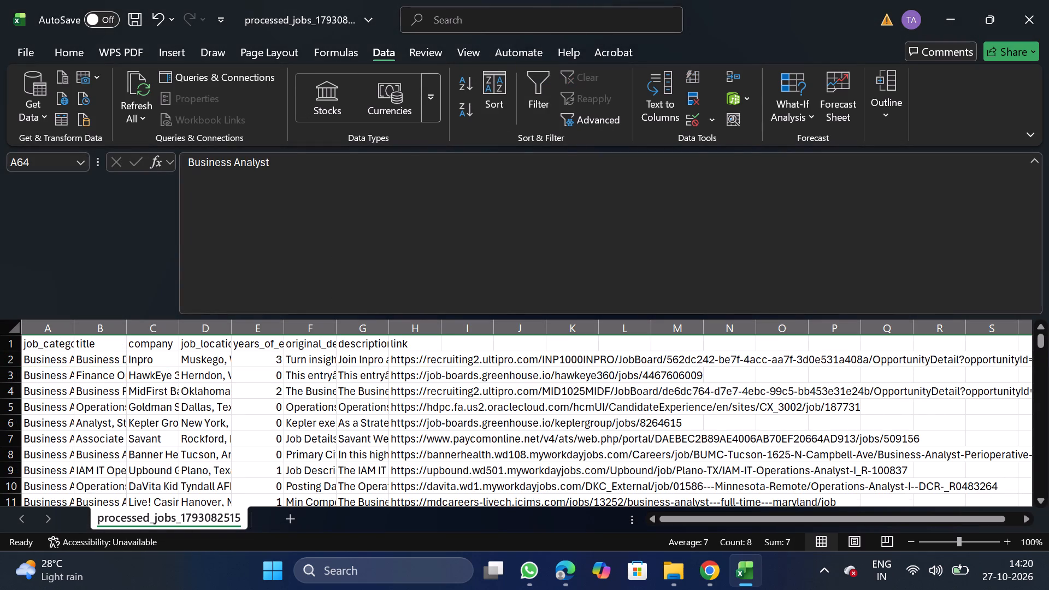
Search the title filter for "enterprise", then cancel and remove the filter.
click(90, 343)
click(525, 98)
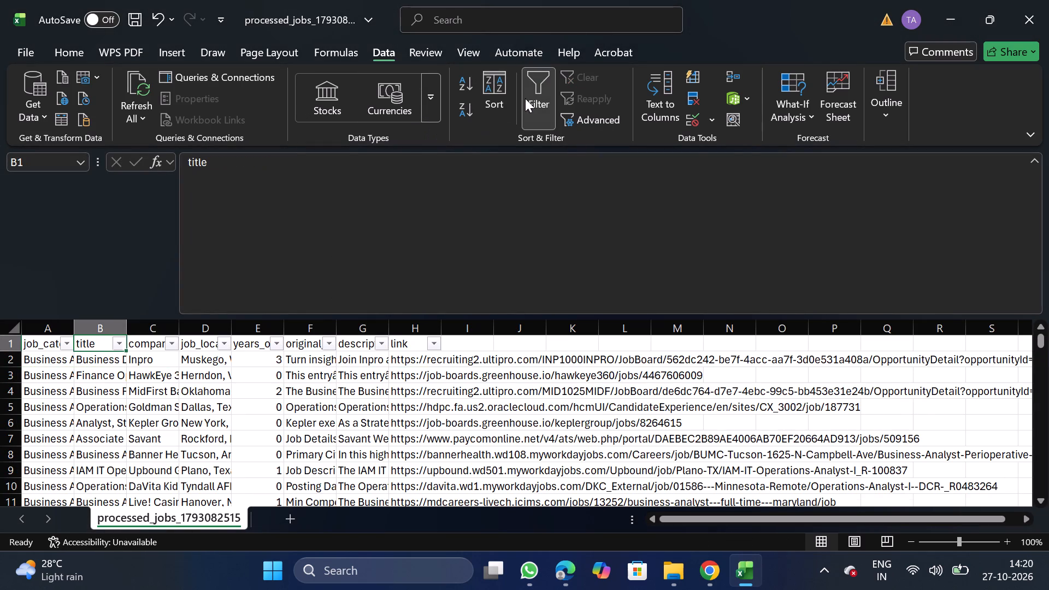
click(119, 346)
click(180, 361)
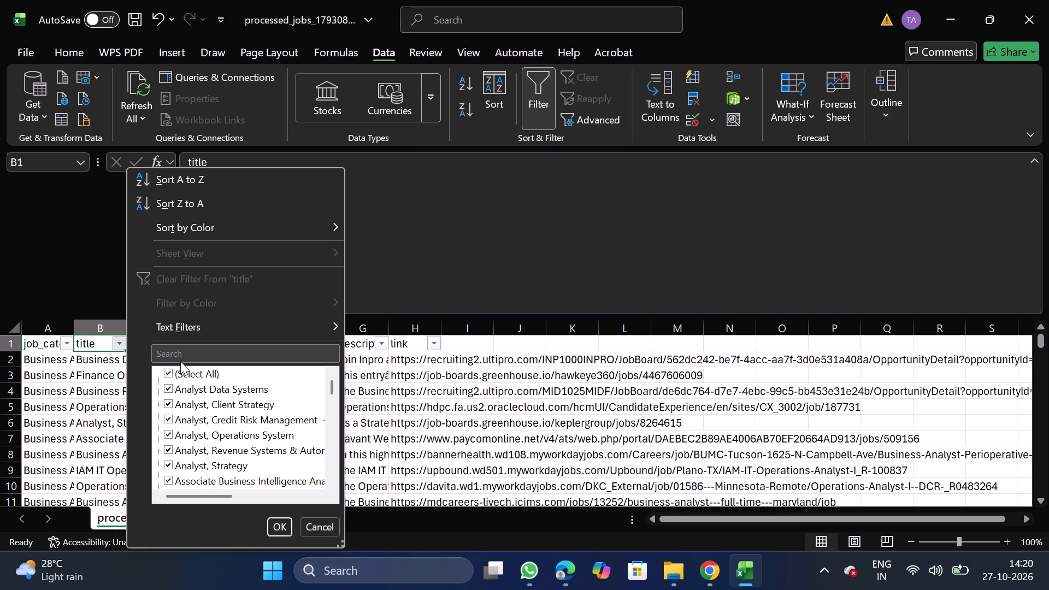
click(186, 358)
text(enterprise)
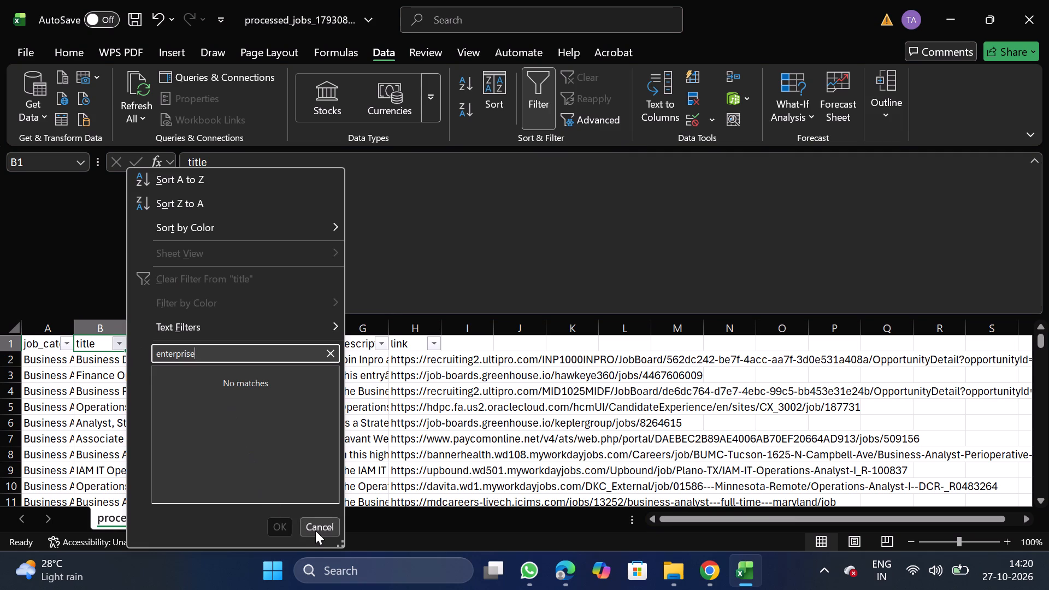
click(317, 530)
click(541, 104)
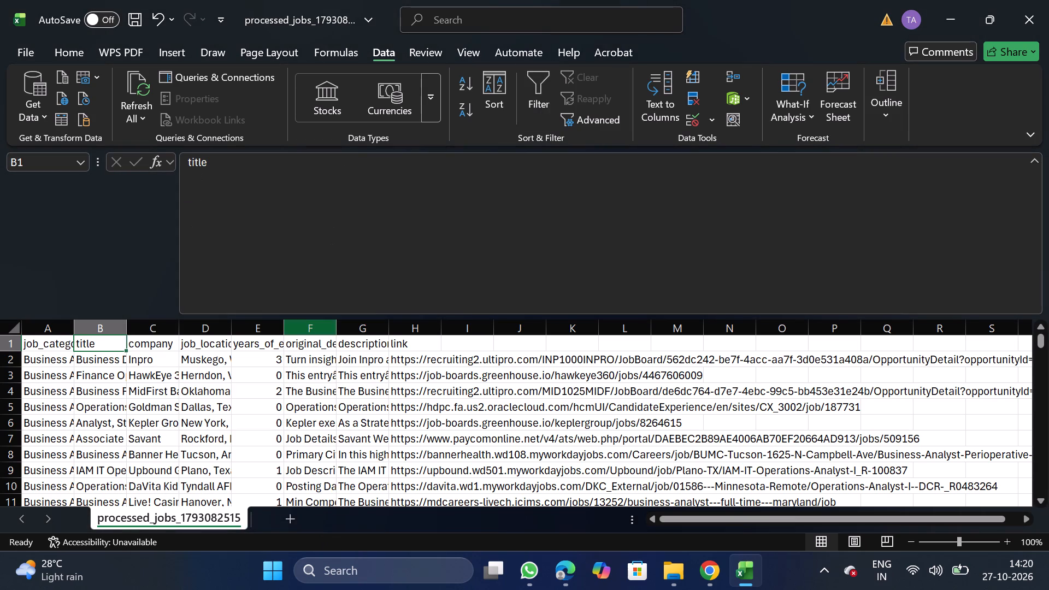
Turn filtering back on and search the company filter for "walmart", clearing the search text after checking.
click(161, 336)
click(550, 103)
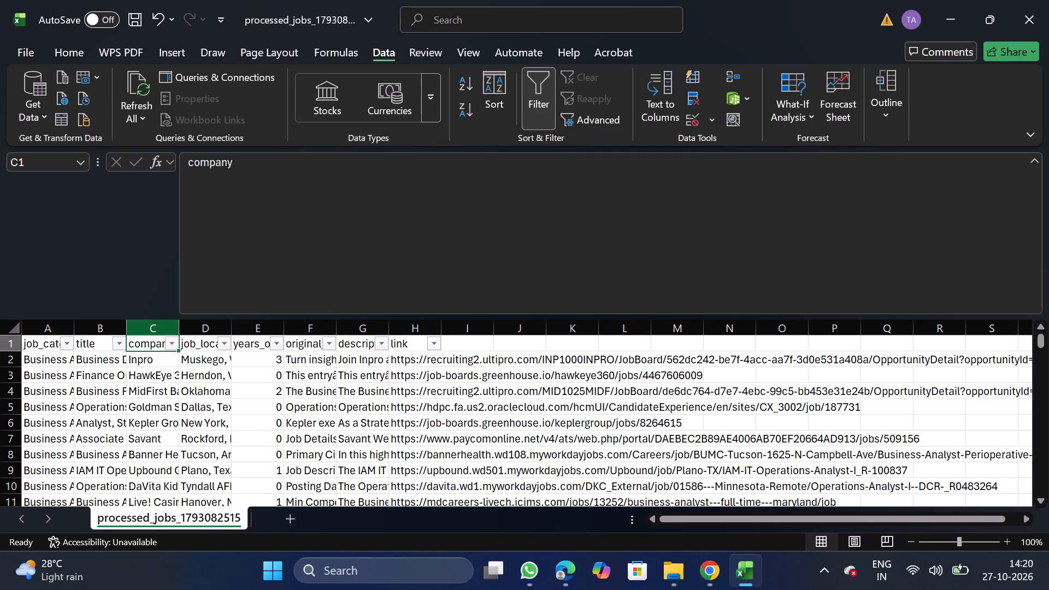
click(173, 345)
click(245, 358)
text(walmart)
key(BackSpace)
key(BackSpace)
key(BackSpace)
key(BackSpace)
key(BackSpace)
key(BackSpace)
key(BackSpace)
key(BackSpace)
key(BackSpace)
key(BackSpace)
key(BackSpace)
key(BackSpace)
key(BackSpace)
key(BackSpace)
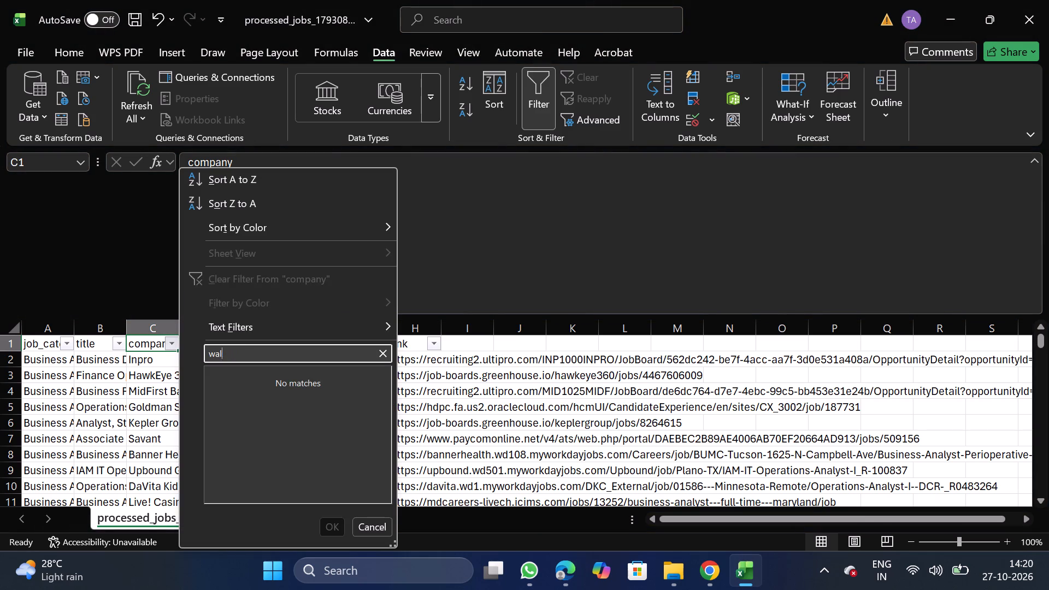
Search the company filter for "dried" and "capital", clearing the search text after each.
text(dried)
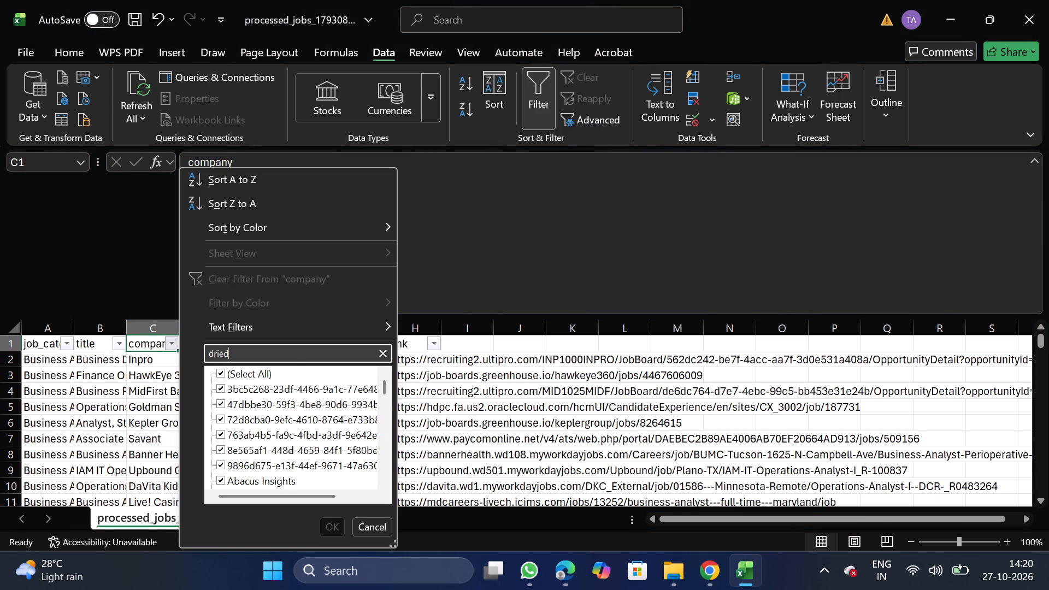
key(BackSpace)
key(BackSpace)
key(BackSpace)
key(BackSpace)
key(BackSpace)
key(BackSpace)
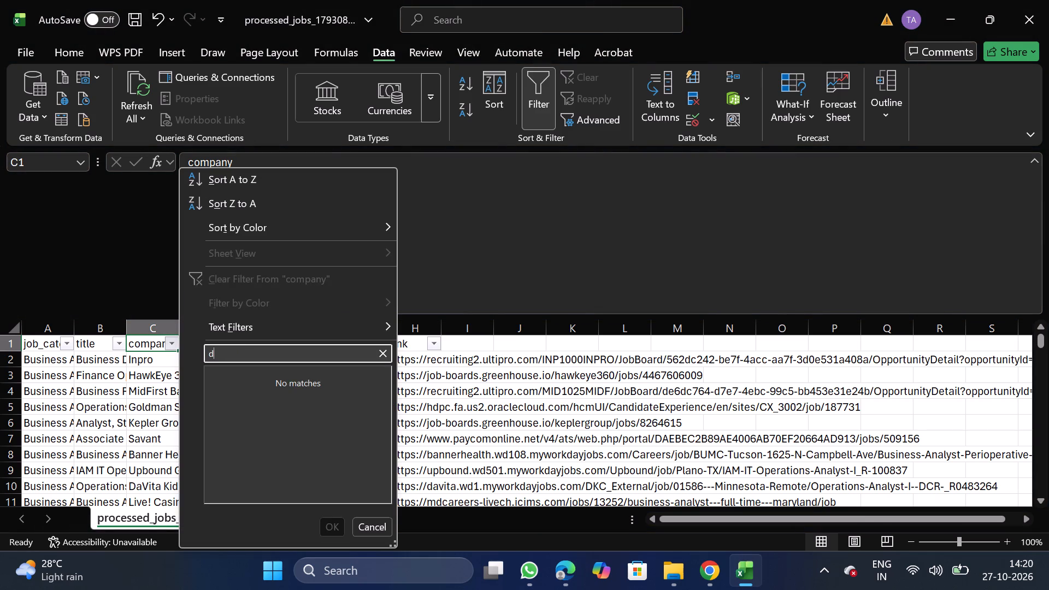
key(BackSpace)
text(capital)
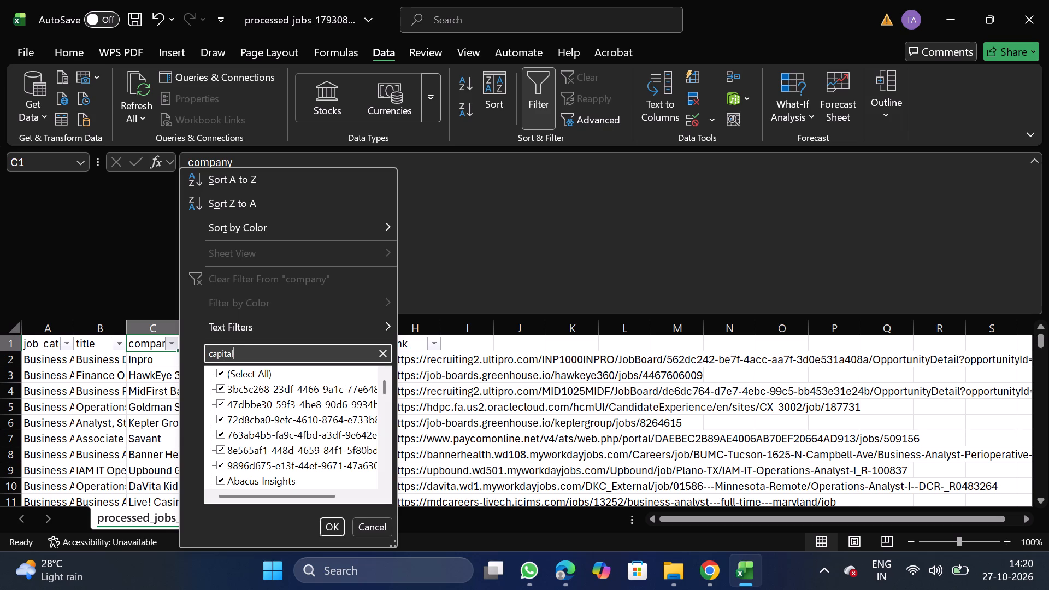
key(BackSpace)
key(BackSpace)
key(BackSpace)
key(BackSpace)
key(BackSpace)
key(BackSpace)
key(BackSpace)
key(BackSpace)
key(BackSpace)
key(BackSpace)
key(BackSpace)
key(BackSpace)
key(BackSpace)
key(BackSpace)
key(BackSpace)
Search the company filter for "under" and "hunt", clearing the search text after each.
text(under)
key(BackSpace)
key(BackSpace)
key(BackSpace)
key(BackSpace)
key(BackSpace)
key(BackSpace)
key(BackSpace)
key(BackSpace)
key(BackSpace)
key(BackSpace)
key(BackSpace)
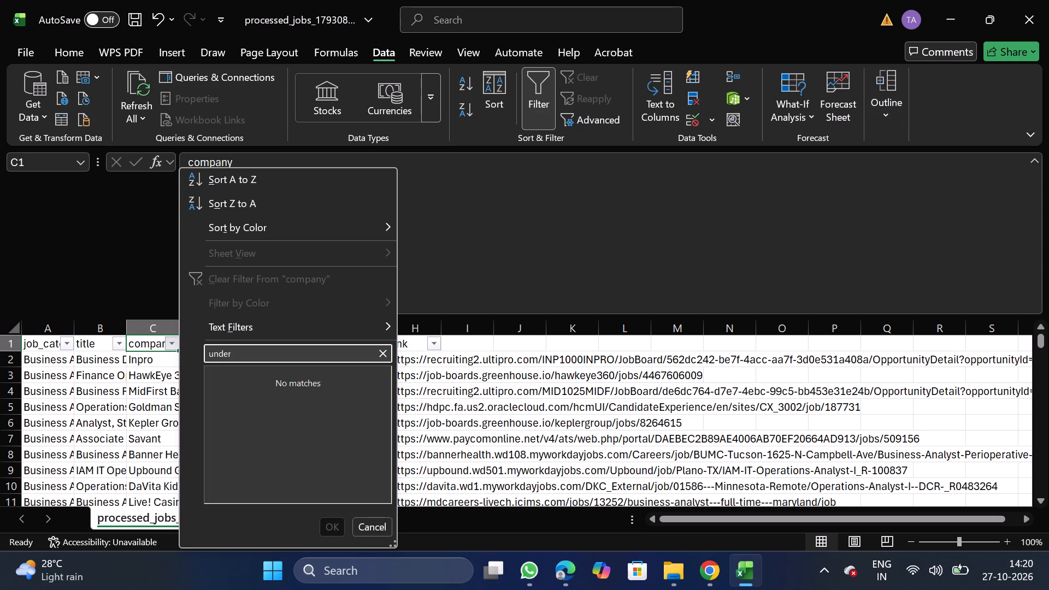
text(hunt)
key(BackSpace)
key(BackSpace)
key(BackSpace)
key(BackSpace)
key(BackSpace)
key(BackSpace)
key(BackSpace)
key(BackSpace)
key(BackSpace)
key(BackSpace)
key(BackSpace)
key(BackSpace)
key(BackSpace)
Search the company filter for "skim" and "ape", clearing the search text after each.
text(skim)
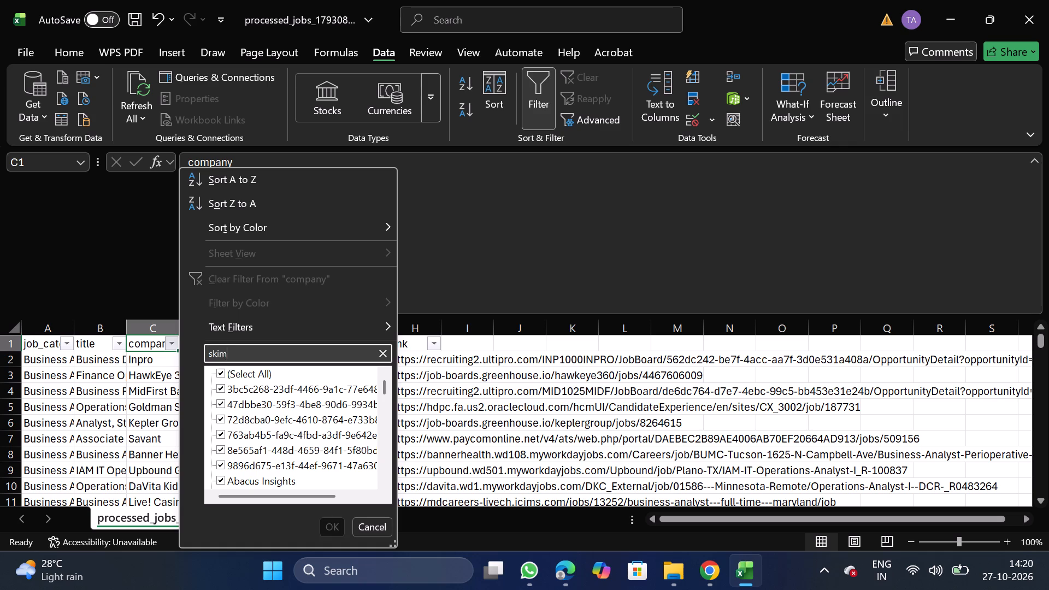
key(BackSpace)
key(BackSpace)
key(BackSpace)
key(BackSpace)
key(BackSpace)
key(BackSpace)
key(BackSpace)
key(BackSpace)
key(BackSpace)
key(BackSpace)
key(BackSpace)
key(BackSpace)
key(BackSpace)
key(BackSpace)
key(BackSpace)
key(BackSpace)
key(BackSpace)
text(ape)
key(BackSpace)
key(BackSpace)
key(BackSpace)
key(BackSpace)
key(BackSpace)
key(BackSpace)
key(BackSpace)
key(BackSpace)
key(BackSpace)
key(BackSpace)
key(BackSpace)
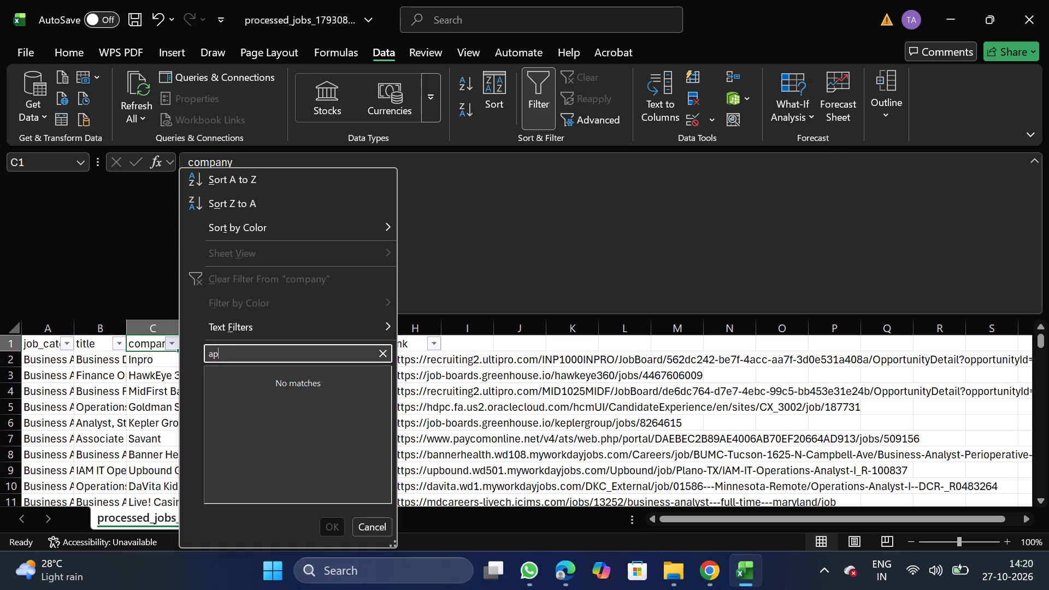
Search the company filter for "in landem", then cancel and remove the filter from the sheet.
text(in)
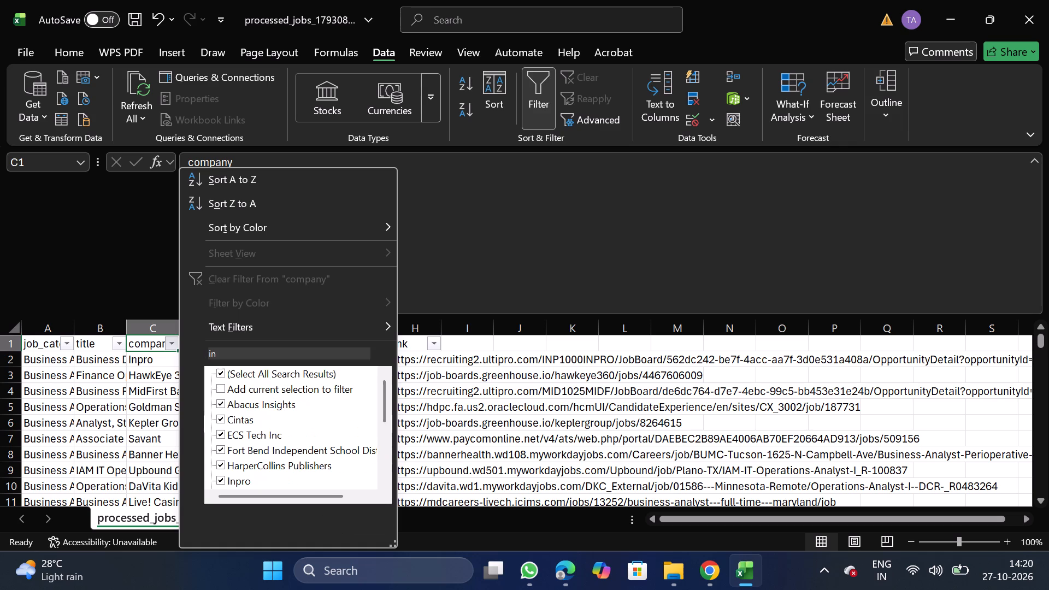
key(space)
text(landem)
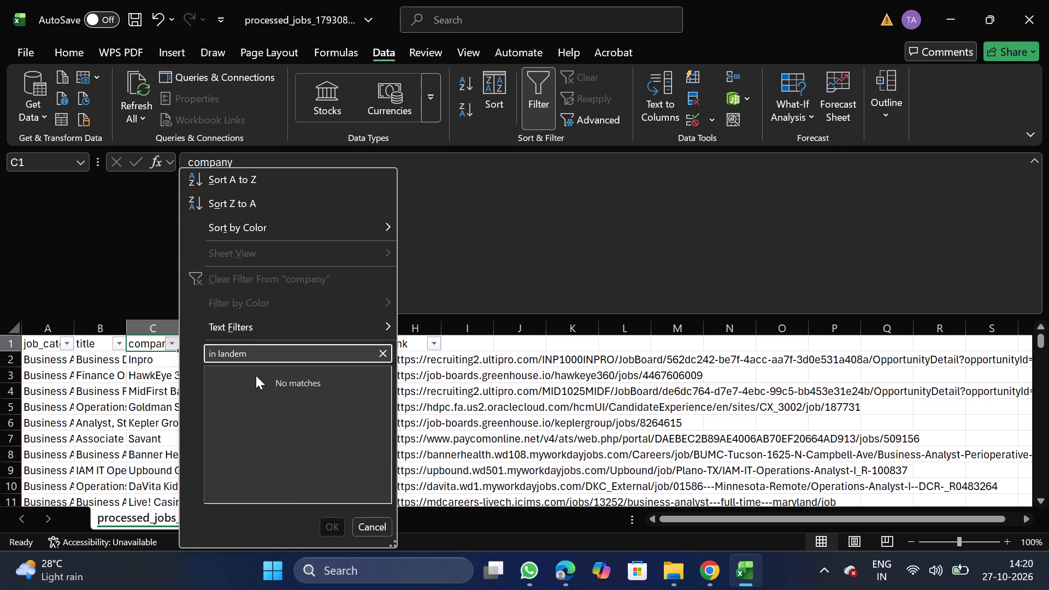
click(376, 524)
click(534, 102)
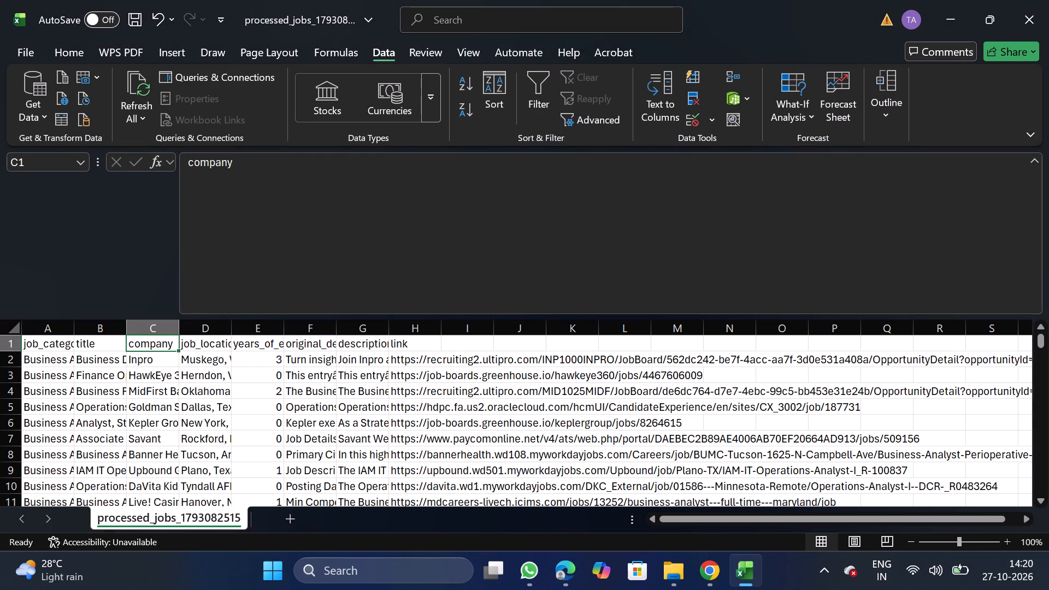
Select the company column and add a filter to that column only.
drag(202, 325, 146, 335)
click(146, 335)
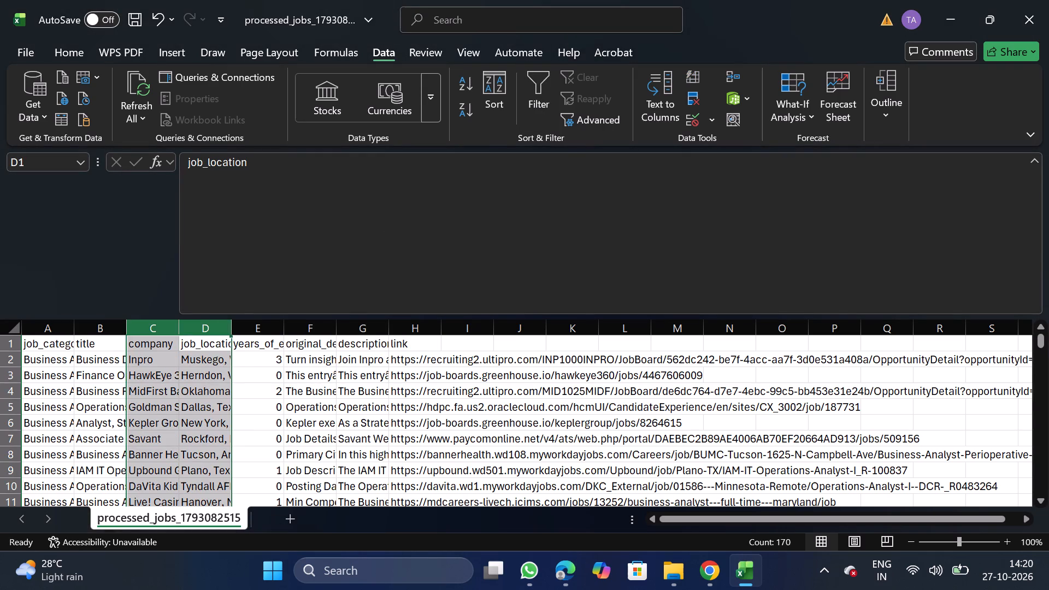
click(146, 335)
click(154, 326)
click(534, 94)
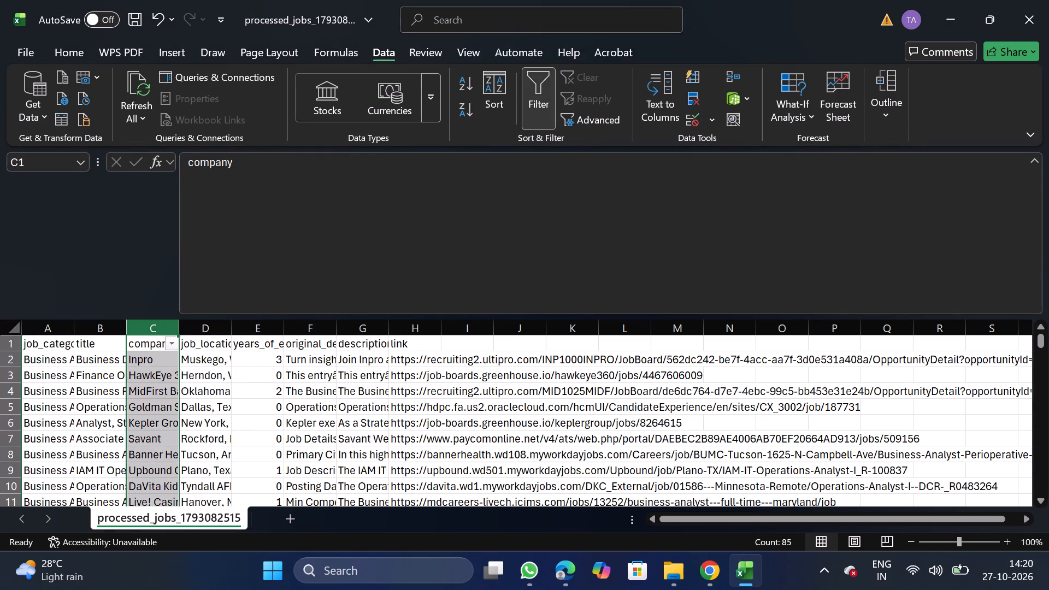
In the company filter, clear all selections and select the six code-like entries listed before Abacus Insights.
click(172, 344)
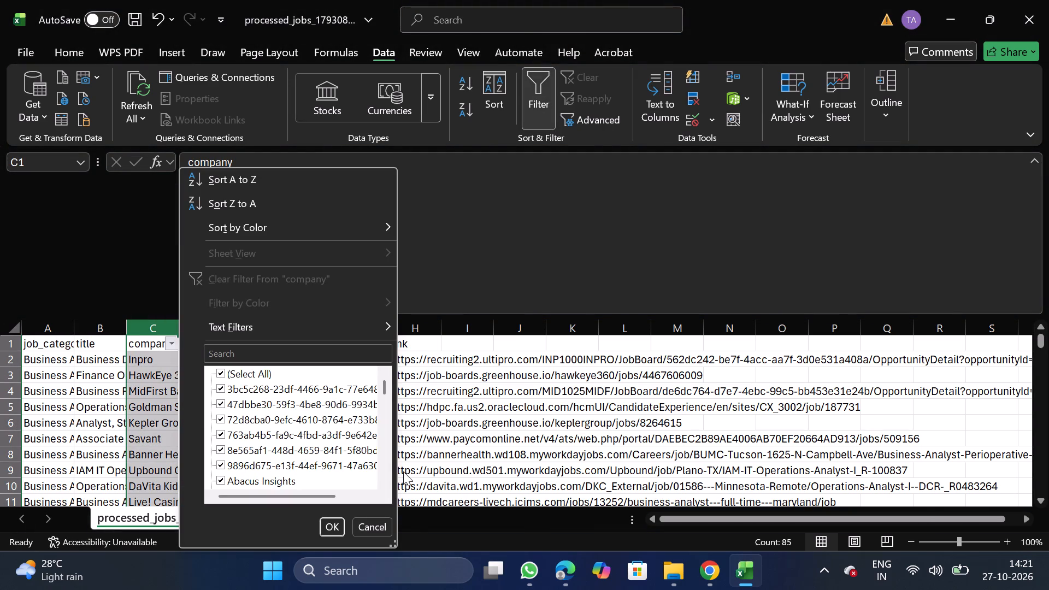
double_click(394, 544)
drag(394, 544, 719, 589)
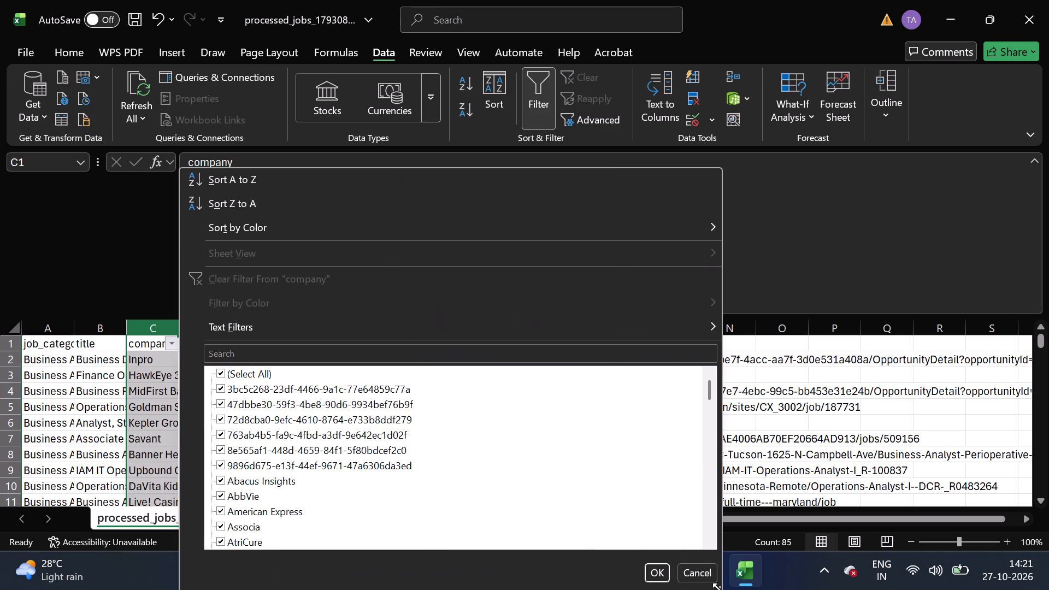
click(256, 376)
click(286, 388)
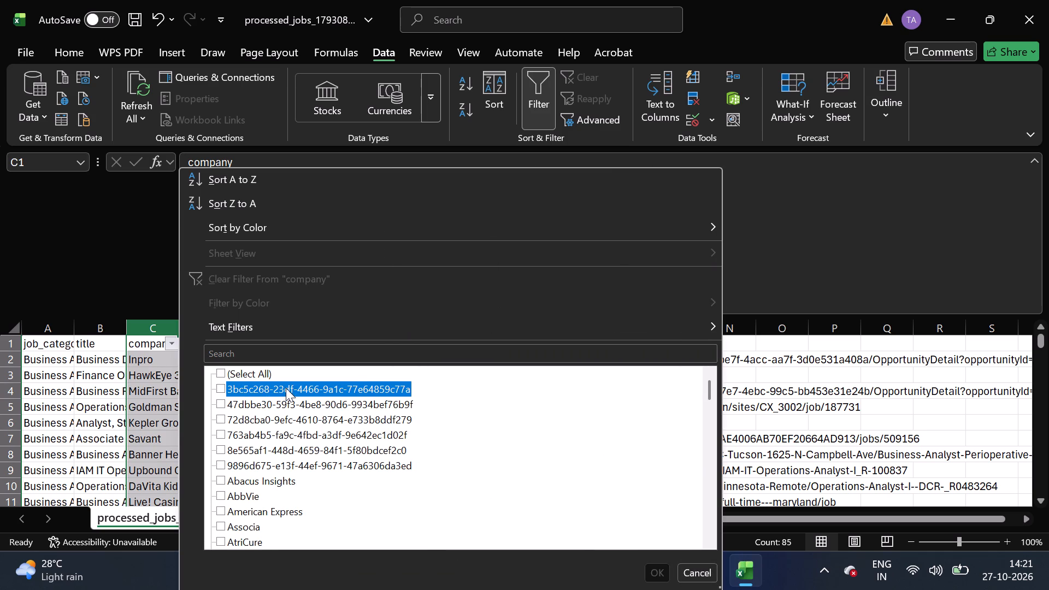
click(301, 402)
click(315, 433)
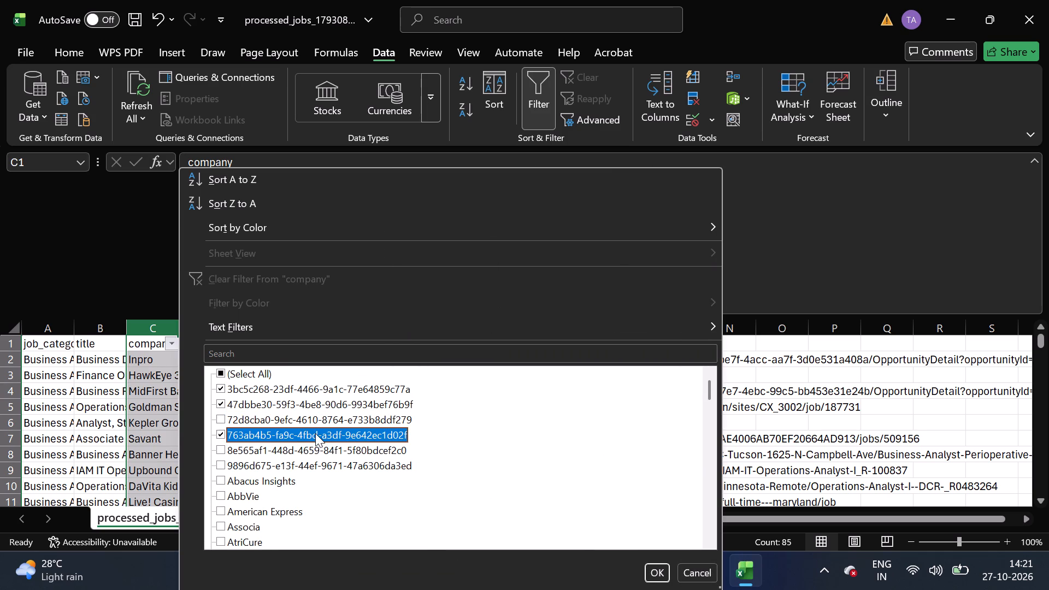
click(299, 428)
click(278, 421)
click(301, 437)
click(313, 450)
click(313, 458)
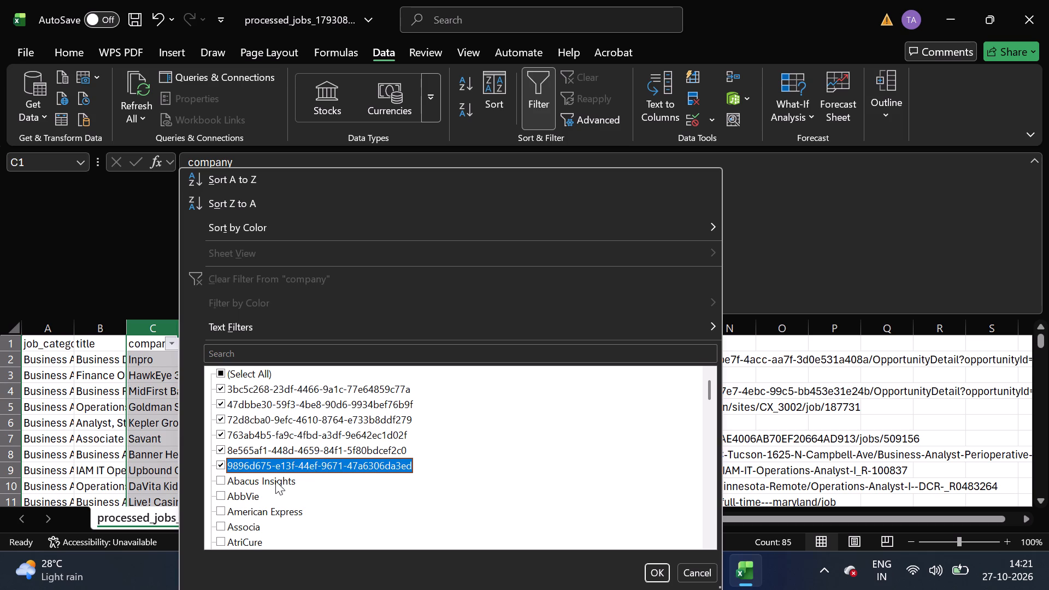
Also select the code-like company entries starting b1e06d47, b92ca779, d56c8d48 and fa35ea53 in the filter.
scroll(299, 493, down, 1)
click(304, 471)
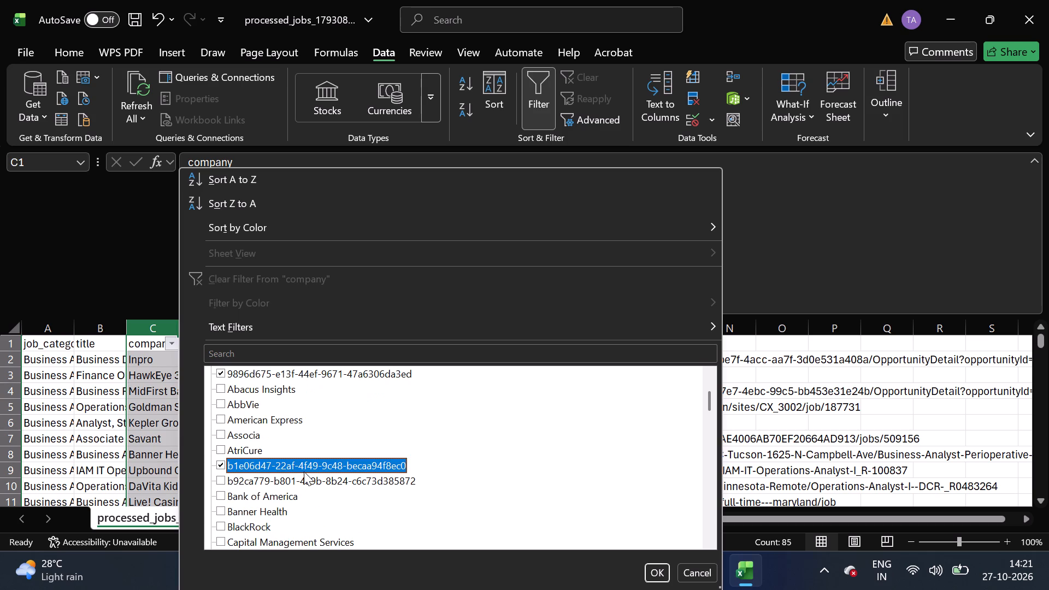
click(310, 482)
scroll(310, 482, down, 2)
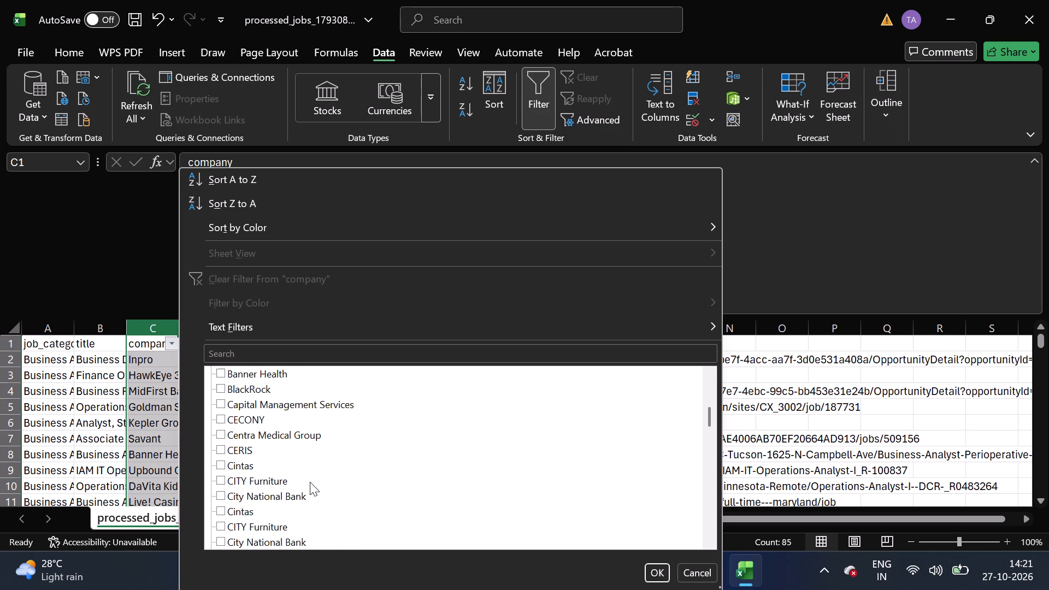
scroll(310, 482, down, 1)
click(310, 482)
scroll(310, 482, down, 1)
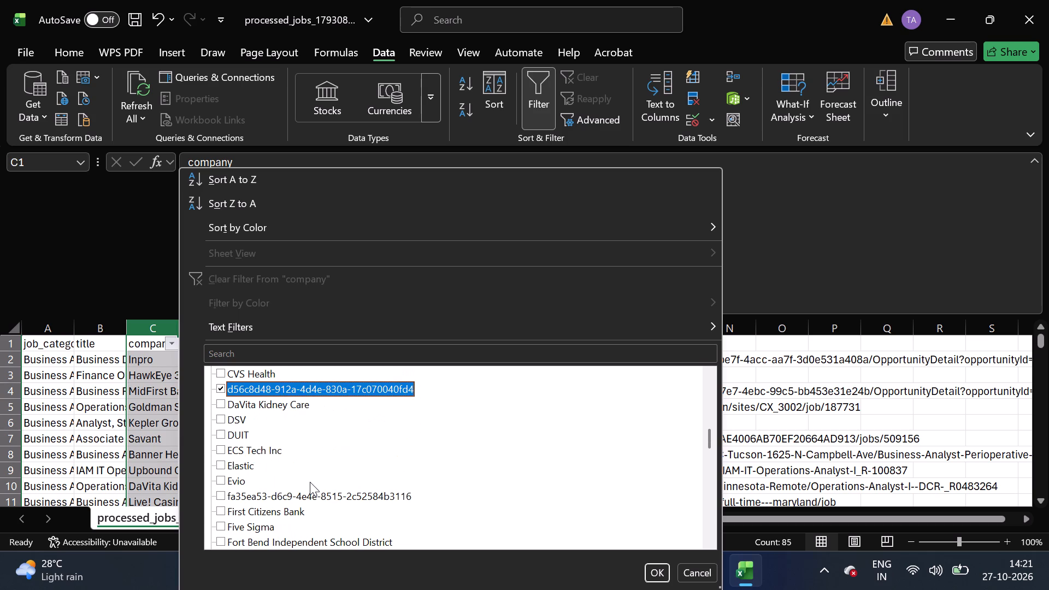
click(310, 498)
Check the remaining company names, include (Blanks) in the selection, and apply the company filter.
scroll(297, 534, down, 1)
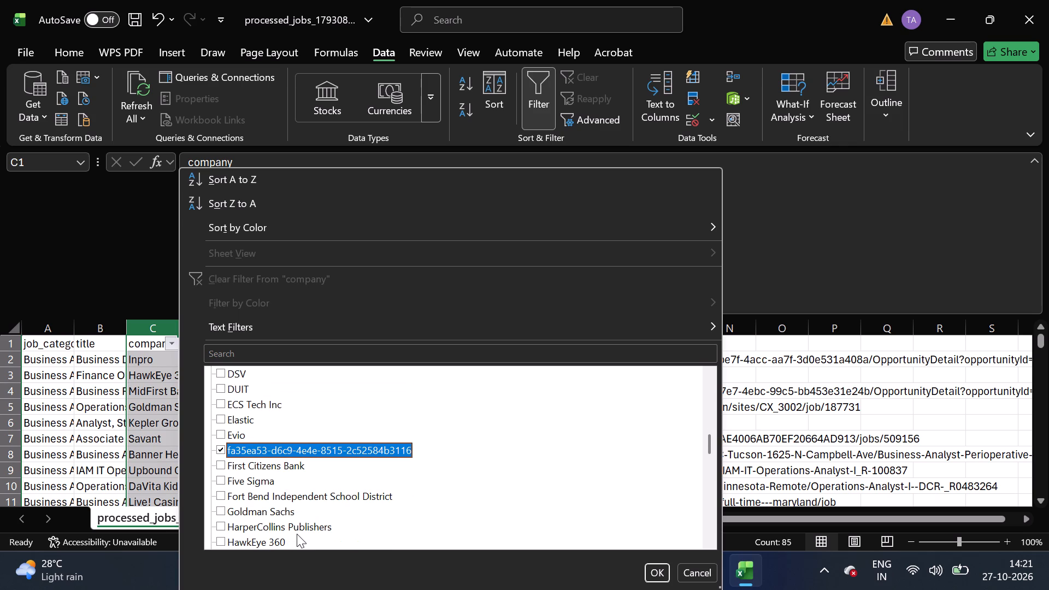
scroll(297, 534, down, 1)
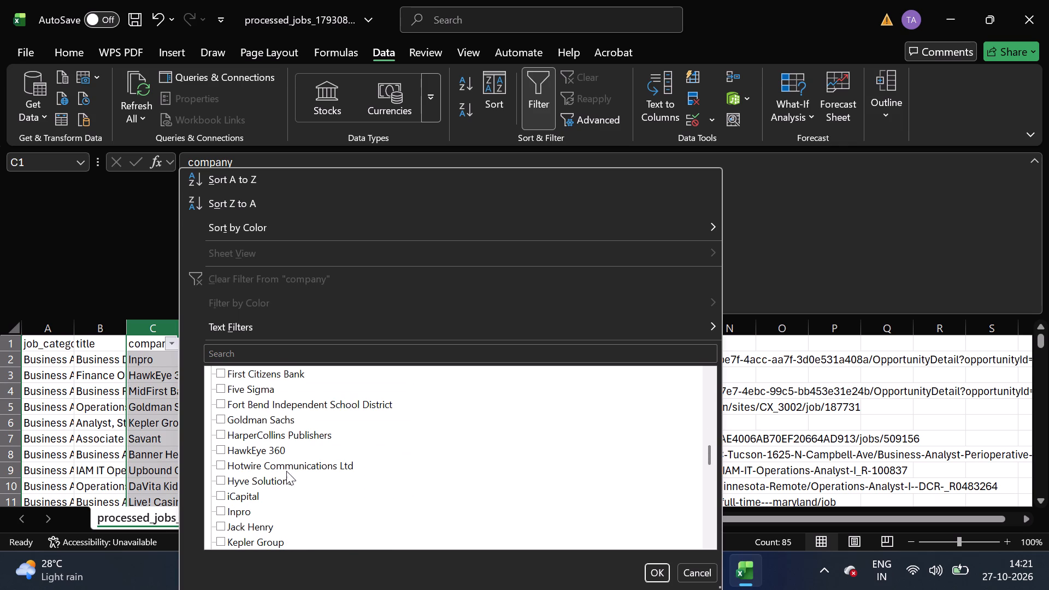
scroll(272, 527, down, 1)
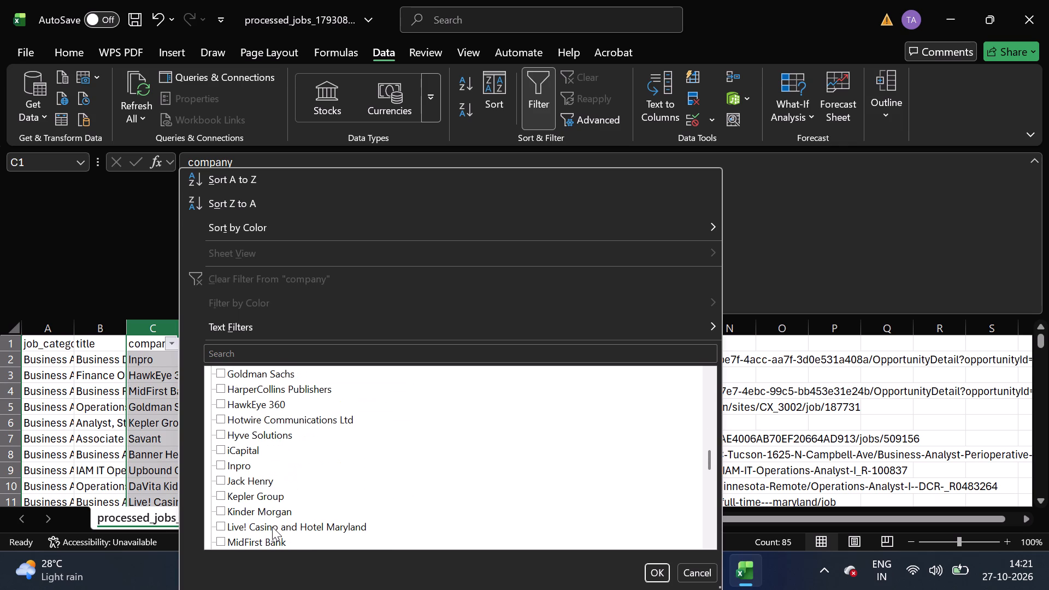
scroll(272, 527, down, 1)
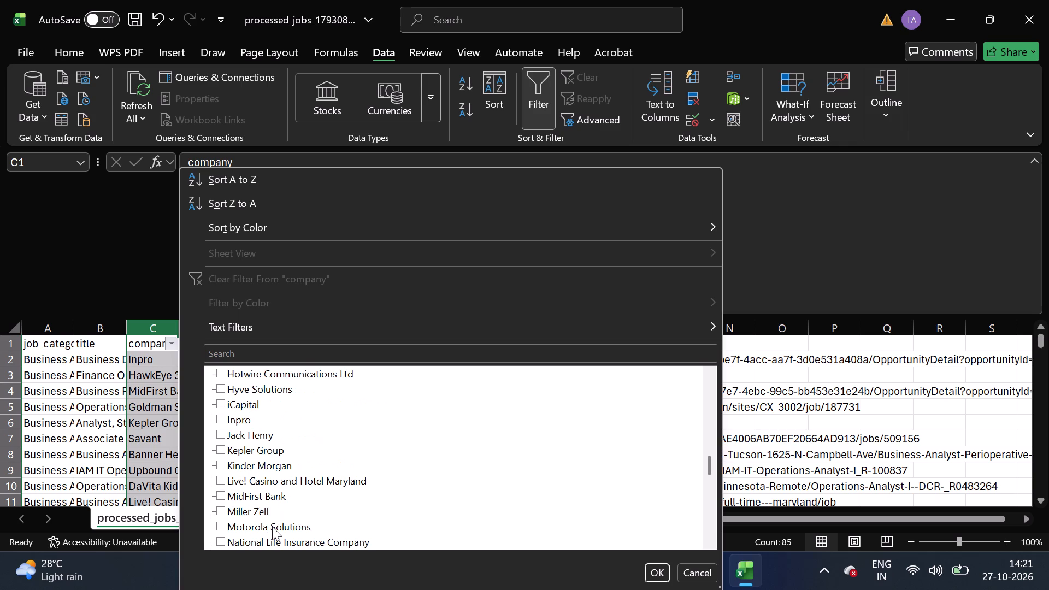
scroll(272, 527, down, 1)
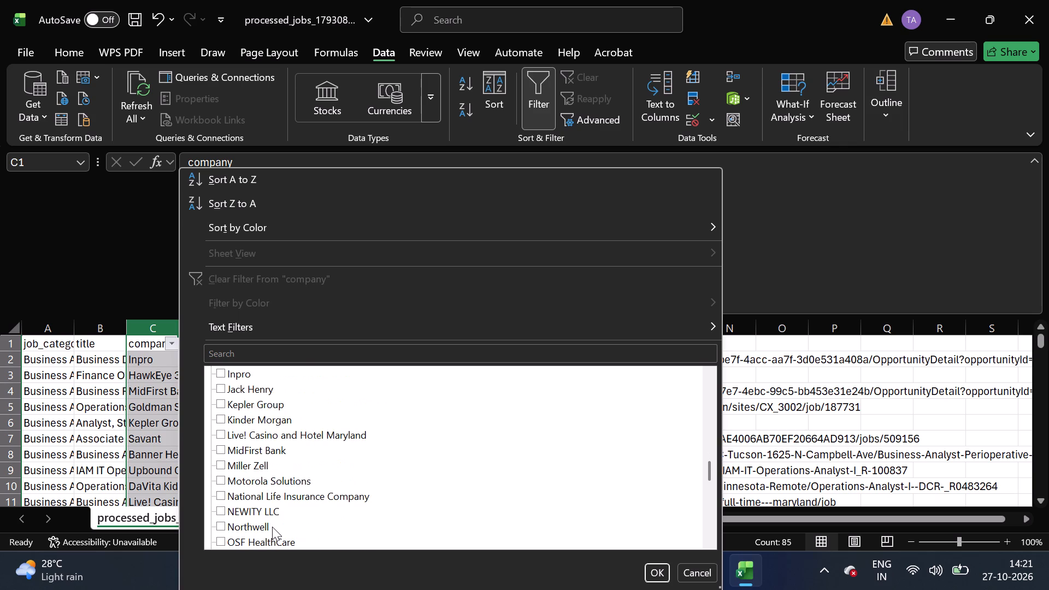
scroll(272, 527, down, 2)
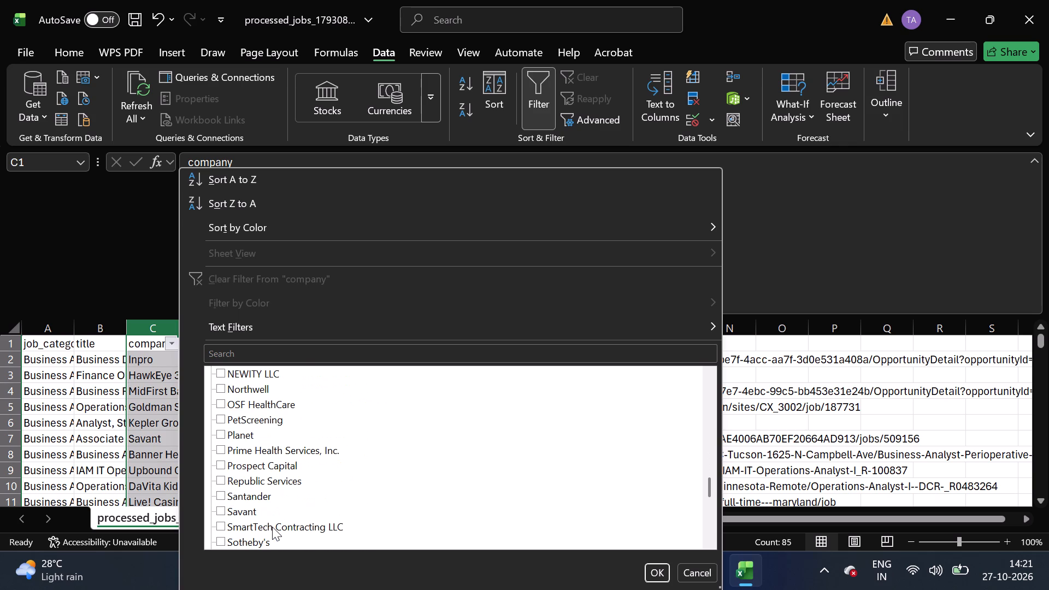
scroll(272, 527, down, 1)
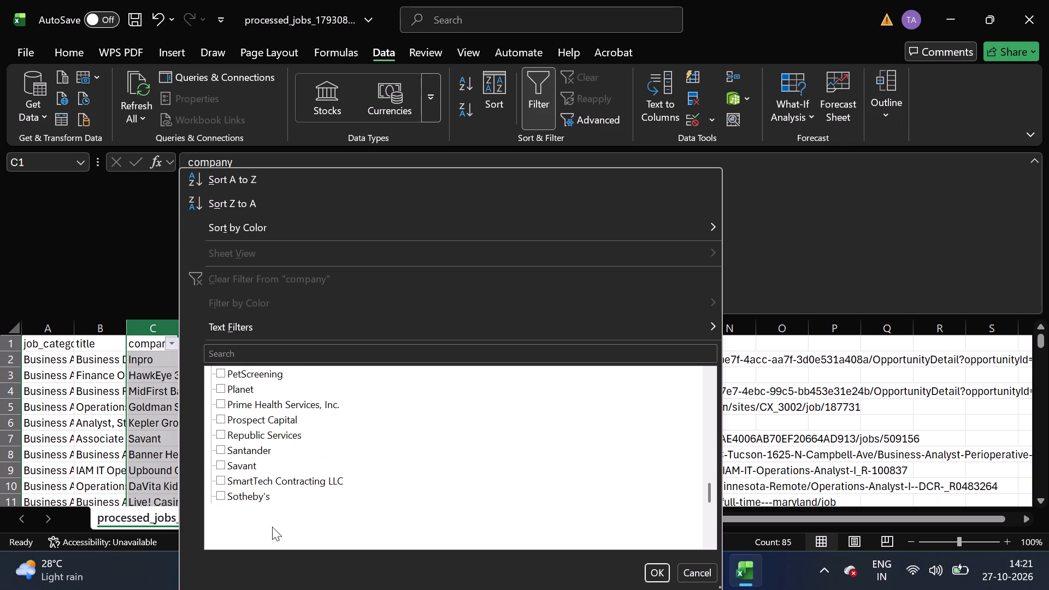
scroll(272, 527, down, 4)
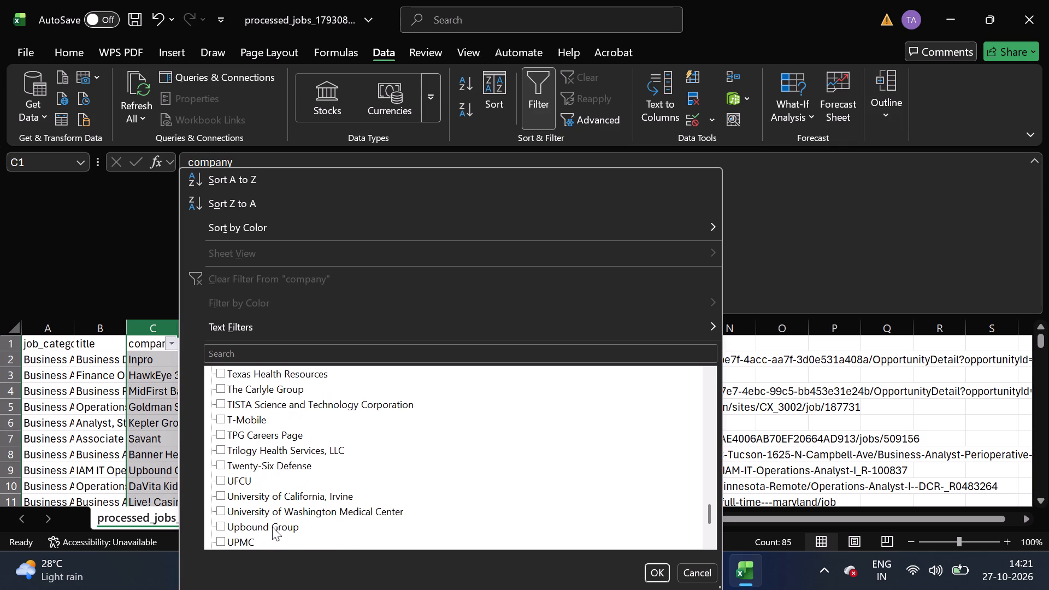
scroll(272, 527, down, 3)
click(249, 528)
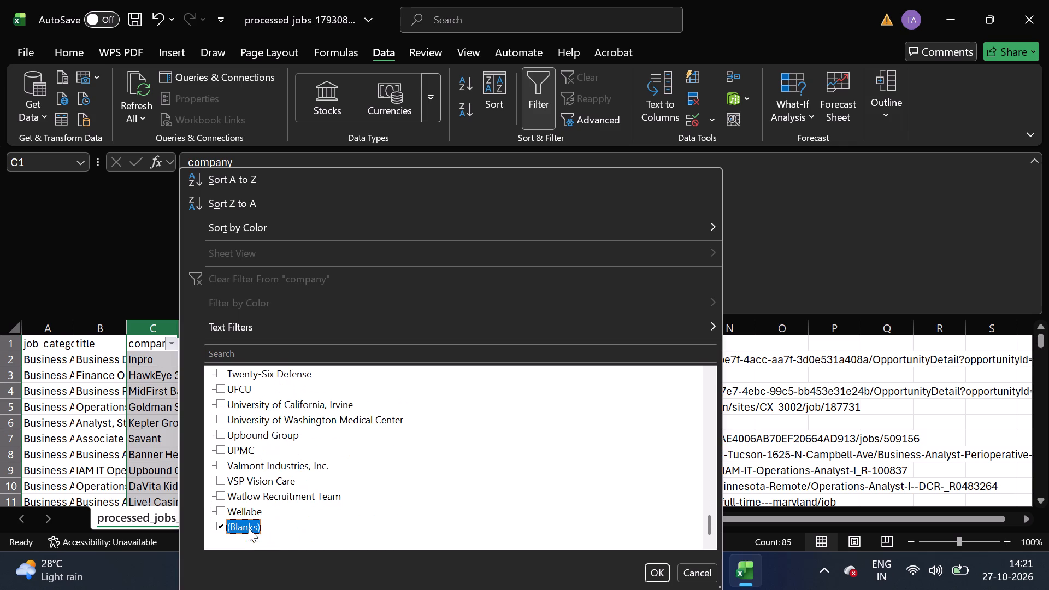
click(653, 569)
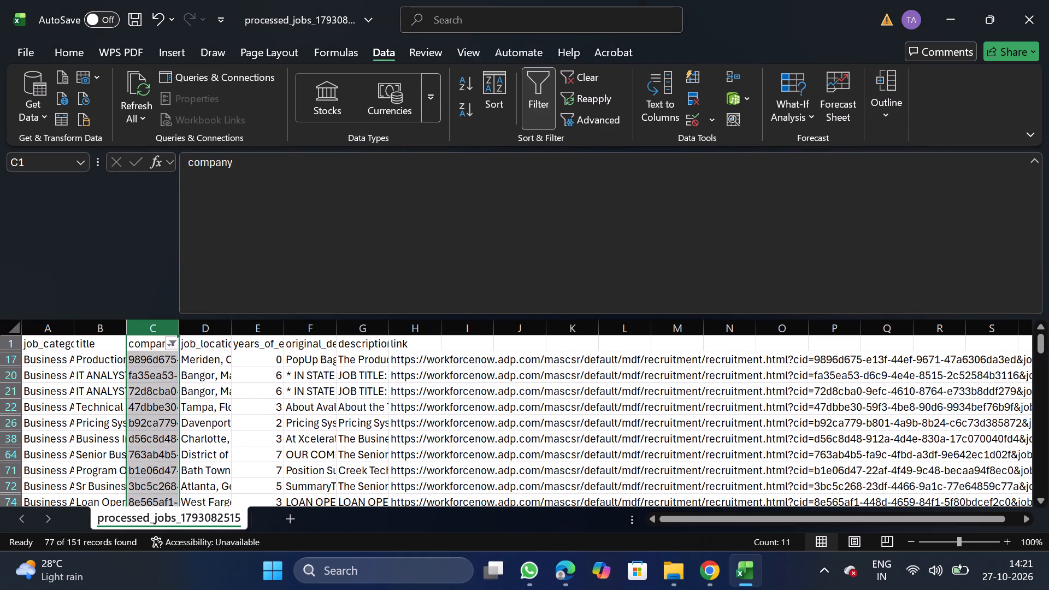
Delete all the filtered rows below the header, from row 17 down, and remove the company column filter.
click(0, 355)
click(4, 358)
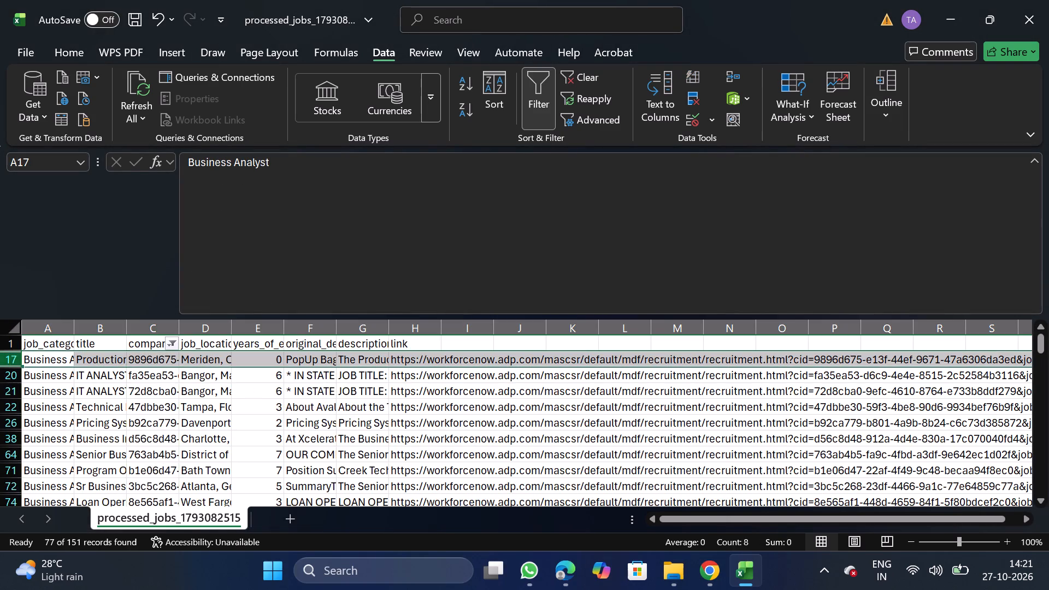
key(ctrl+shift+Down)
right_click(90, 425)
click(142, 284)
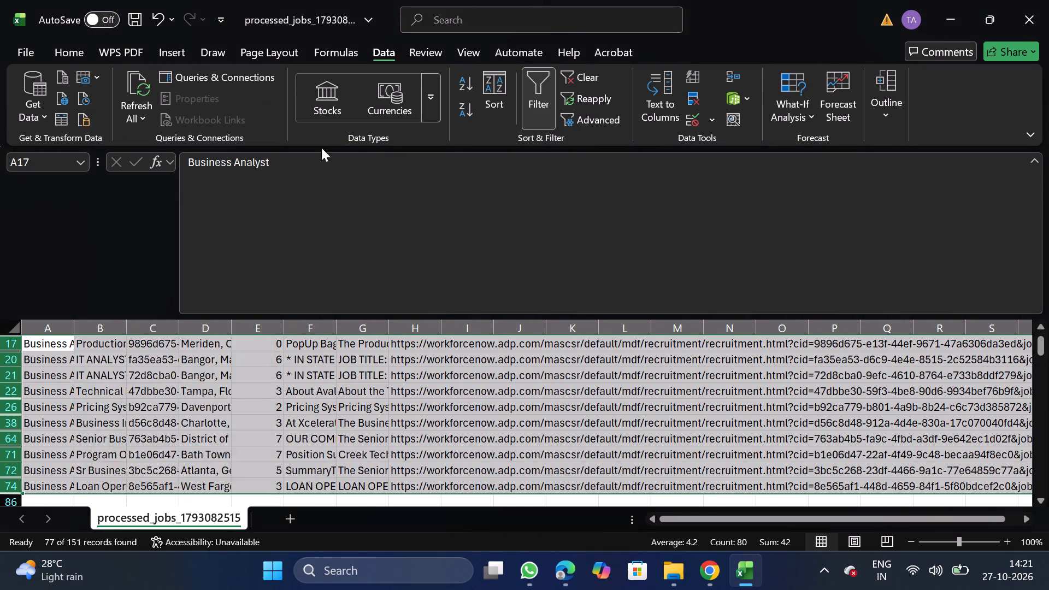
click(529, 90)
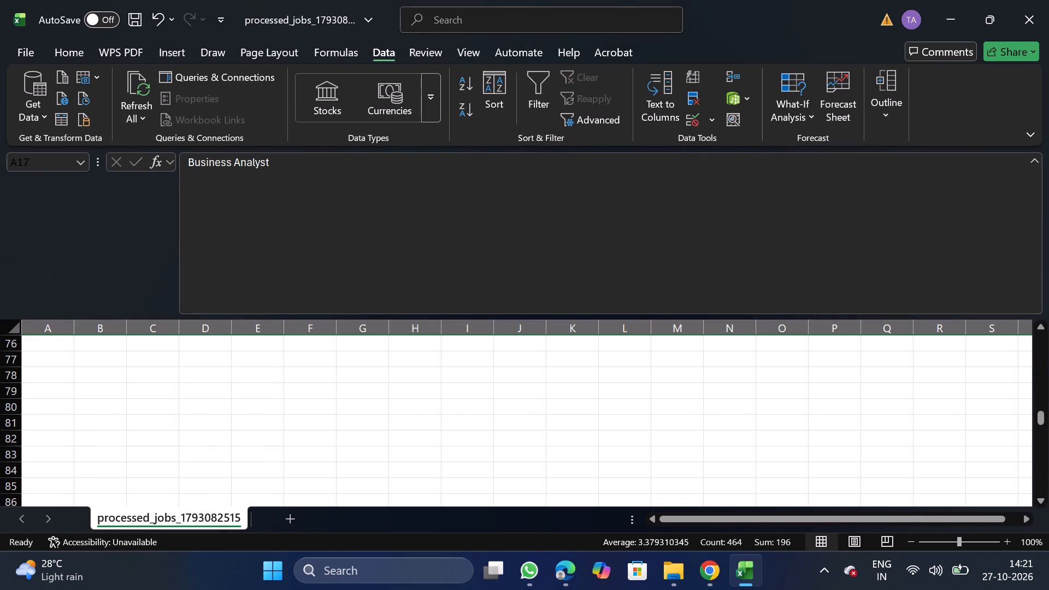
drag(1044, 420, 1016, 211)
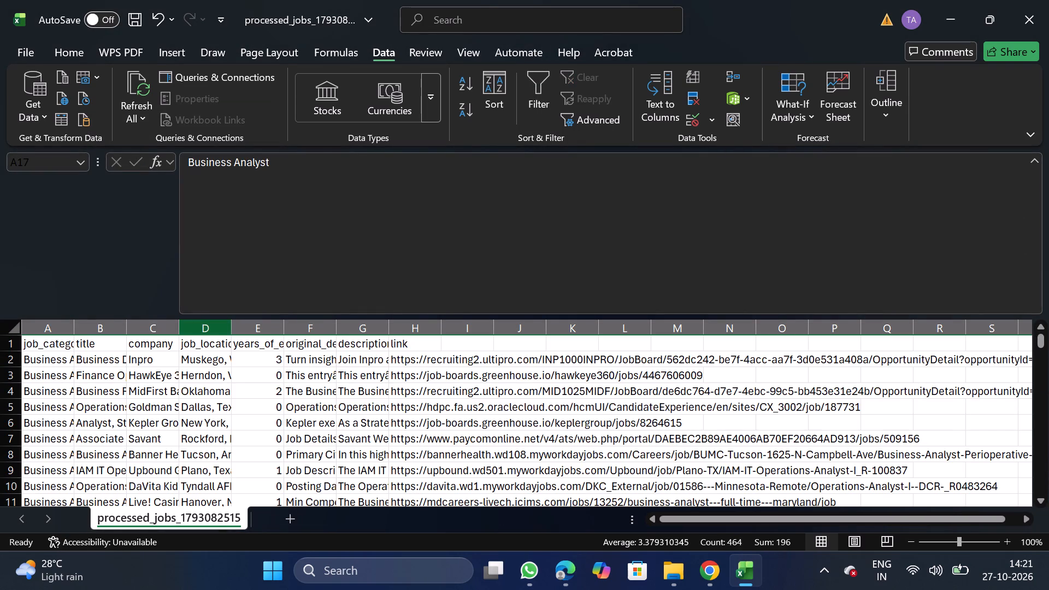
Save the cleaned sheet as the CSV file BA_10_27 in the Daily Scraping jobs folder under Documents.
click(23, 59)
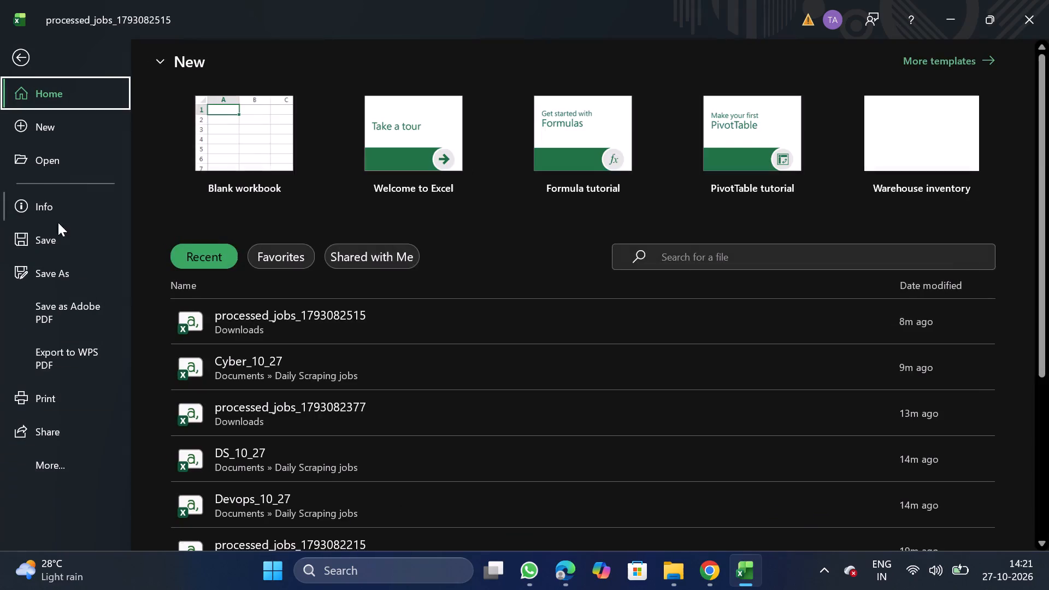
double_click(69, 259)
triple_click(234, 469)
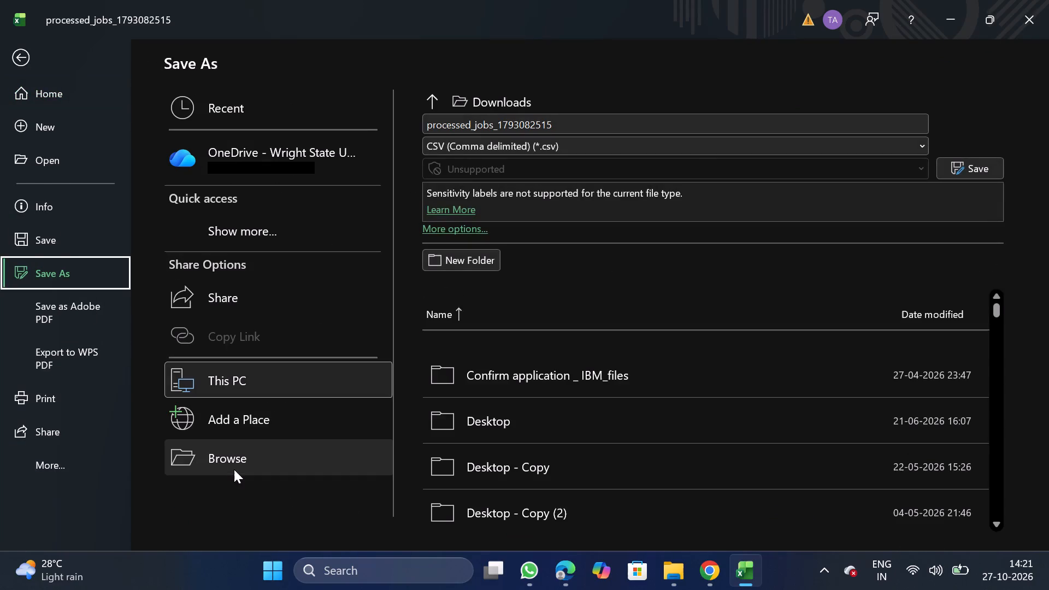
double_click(59, 144)
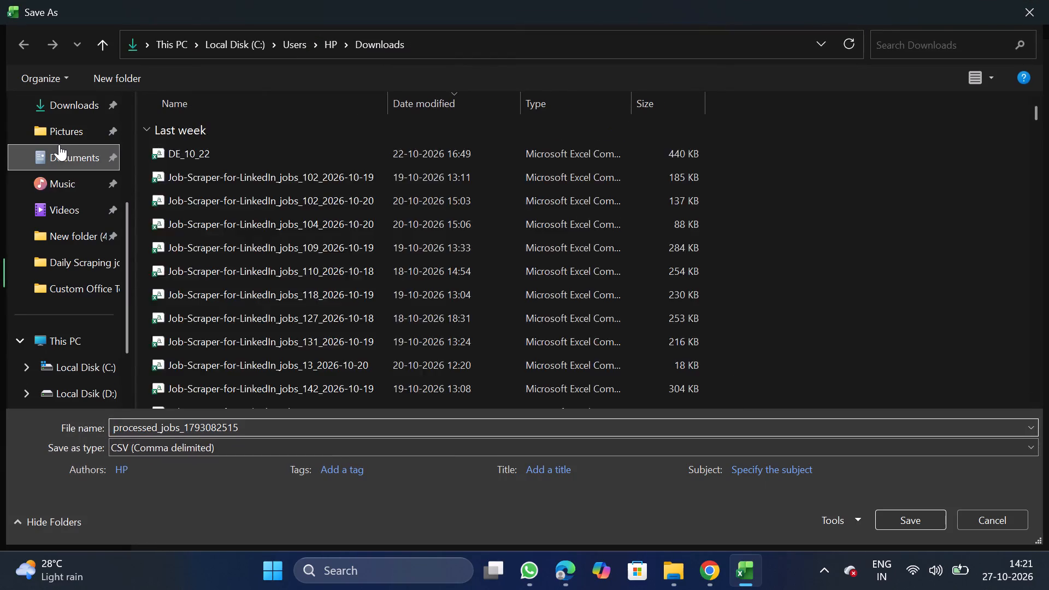
click(274, 423)
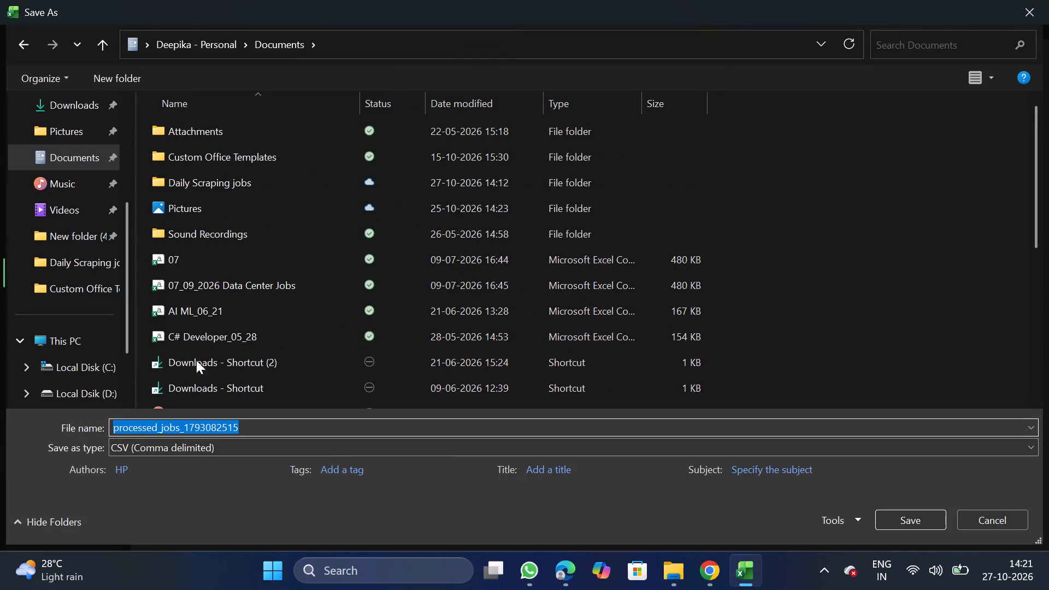
double_click(227, 193)
click(231, 188)
drag(231, 188, 239, 270)
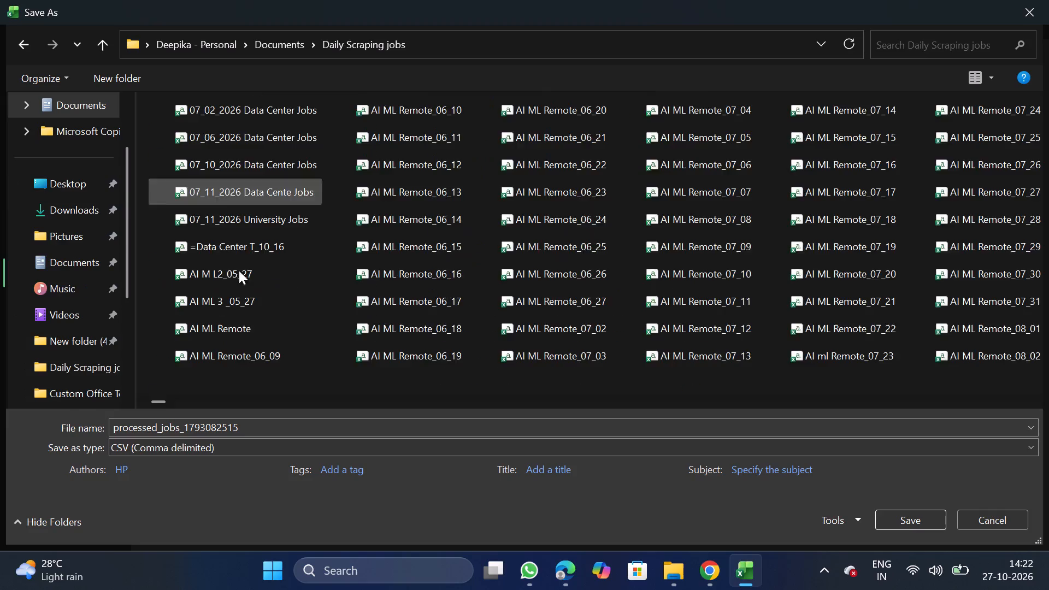
drag(239, 270, 305, 439)
click(305, 439)
drag(219, 475, 238, 433)
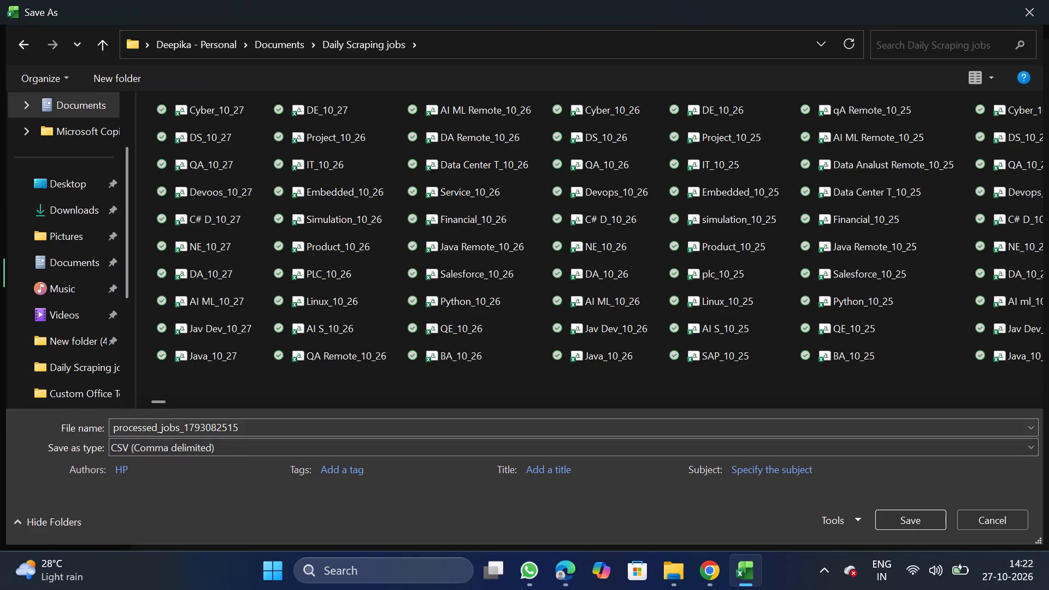
drag(238, 433, 257, 424)
click(257, 424)
key(BackSpace)
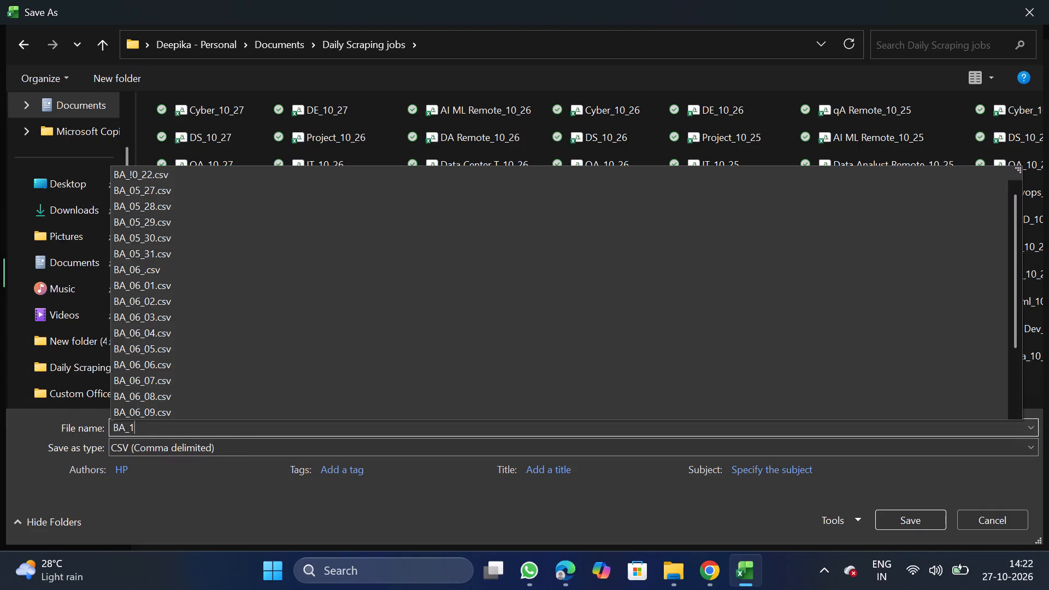
text(27)
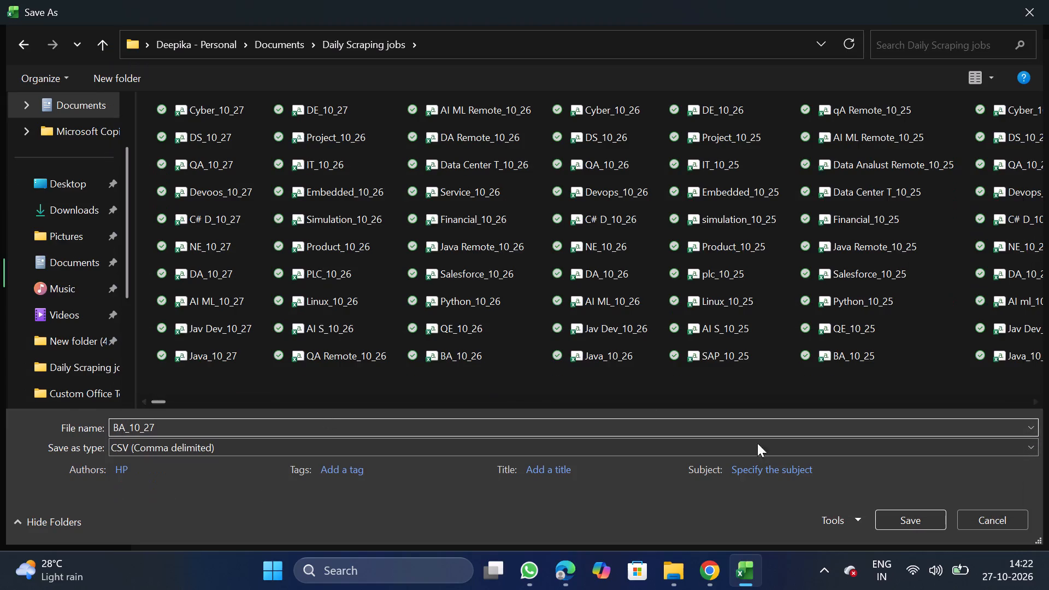
click(911, 515)
Switch to NextGenApply in Chrome and choose BA_10_27.csv as the bulk upload file.
click(710, 582)
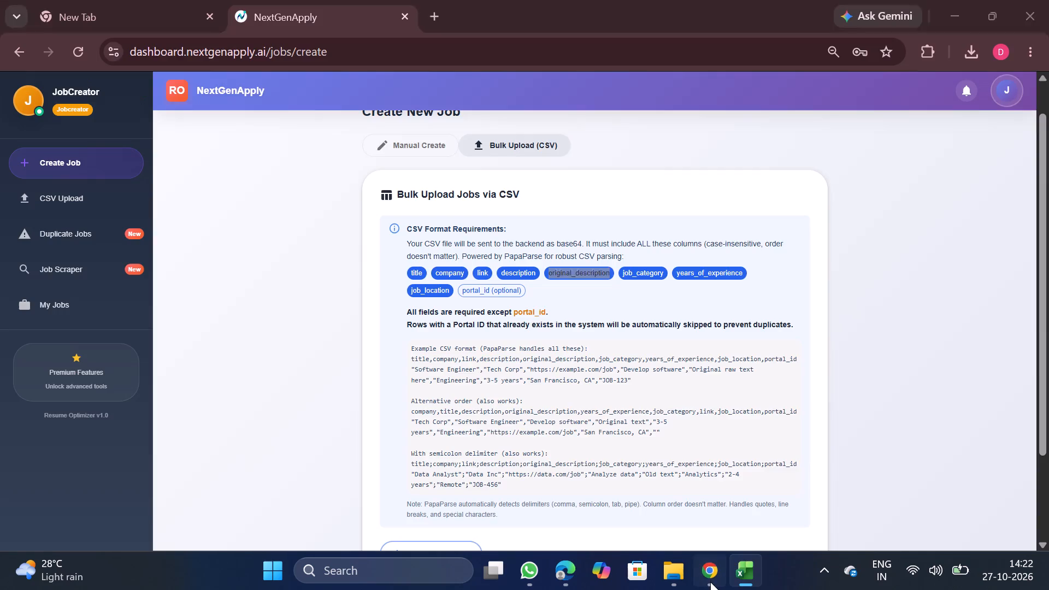
scroll(563, 481, down, 1)
click(441, 437)
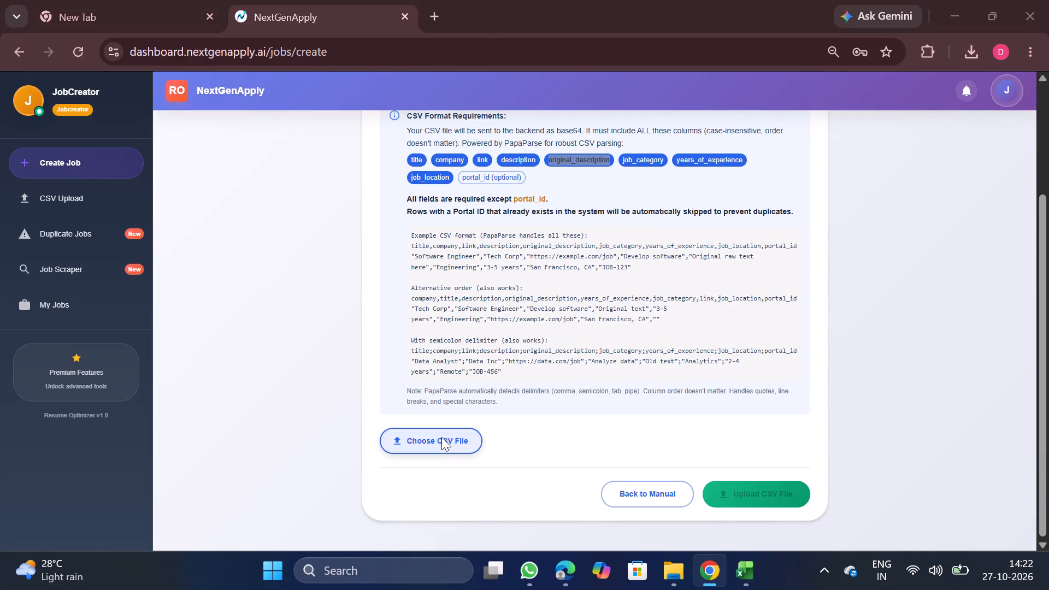
double_click(230, 113)
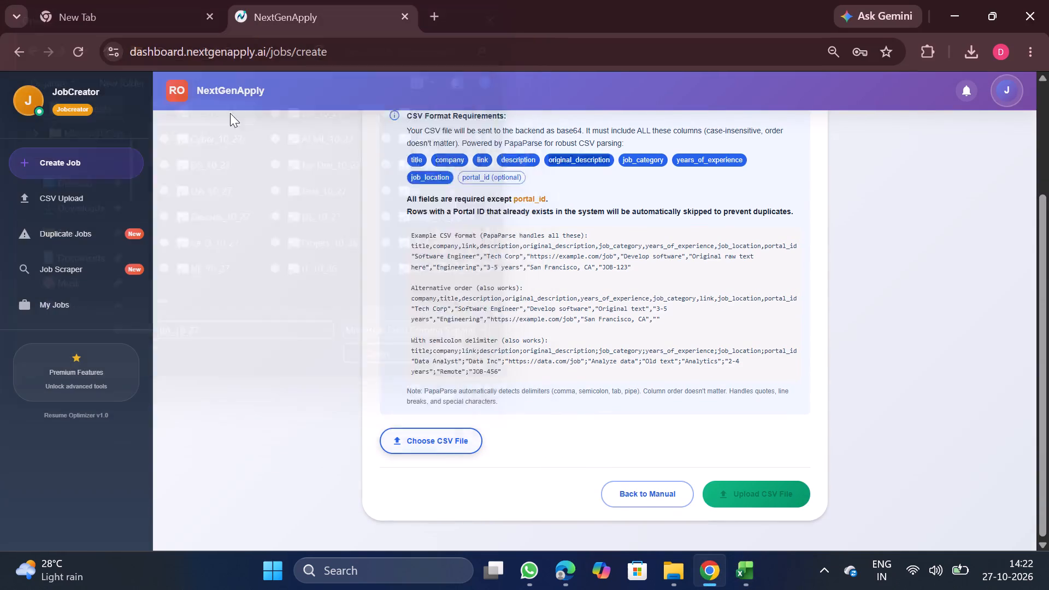
scroll(662, 386, down, 3)
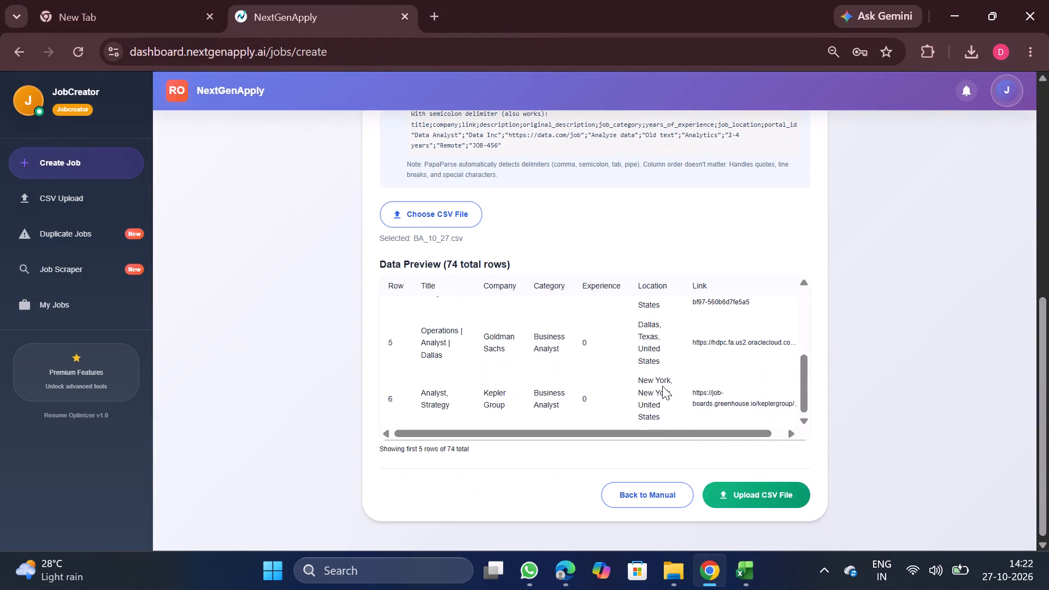
Upload the chosen BA_10_27.csv in bulk to create its jobs, and close the finished Excel workbook.
scroll(662, 386, down, 1)
click(730, 491)
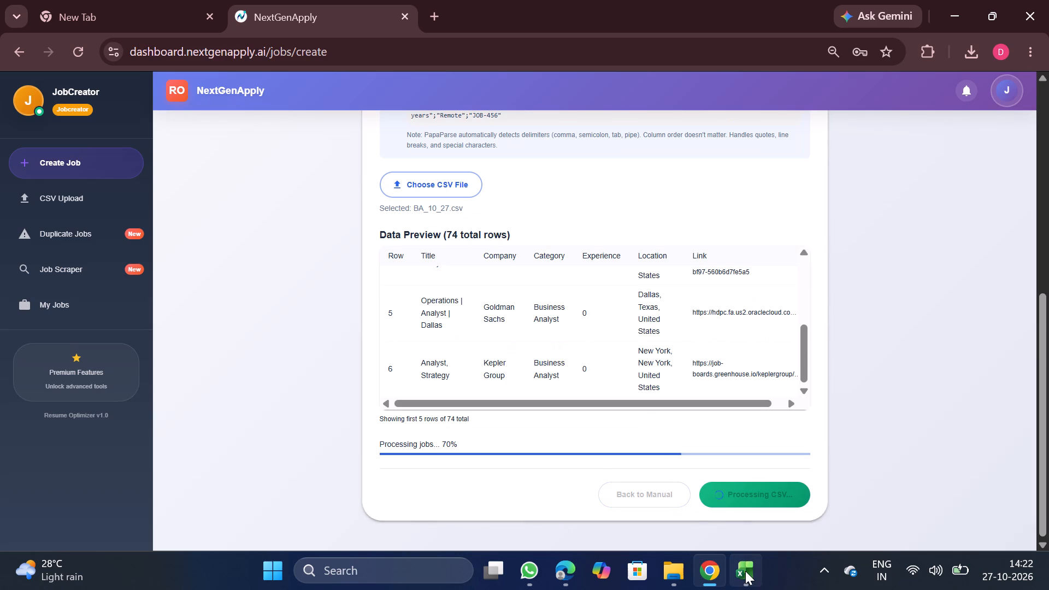
click(815, 433)
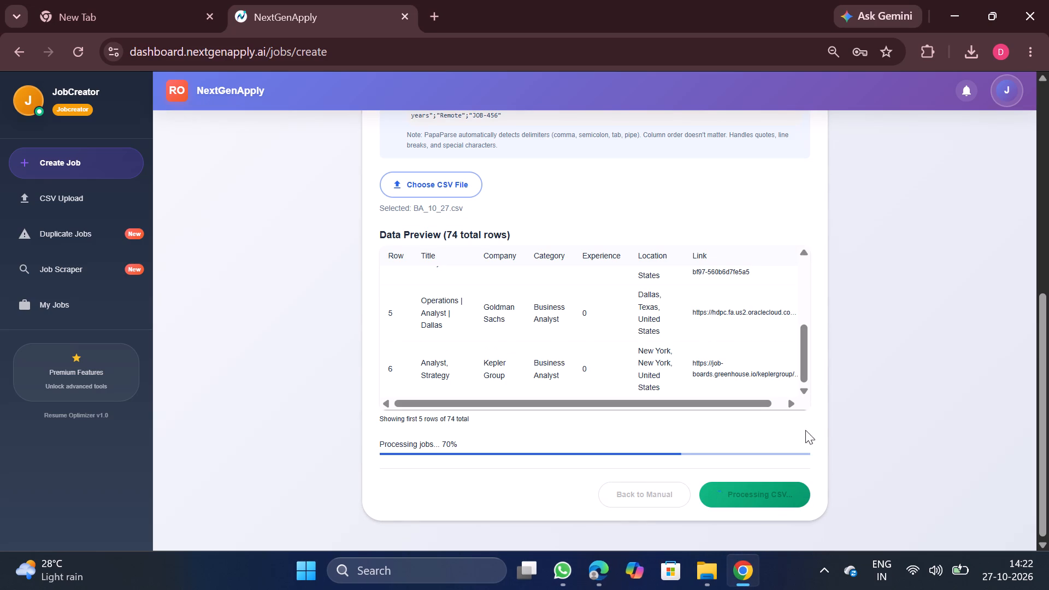
scroll(726, 362, up, 5)
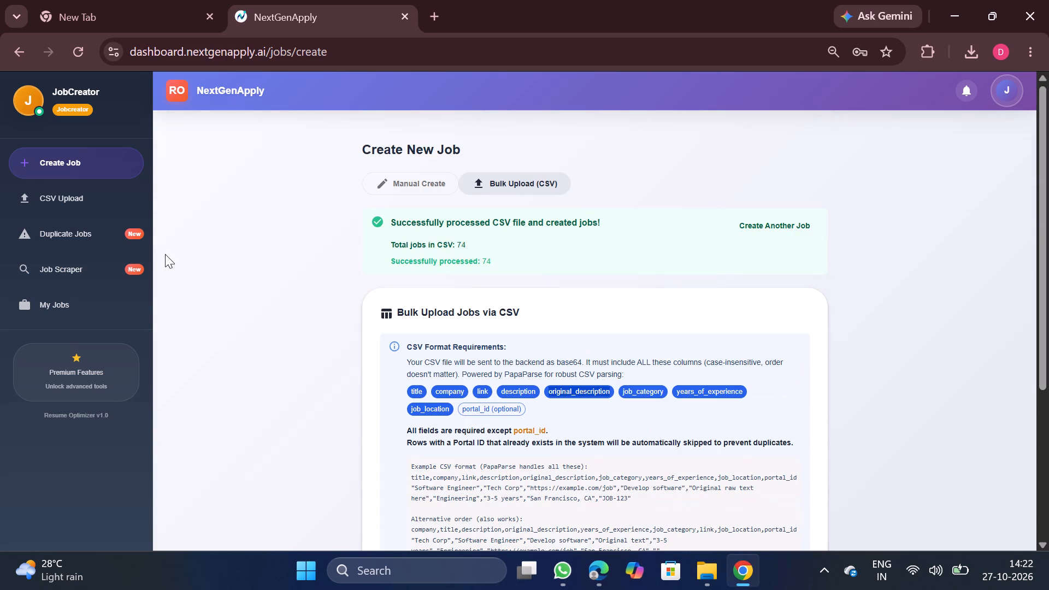
Download the processed CSV for Quality Engineer, entry #4567 in the CSV upload history, and open it in Excel.
click(87, 209)
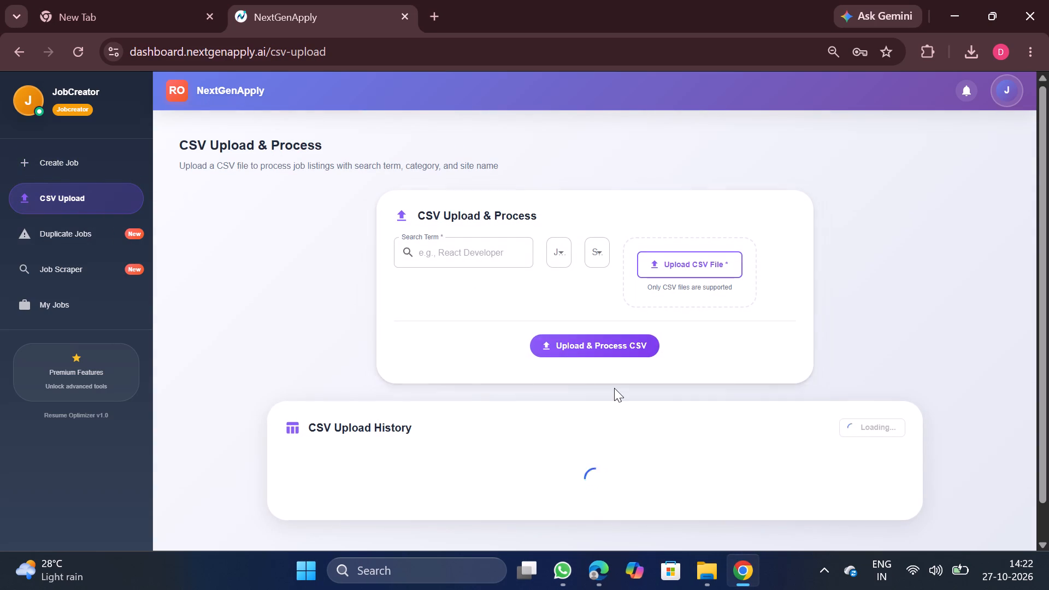
scroll(614, 388, down, 2)
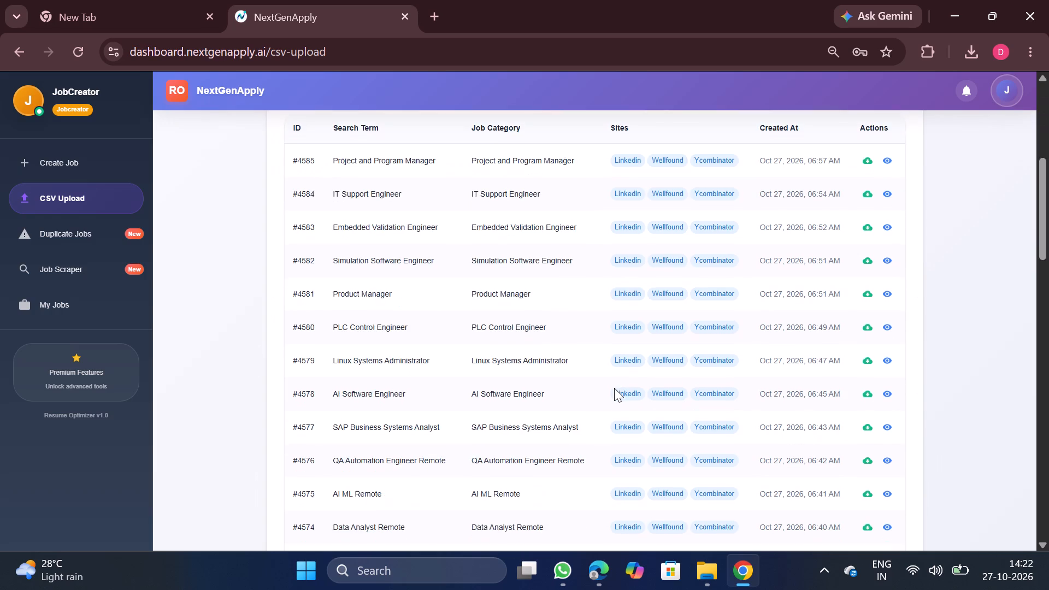
scroll(614, 388, down, 2)
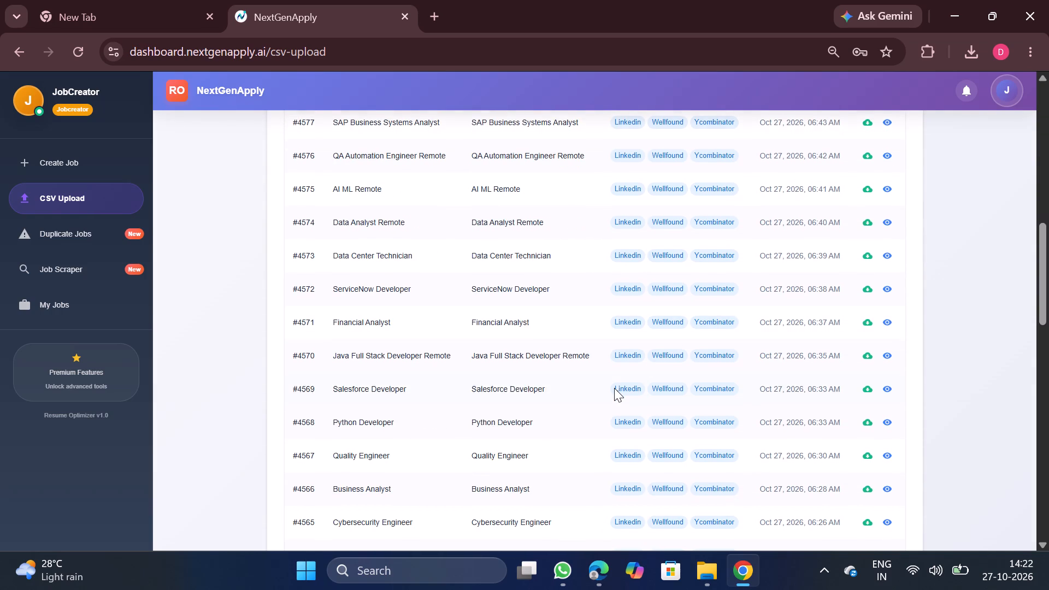
scroll(614, 388, down, 1)
scroll(720, 410, up, 2)
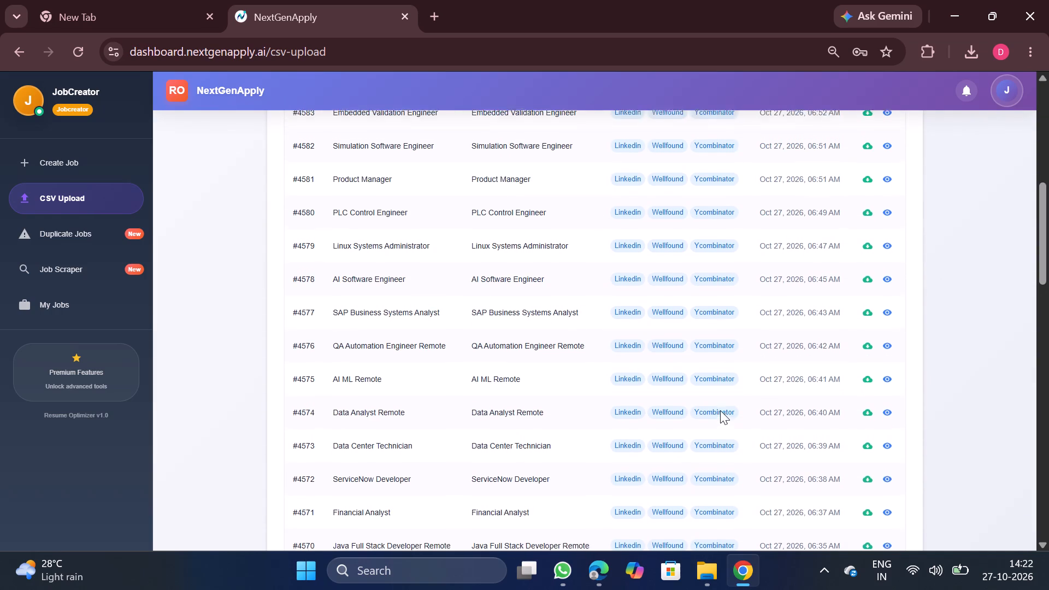
scroll(720, 410, up, 2)
scroll(720, 410, down, 1)
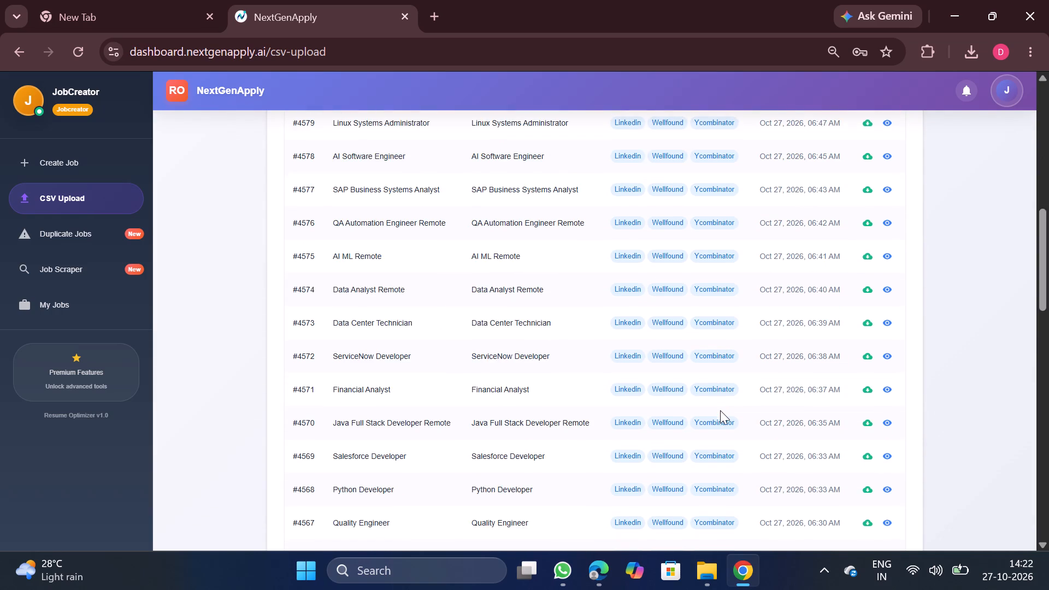
scroll(720, 410, down, 1)
scroll(838, 415, up, 1)
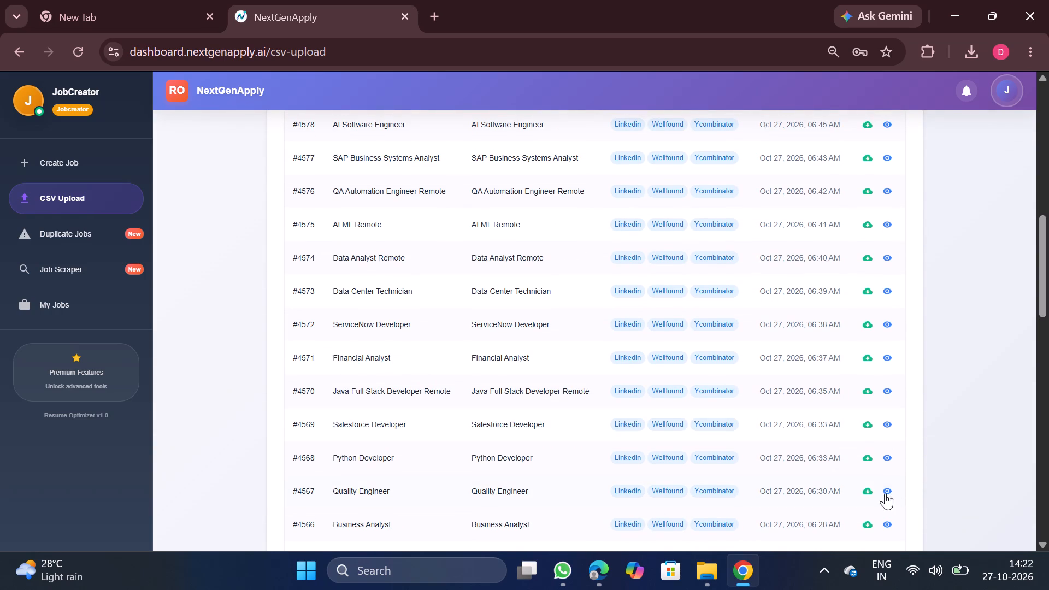
double_click(871, 493)
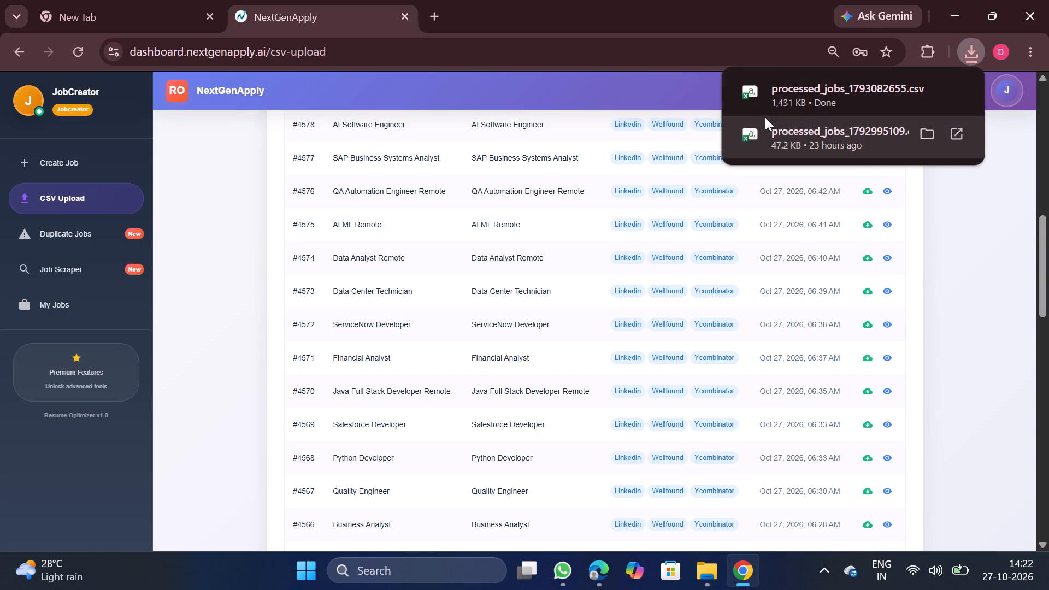
click(823, 95)
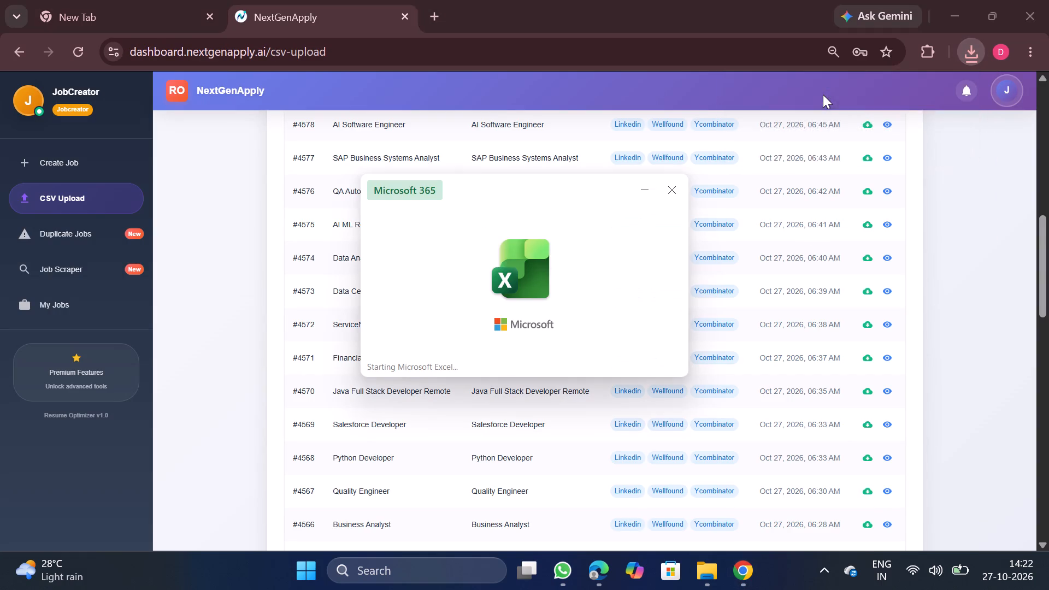
Remove duplicate rows from the whole Quality Engineer data range, comparing only the company column.
click(297, 403)
key(ctrl+a)
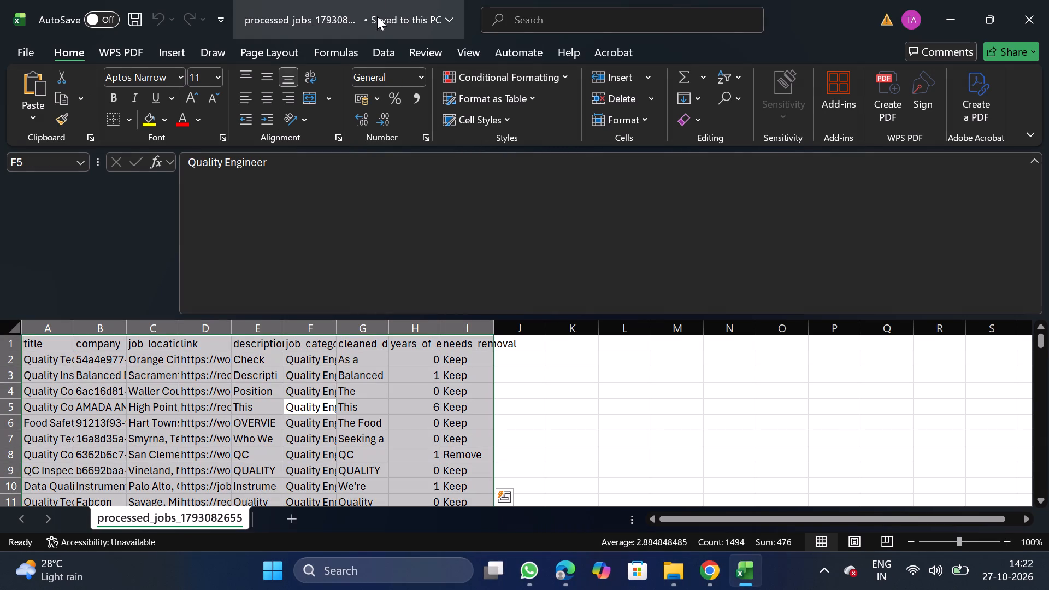
click(385, 42)
click(698, 95)
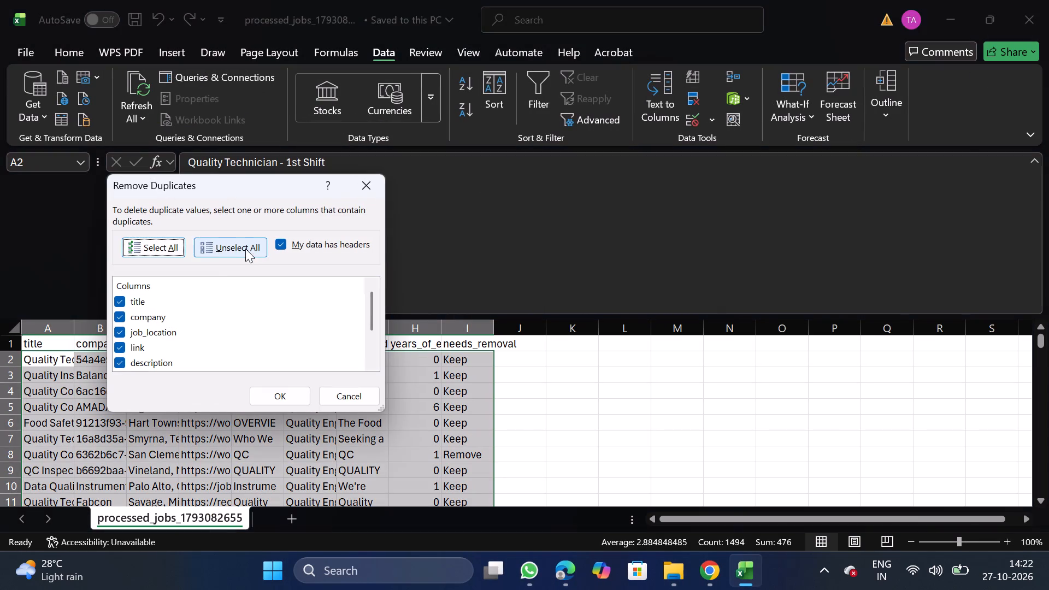
click(235, 236)
click(227, 246)
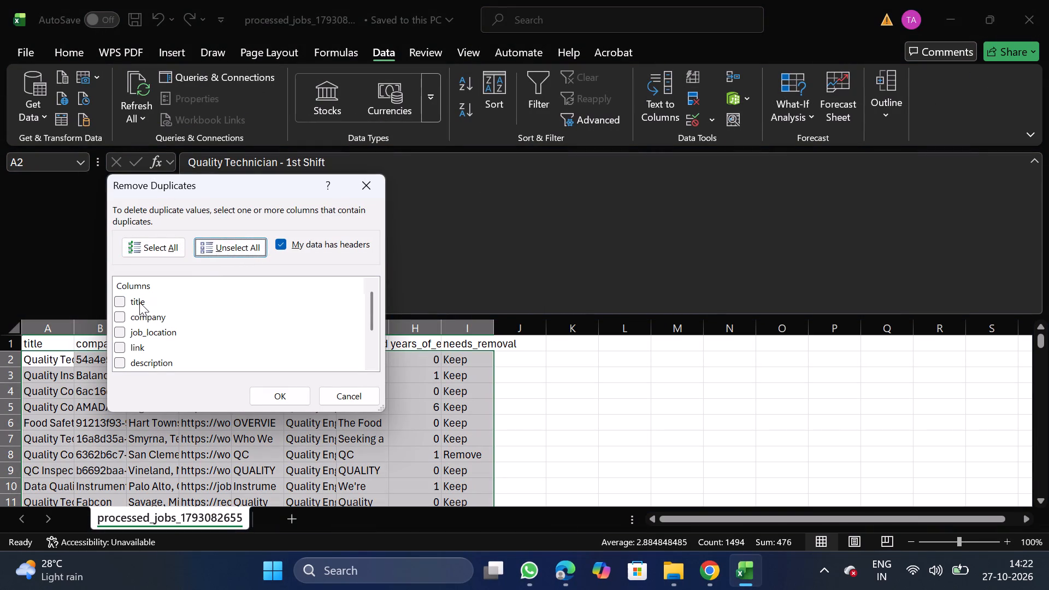
click(110, 317)
click(122, 317)
click(294, 398)
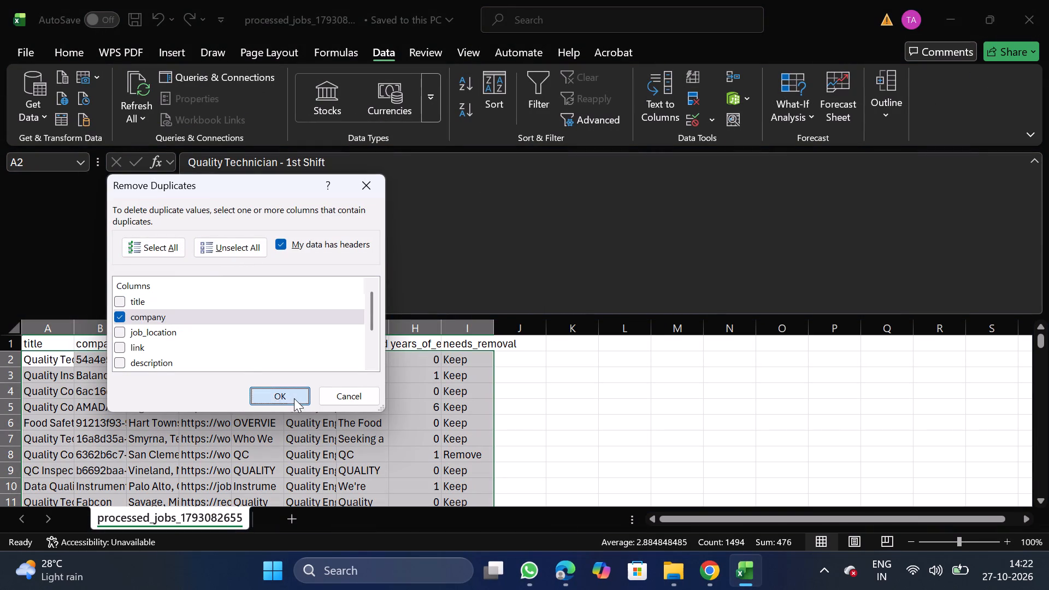
click(615, 327)
Filter the needs_removal column to Remove, delete all the filtered rows below the header, and turn the filter off.
click(462, 346)
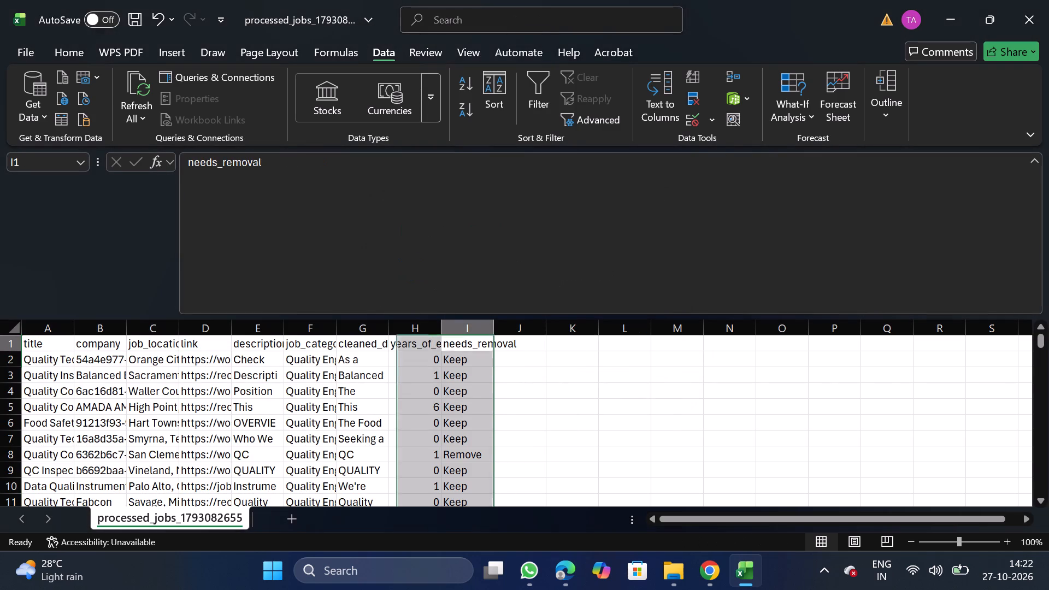
click(539, 96)
click(484, 341)
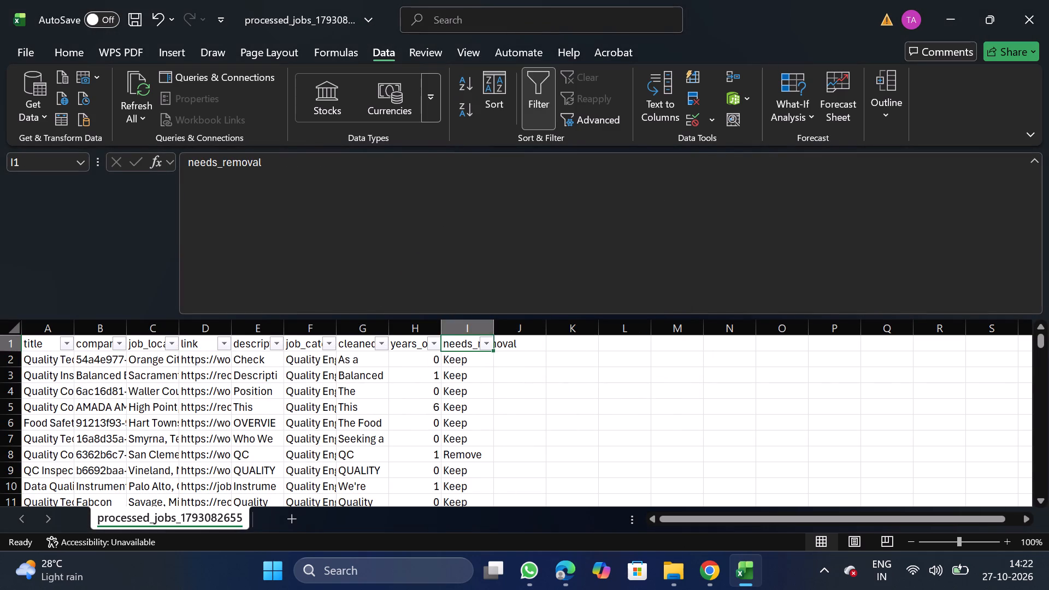
click(316, 388)
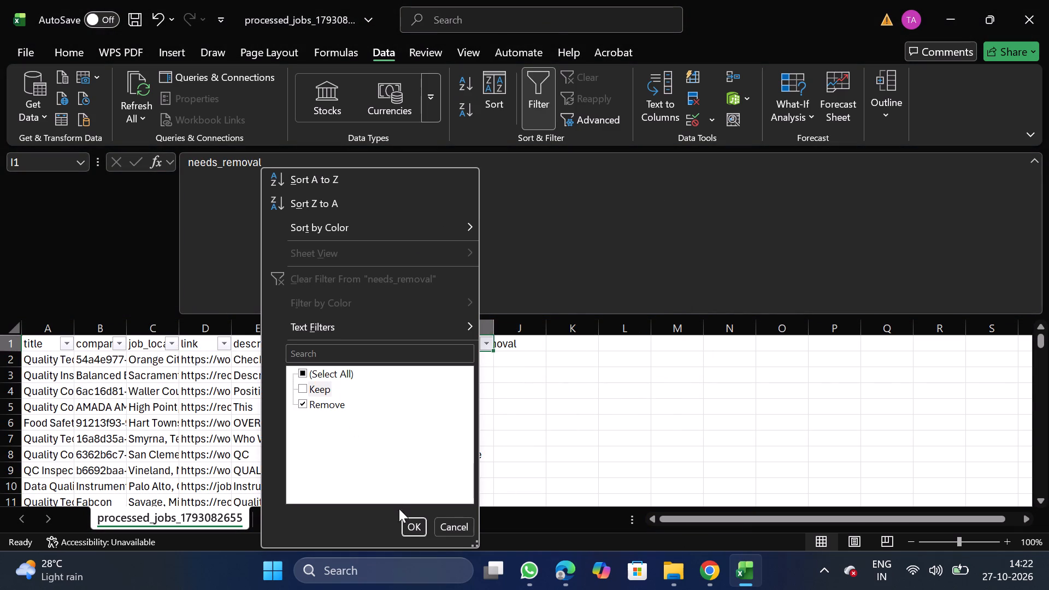
click(415, 527)
click(4, 363)
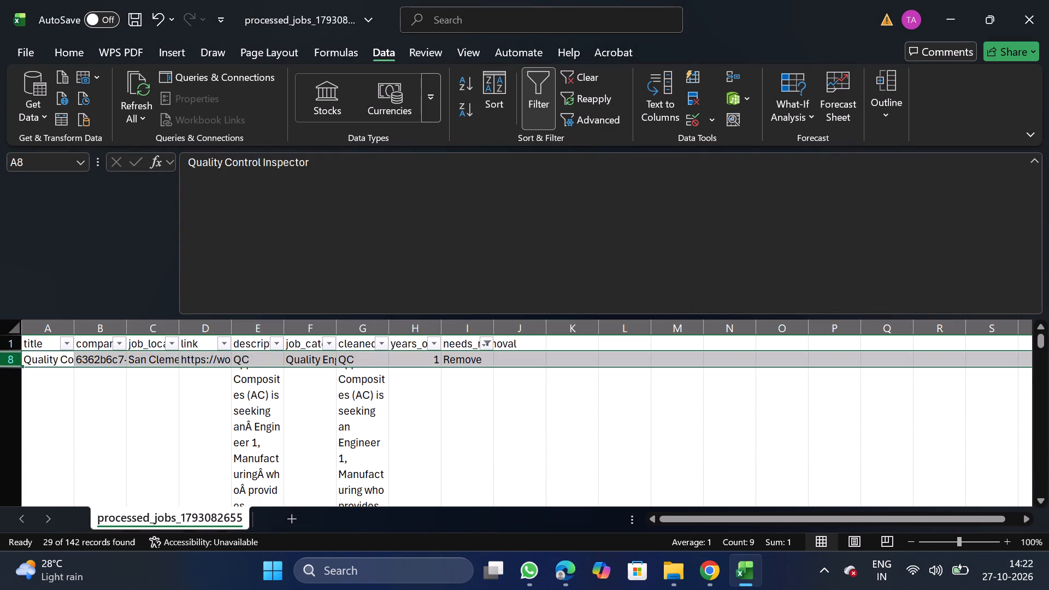
key(ctrl+shift+Down)
right_click(118, 414)
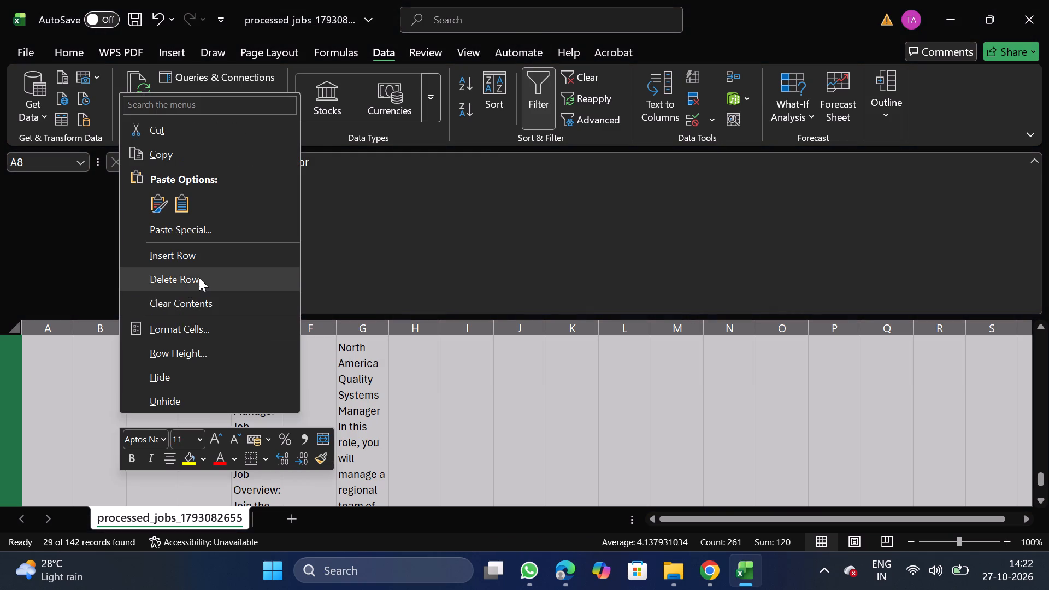
click(199, 278)
click(533, 95)
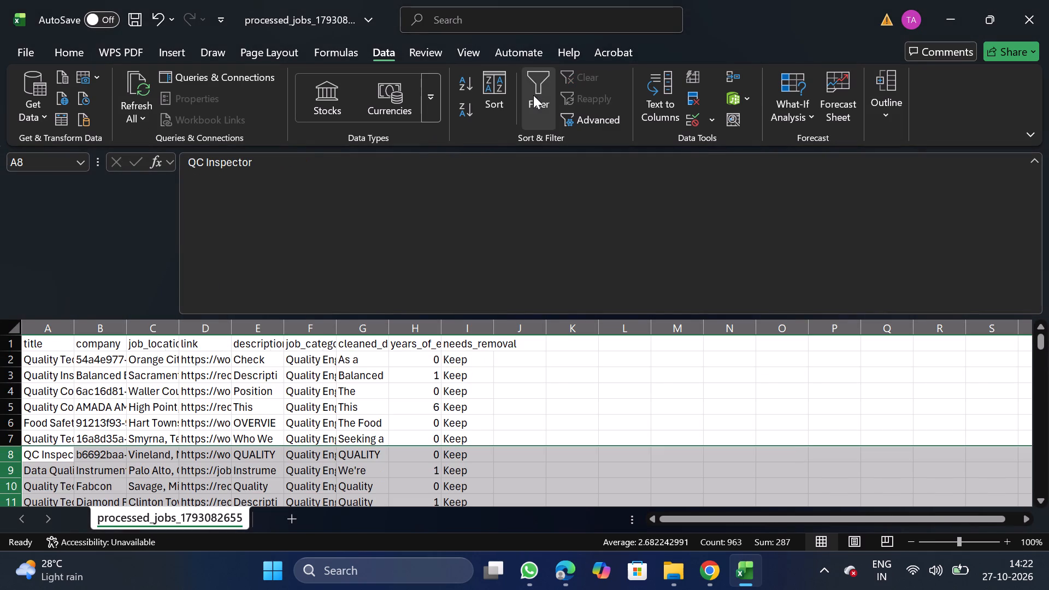
Filter years_of_experience to 8, 10, 12 and (Blanks), delete all the filtered rows below the header, and turn the filter off.
click(417, 328)
click(531, 95)
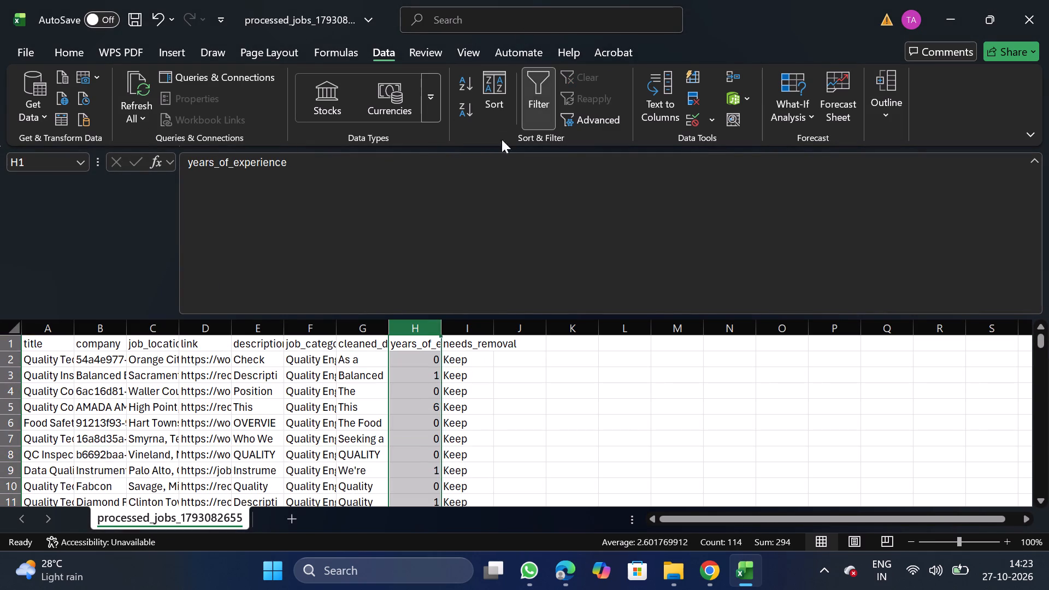
click(430, 350)
click(277, 377)
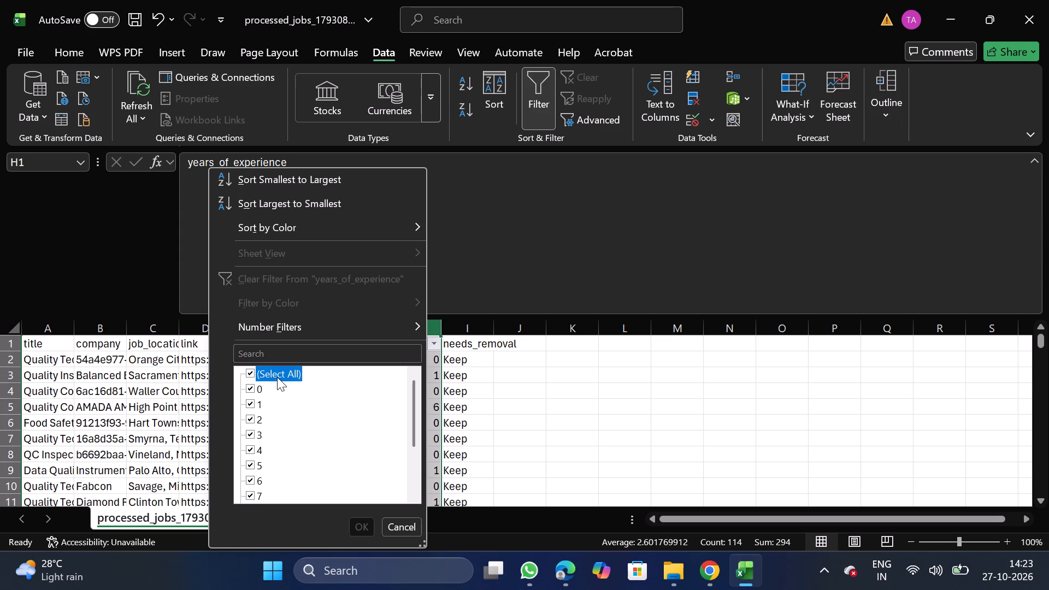
scroll(288, 418, down, 1)
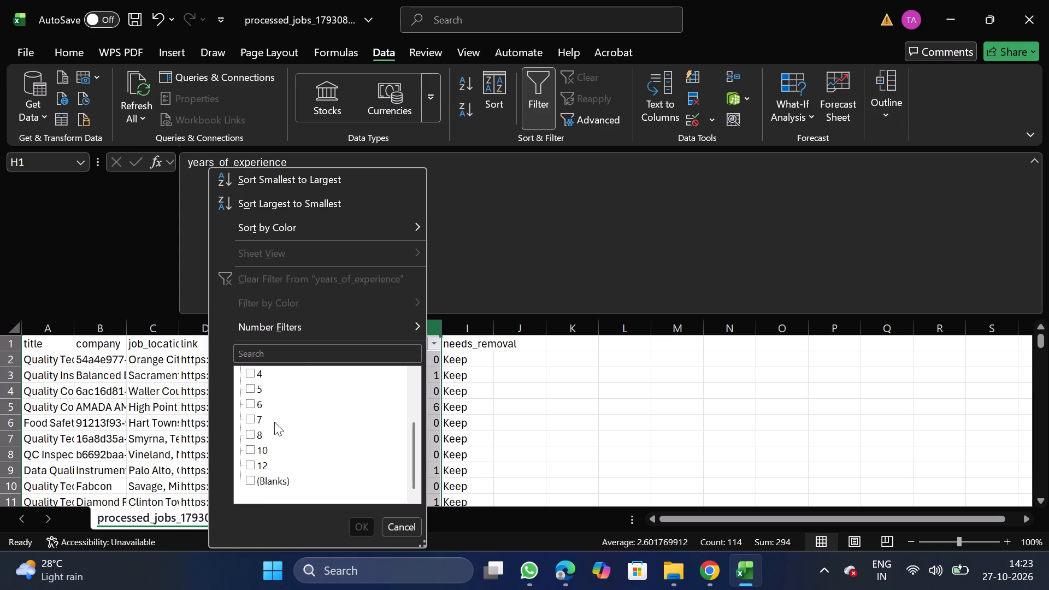
click(252, 434)
click(249, 453)
click(249, 468)
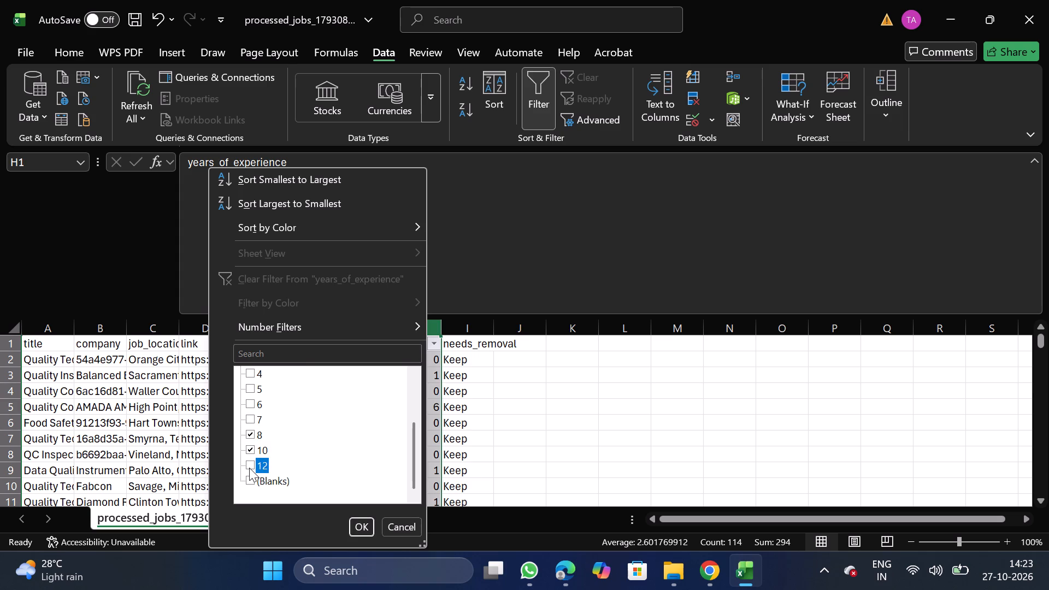
click(250, 480)
click(360, 526)
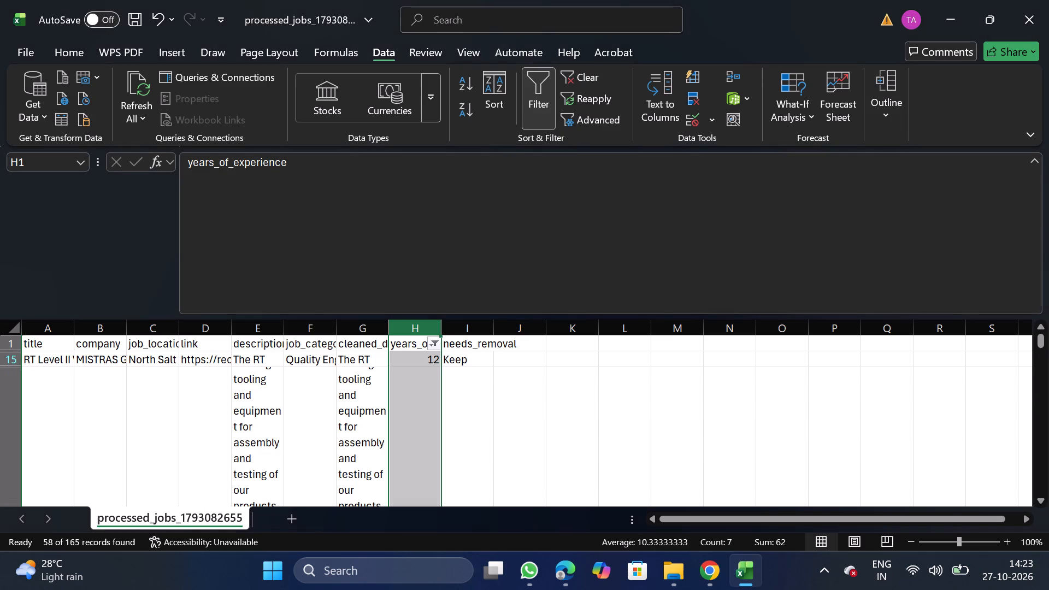
click(0, 361)
key(ctrl+shift+Down)
right_click(119, 433)
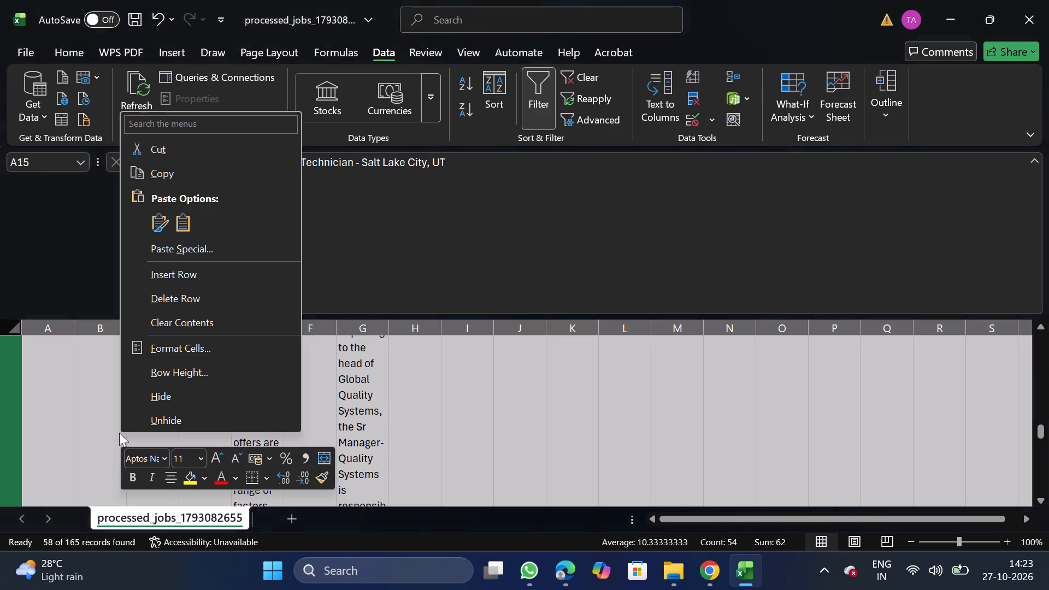
click(202, 298)
click(551, 90)
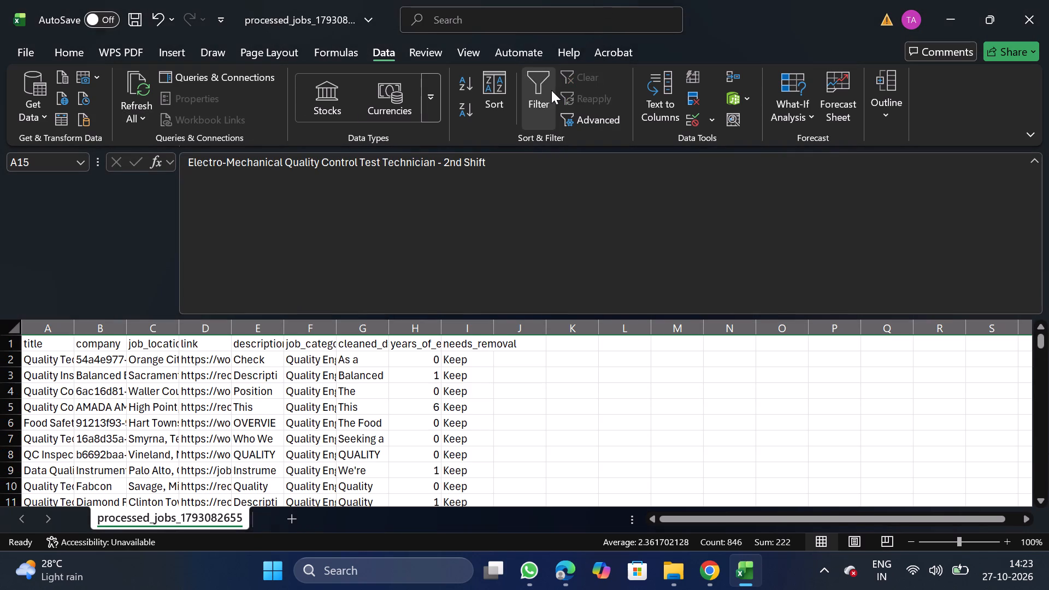
Delete the needs_removal column (column I).
click(469, 322)
right_click(473, 396)
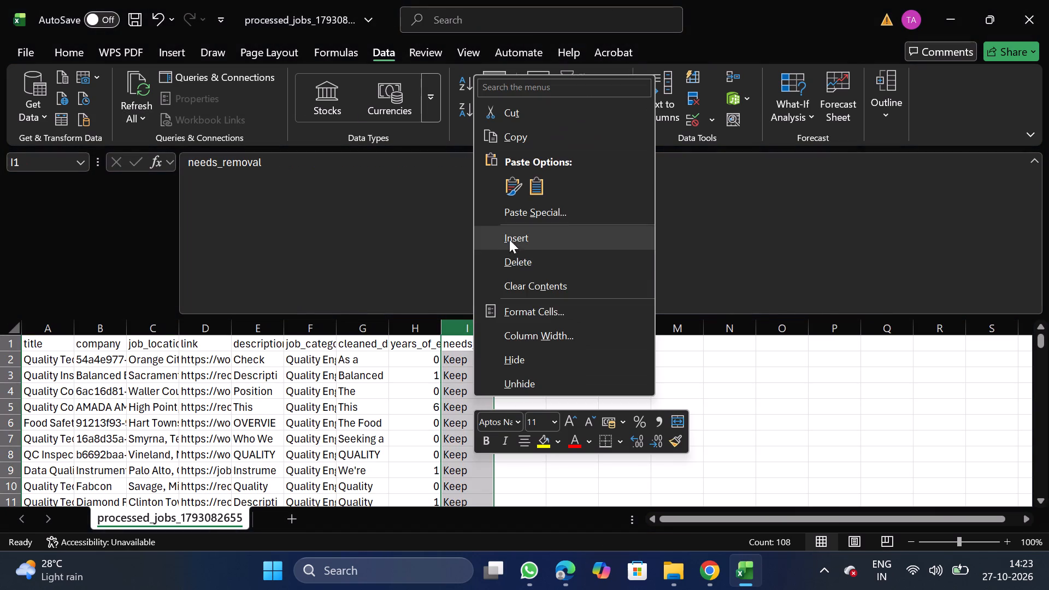
click(527, 261)
Move the job_category column from column F to the front of the sheet, before the title column.
click(315, 331)
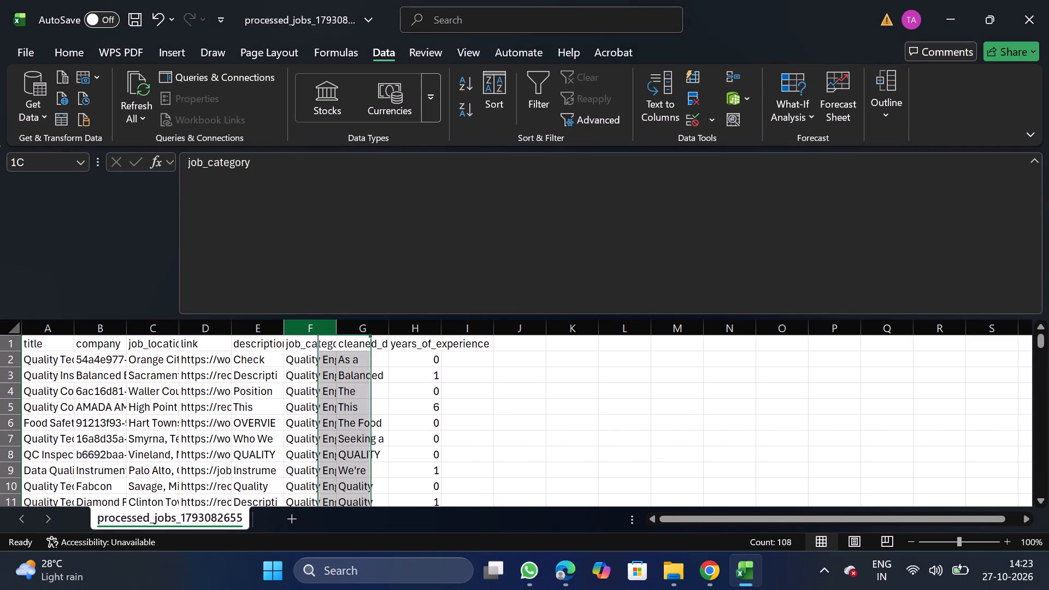
key(ctrl+x)
scroll(60, 328, left, 1)
click(50, 328)
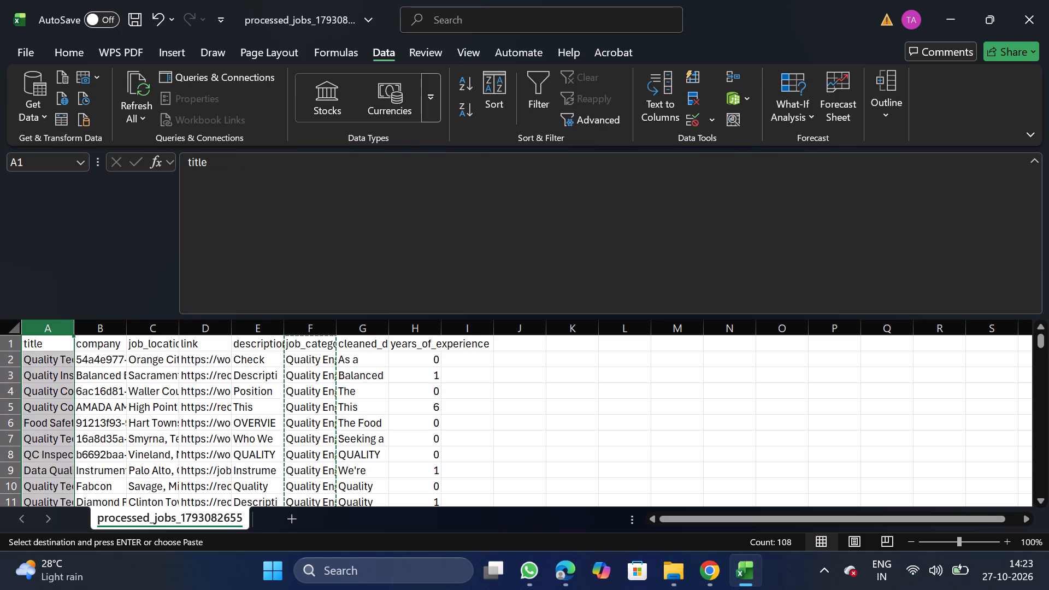
right_click(52, 398)
click(126, 243)
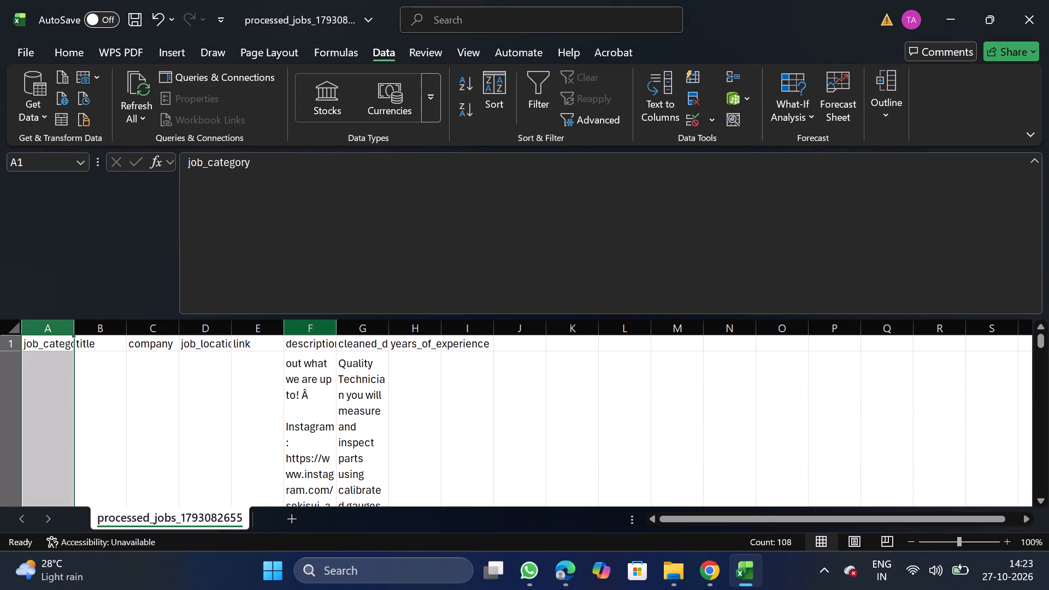
Turn off text wrapping for the description and cleaned_description columns (F and G).
click(304, 321)
key(shift+Right)
drag(304, 321, 260, 41)
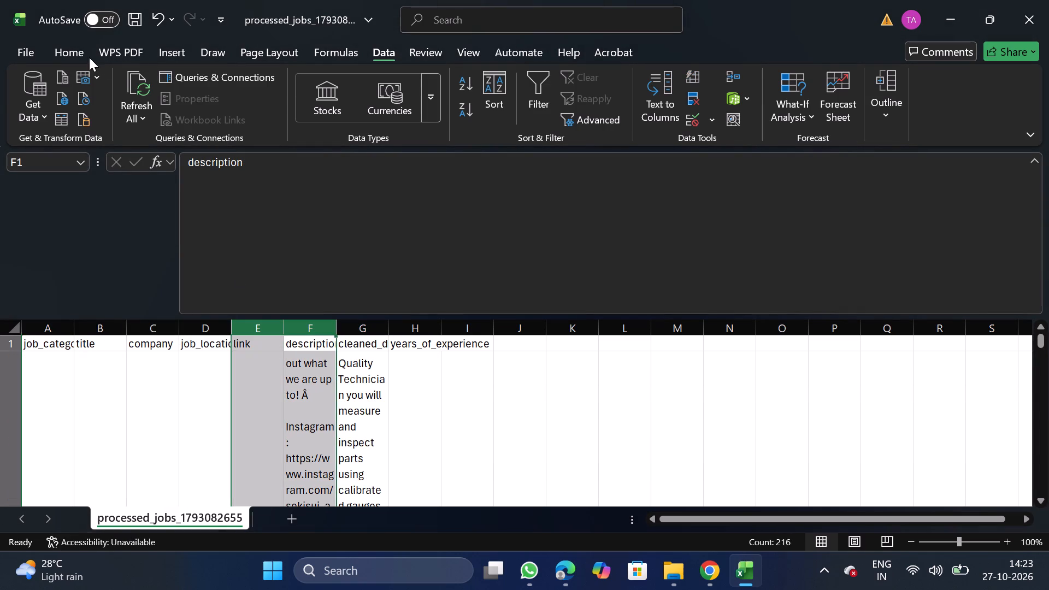
click(78, 56)
click(310, 331)
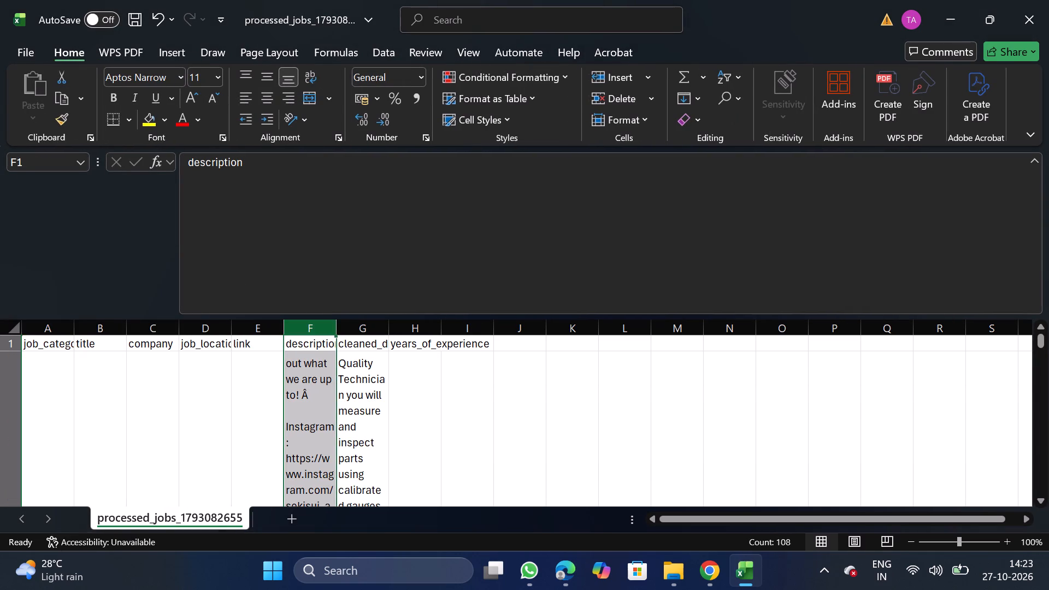
key(shift+Right)
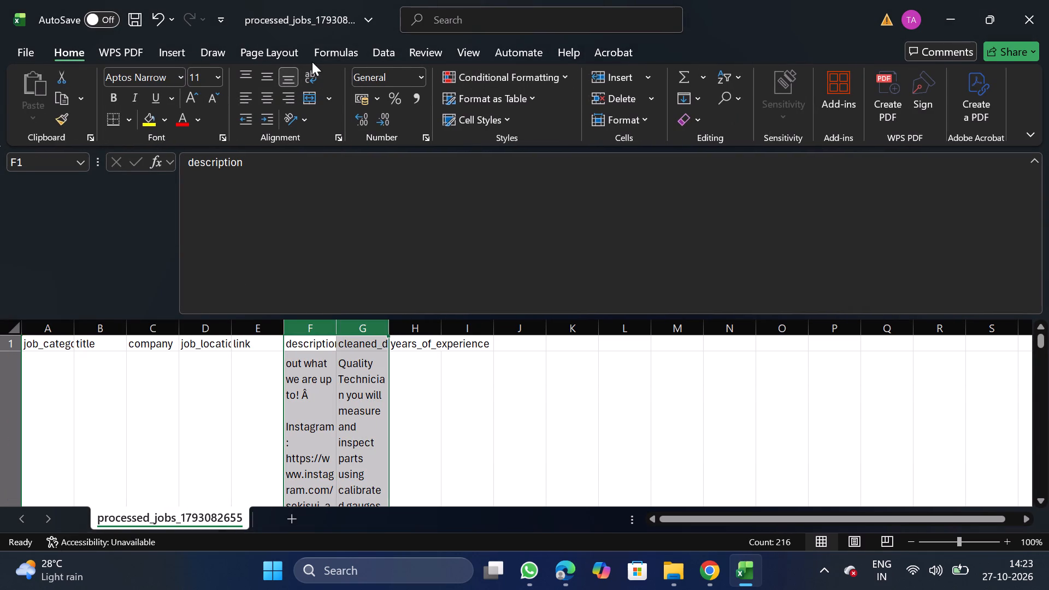
click(338, 137)
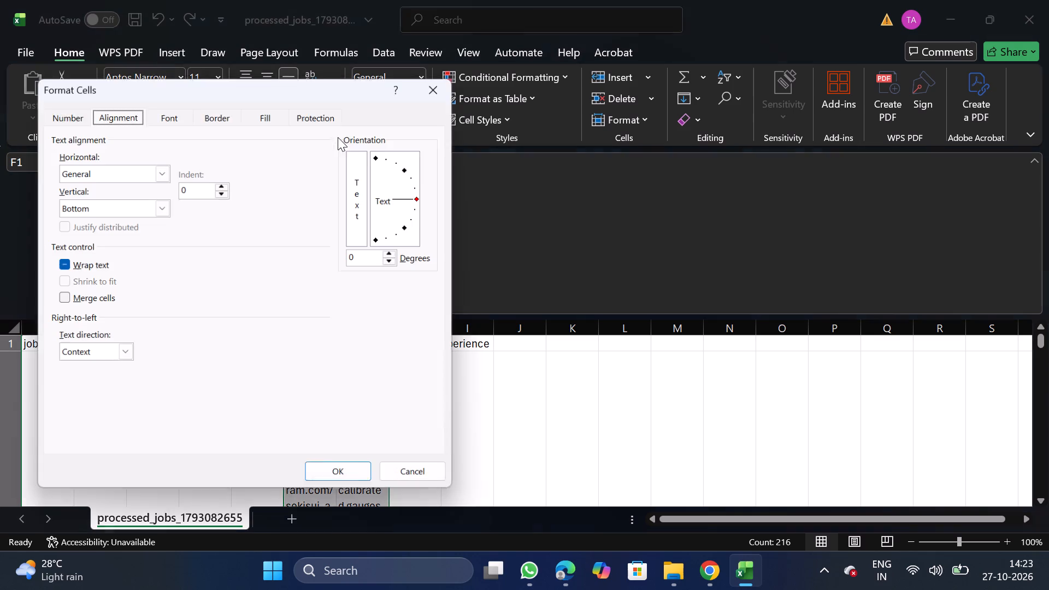
double_click(99, 259)
click(351, 479)
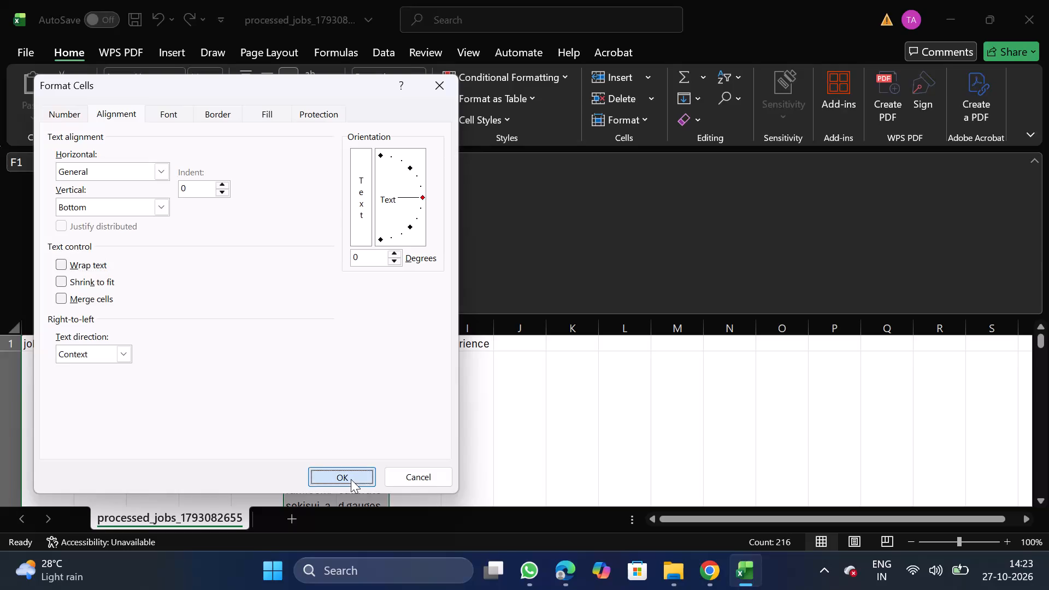
Move the link column from column E to the end of the table, after the years_of_experience column.
click(257, 331)
key(ctrl+x)
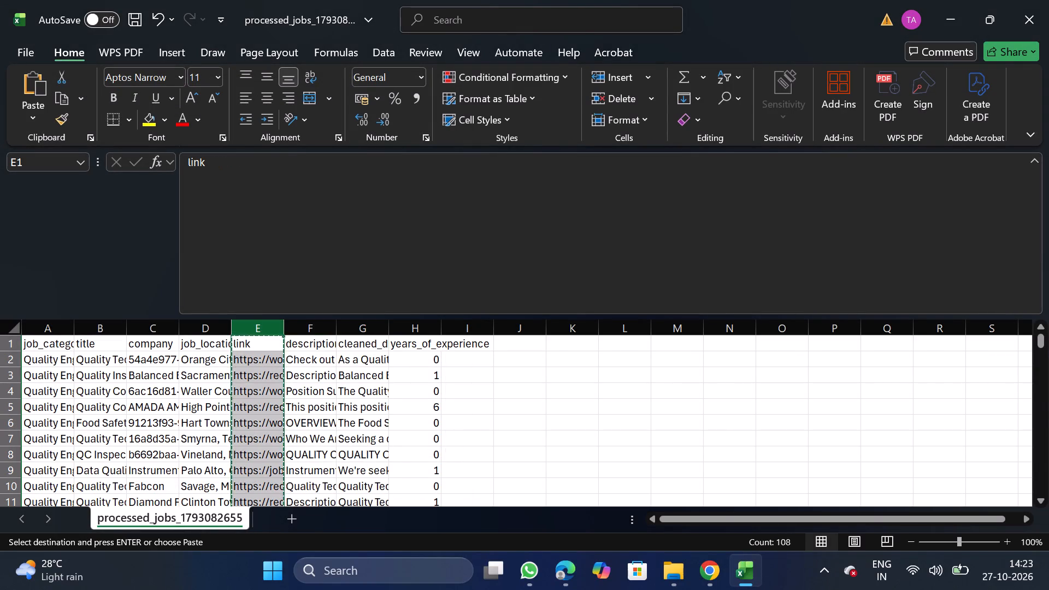
drag(461, 326, 473, 413)
right_click(473, 413)
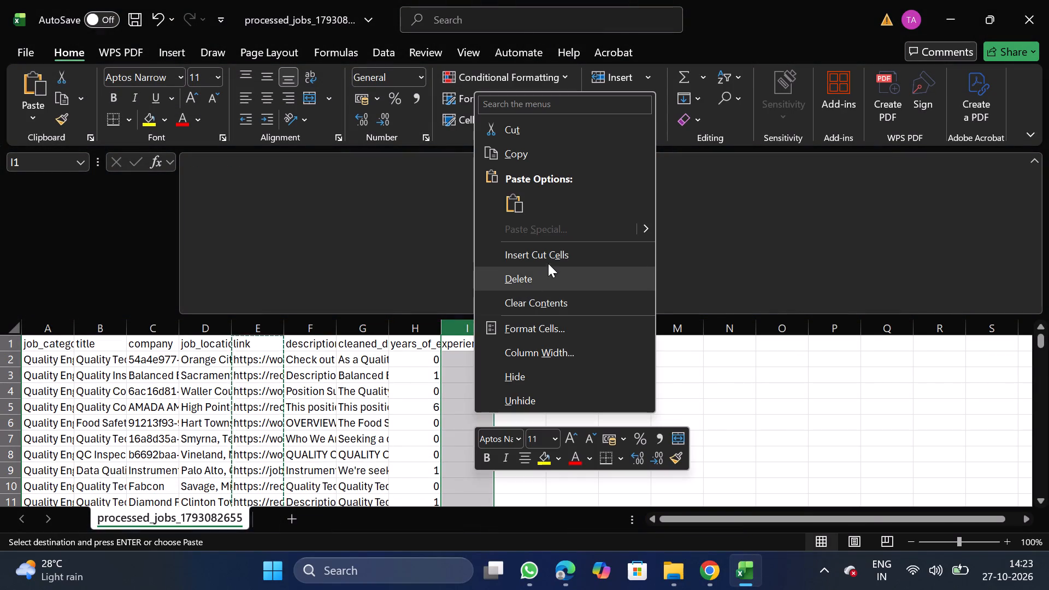
click(553, 257)
Move the years_of_experience column in front of the description column, right after job_location.
click(346, 325)
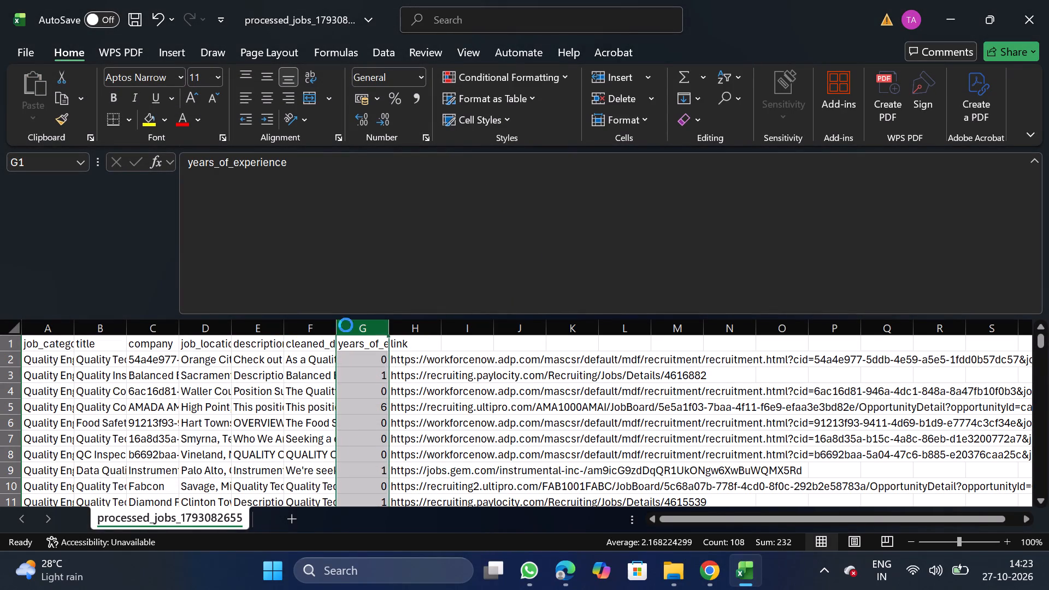
key(ctrl+x)
drag(257, 329, 259, 380)
right_click(259, 380)
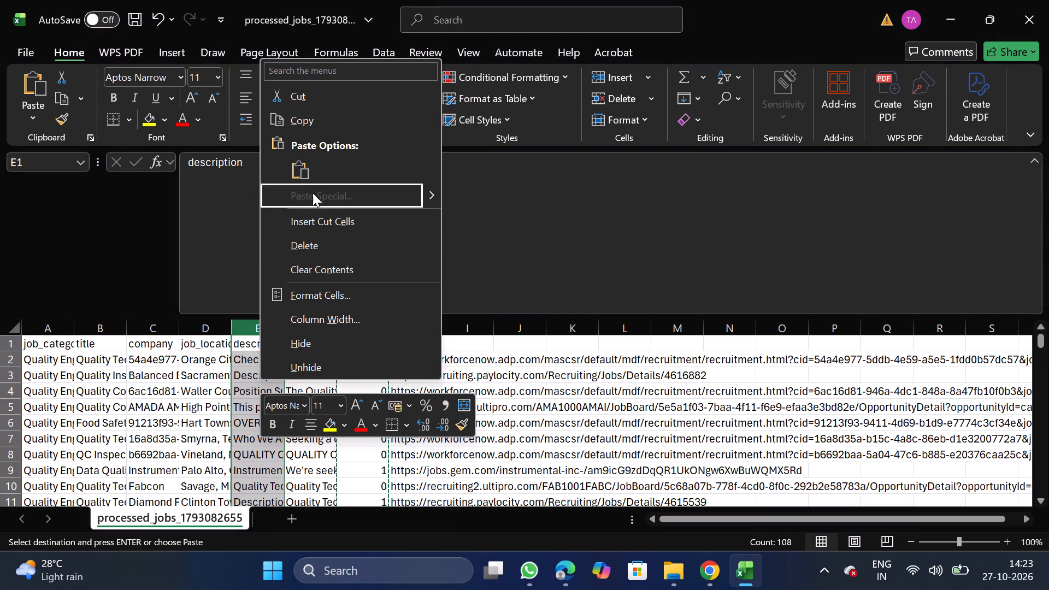
click(332, 222)
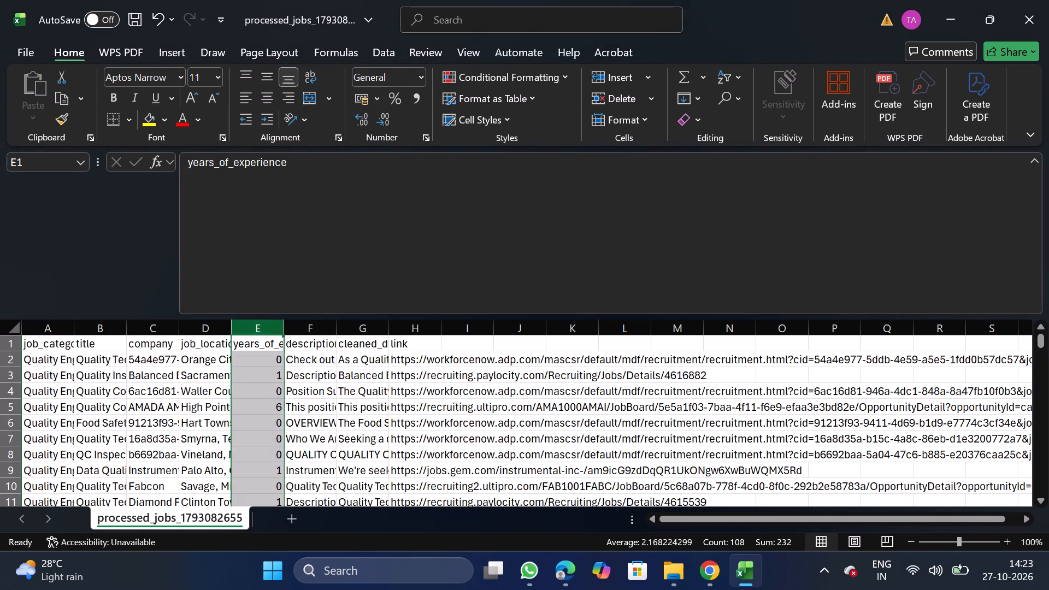
Rename the cleaned_description header in G1 to description, reusing the header text from F1.
click(310, 340)
drag(187, 166, 254, 174)
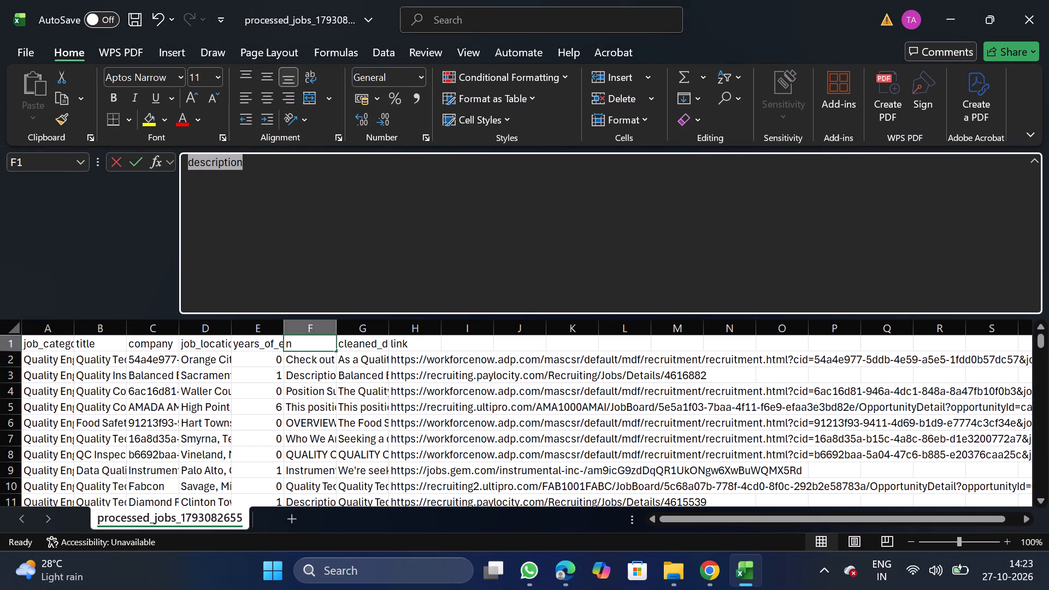
drag(254, 174, 255, 174)
key(ctrl+c)
click(376, 340)
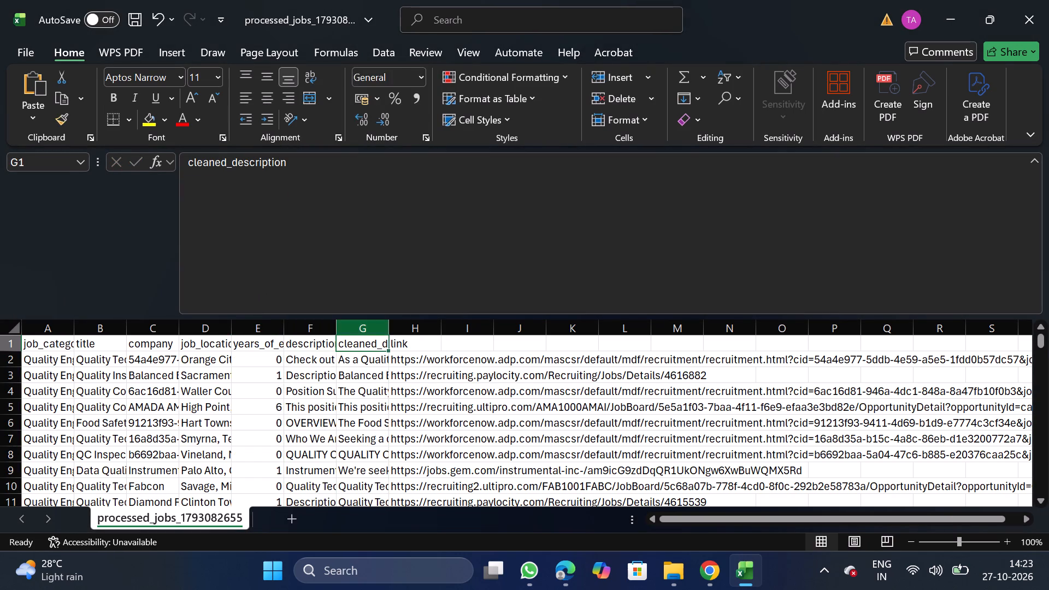
click(451, 261)
key(BackSpace)
key(BackSpace)
key(BackSpace)
key(BackSpace)
key(BackSpace)
key(BackSpace)
key(BackSpace)
key(BackSpace)
key(BackSpace)
key(BackSpace)
key(BackSpace)
key(BackSpace)
key(BackSpace)
key(BackSpace)
key(BackSpace)
key(BackSpace)
key(BackSpace)
key(BackSpace)
key(BackSpace)
key(BackSpace)
key(BackSpace)
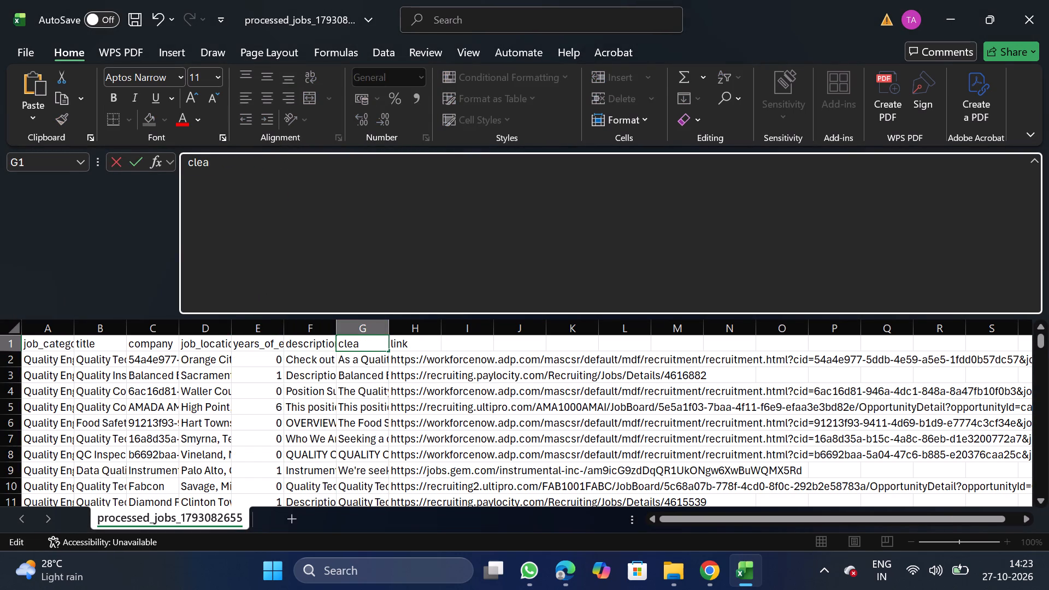
key(ctrl+v)
Rename the F1 header to original_description, copying the name from the CSV format requirements on NextGenApply's bulk upload page.
click(303, 345)
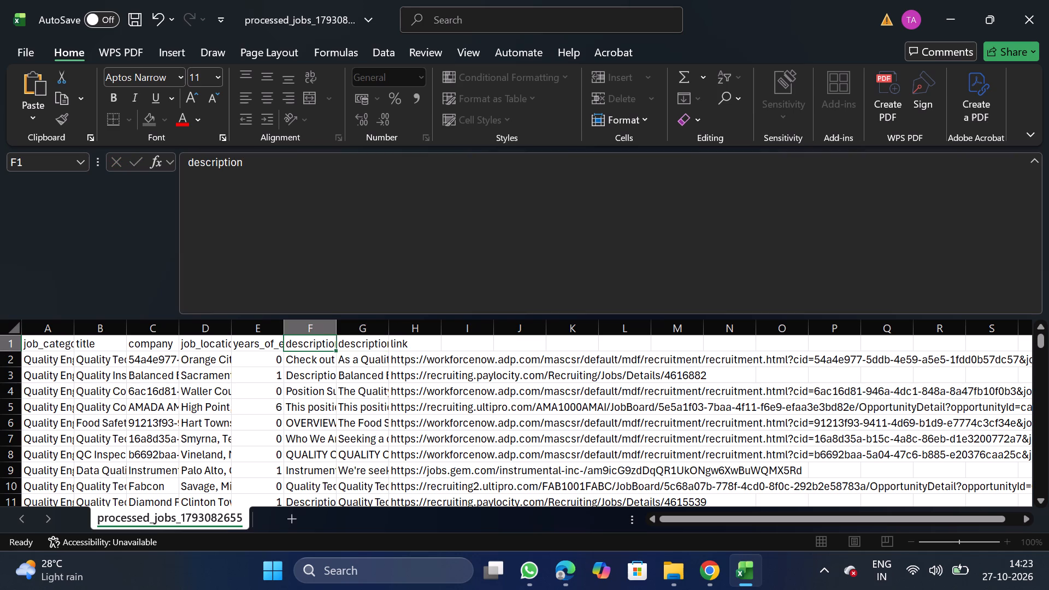
click(421, 257)
key(BackSpace)
key(BackSpace)
key(BackSpace)
key(BackSpace)
key(BackSpace)
key(BackSpace)
key(BackSpace)
key(BackSpace)
key(BackSpace)
key(BackSpace)
key(BackSpace)
key(BackSpace)
key(BackSpace)
key(BackSpace)
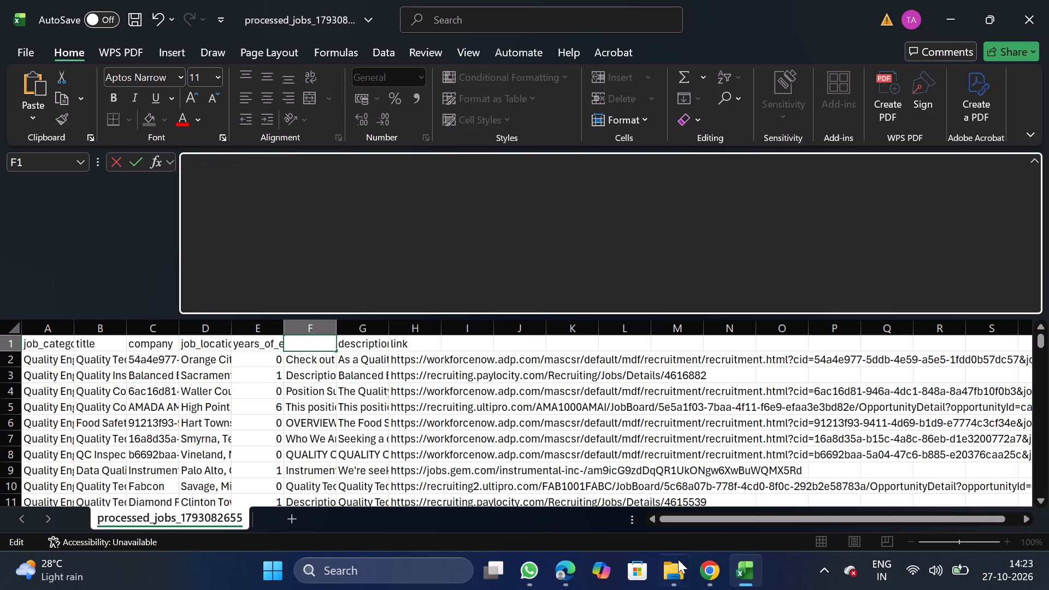
click(701, 588)
click(84, 172)
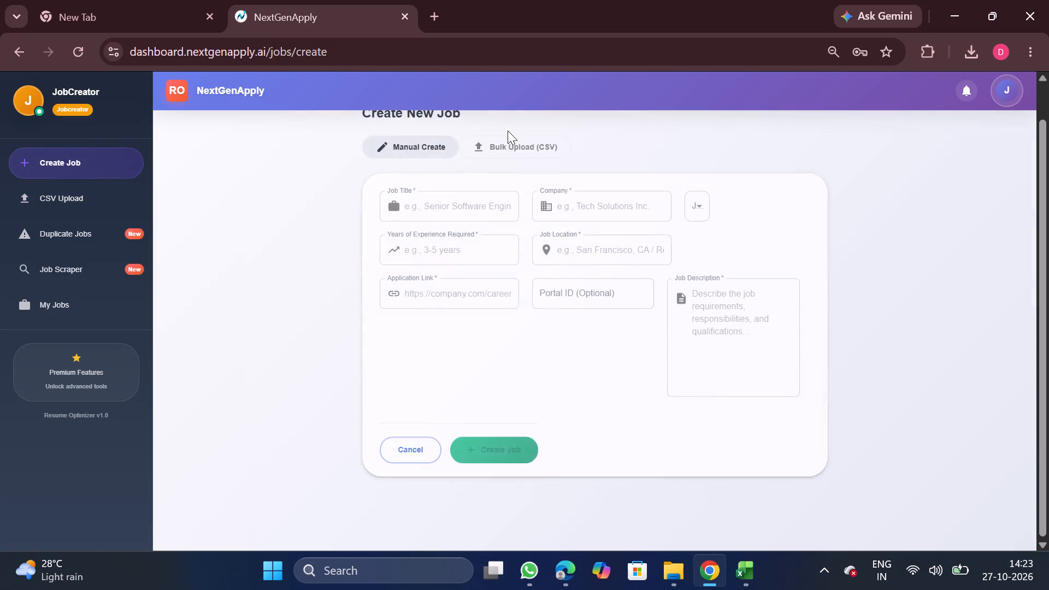
click(539, 144)
double_click(596, 273)
key(ctrl+c)
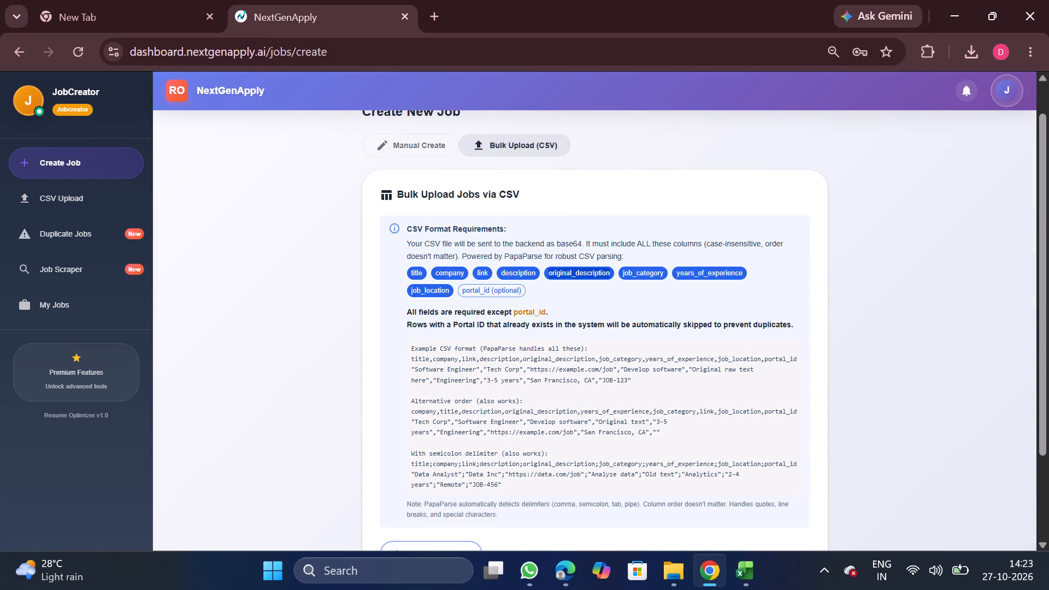
click(746, 565)
key(ctrl+v)
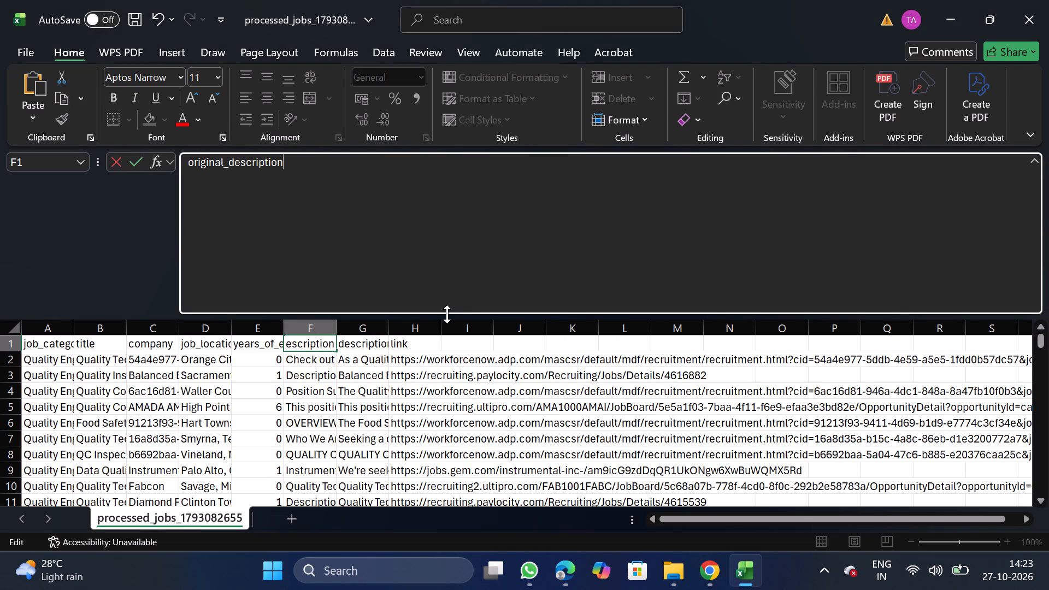
Add a filter to the title column, enlarge its filter list and clear the selection of all titles.
click(105, 326)
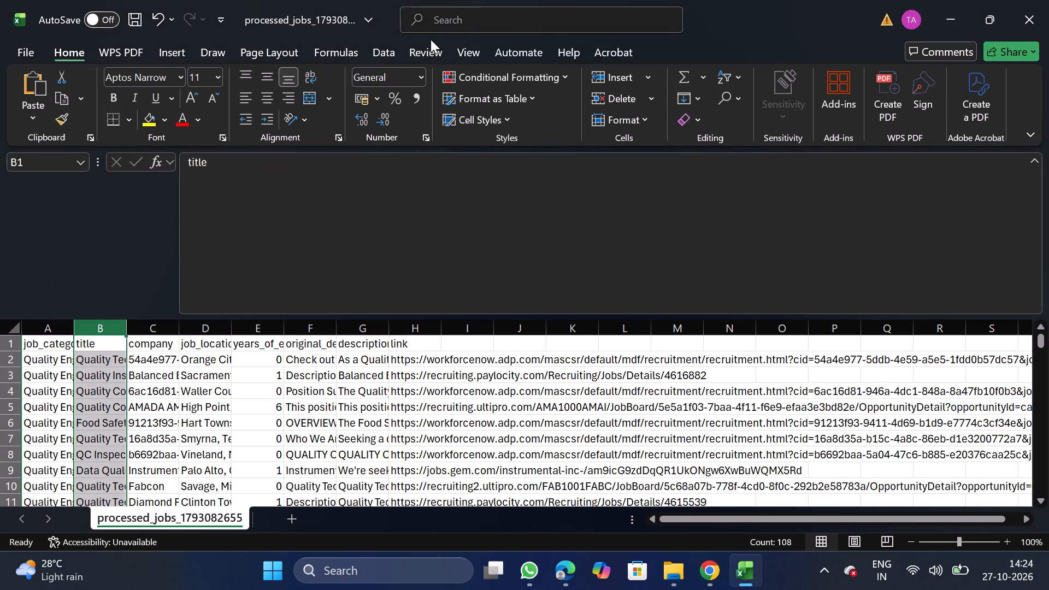
drag(376, 53, 537, 101)
click(537, 101)
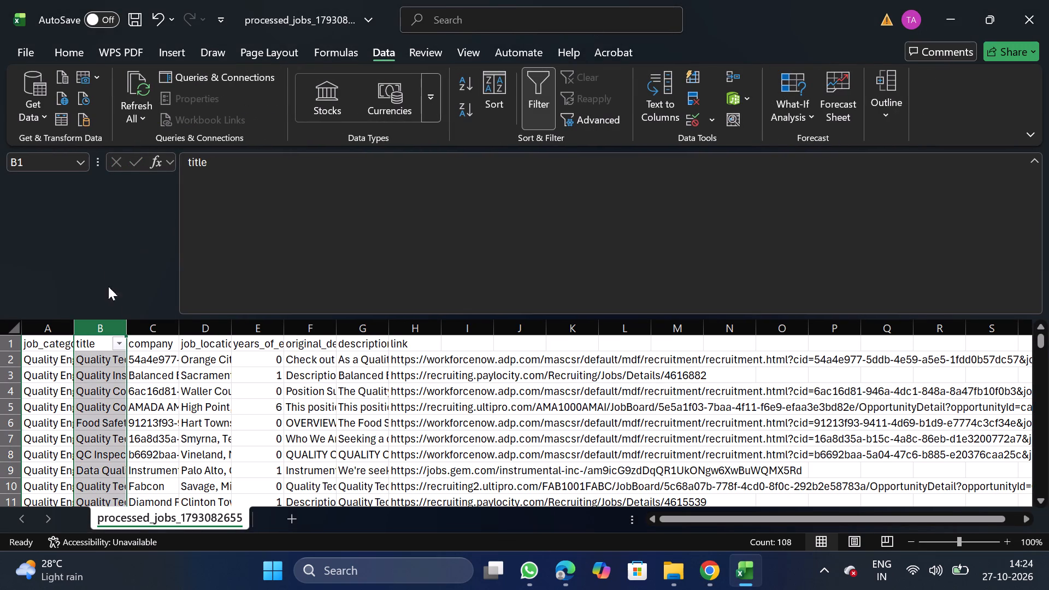
click(116, 338)
click(217, 349)
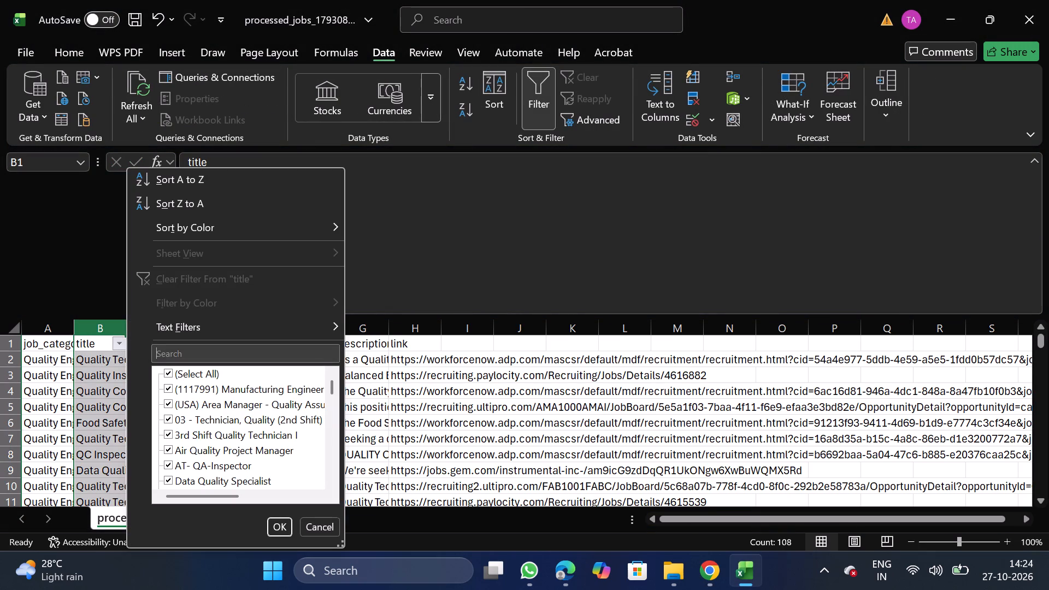
double_click(343, 545)
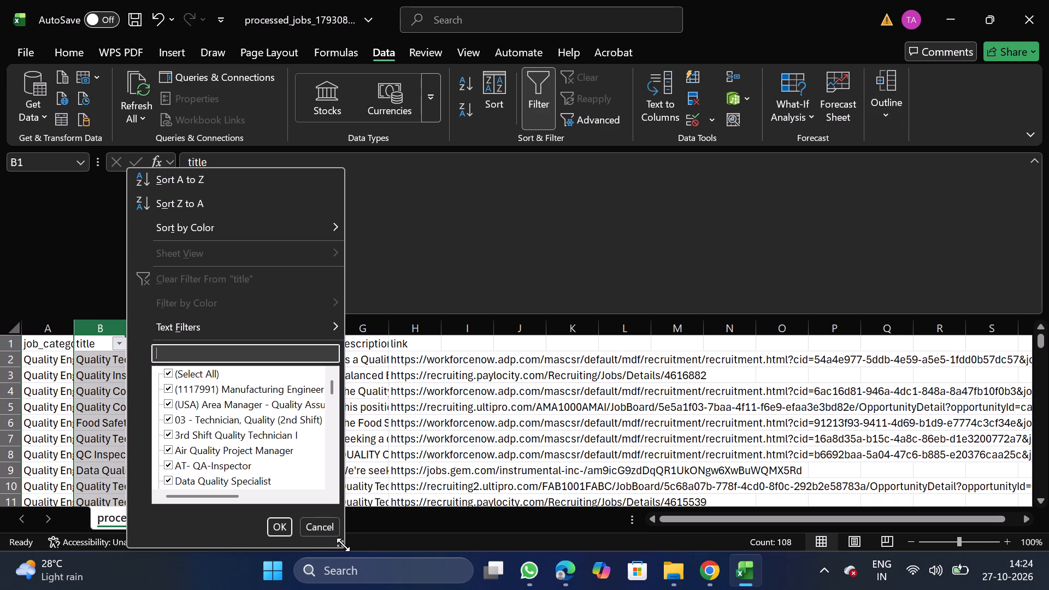
drag(343, 545, 609, 589)
click(209, 374)
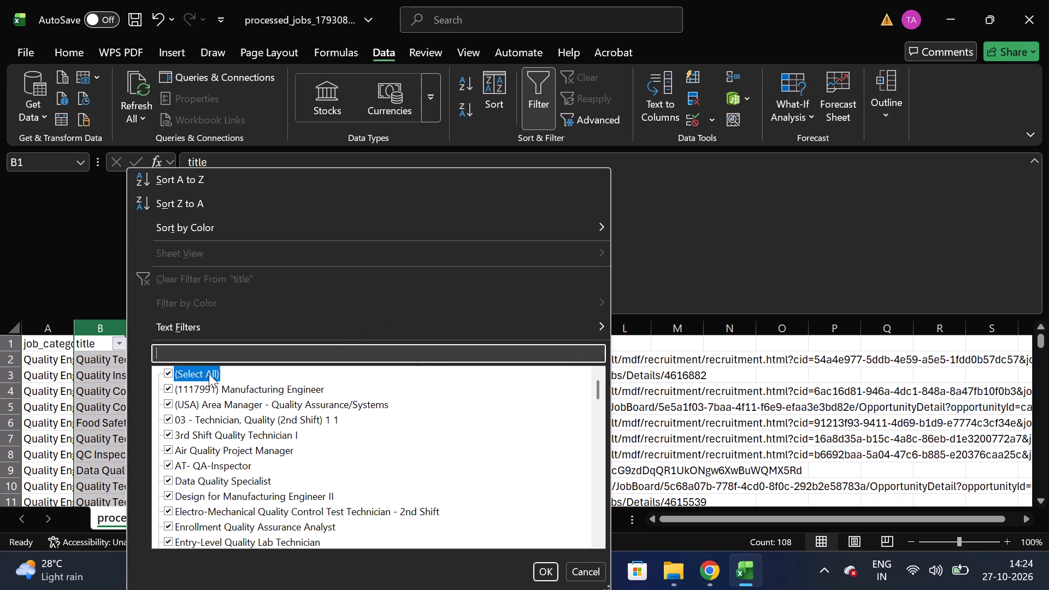
Include Area Manager, Air Quality Project Manager, Electro-Mechanical Test Technician, Field Quality Manager, Manager - Mortgage Lending, Manager Quality Engineering and Manager, Quality Assurance in the title filter.
click(297, 403)
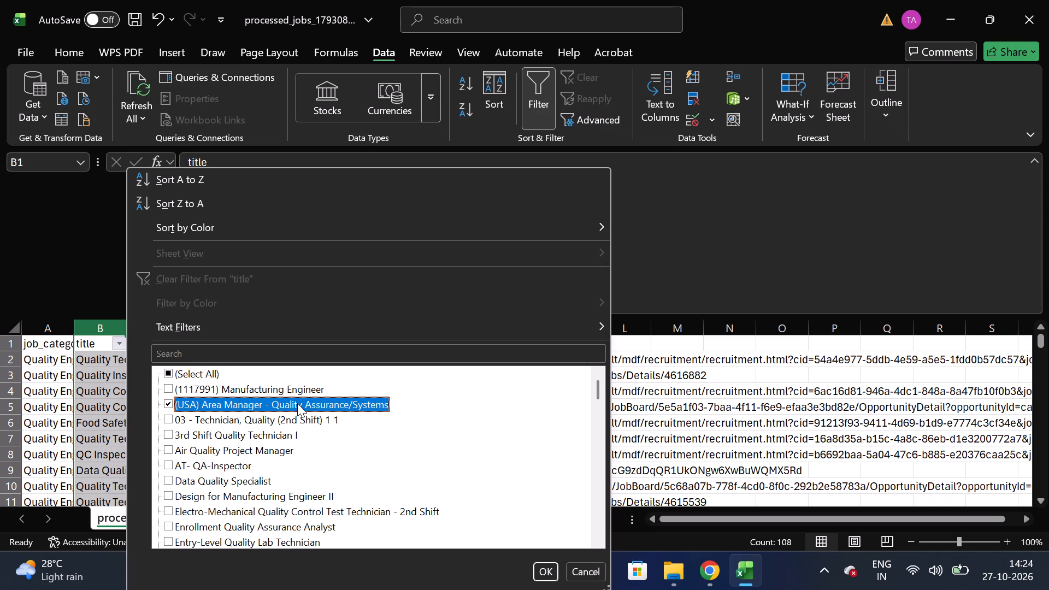
click(275, 444)
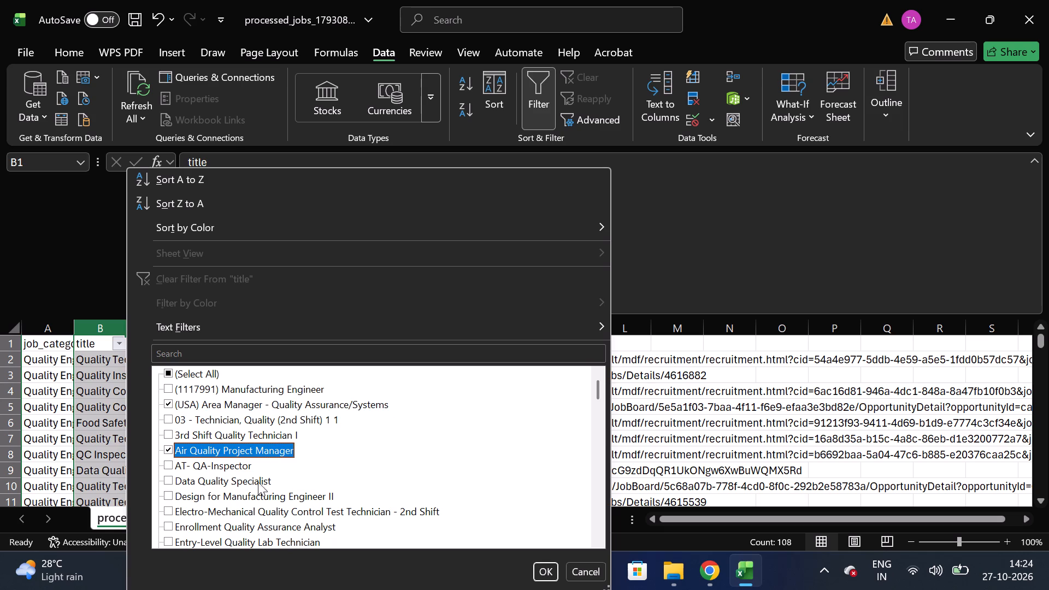
click(253, 510)
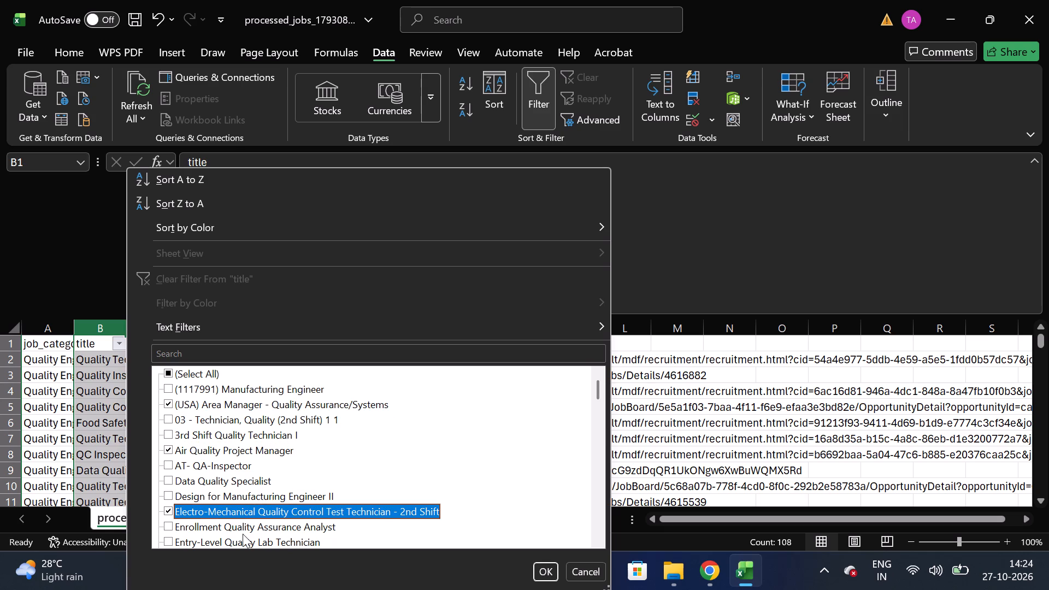
scroll(243, 534, down, 1)
click(258, 509)
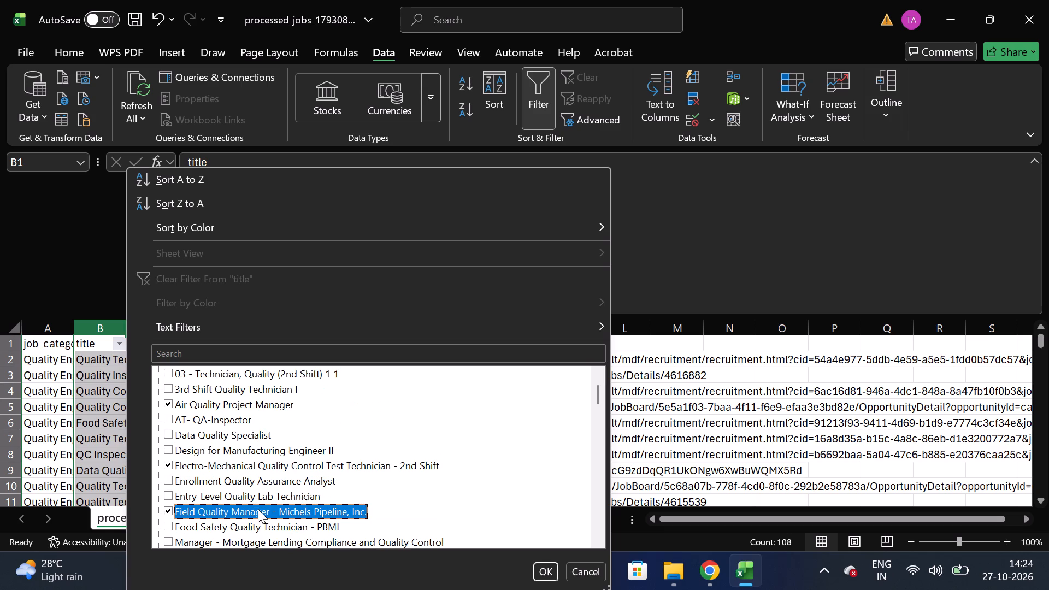
scroll(242, 539, down, 1)
click(239, 537)
scroll(239, 537, down, 1)
click(239, 480)
click(217, 467)
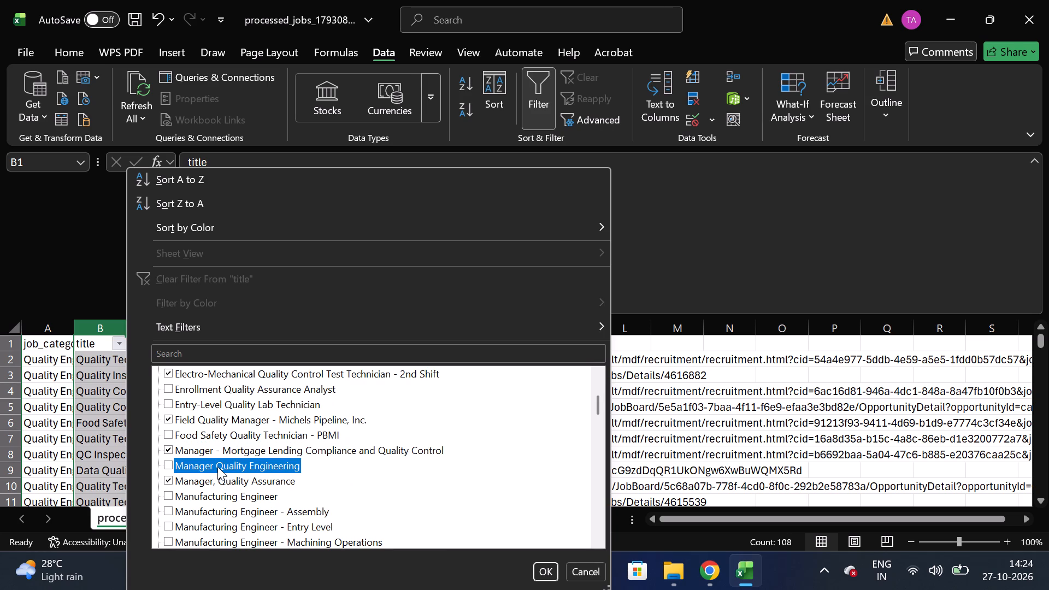
Include Manufacturing Process and Packaging Engineer, Nurse Quality Analyst (RN) and Quality Assurance Manager – Innovation in the title filter.
scroll(238, 531, down, 1)
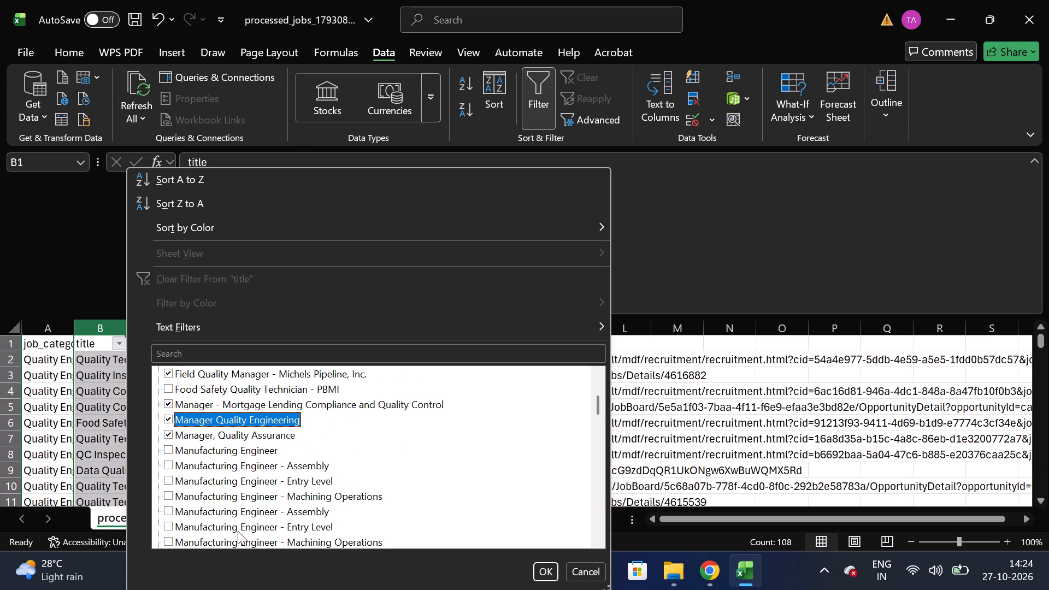
scroll(238, 533, down, 1)
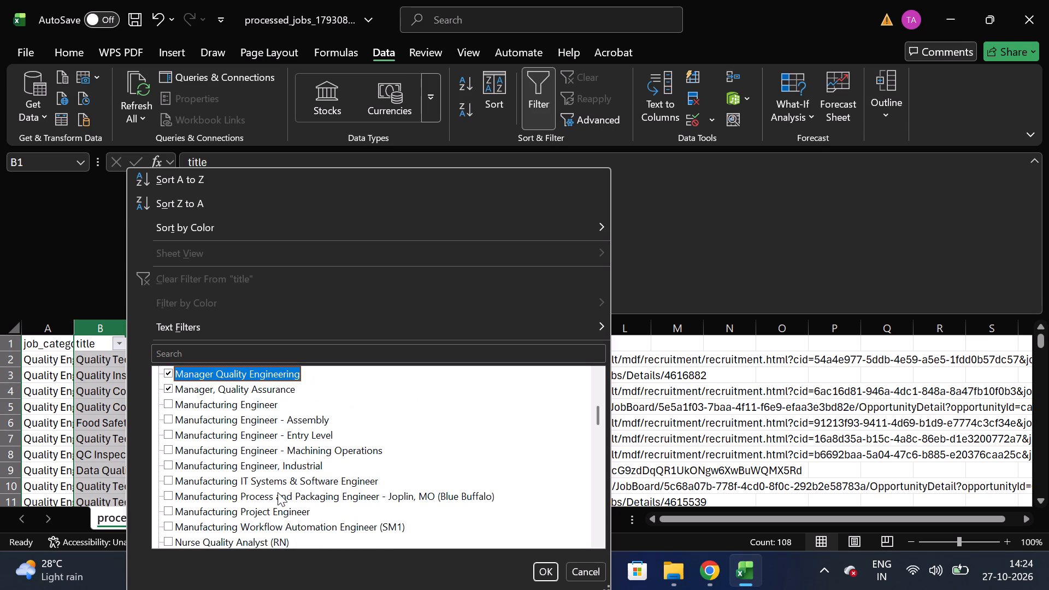
click(278, 492)
scroll(246, 539, down, 1)
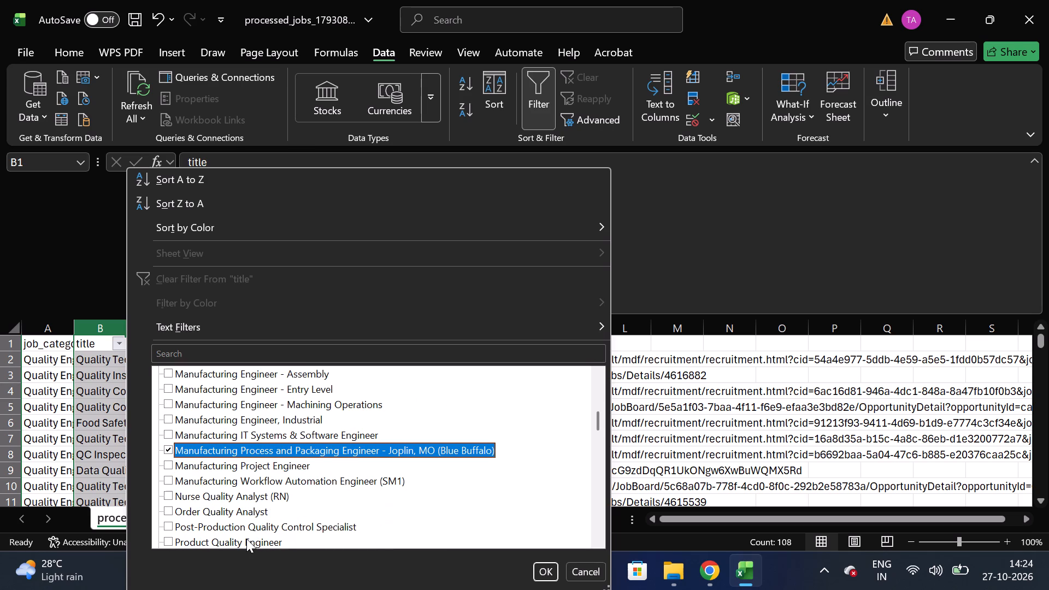
click(241, 500)
scroll(225, 527, down, 1)
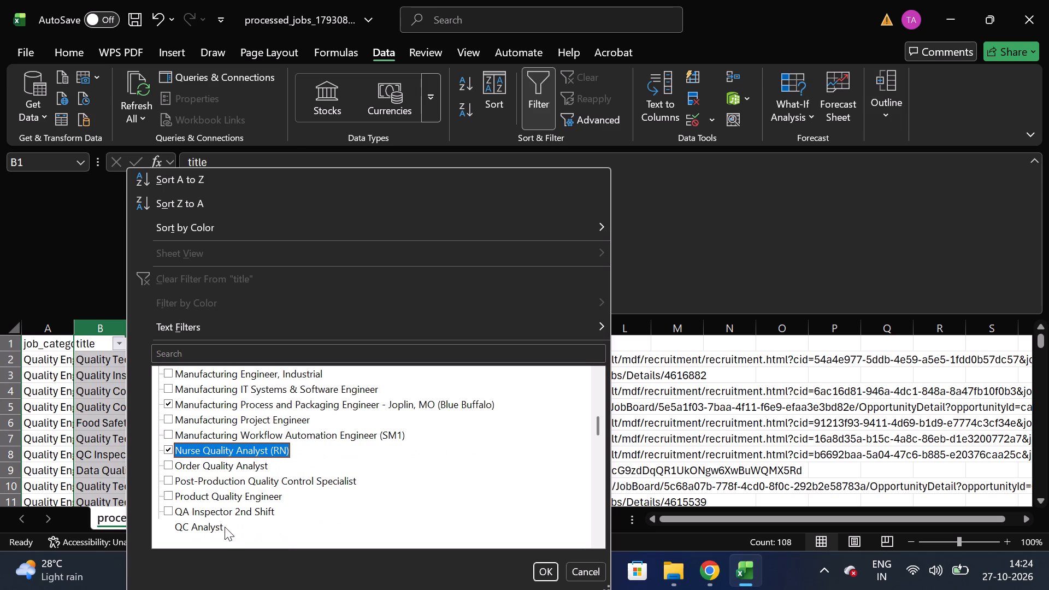
scroll(225, 527, down, 2)
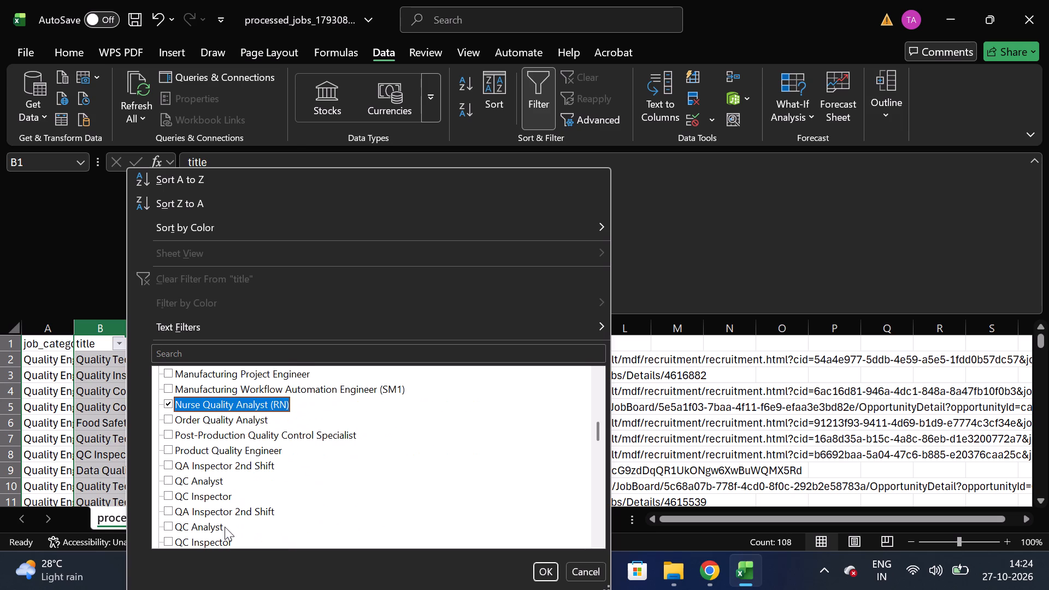
scroll(225, 527, down, 1)
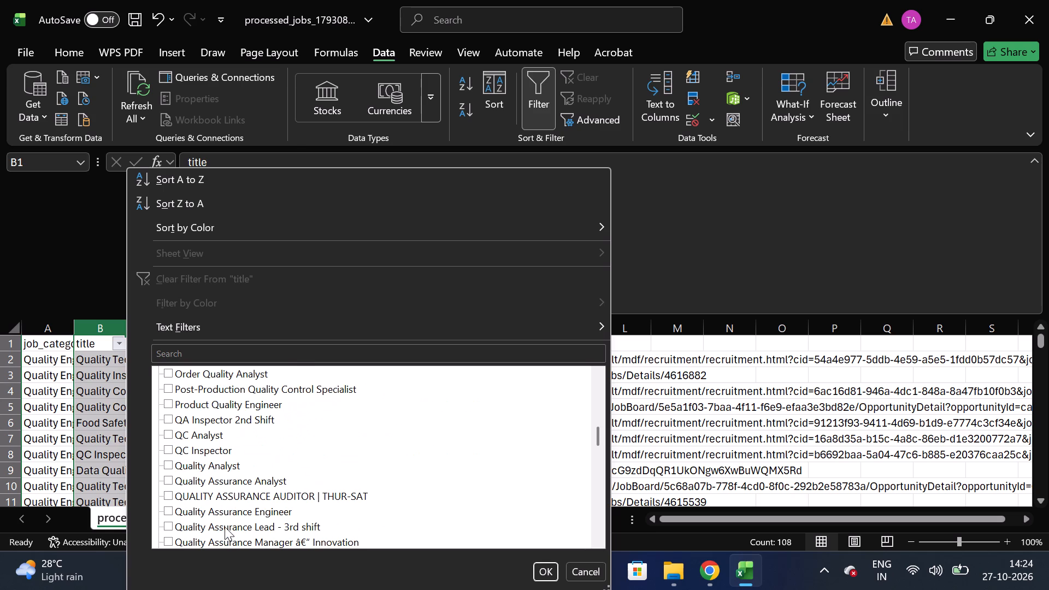
click(225, 527)
click(225, 527)
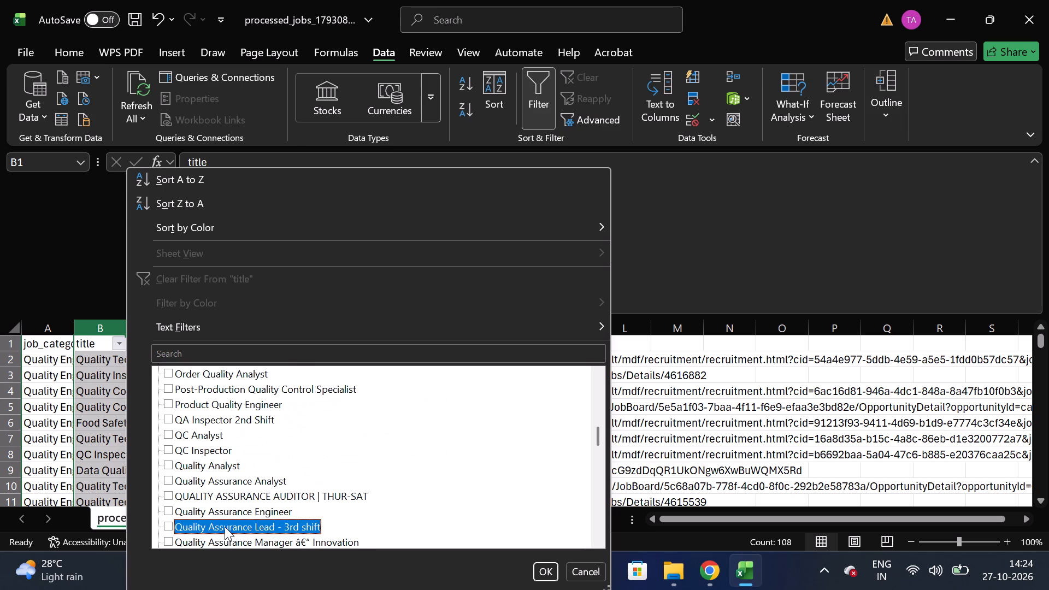
scroll(225, 527, down, 1)
click(243, 494)
Include Quality Engineer Intern, Quality Manager and Regional Quality Manager - Behavioral Health in the title filter.
scroll(243, 494, down, 1)
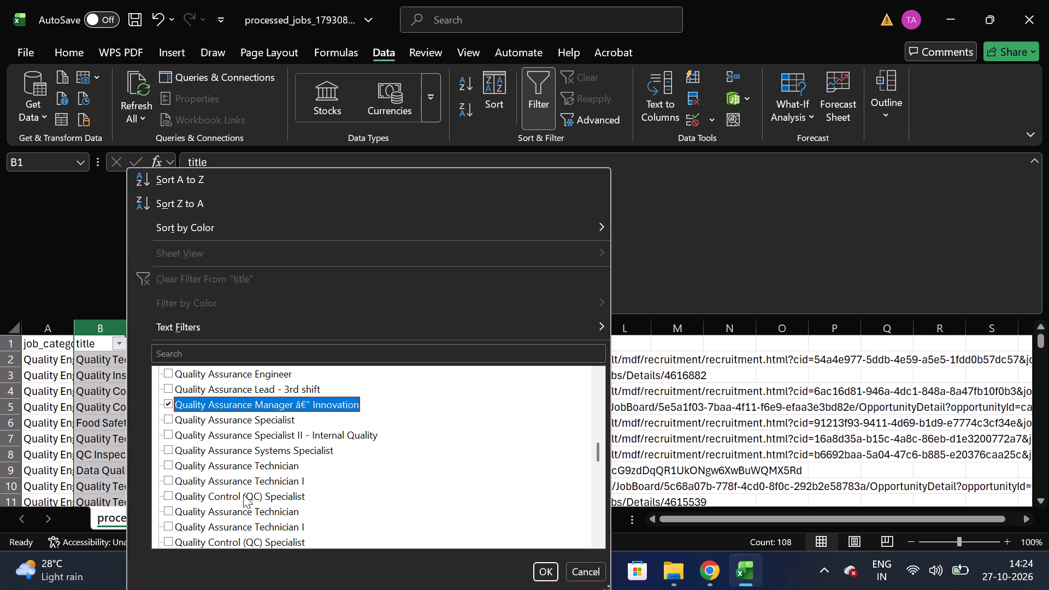
scroll(243, 494, down, 1)
scroll(326, 511, down, 1)
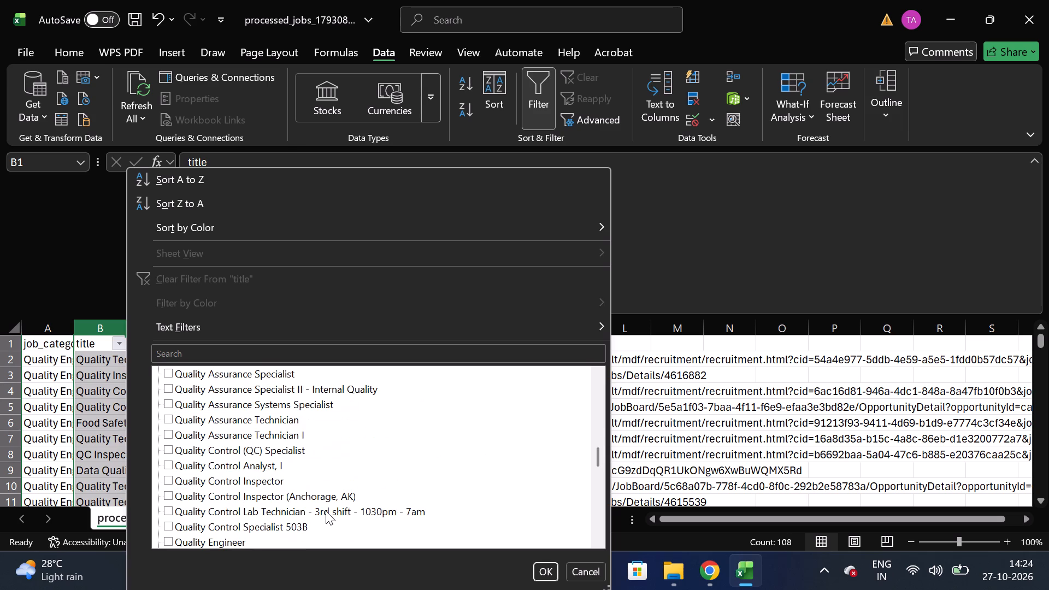
scroll(301, 524, down, 1)
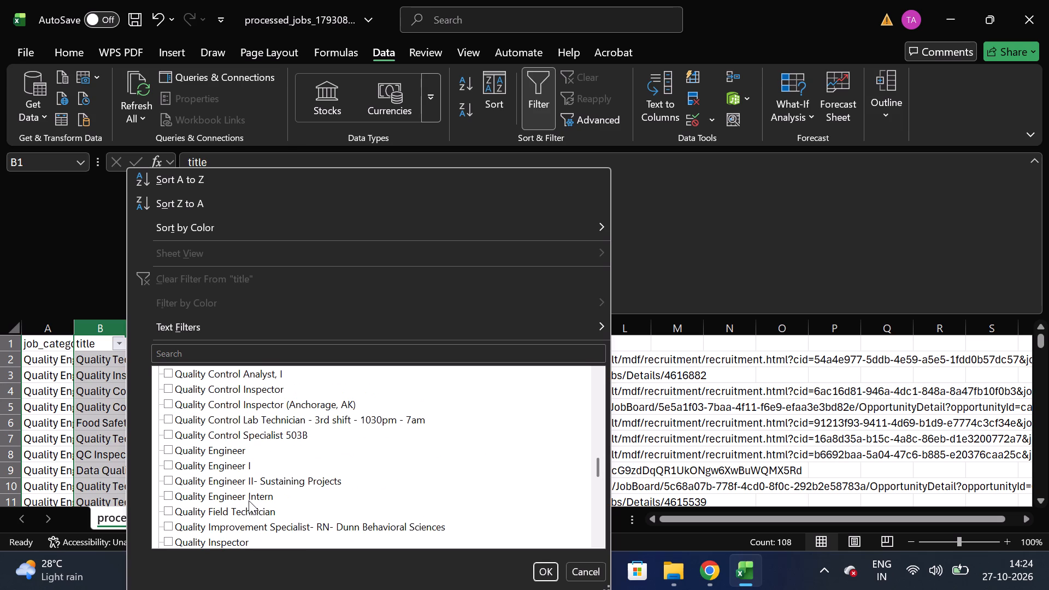
click(249, 500)
scroll(278, 534, down, 1)
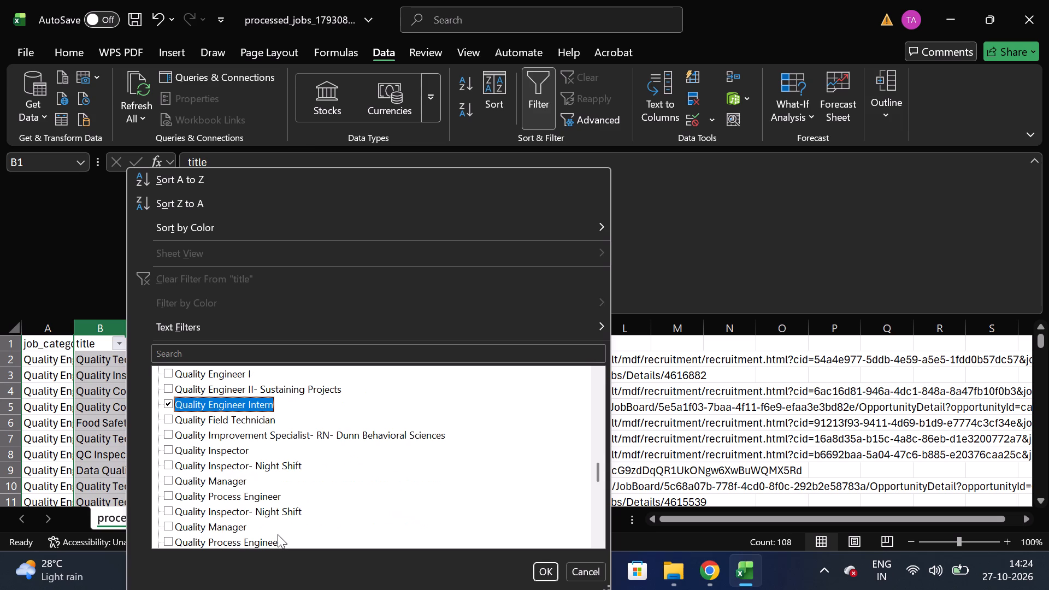
scroll(278, 534, down, 1)
click(237, 480)
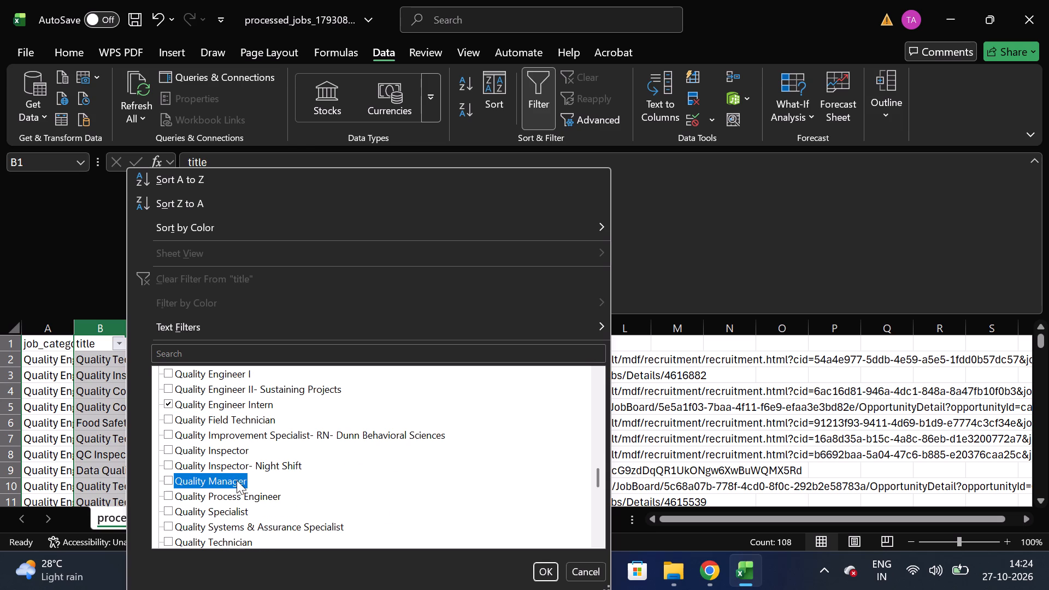
scroll(233, 526, down, 1)
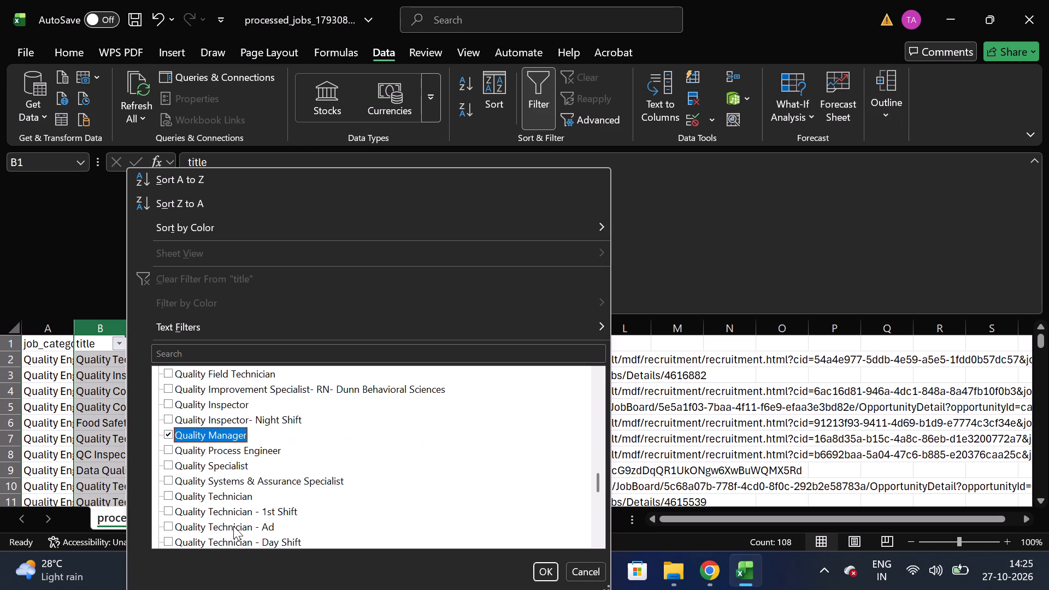
scroll(231, 530, down, 2)
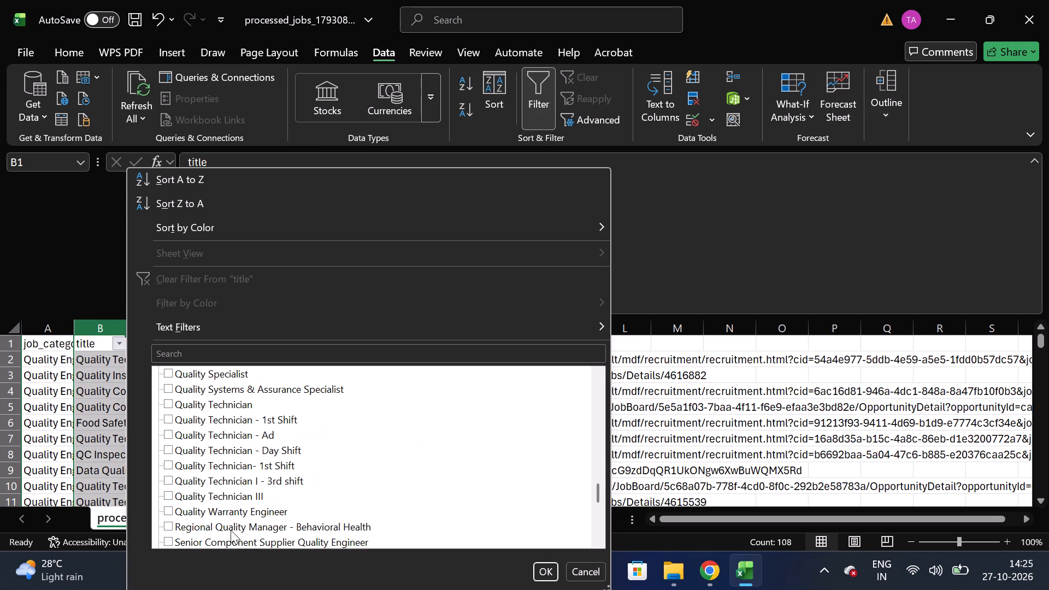
scroll(231, 530, down, 1)
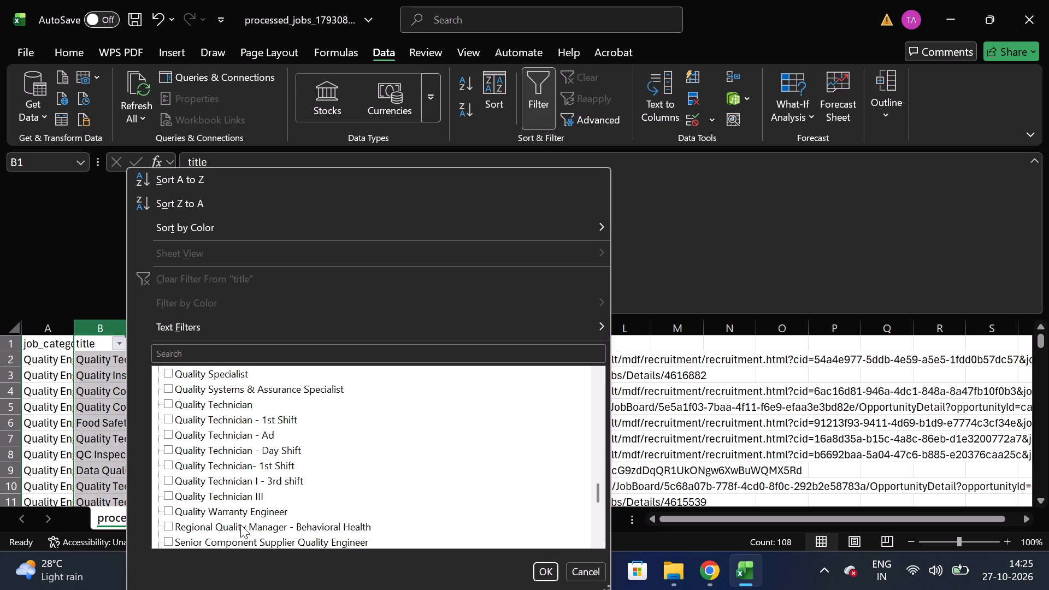
click(235, 530)
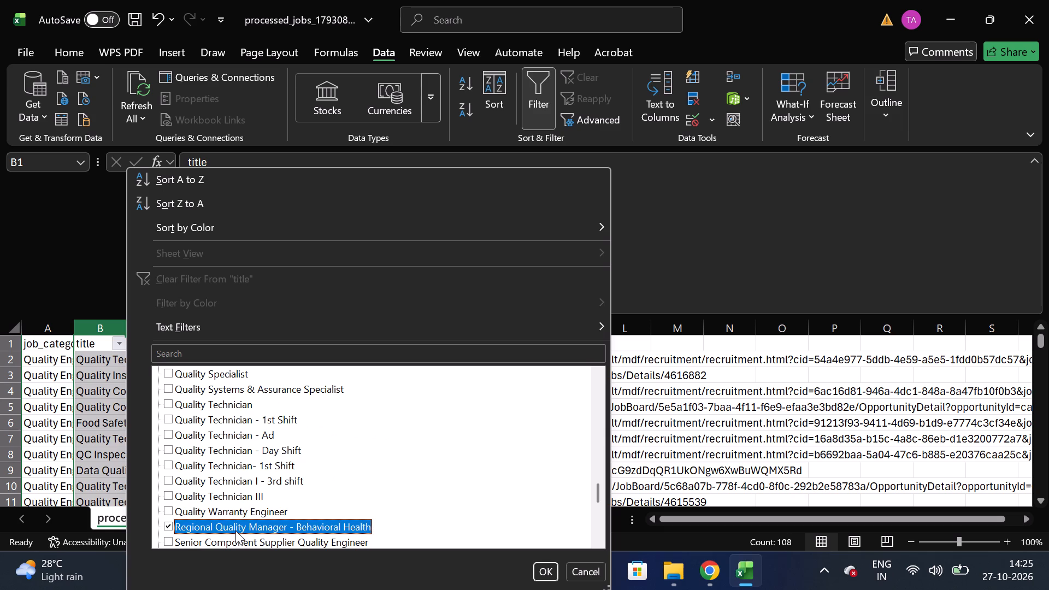
Add Senior Manager, Operations & Quality, Sr. Manager Quality Audit and Compliance, and Sr Manufacturing Engineer, Mechanical Fluids Assemblies to the title filter and apply it.
scroll(235, 530, down, 2)
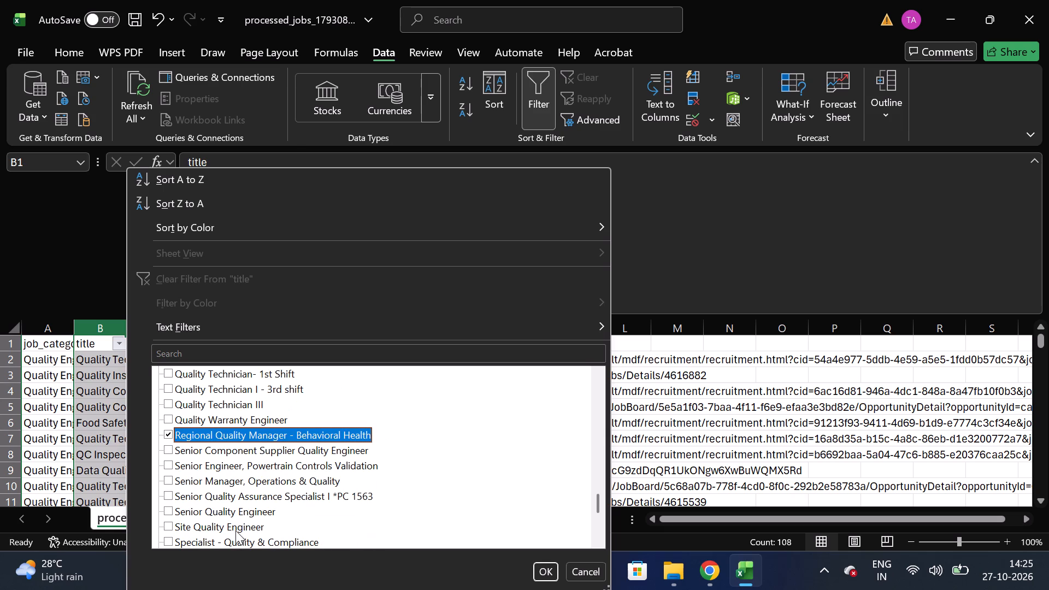
click(231, 476)
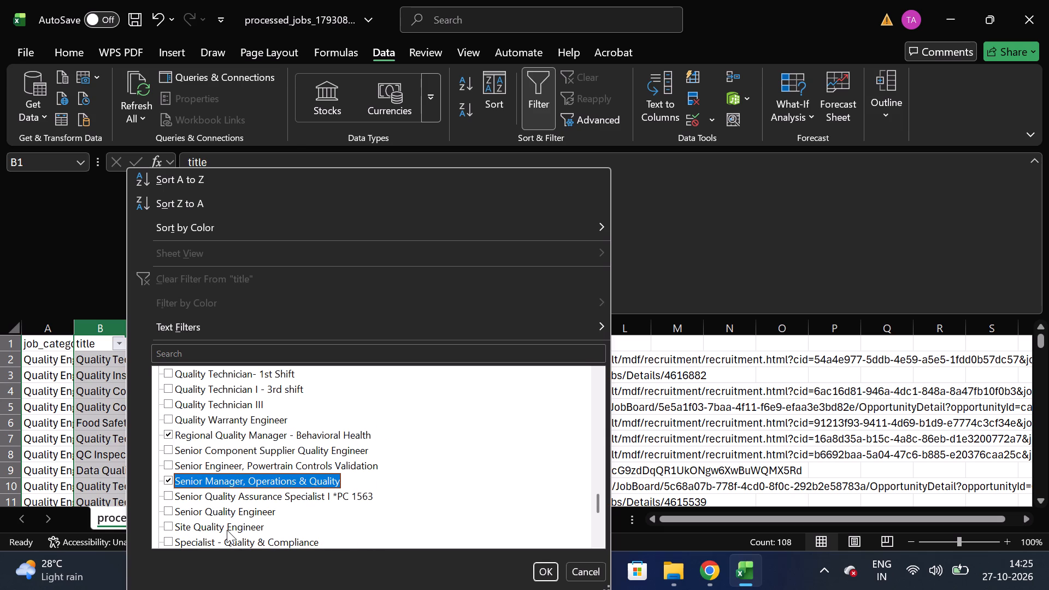
scroll(227, 530, down, 1)
click(243, 536)
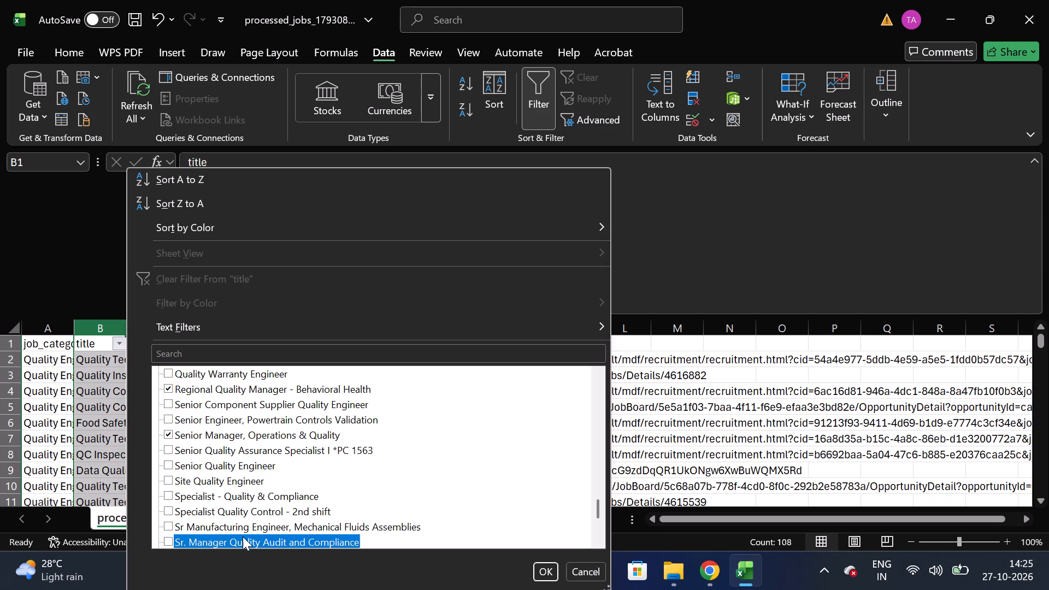
click(223, 515)
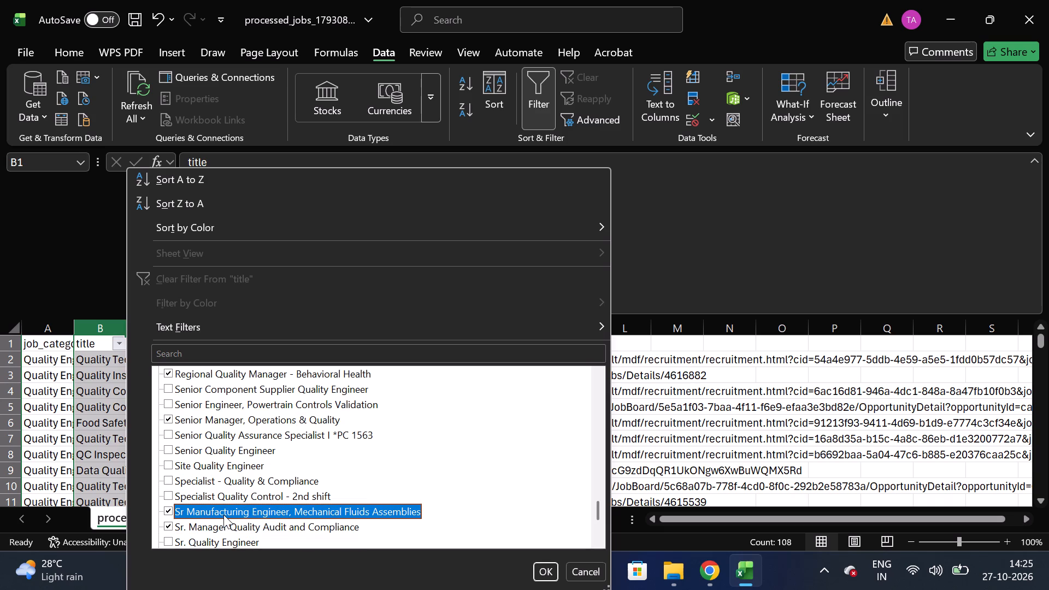
scroll(223, 515, down, 2)
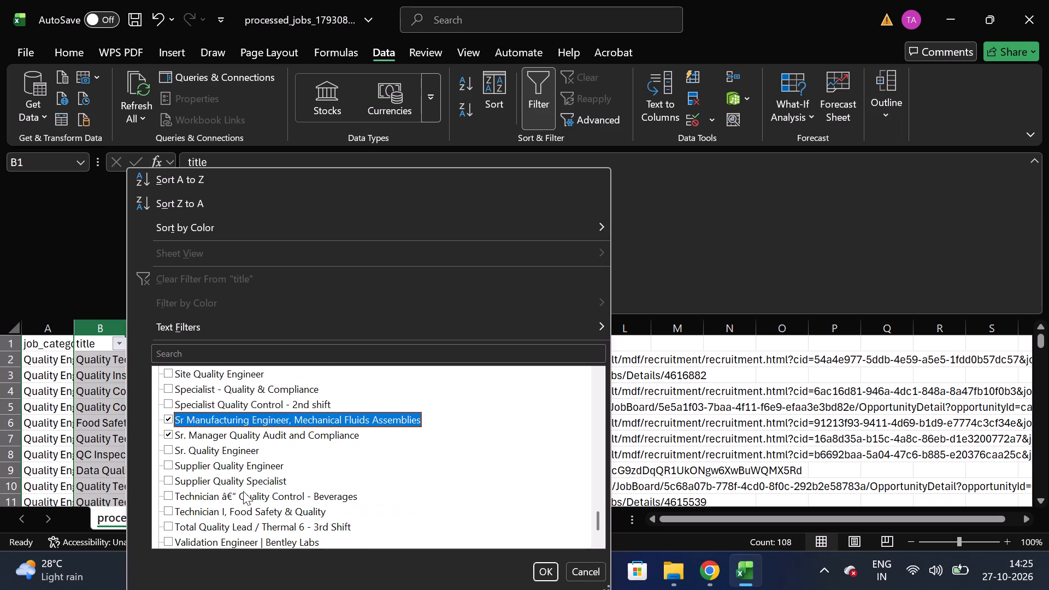
click(197, 524)
click(546, 567)
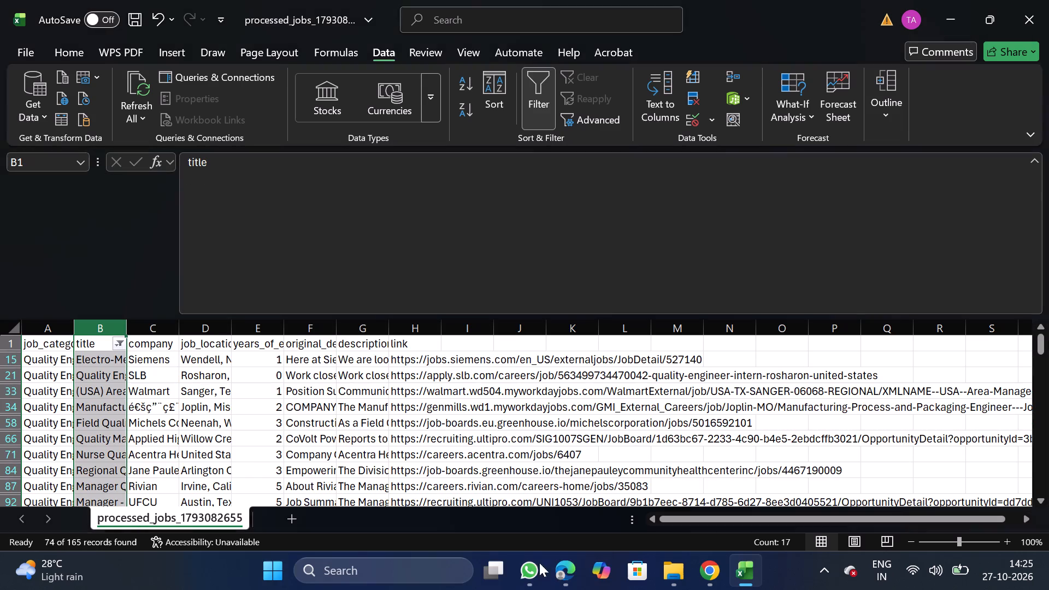
Delete all the filtered job rows below the header and remove the title filter.
click(0, 358)
key(ctrl+shift+Down)
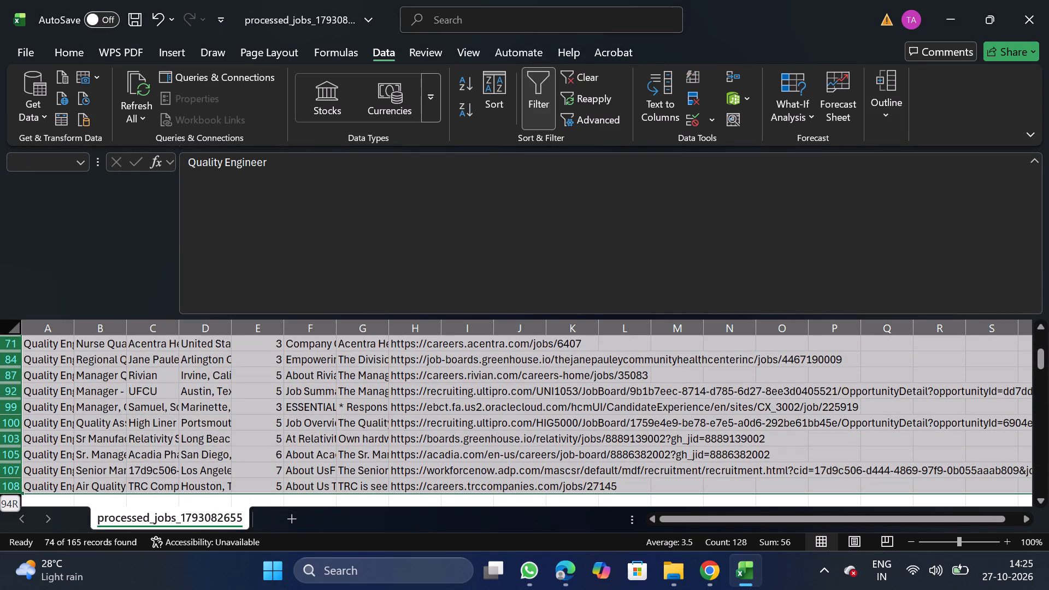
right_click(87, 405)
click(169, 267)
click(529, 103)
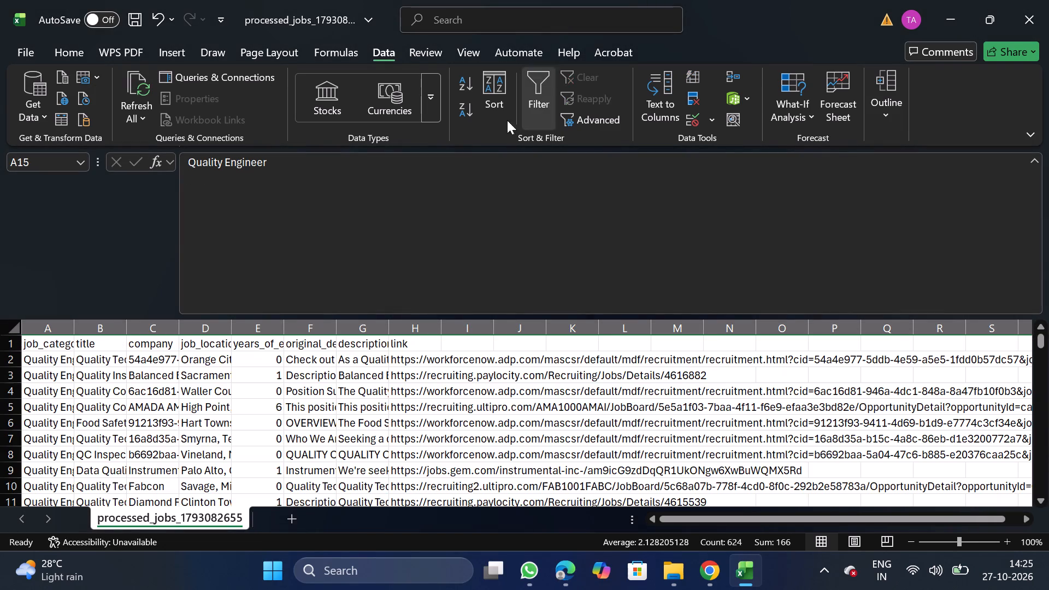
Add a filter to the title column again and show only titles containing lead.
click(91, 334)
click(515, 109)
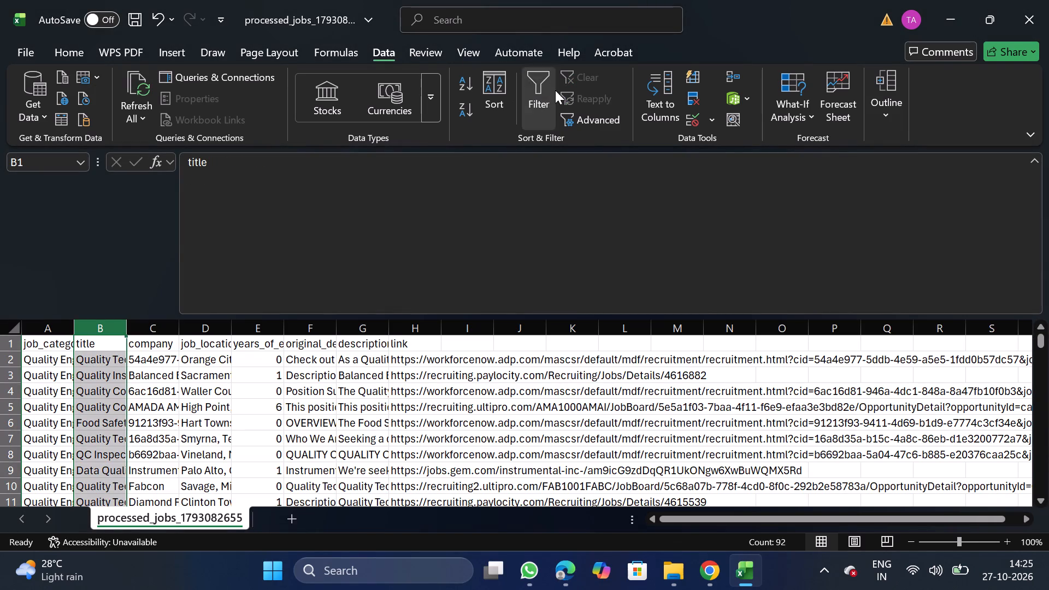
click(558, 88)
click(534, 103)
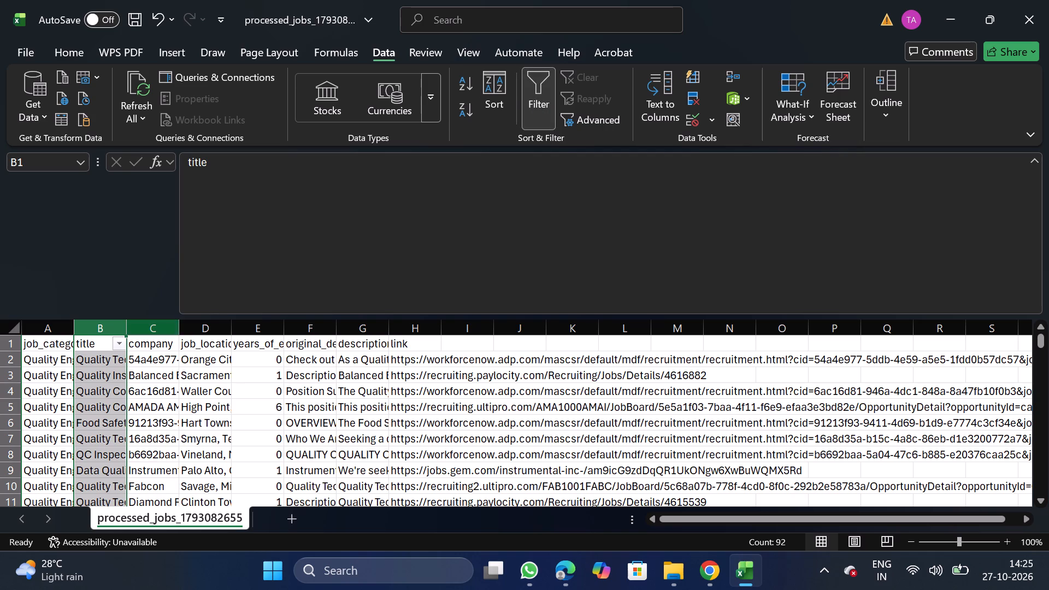
click(123, 346)
click(199, 359)
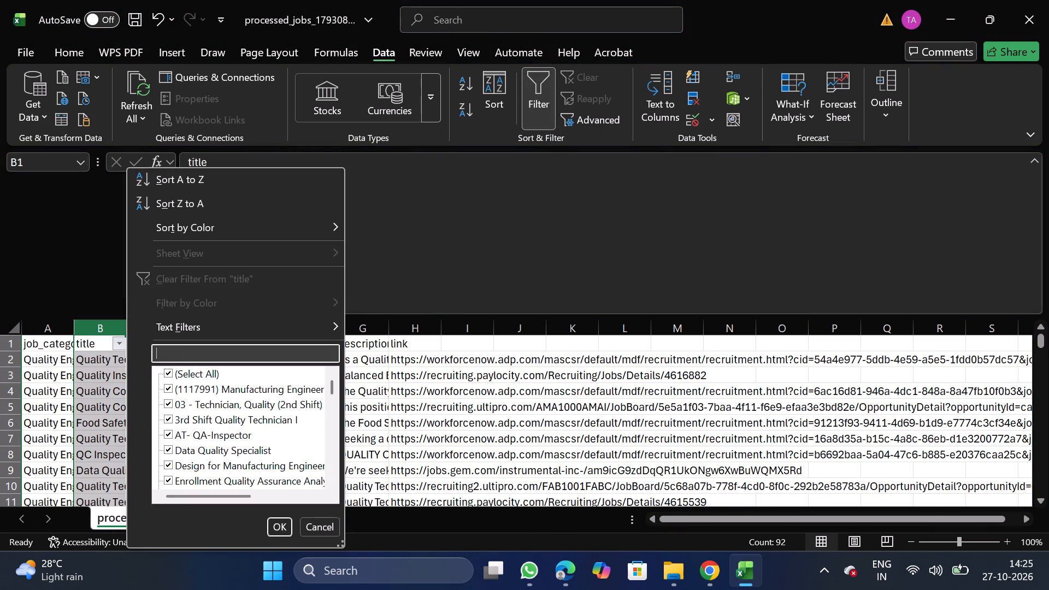
text(lead)
click(285, 528)
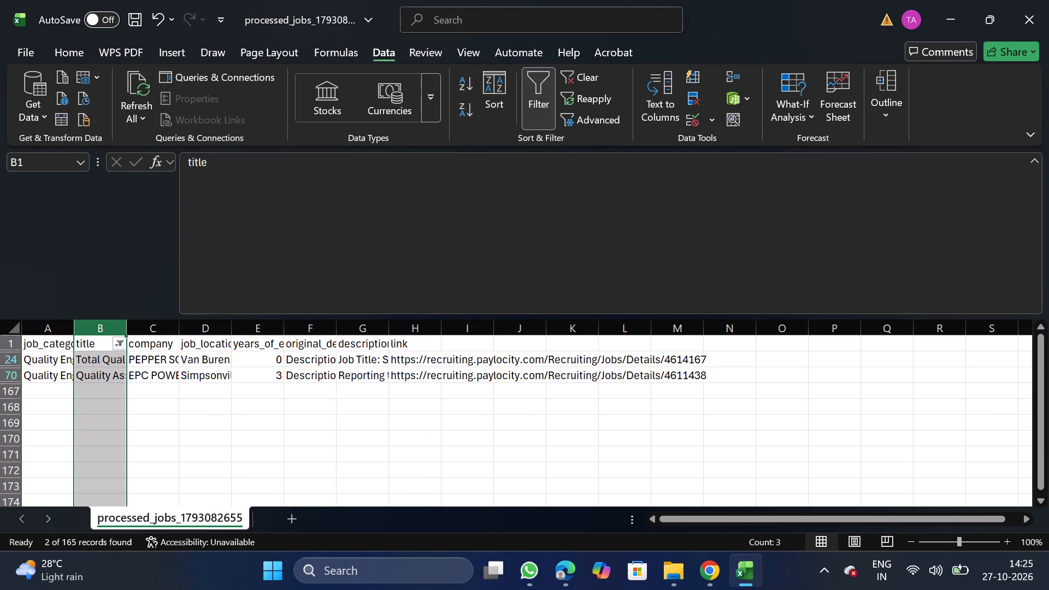
Delete the Total Quality Lead row from the filtered list and remove the filter.
drag(3, 358, 25, 357)
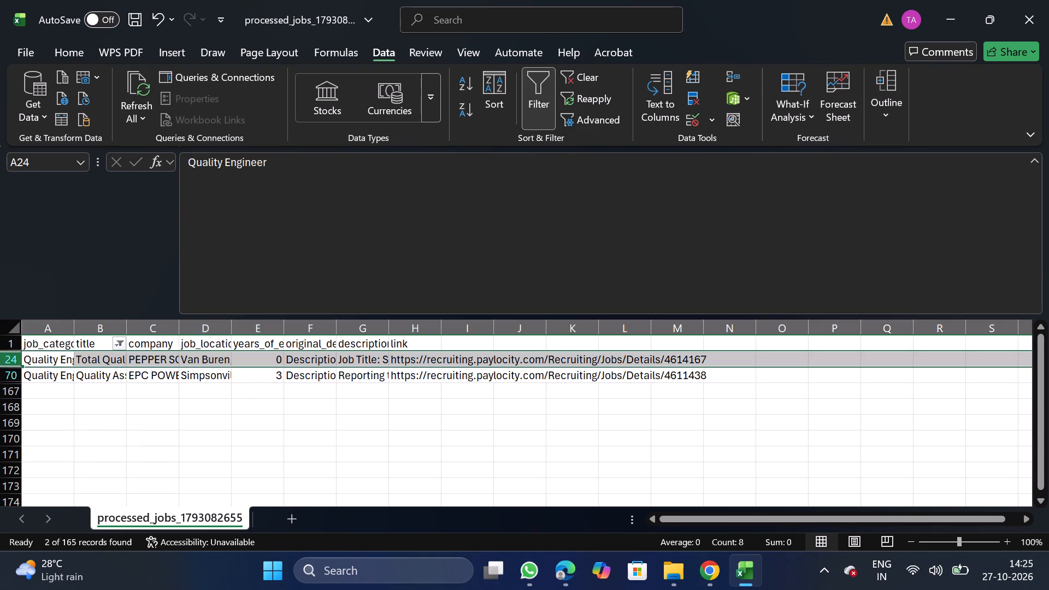
right_click(25, 357)
click(88, 218)
click(534, 78)
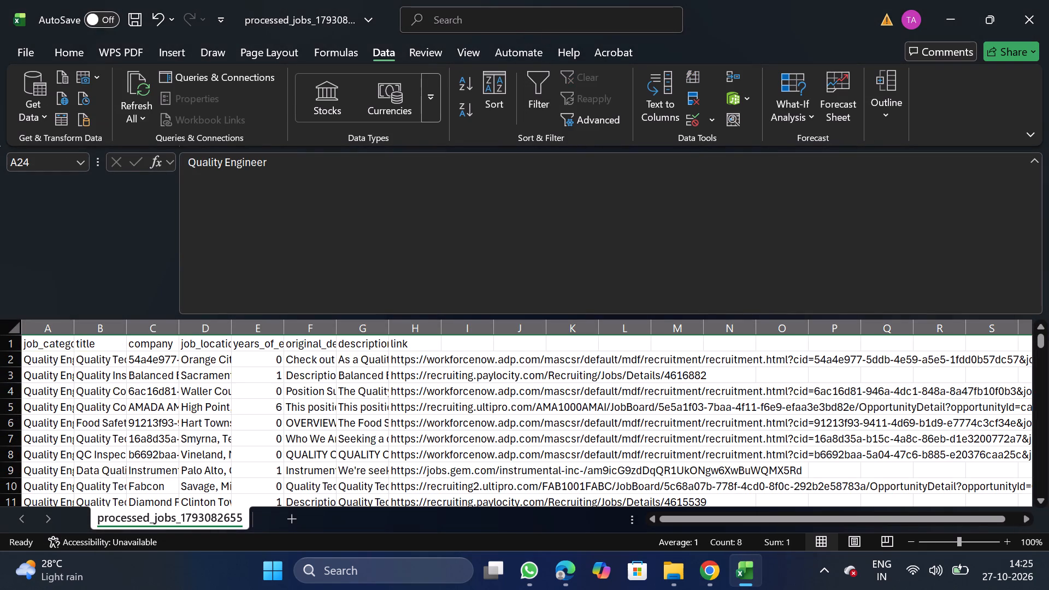
Add a filter to the header row and search the title column's filter values for staff.
click(106, 338)
click(550, 84)
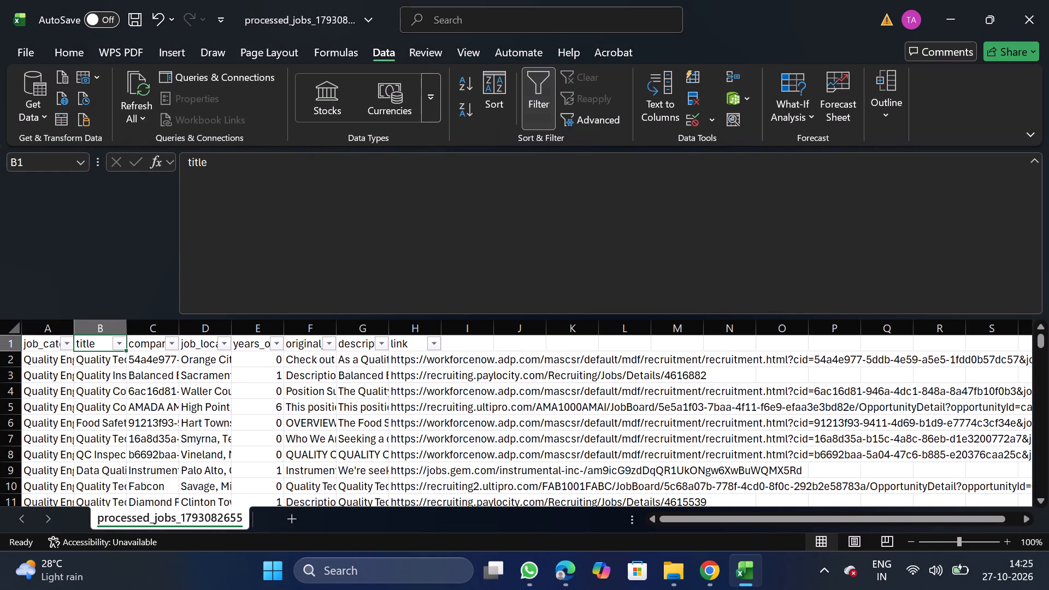
click(123, 349)
click(188, 354)
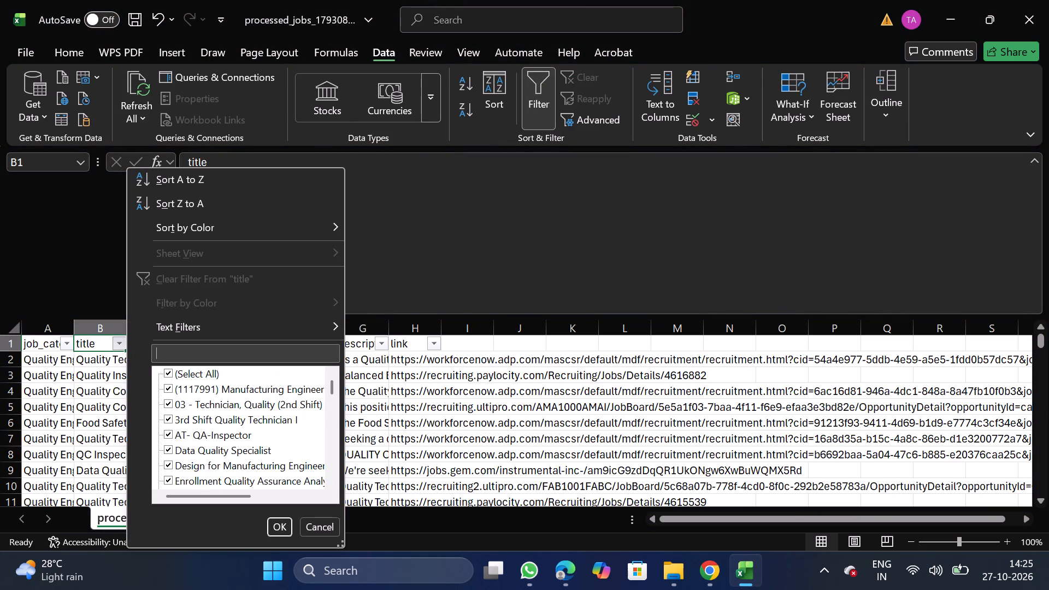
text(staff)
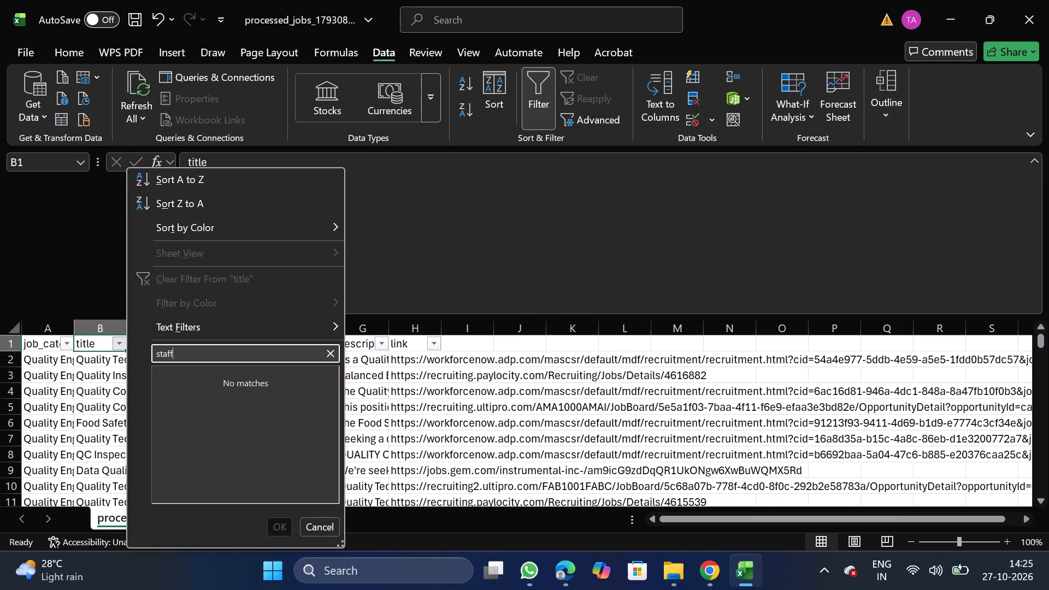
Search the title column's filter values for principal instead, and remove the filter without applying it.
key(BackSpace)
key(BackSpace)
key(BackSpace)
key(BackSpace)
key(BackSpace)
key(BackSpace)
key(BackSpace)
key(BackSpace)
key(BackSpace)
key(BackSpace)
key(BackSpace)
key(BackSpace)
key(BackSpace)
key(BackSpace)
key(BackSpace)
key(BackSpace)
key(BackSpace)
key(BackSpace)
key(BackSpace)
key(BackSpace)
text(principal)
click(330, 516)
click(532, 116)
Add a filter to the company column and search its values for walmart.
click(163, 330)
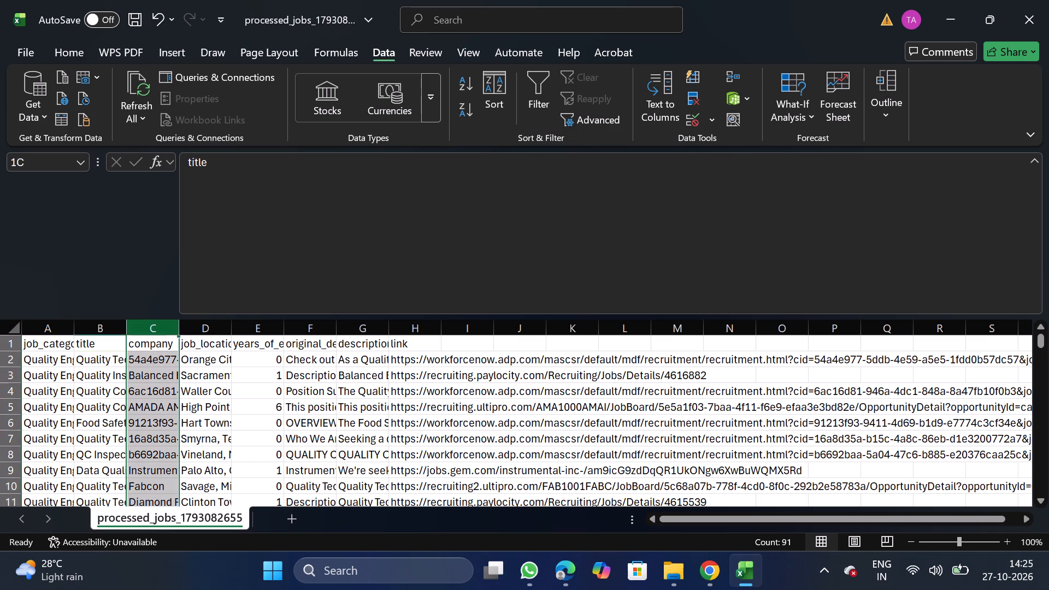
click(521, 89)
click(538, 97)
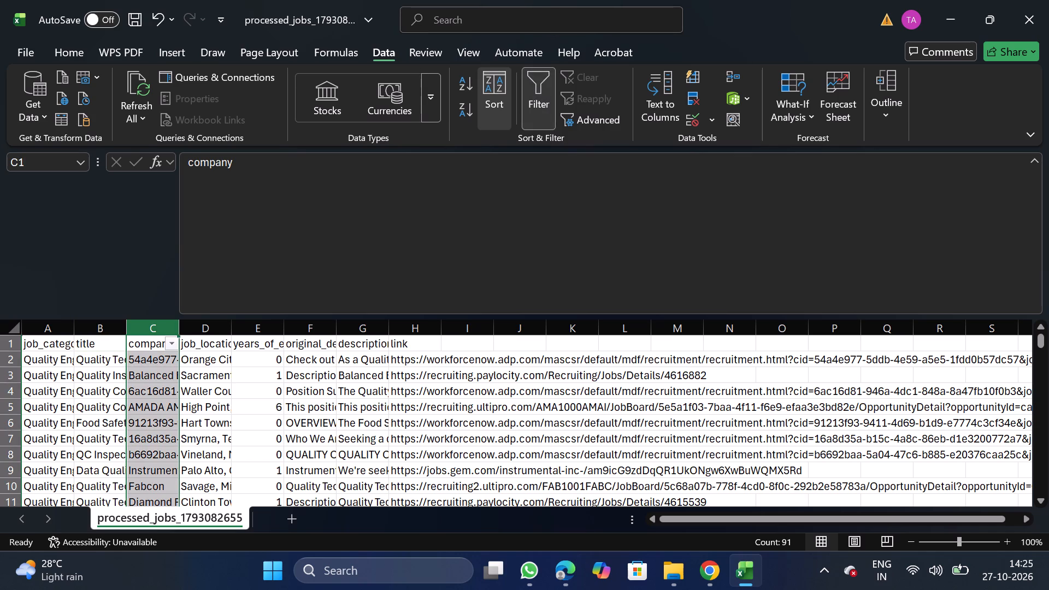
click(168, 345)
click(233, 357)
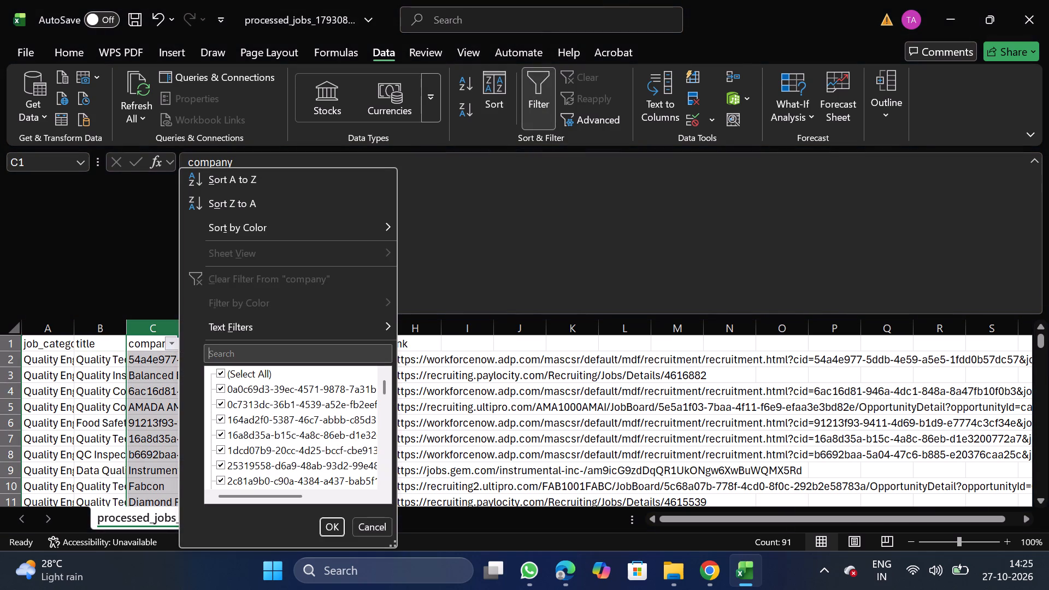
text(walmart)
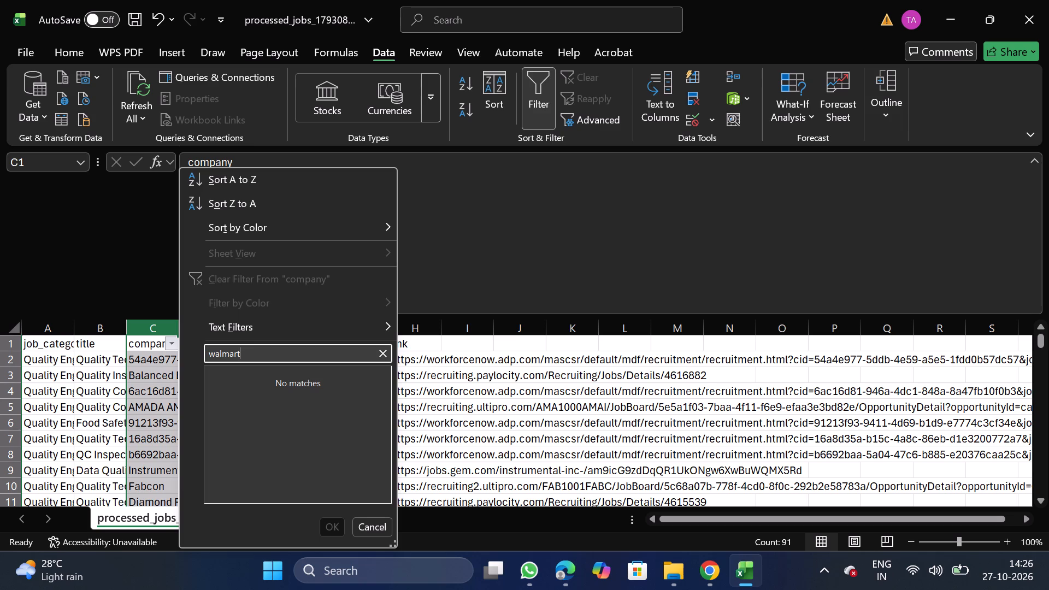
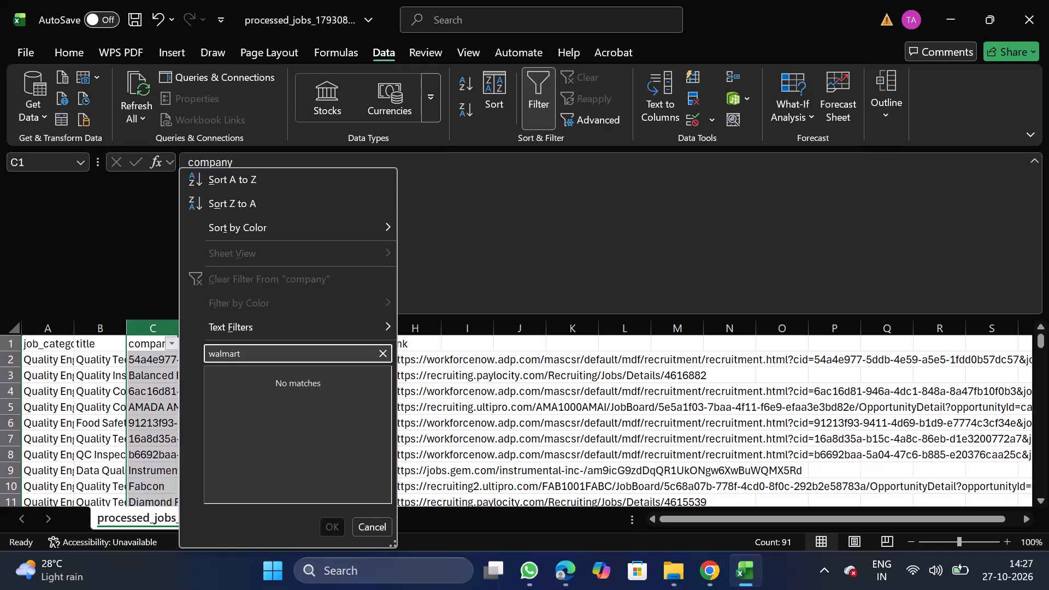
Search the company column's filter values for dried, capital and under in turn.
click(372, 525)
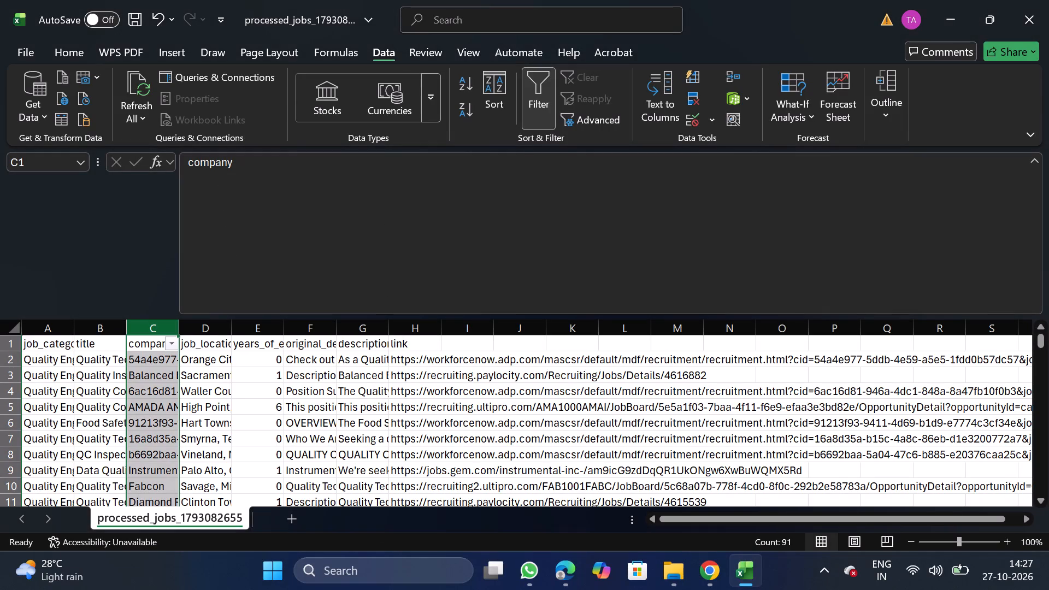
click(175, 344)
click(226, 352)
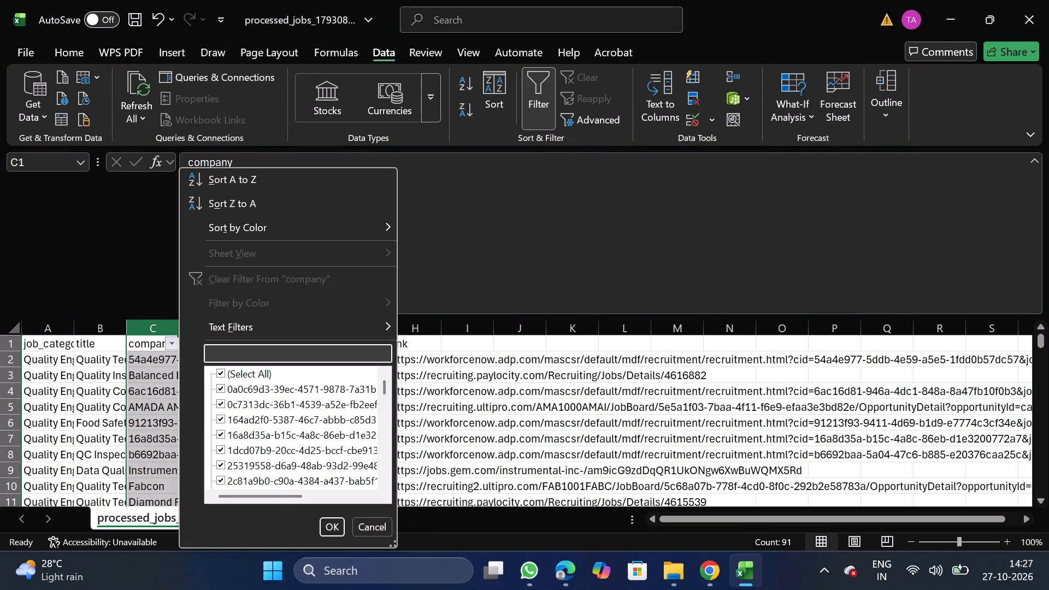
text(dried)
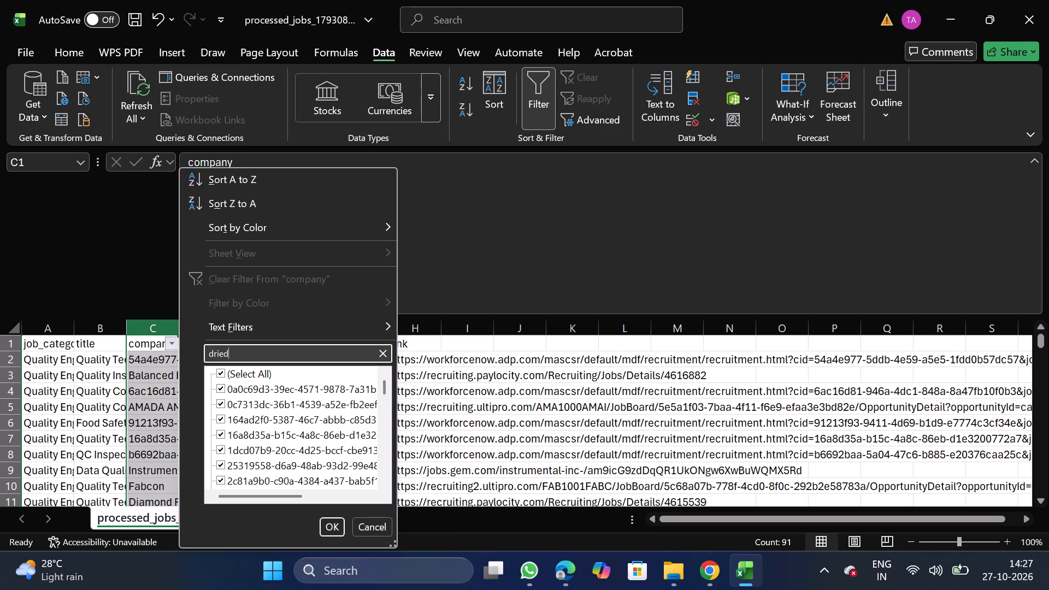
key(BackSpace)
key(BackSpace)
key(BackSpace)
key(BackSpace)
key(BackSpace)
key(BackSpace)
key(BackSpace)
key(BackSpace)
key(BackSpace)
key(BackSpace)
key(BackSpace)
key(BackSpace)
text(capital)
key(BackSpace)
key(BackSpace)
key(BackSpace)
key(BackSpace)
key(BackSpace)
key(BackSpace)
key(BackSpace)
key(BackSpace)
key(BackSpace)
key(BackSpace)
key(BackSpace)
key(BackSpace)
key(BackSpace)
key(BackSpace)
key(BackSpace)
key(BackSpace)
key(BackSpace)
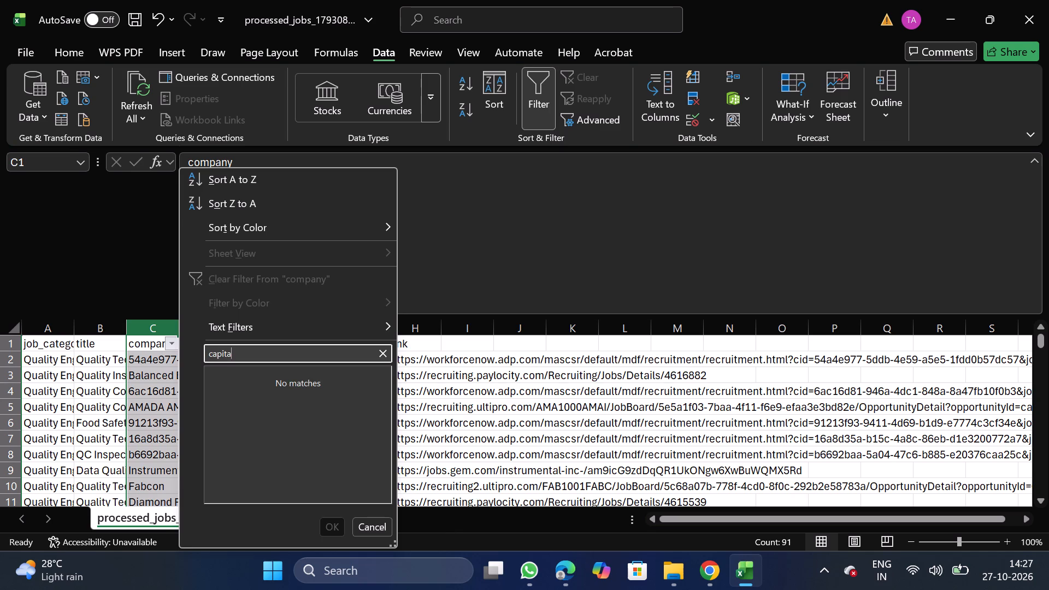
text(under)
key(BackSpace)
key(BackSpace)
key(BackSpace)
key(BackSpace)
key(BackSpace)
key(BackSpace)
key(BackSpace)
key(BackSpace)
key(BackSpace)
key(BackSpace)
key(BackSpace)
key(BackSpace)
key(BackSpace)
key(BackSpace)
key(BackSpace)
key(BackSpace)
key(BackSpace)
key(BackSpace)
Search the company column's filter values for hunt, skims, apex and in landem, and close the filter without applying it.
text(hunt)
key(BackSpace)
key(BackSpace)
key(BackSpace)
key(BackSpace)
key(BackSpace)
key(BackSpace)
key(BackSpace)
key(BackSpace)
key(BackSpace)
key(BackSpace)
key(BackSpace)
key(BackSpace)
key(BackSpace)
key(BackSpace)
key(BackSpace)
text(skims)
key(BackSpace)
key(BackSpace)
key(BackSpace)
key(BackSpace)
key(BackSpace)
key(BackSpace)
key(BackSpace)
key(BackSpace)
key(BackSpace)
key(BackSpace)
key(BackSpace)
key(BackSpace)
key(BackSpace)
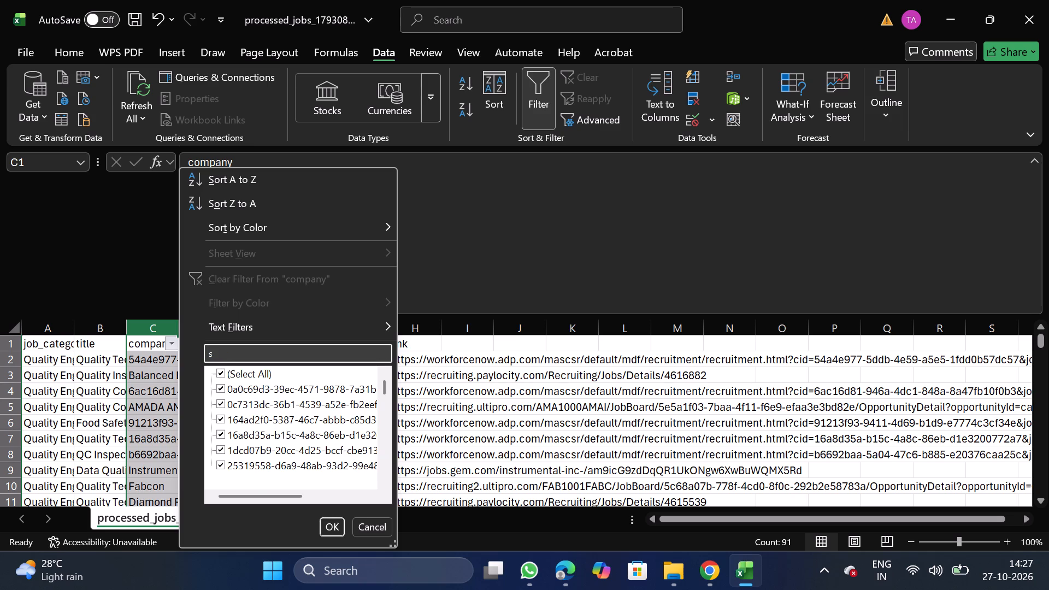
text(apex)
key(BackSpace)
key(BackSpace)
key(BackSpace)
key(BackSpace)
key(BackSpace)
key(BackSpace)
key(BackSpace)
key(BackSpace)
key(BackSpace)
key(BackSpace)
key(BackSpace)
key(BackSpace)
key(BackSpace)
key(BackSpace)
key(BackSpace)
key(BackSpace)
key(BackSpace)
key(BackSpace)
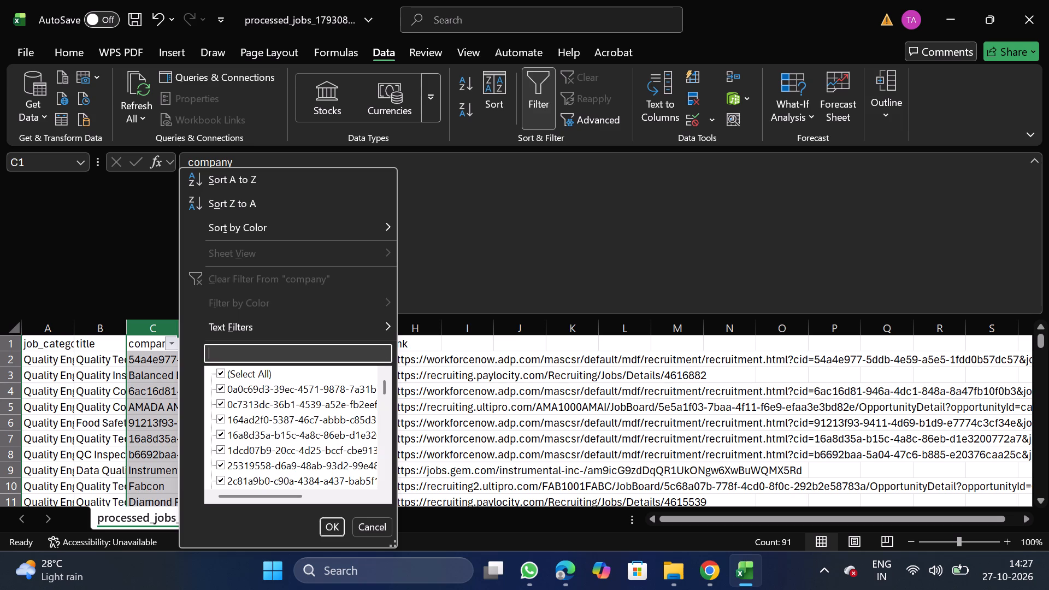
text(in)
key(space)
text(landem)
click(374, 525)
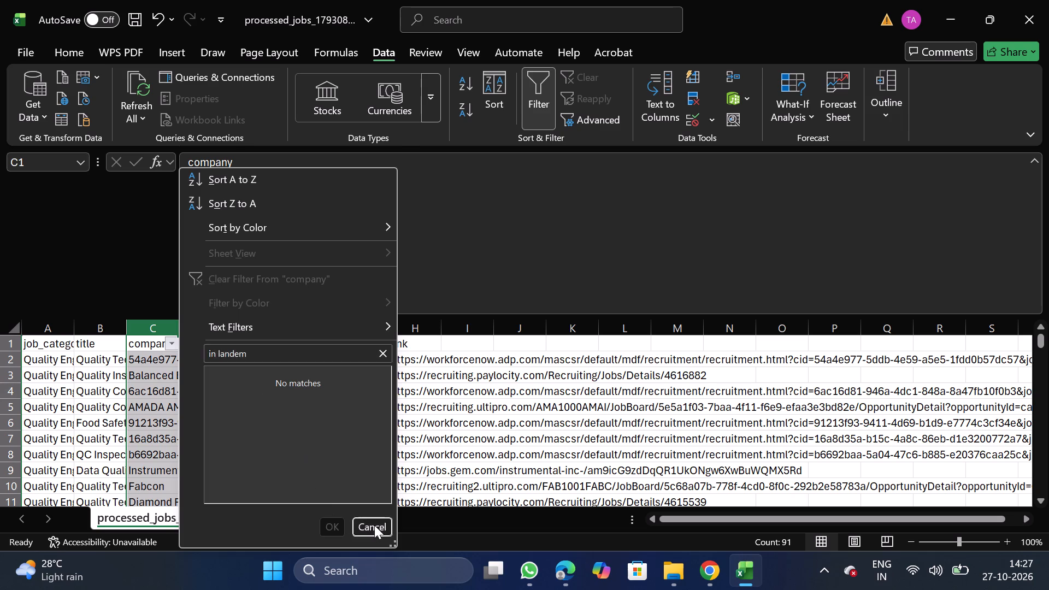
Clear all company filter values and select the ID-code entries from 0a0c69d3 through 2c81a9b0.
click(173, 338)
click(226, 367)
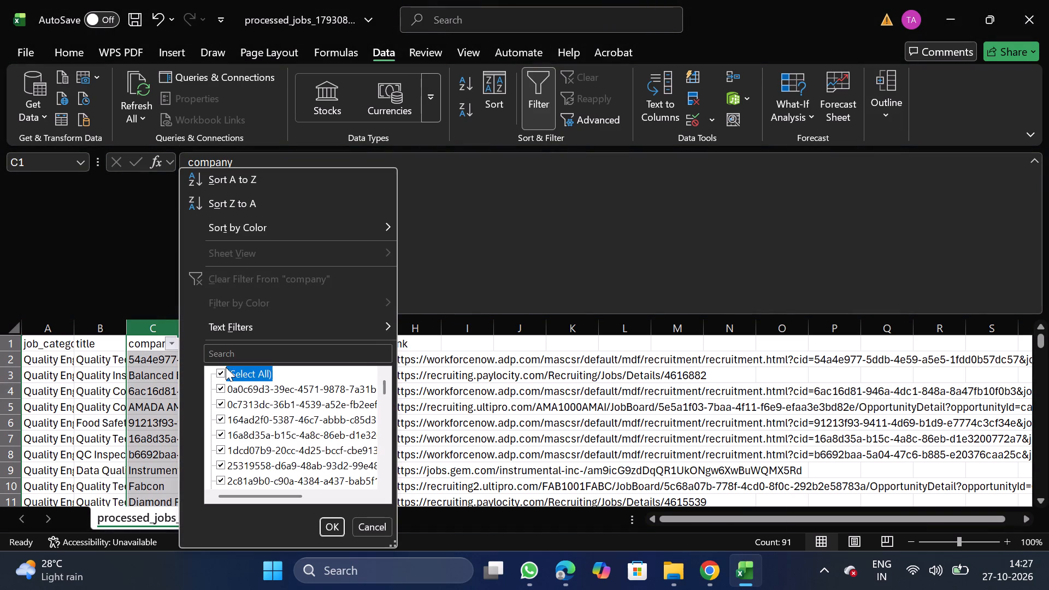
click(254, 384)
click(265, 407)
click(269, 414)
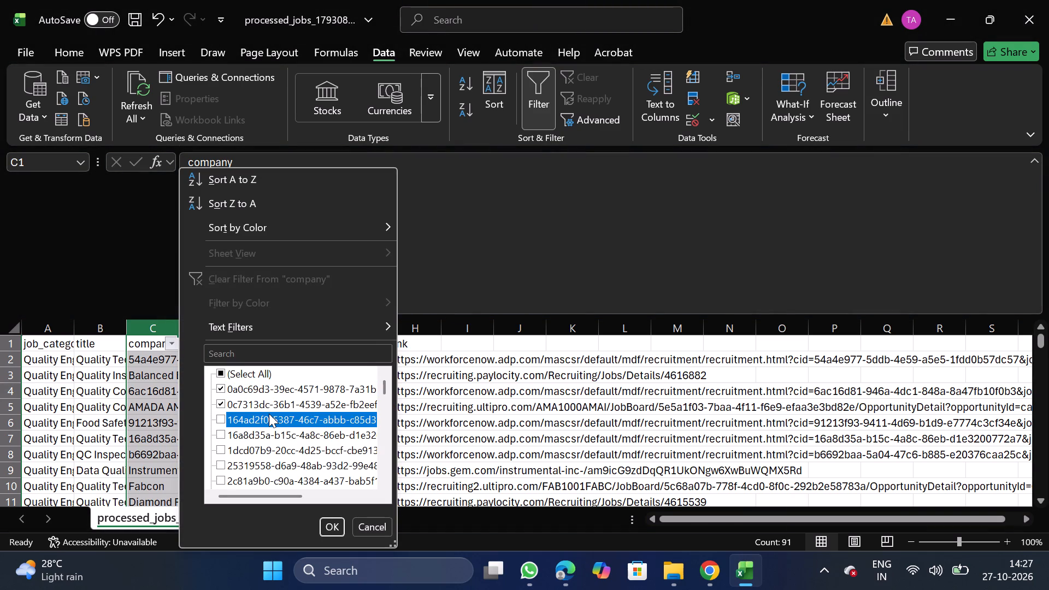
click(262, 437)
click(268, 443)
click(263, 459)
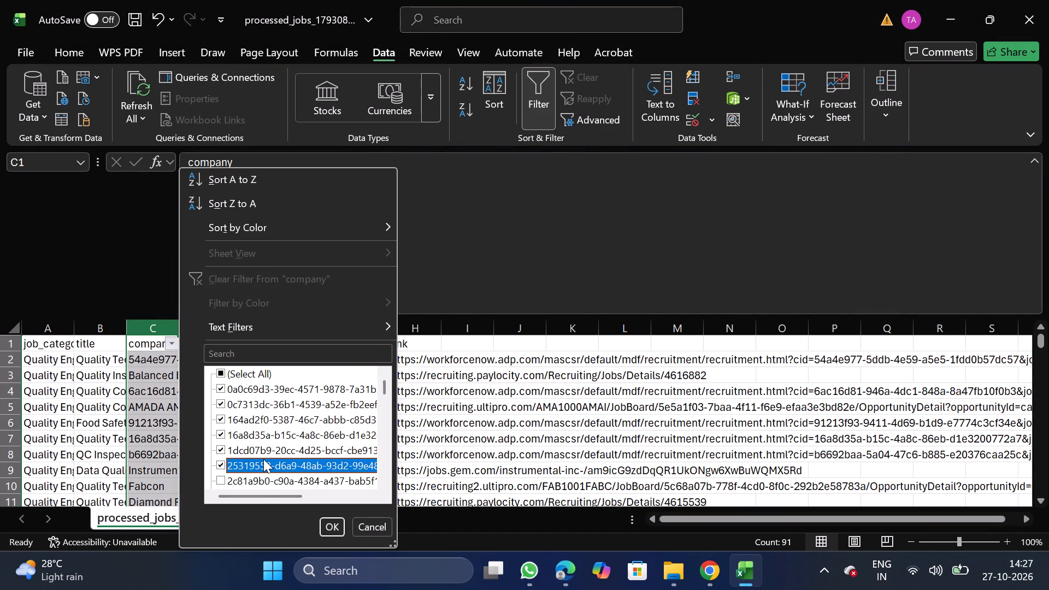
click(263, 476)
Add the ID-code company entries from 43e6b7a6 through 8818e97f to the filter selection.
scroll(263, 476, down, 1)
click(261, 415)
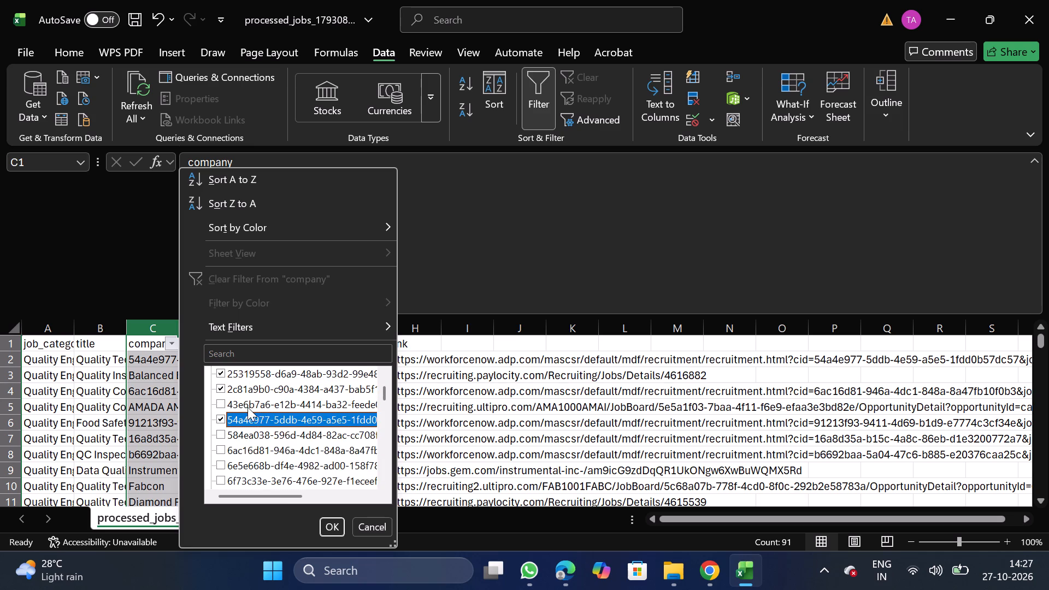
click(247, 407)
click(260, 431)
click(260, 455)
click(267, 465)
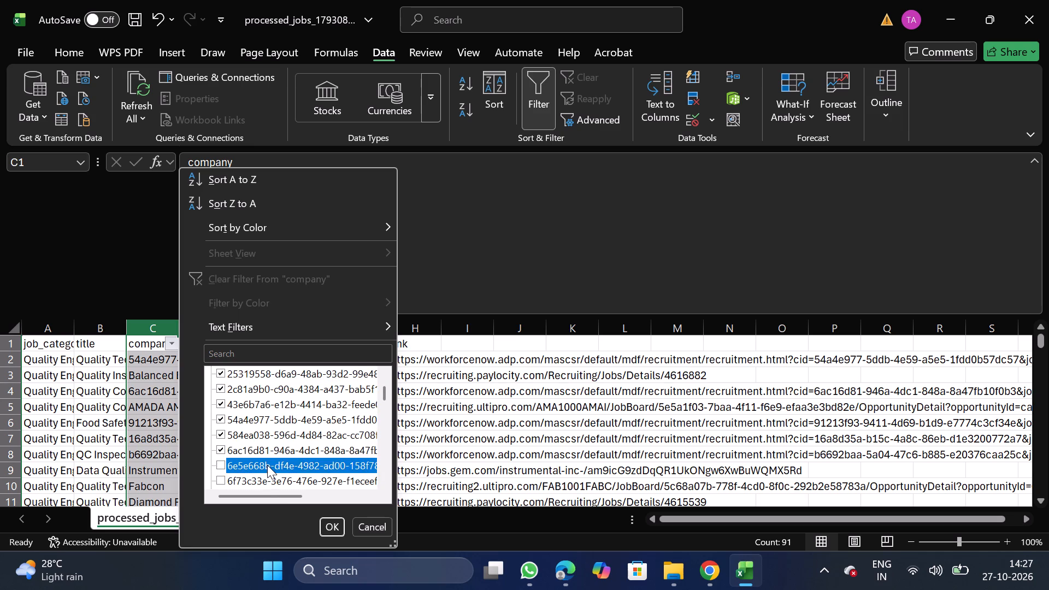
click(263, 476)
scroll(263, 476, down, 1)
click(247, 447)
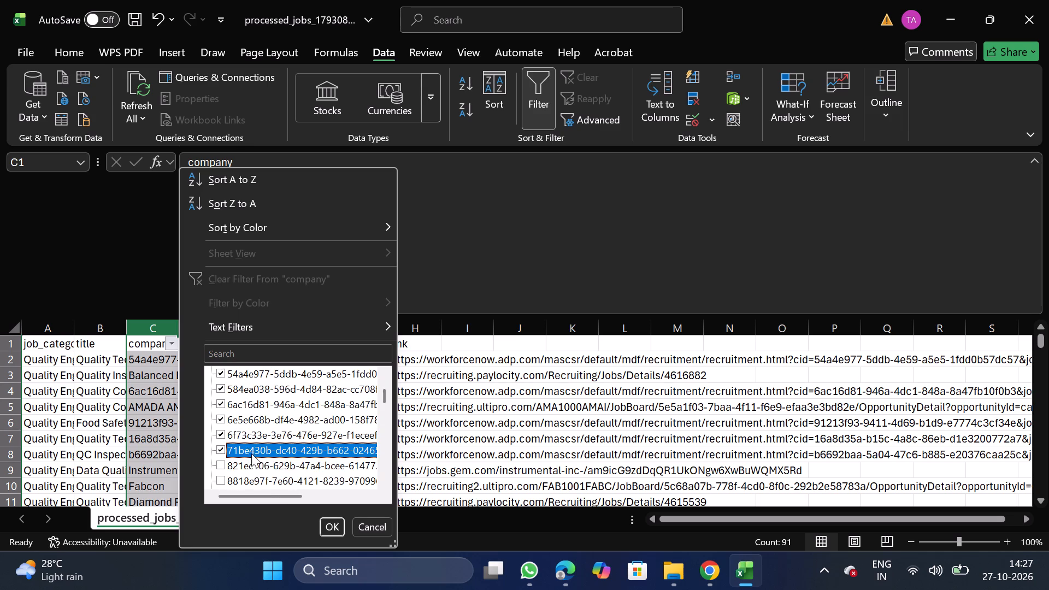
click(259, 465)
click(278, 477)
Add the ID-code company entries 91213f93, 92f13ac5, a4238dcf, b6692baa, c80d4085, d44ebf39, d995f55e, e96bf553 and f332d020 to the filter selection.
scroll(286, 464, down, 1)
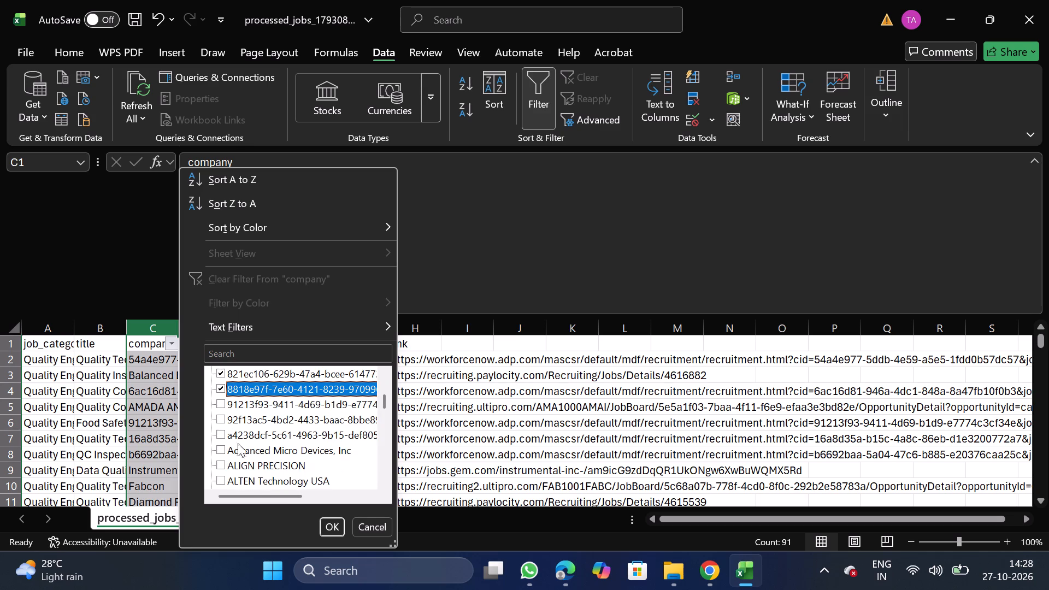
click(254, 405)
click(265, 418)
click(260, 433)
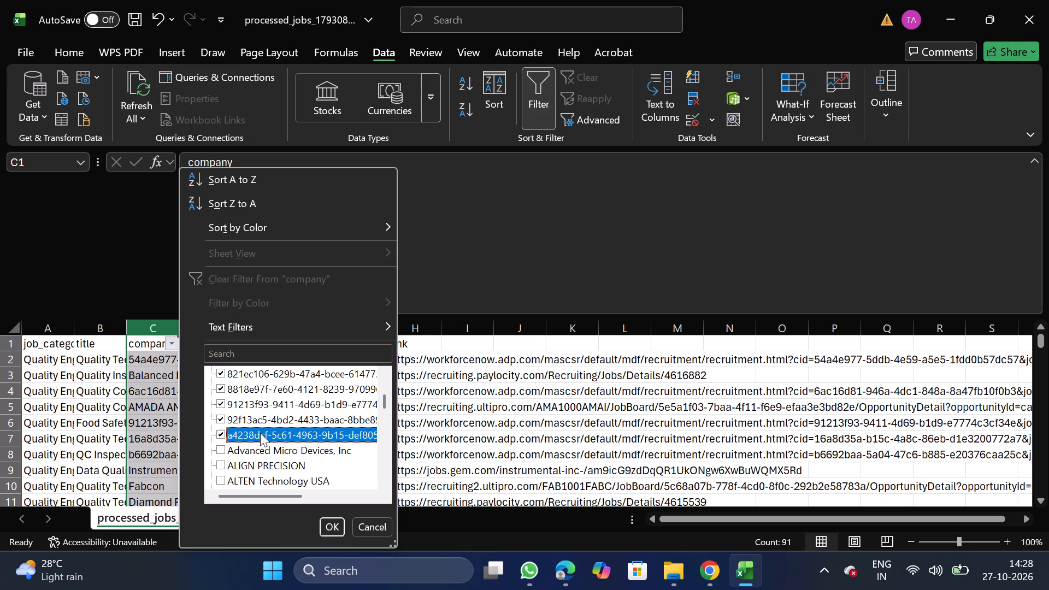
scroll(260, 473, down, 2)
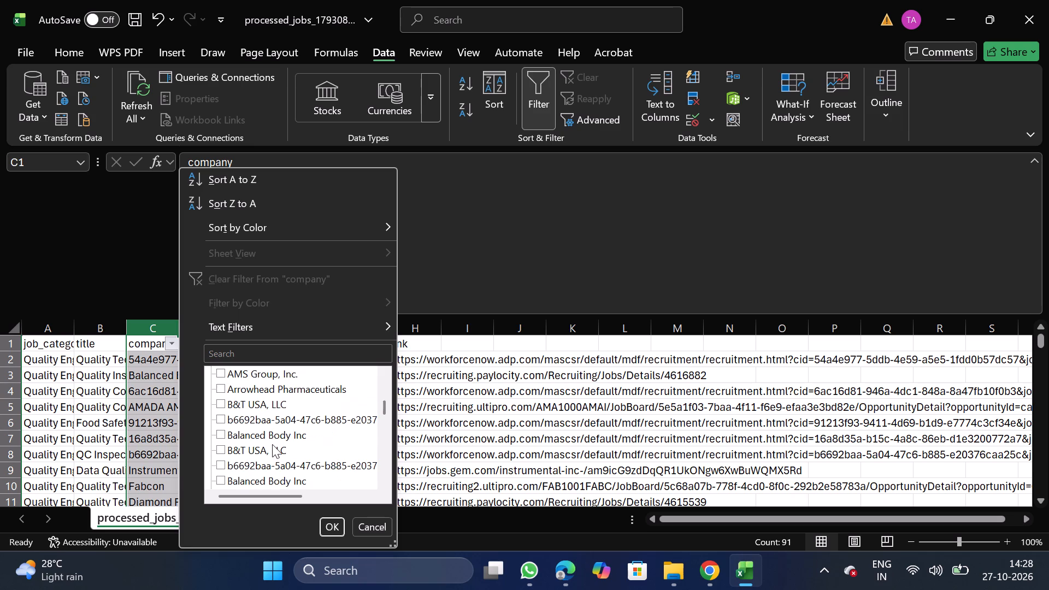
click(302, 424)
scroll(302, 424, down, 1)
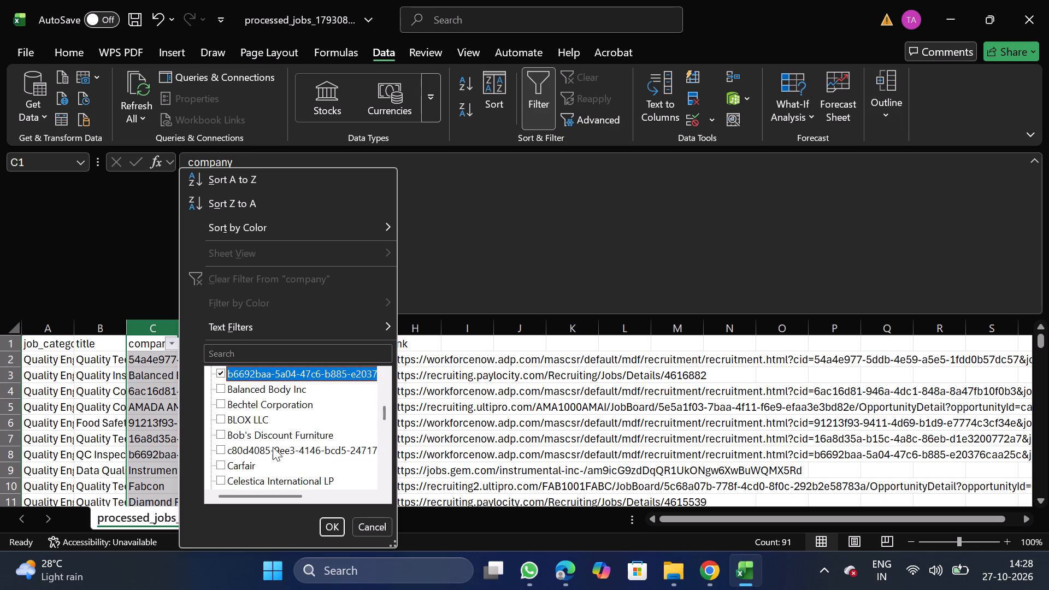
click(273, 450)
scroll(273, 450, down, 1)
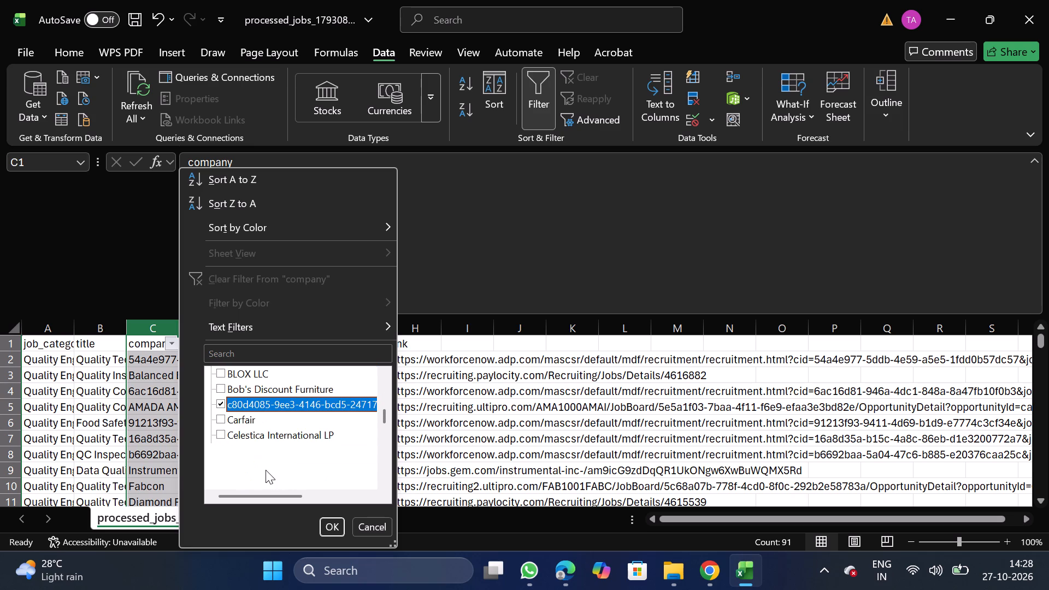
click(266, 470)
click(269, 477)
scroll(269, 477, down, 1)
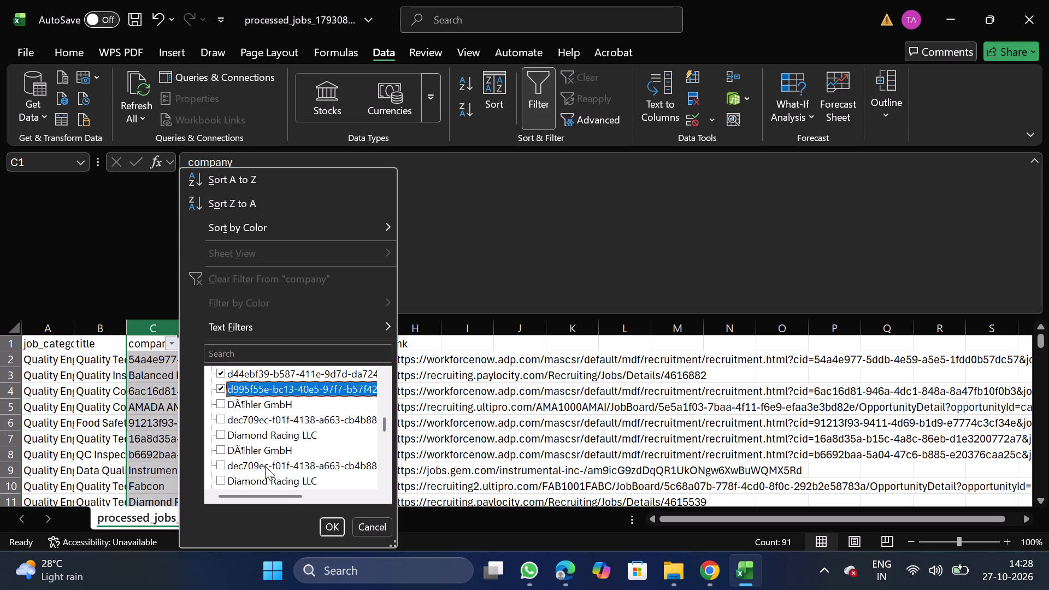
click(270, 475)
scroll(270, 475, down, 1)
click(292, 451)
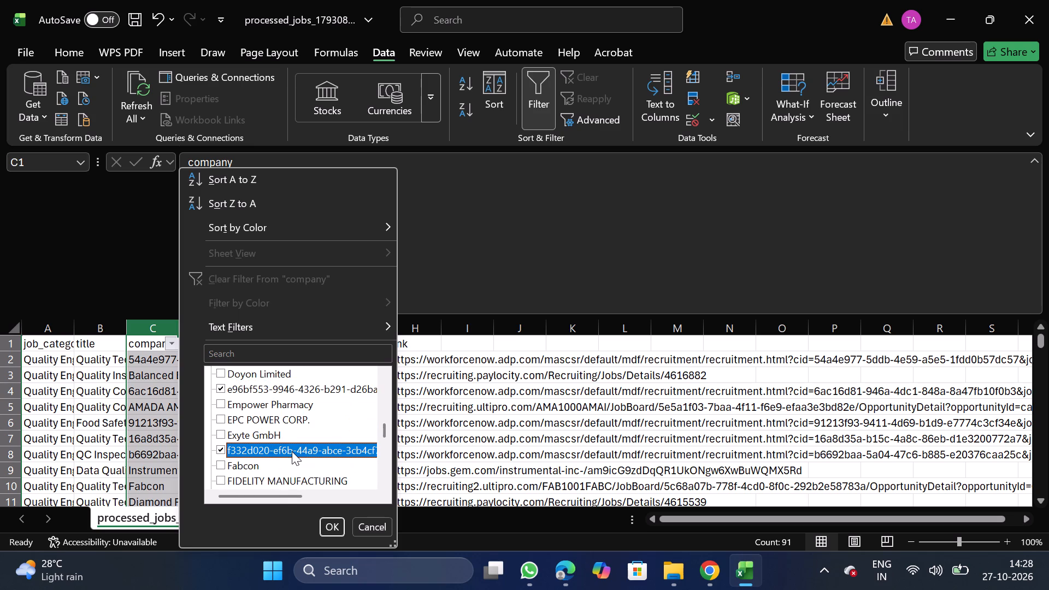
Include the blank entries in the company filter selection and apply the filter.
scroll(292, 451, down, 2)
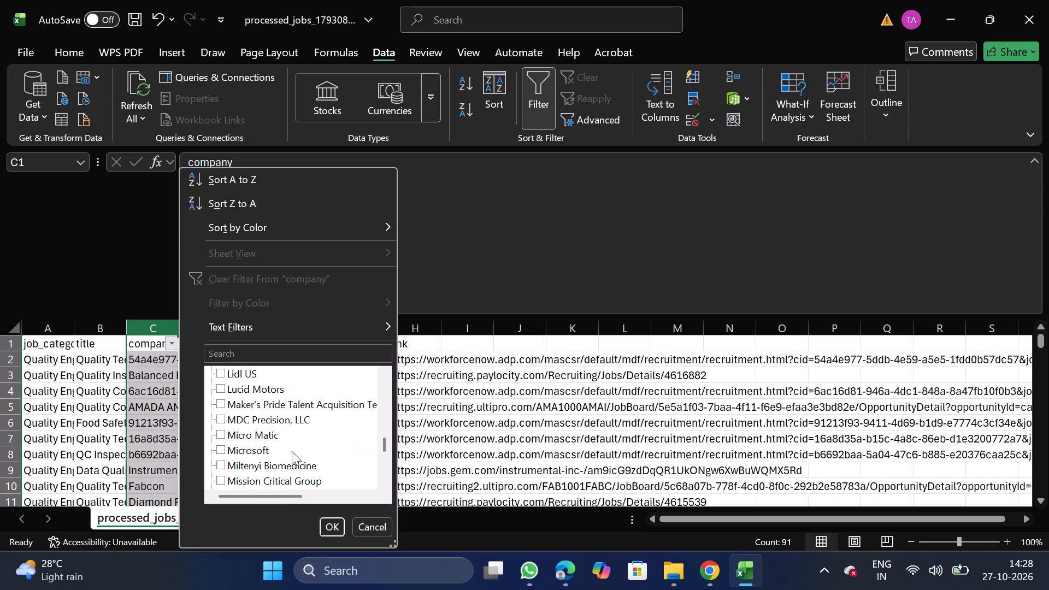
scroll(292, 451, down, 3)
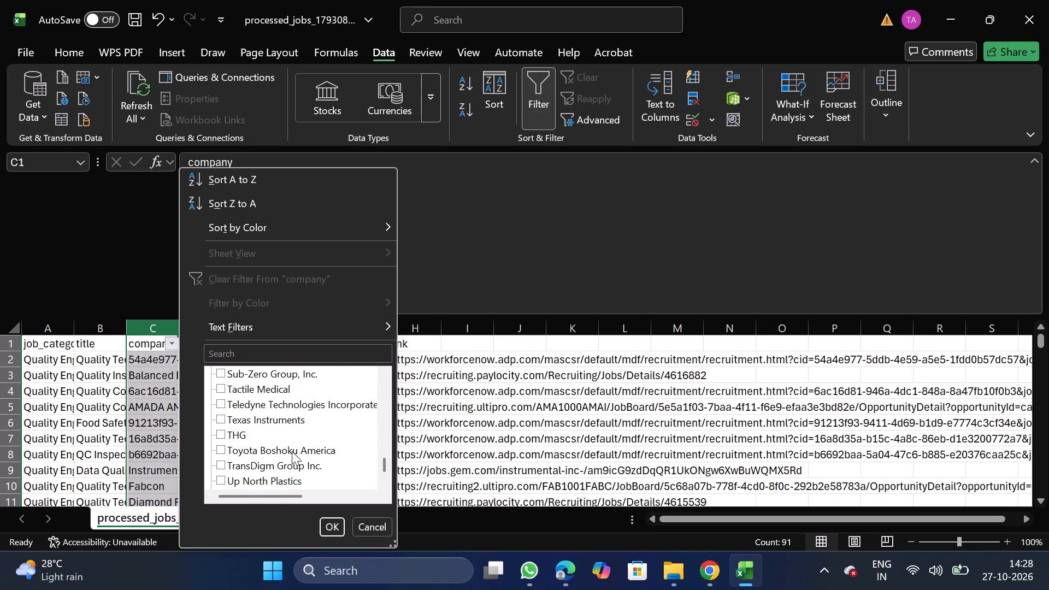
scroll(292, 451, down, 2)
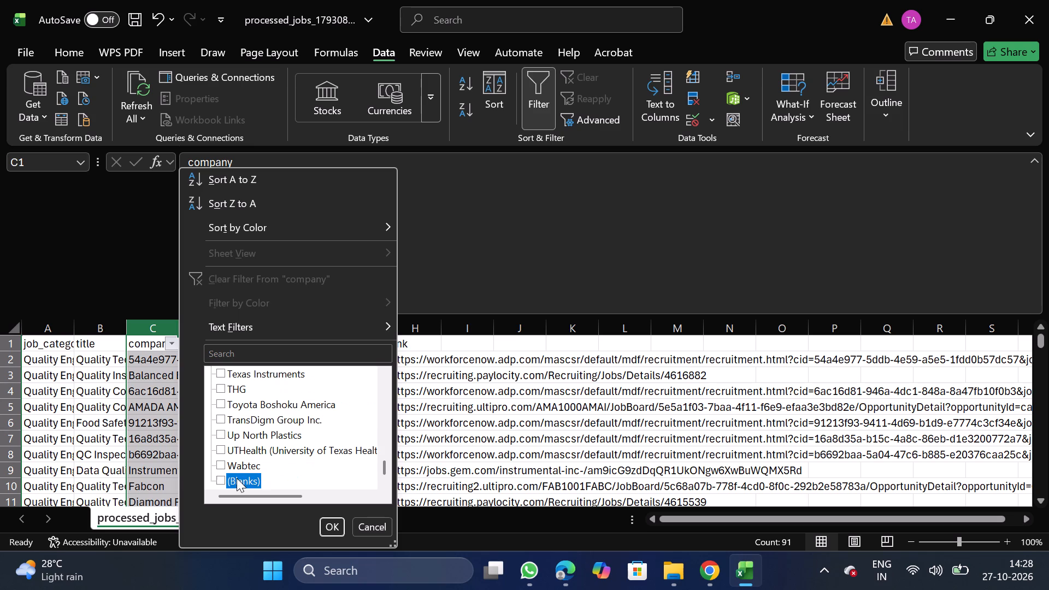
click(237, 478)
click(333, 531)
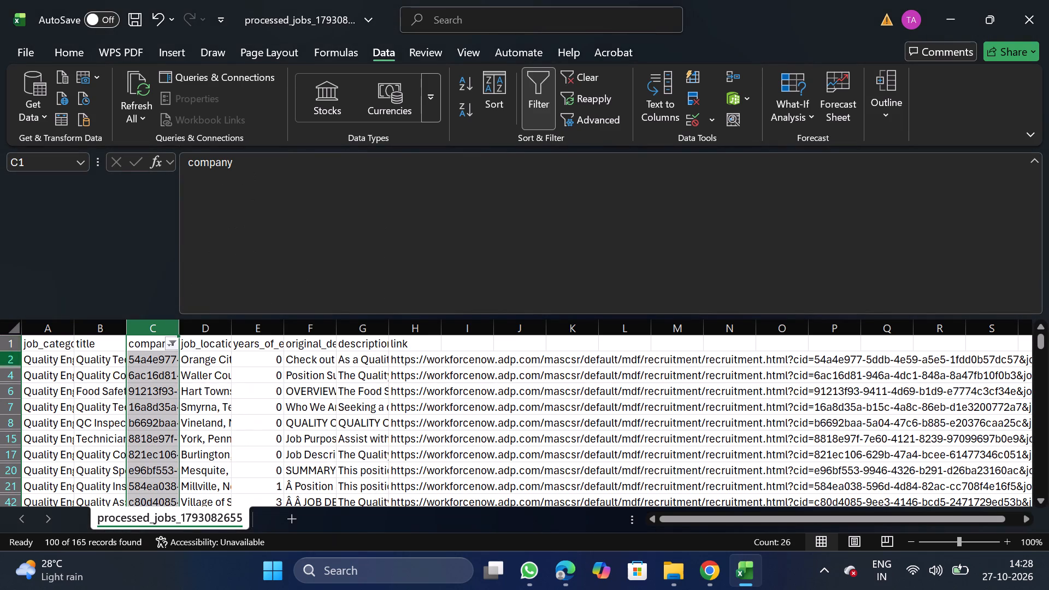
Delete all filtered rows below the header that have ID-code company names, and remove the filter.
click(8, 359)
key(ctrl+shift+Down)
right_click(85, 397)
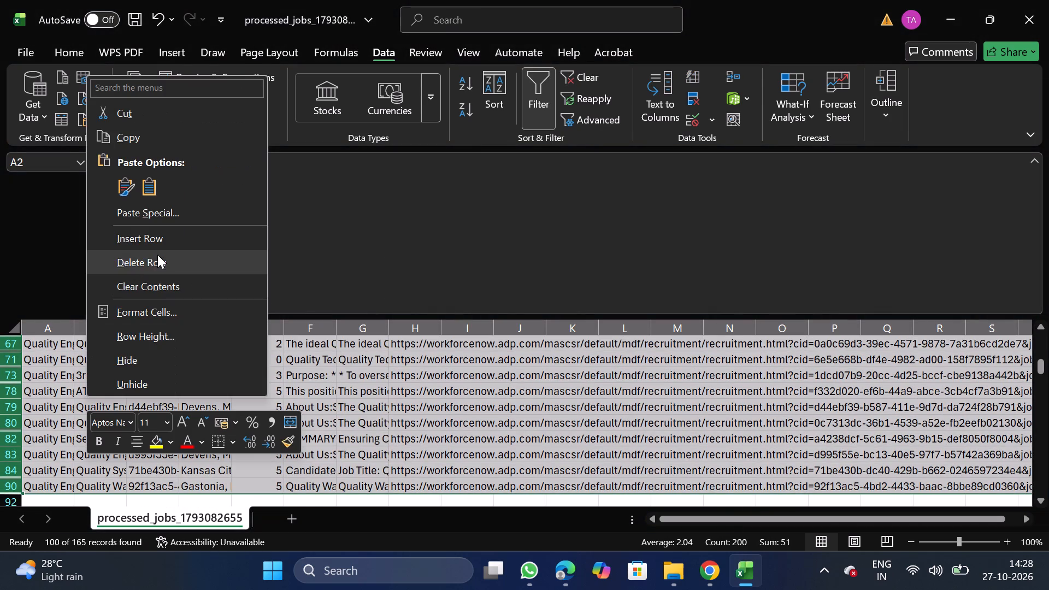
click(157, 255)
click(531, 95)
Save the cleaned sheet as a CSV named QE_10_27 in the Daily Scraping jobs folder under Documents.
click(22, 50)
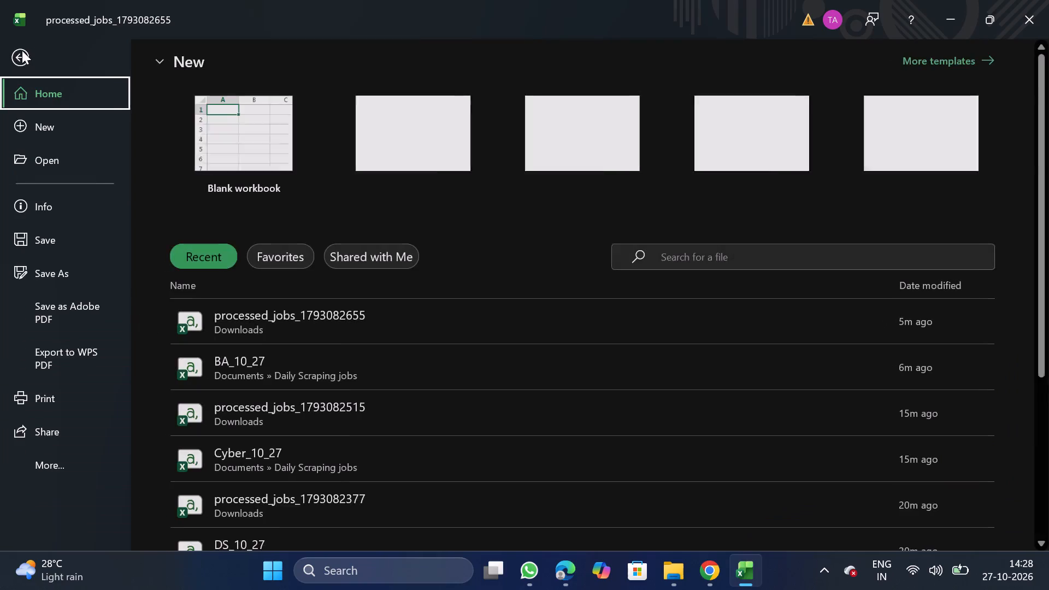
triple_click(66, 274)
triple_click(253, 468)
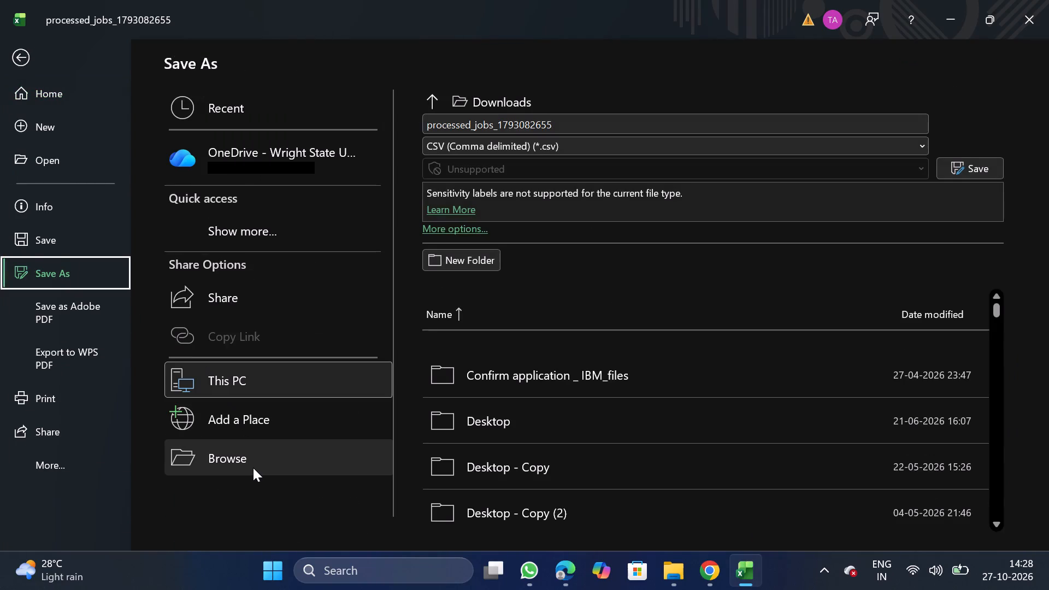
double_click(253, 468)
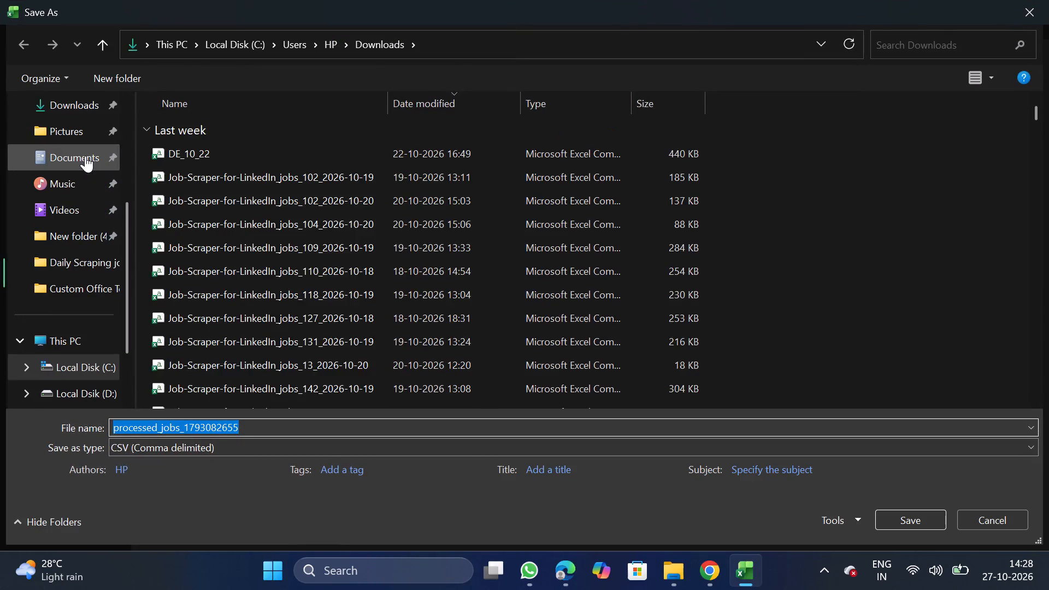
double_click(85, 156)
double_click(229, 191)
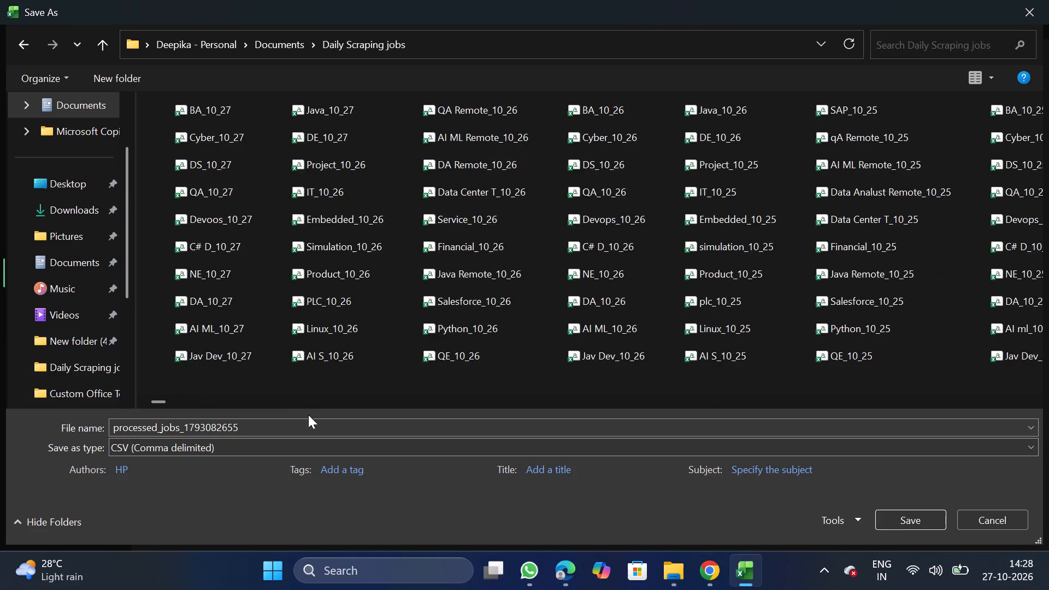
click(310, 426)
key(BackSpace)
text(QE_10_27)
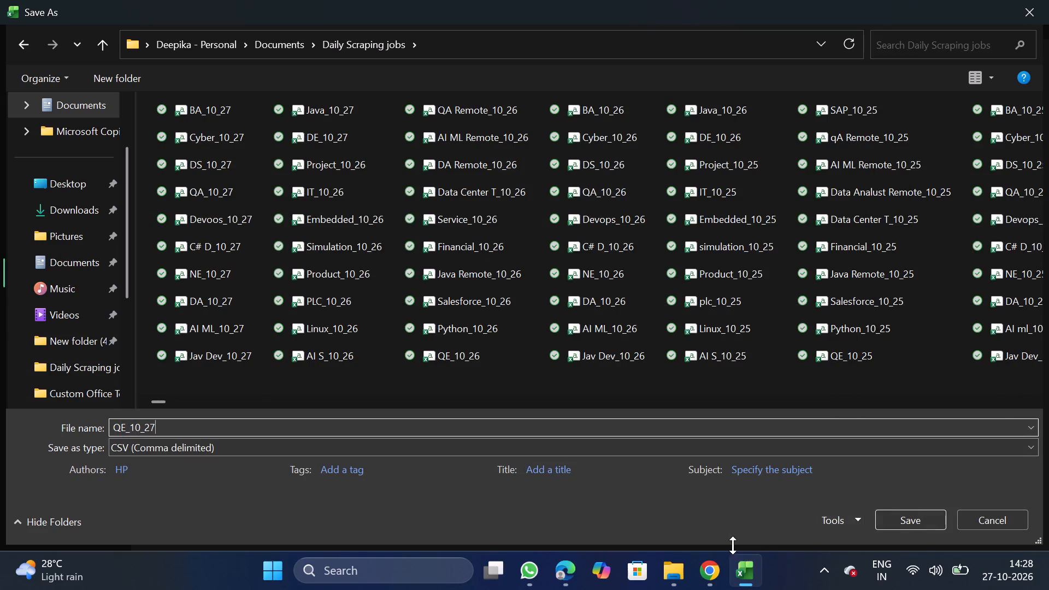
click(888, 523)
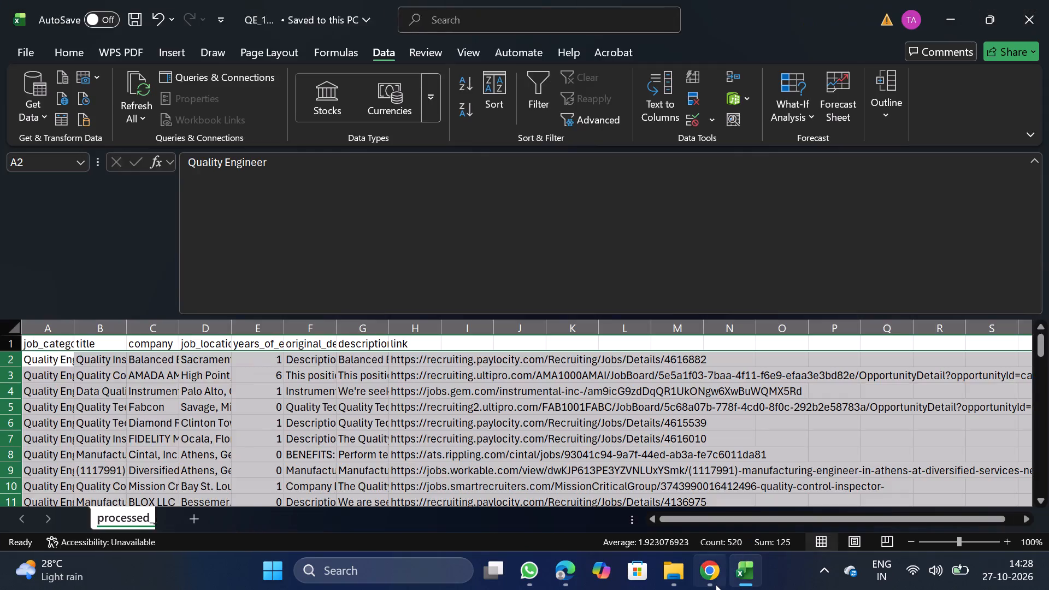
Switch to NextGenApply in Chrome and bulk upload the QE_10_27 CSV file.
click(716, 585)
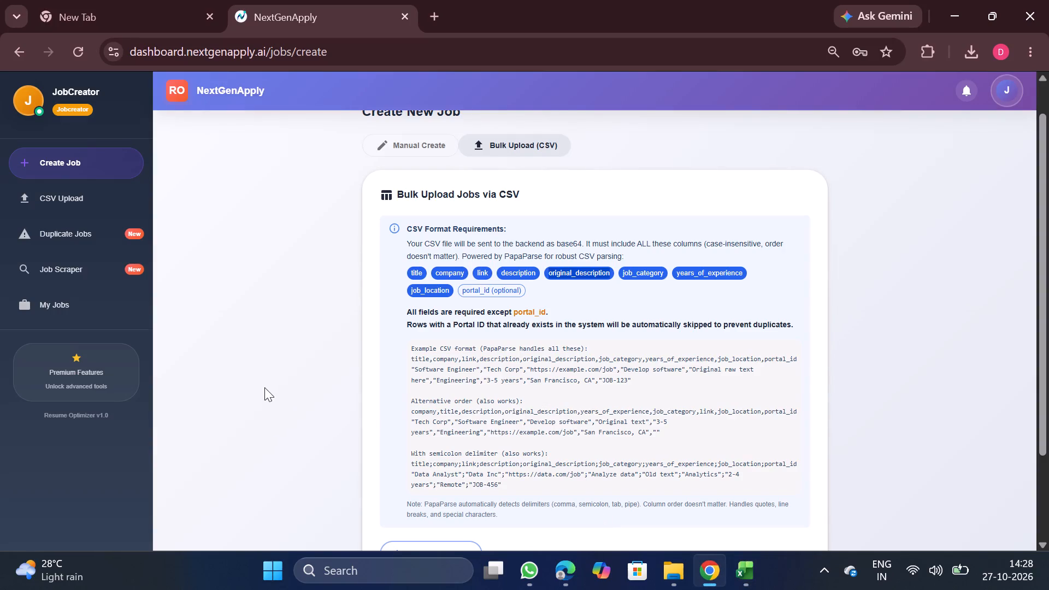
scroll(523, 462, down, 2)
click(425, 436)
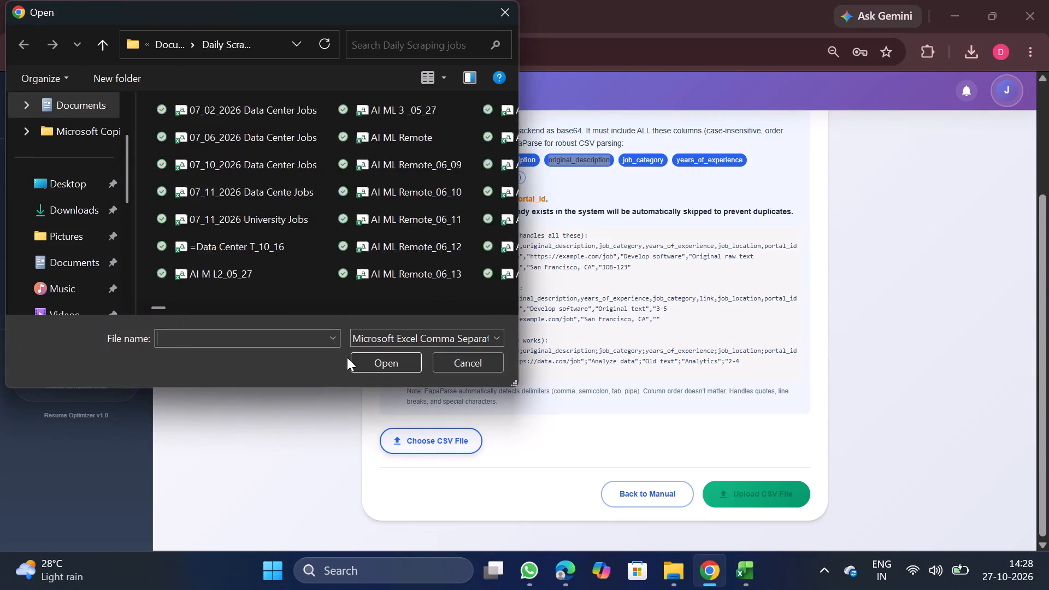
double_click(203, 102)
scroll(547, 383, down, 2)
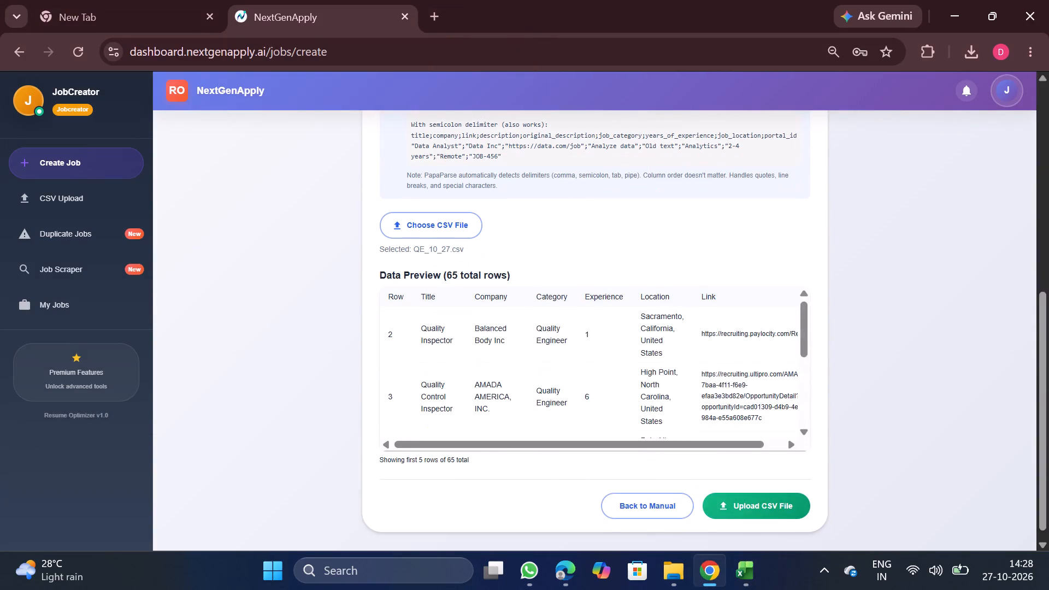
scroll(640, 369, down, 3)
drag(714, 466, 743, 498)
click(743, 498)
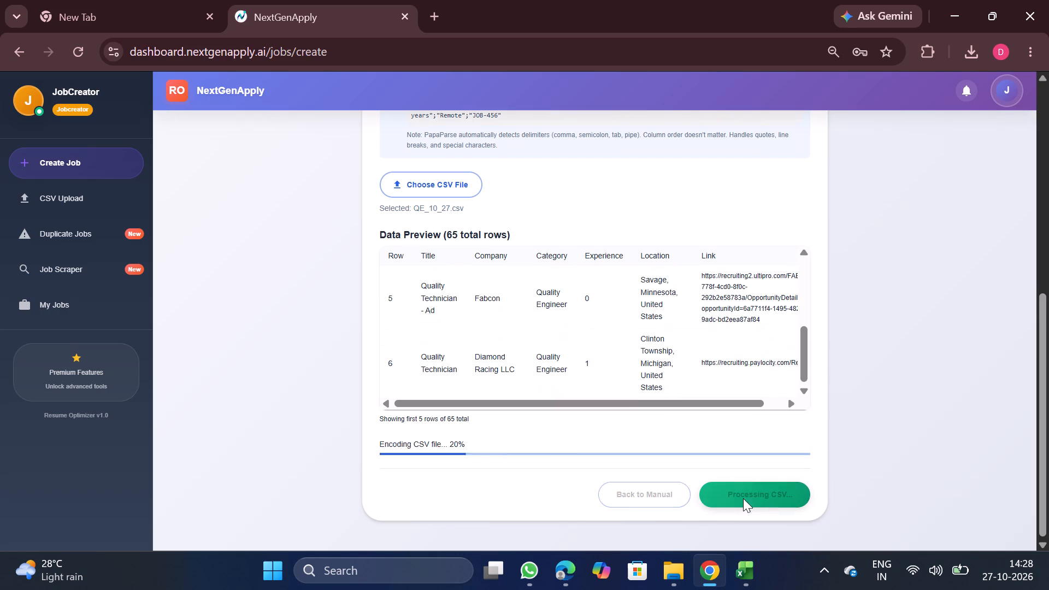
click(822, 435)
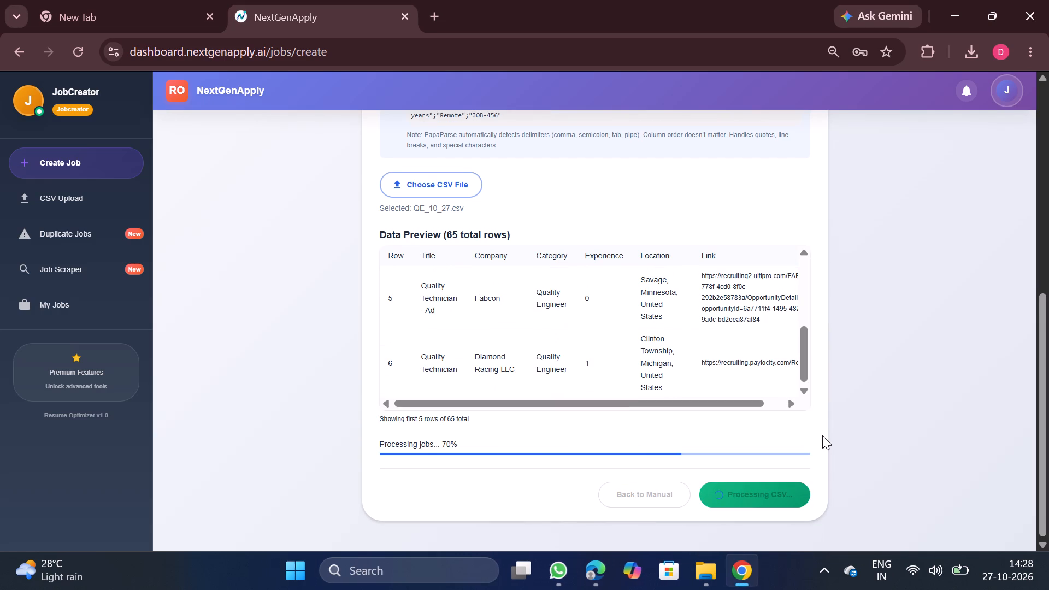
Download the Python Developer CSV, entry #4568, from the CSV upload history and open it in Excel.
scroll(705, 379, up, 5)
click(84, 194)
scroll(479, 332, up, 4)
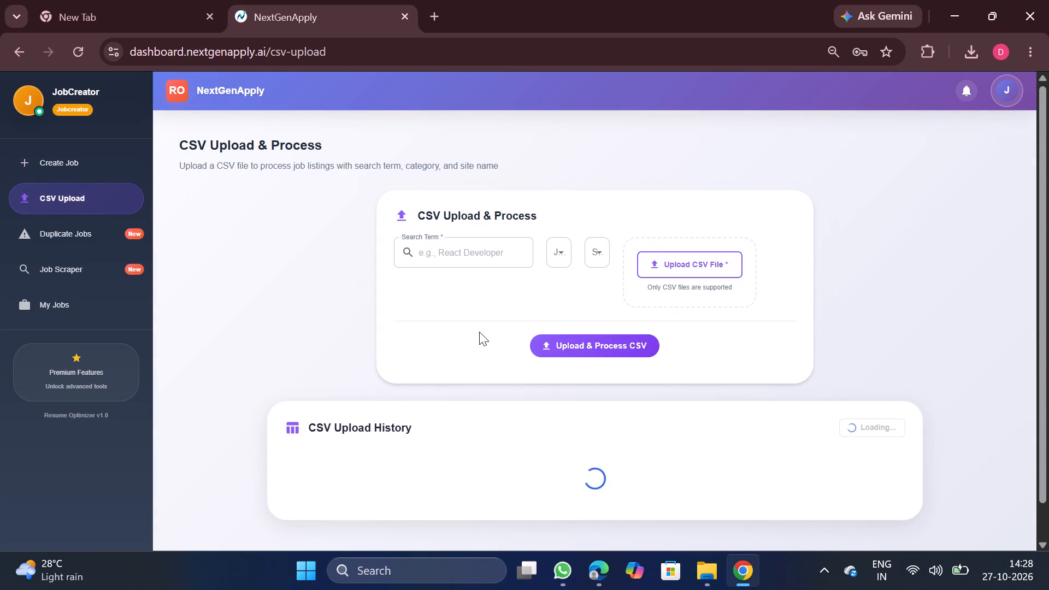
scroll(770, 453, down, 2)
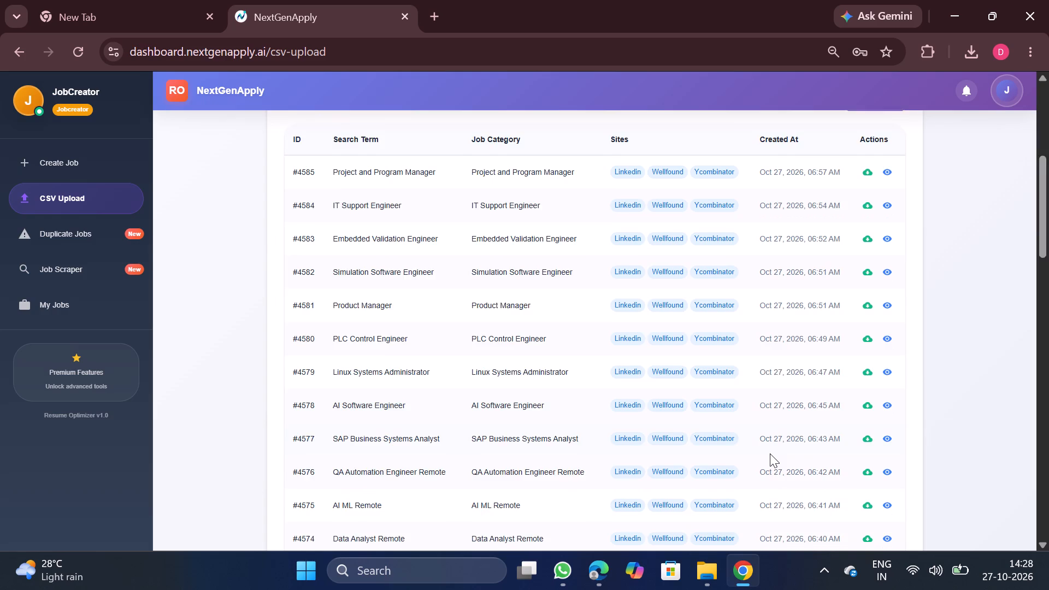
scroll(770, 453, down, 3)
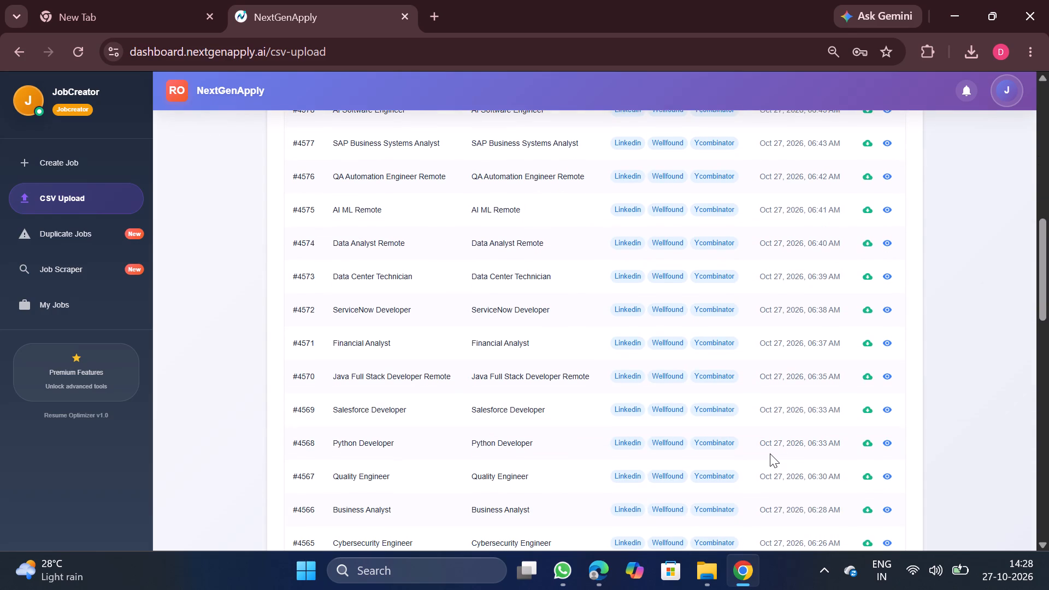
scroll(770, 453, up, 1)
click(867, 477)
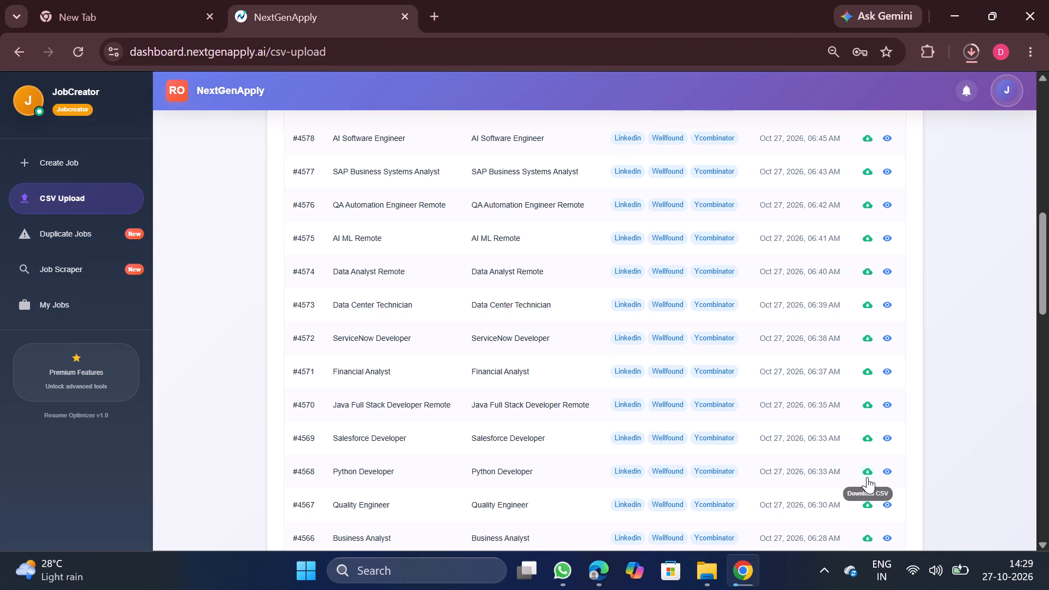
click(815, 92)
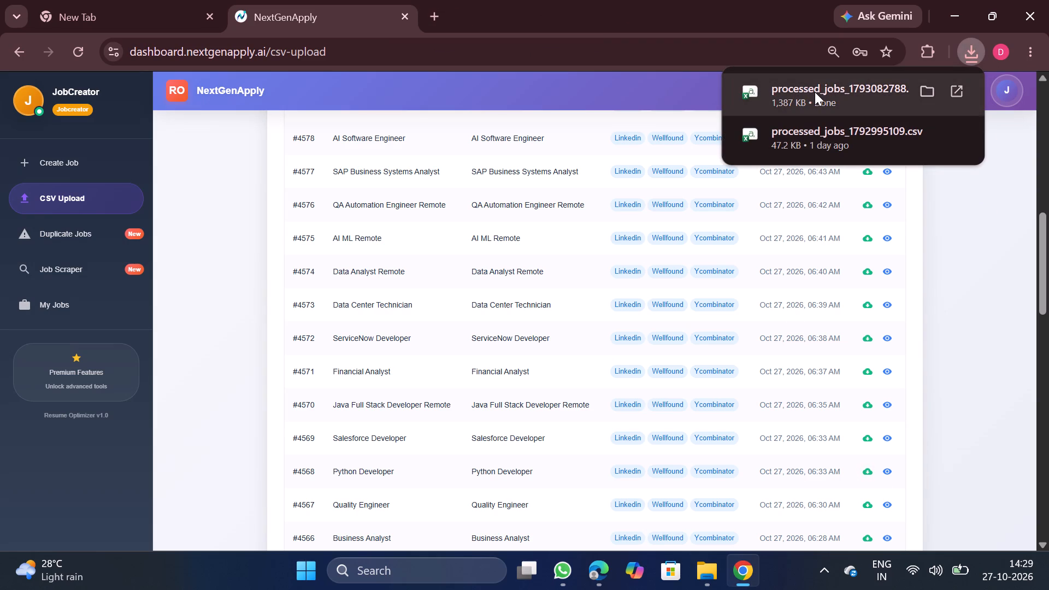
Remove duplicate rows from the whole Python Developer table, comparing only the company column.
click(271, 391)
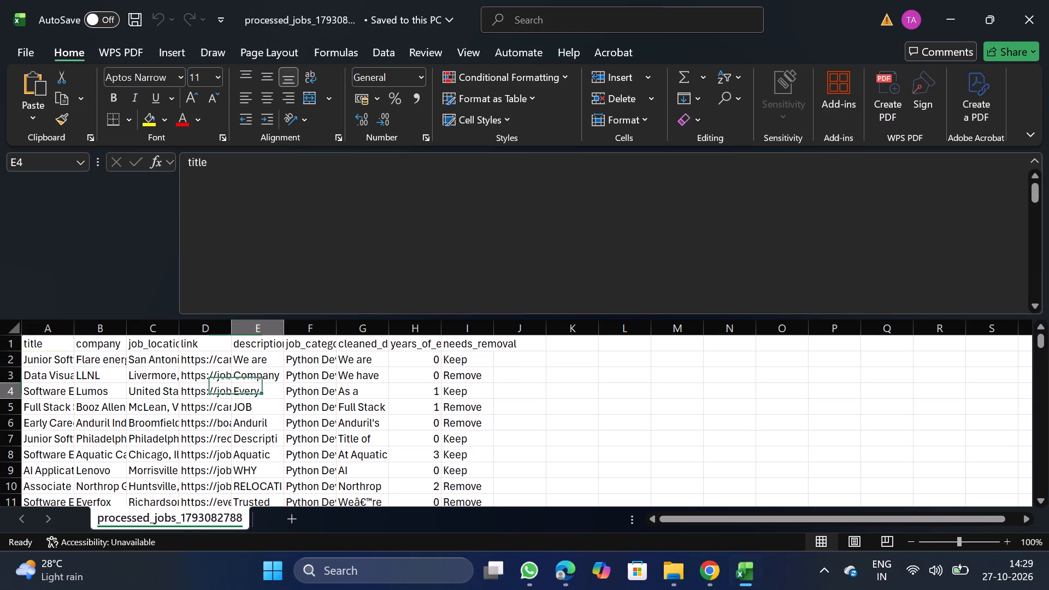
key(ctrl+a)
click(382, 49)
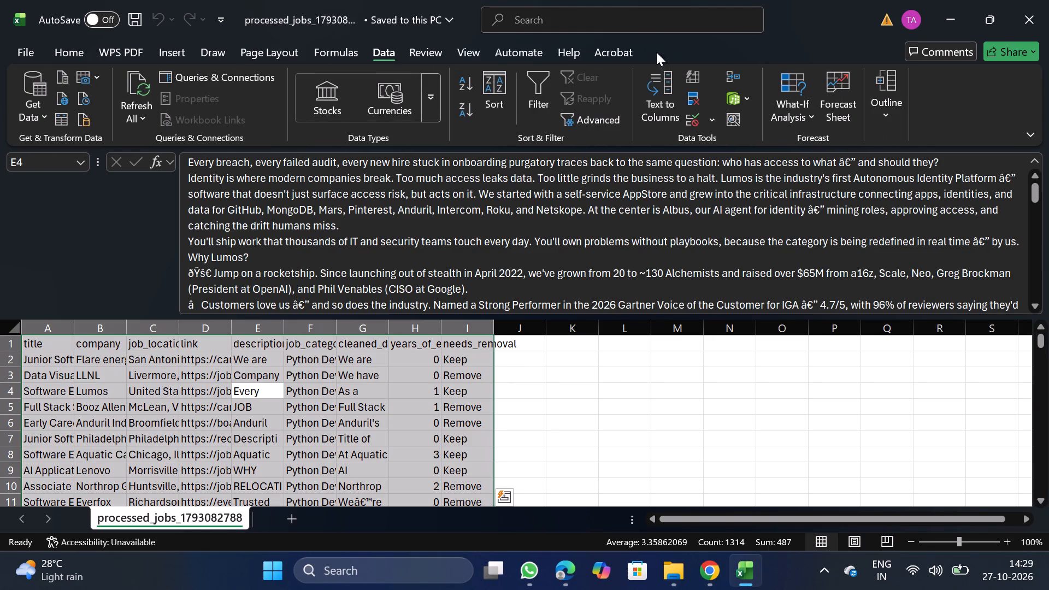
click(689, 91)
click(234, 244)
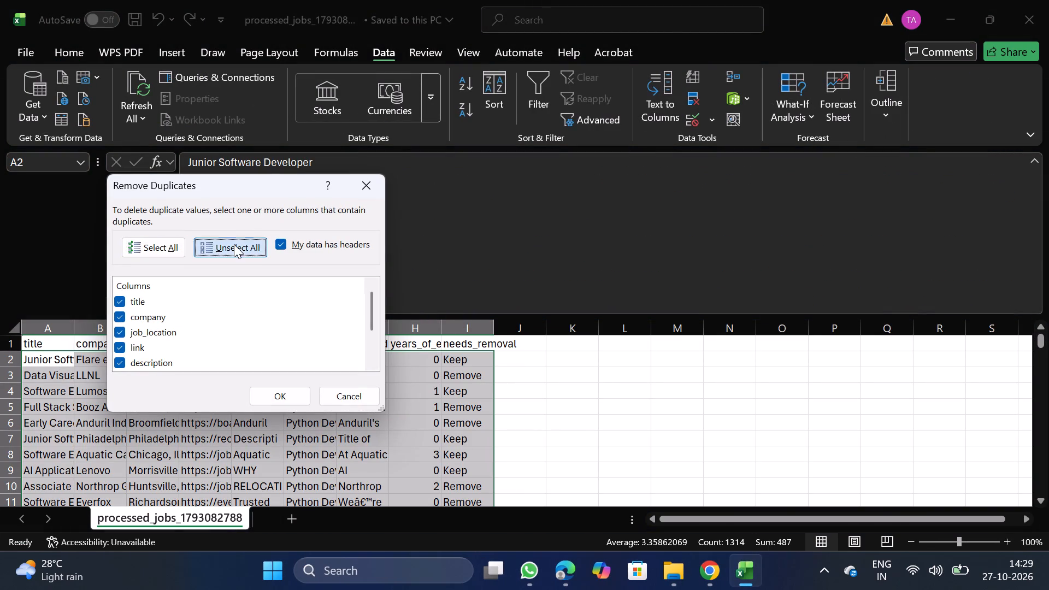
click(120, 316)
click(302, 398)
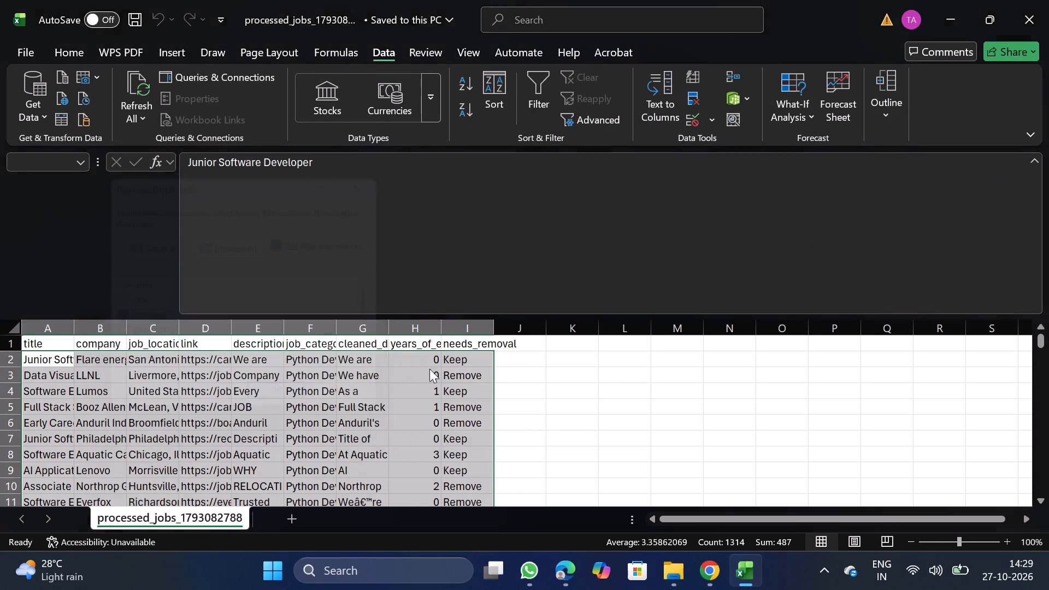
click(623, 326)
Filter needs_removal to Remove, delete all the filtered rows below the header, and remove the filter.
click(455, 340)
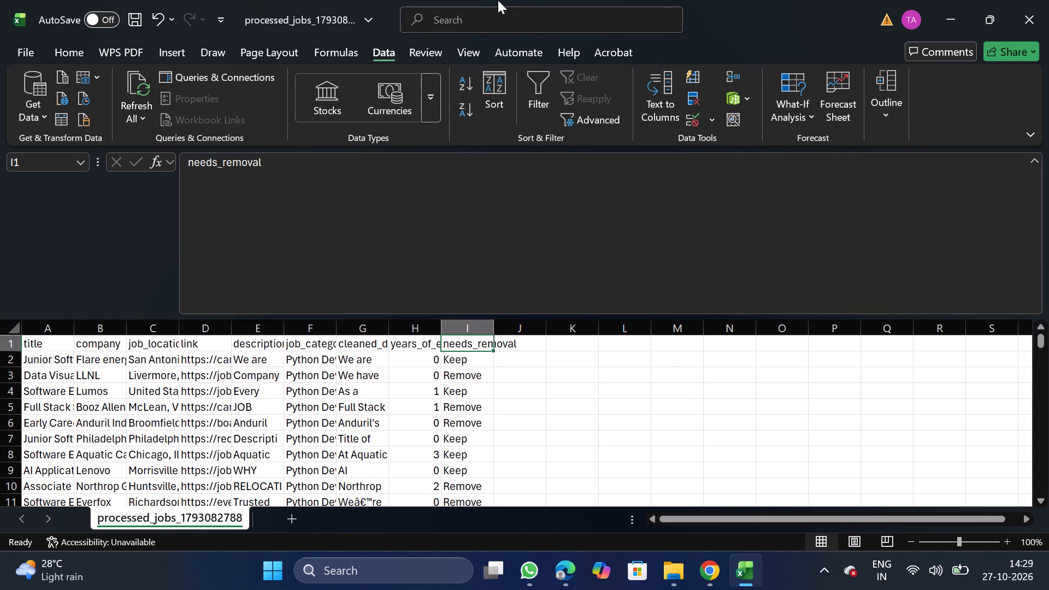
click(535, 95)
click(491, 342)
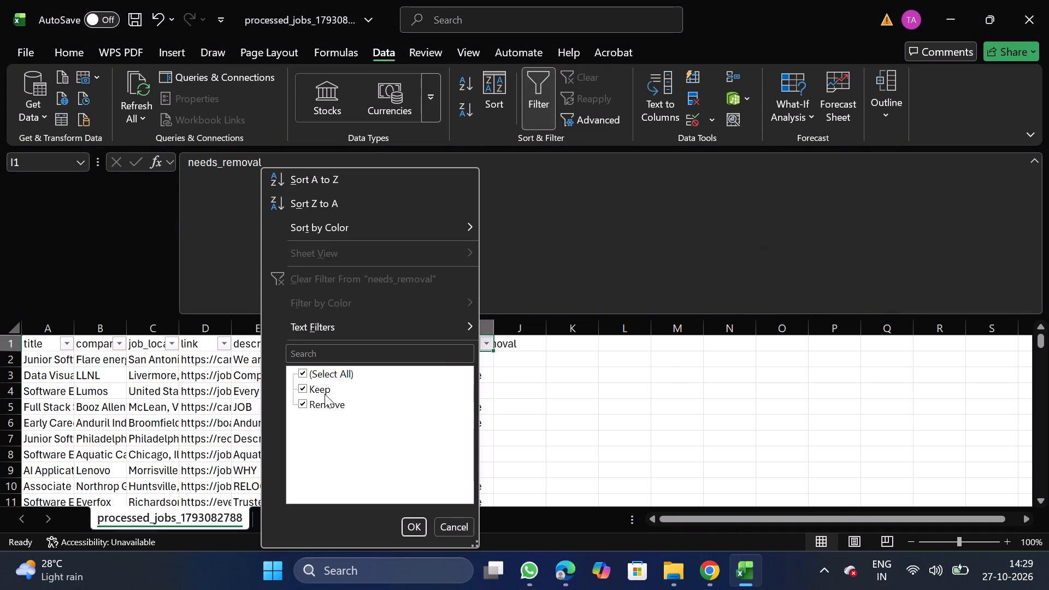
click(316, 388)
click(420, 534)
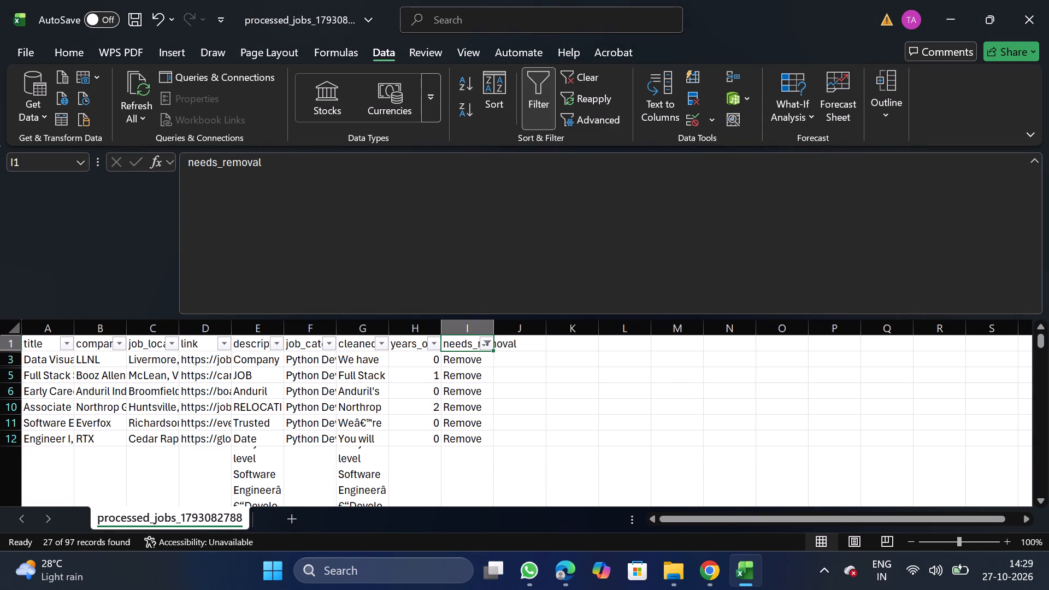
click(6, 357)
key(ctrl+shift+Down)
right_click(133, 409)
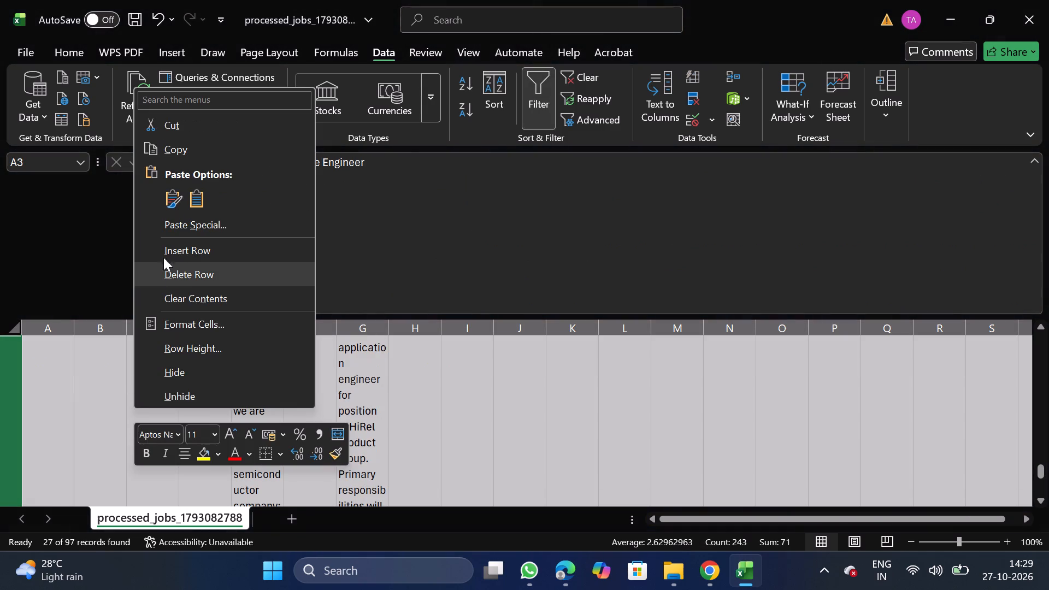
click(201, 266)
click(544, 108)
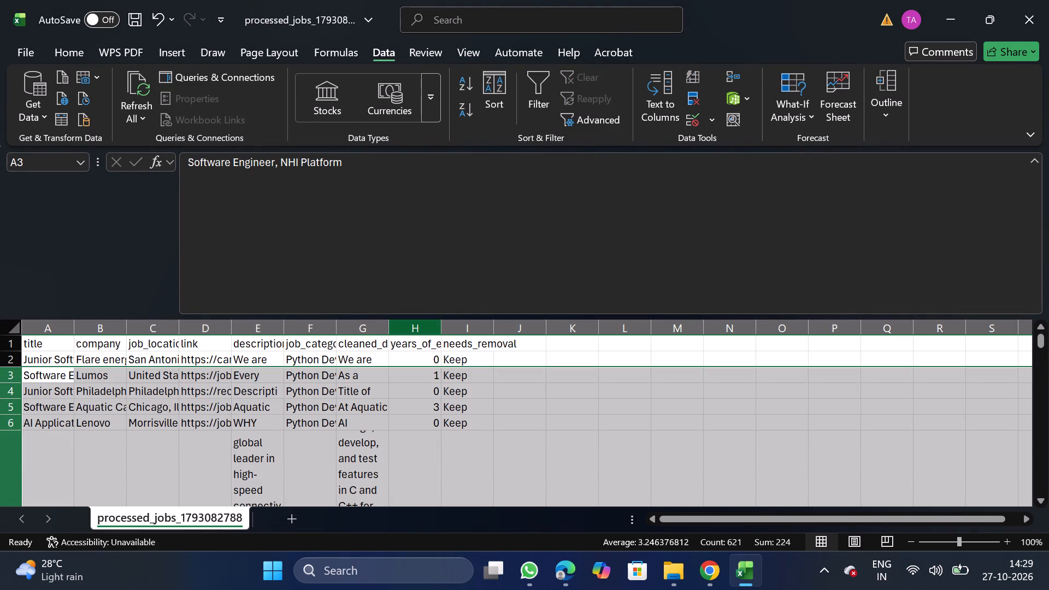
Filter years_of_experience to 8, 10, 12 and blanks, delete all the filtered rows below the header, and remove the filter.
click(407, 326)
click(532, 108)
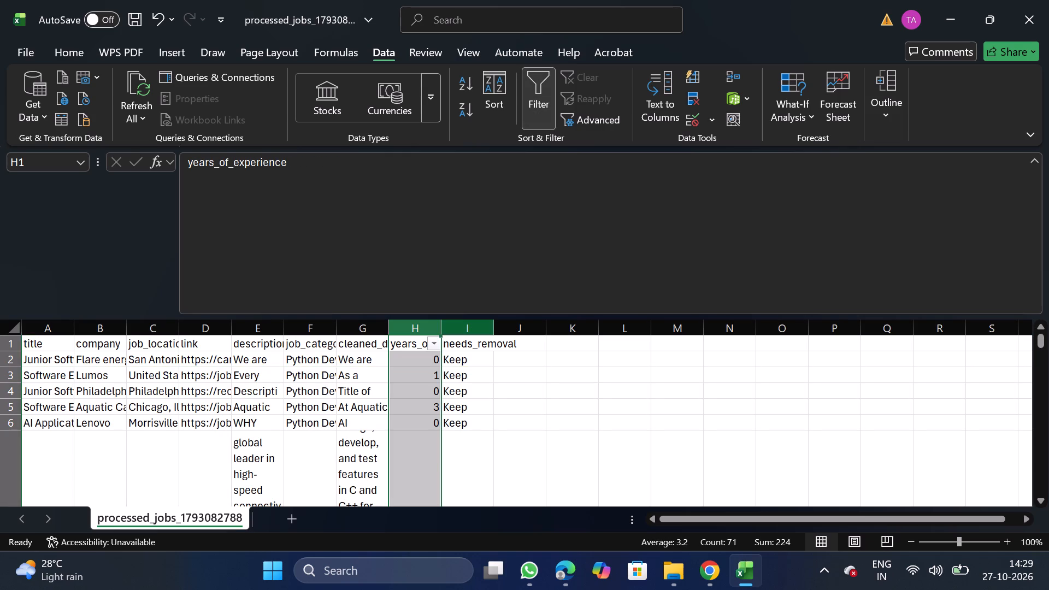
click(435, 343)
click(275, 370)
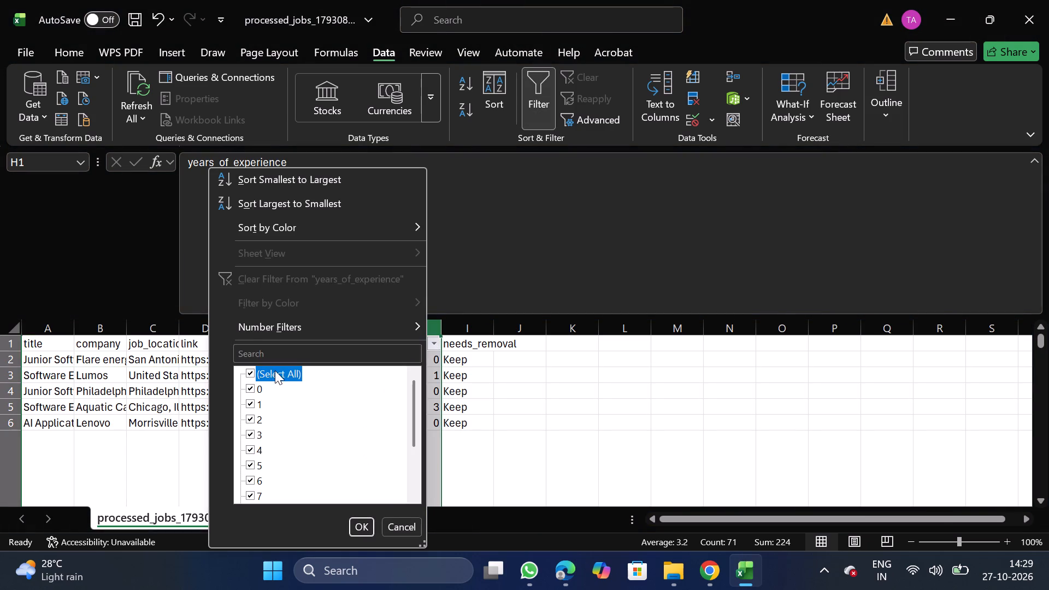
scroll(300, 462, down, 1)
click(244, 476)
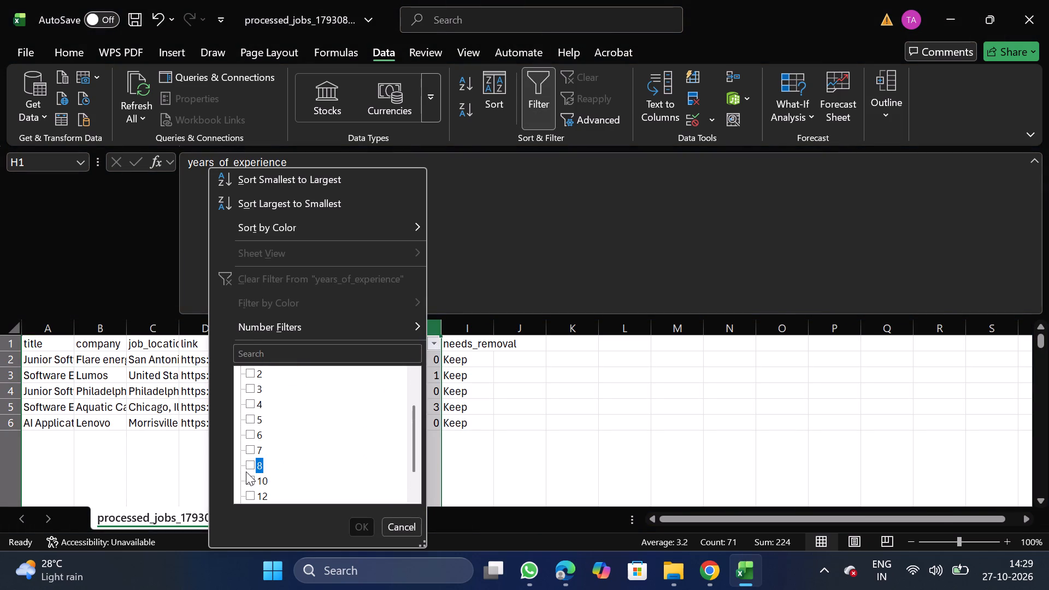
click(246, 471)
click(251, 480)
click(255, 492)
scroll(255, 492, down, 1)
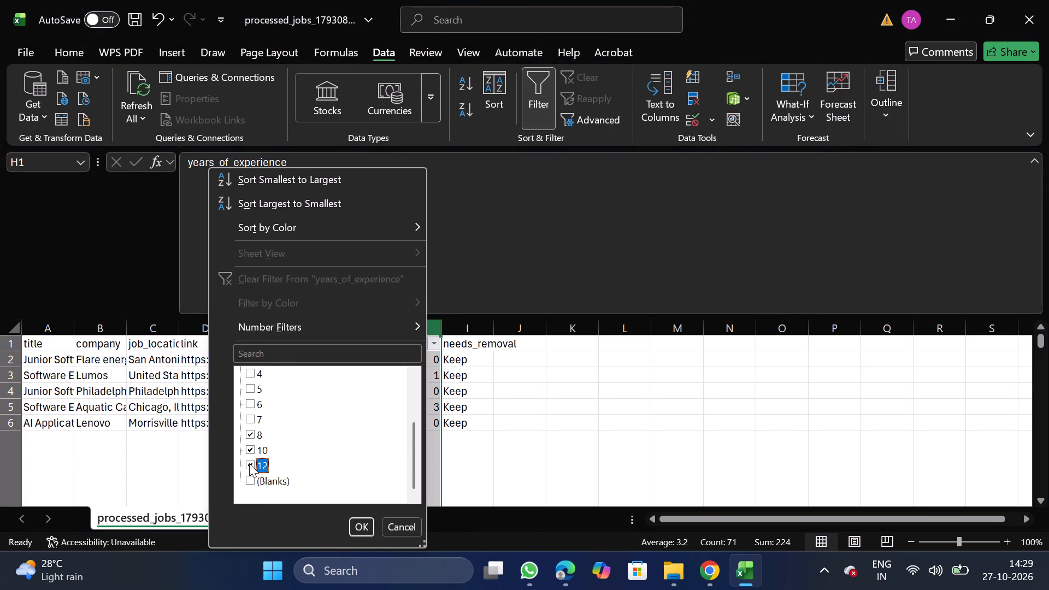
click(257, 476)
click(368, 523)
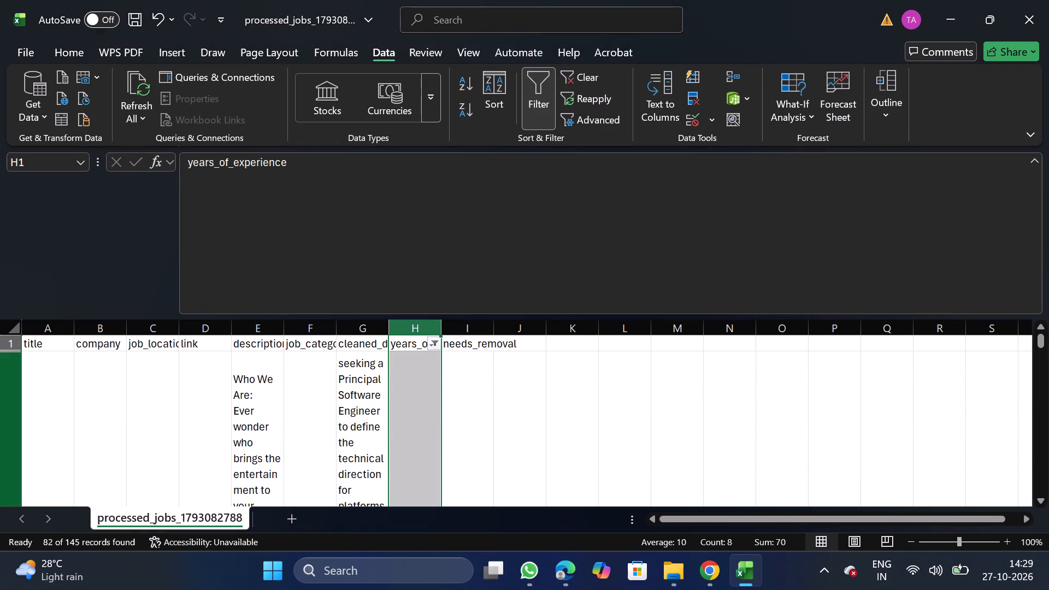
click(0, 366)
key(ctrl+shift+Down)
right_click(154, 492)
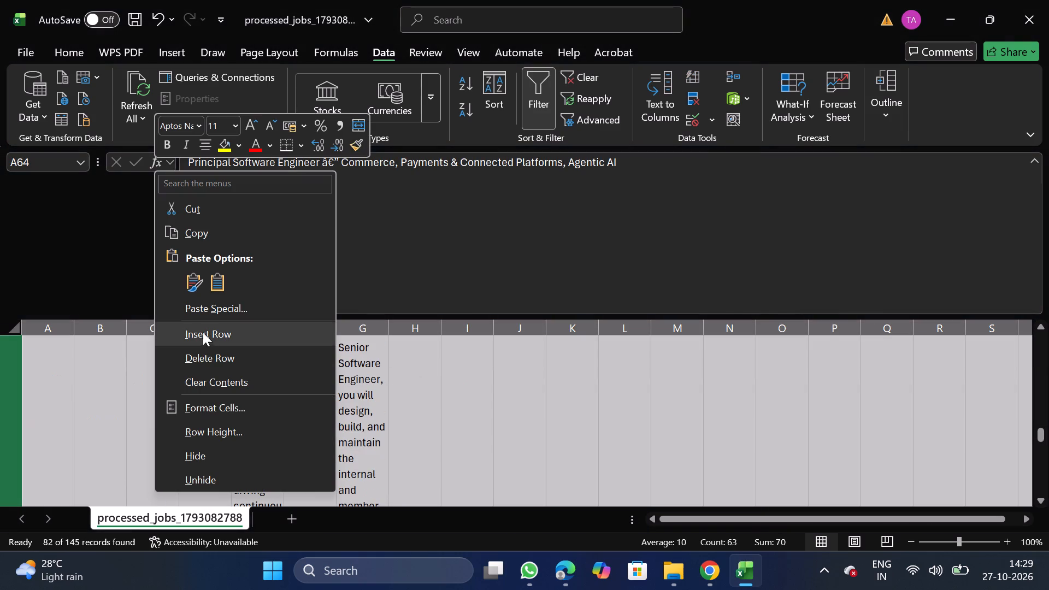
click(231, 346)
click(535, 99)
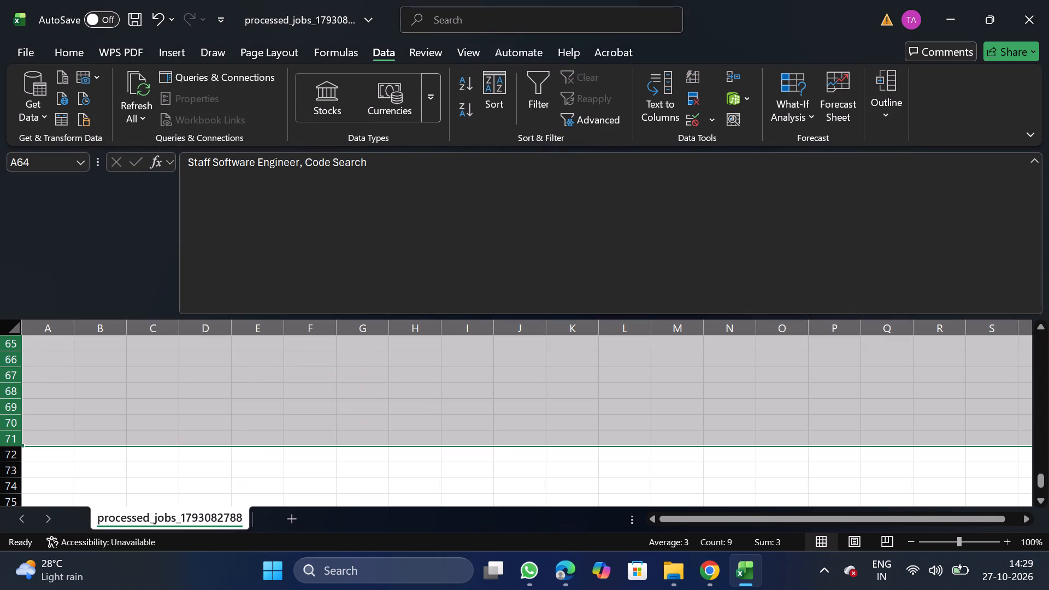
Delete the needs_removal column from the Python Developer sheet.
click(1042, 482)
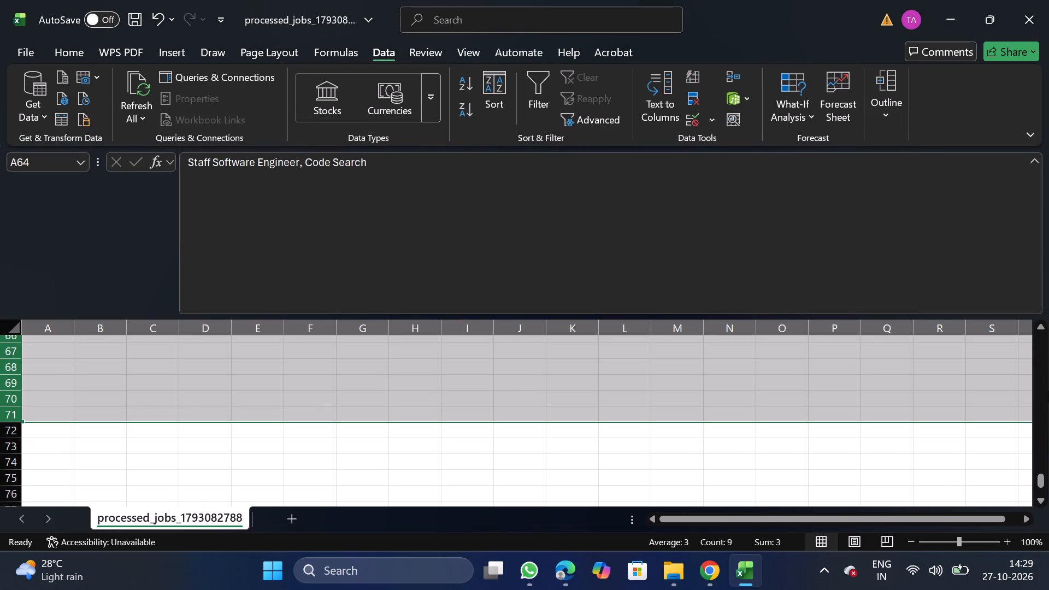
drag(1041, 483, 1030, 308)
click(469, 317)
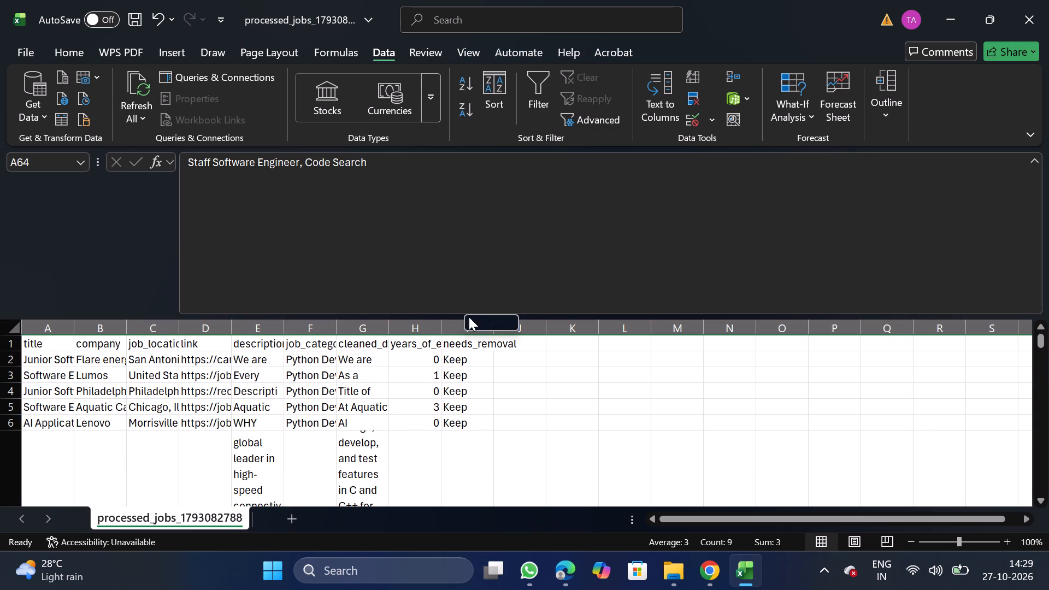
drag(456, 326, 467, 414)
right_click(467, 414)
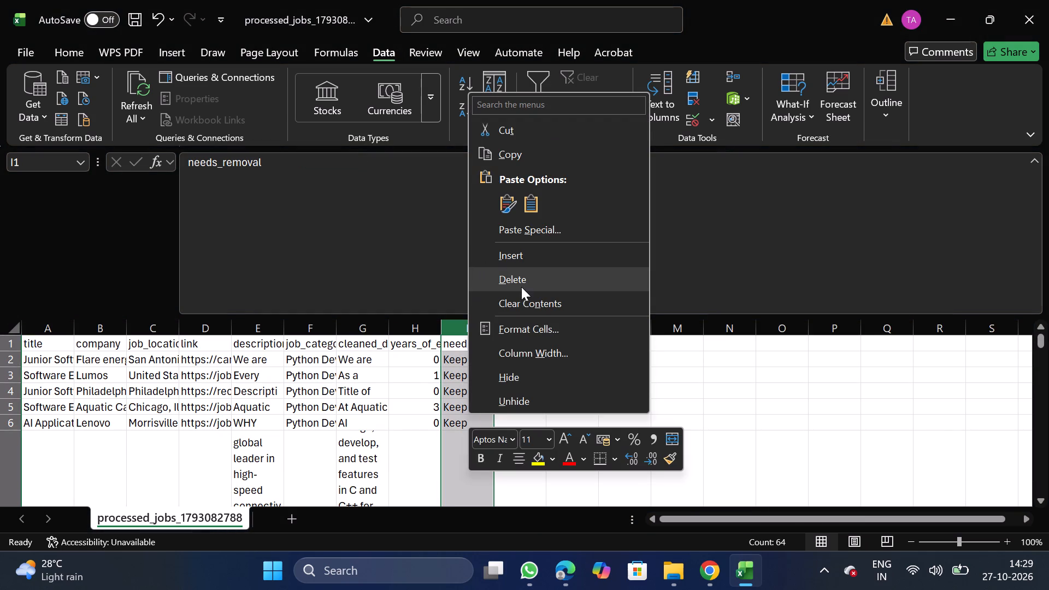
click(521, 287)
Move the job_category column to the front of the table, before the title column.
click(308, 330)
key(ctrl+x)
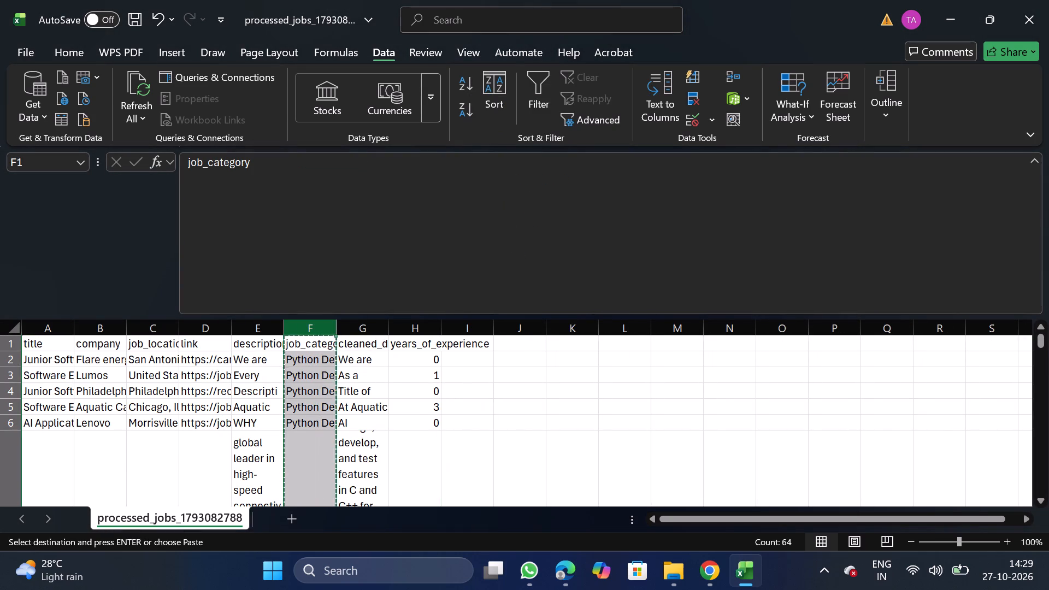
click(52, 318)
drag(46, 325, 45, 398)
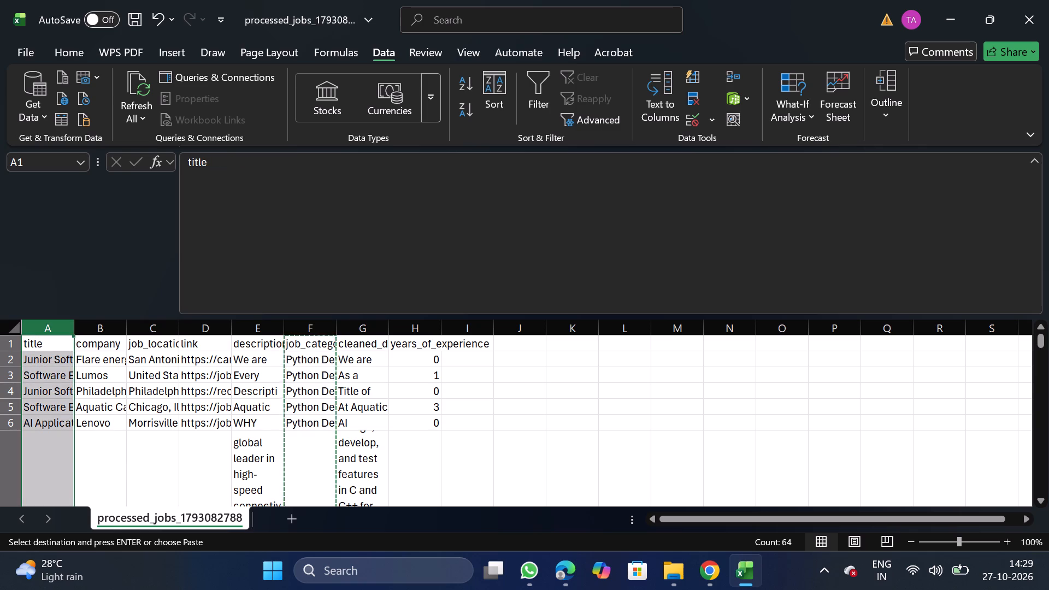
right_click(45, 398)
click(119, 241)
Turn off text wrapping for the description and cleaned_description columns.
click(320, 327)
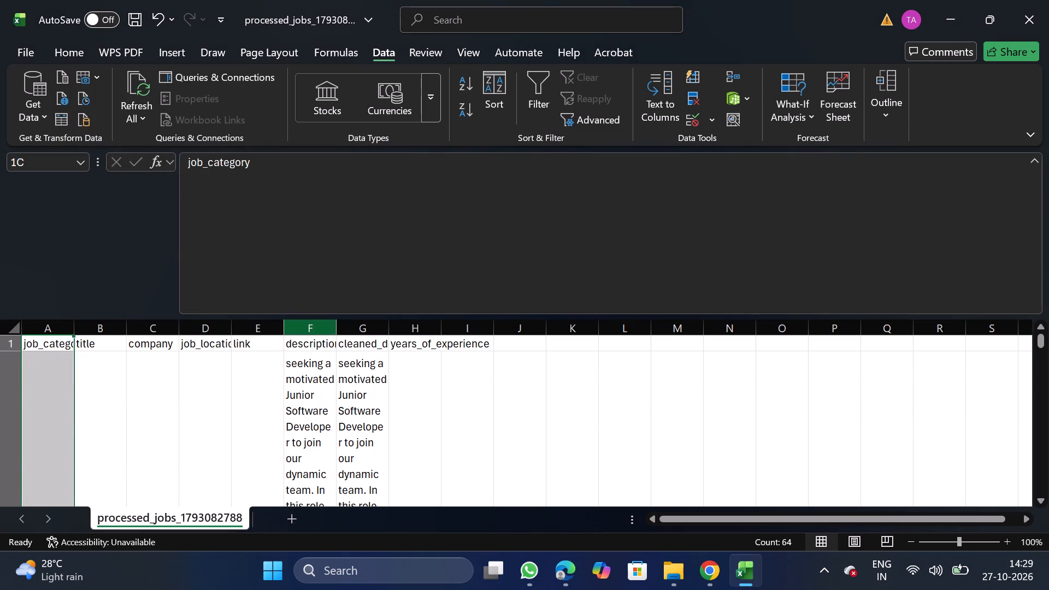
key(shift+Right)
click(72, 54)
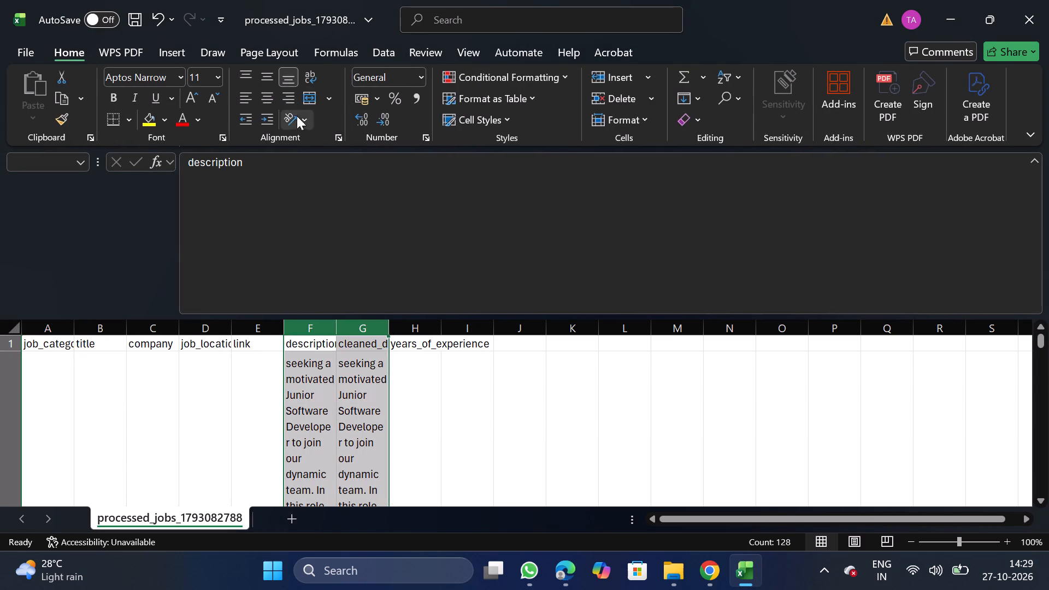
click(343, 137)
double_click(91, 264)
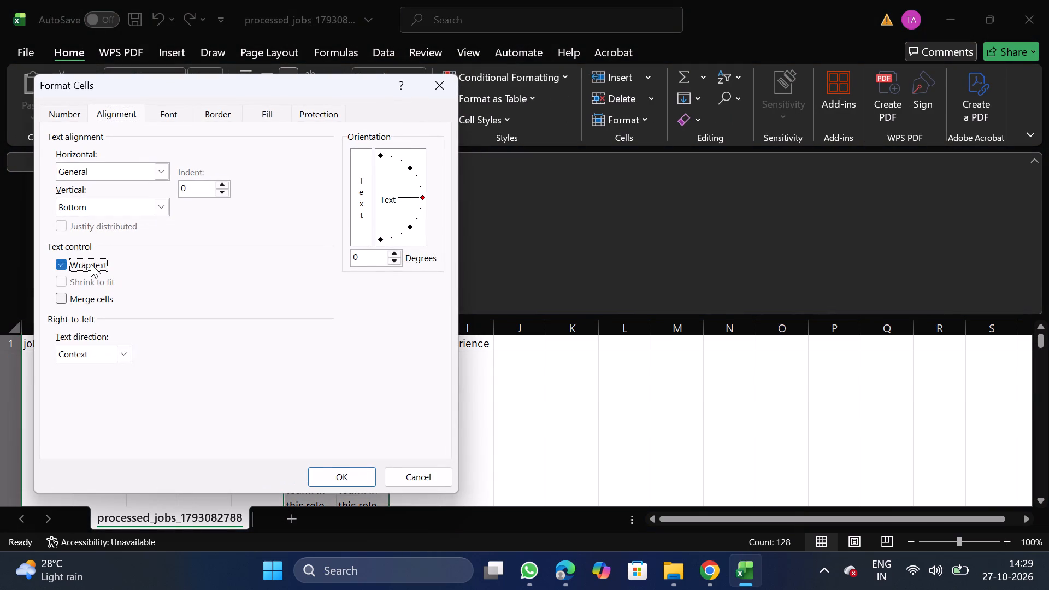
click(333, 480)
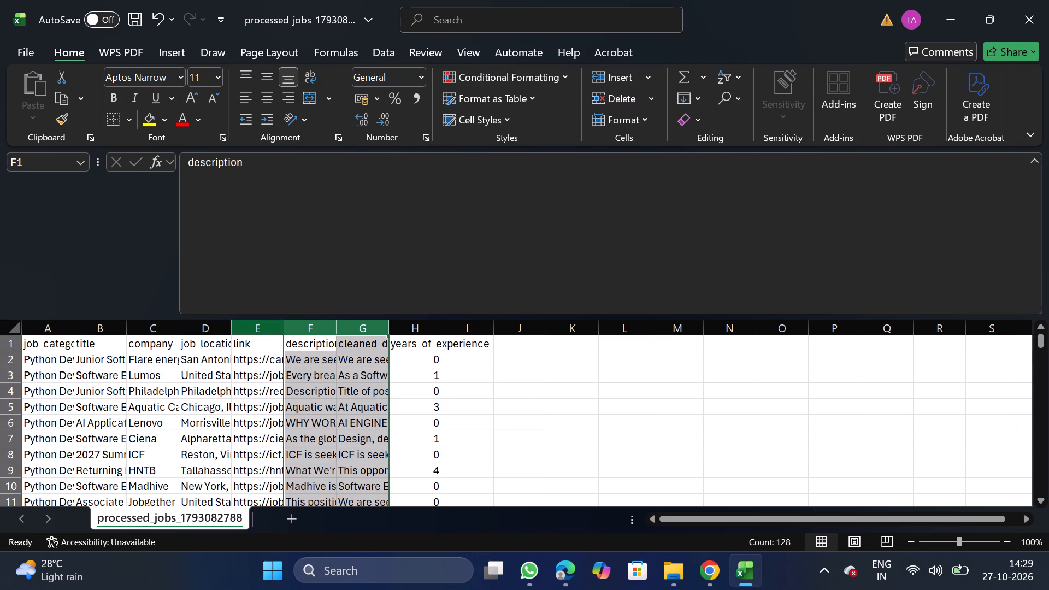
Move the link column to the end of the table, after years_of_experience.
click(254, 329)
key(ctrl+x)
drag(470, 326, 465, 412)
right_click(465, 412)
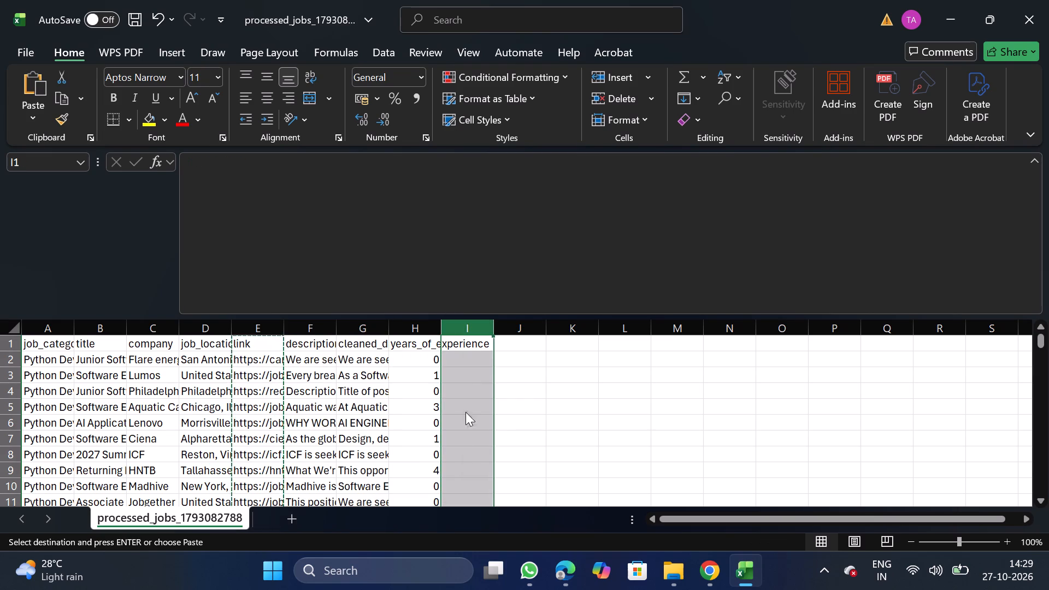
click(567, 252)
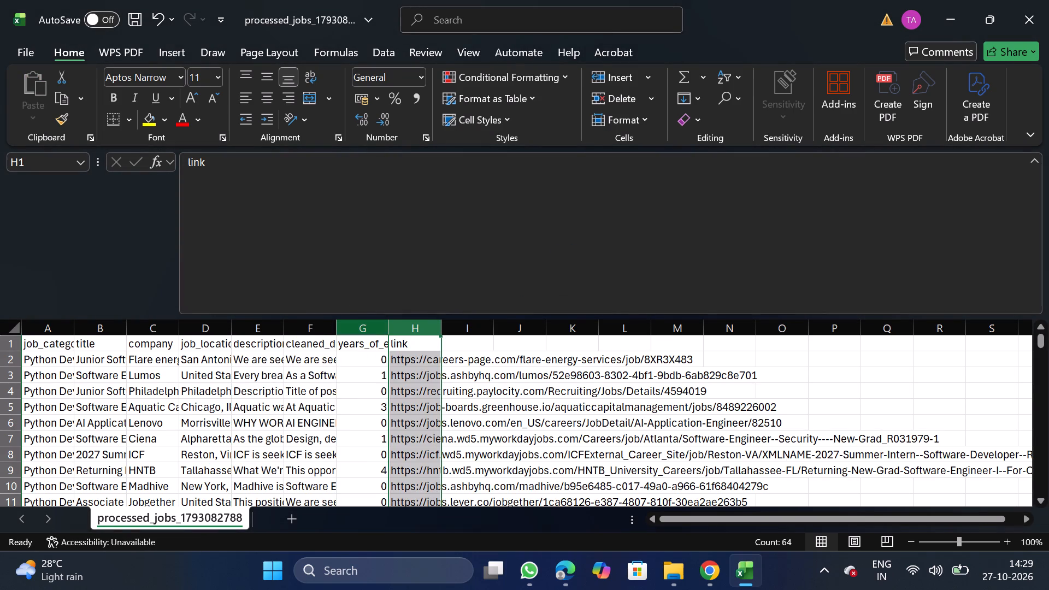
Move the years_of_experience column between job_location and description.
click(363, 323)
key(ctrl+x)
drag(266, 331, 261, 446)
right_click(261, 446)
click(360, 278)
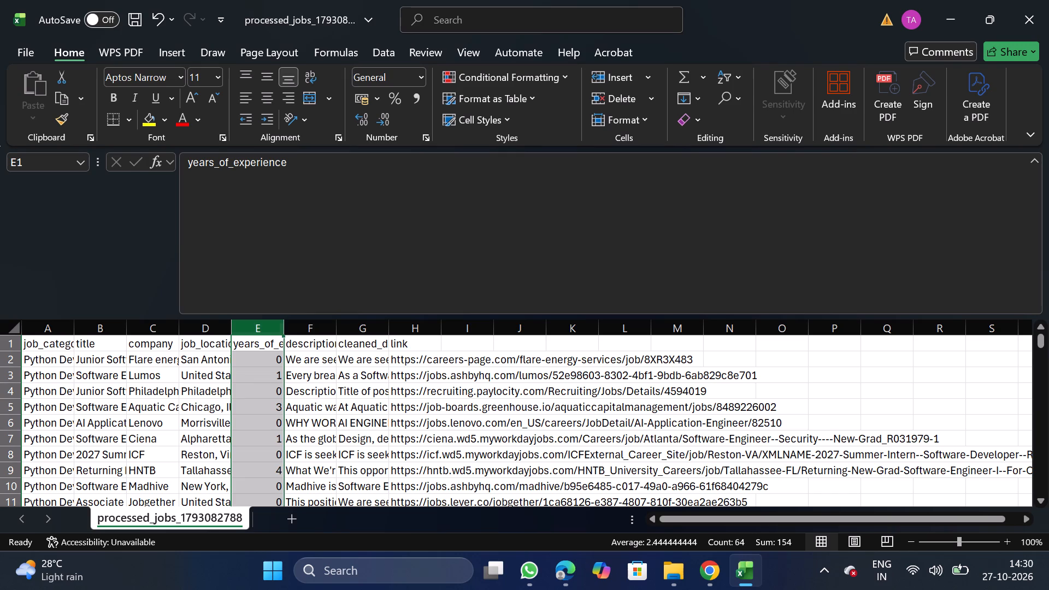
Rename the cleaned_description header in G1 to description, reusing the header text copied from F1.
click(314, 337)
drag(186, 168, 266, 164)
key(ctrl+c)
click(364, 345)
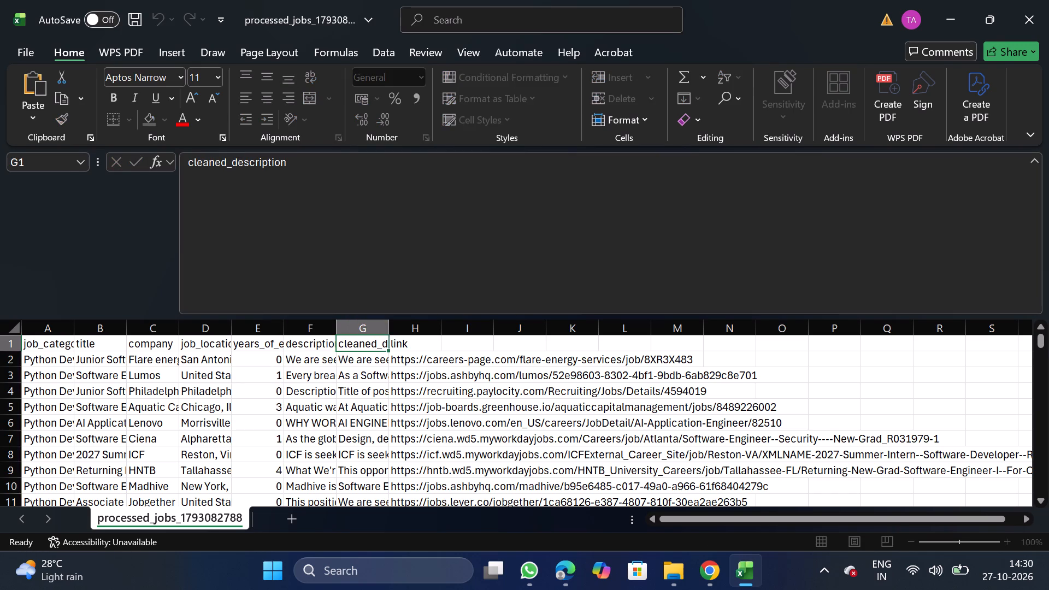
click(447, 274)
key(BackSpace)
key(BackSpace)
key(BackSpace)
key(BackSpace)
key(BackSpace)
key(BackSpace)
key(BackSpace)
key(BackSpace)
key(BackSpace)
key(BackSpace)
key(BackSpace)
key(BackSpace)
key(BackSpace)
key(BackSpace)
key(BackSpace)
key(BackSpace)
key(BackSpace)
key(BackSpace)
key(BackSpace)
key(BackSpace)
key(ctrl+v)
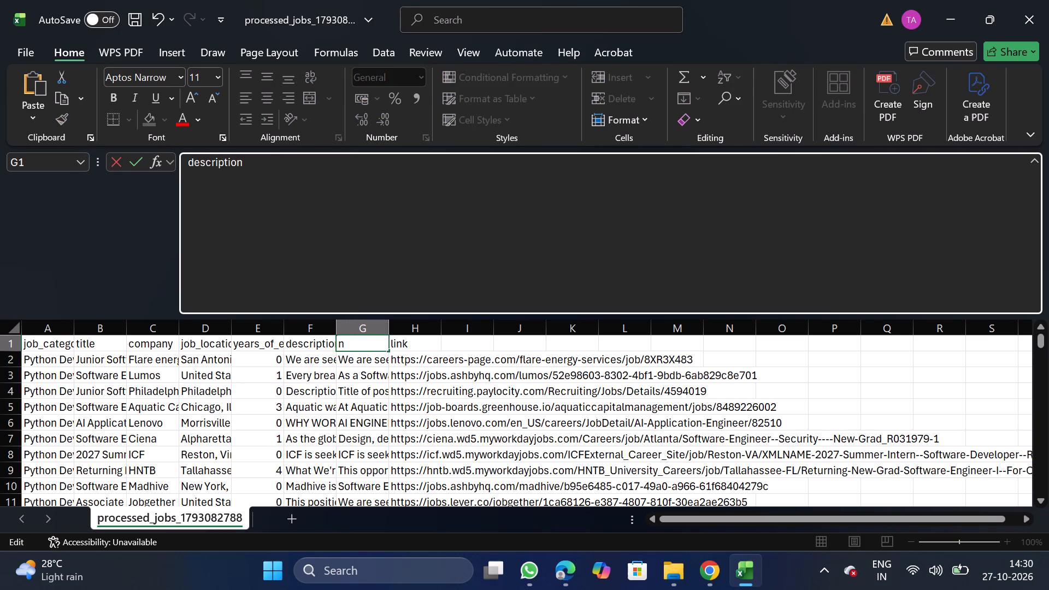
Rename the header in F1 to original_description, copying the name from the bulk upload CSV requirements on NextGenApply in Chrome.
click(326, 337)
click(384, 272)
key(BackSpace)
key(BackSpace)
key(BackSpace)
key(BackSpace)
key(BackSpace)
key(BackSpace)
key(BackSpace)
key(BackSpace)
key(BackSpace)
key(BackSpace)
key(BackSpace)
key(BackSpace)
key(BackSpace)
key(BackSpace)
key(BackSpace)
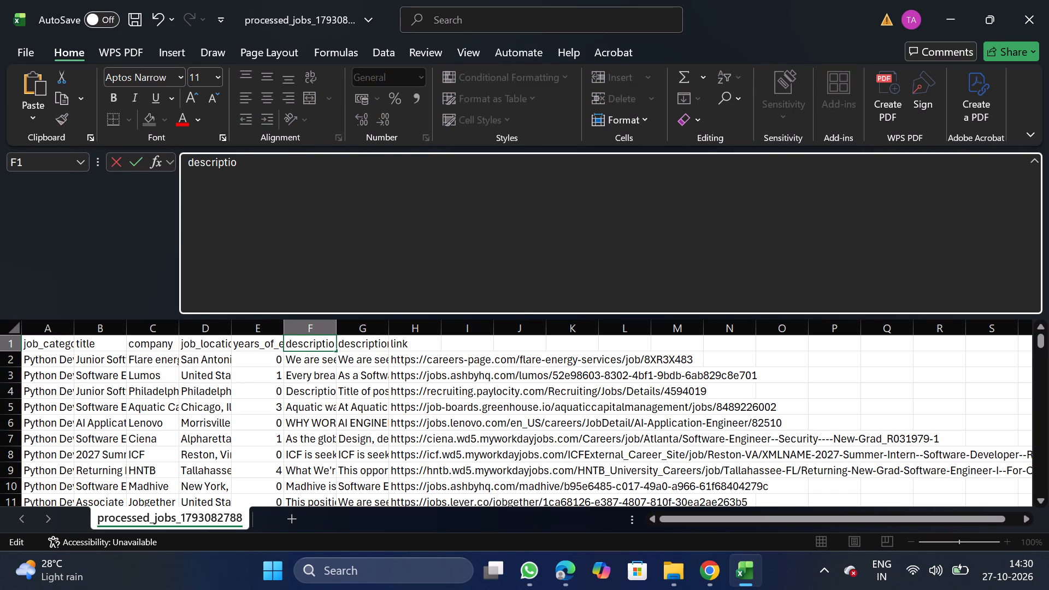
click(712, 571)
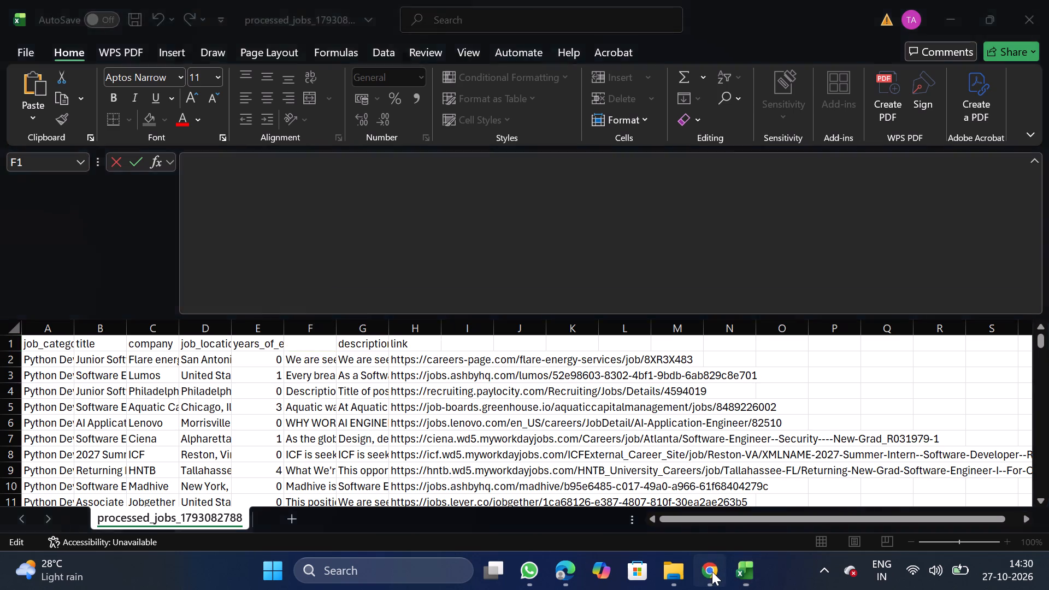
click(55, 145)
click(76, 152)
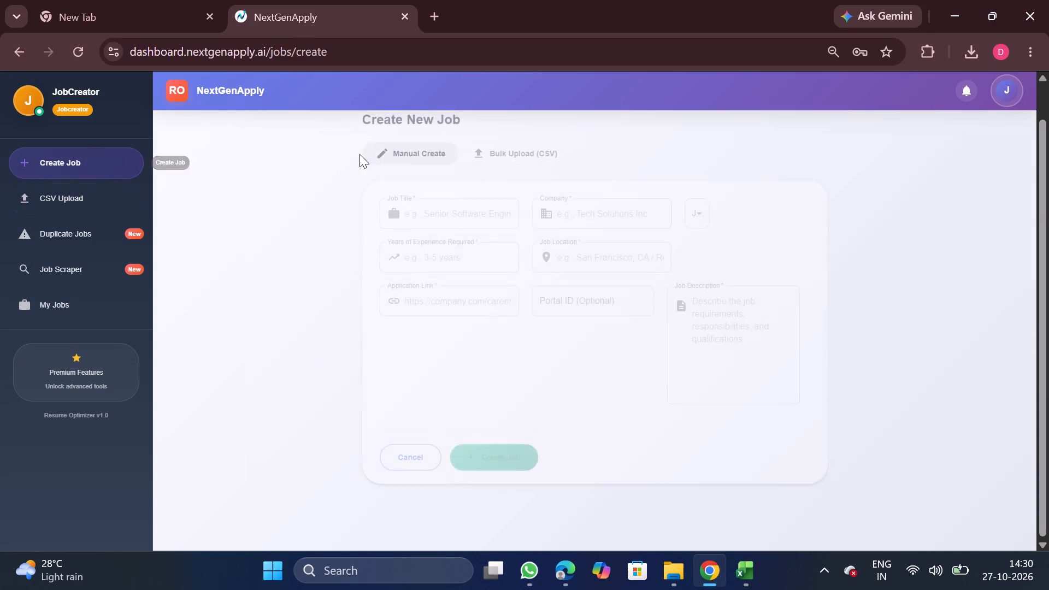
click(535, 139)
double_click(586, 276)
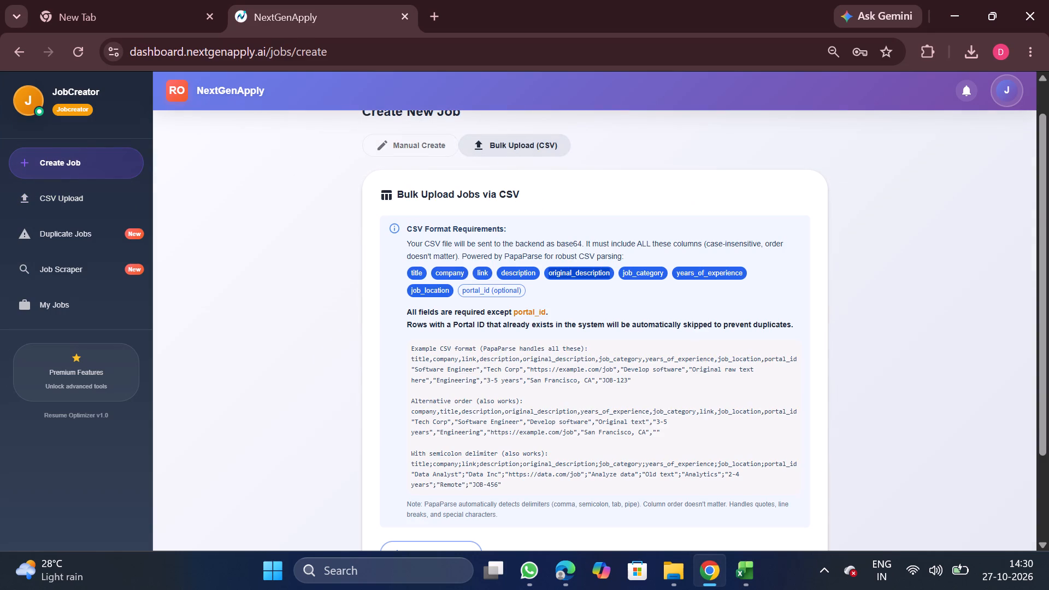
key(ctrl+c)
click(750, 579)
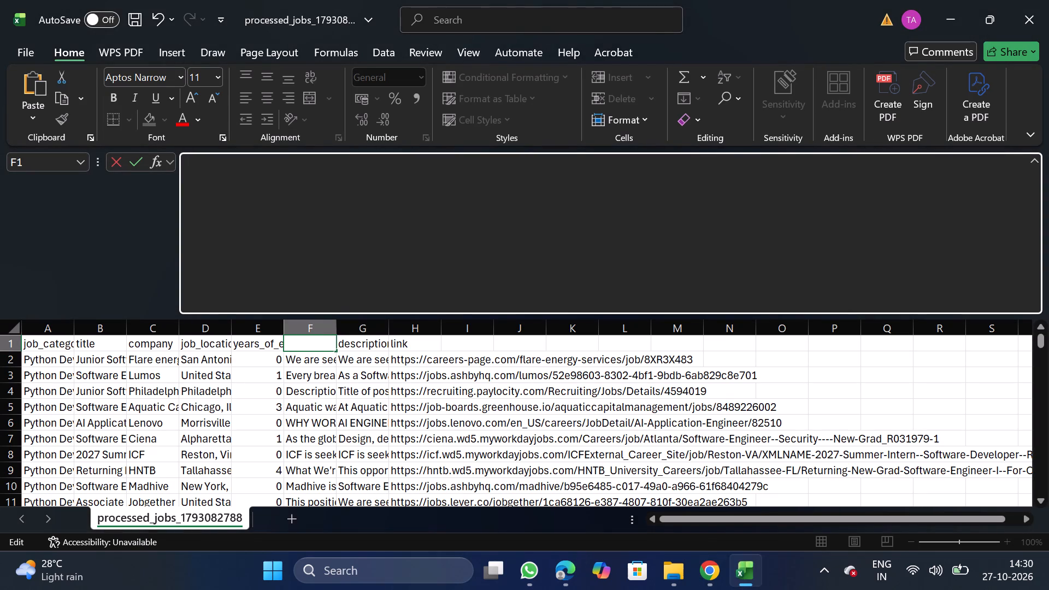
key(ctrl+v)
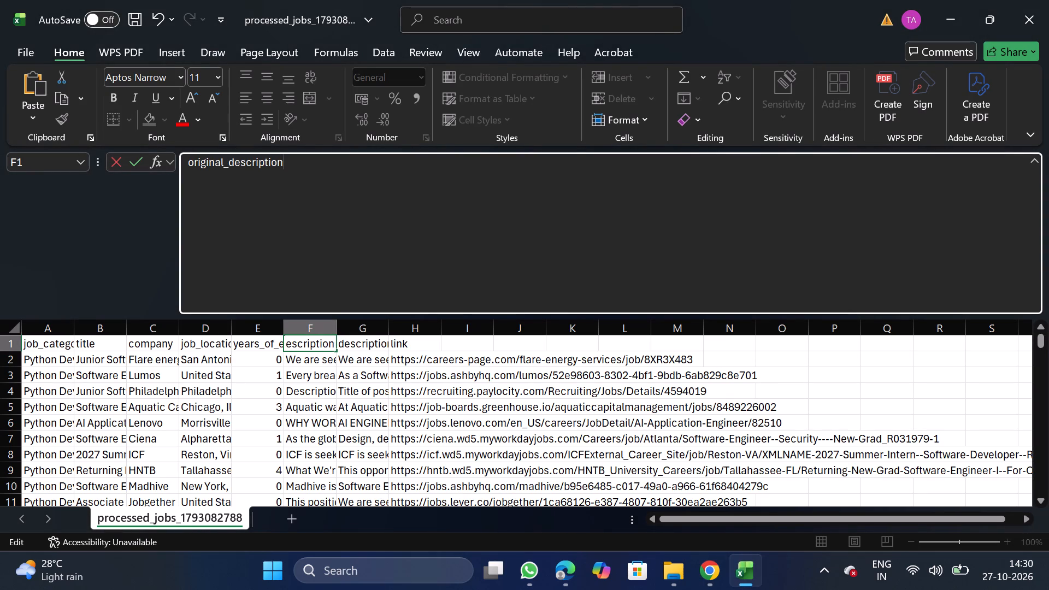
Filter the title column, clearing all titles and picking only "2027 Summer Intern, Software Developer (Reston, VA)".
click(113, 327)
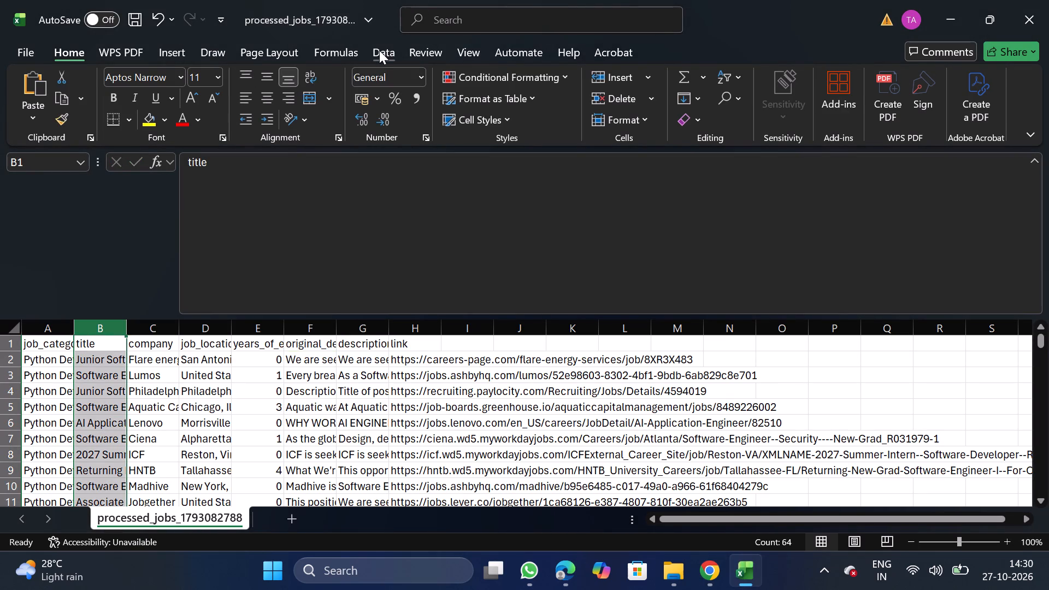
click(379, 50)
click(531, 97)
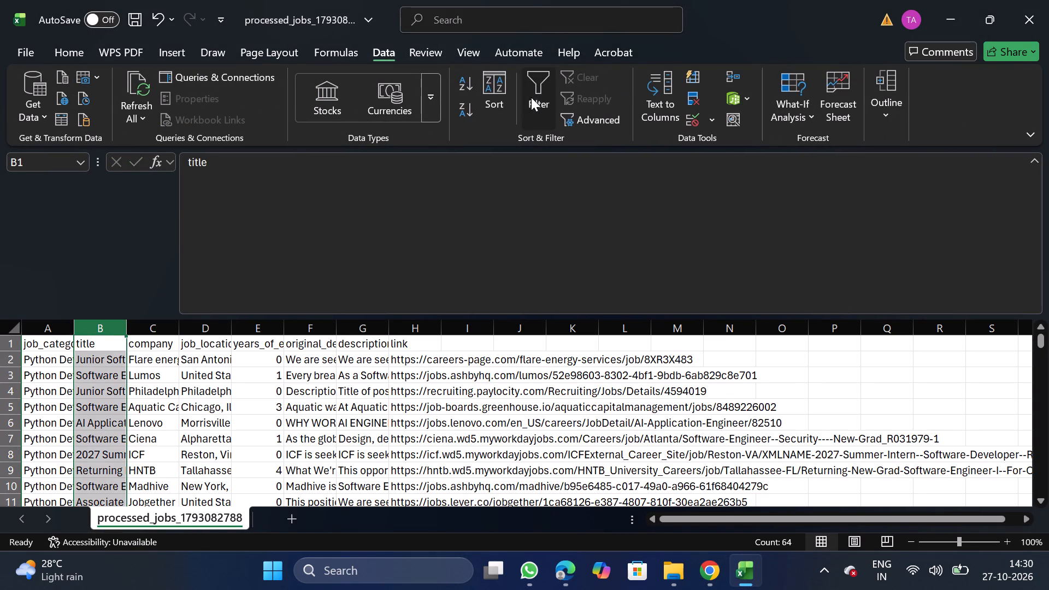
click(121, 345)
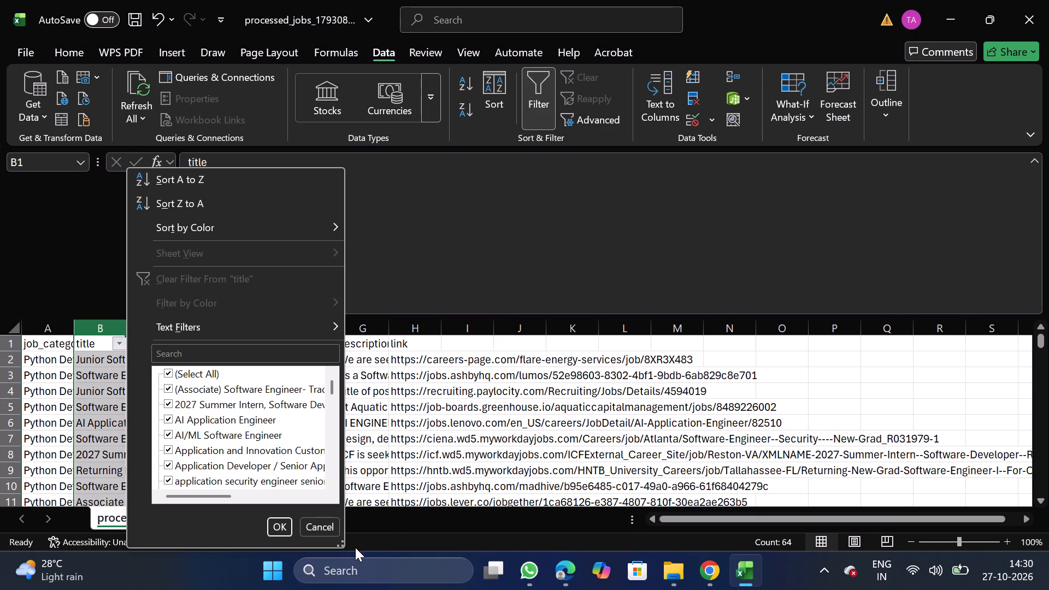
triple_click(342, 544)
drag(342, 544, 729, 589)
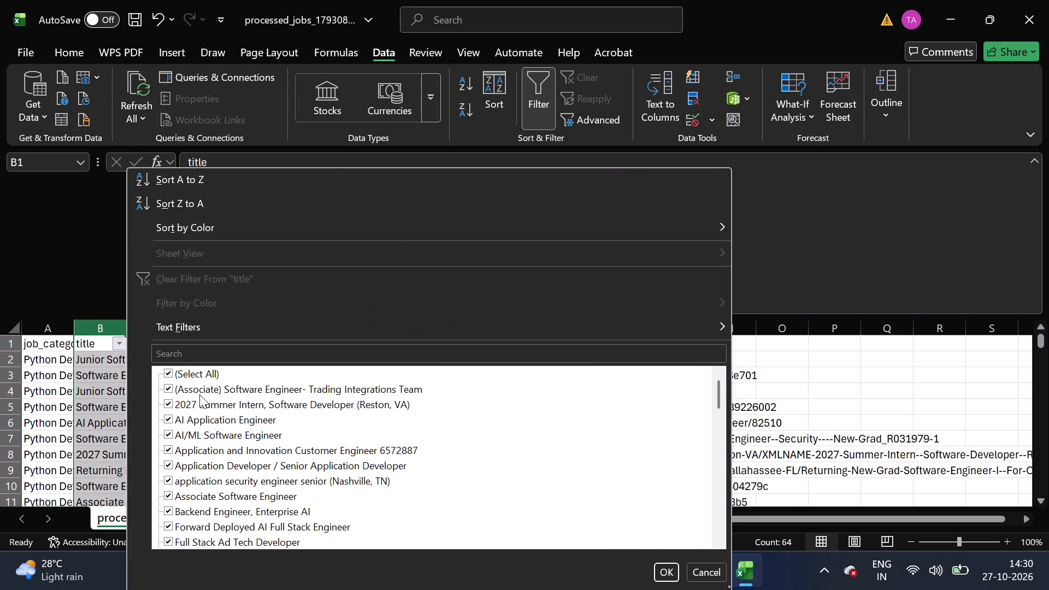
click(203, 375)
click(254, 402)
click(254, 402)
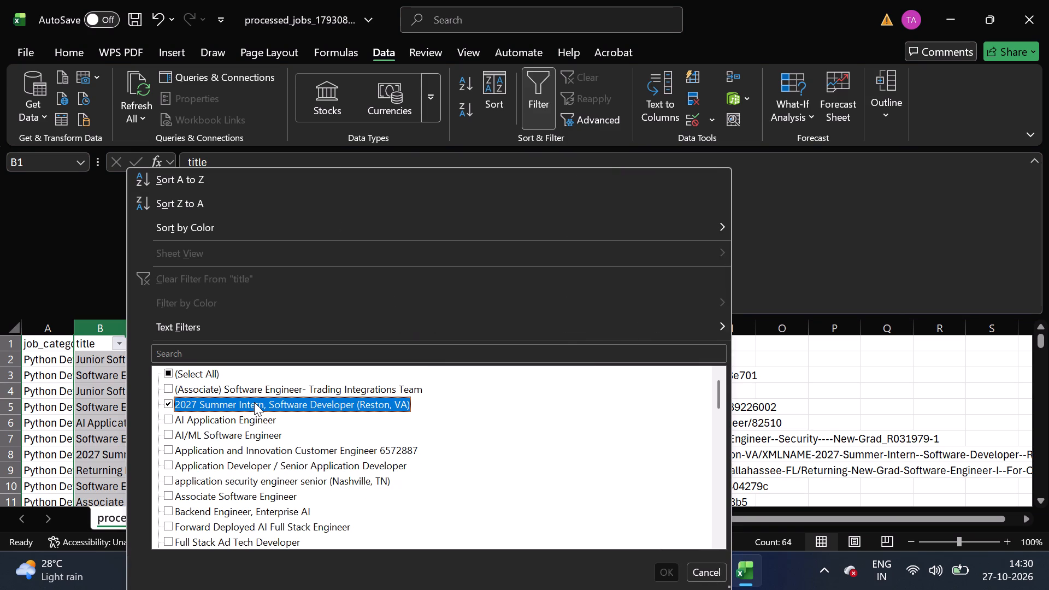
click(254, 402)
Add "Returning New Grad Software Engineer I (For Current/Previous HNTB Interns ONLY)" and "Senior Software Engineer, Plant Intelligence" to the title filter selection.
scroll(287, 514, down, 1)
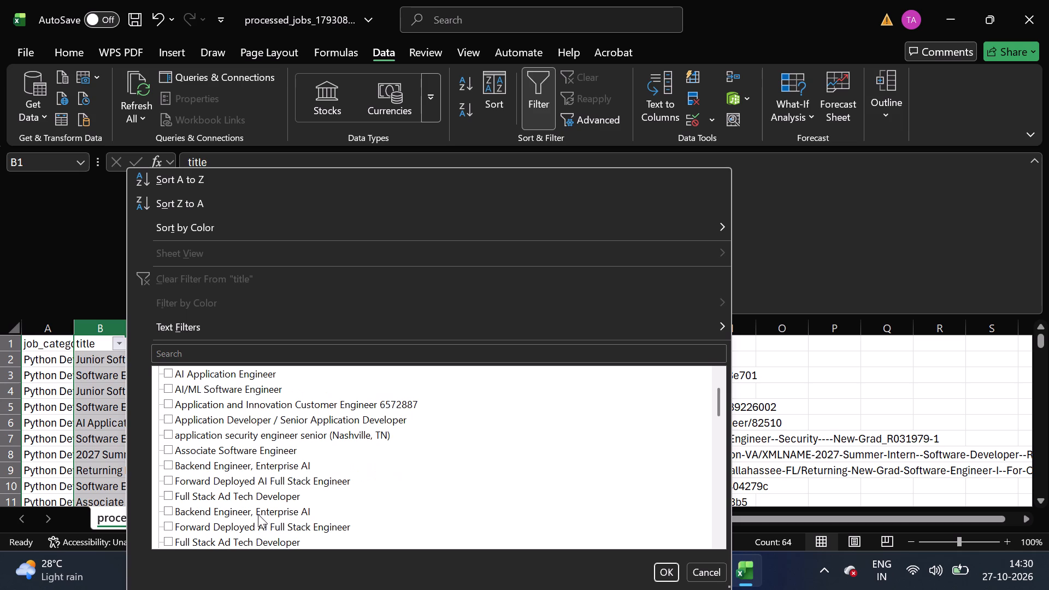
scroll(254, 525, down, 1)
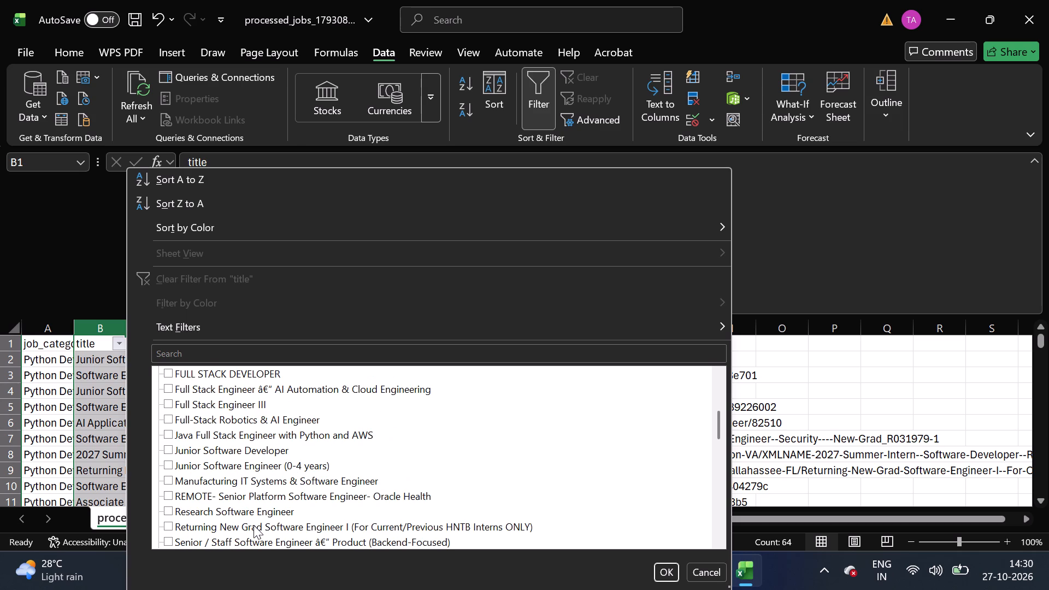
scroll(254, 525, down, 1)
click(290, 530)
scroll(290, 530, down, 1)
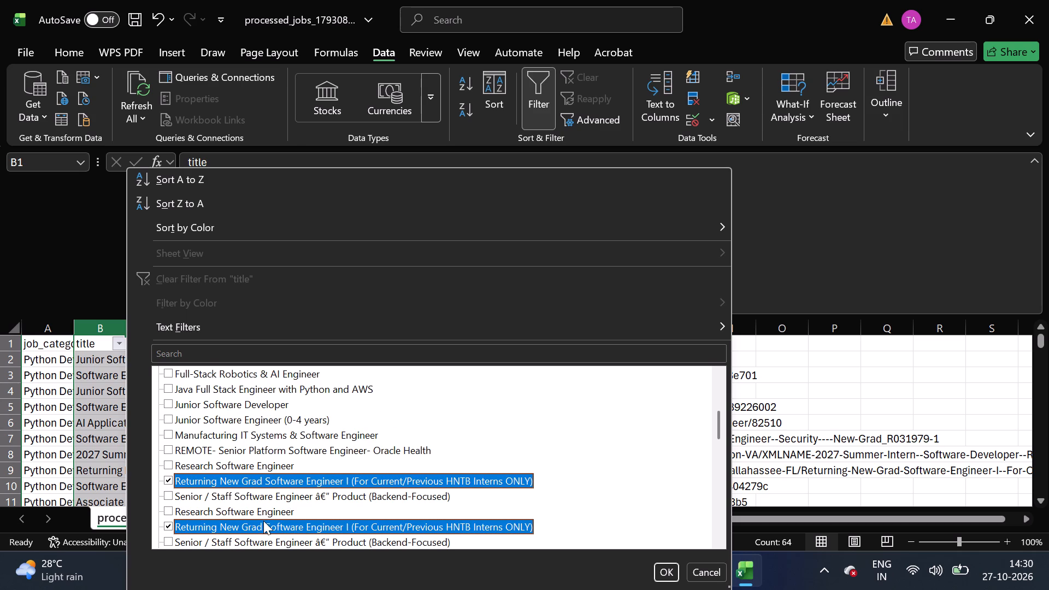
scroll(260, 530, down, 2)
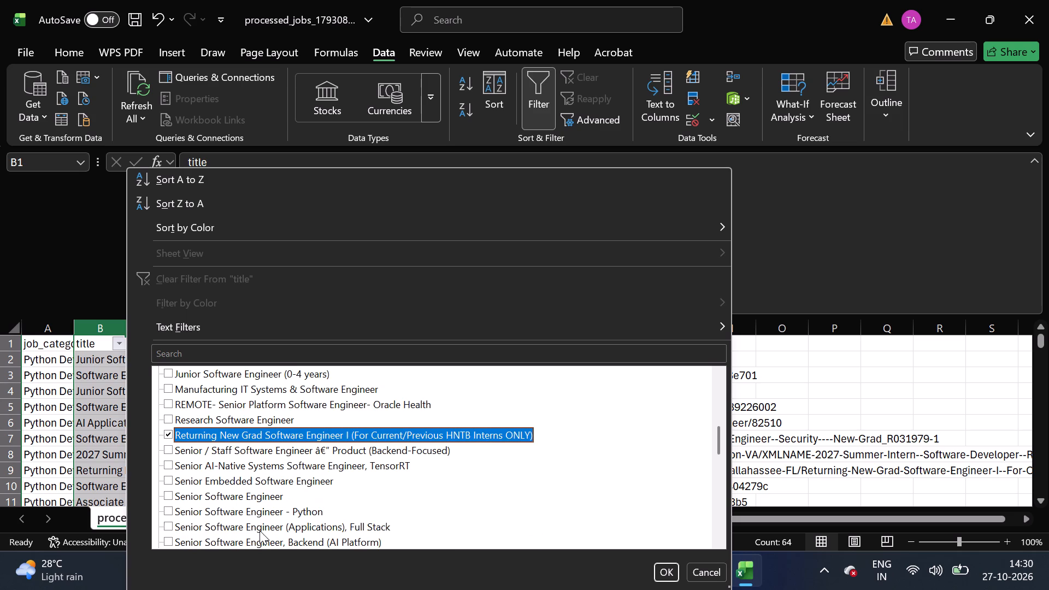
scroll(260, 530, down, 1)
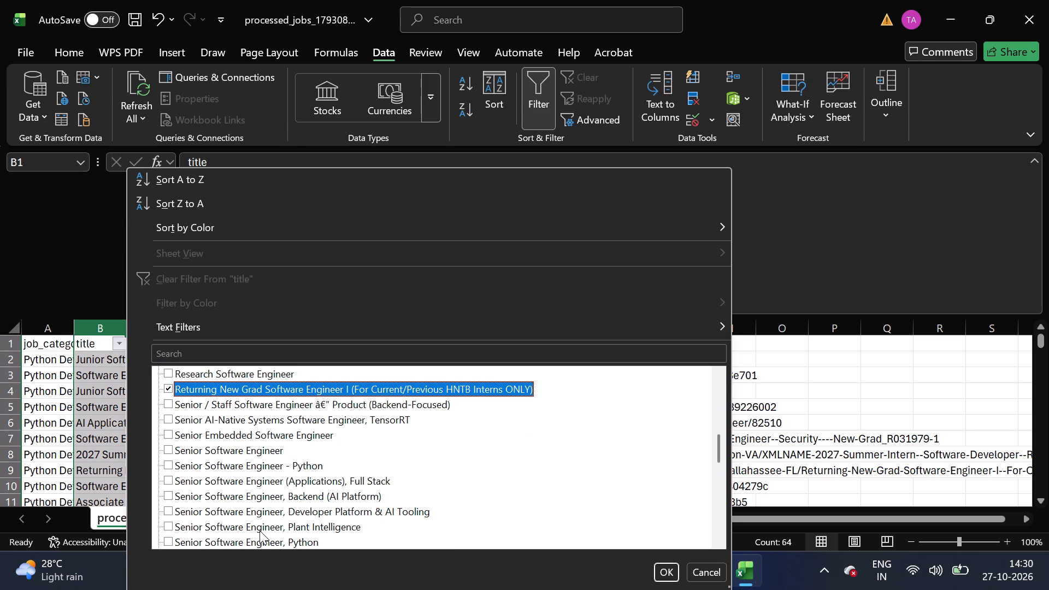
click(269, 528)
Add "Software Engineer - Sales", "Software Engineer (Security) - New Grad" and "Software Engineer II-Matrix Fitness" to the title filter selection.
scroll(269, 528, down, 1)
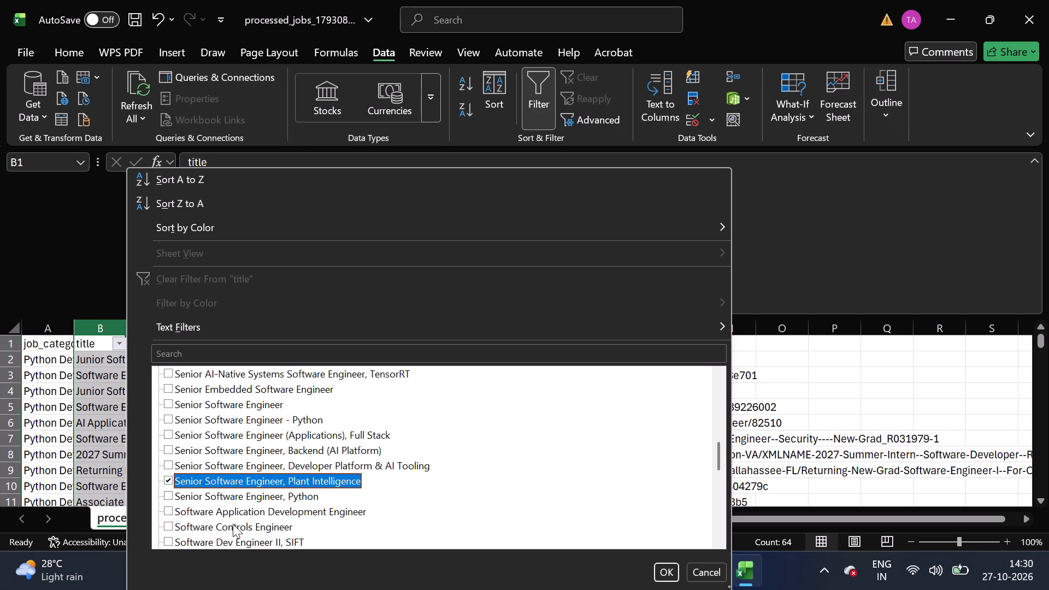
scroll(240, 537, down, 1)
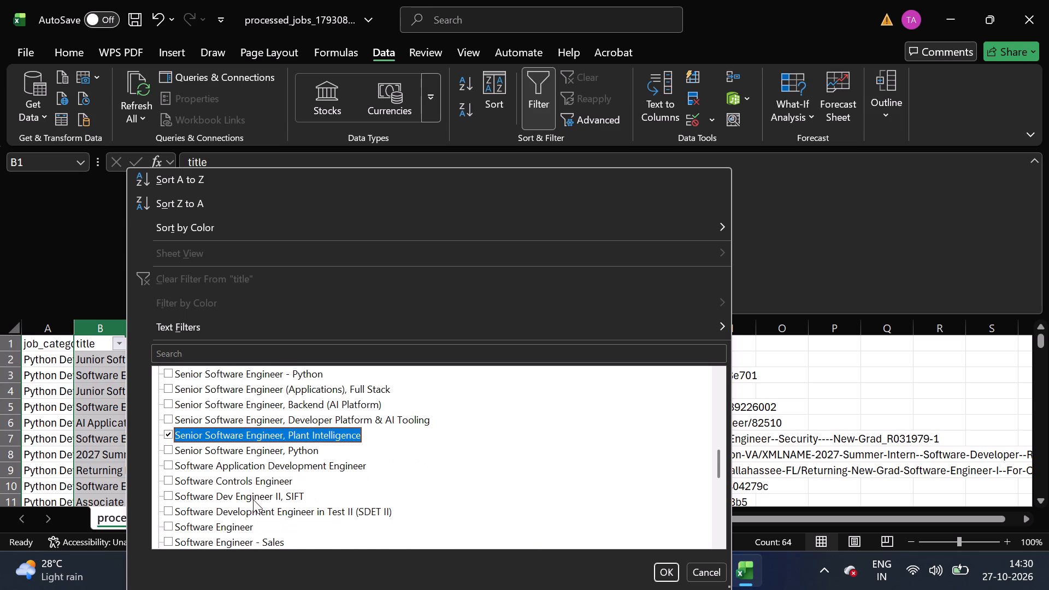
scroll(253, 499, down, 1)
click(260, 499)
click(276, 509)
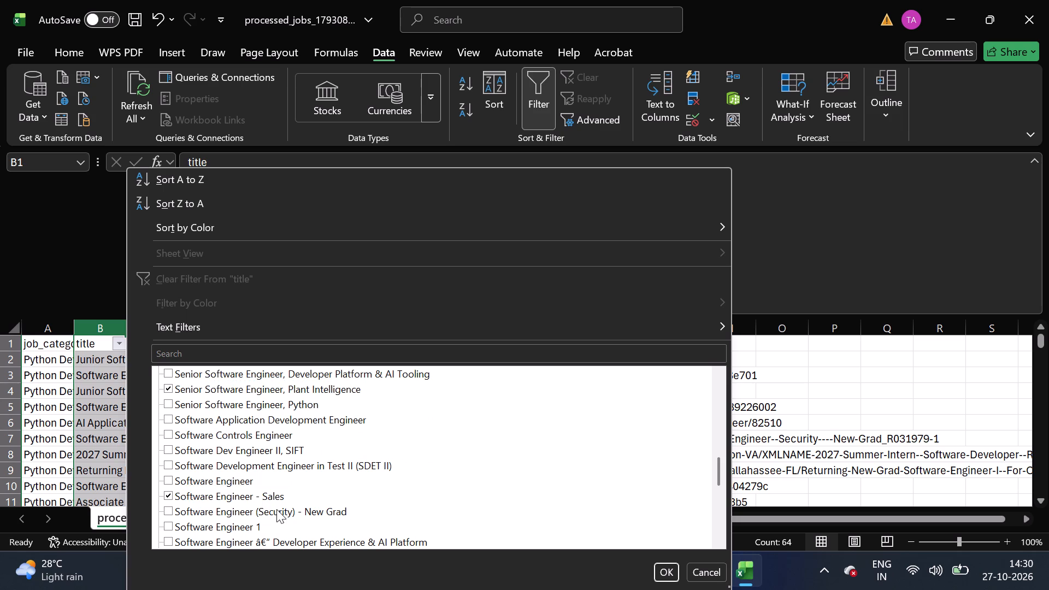
scroll(276, 509, down, 2)
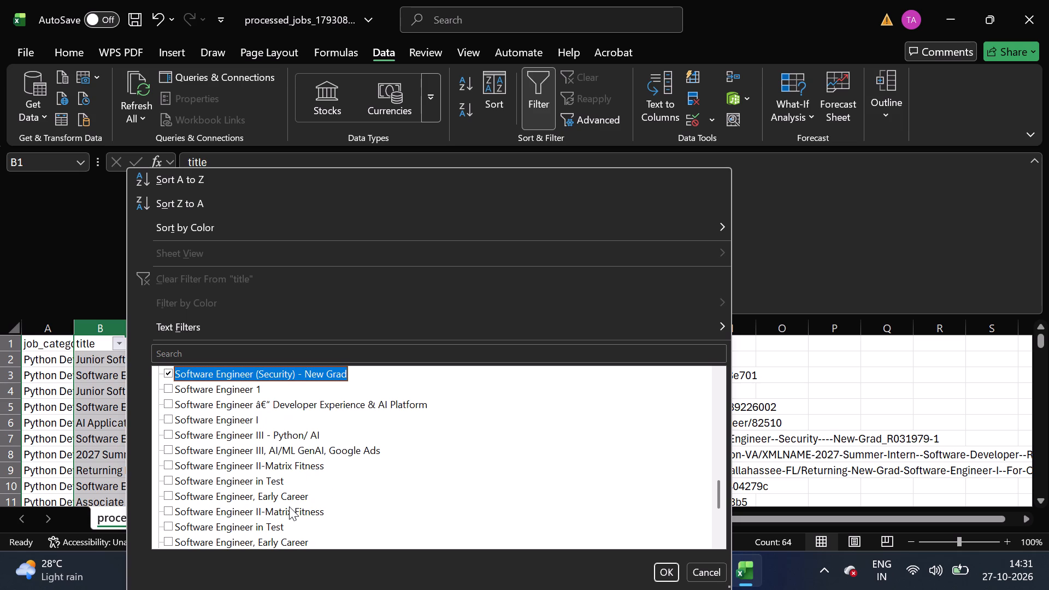
click(305, 466)
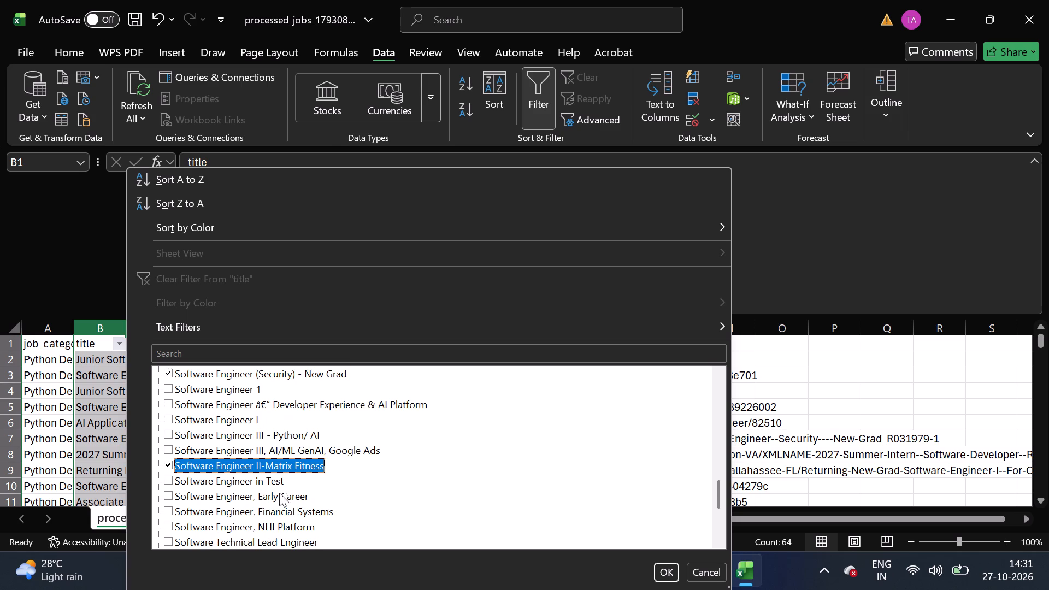
Add "Systems Software & Middleware Engineer (C++)" and the blanks to the title selection and apply the filter.
scroll(252, 544, down, 1)
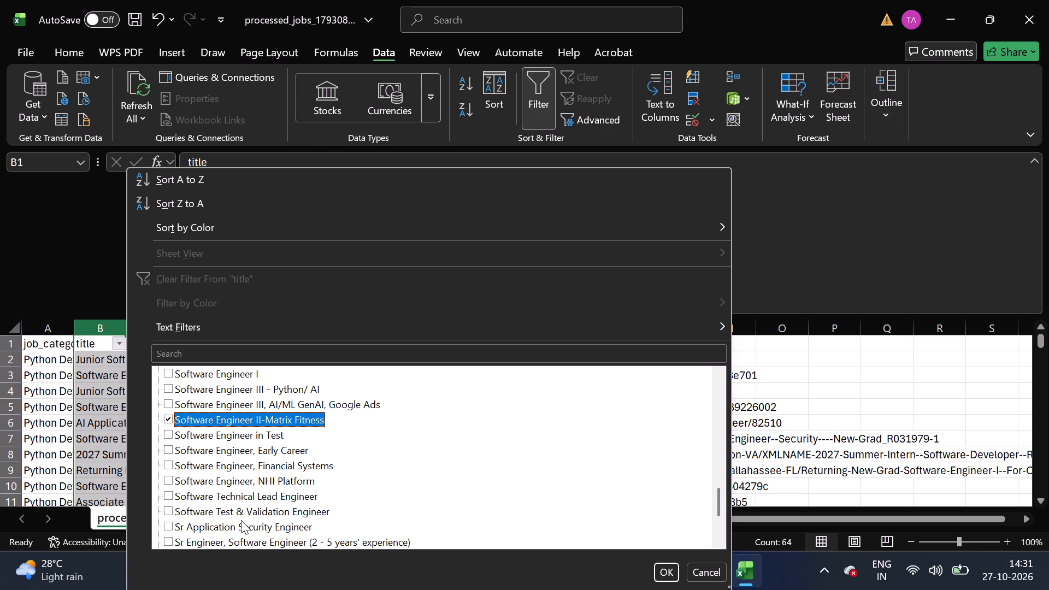
scroll(266, 533, down, 1)
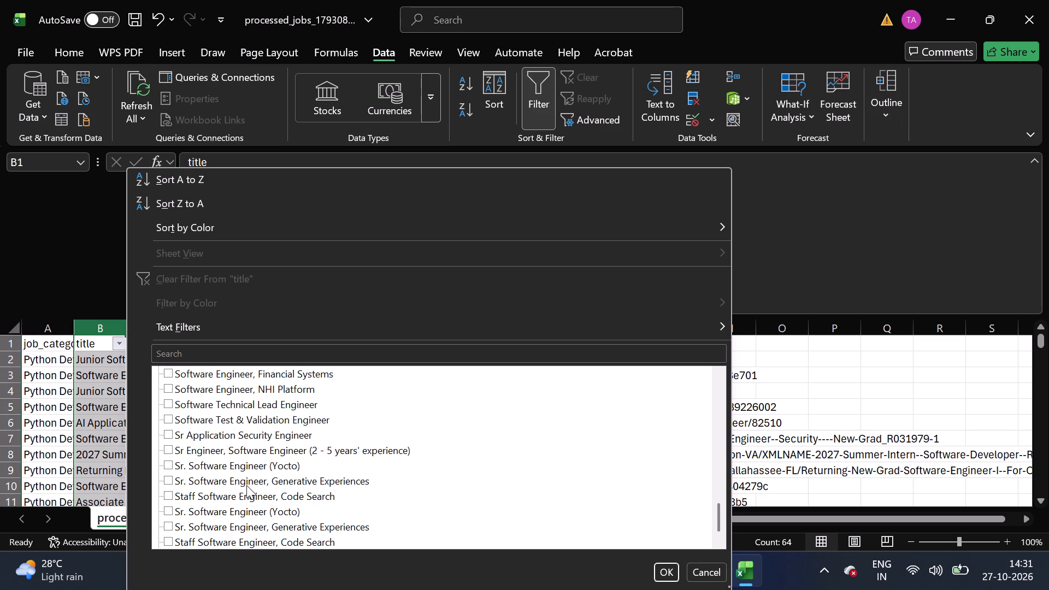
click(278, 511)
click(199, 543)
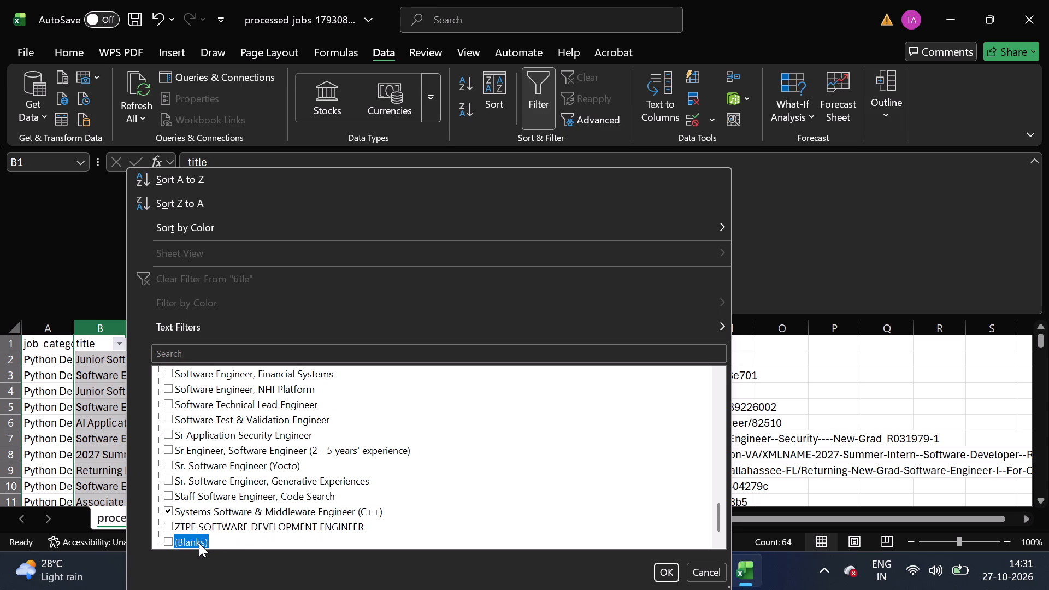
scroll(475, 529, down, 1)
click(669, 571)
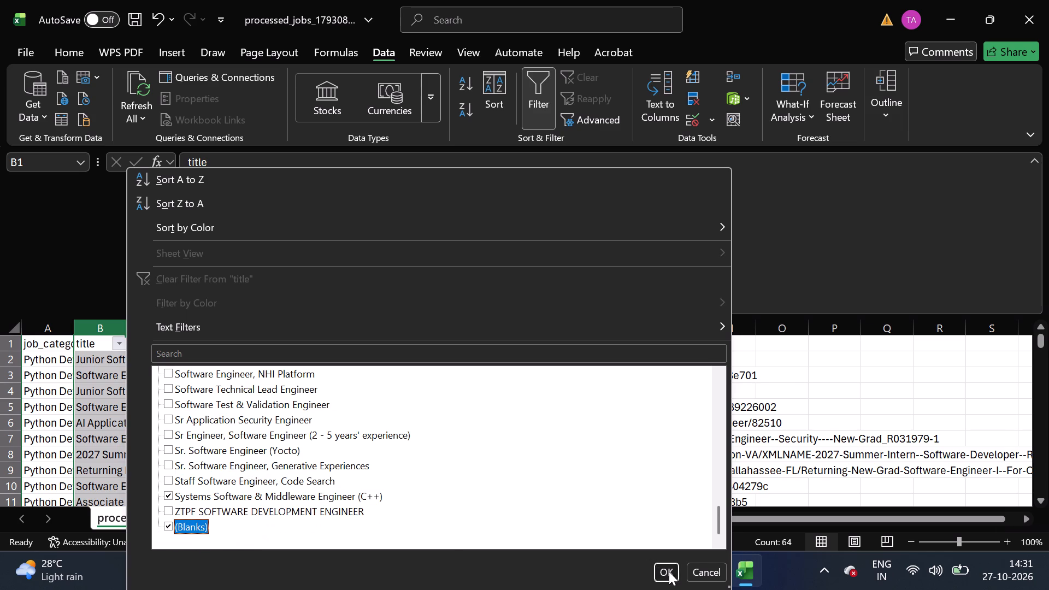
Delete all the filtered job rows below the header and remove the filter to restore the full list.
click(0, 356)
key(ctrl+shift+Down)
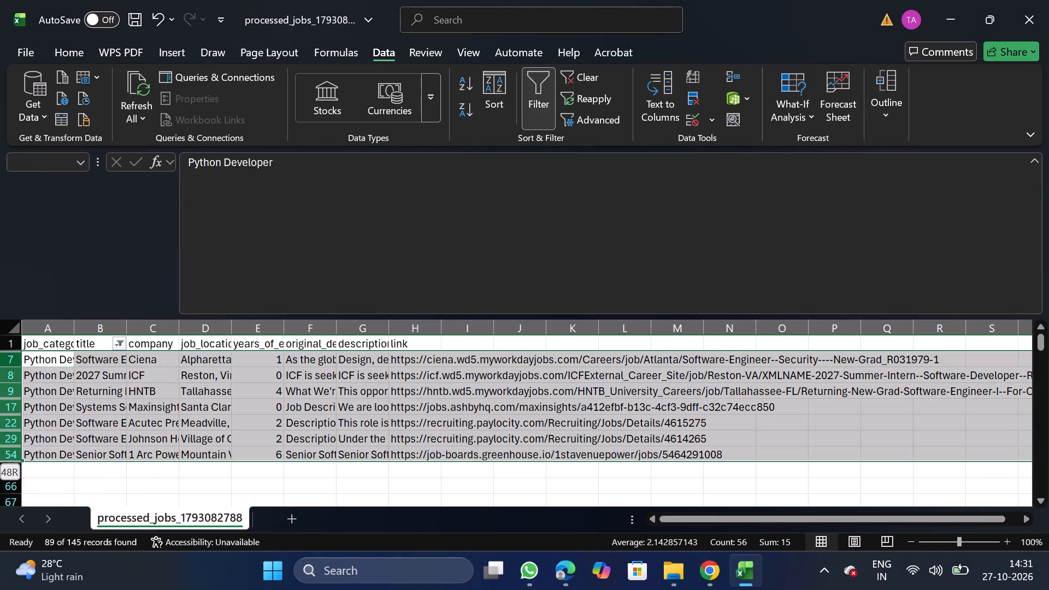
right_click(85, 384)
click(189, 253)
click(529, 99)
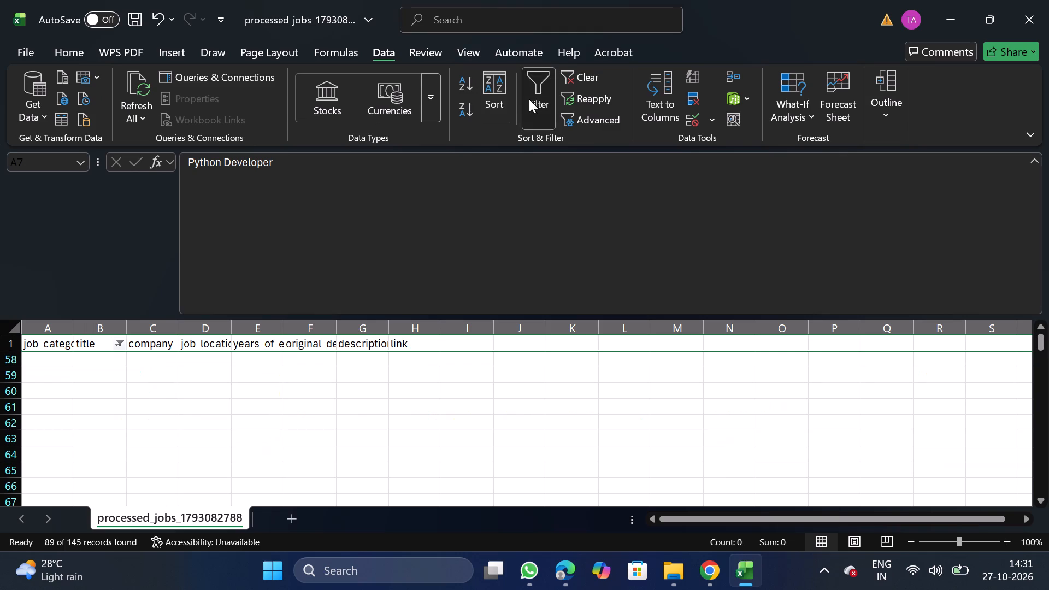
Check the title column for lead positions by filtering it on "lead", and remove the filter after viewing the matches.
click(99, 339)
click(520, 101)
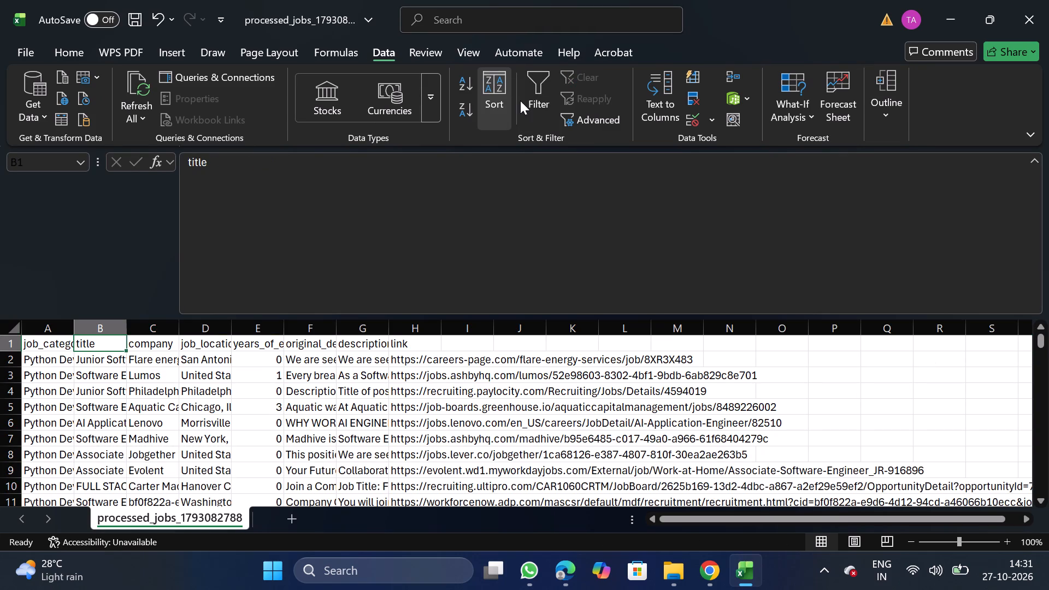
click(529, 101)
click(114, 354)
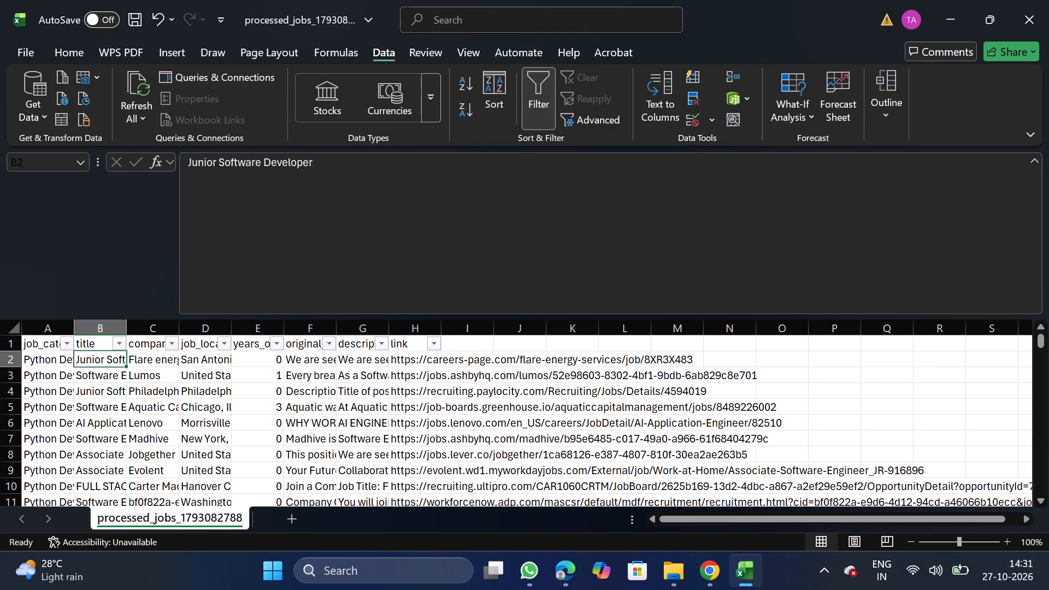
click(119, 347)
click(180, 356)
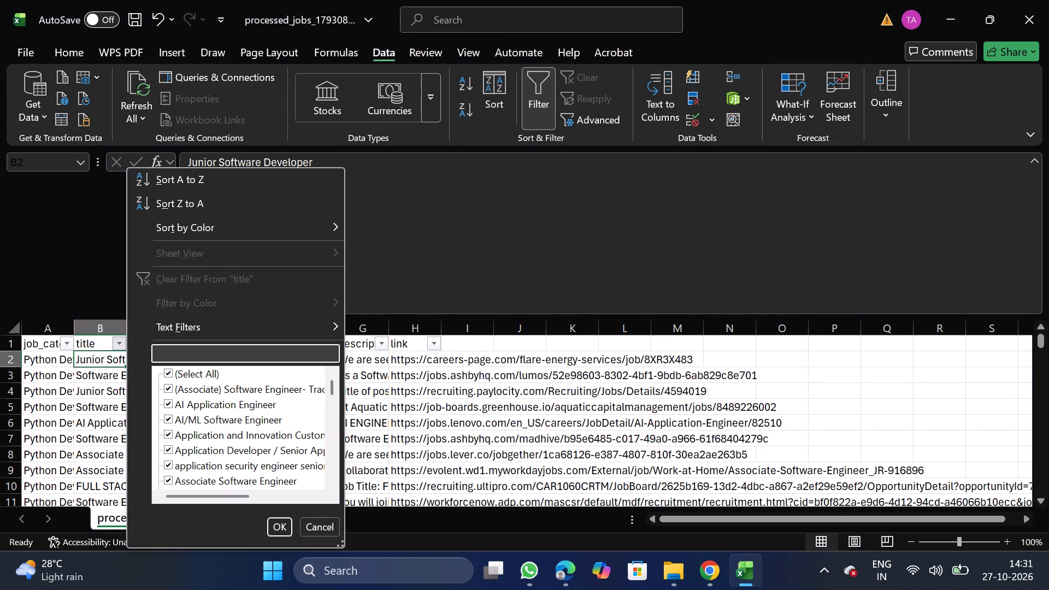
text(lead)
key(BackSpace)
key(BackSpace)
key(BackSpace)
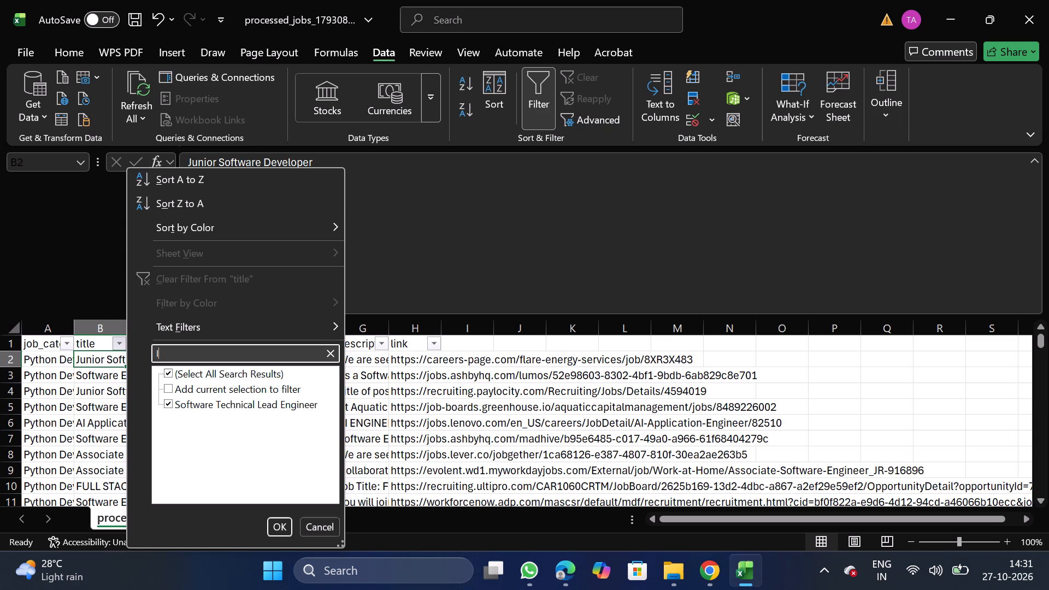
text(ead)
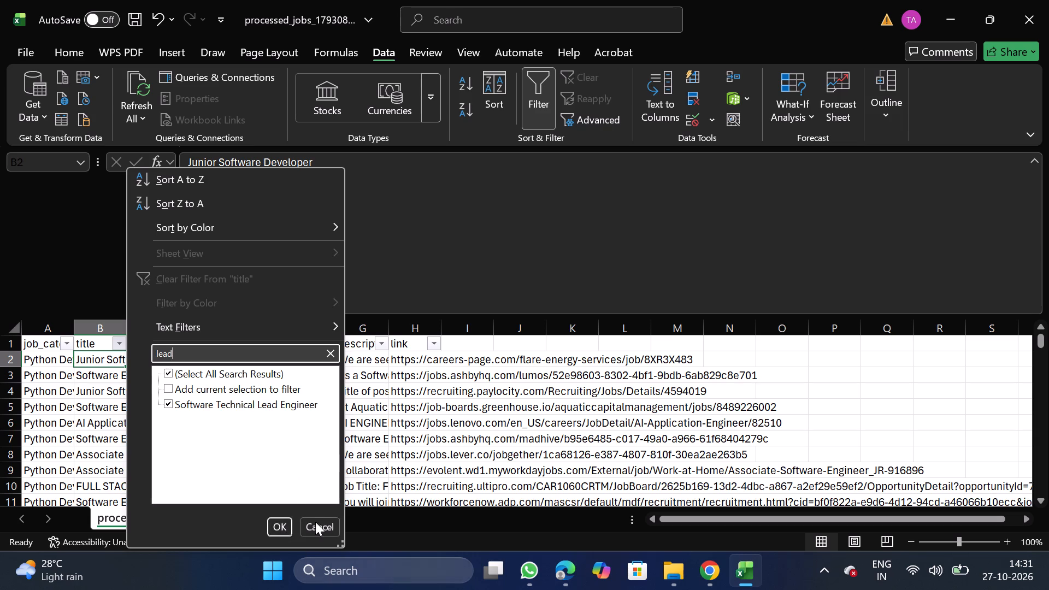
click(276, 526)
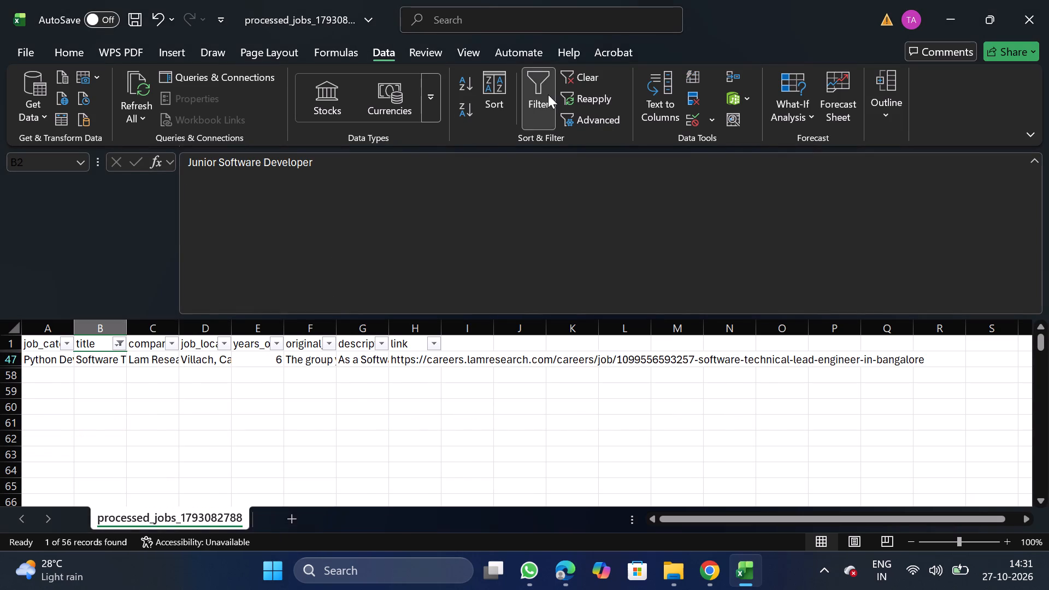
click(548, 95)
Check the title column for staff positions by filtering it on "staff", and remove the filter after viewing the matches.
click(545, 91)
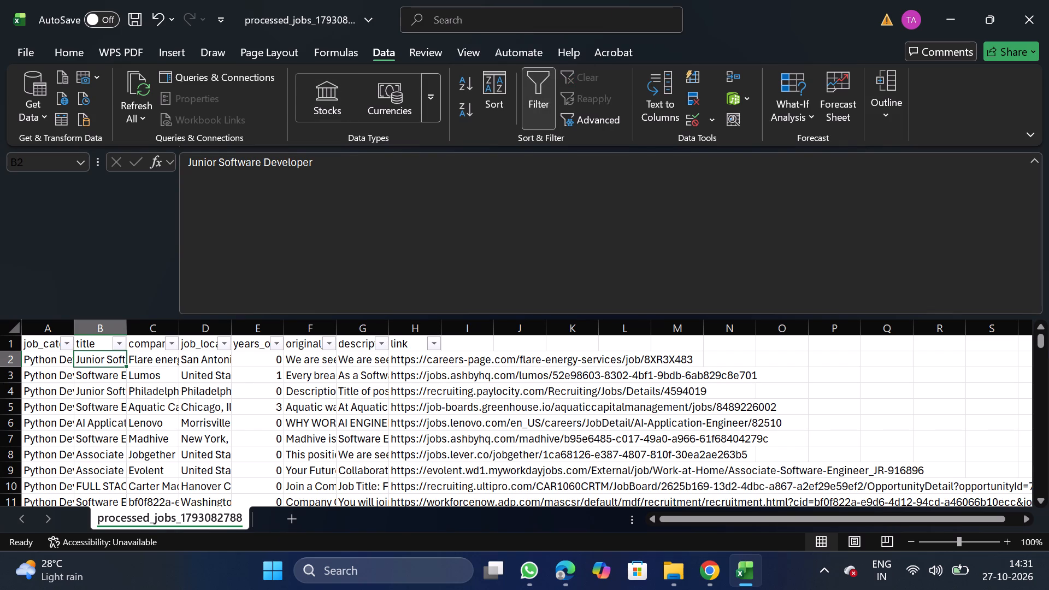
click(121, 341)
click(184, 355)
text(staff)
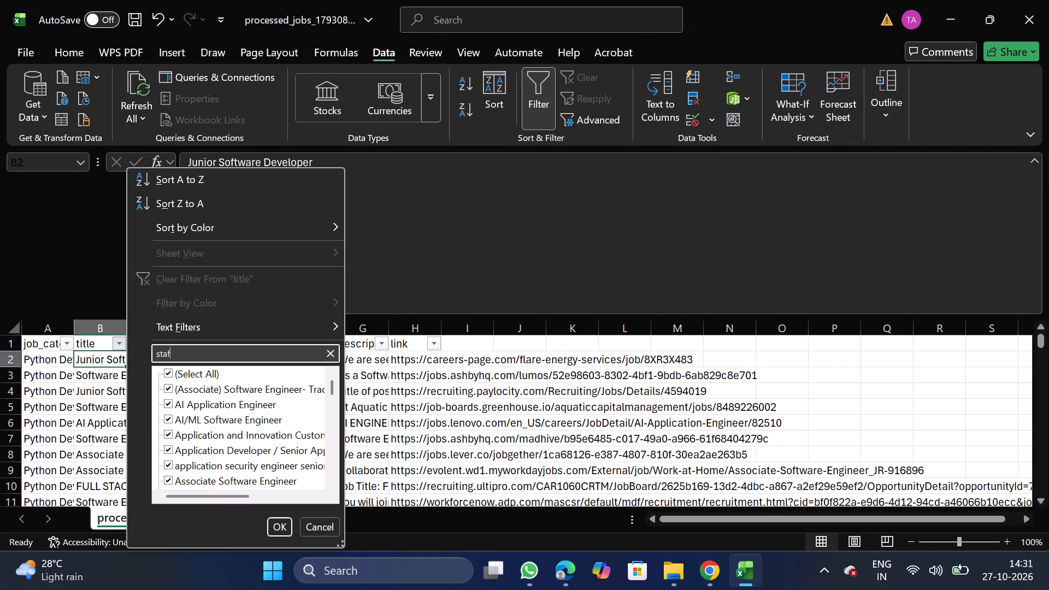
click(279, 536)
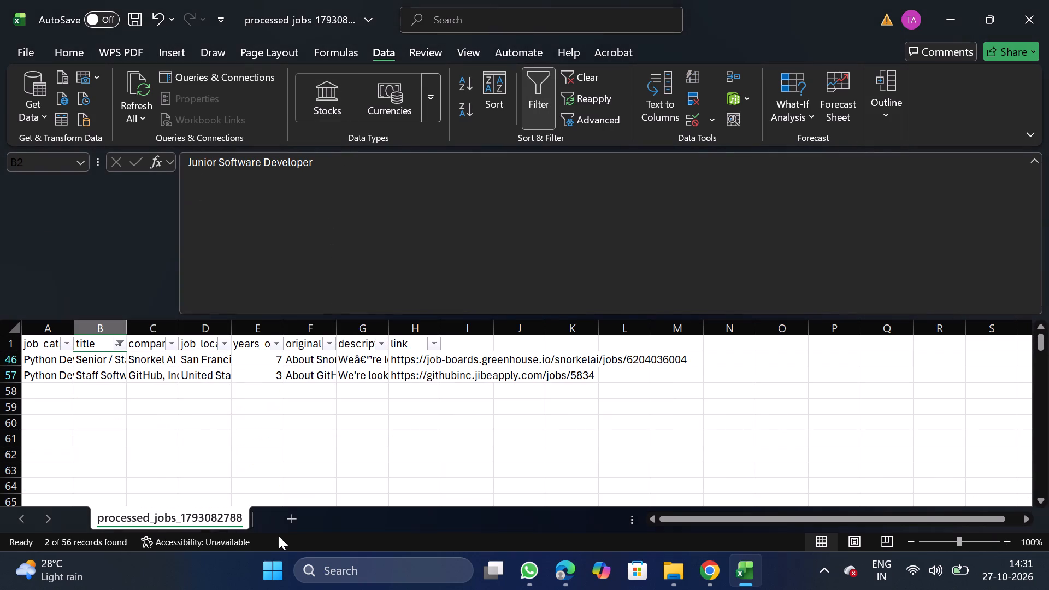
click(534, 119)
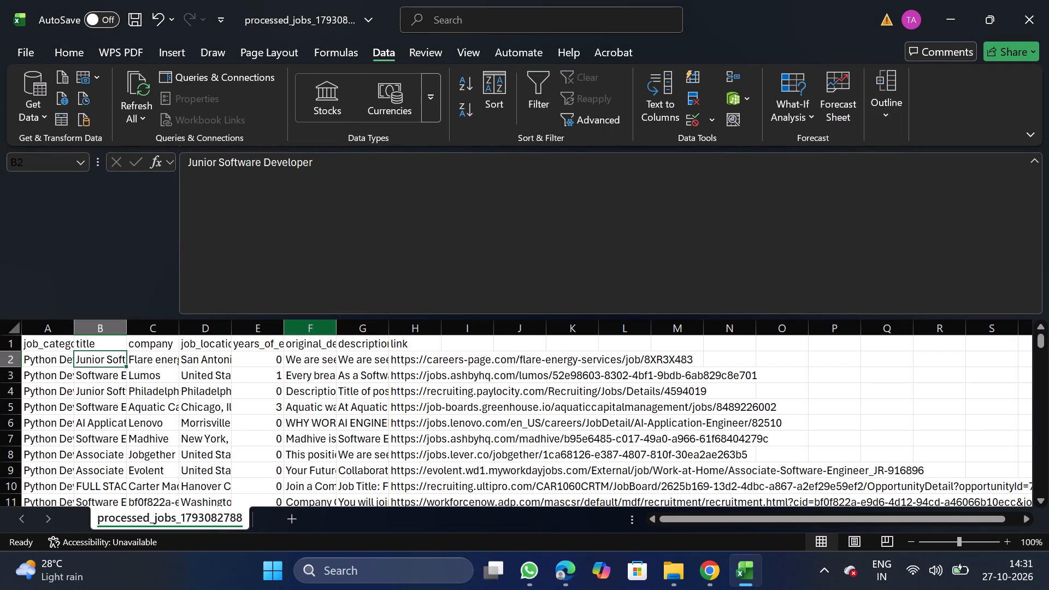
Search the company column's filter list for "walmart", and for "dried".
click(156, 338)
click(540, 83)
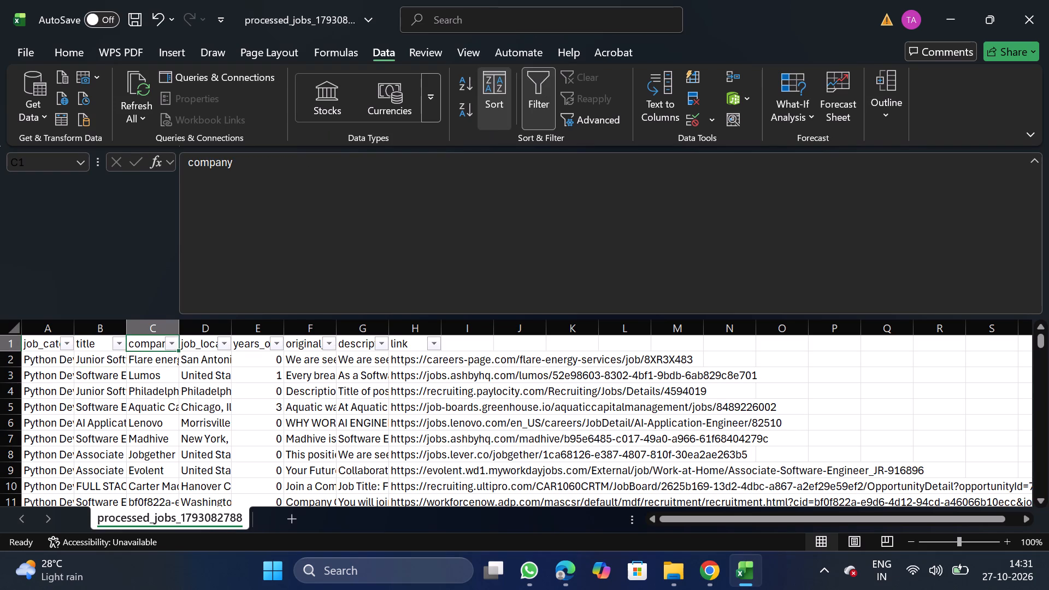
click(178, 341)
click(251, 356)
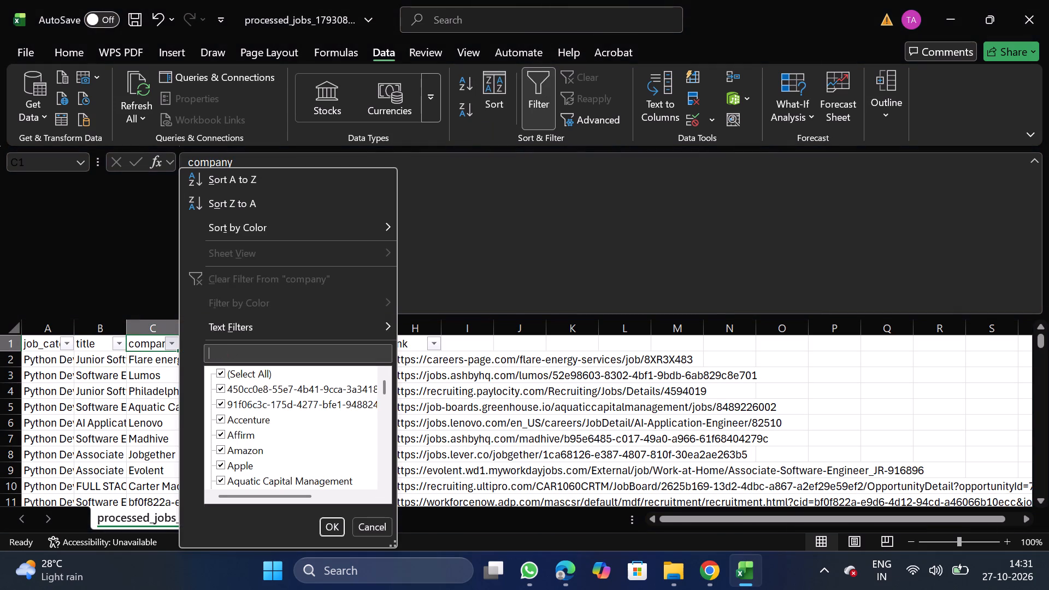
text(walmart)
key(BackSpace)
key(BackSpace)
key(BackSpace)
key(BackSpace)
key(BackSpace)
key(BackSpace)
key(BackSpace)
key(BackSpace)
key(BackSpace)
key(BackSpace)
key(BackSpace)
key(BackSpace)
key(BackSpace)
key(BackSpace)
key(BackSpace)
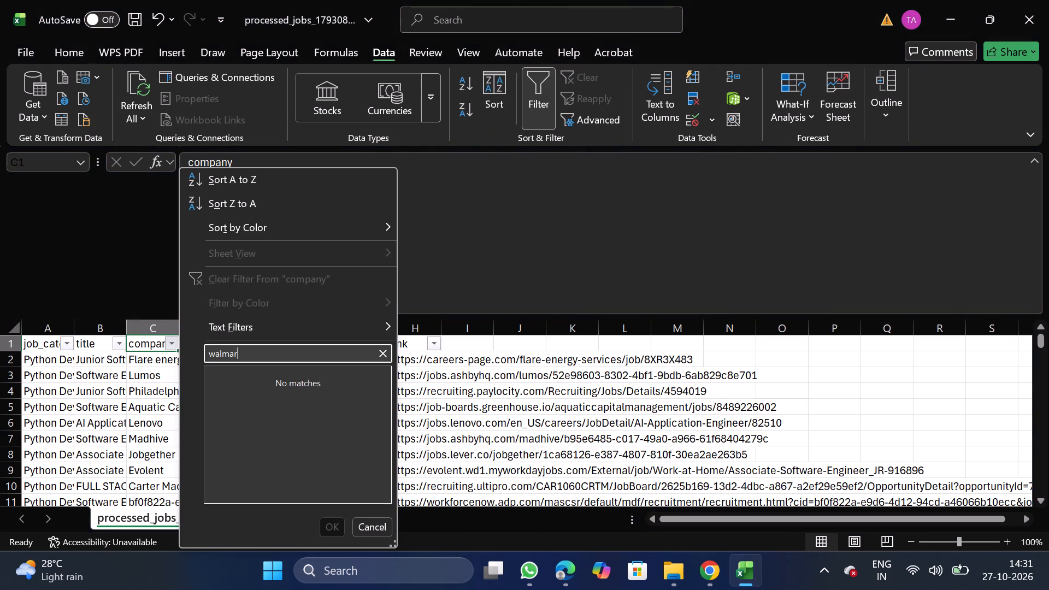
text(dried)
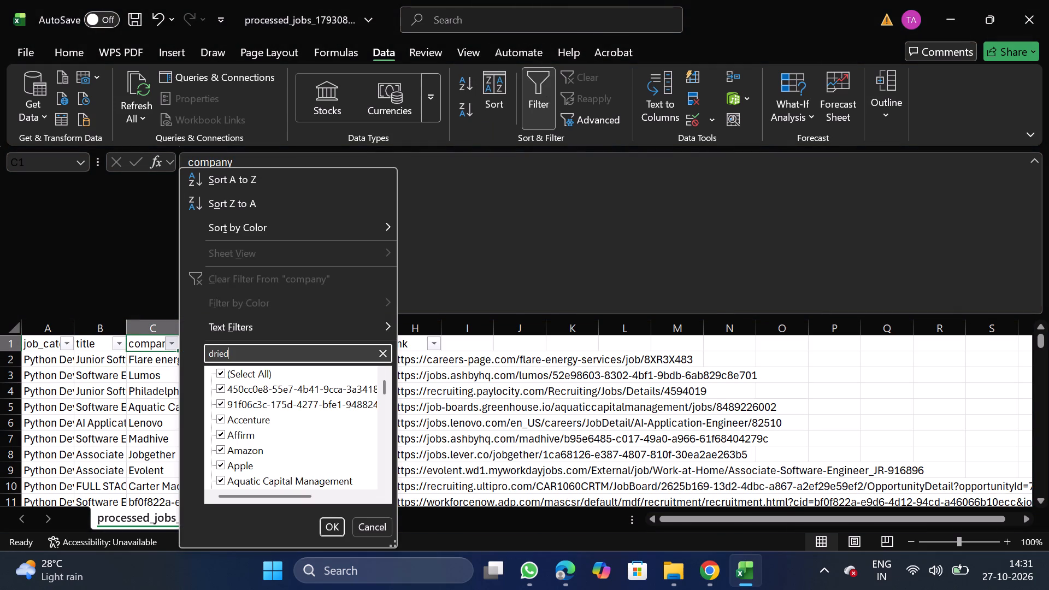
key(BackSpace)
key(BackSpace)
key(BackSpace)
key(BackSpace)
key(BackSpace)
Search the company filter list for "capital", "under" and "hunt" in turn.
text(capital)
key(BackSpace)
key(BackSpace)
key(BackSpace)
key(BackSpace)
key(BackSpace)
key(BackSpace)
key(BackSpace)
key(BackSpace)
key(BackSpace)
key(BackSpace)
key(BackSpace)
key(BackSpace)
key(BackSpace)
key(BackSpace)
key(BackSpace)
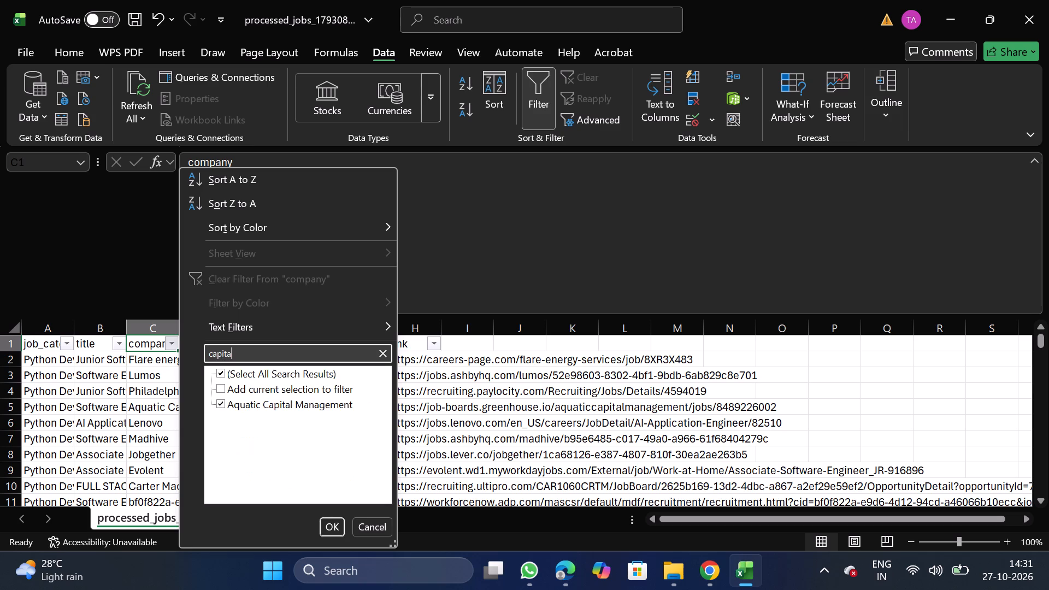
text(under)
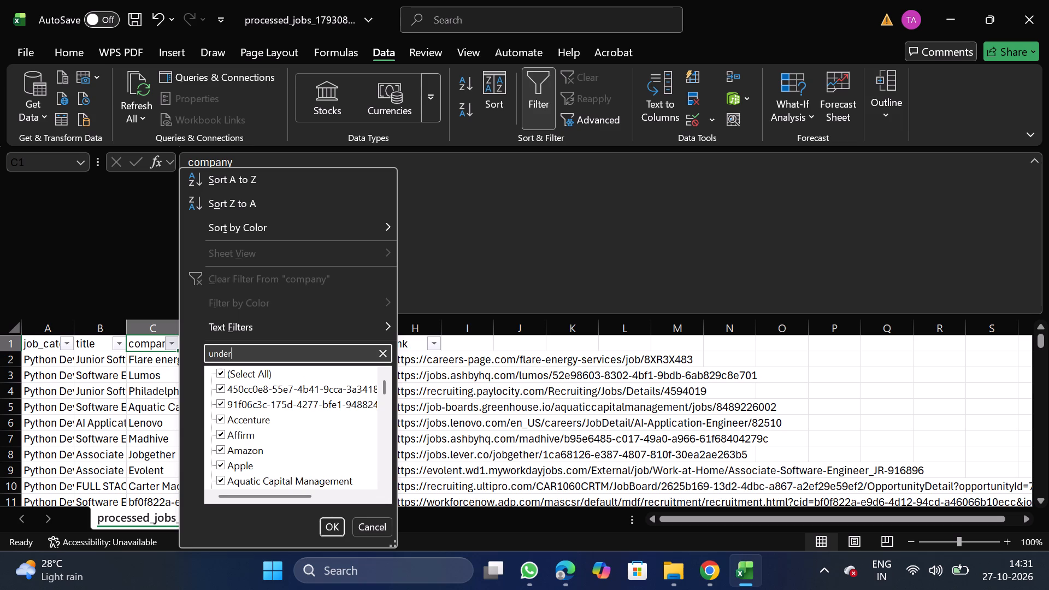
key(BackSpace)
key(BackSpace)
key(BackSpace)
key(BackSpace)
key(BackSpace)
key(BackSpace)
key(BackSpace)
key(BackSpace)
key(BackSpace)
key(BackSpace)
key(BackSpace)
key(BackSpace)
key(BackSpace)
text(hunt)
key(BackSpace)
key(BackSpace)
key(BackSpace)
key(BackSpace)
key(BackSpace)
key(BackSpace)
key(BackSpace)
key(BackSpace)
key(BackSpace)
key(BackSpace)
key(BackSpace)
key(BackSpace)
key(BackSpace)
key(BackSpace)
Search the company filter list for "skim", "apex" and "in landem", and remove the filter without applying a selection.
text(skim)
key(BackSpace)
key(BackSpace)
key(BackSpace)
key(BackSpace)
key(BackSpace)
key(BackSpace)
key(BackSpace)
key(BackSpace)
key(BackSpace)
key(BackSpace)
key(BackSpace)
key(BackSpace)
key(BackSpace)
text(apex)
key(BackSpace)
key(BackSpace)
key(BackSpace)
key(BackSpace)
key(BackSpace)
key(BackSpace)
key(BackSpace)
key(BackSpace)
key(BackSpace)
key(BackSpace)
key(BackSpace)
key(BackSpace)
text(in landem)
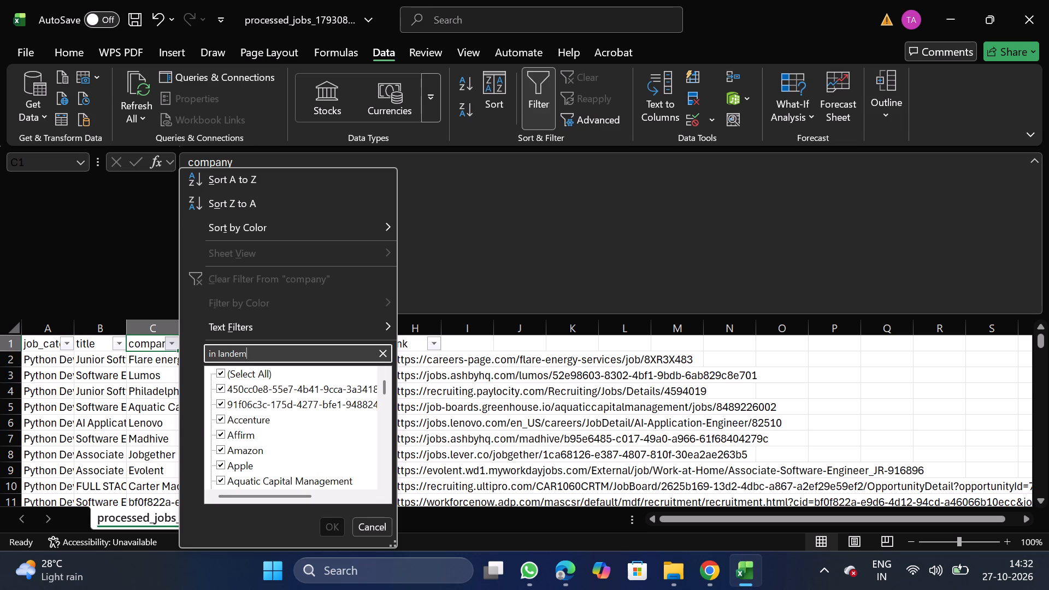
click(370, 526)
click(551, 114)
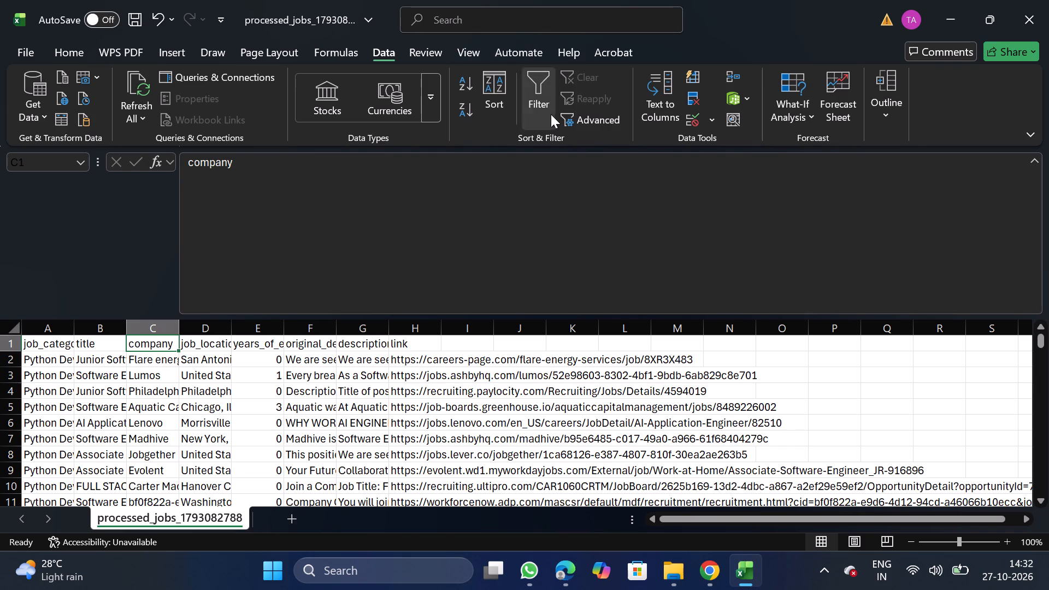
Filter the company column to only the three ID-like names starting with 450cc0e8, 91f06c3c and bf0f822a.
click(525, 88)
click(178, 345)
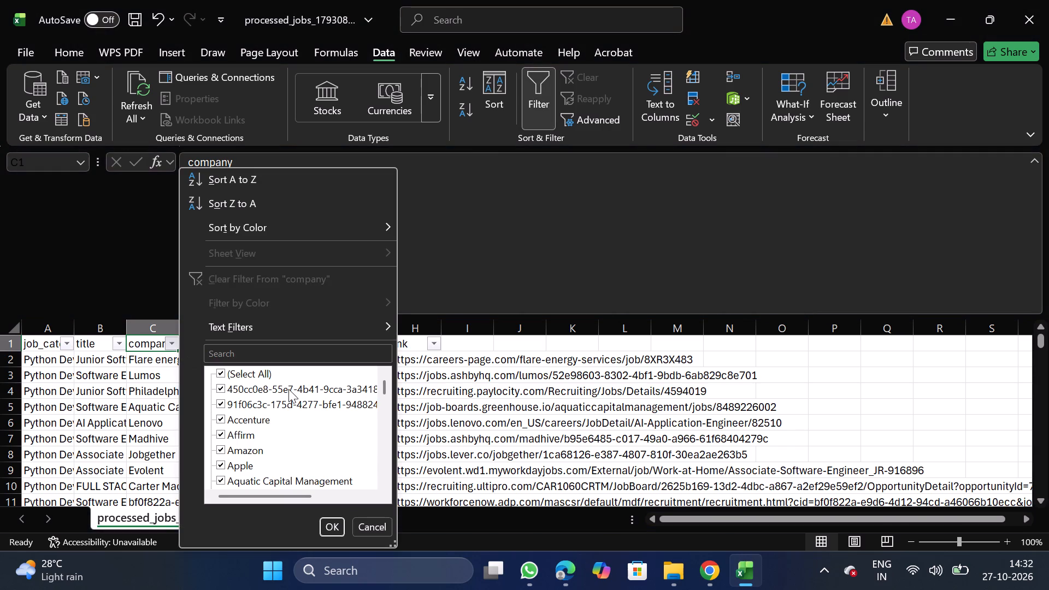
click(257, 375)
click(270, 387)
click(271, 400)
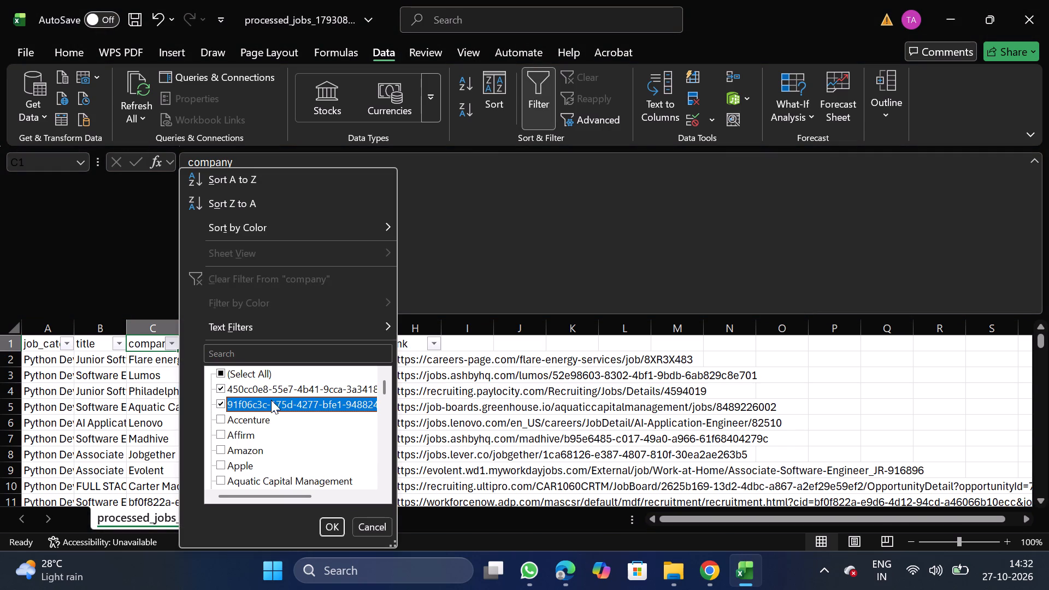
scroll(273, 449, down, 1)
click(273, 449)
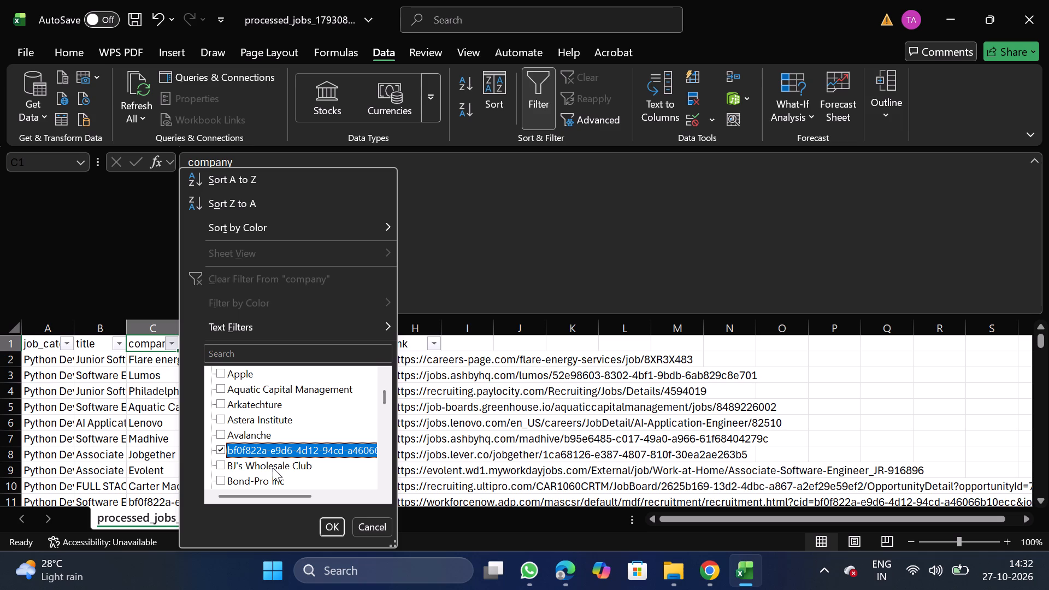
scroll(273, 468, down, 1)
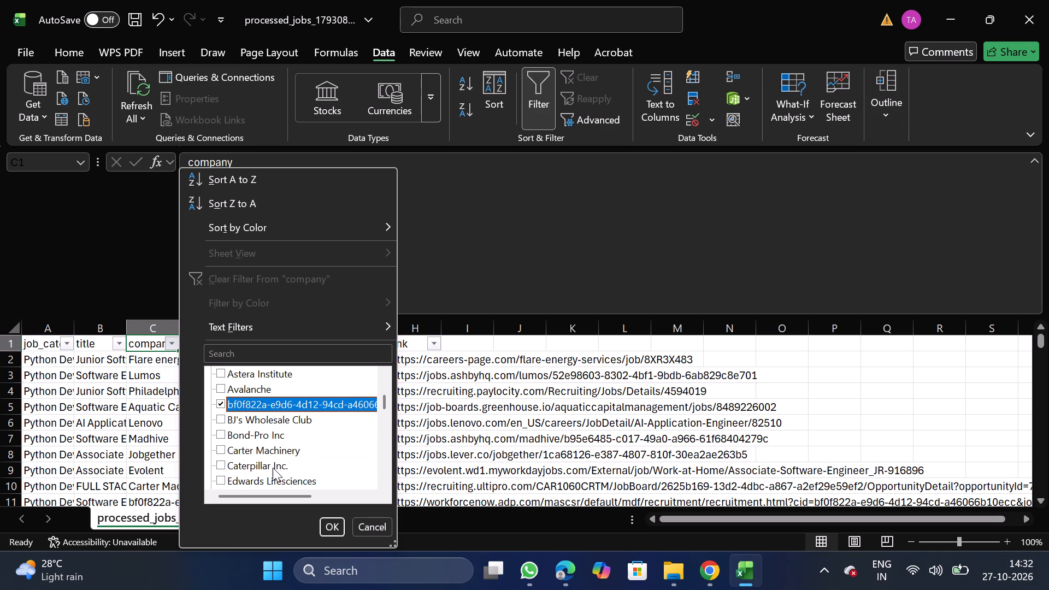
scroll(273, 468, down, 3)
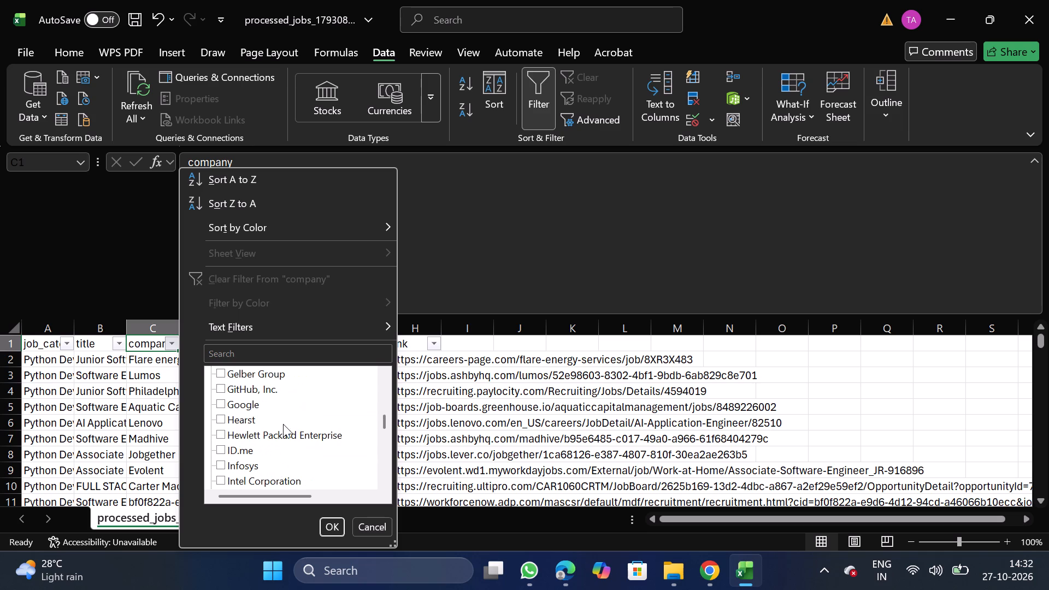
scroll(284, 431, down, 3)
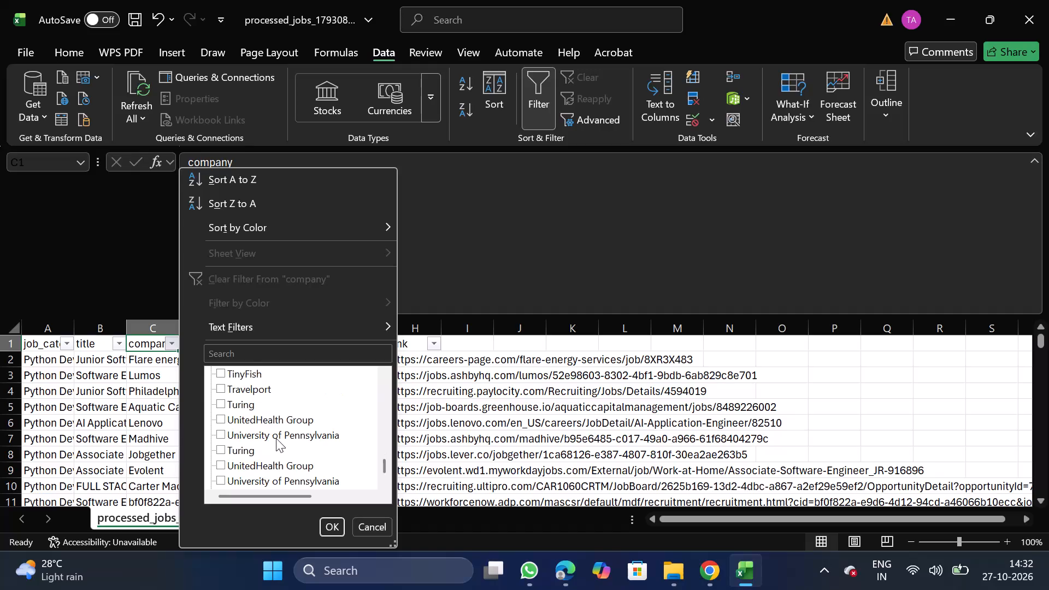
scroll(276, 438, down, 1)
click(345, 528)
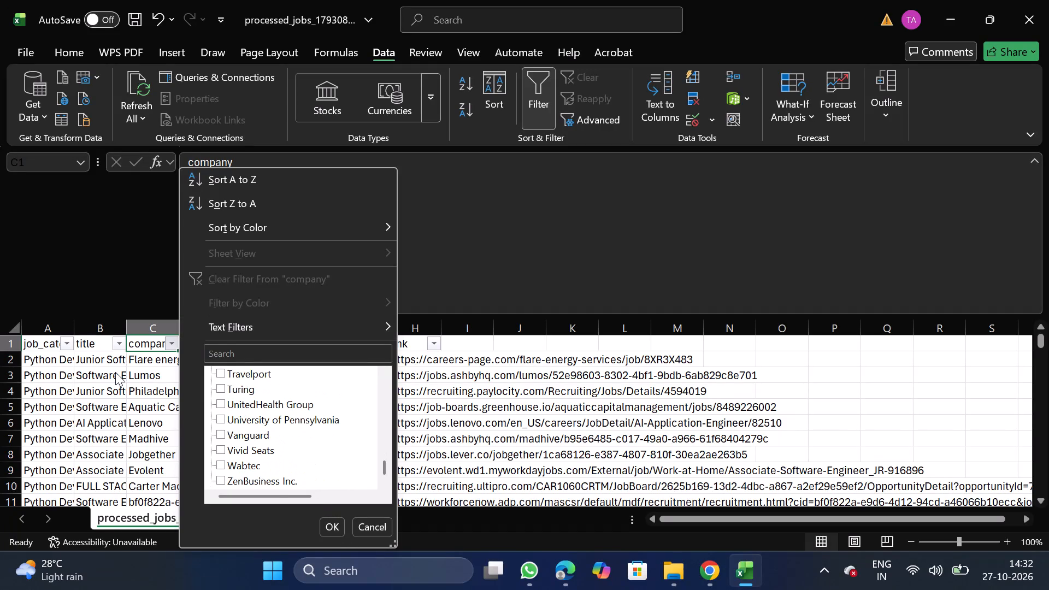
click(322, 523)
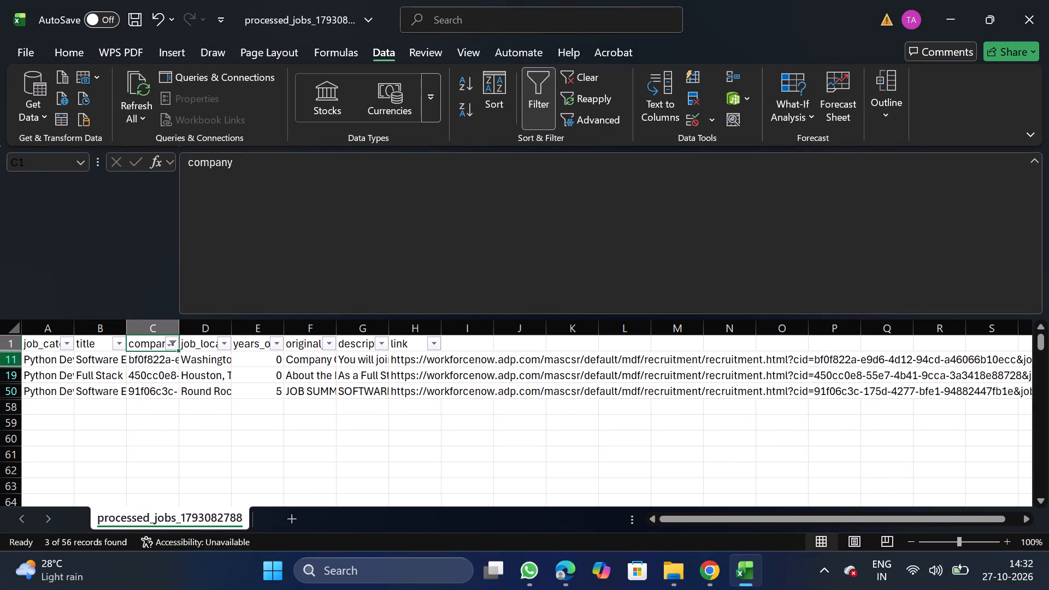
Delete all the filtered rows with ID-like company names and remove the filter to restore the full list.
click(2, 362)
key(ctrl+shift+Down)
right_click(86, 380)
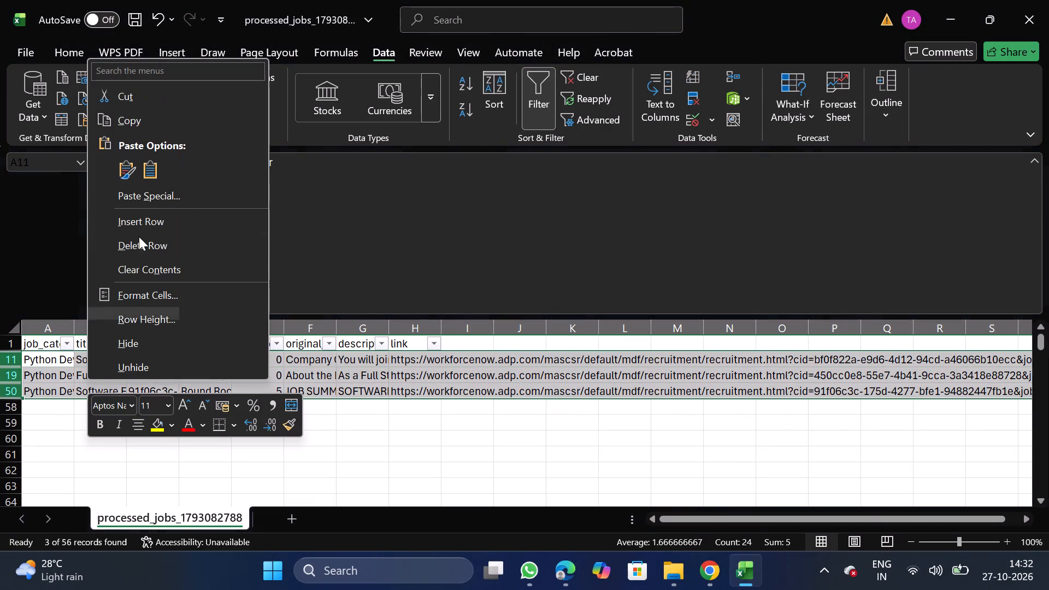
click(173, 247)
click(542, 97)
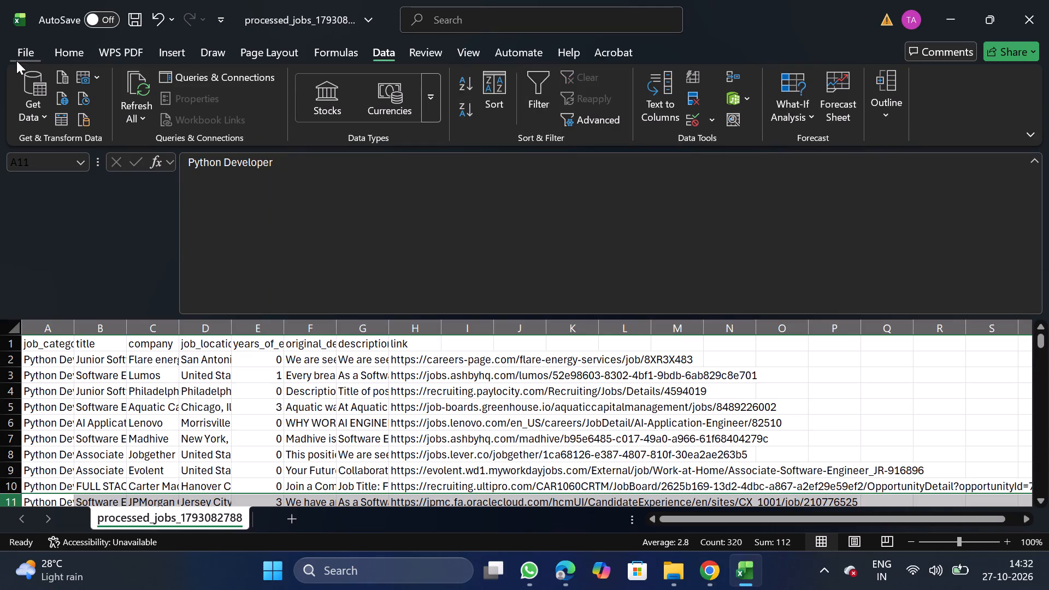
Save the cleaned file as Python_10_27 in CSV format in the Daily Scraping jobs folder under Documents.
click(16, 61)
triple_click(58, 281)
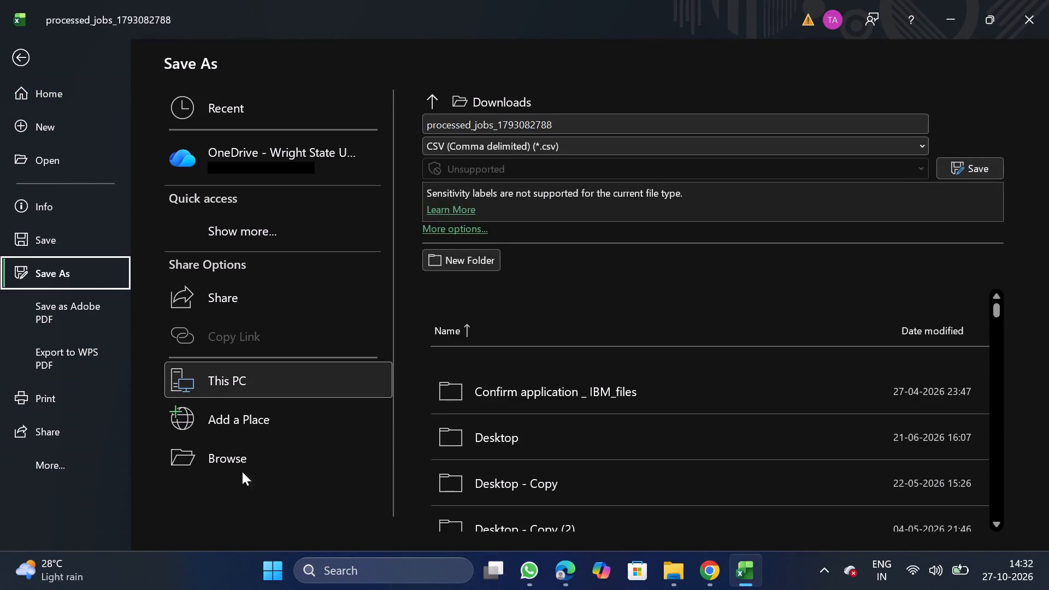
triple_click(261, 464)
click(261, 464)
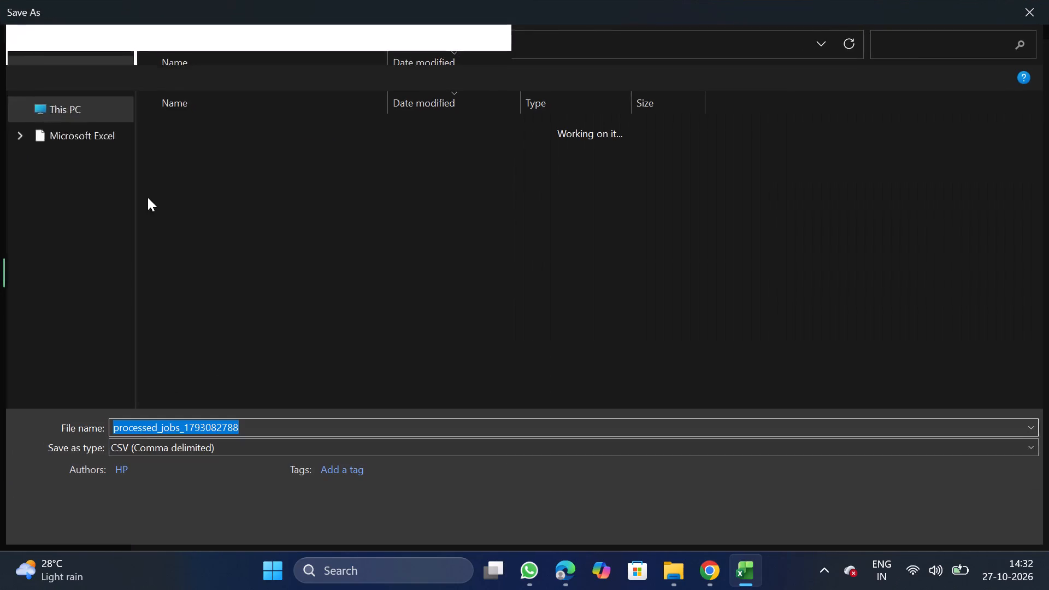
triple_click(81, 160)
double_click(181, 175)
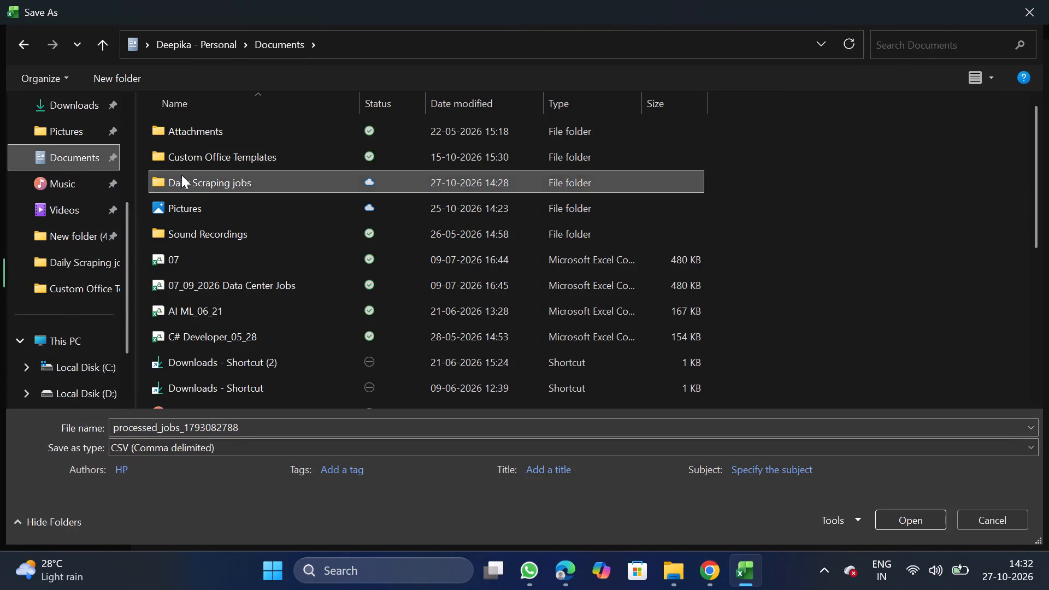
click(321, 432)
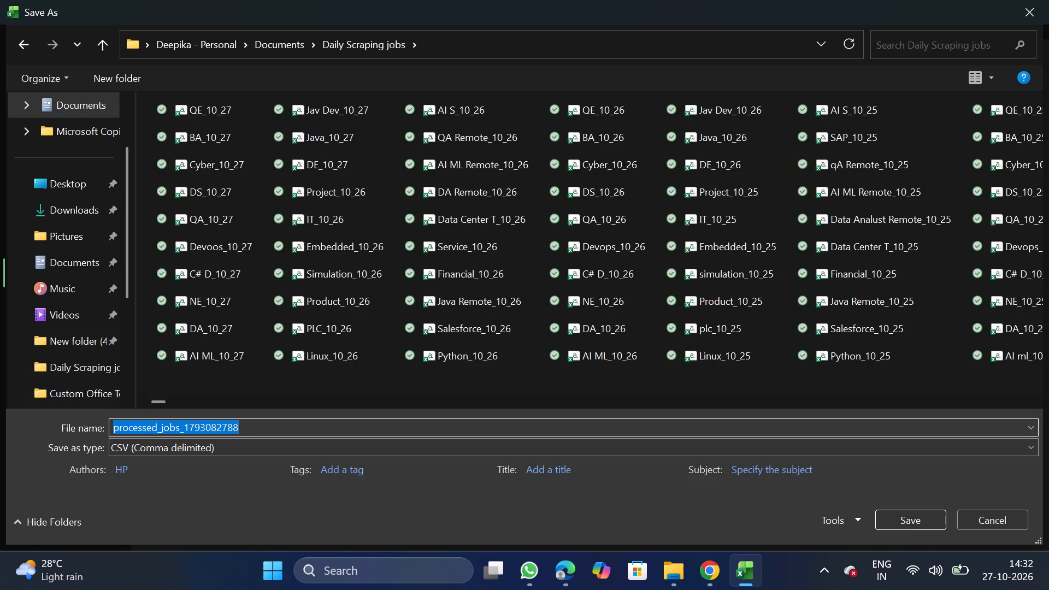
key(BackSpace)
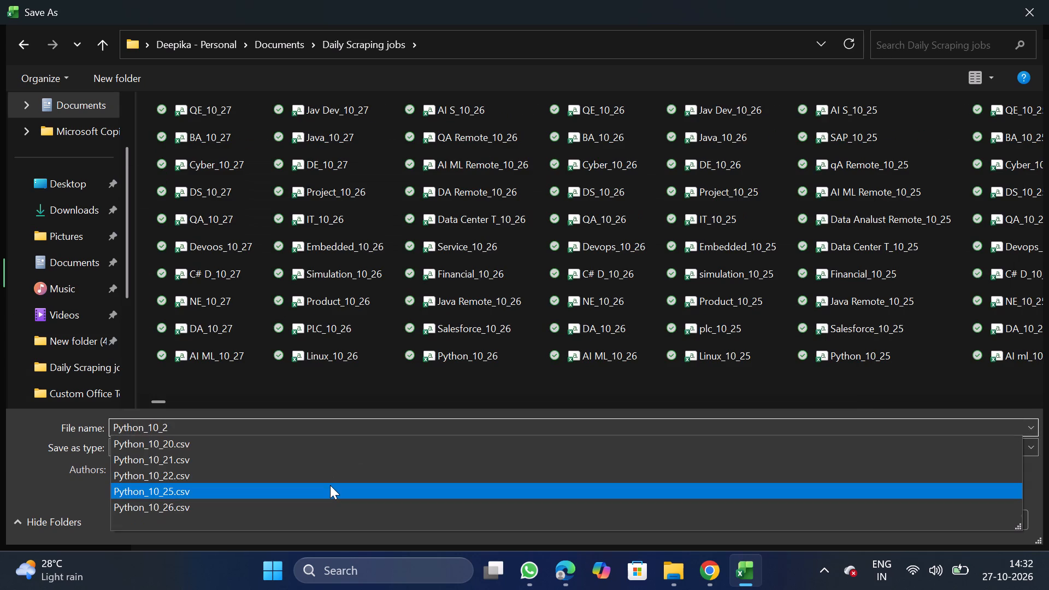
key(7)
click(921, 520)
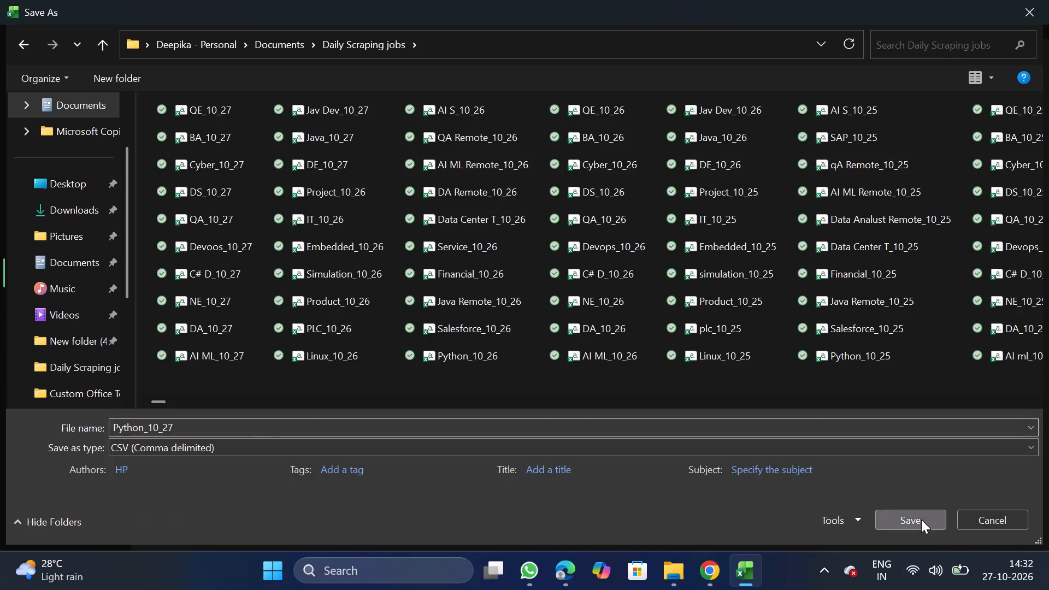
Switch to NextGenApply in Chrome and bulk upload the Python_10_27.csv file.
click(729, 587)
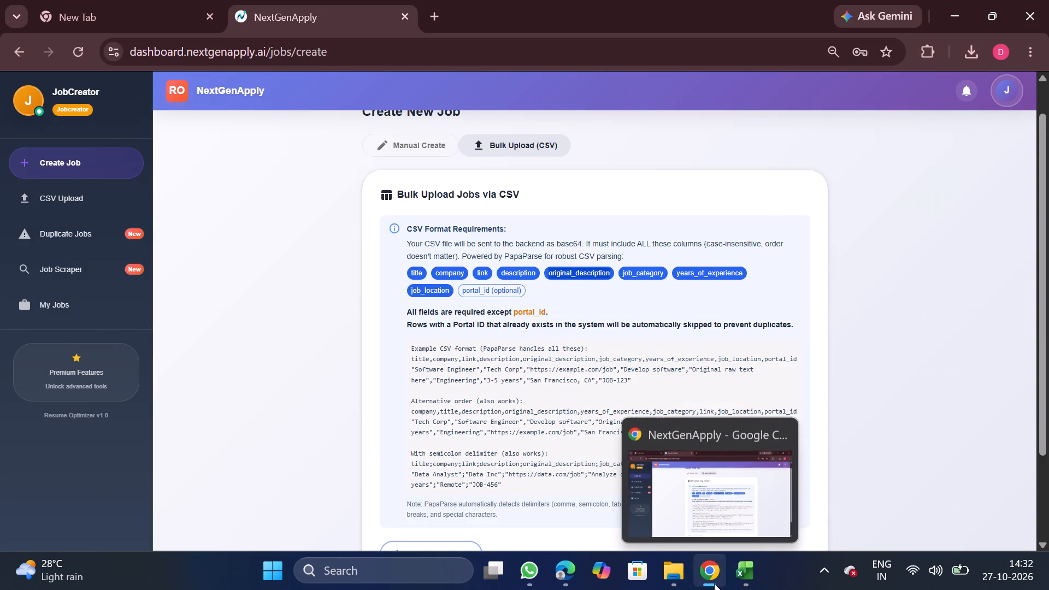
click(552, 510)
scroll(552, 510, down, 2)
click(393, 435)
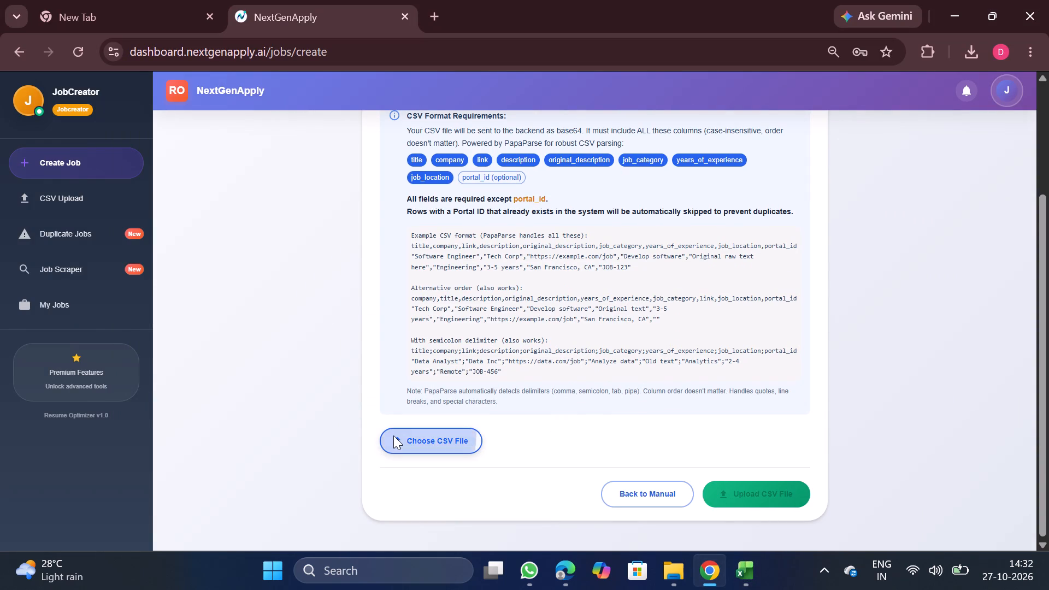
double_click(232, 107)
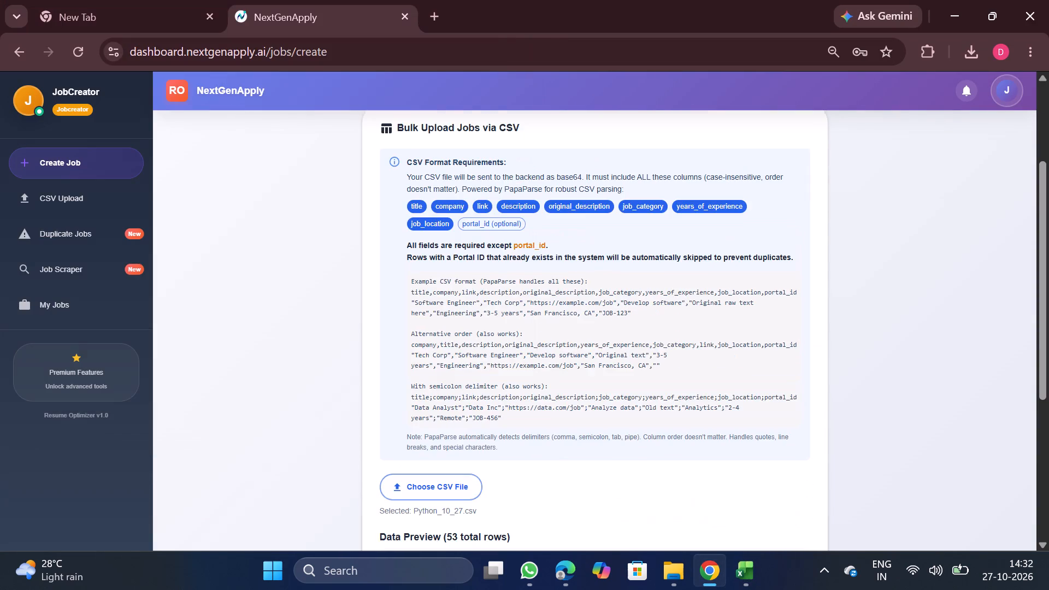
scroll(581, 352, down, 3)
scroll(646, 355, down, 3)
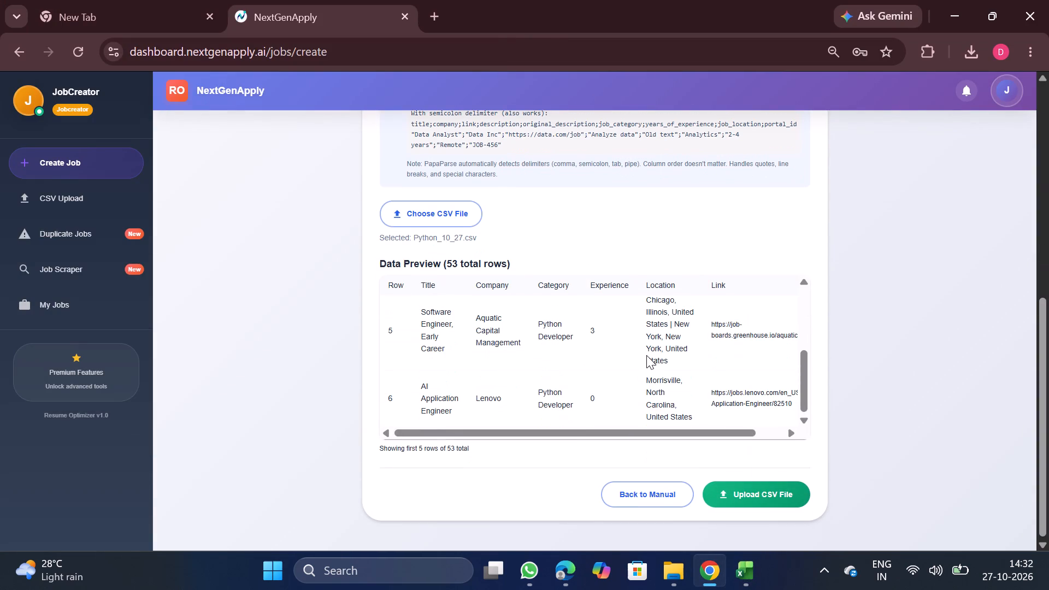
scroll(646, 355, down, 2)
click(761, 493)
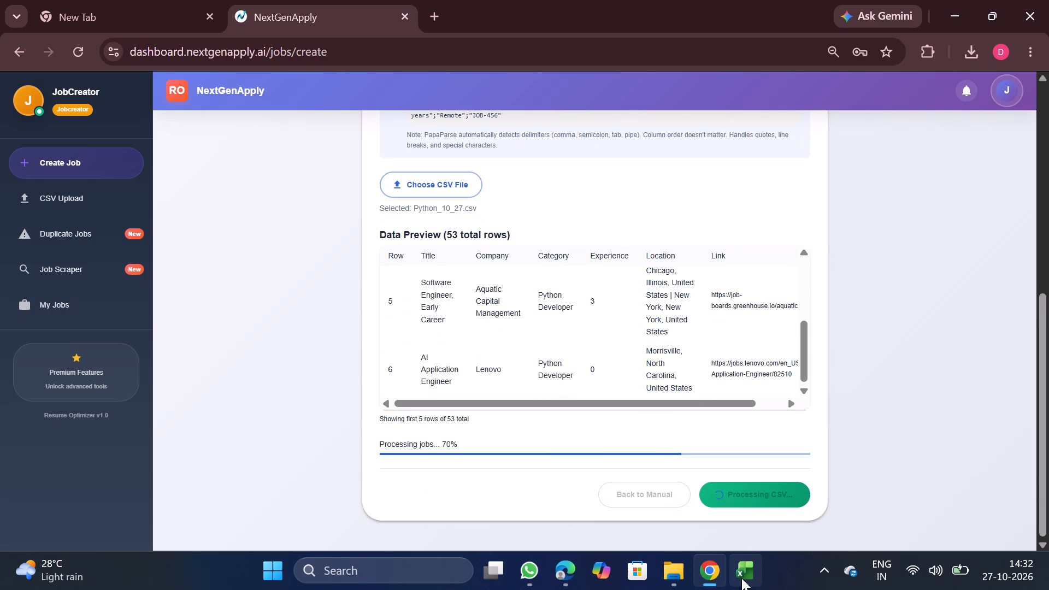
Close the Python_10_27 workbook in Excel.
click(812, 433)
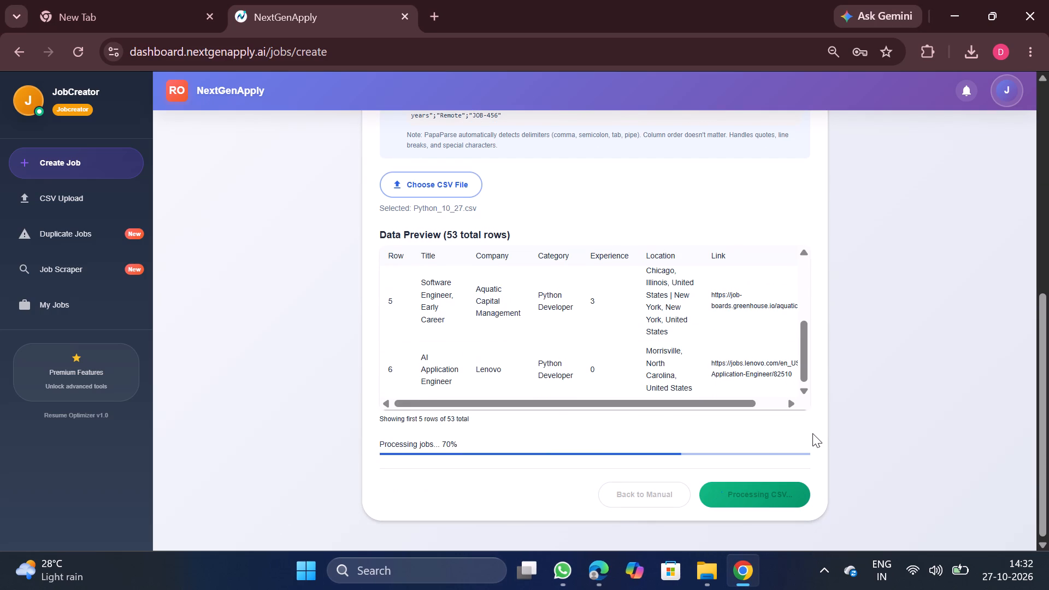
Download the Salesforce Developer CSV from the CSV upload history and open it maximized in Excel.
scroll(657, 400, up, 4)
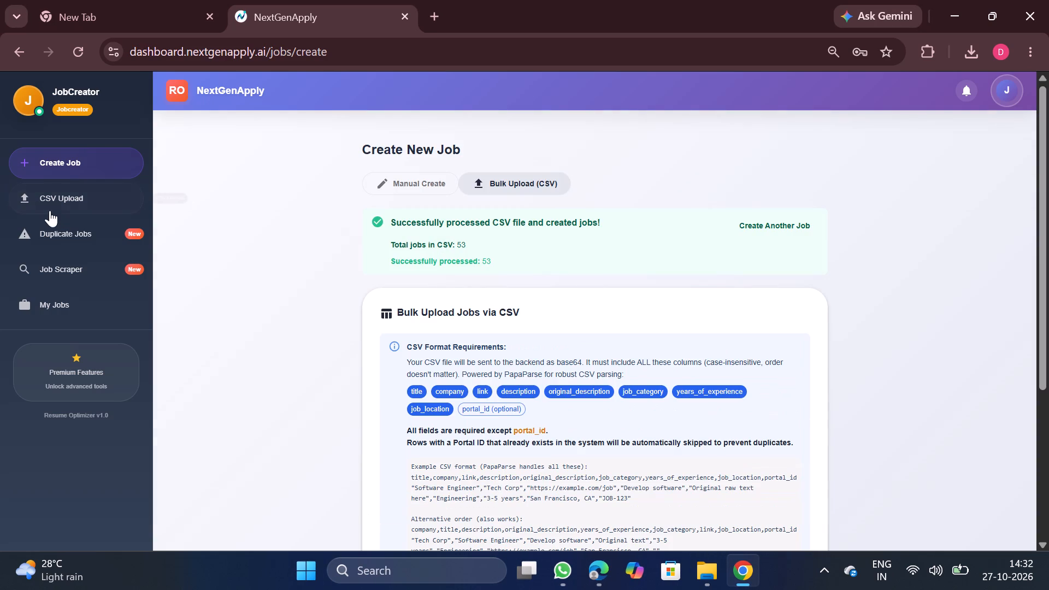
click(60, 213)
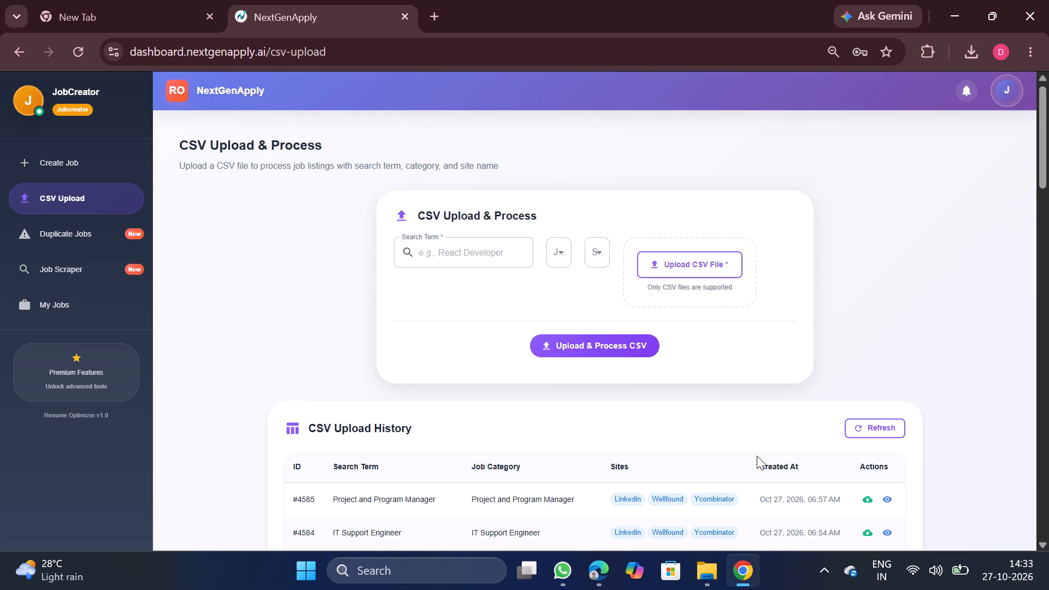
scroll(773, 455, down, 3)
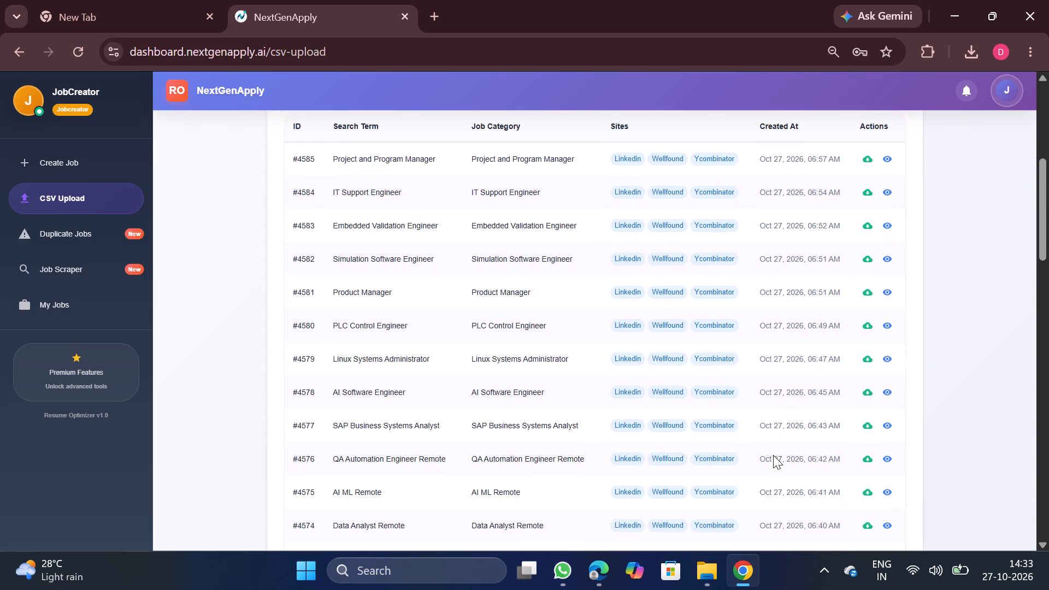
scroll(773, 455, down, 3)
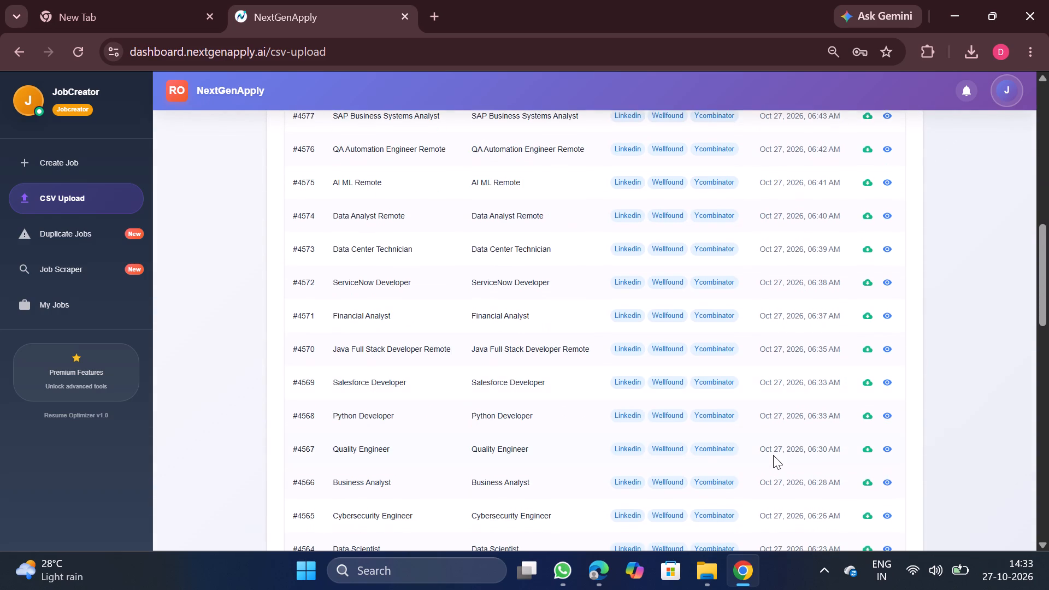
scroll(773, 455, up, 1)
click(867, 462)
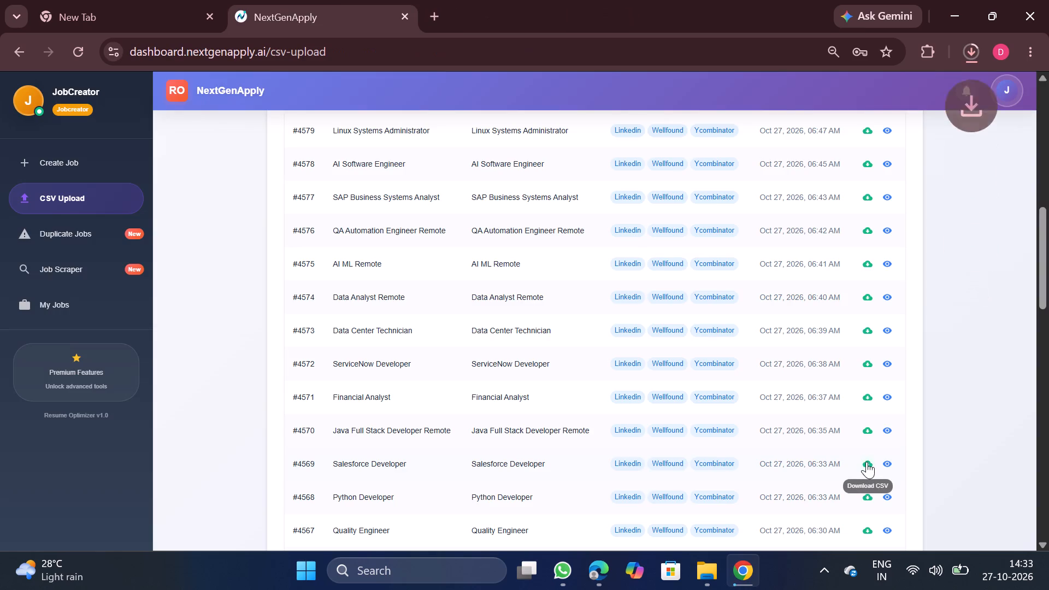
click(851, 89)
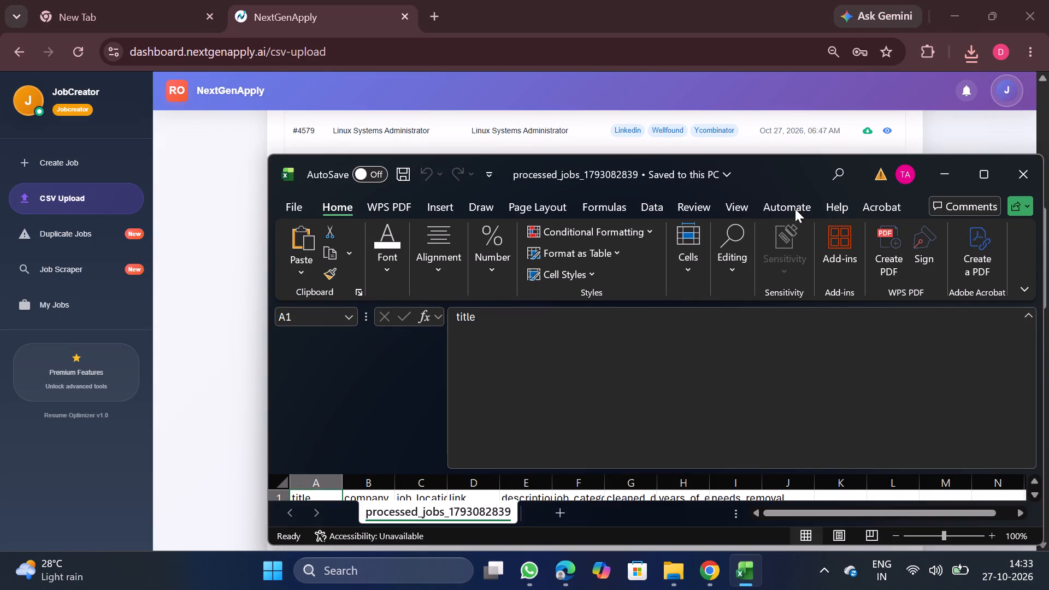
click(982, 174)
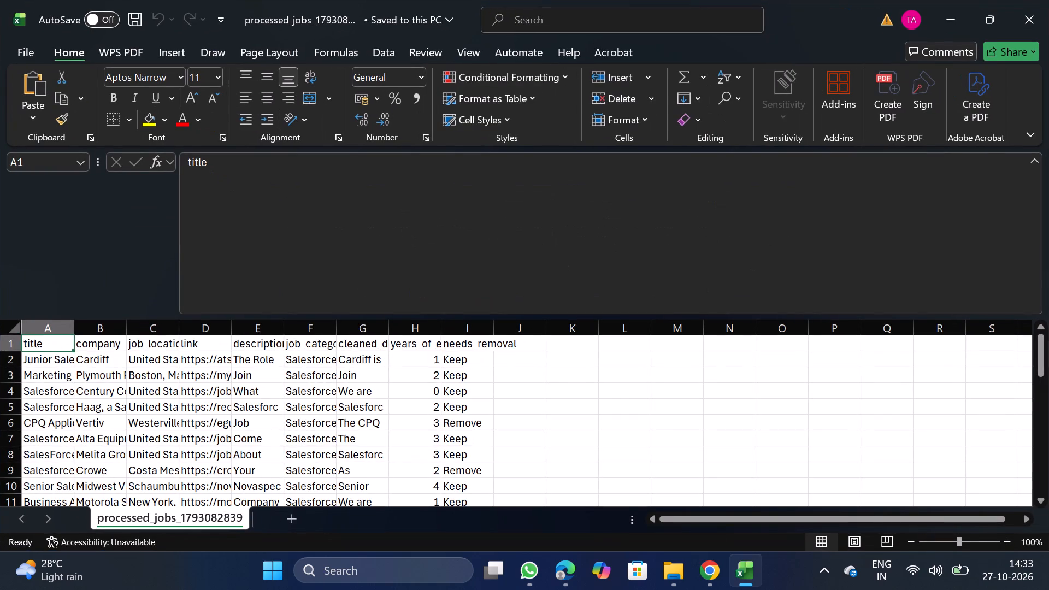
Remove duplicate rows from the whole data set, comparing only the company column.
click(329, 453)
key(ctrl+a)
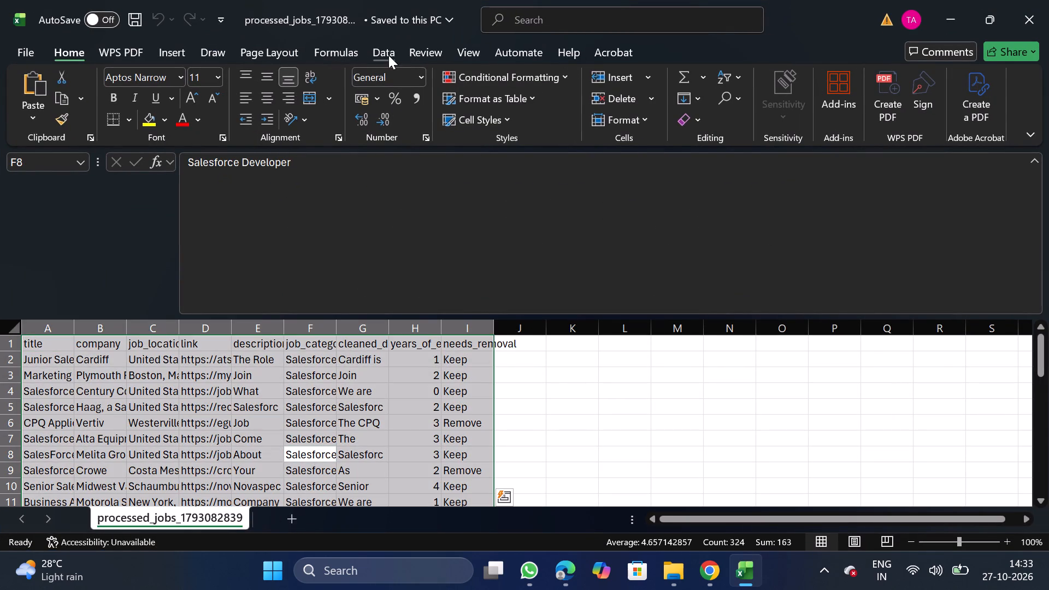
click(388, 55)
click(700, 100)
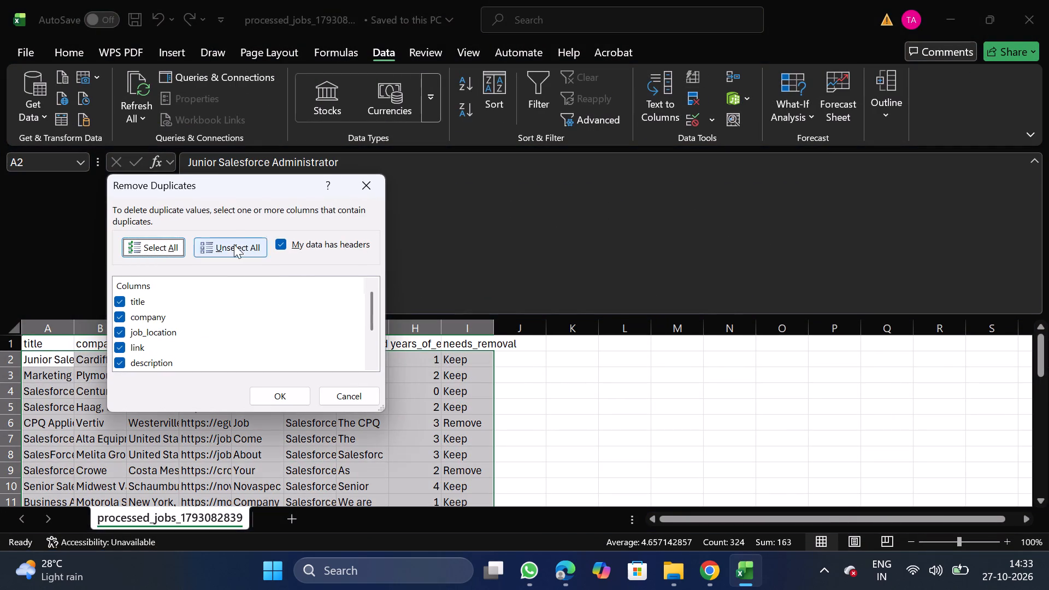
click(233, 234)
click(231, 241)
click(123, 315)
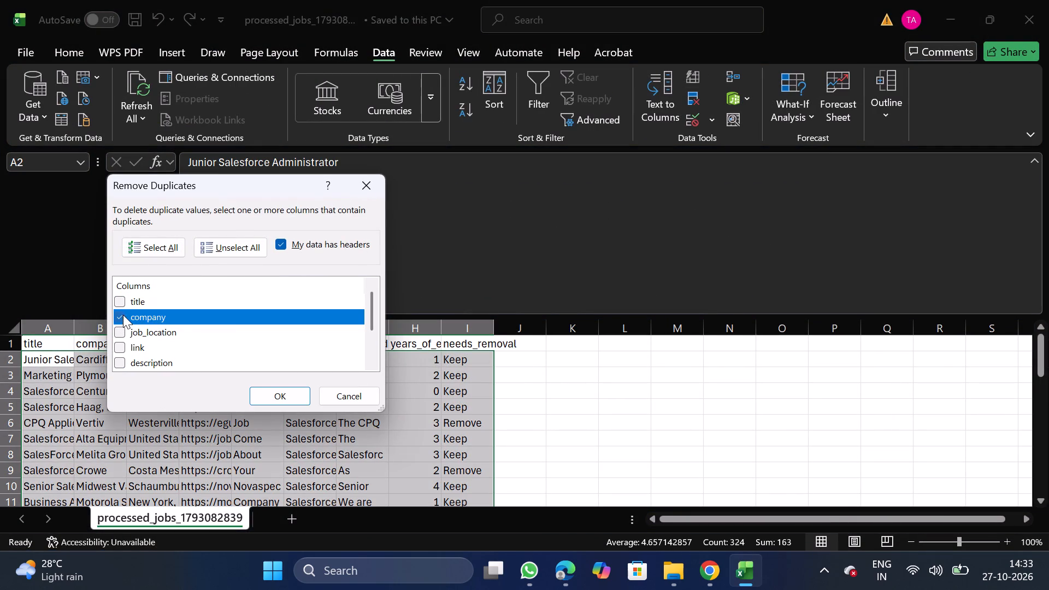
click(276, 390)
click(616, 325)
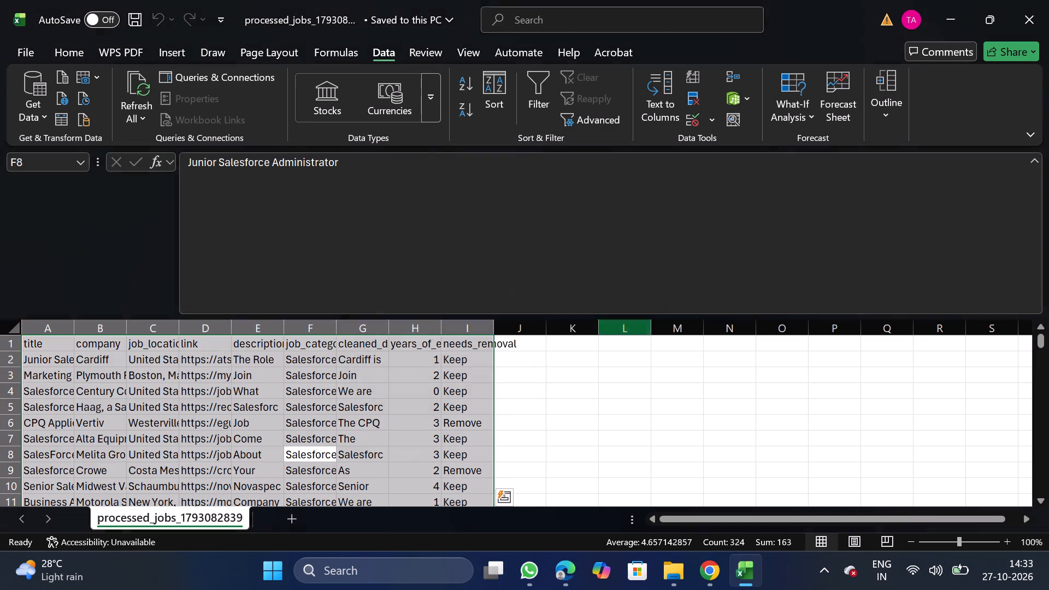
Filter needs_removal to show only Remove, delete all the filtered rows and turn the filter off.
click(473, 343)
click(529, 100)
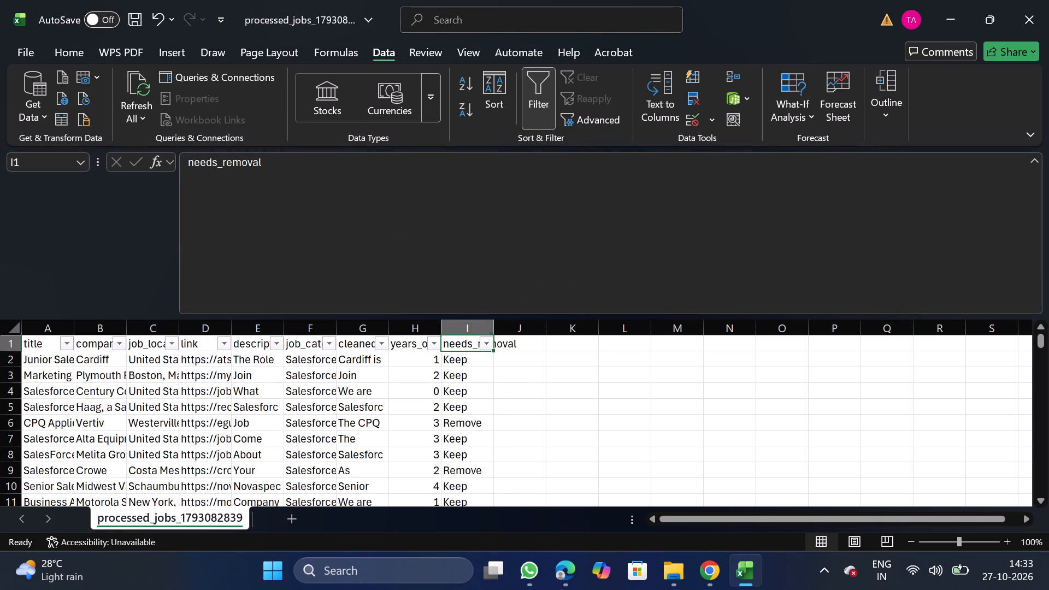
click(490, 345)
click(317, 387)
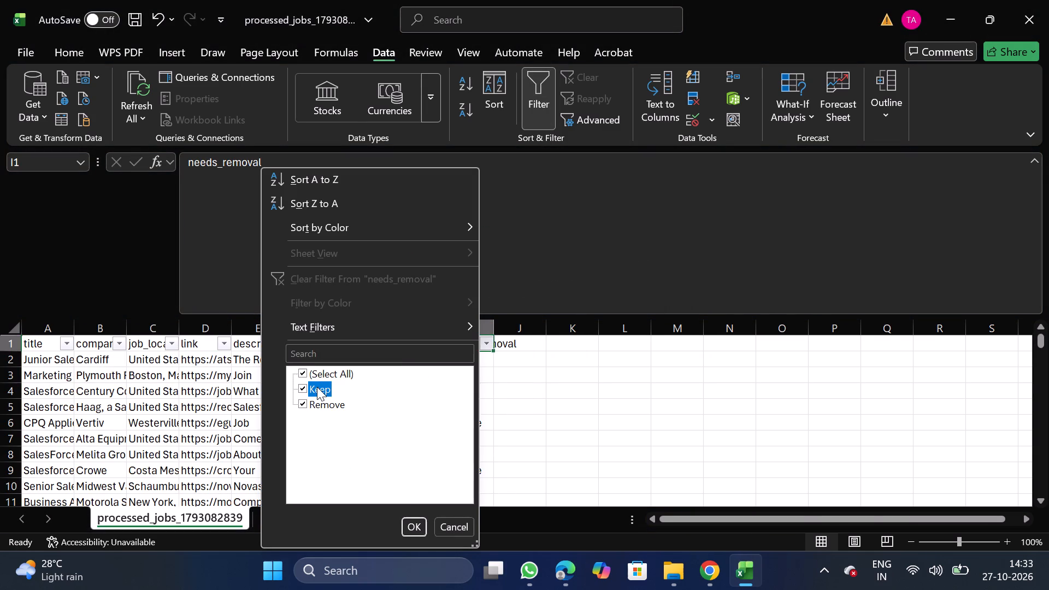
click(412, 522)
click(0, 358)
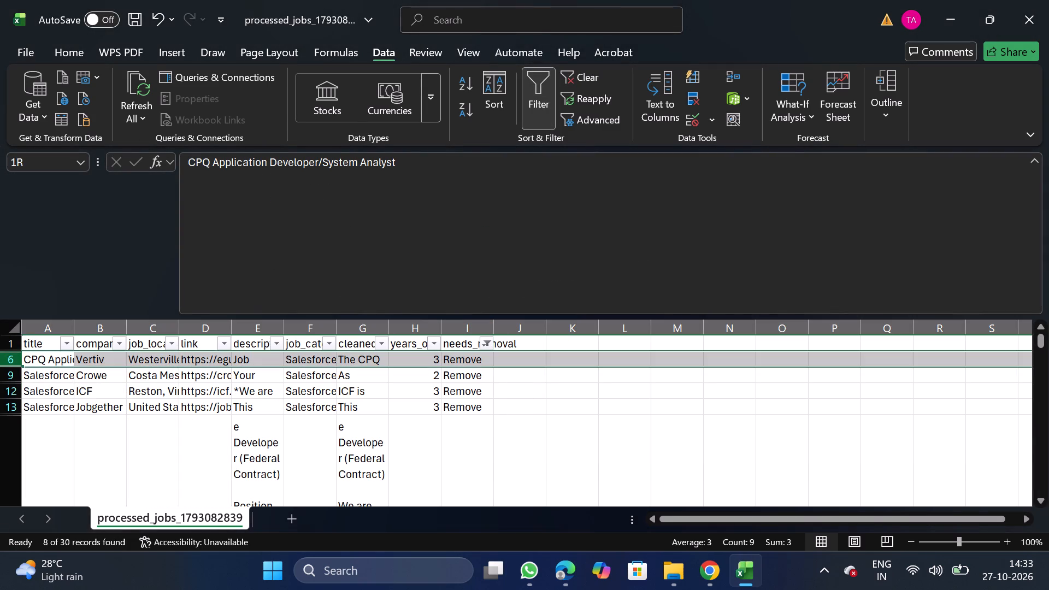
key(ctrl+shift+Down)
right_click(102, 406)
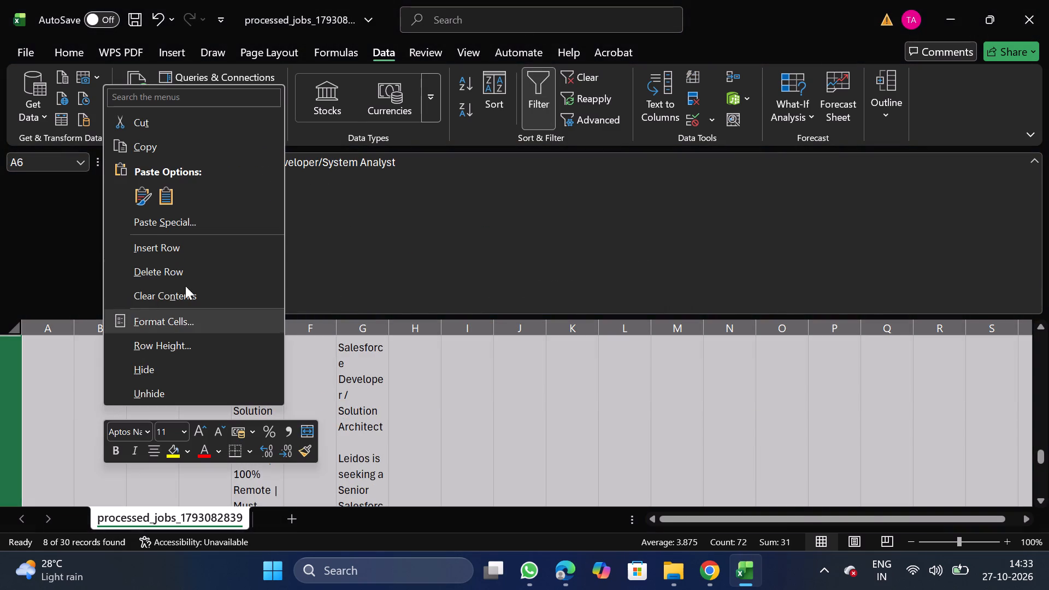
click(191, 282)
click(541, 110)
Filter years_of_experience to 10 and 12, delete all the filtered rows and turn the filter off.
click(421, 343)
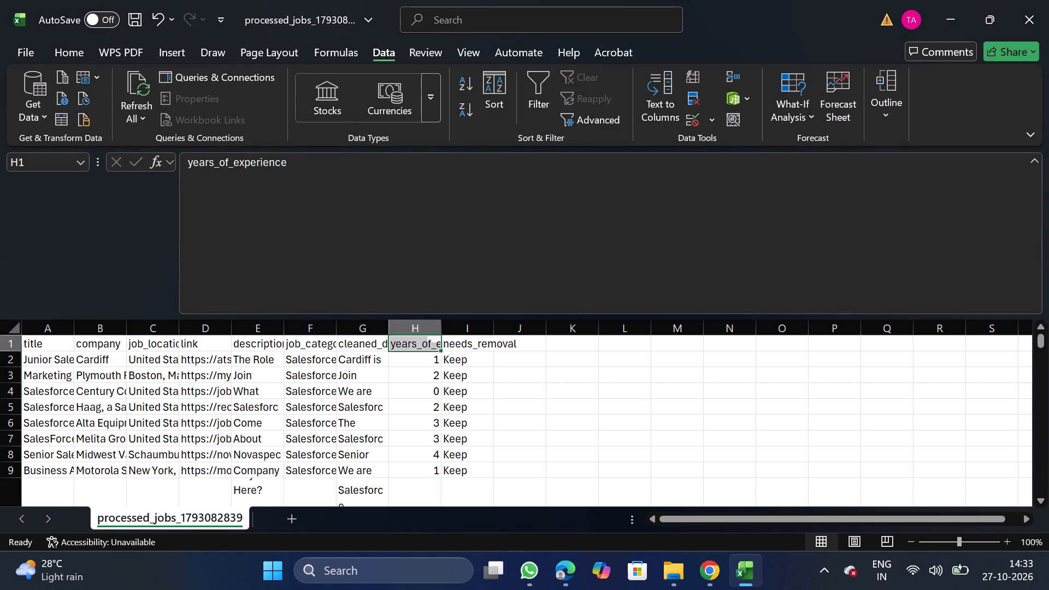
click(532, 114)
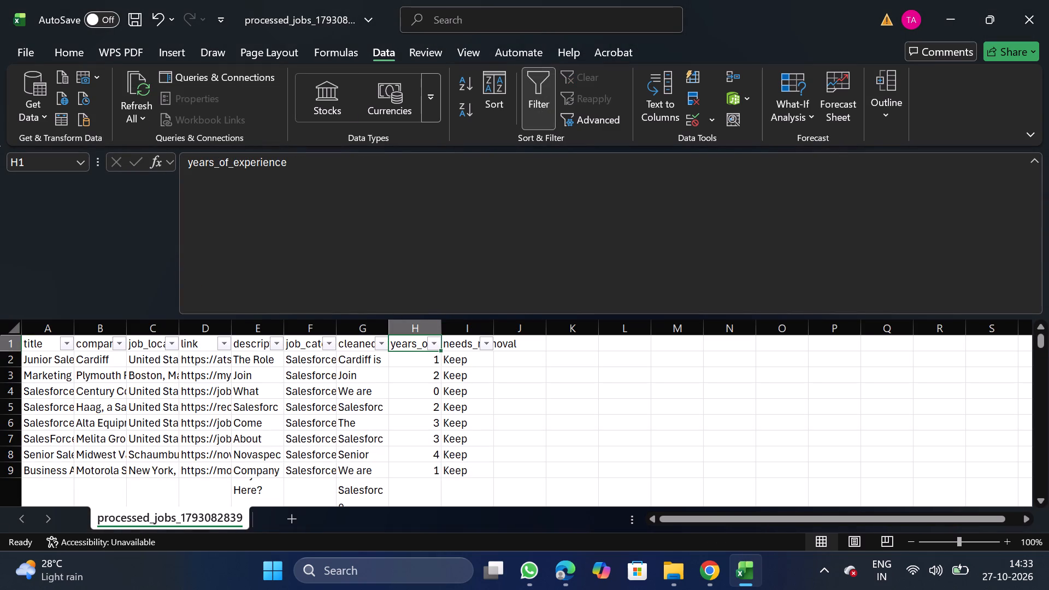
click(435, 345)
click(288, 375)
scroll(274, 464, down, 1)
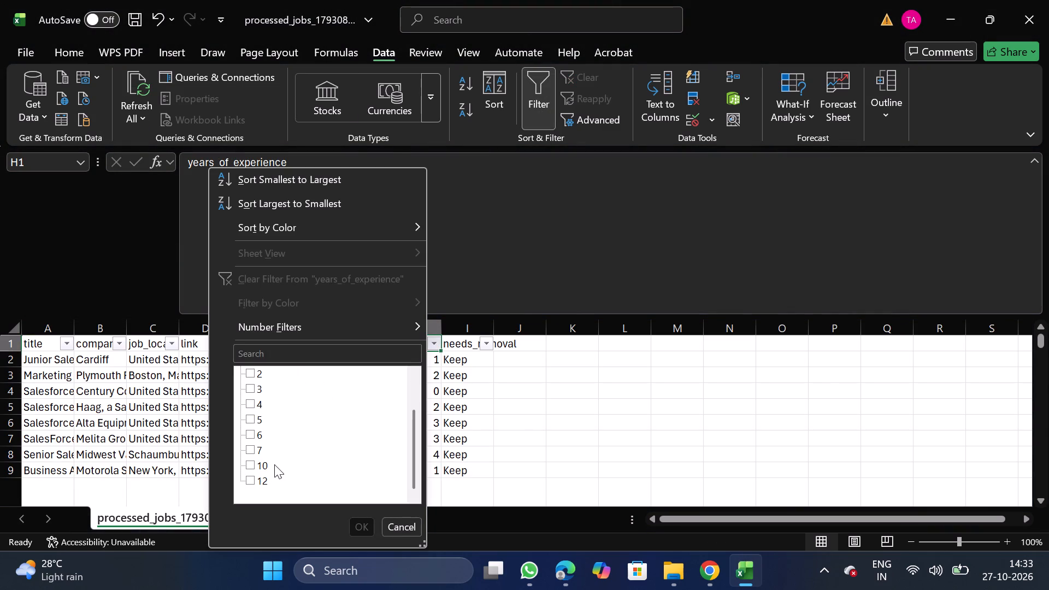
click(258, 465)
click(249, 486)
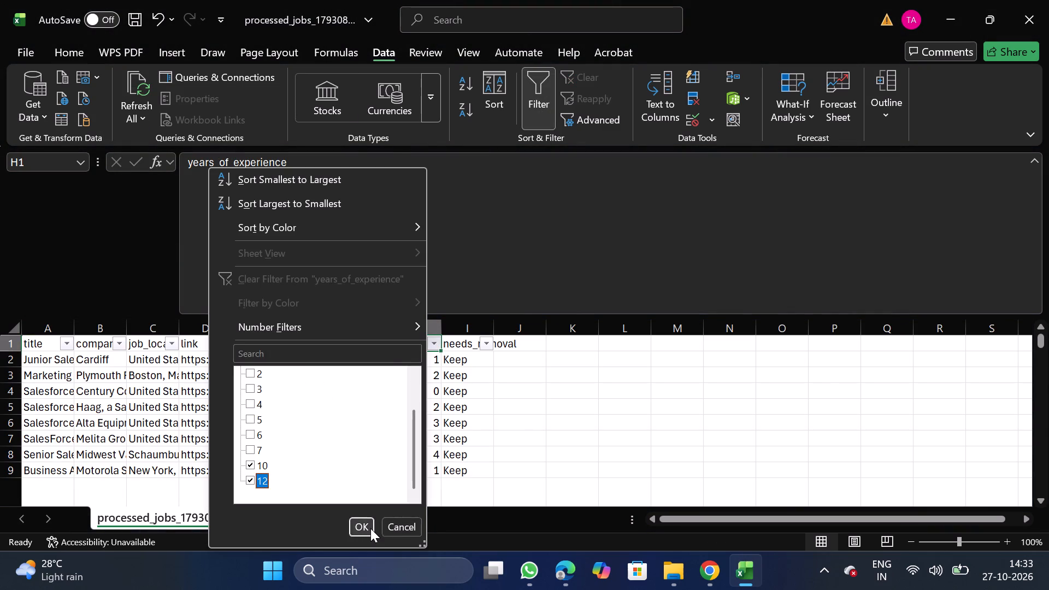
click(370, 528)
click(3, 364)
key(ctrl+shift+Down)
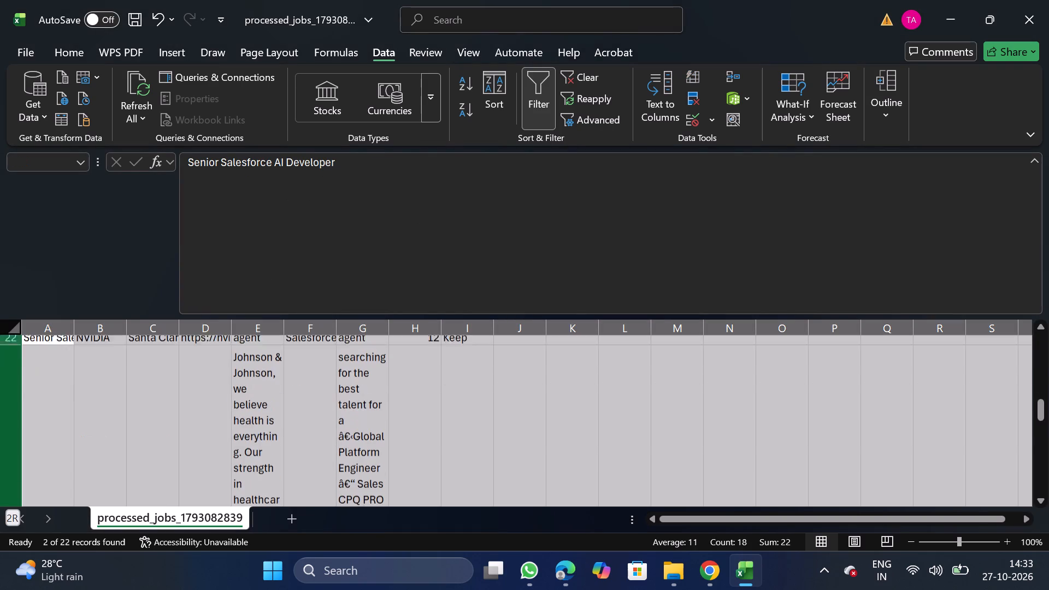
right_click(139, 451)
click(210, 320)
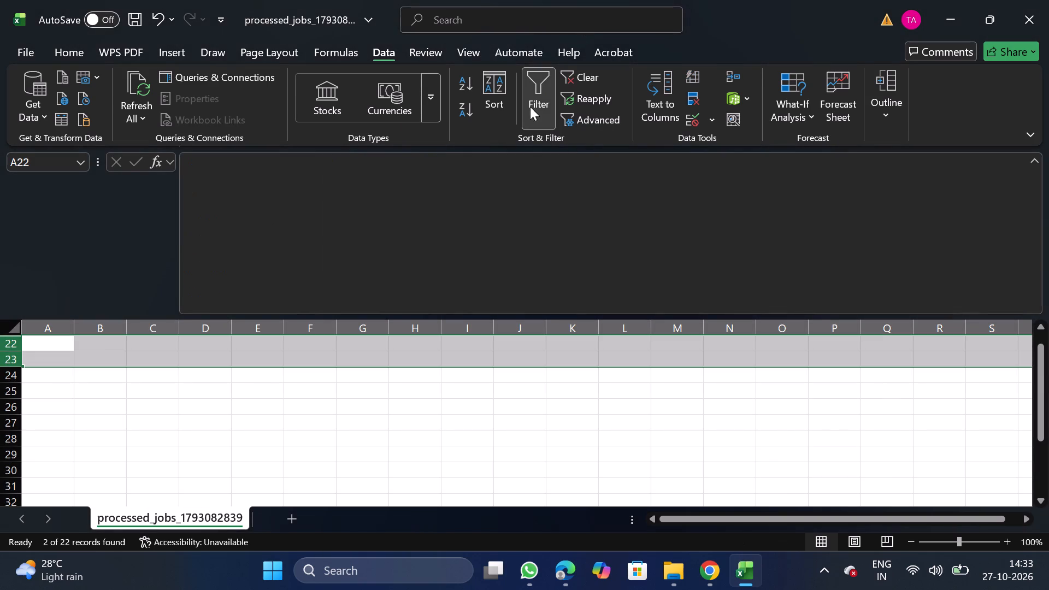
click(530, 107)
Delete the entire needs_removal column.
drag(1038, 490, 1019, 386)
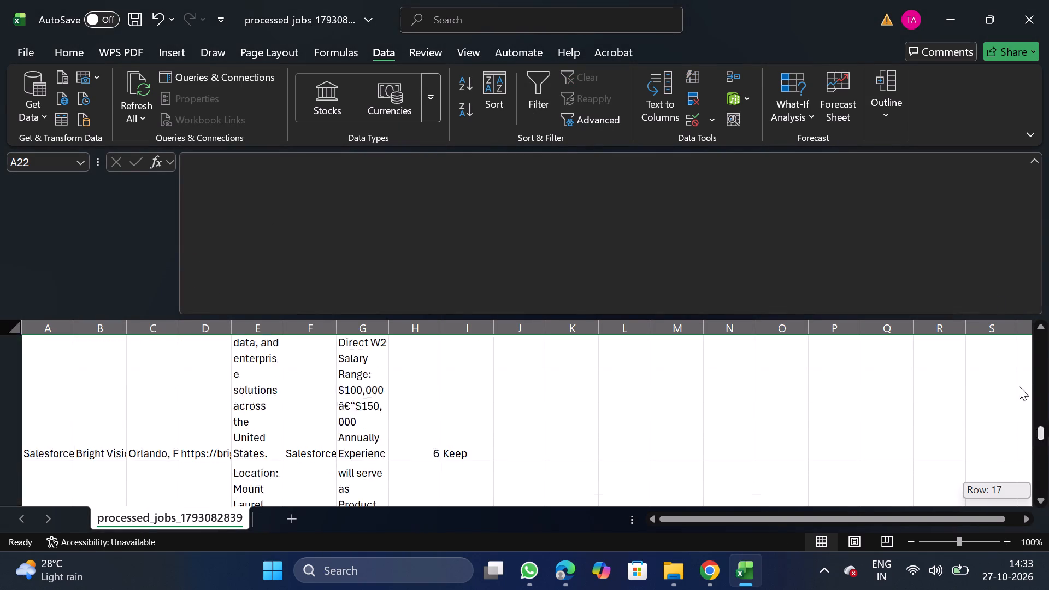
drag(1019, 386, 992, 274)
drag(455, 328, 459, 403)
right_click(459, 403)
click(534, 271)
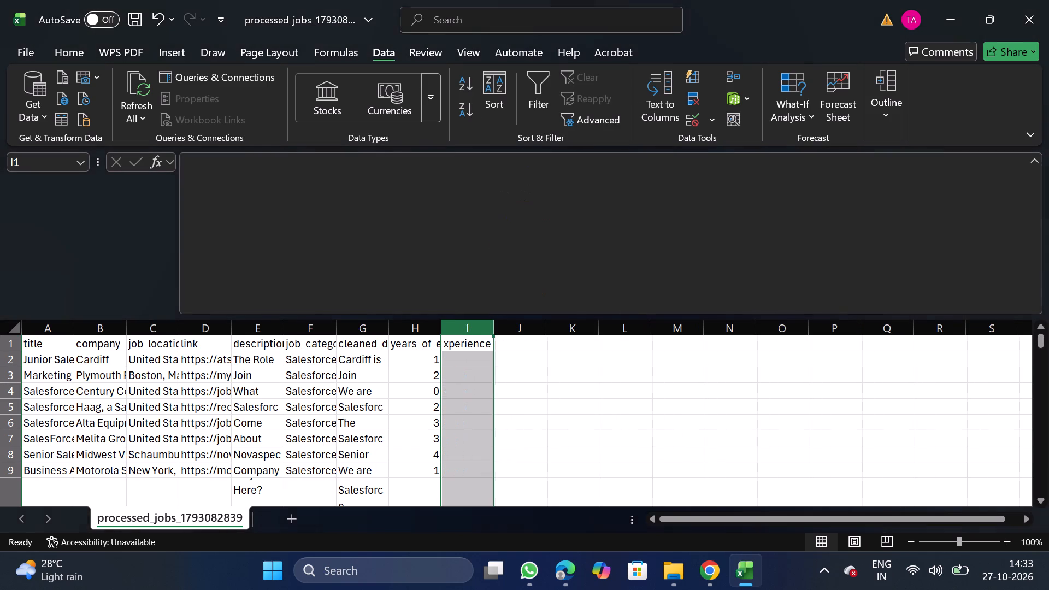
Move the job_category column in front of the title column as the first column.
click(313, 332)
key(ctrl+x)
click(55, 332)
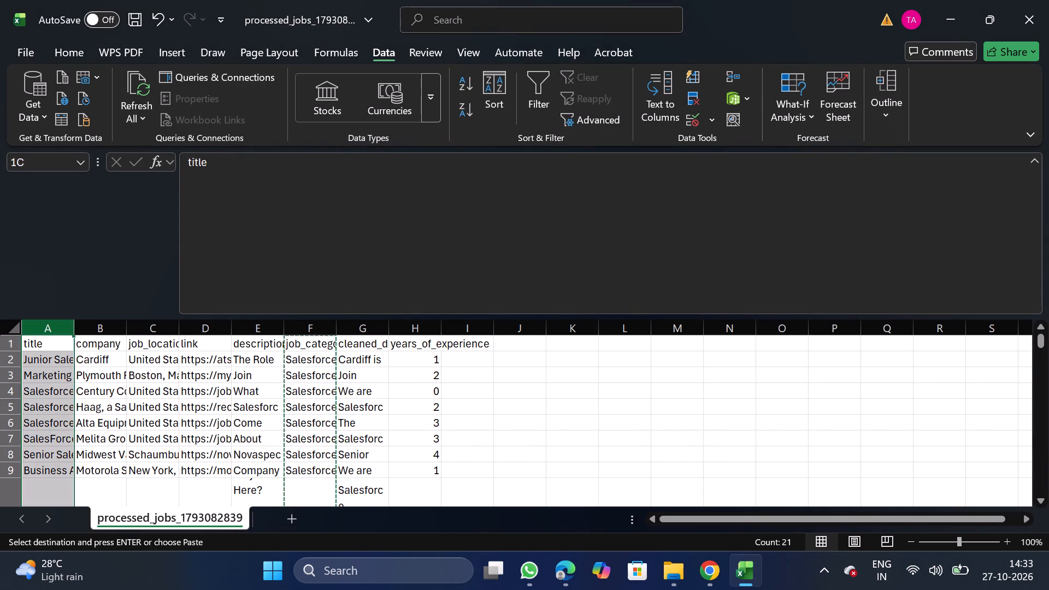
click(44, 374)
click(61, 327)
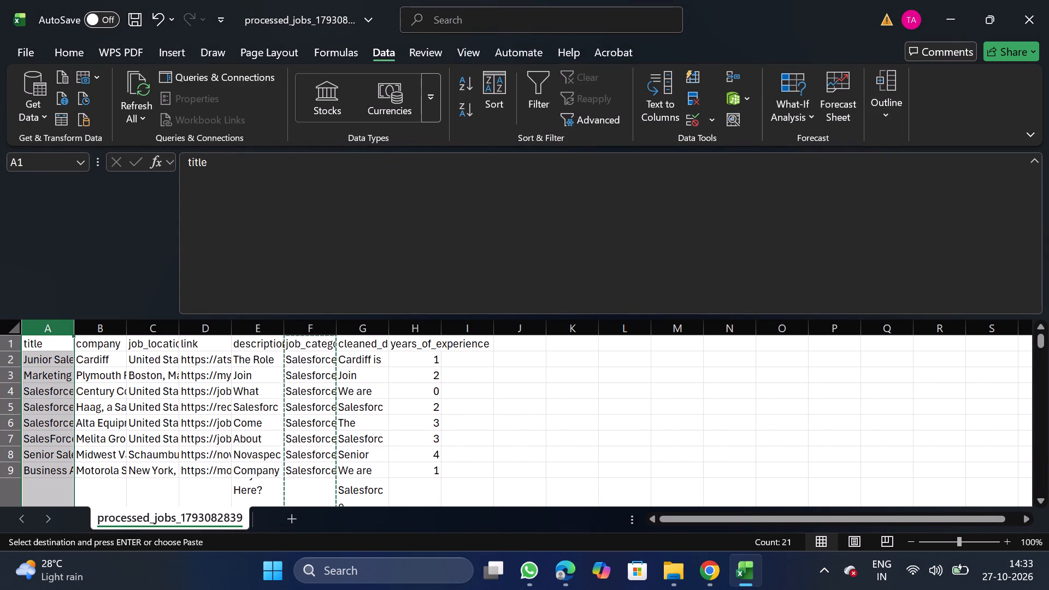
right_click(60, 404)
click(166, 255)
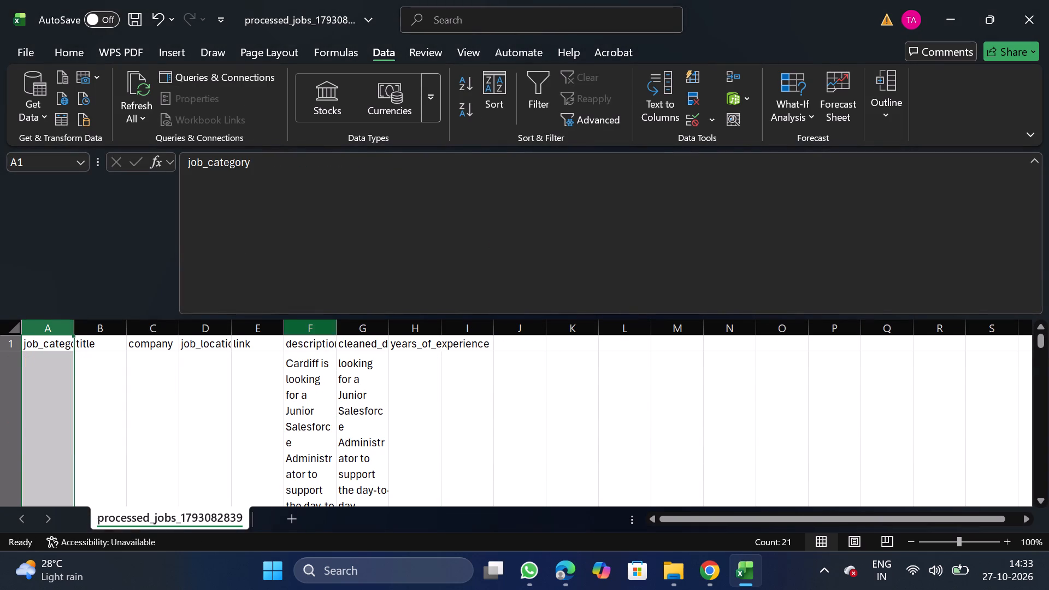
Turn off text wrapping for the description and cleaned description columns.
click(327, 334)
key(shift+Right)
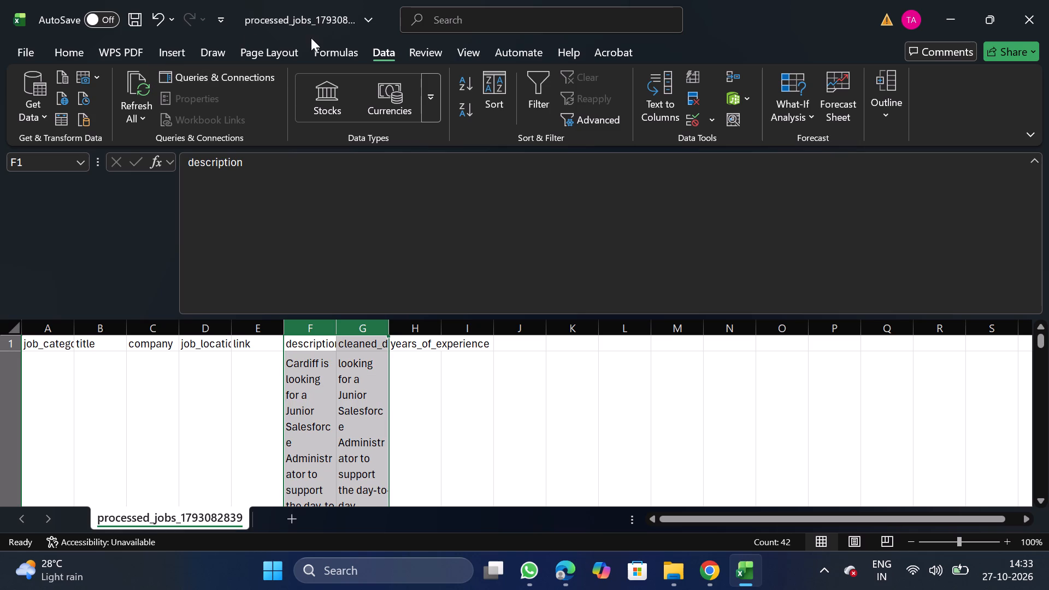
click(79, 52)
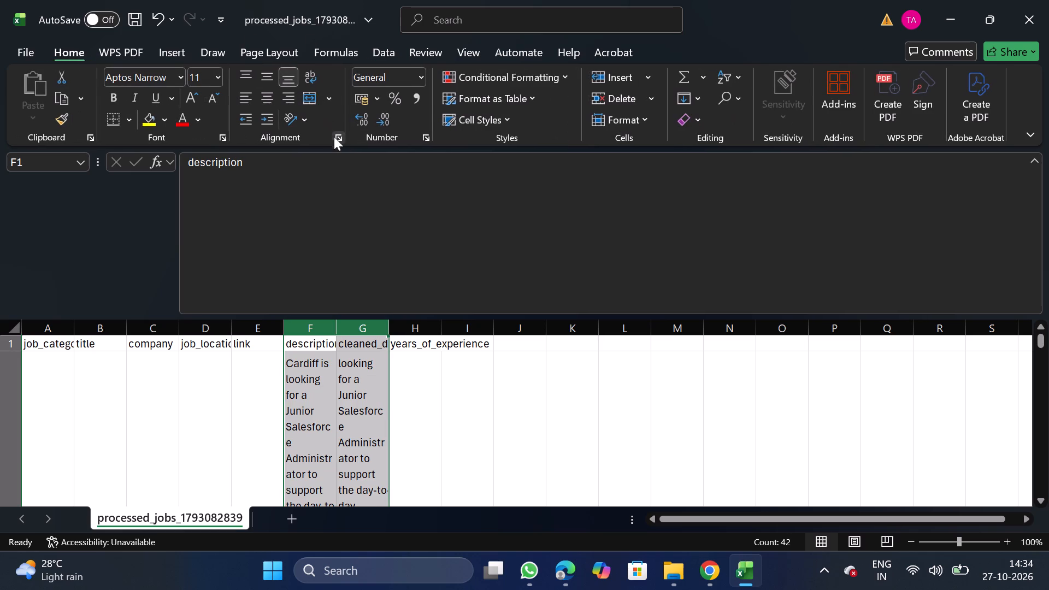
click(338, 141)
double_click(99, 262)
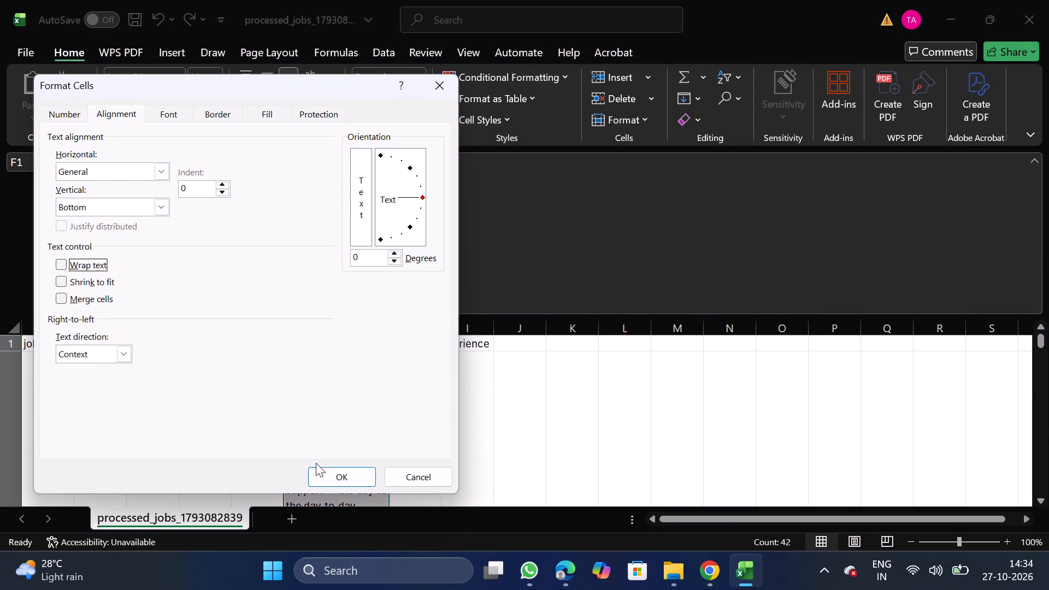
click(343, 484)
Move the link column to the end, after years_of_experience.
click(272, 325)
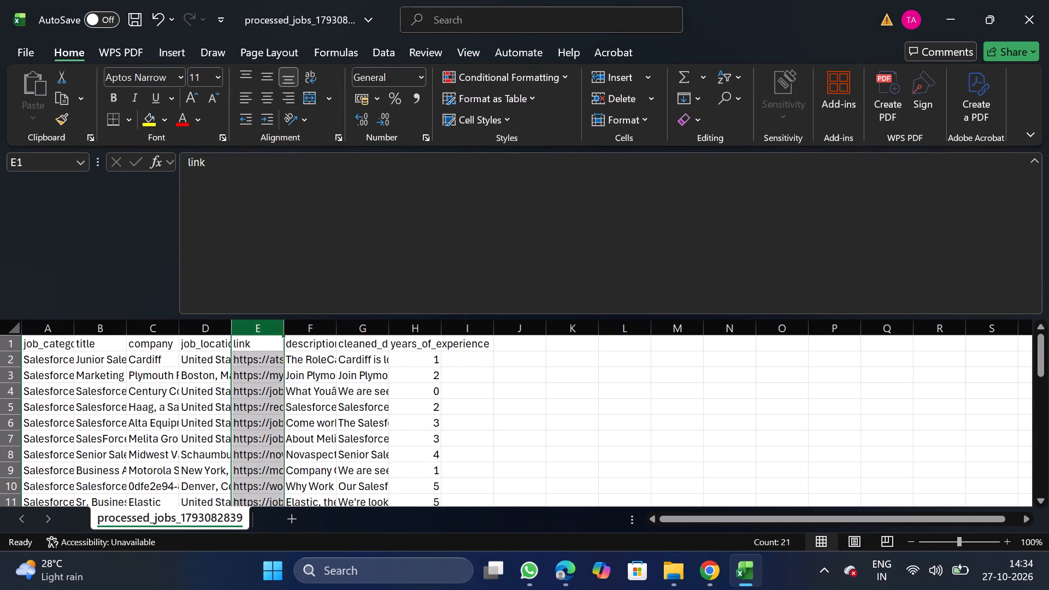
key(ctrl+x)
drag(470, 329, 467, 425)
right_click(467, 425)
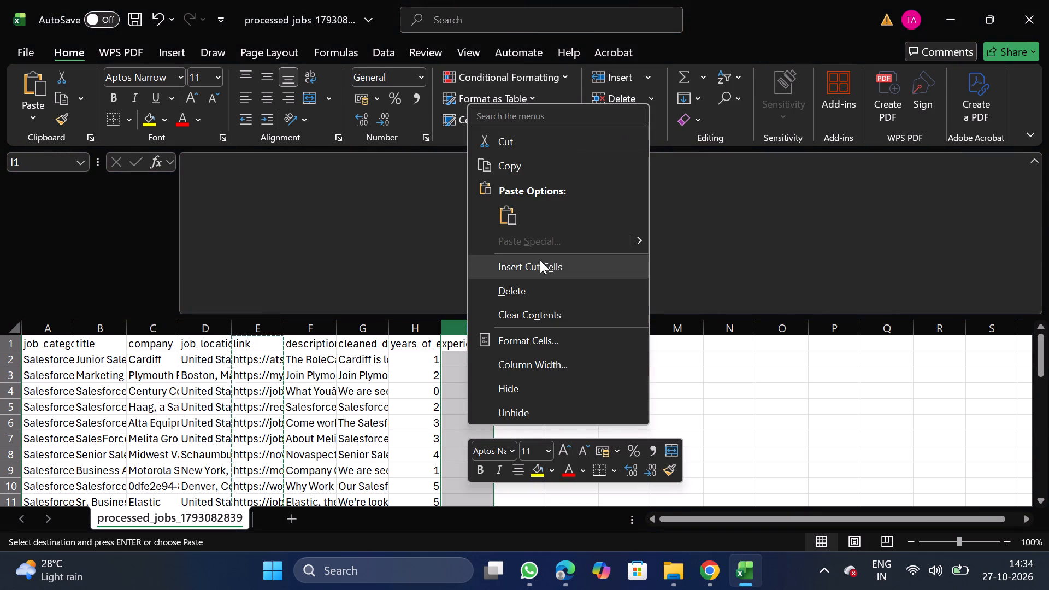
click(541, 263)
Move the years_of_experience column in front of the description column.
click(374, 322)
key(ctrl+x)
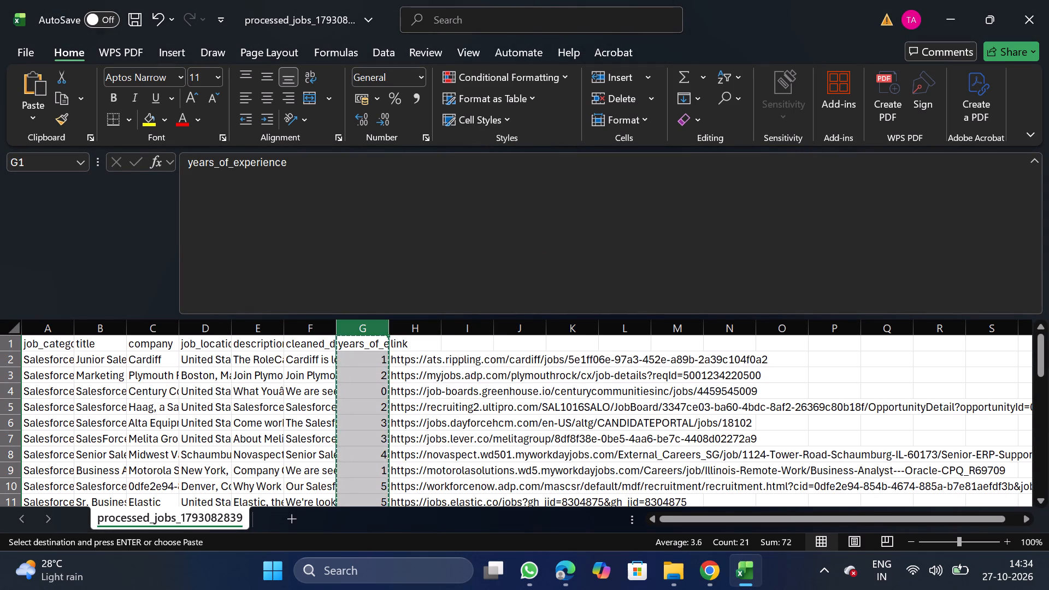
click(251, 327)
right_click(256, 441)
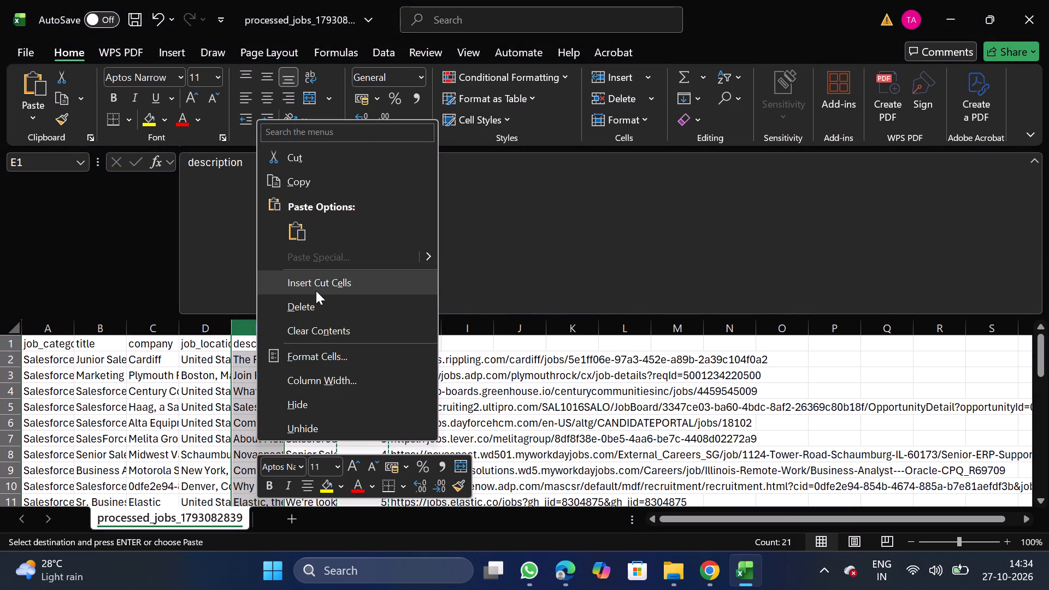
click(316, 291)
Rename the cleaned description column header in G1 to description, copying the name from the header in F1.
click(364, 338)
click(312, 350)
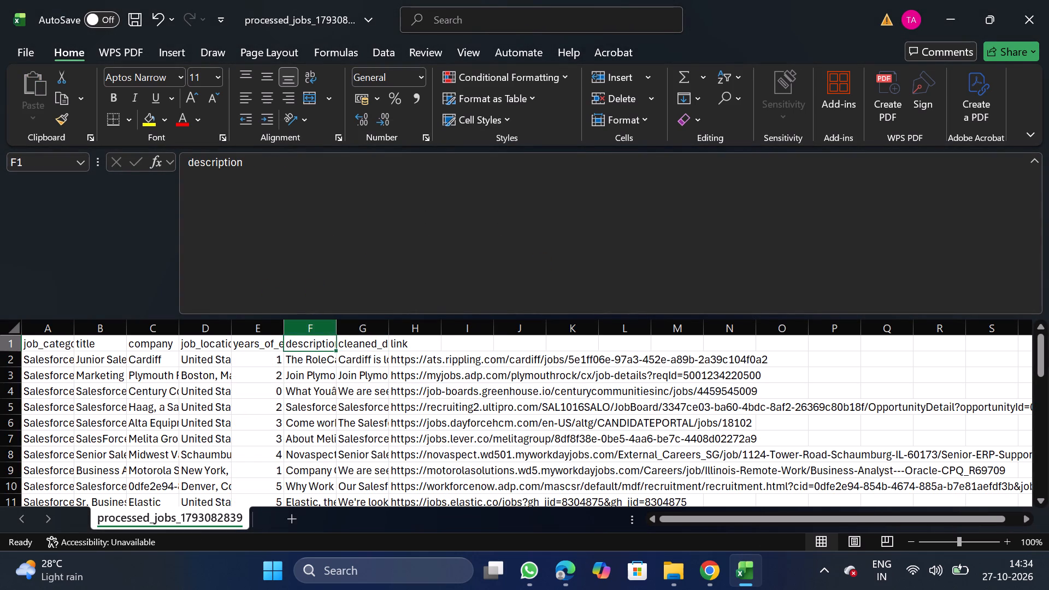
drag(182, 164, 279, 167)
key(ctrl+c)
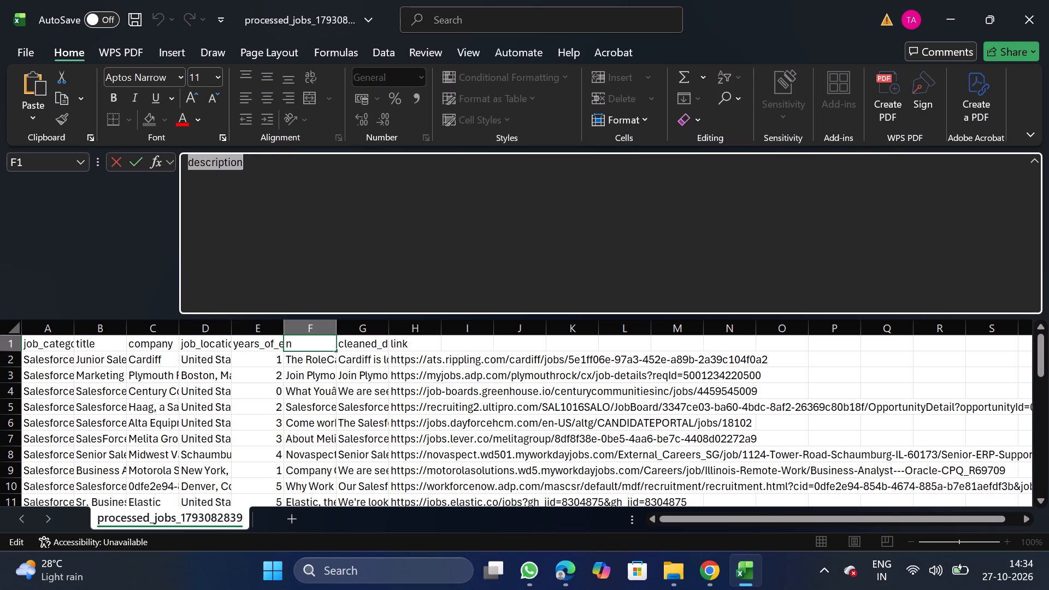
click(356, 344)
click(474, 259)
key(BackSpace)
key(BackSpace)
key(BackSpace)
key(BackSpace)
key(BackSpace)
key(BackSpace)
key(BackSpace)
key(BackSpace)
key(BackSpace)
key(BackSpace)
key(BackSpace)
key(BackSpace)
key(BackSpace)
key(BackSpace)
key(BackSpace)
key(BackSpace)
key(BackSpace)
key(BackSpace)
key(BackSpace)
key(BackSpace)
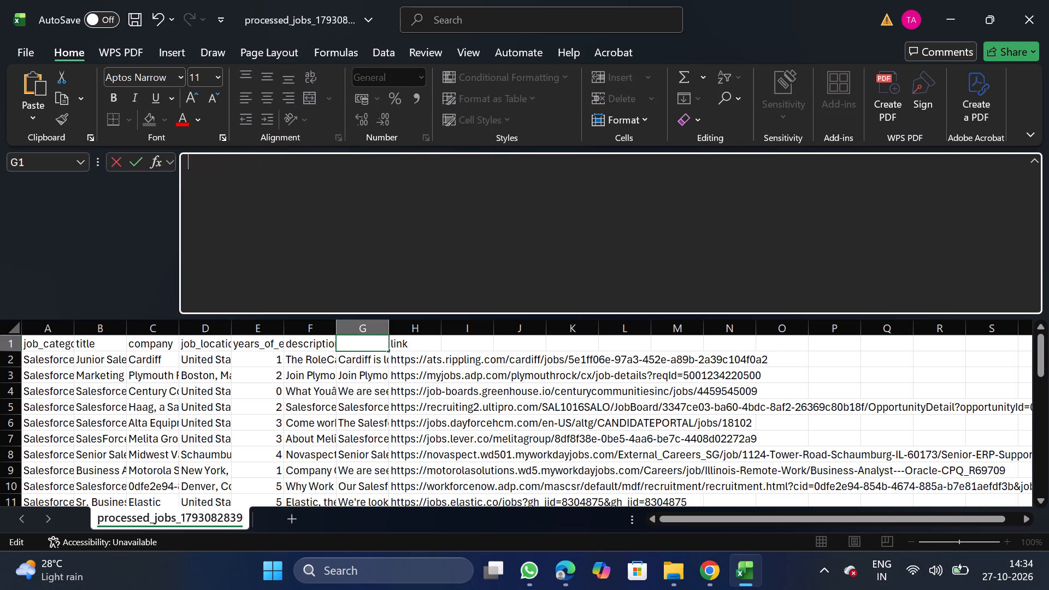
key(ctrl+v)
click(338, 337)
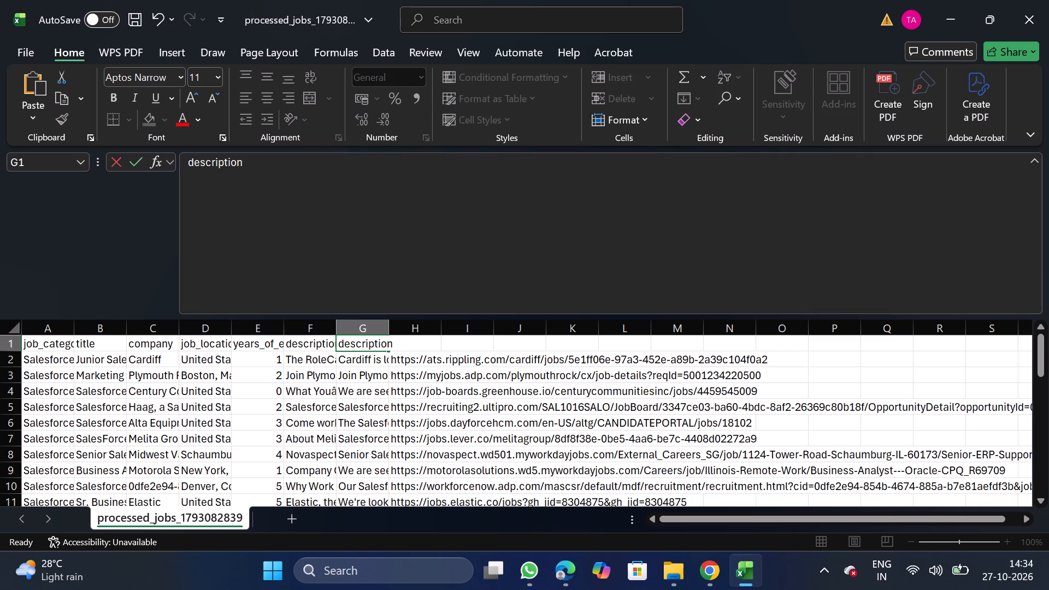
Rename the header in F1 to original_description, copying the name from the bulk CSV upload requirements on NextGenApply in Chrome.
click(315, 341)
click(421, 275)
key(BackSpace)
key(BackSpace)
key(BackSpace)
key(BackSpace)
key(BackSpace)
key(BackSpace)
key(BackSpace)
key(BackSpace)
key(BackSpace)
key(BackSpace)
key(BackSpace)
key(BackSpace)
key(BackSpace)
key(BackSpace)
key(BackSpace)
key(BackSpace)
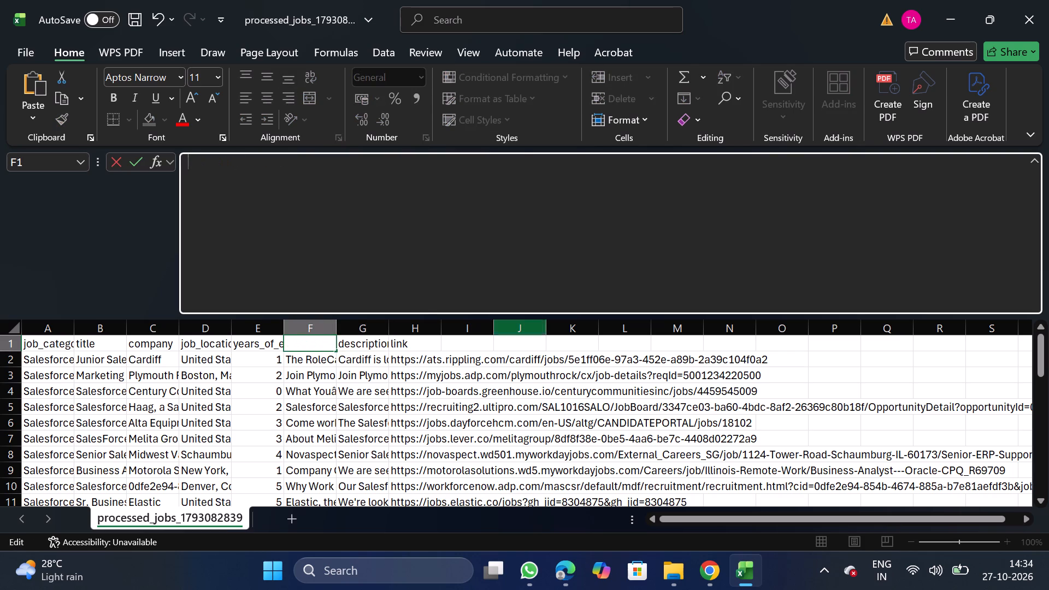
click(708, 589)
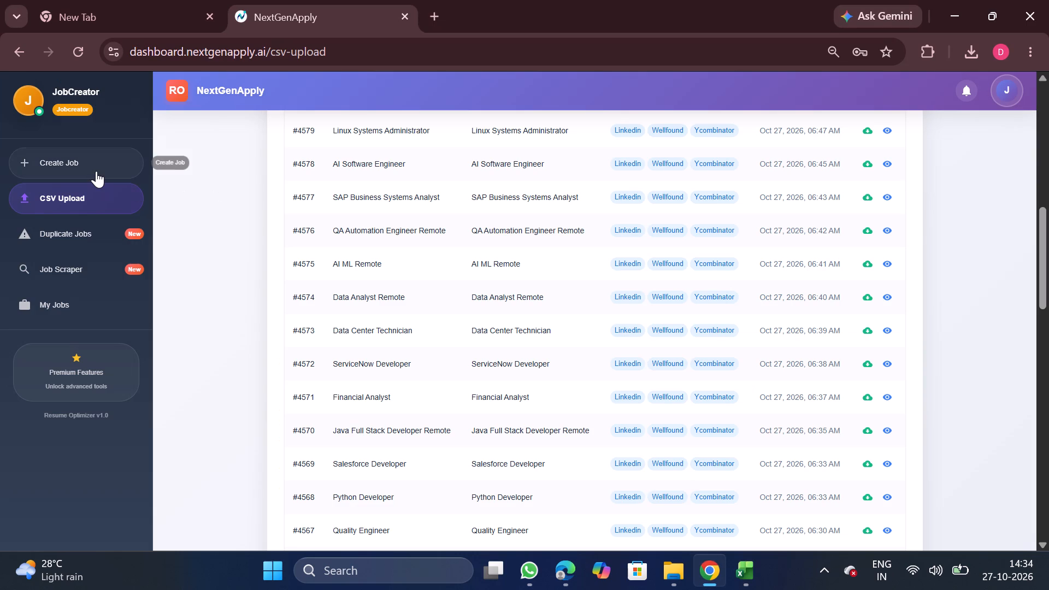
click(96, 171)
click(530, 143)
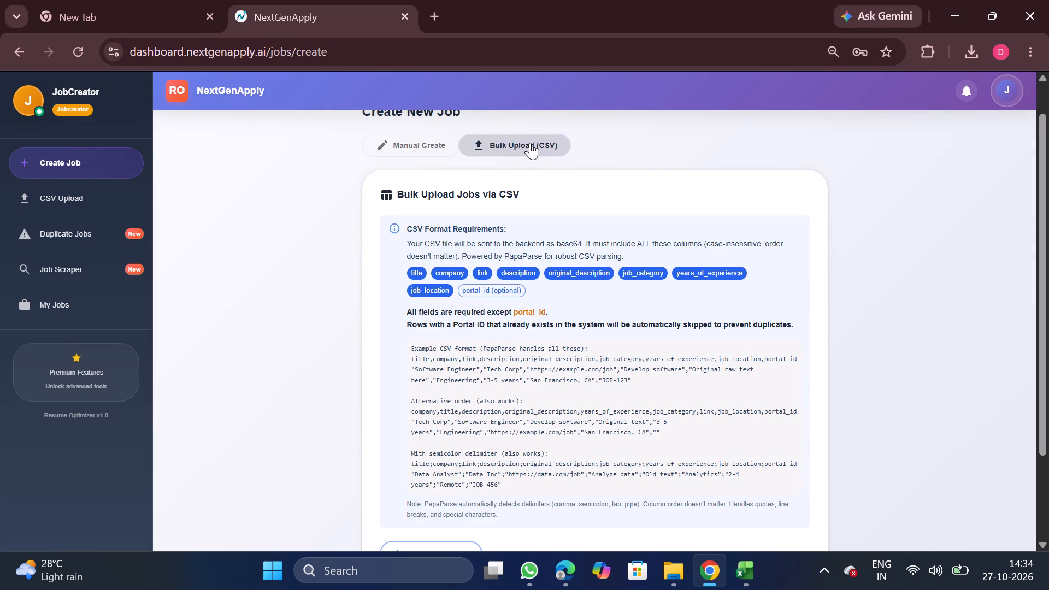
double_click(580, 269)
key(ctrl+c)
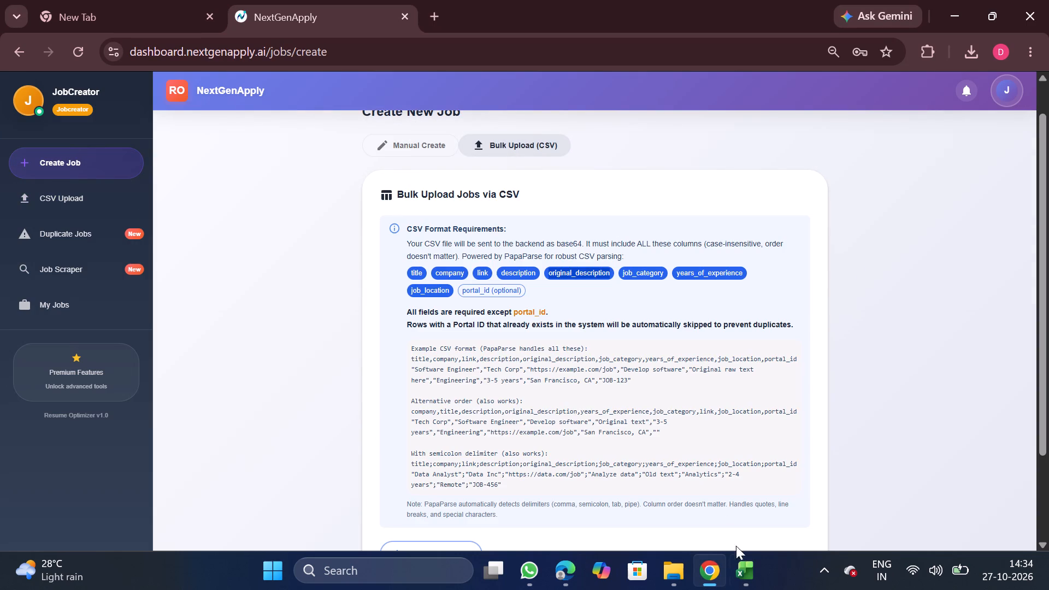
click(750, 583)
key(ctrl+c)
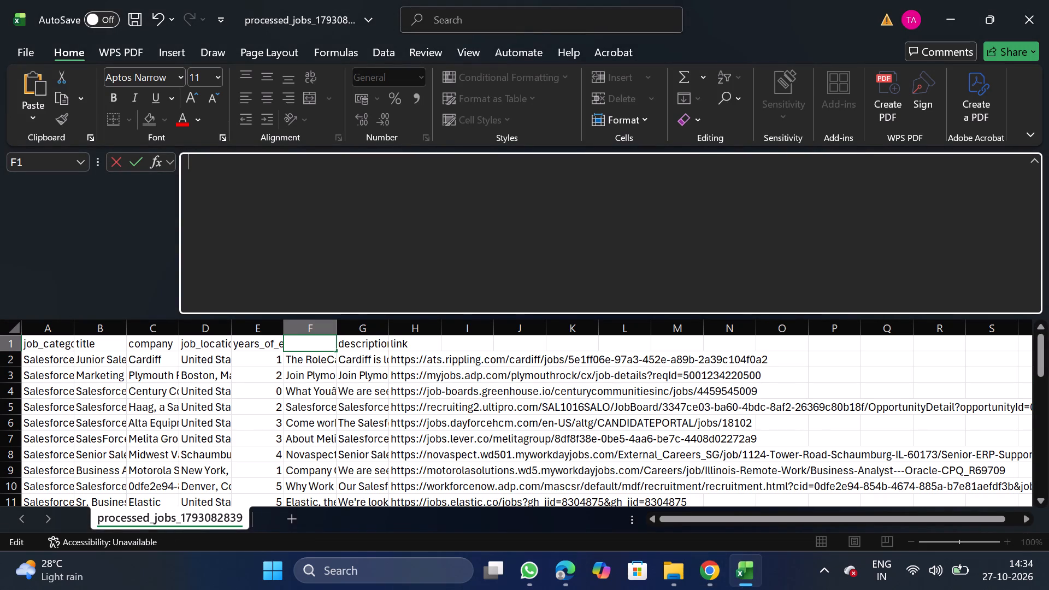
key(ctrl+v)
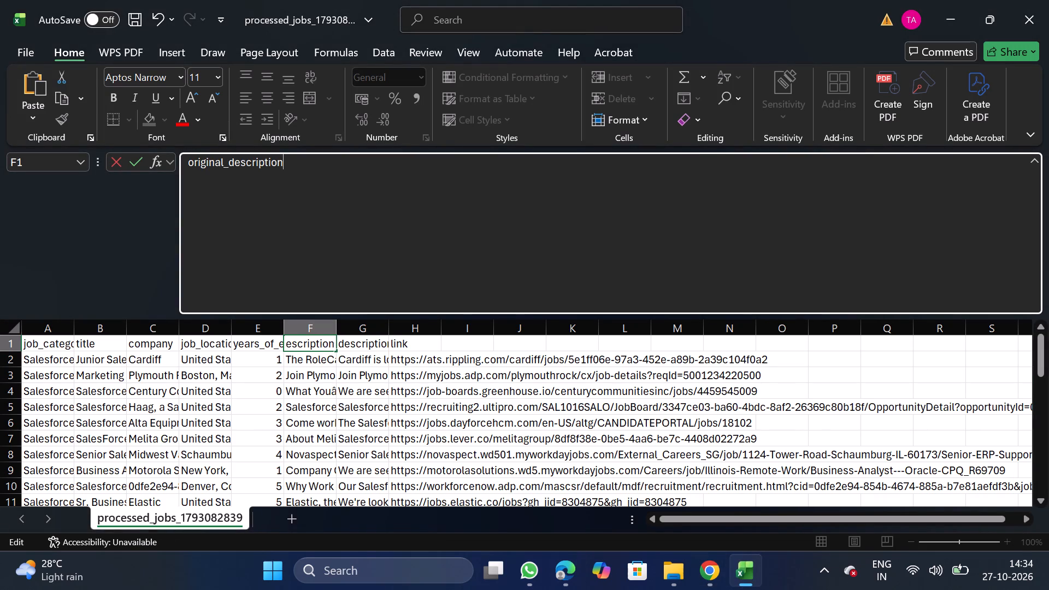
Add a filter to the title column, look through its job titles and show only the blank entries.
click(108, 327)
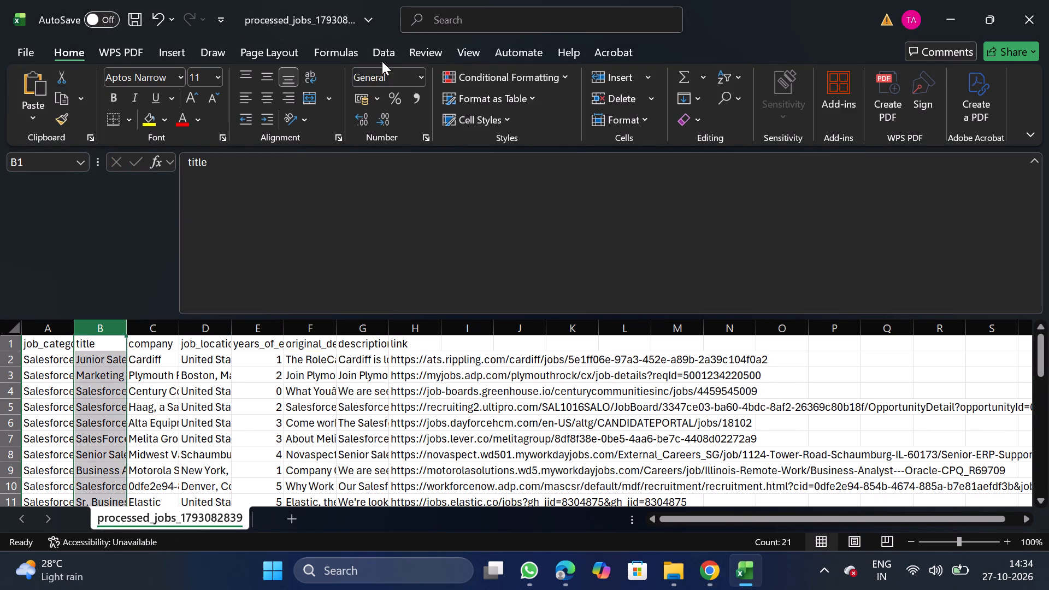
click(379, 62)
click(540, 86)
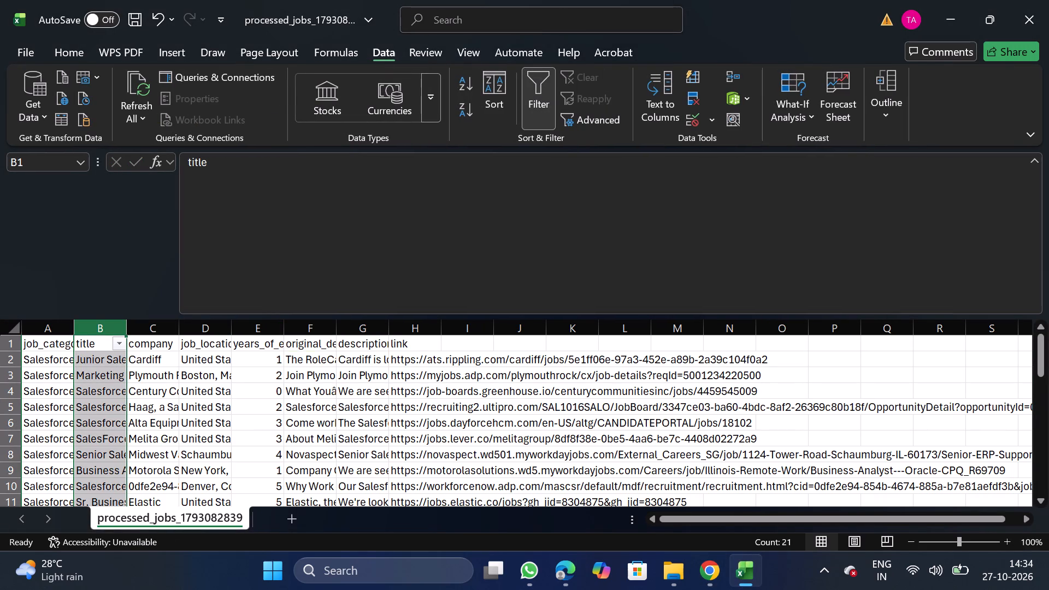
click(124, 341)
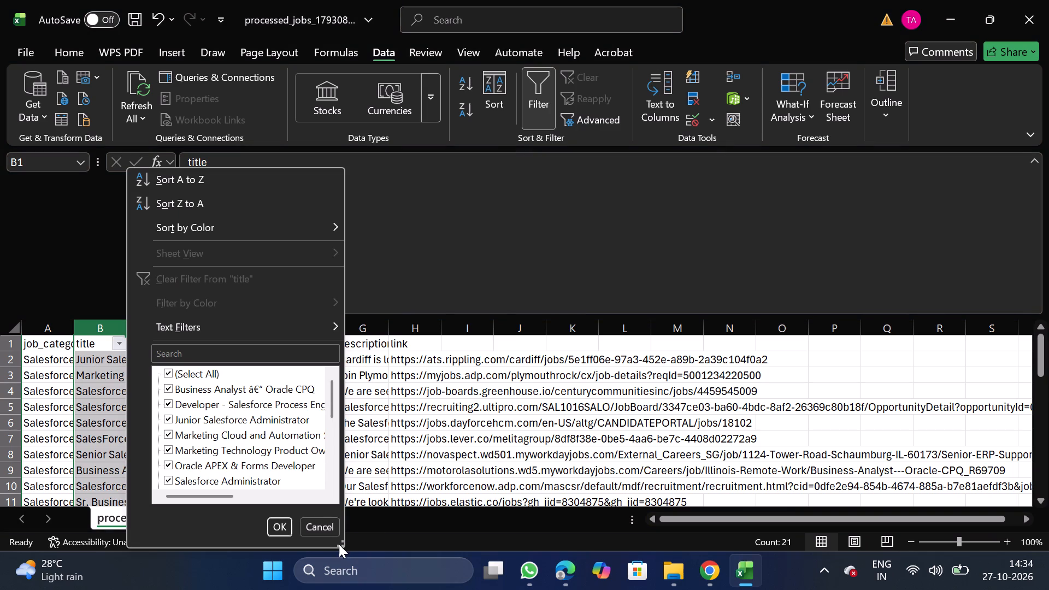
triple_click(341, 545)
drag(341, 545, 658, 589)
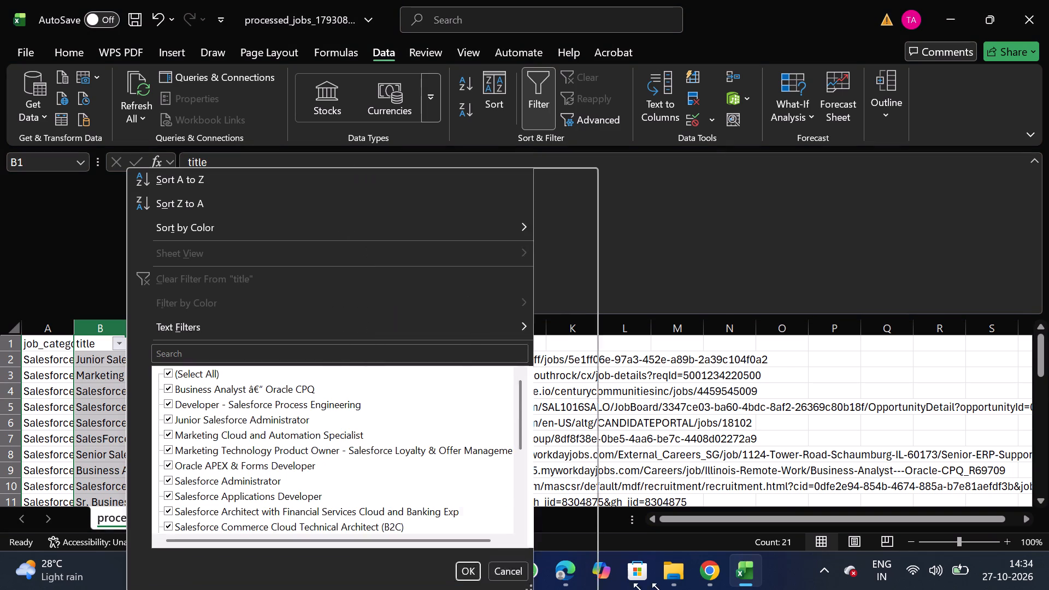
drag(658, 589, 778, 589)
click(197, 369)
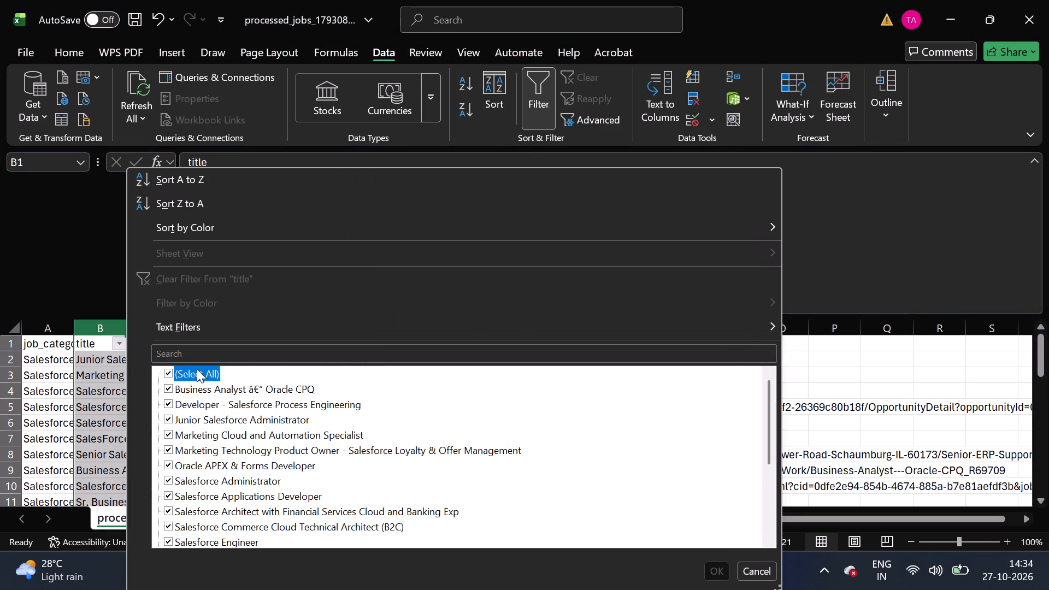
click(296, 406)
click(286, 420)
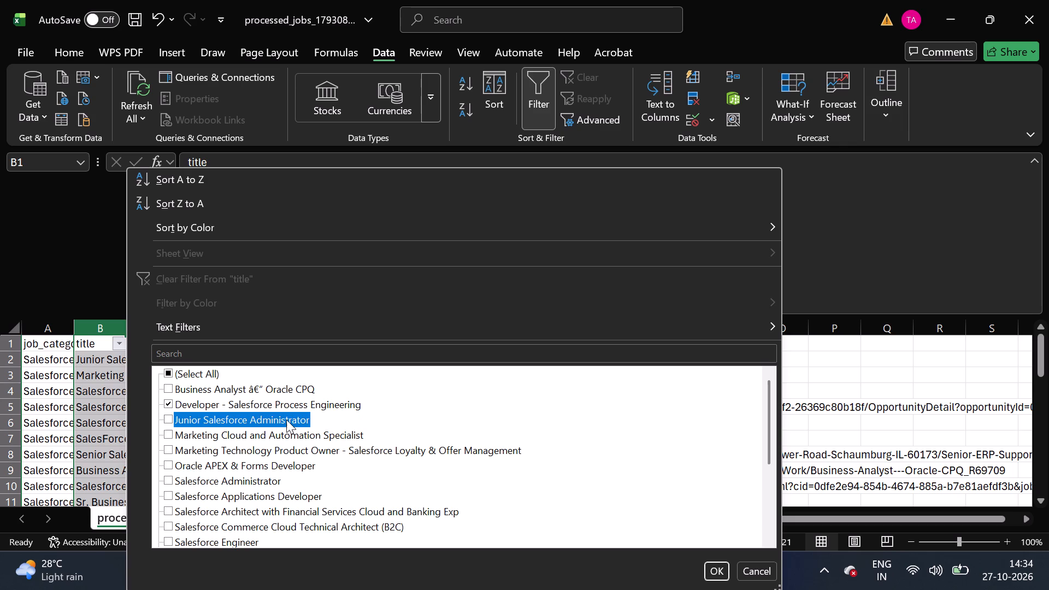
click(286, 420)
click(299, 399)
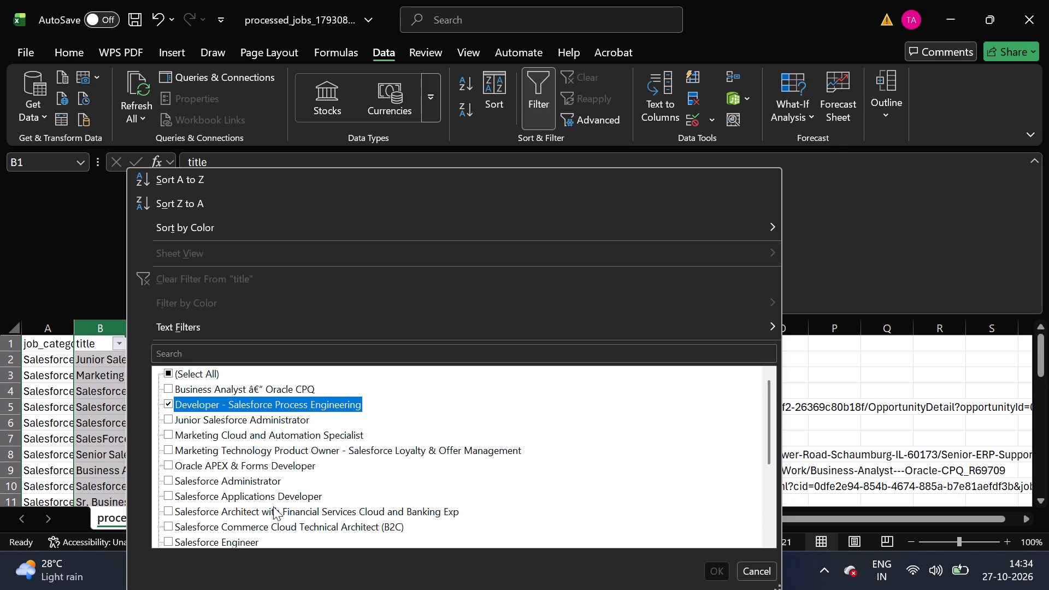
scroll(270, 528, down, 1)
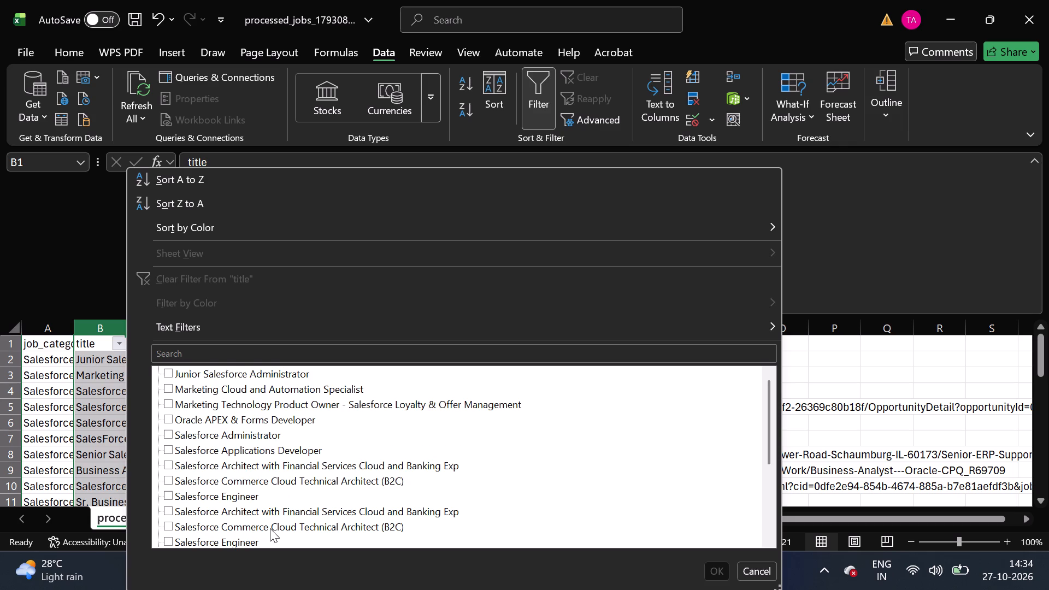
scroll(270, 528, down, 1)
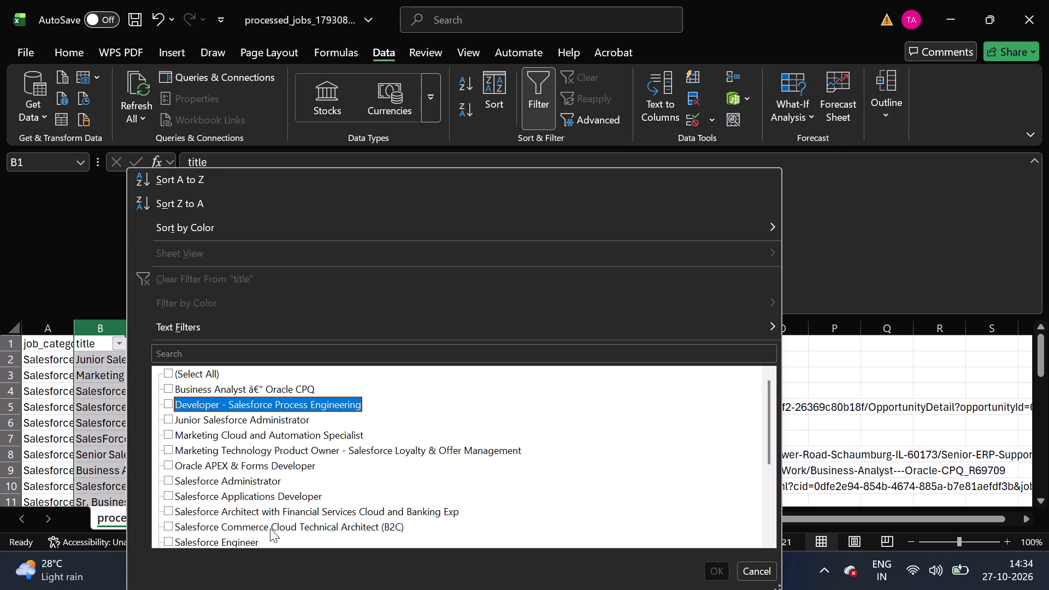
scroll(270, 528, down, 1)
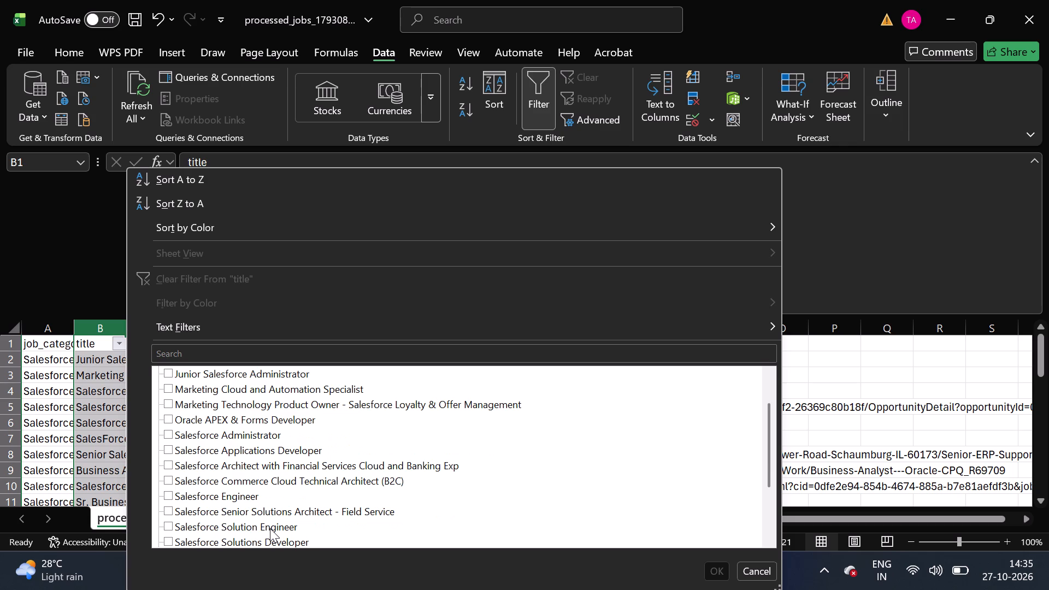
scroll(299, 524, down, 1)
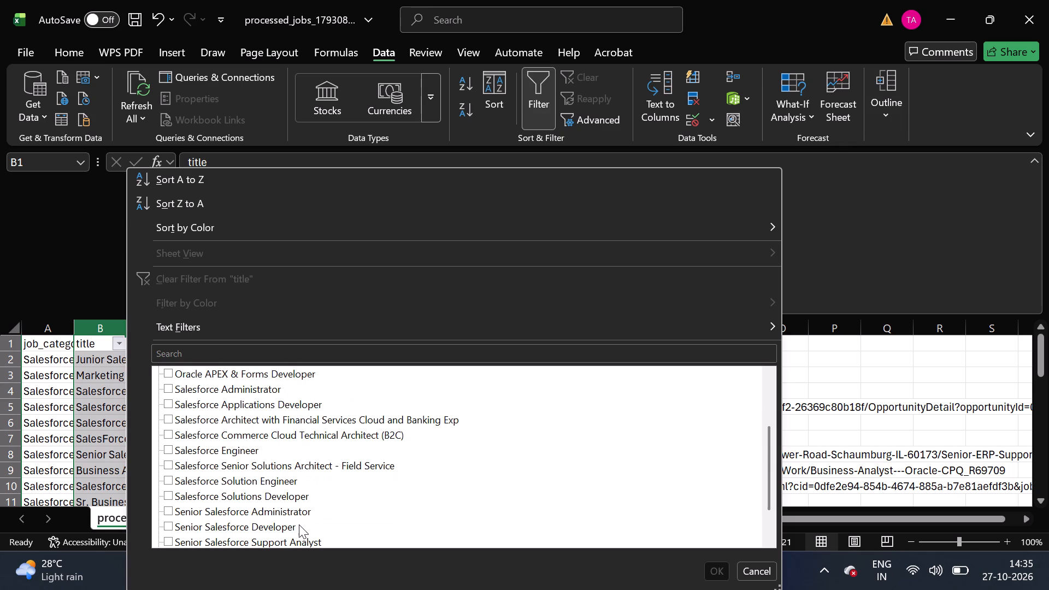
scroll(299, 524, down, 1)
click(191, 525)
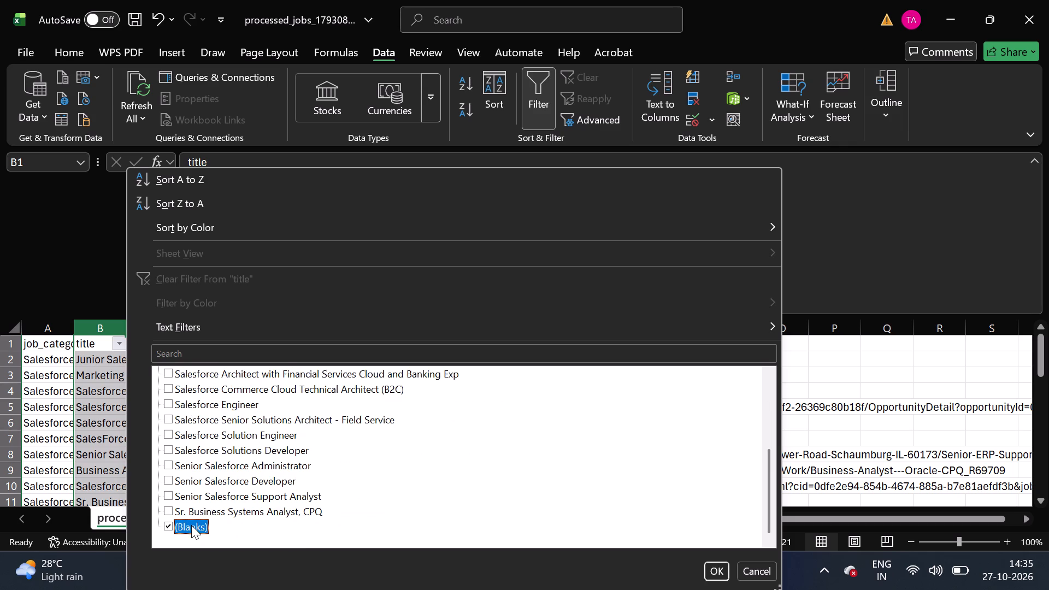
click(711, 567)
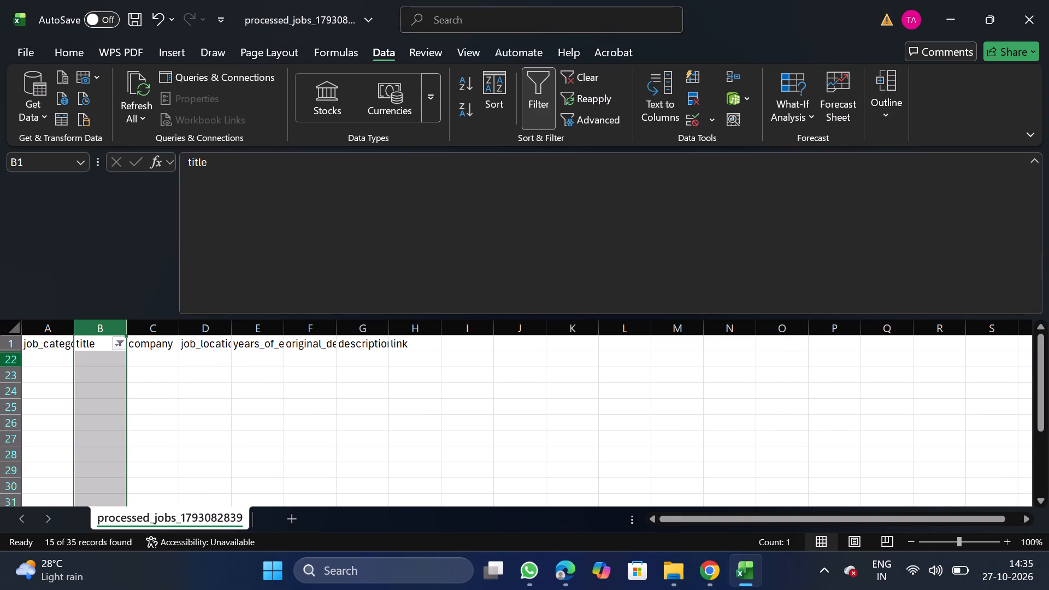
Delete all the filtered blank rows from row 22 down and remove the title filter.
key(ctrl+shift+Down)
click(0, 358)
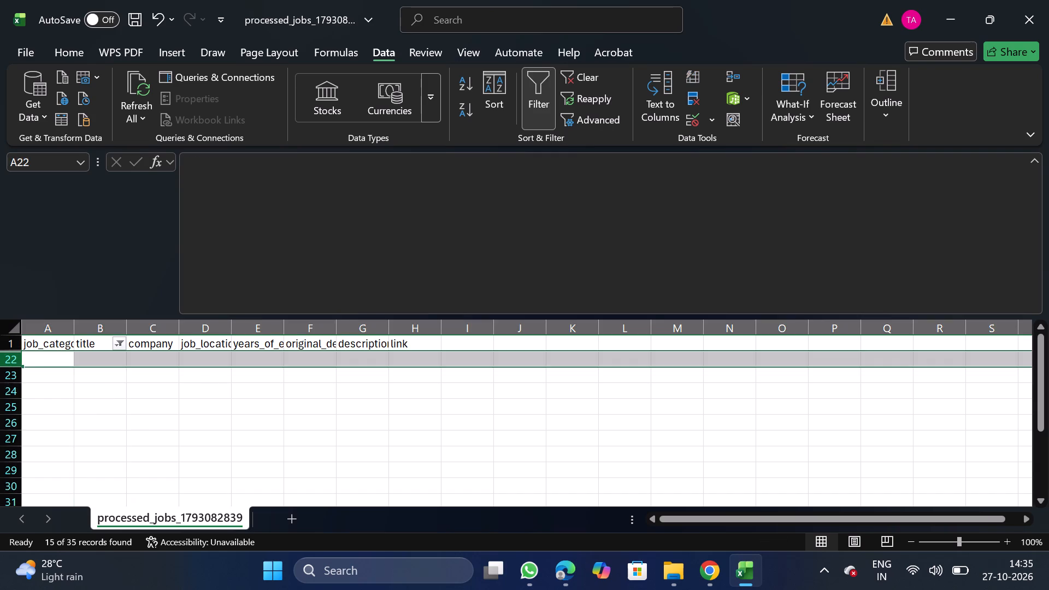
key(ctrl+shift+Down)
right_click(122, 437)
click(197, 297)
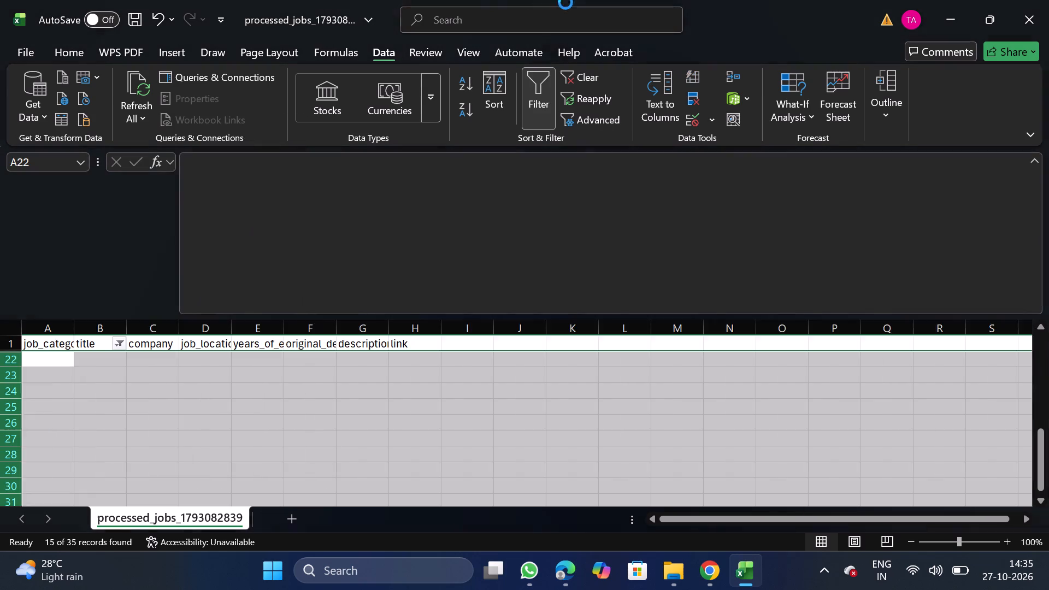
click(532, 100)
Add a filter to the company column and search its company names for walmart and dried.
click(157, 335)
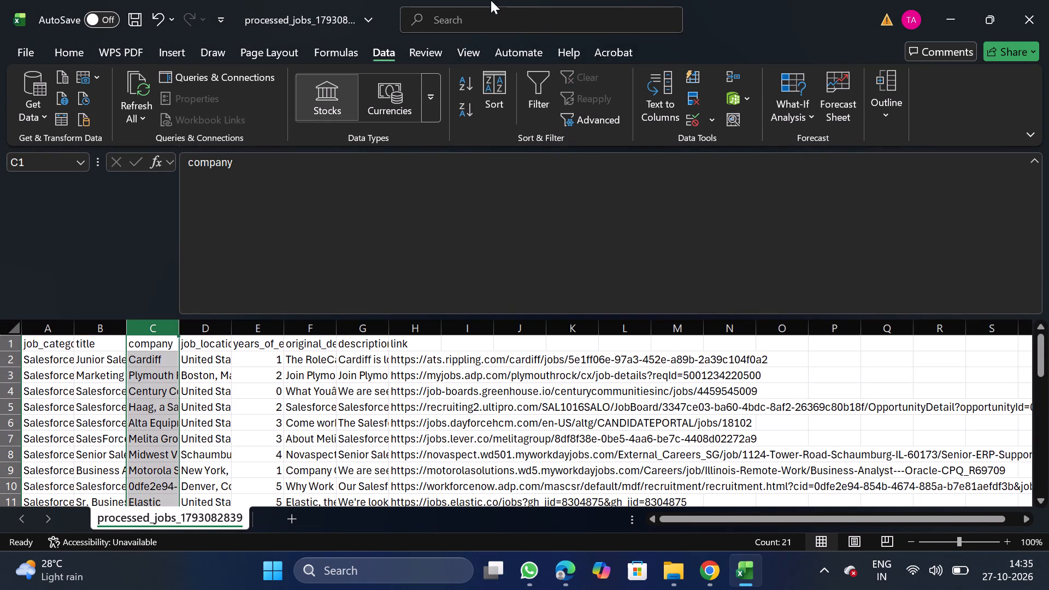
click(541, 81)
click(176, 350)
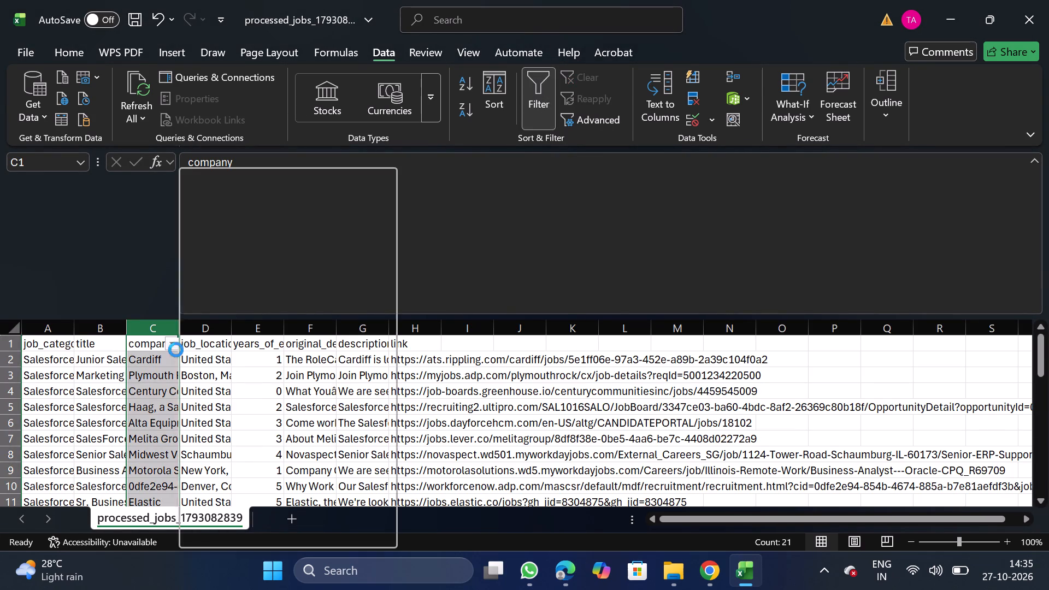
click(277, 349)
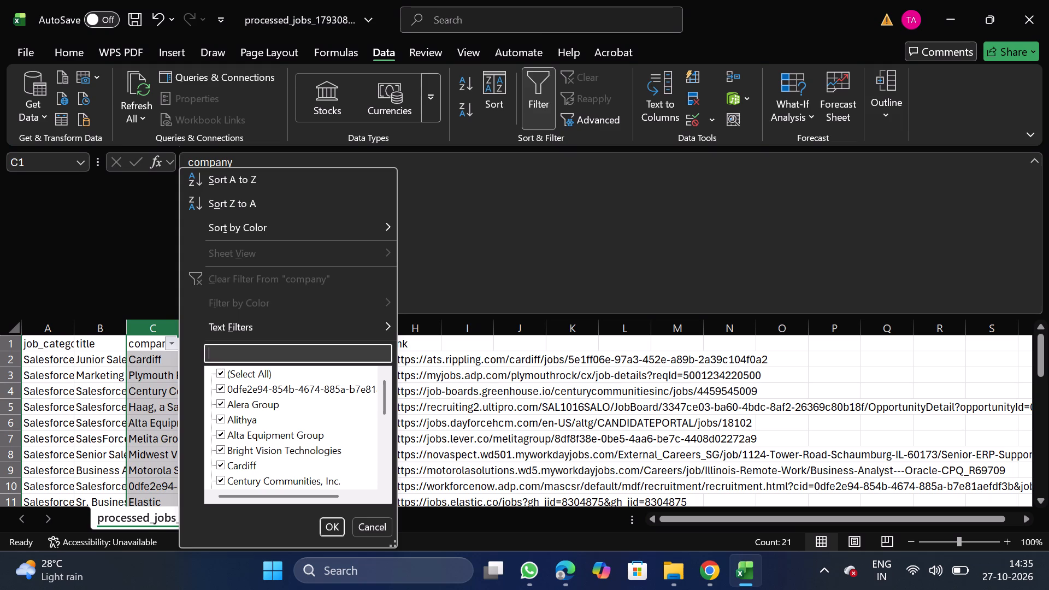
text(walmart)
key(BackSpace)
key(BackSpace)
key(BackSpace)
key(BackSpace)
key(BackSpace)
key(BackSpace)
key(BackSpace)
key(BackSpace)
key(BackSpace)
key(BackSpace)
key(BackSpace)
key(BackSpace)
key(BackSpace)
key(BackSpace)
key(BackSpace)
key(BackSpace)
text(dried)
key(BackSpace)
key(BackSpace)
key(BackSpace)
key(BackSpace)
key(BackSpace)
key(BackSpace)
key(BackSpace)
key(BackSpace)
key(BackSpace)
key(BackSpace)
key(BackSpace)
key(BackSpace)
key(BackSpace)
key(BackSpace)
key(BackSpace)
key(BackSpace)
Search the company column's filter values for capi, unde and hun.
text(capi)
key(BackSpace)
key(BackSpace)
key(BackSpace)
key(BackSpace)
key(BackSpace)
key(BackSpace)
key(BackSpace)
key(BackSpace)
key(BackSpace)
key(BackSpace)
key(BackSpace)
key(BackSpace)
key(BackSpace)
key(BackSpace)
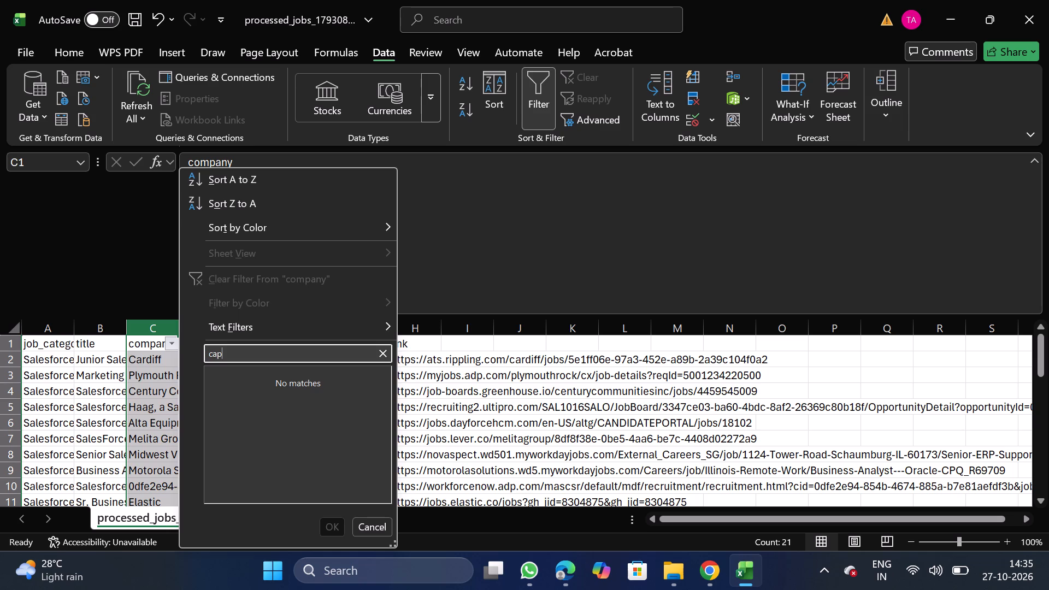
text(unde)
key(BackSpace)
key(BackSpace)
key(BackSpace)
key(BackSpace)
key(BackSpace)
key(BackSpace)
key(BackSpace)
key(BackSpace)
key(BackSpace)
key(BackSpace)
key(BackSpace)
key(BackSpace)
key(BackSpace)
key(BackSpace)
key(BackSpace)
key(BackSpace)
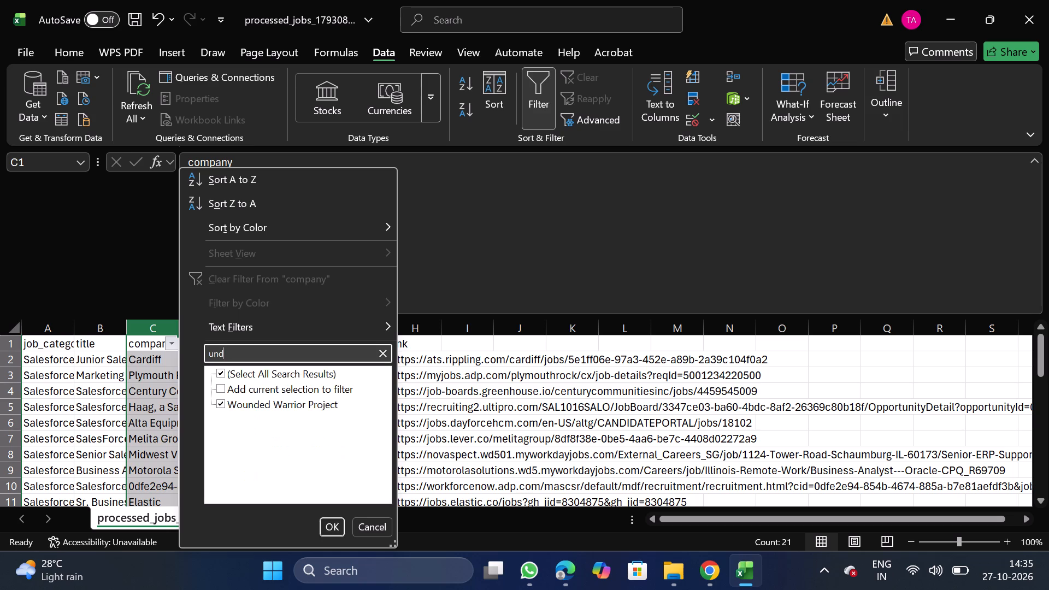
text(hu)
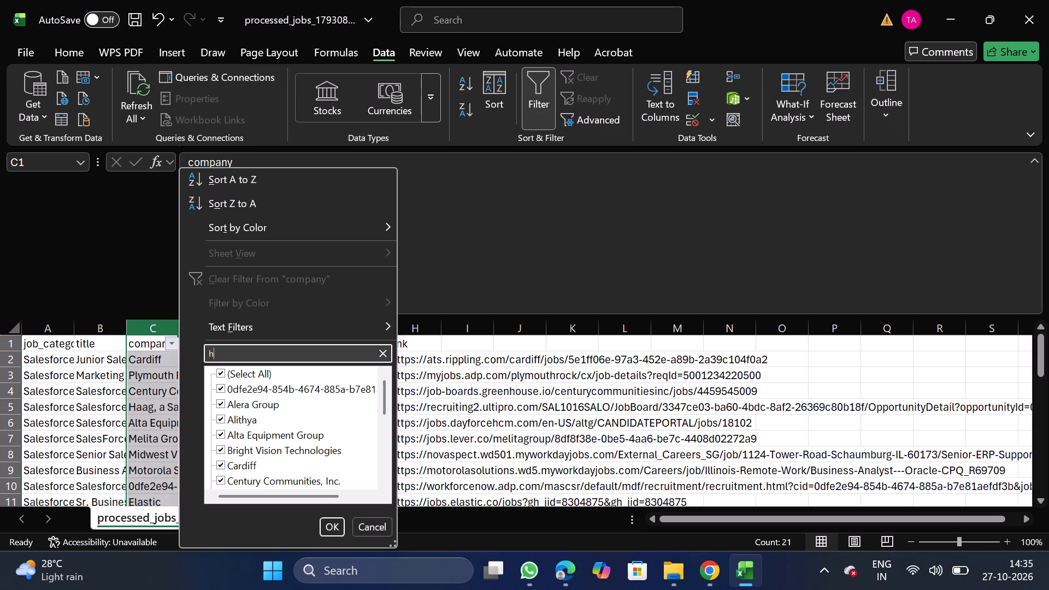
key(n)
key(BackSpace)
key(BackSpace)
key(BackSpace)
key(BackSpace)
key(BackSpace)
key(BackSpace)
key(BackSpace)
key(BackSpace)
key(BackSpace)
key(BackSpace)
key(BackSpace)
key(BackSpace)
key(BackSpace)
key(BackSpace)
key(BackSpace)
key(BackSpace)
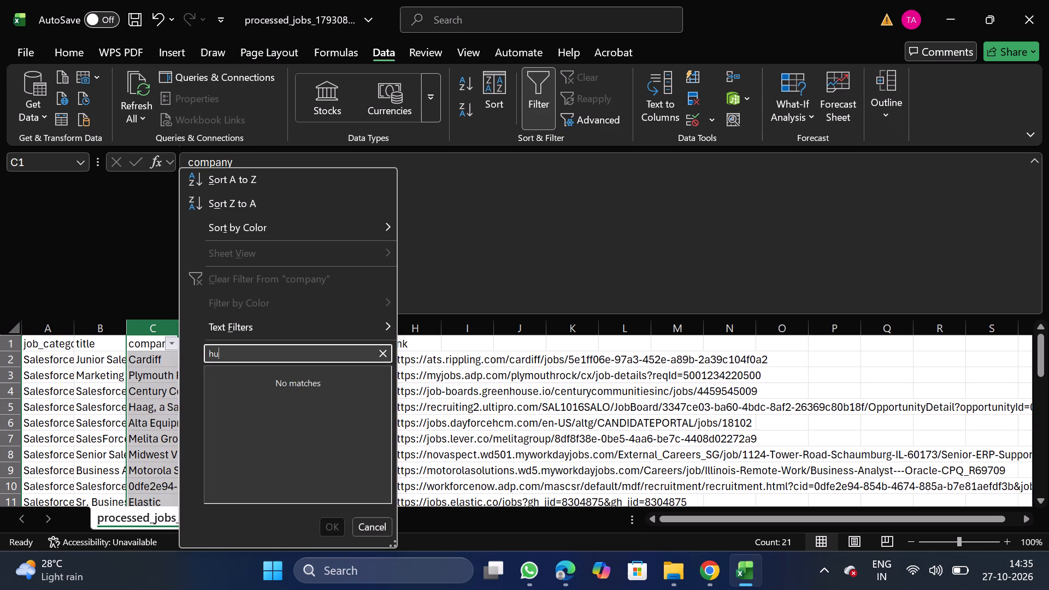
Search the company filter values for skim, ape and in landem, and remove the company filter without applying it.
text(sk)
key(i)
key(m)
key(BackSpace)
key(BackSpace)
key(BackSpace)
key(BackSpace)
key(BackSpace)
key(BackSpace)
key(BackSpace)
key(BackSpace)
key(BackSpace)
key(BackSpace)
key(BackSpace)
key(BackSpace)
key(BackSpace)
key(BackSpace)
key(BackSpace)
text(ape)
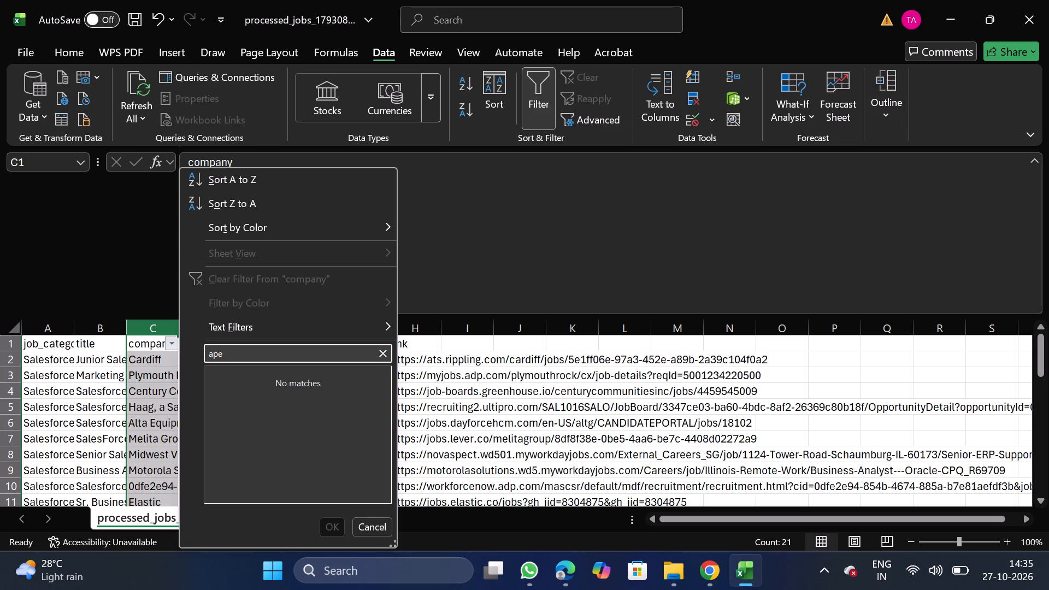
key(BackSpace)
key(BackSpace)
key(BackSpace)
key(BackSpace)
key(BackSpace)
key(BackSpace)
key(BackSpace)
key(BackSpace)
key(BackSpace)
key(BackSpace)
key(BackSpace)
text(i)
key(space)
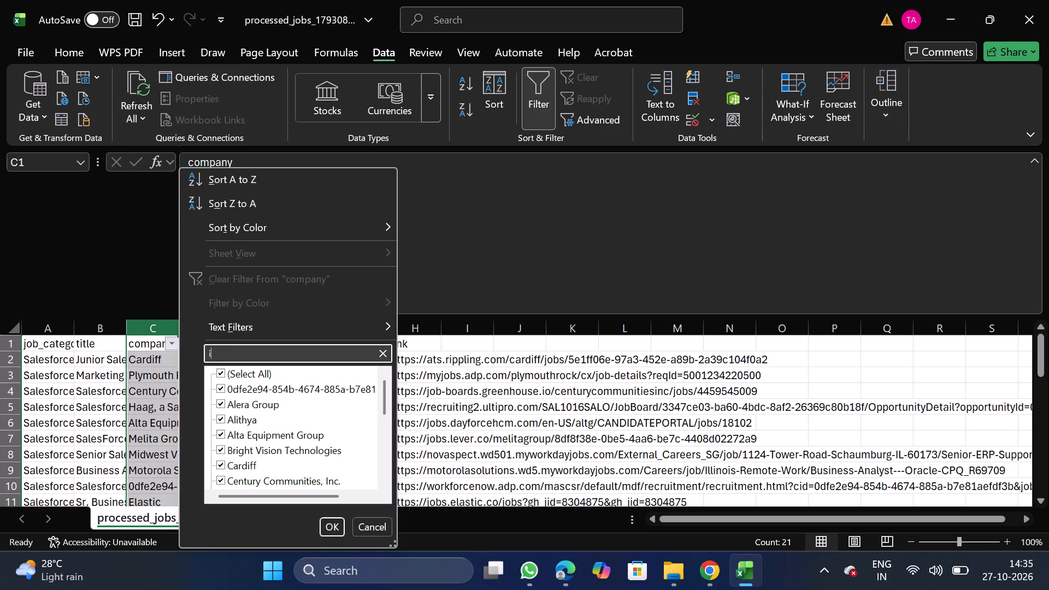
key(BackSpace)
text(n landem)
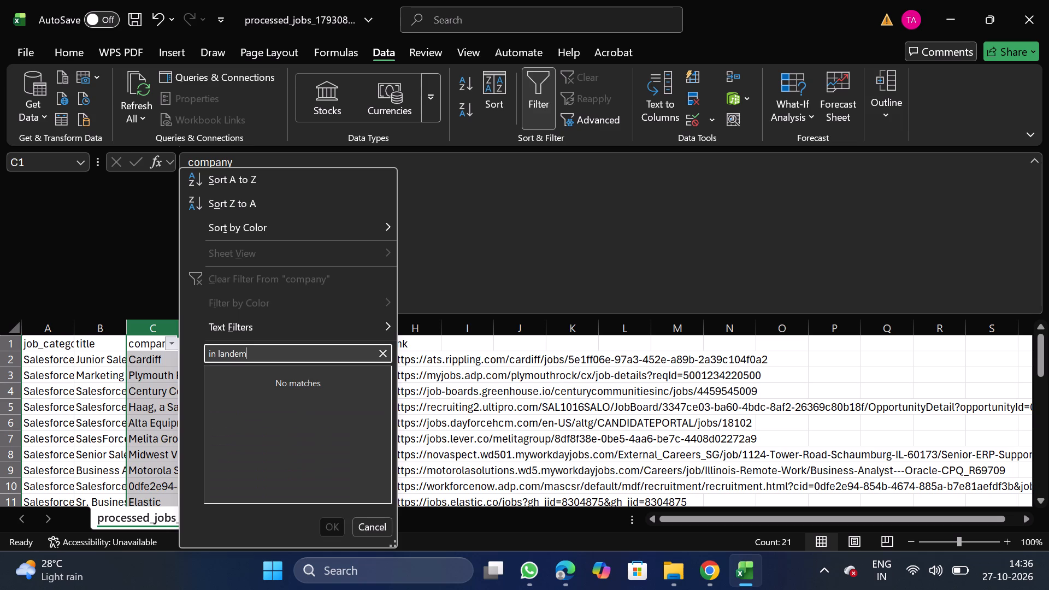
scroll(277, 349, right, 1)
click(374, 523)
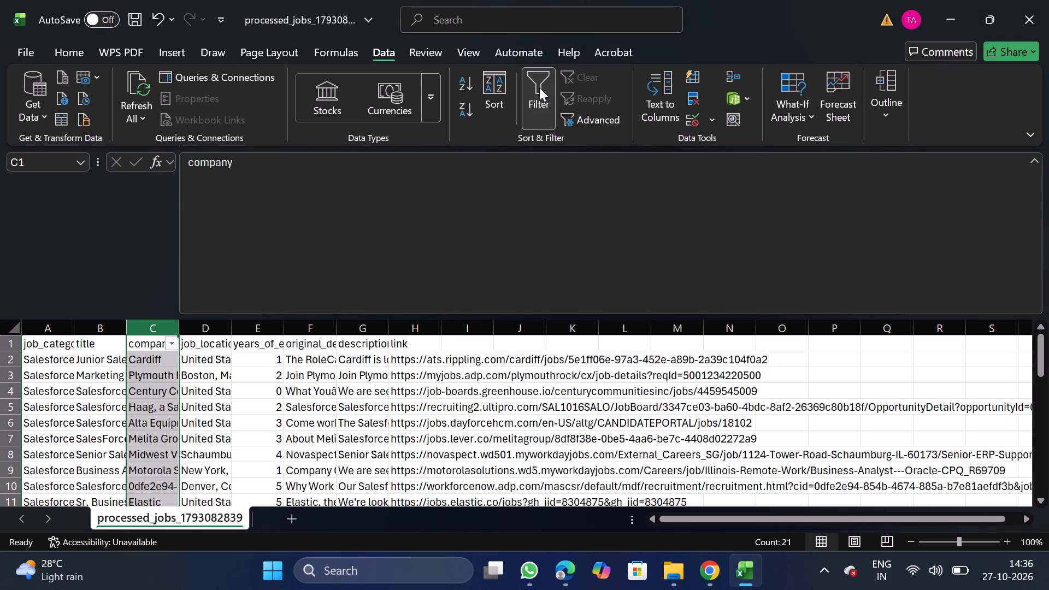
click(544, 107)
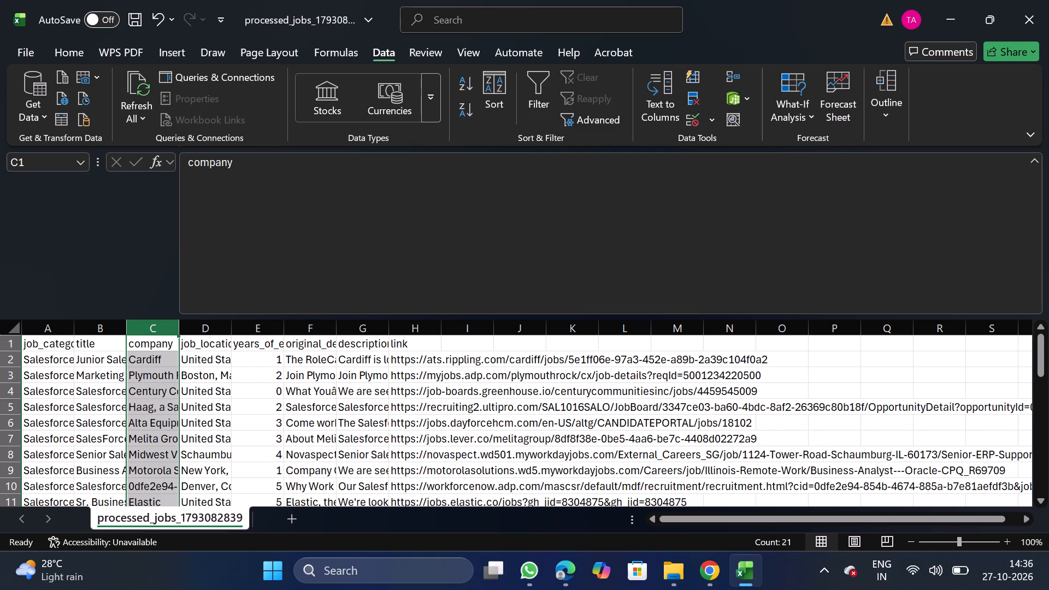
Add a filter to the company column and search its company names for walmart and drie.
click(539, 111)
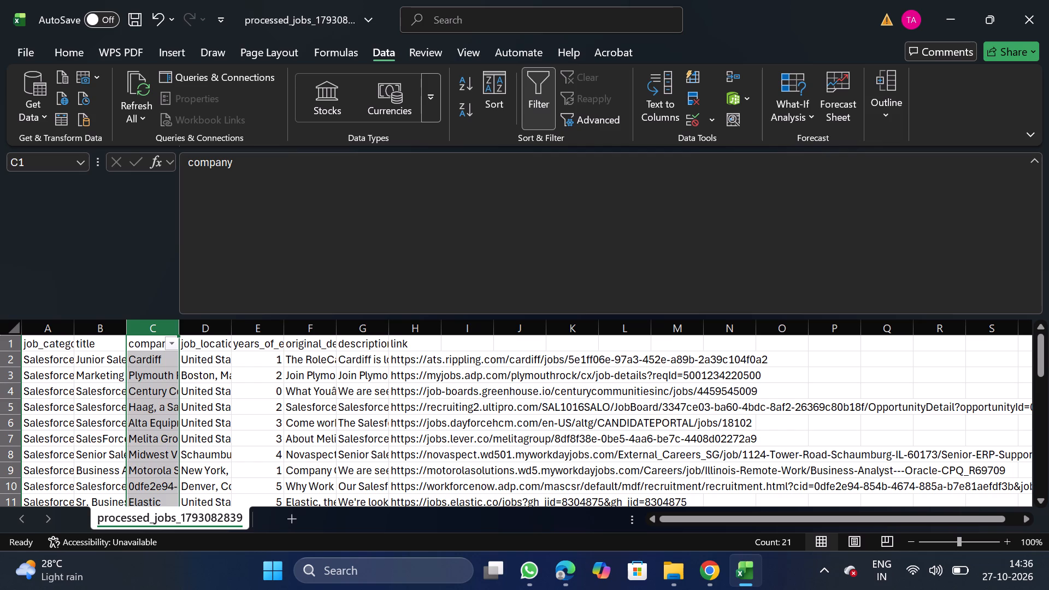
click(166, 344)
click(232, 348)
text(walmart)
key(BackSpace)
key(BackSpace)
key(BackSpace)
key(BackSpace)
key(BackSpace)
key(BackSpace)
key(BackSpace)
key(BackSpace)
key(BackSpace)
key(BackSpace)
key(BackSpace)
key(BackSpace)
key(BackSpace)
key(BackSpace)
key(BackSpace)
key(BackSpace)
key(BackSpace)
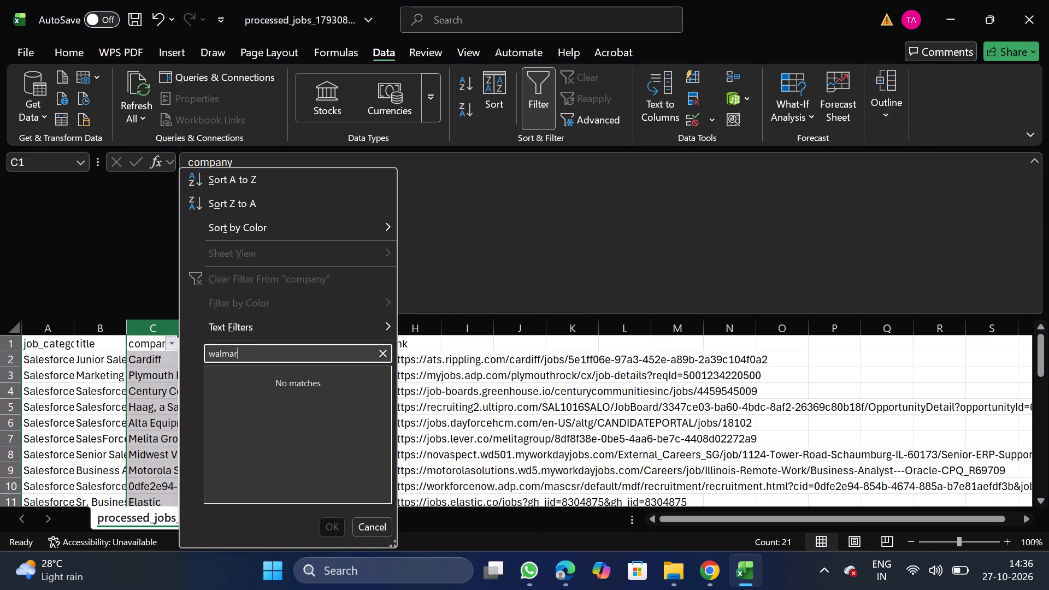
text(drie)
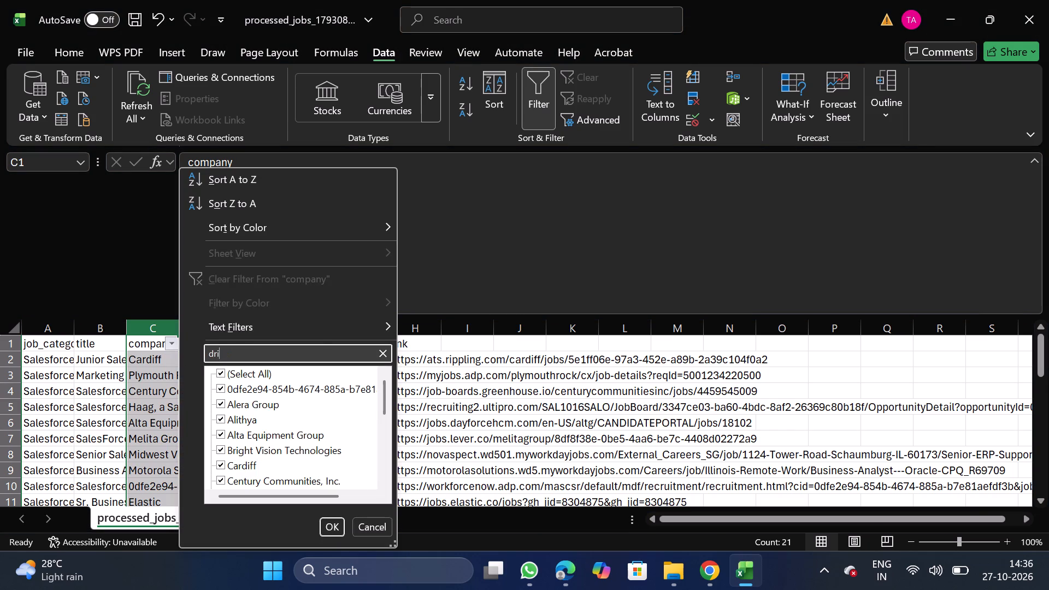
key(BackSpace)
key(BackSpace)
key(BackSpace)
key(BackSpace)
key(BackSpace)
key(BackSpace)
key(BackSpace)
key(BackSpace)
key(BackSpace)
key(BackSpace)
key(BackSpace)
key(BackSpace)
key(BackSpace)
key(BackSpace)
key(BackSpace)
key(BackSpace)
key(BackSpace)
Search the company column's filter values for capi, unde and hunt.
text(capi)
key(BackSpace)
key(BackSpace)
key(BackSpace)
key(BackSpace)
key(BackSpace)
key(BackSpace)
key(BackSpace)
key(BackSpace)
key(BackSpace)
key(BackSpace)
key(BackSpace)
key(BackSpace)
key(BackSpace)
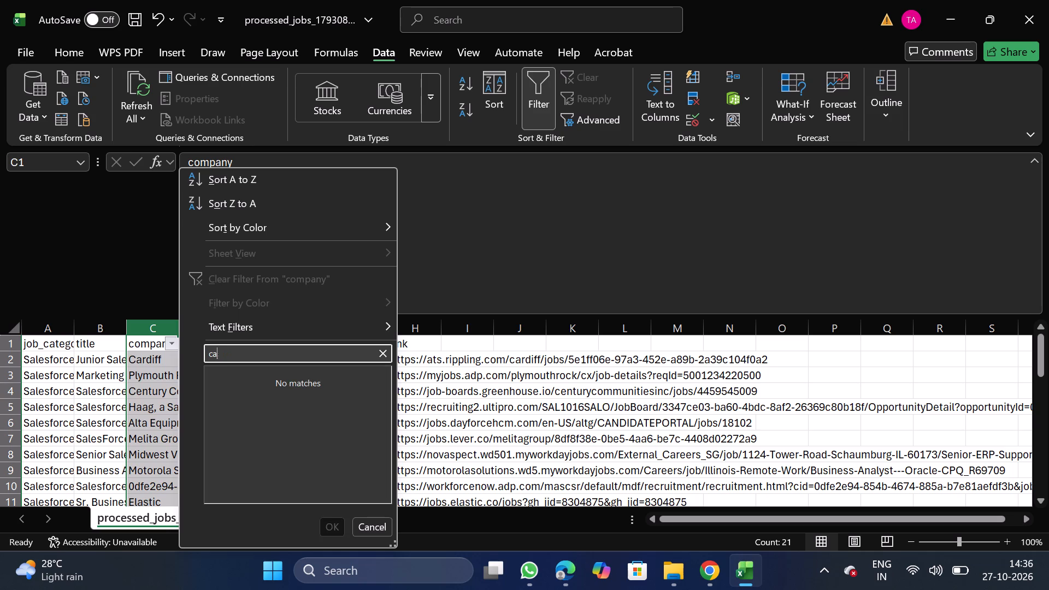
text(unde)
key(BackSpace)
key(BackSpace)
key(BackSpace)
key(BackSpace)
key(BackSpace)
key(BackSpace)
key(BackSpace)
key(BackSpace)
key(BackSpace)
key(BackSpace)
key(BackSpace)
key(BackSpace)
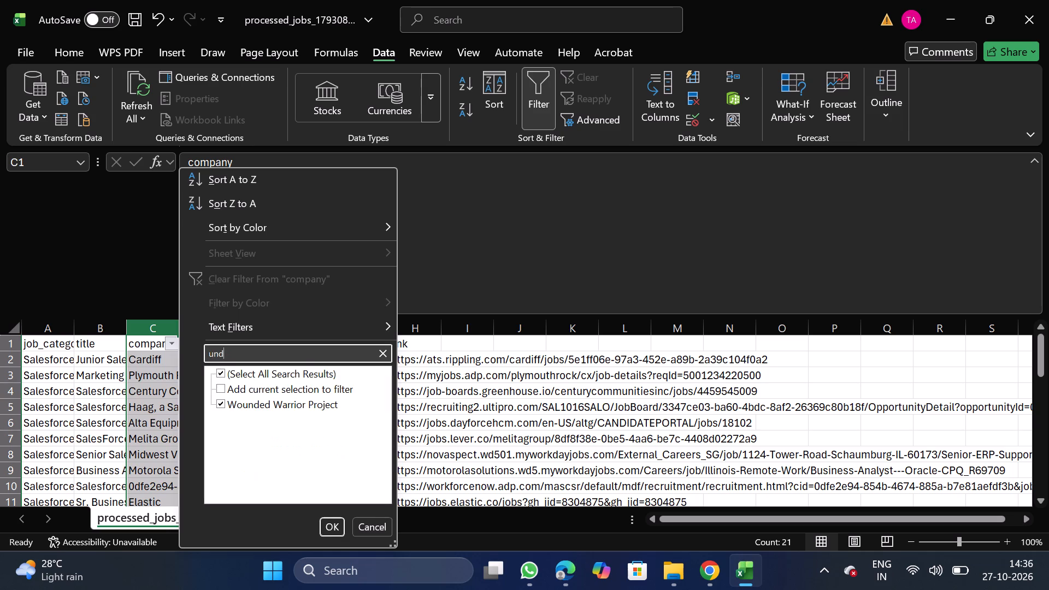
text(hunt)
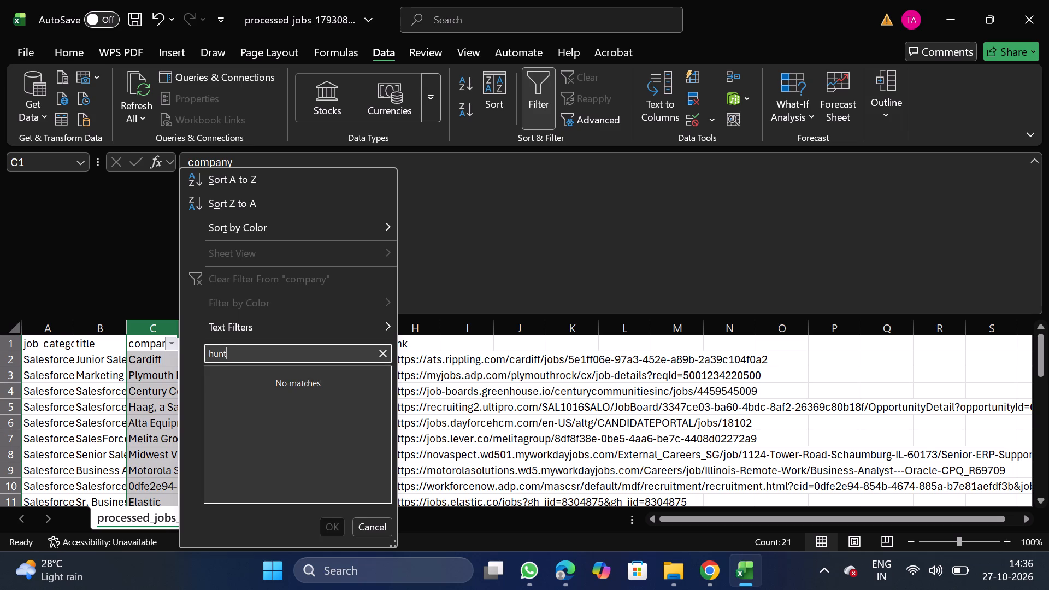
key(BackSpace)
key(BackSpace)
key(BackSpace)
key(BackSpace)
key(BackSpace)
key(BackSpace)
key(BackSpace)
key(BackSpace)
key(BackSpace)
key(BackSpace)
key(BackSpace)
key(BackSpace)
key(BackSpace)
key(BackSpace)
key(BackSpace)
key(BackSpace)
key(BackSpace)
Search the company filter values for ski, ape and in landem, and remove the company filter without applying it.
text(ski)
key(BackSpace)
key(BackSpace)
key(BackSpace)
key(BackSpace)
key(BackSpace)
key(BackSpace)
key(BackSpace)
key(BackSpace)
key(BackSpace)
key(BackSpace)
key(BackSpace)
key(BackSpace)
key(BackSpace)
key(BackSpace)
key(BackSpace)
text(ape)
key(BackSpace)
key(BackSpace)
key(BackSpace)
key(BackSpace)
key(BackSpace)
key(BackSpace)
key(BackSpace)
key(BackSpace)
key(BackSpace)
key(BackSpace)
key(BackSpace)
key(BackSpace)
key(BackSpace)
key(BackSpace)
key(BackSpace)
key(BackSpace)
key(BackSpace)
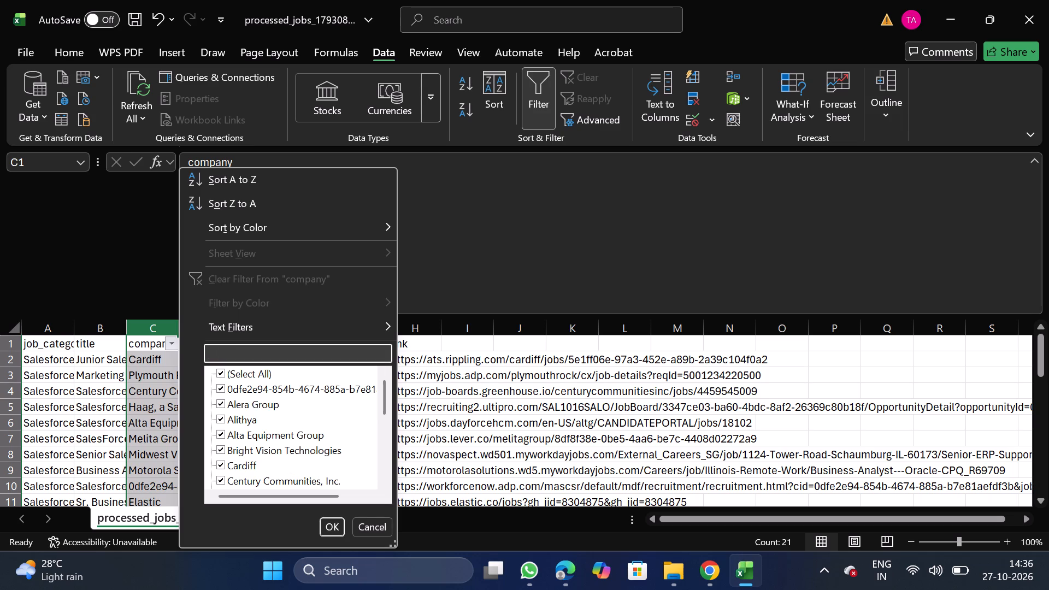
text(in landem)
click(360, 528)
click(540, 96)
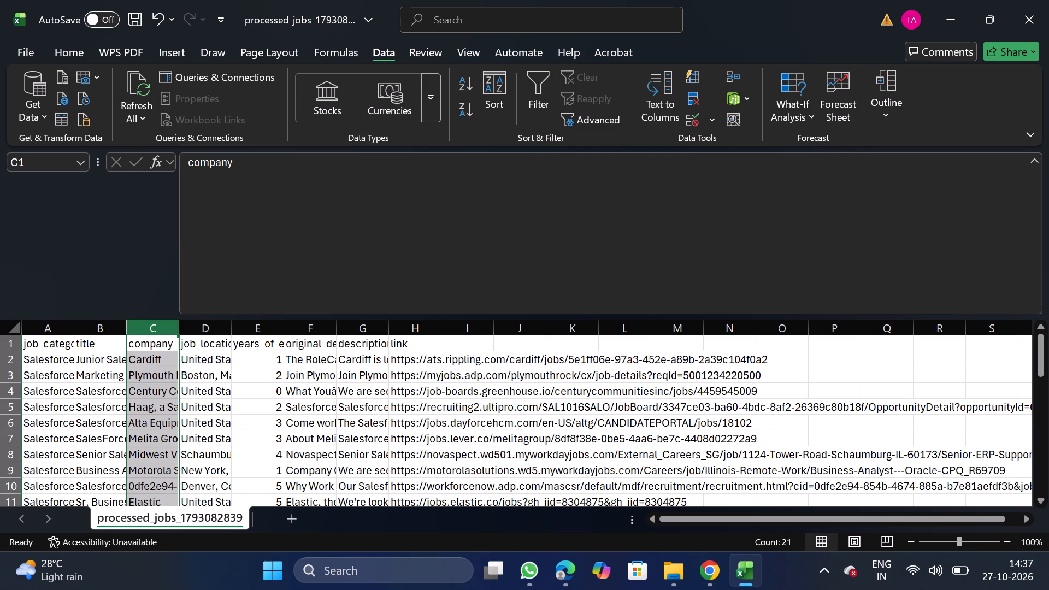
Filter the company column to show only the code-like company name starting 0dfe2e94 and the blanks.
click(541, 98)
click(172, 344)
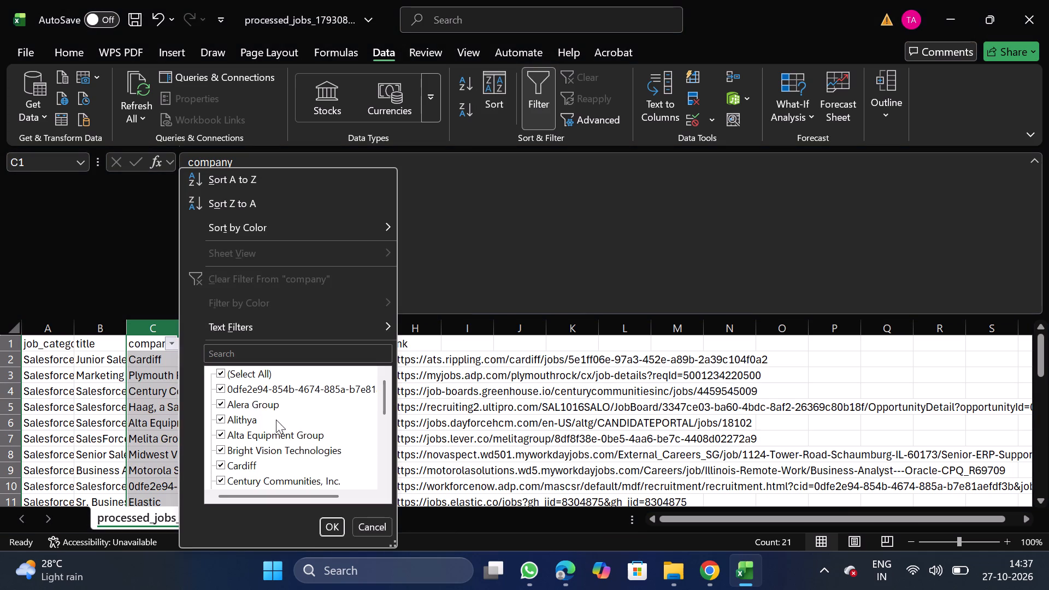
click(239, 369)
click(261, 385)
scroll(267, 437, down, 1)
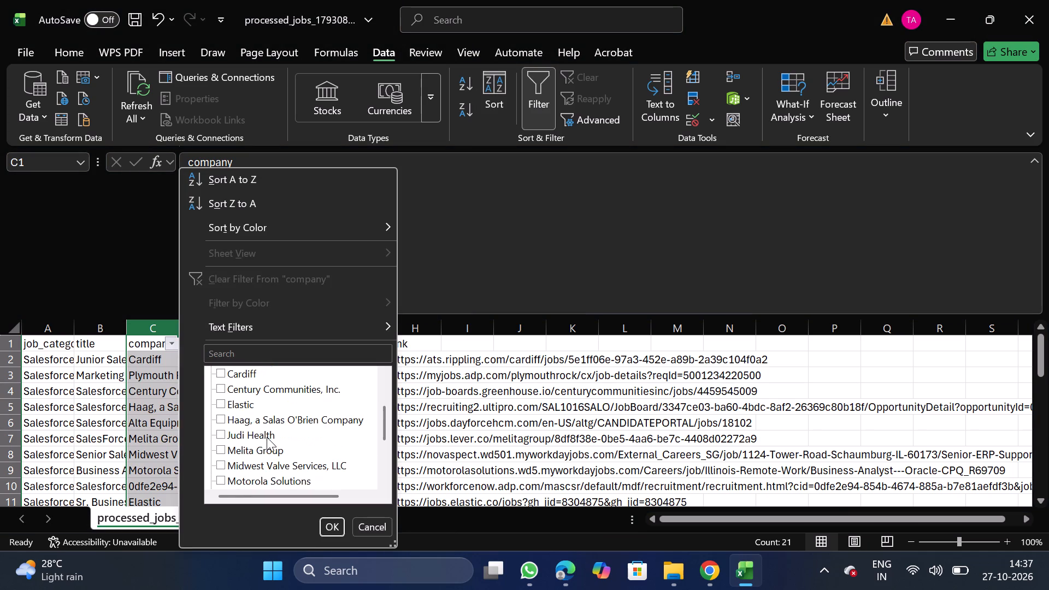
scroll(267, 437, down, 3)
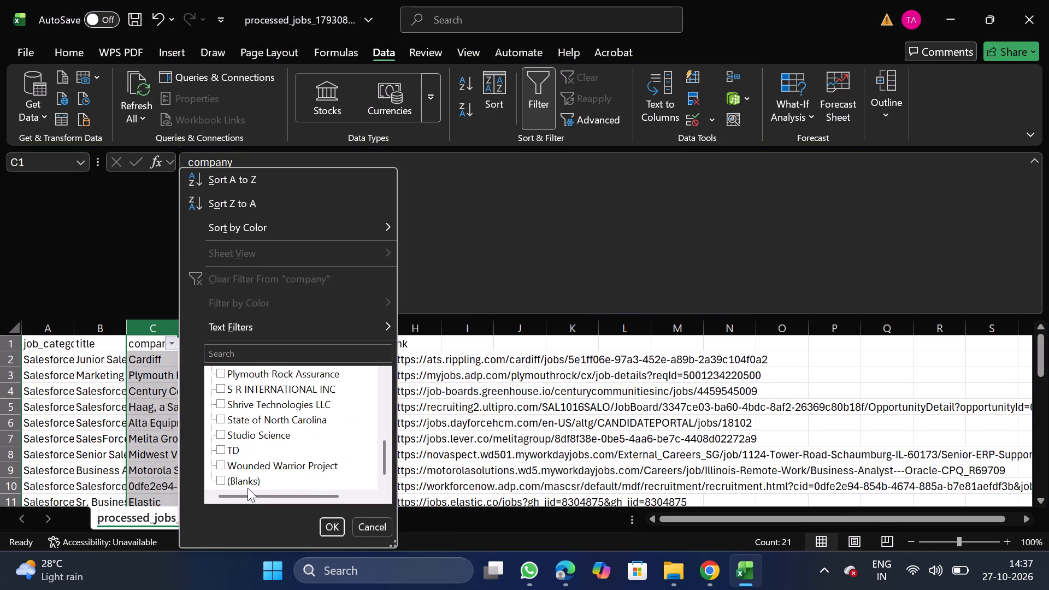
click(254, 480)
click(340, 530)
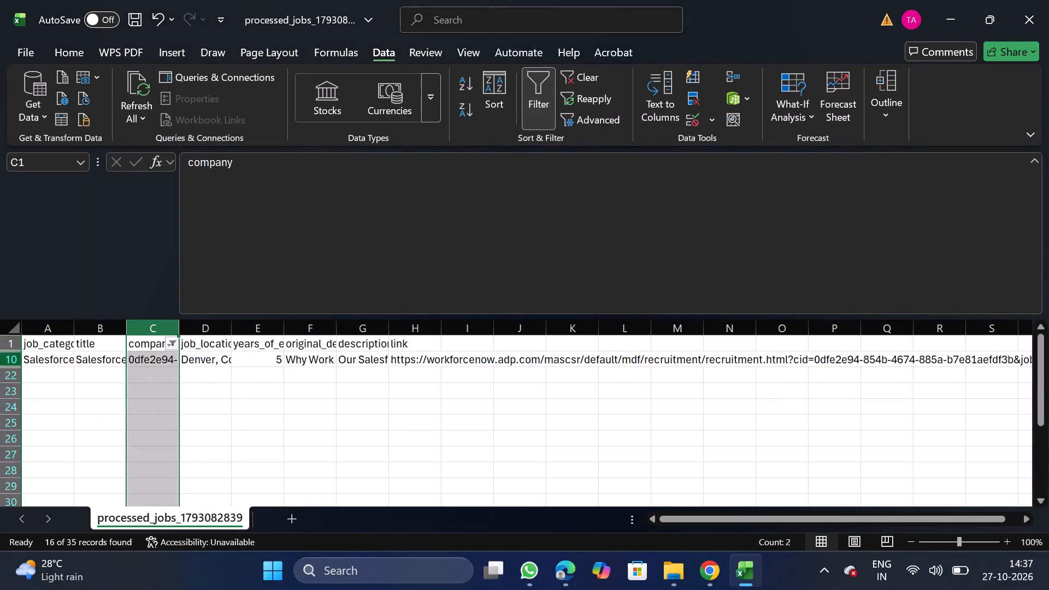
Delete the filtered row with the code-like company name and remove the company filter.
click(0, 361)
right_click(29, 362)
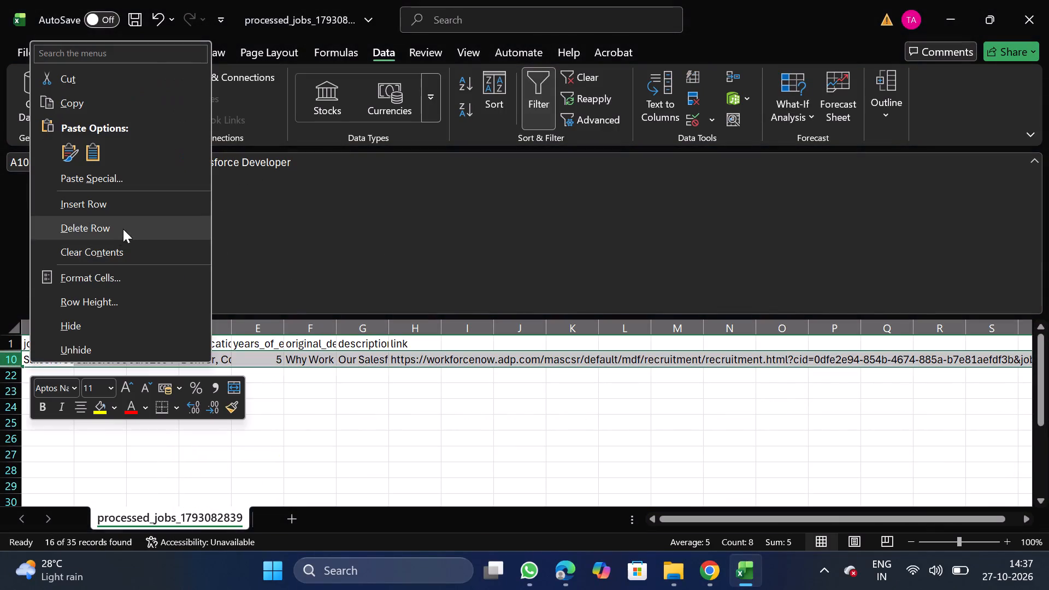
click(125, 227)
click(523, 92)
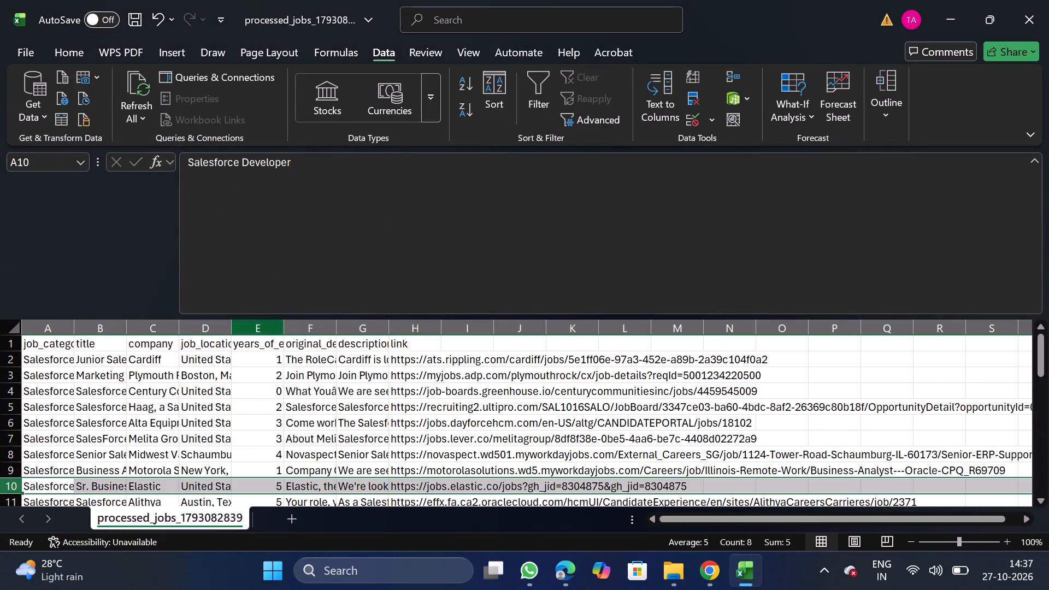
Save the sheet as a comma-delimited CSV named Salesforce_10_27 in the Daily Scraping jobs folder under Documents.
click(22, 48)
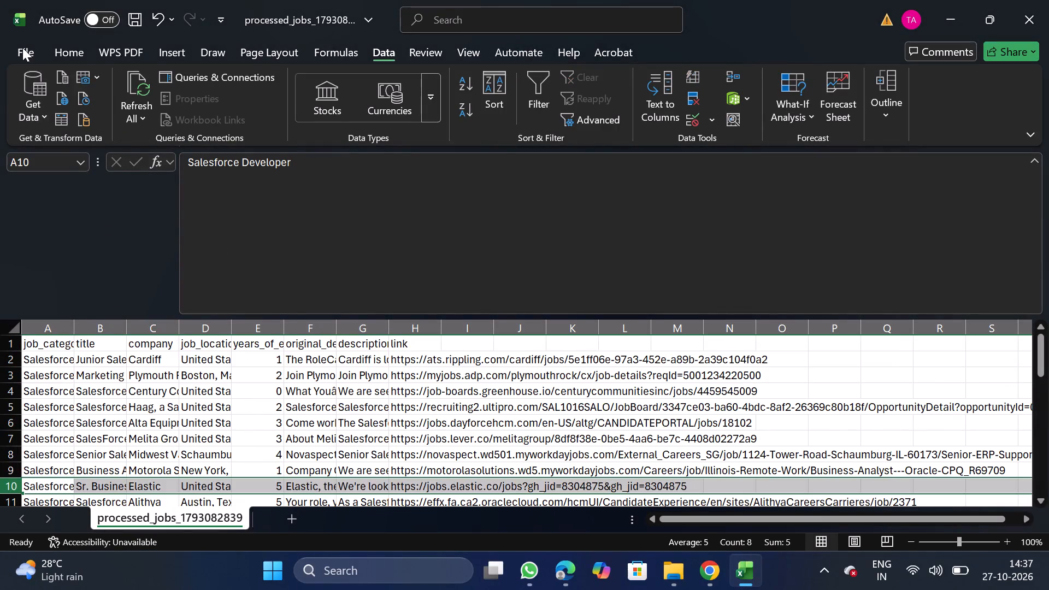
triple_click(54, 275)
click(54, 275)
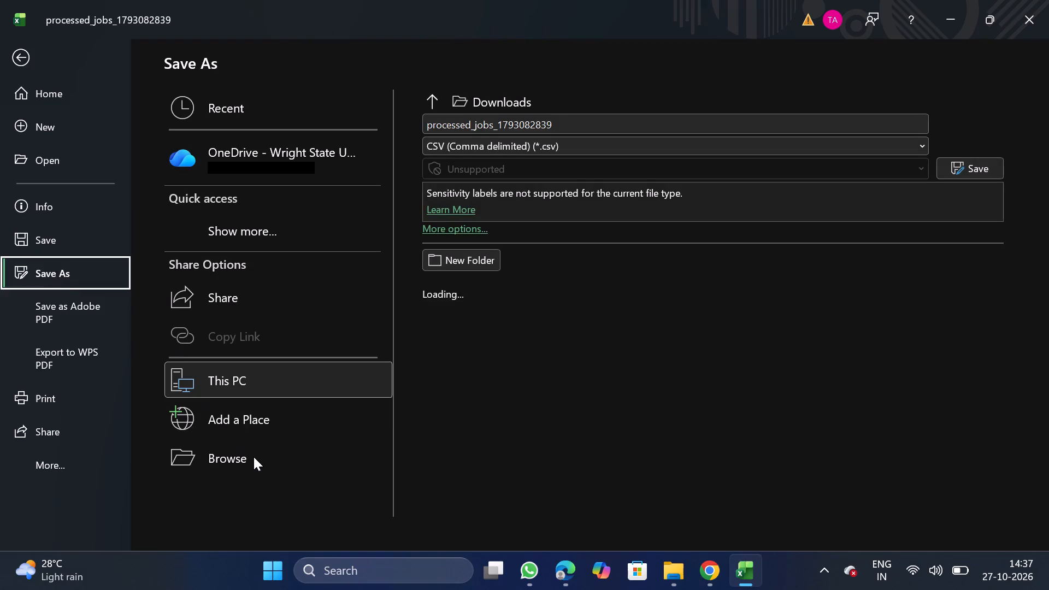
triple_click(254, 457)
triple_click(254, 457)
click(254, 457)
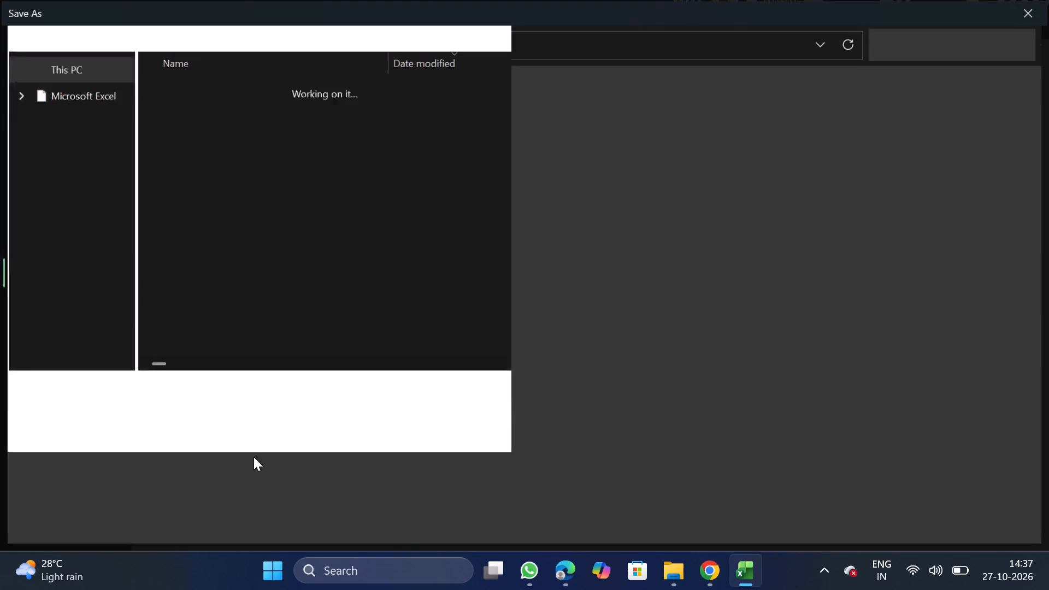
double_click(103, 164)
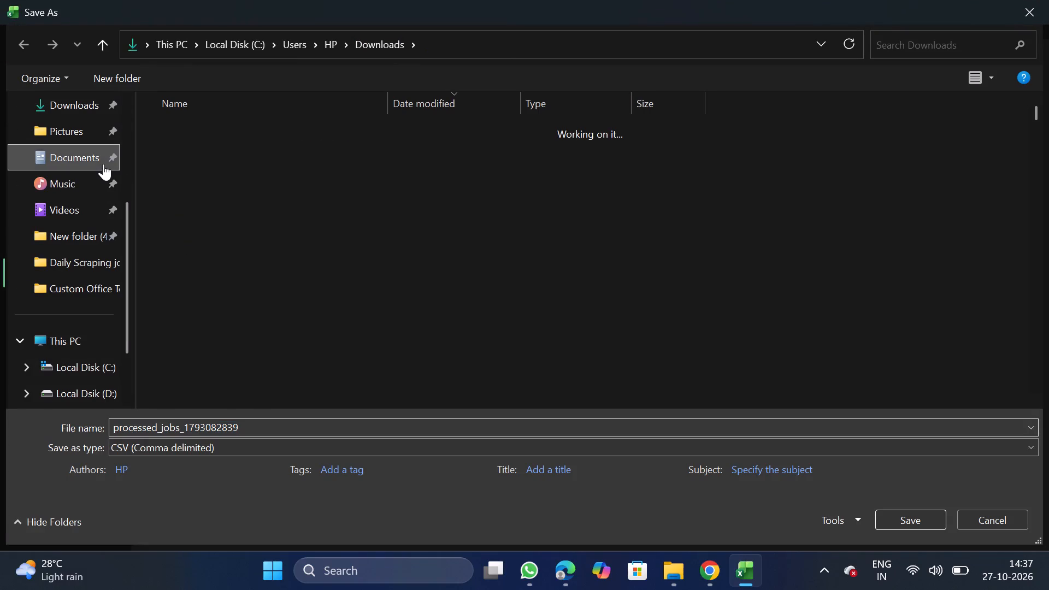
double_click(261, 187)
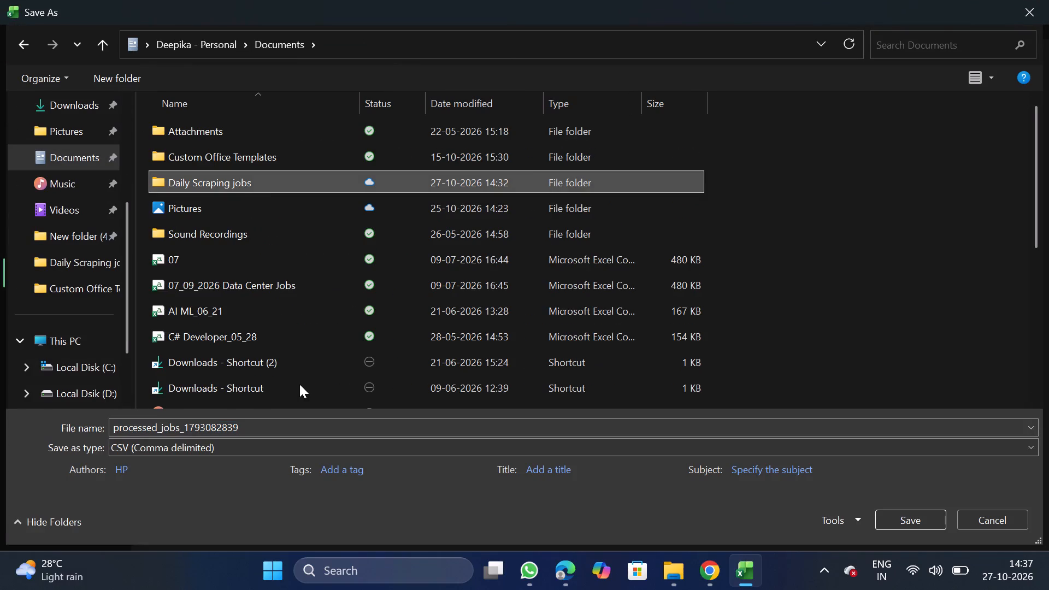
click(313, 429)
key(BackSpace)
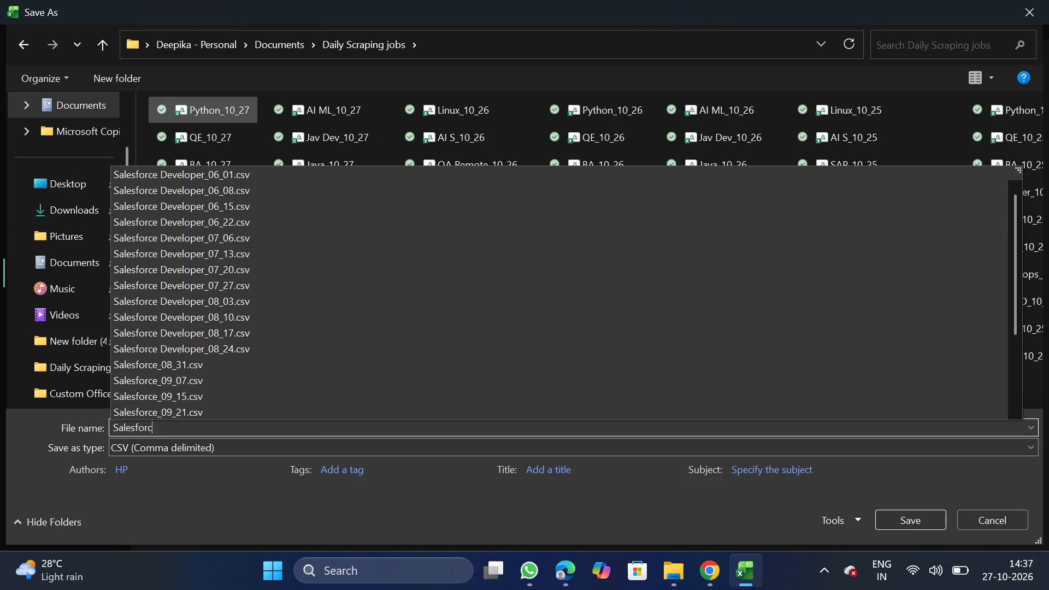
text(_10_27)
click(924, 524)
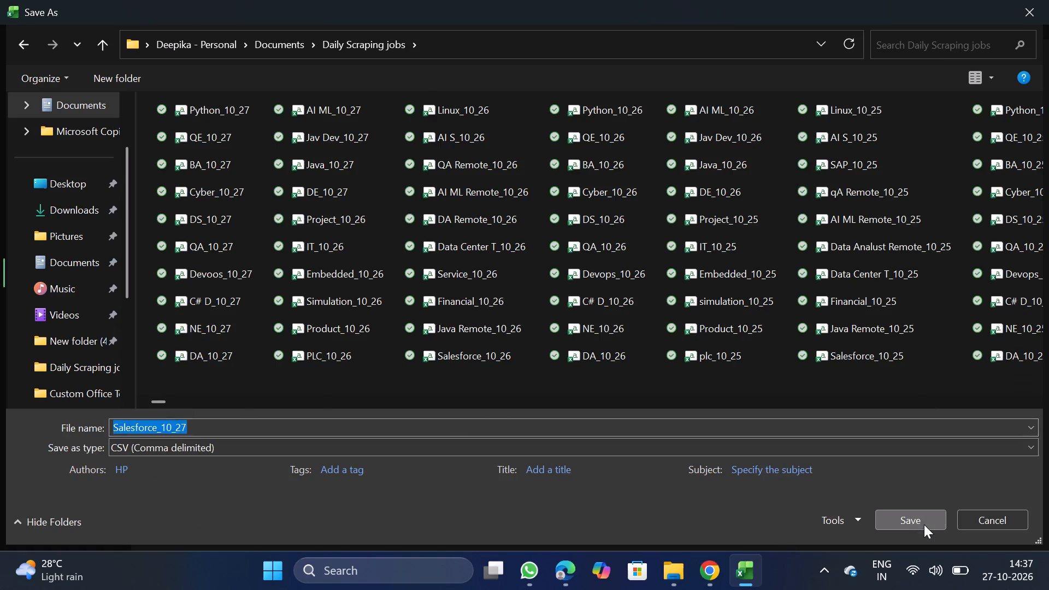
Switch to NextGenApply in Chrome, choose the Salesforce_10_27 CSV for the bulk job upload and submit it.
click(709, 585)
scroll(591, 486, down, 2)
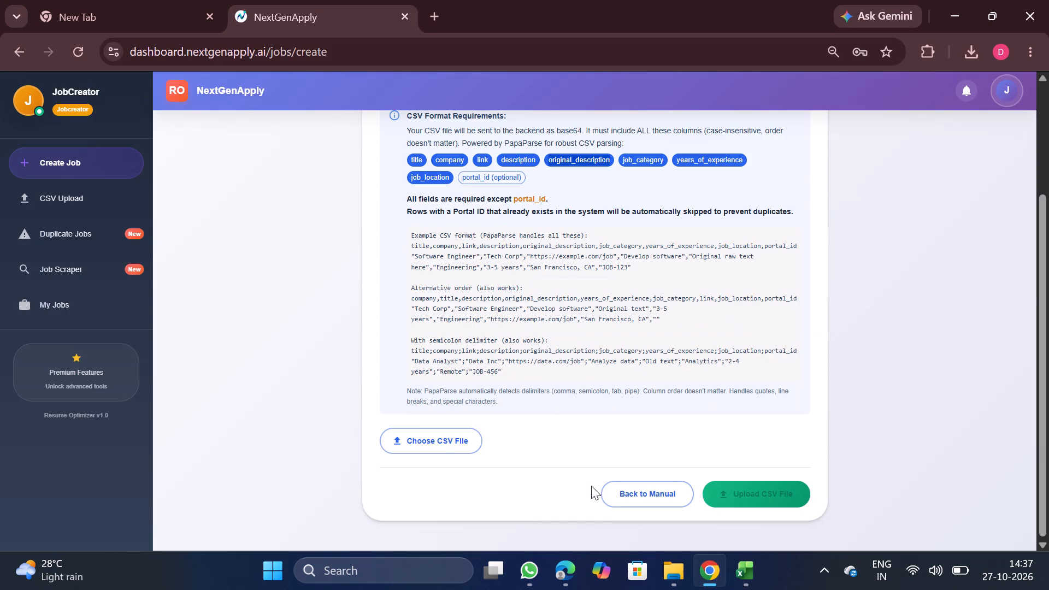
drag(409, 419, 429, 438)
click(429, 438)
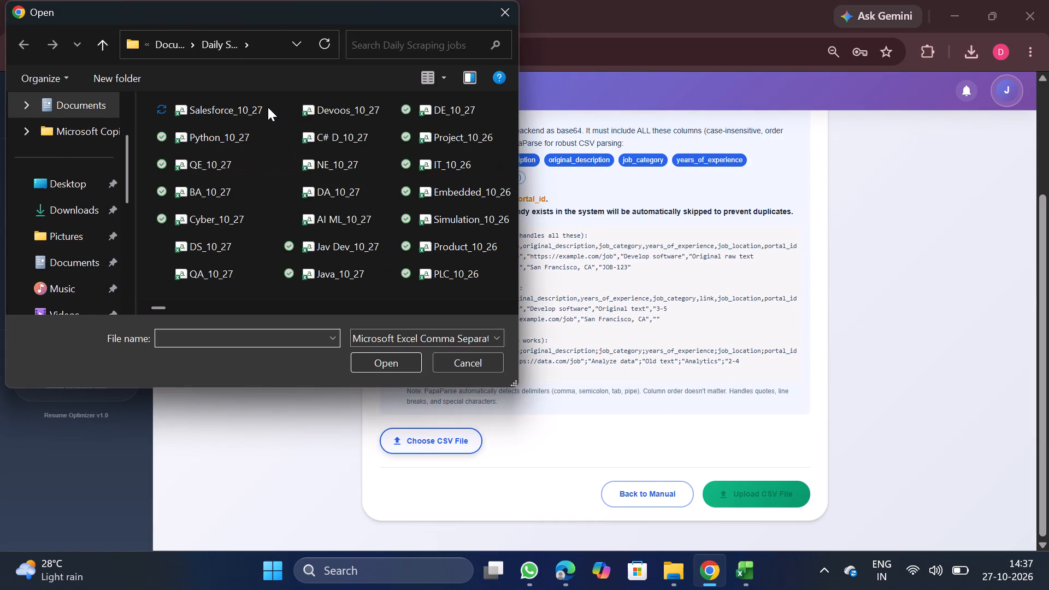
double_click(268, 107)
double_click(249, 105)
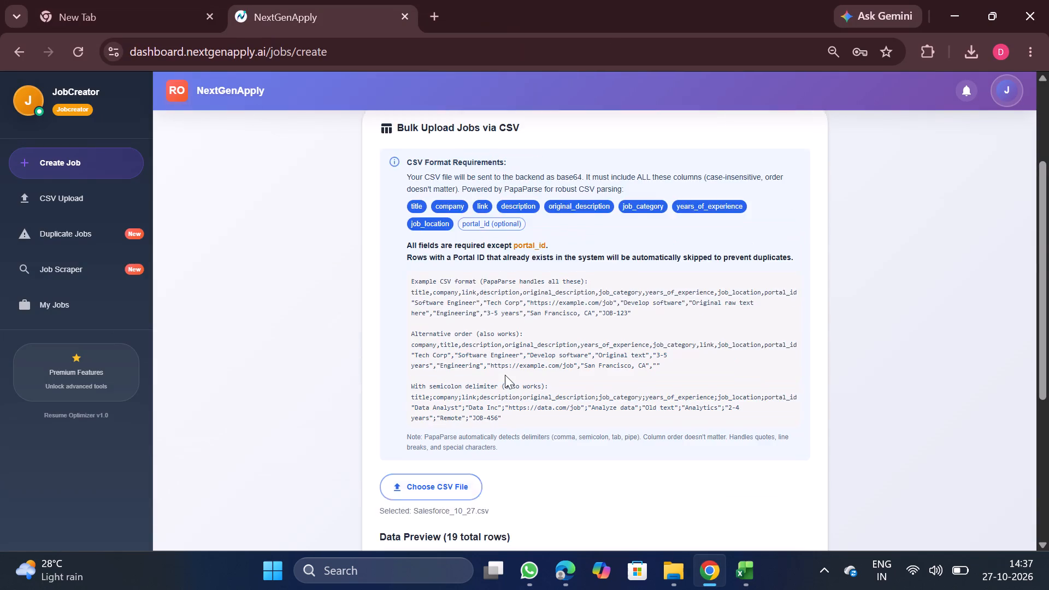
scroll(505, 375, down, 2)
scroll(557, 383, down, 3)
click(728, 510)
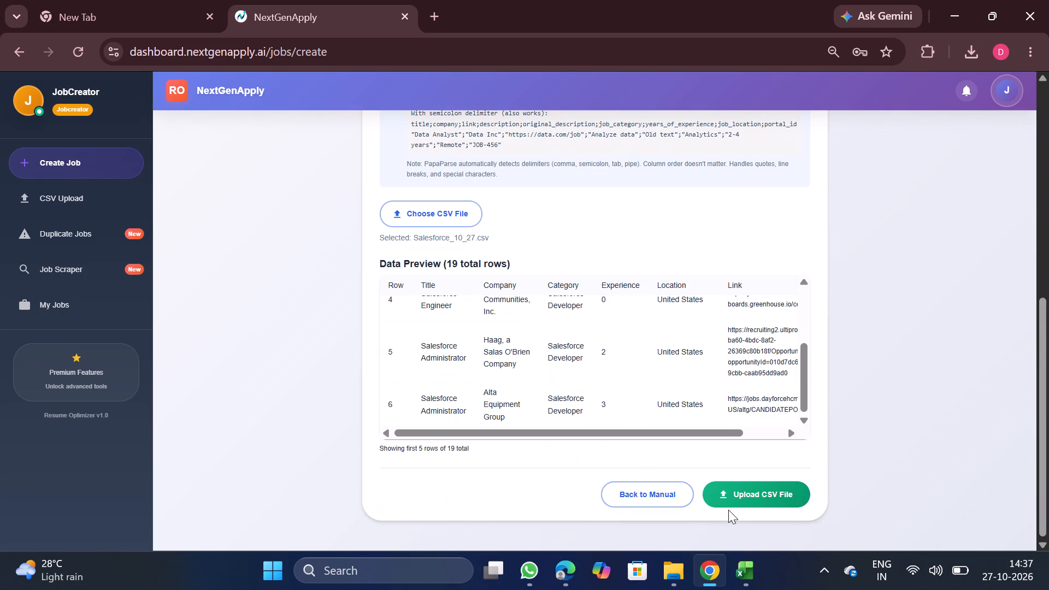
Switch to the Salesforce_10_27 sheet in Excel and filter the years_of_experience column to show only 6 and 7.
click(746, 574)
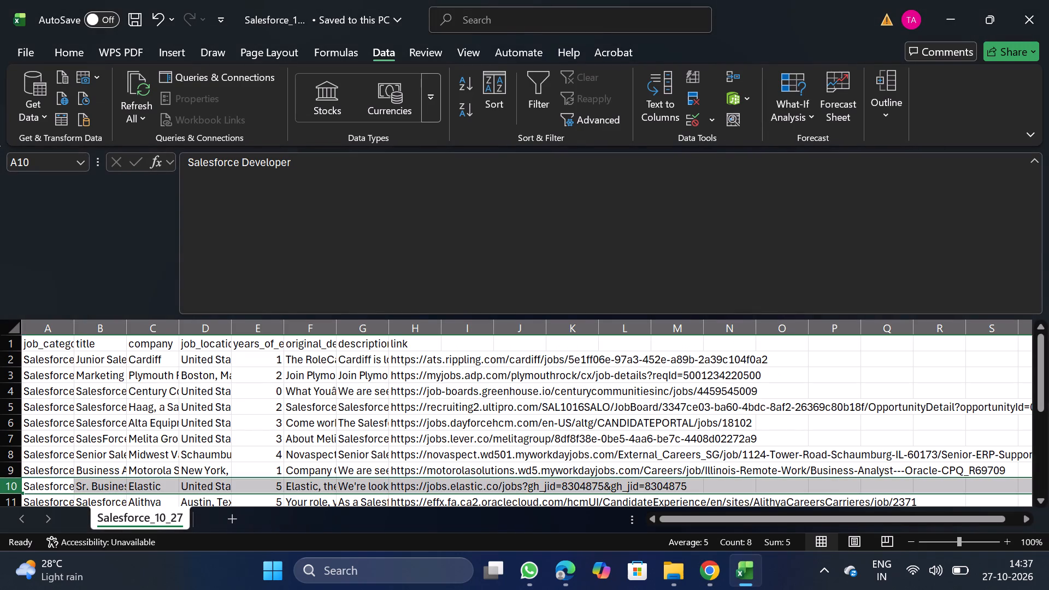
click(263, 345)
click(532, 102)
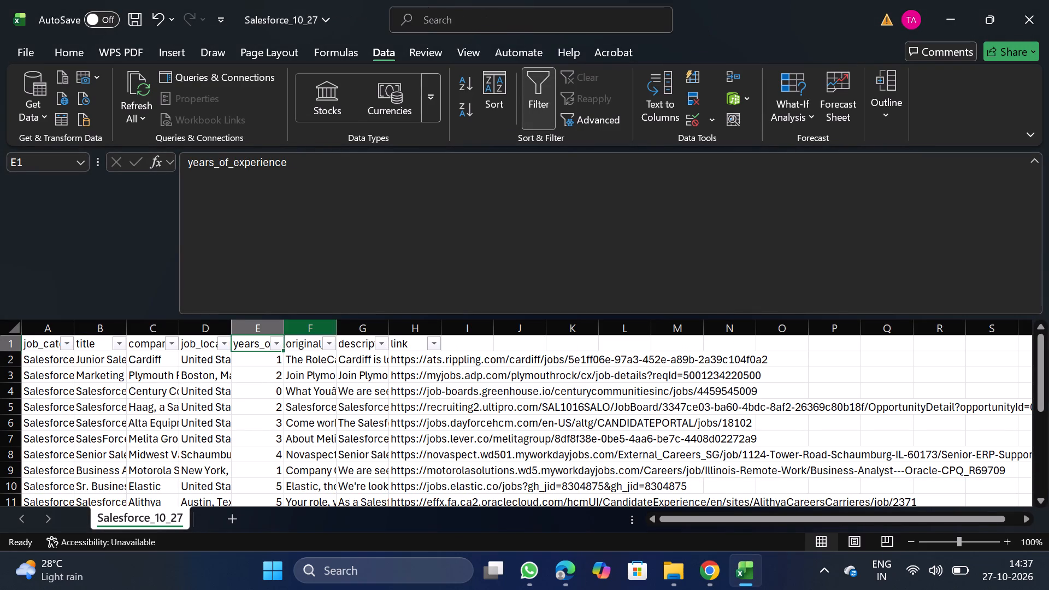
click(280, 347)
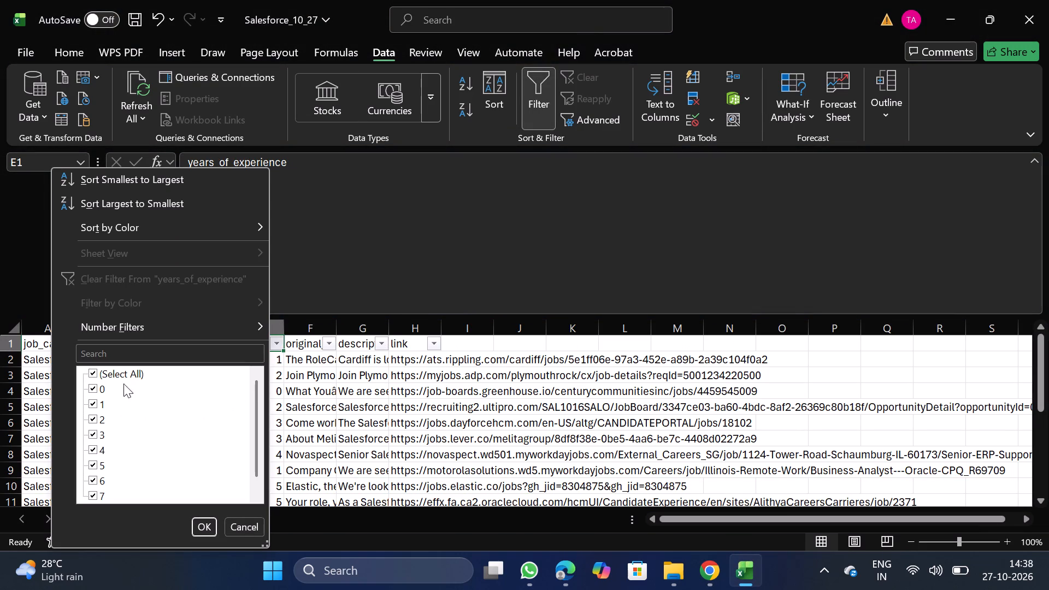
click(125, 378)
click(97, 484)
click(95, 492)
click(211, 526)
Delete all the filtered rows with 6 or 7 years of experience, remove the filter and save the CSV.
click(8, 358)
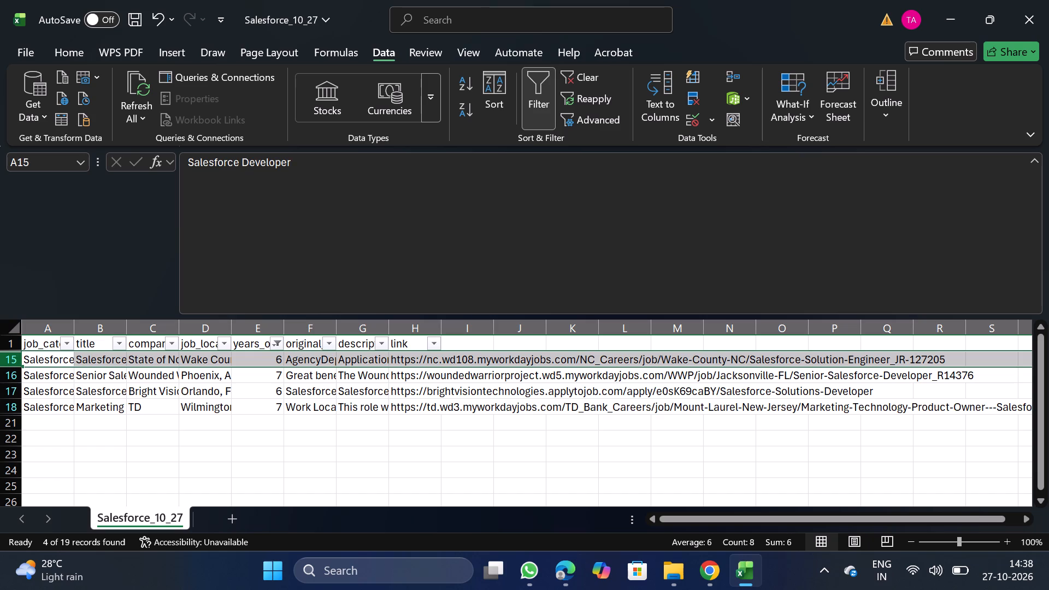
key(ctrl+shift+Down)
right_click(33, 377)
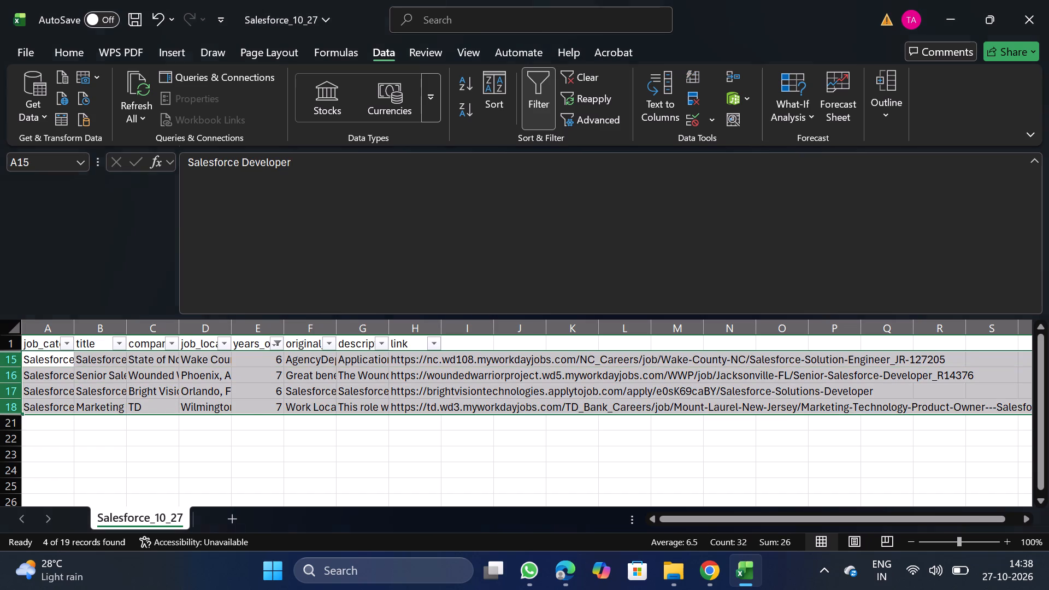
click(118, 251)
click(542, 101)
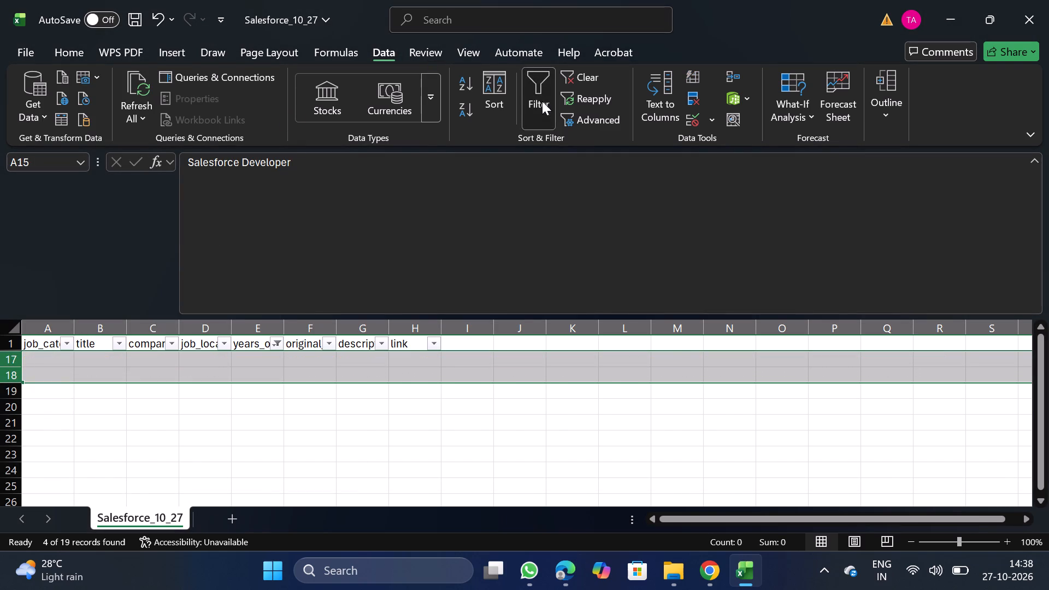
click(135, 23)
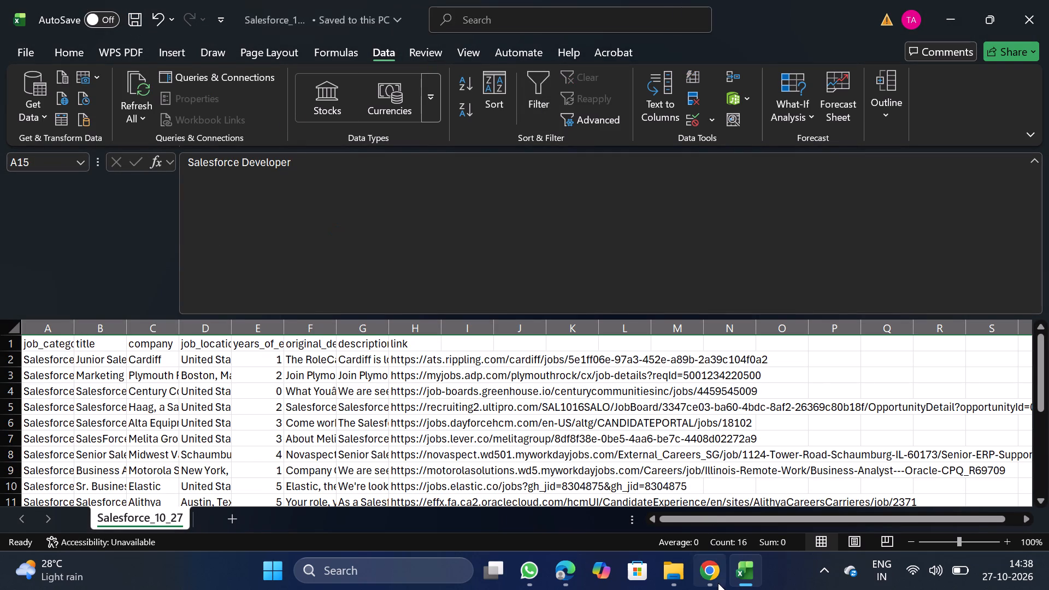
Switch to NextGenApply in Chrome, reload the page, choose the updated Salesforce_10_27 CSV for bulk job upload and submit it.
click(718, 583)
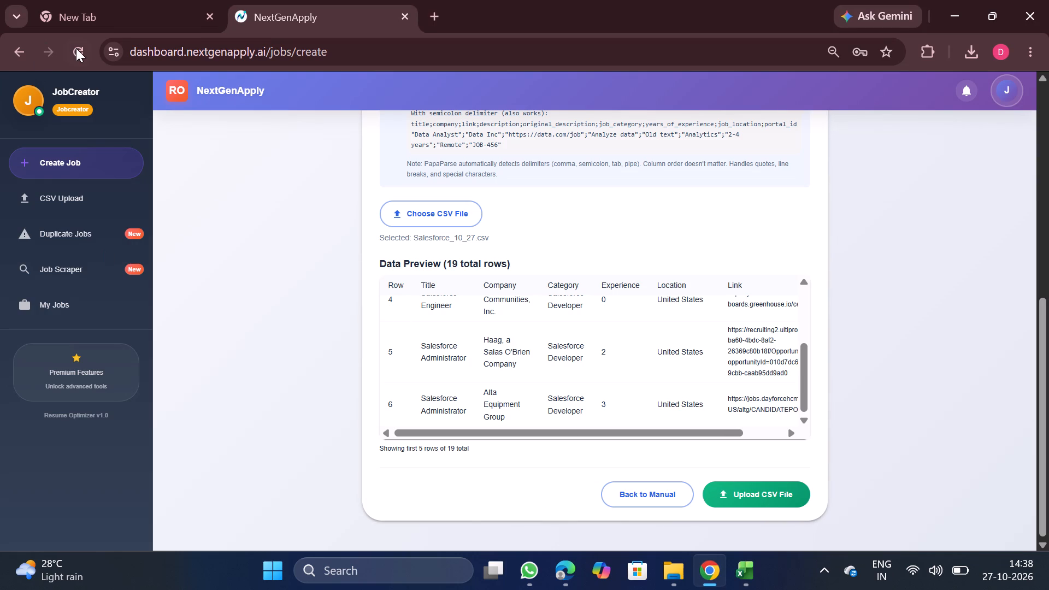
click(76, 48)
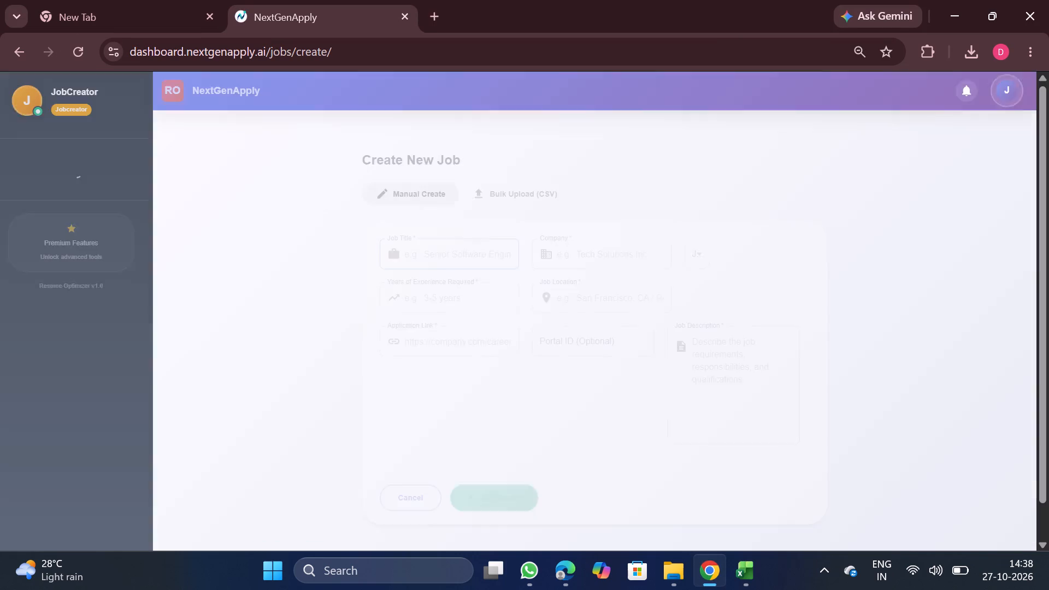
click(496, 185)
scroll(496, 389, down, 3)
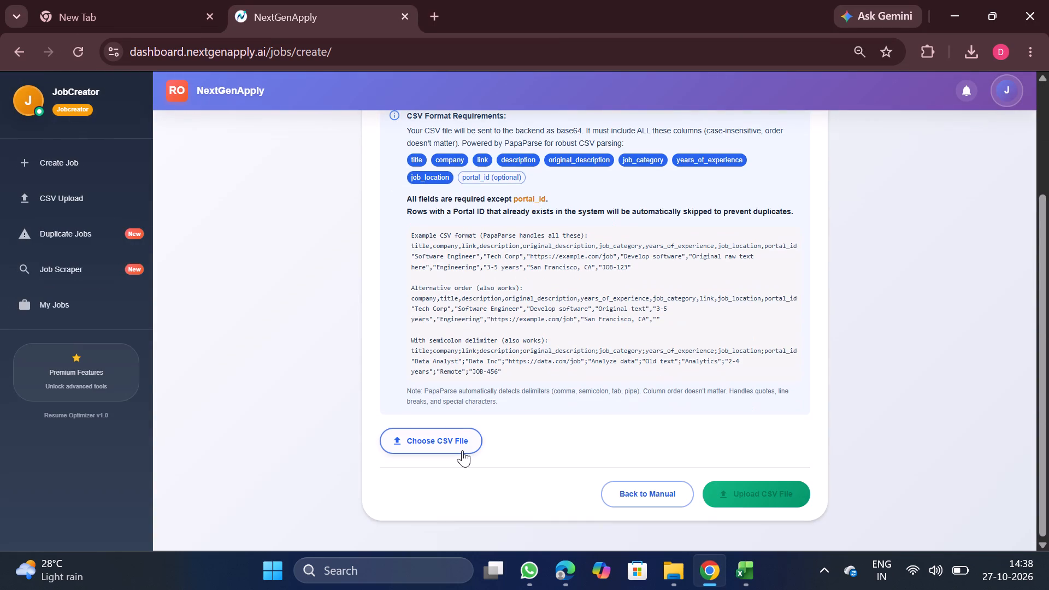
click(462, 450)
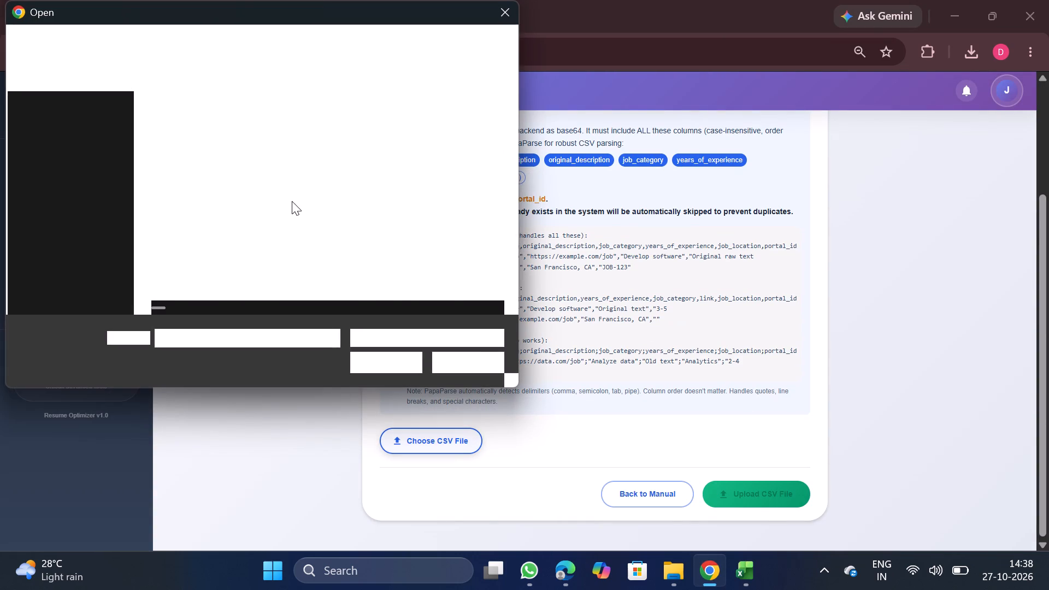
double_click(252, 116)
scroll(570, 412, down, 4)
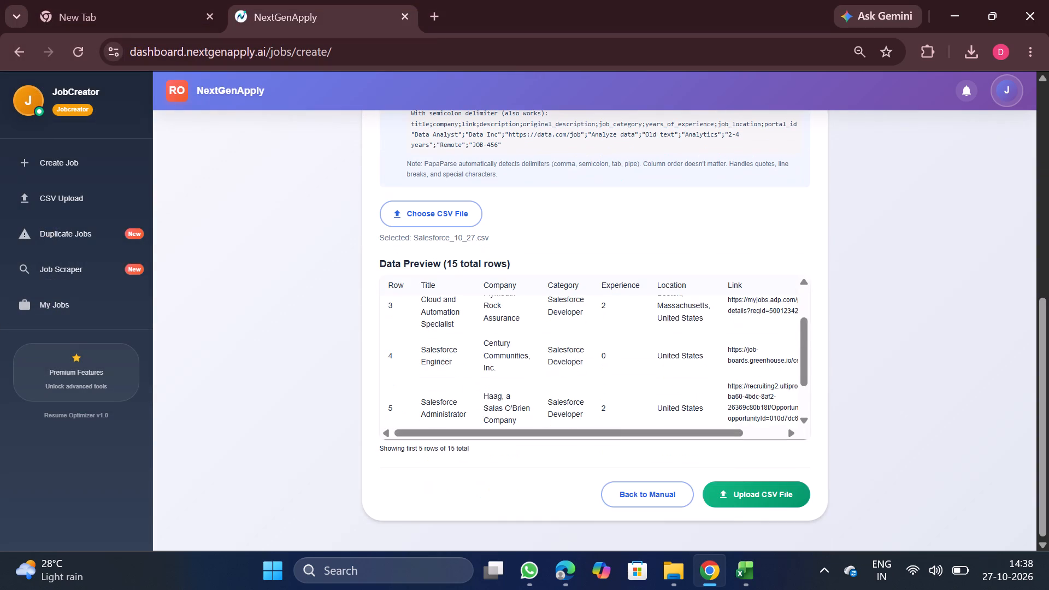
scroll(570, 412, down, 1)
click(744, 515)
click(749, 494)
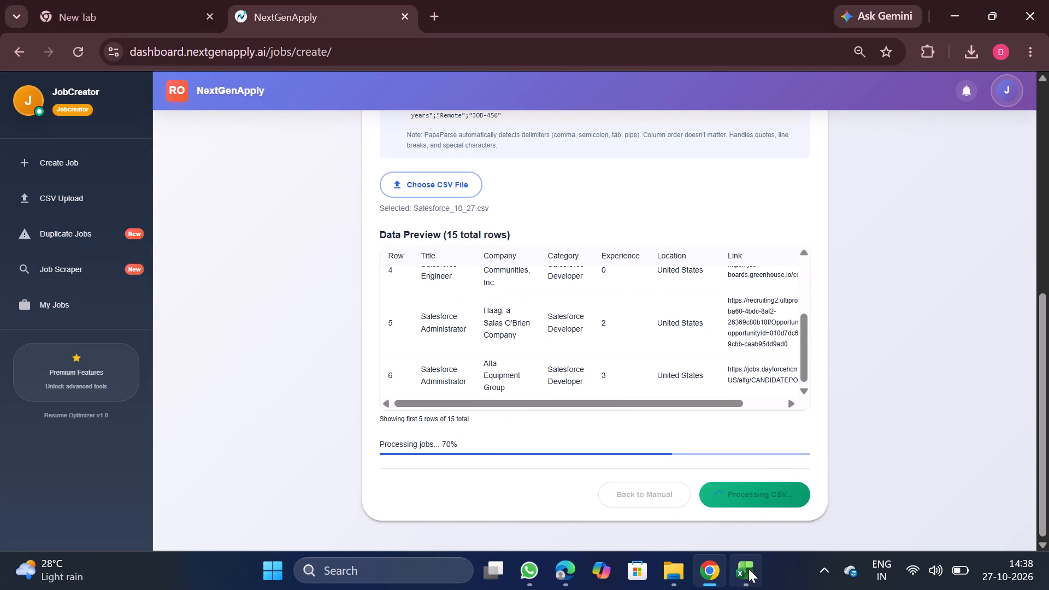
Close the Salesforce_10_27 workbook in Excel.
click(812, 430)
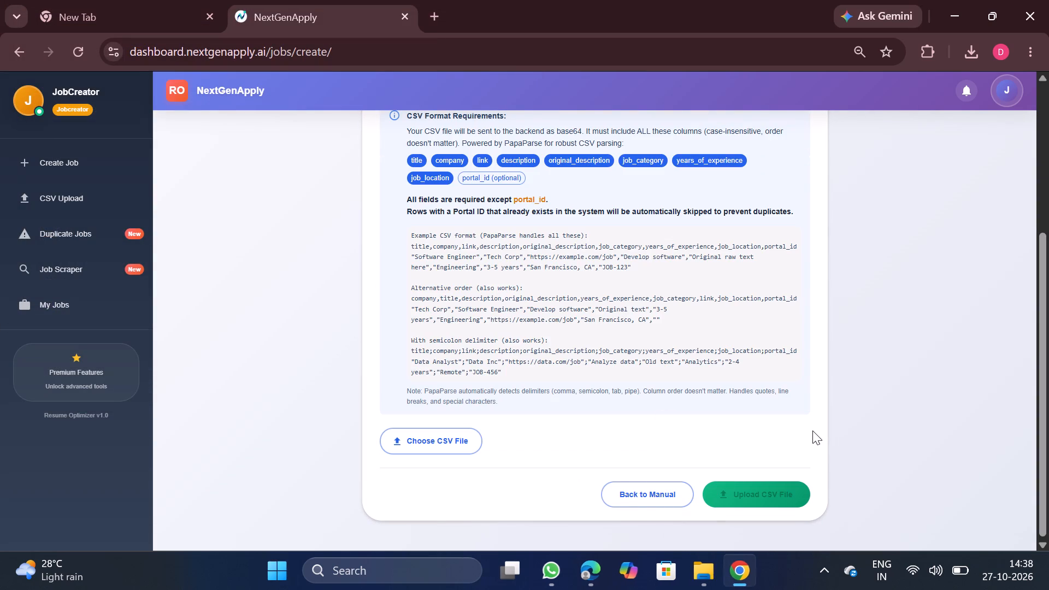
Download the Java Full Stack Developer Remote CSV (#4570) from the CSV upload history and open it in Excel.
scroll(575, 247, up, 4)
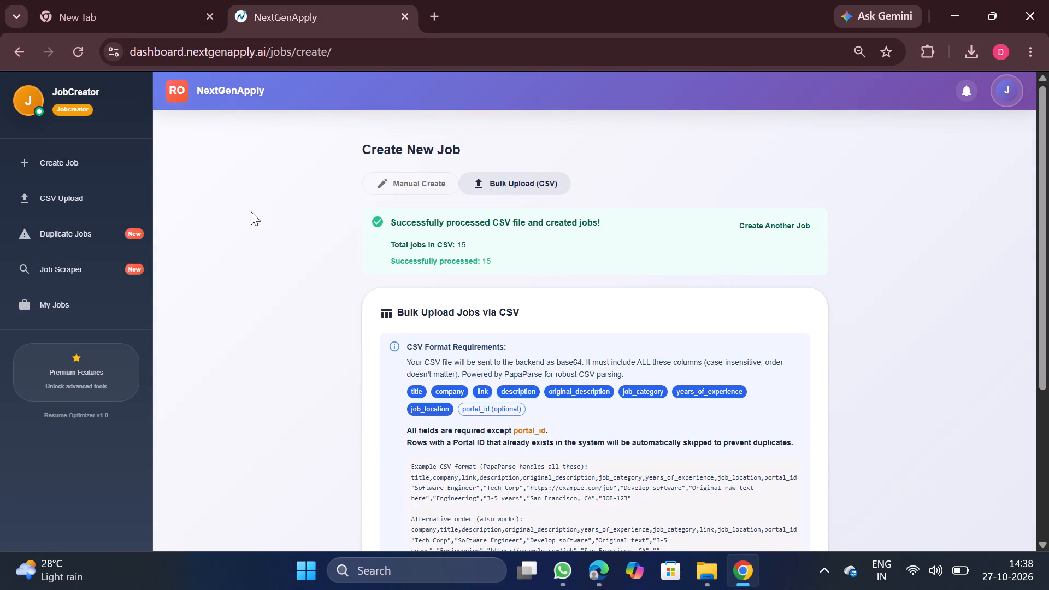
click(112, 191)
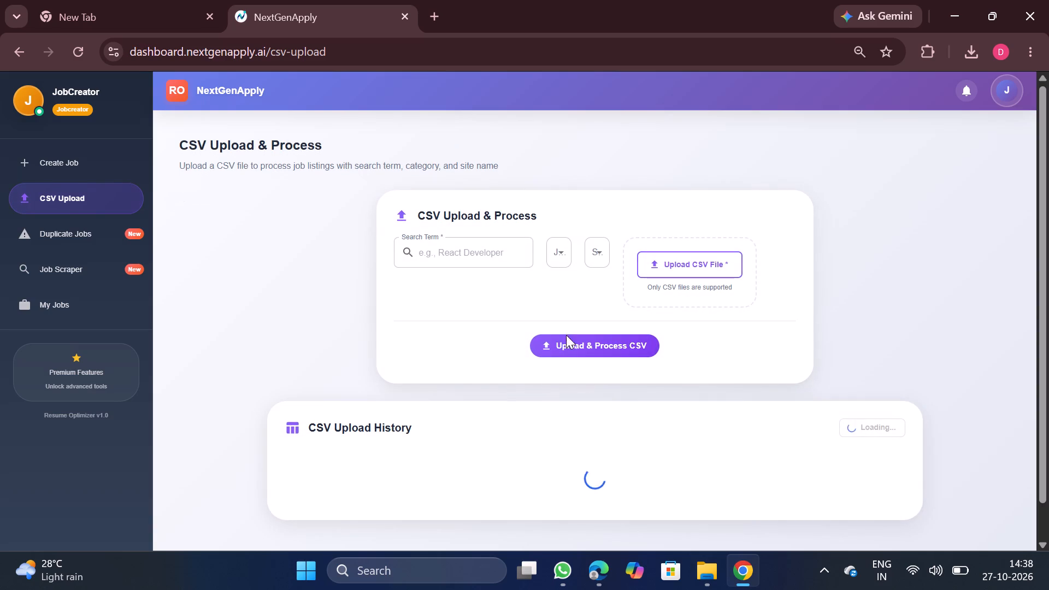
scroll(630, 365, down, 1)
scroll(705, 408, down, 1)
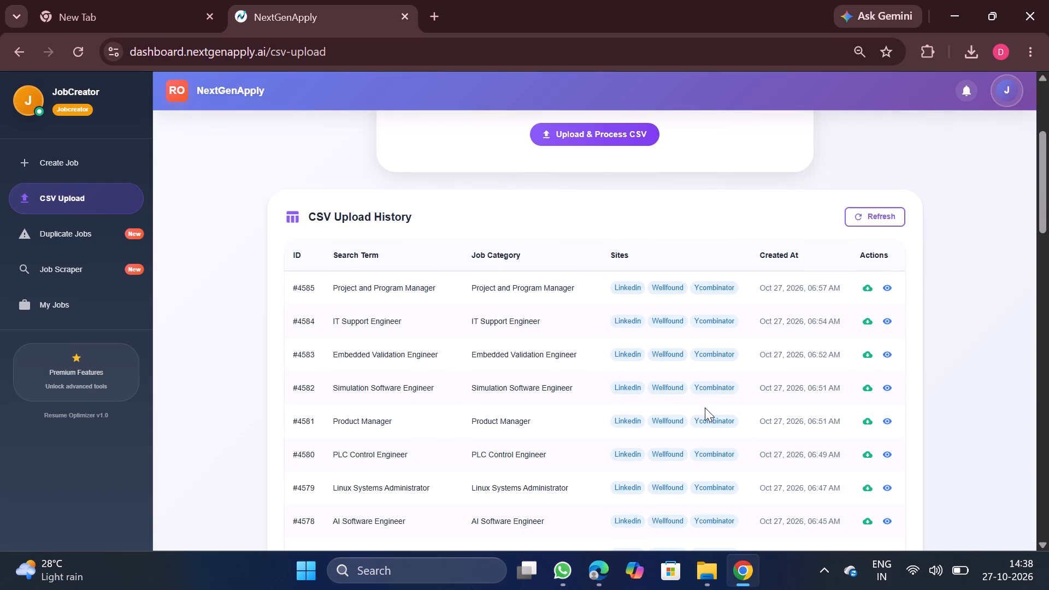
scroll(705, 408, down, 3)
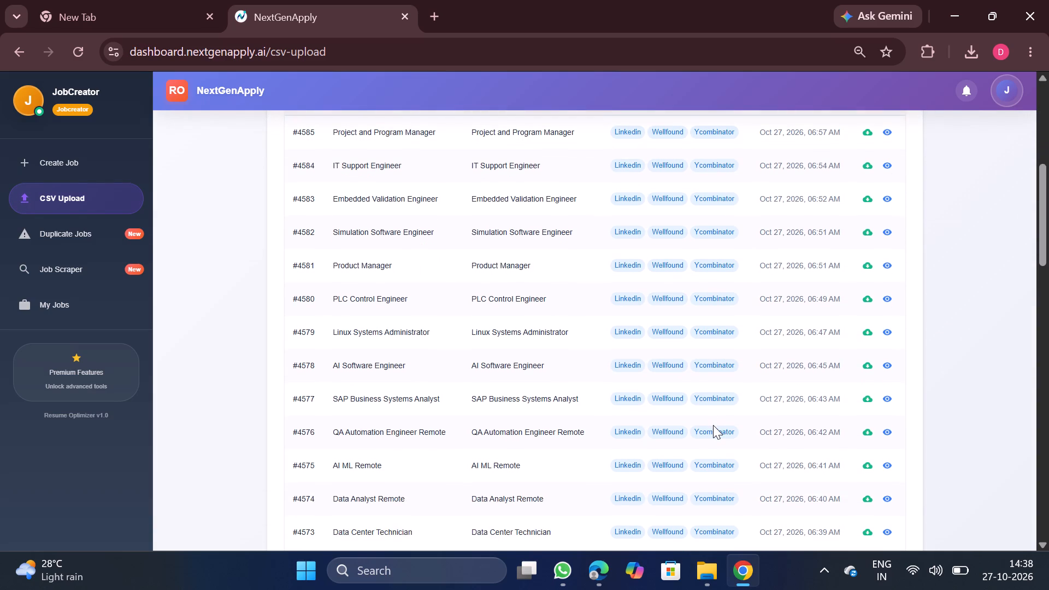
scroll(713, 425, down, 1)
scroll(722, 468, down, 1)
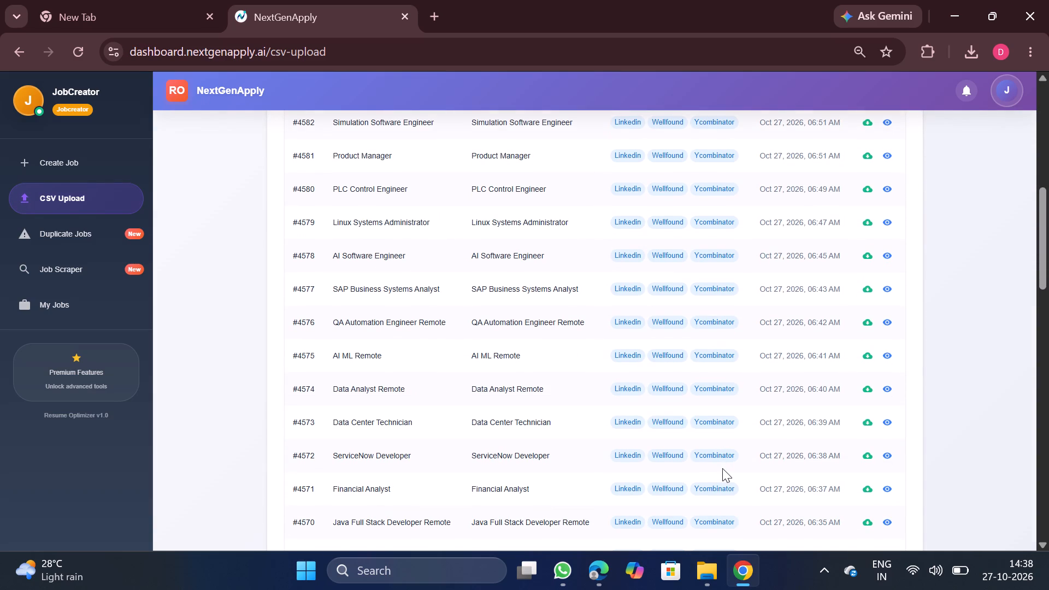
scroll(722, 468, down, 1)
click(864, 493)
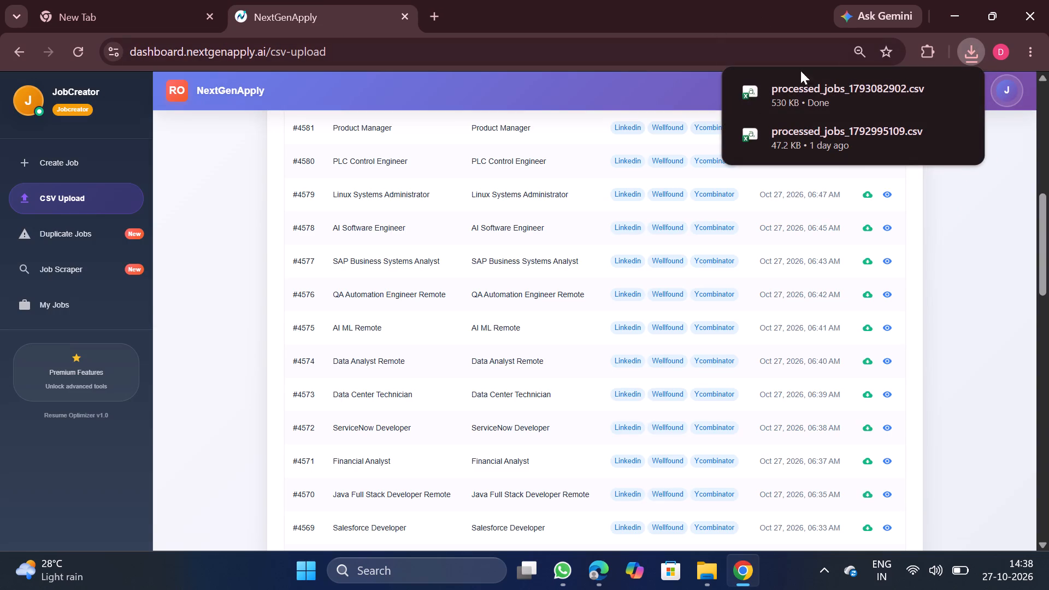
click(830, 82)
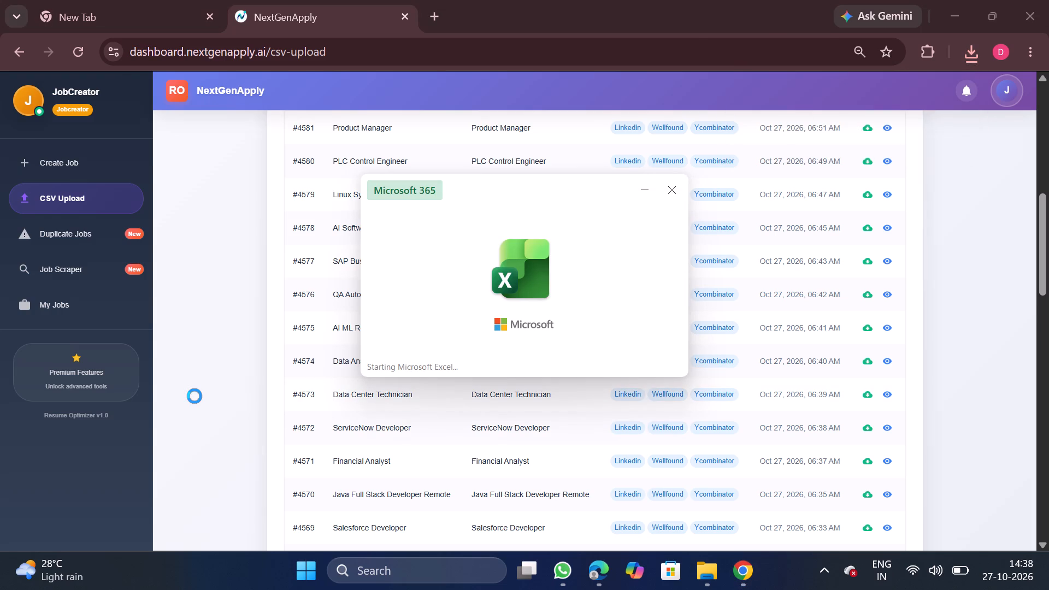
Remove duplicate rows from the whole Java Full Stack sheet, comparing only the company column.
click(234, 394)
key(ctrl+a)
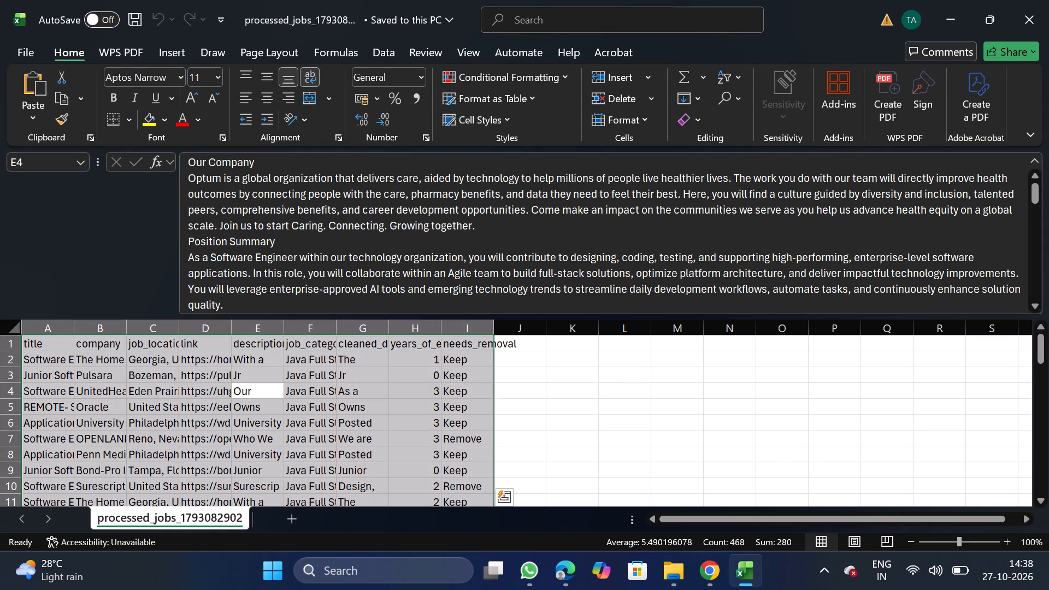
click(402, 45)
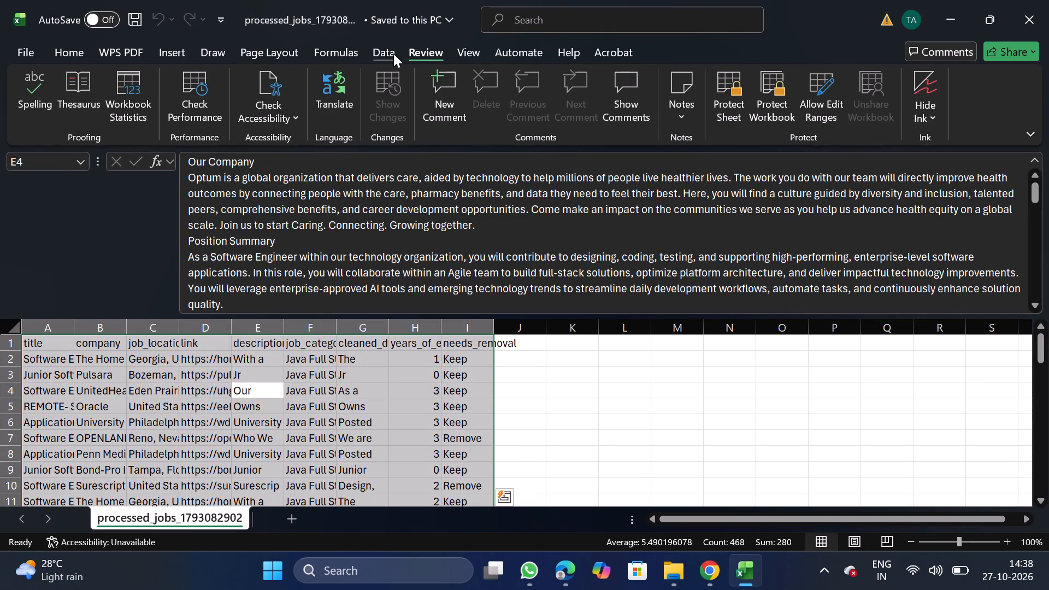
click(393, 54)
click(685, 97)
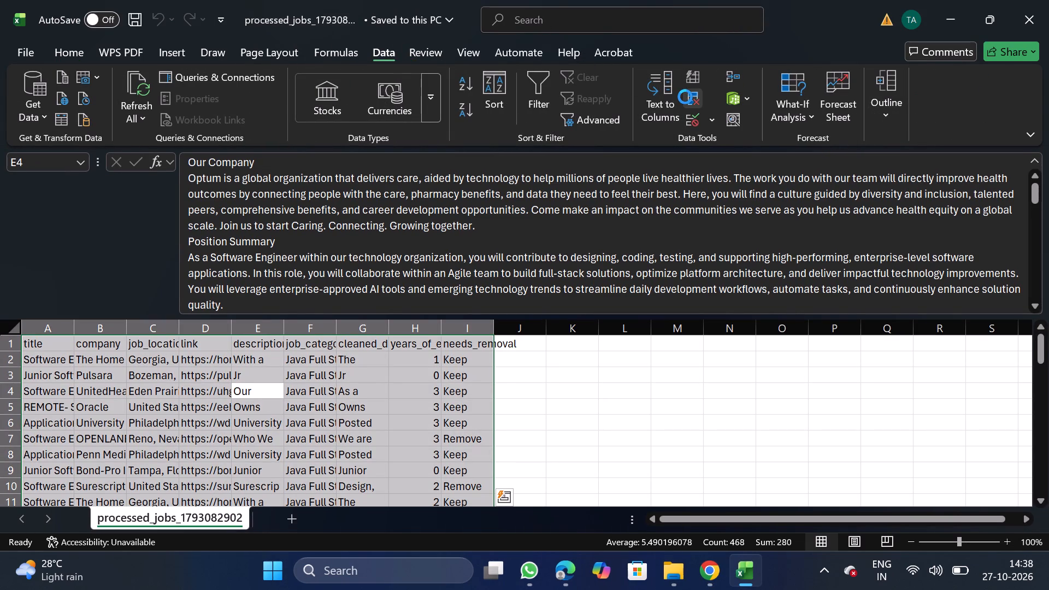
click(228, 250)
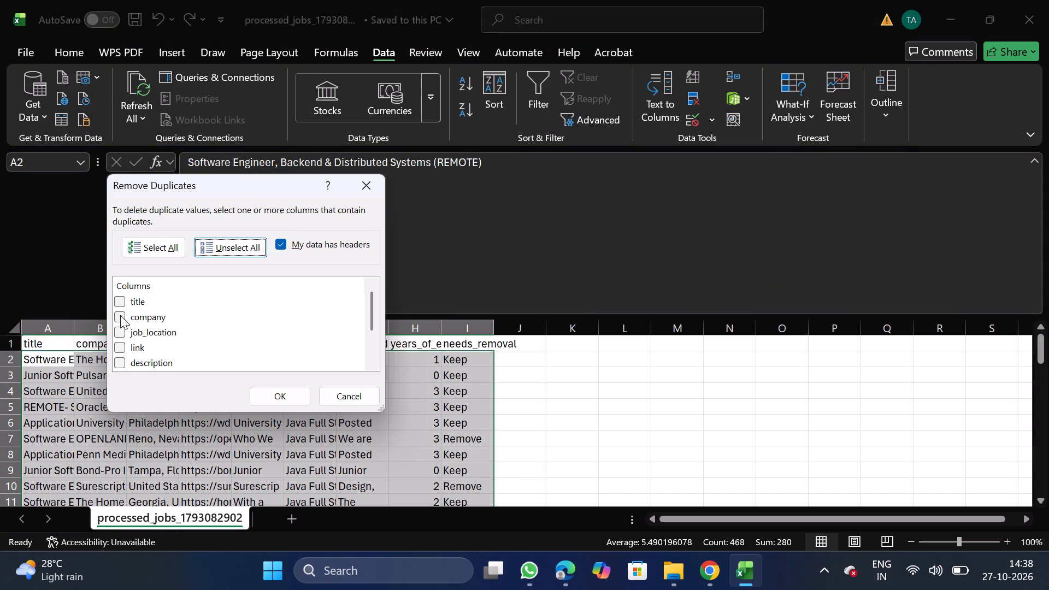
click(120, 315)
click(286, 396)
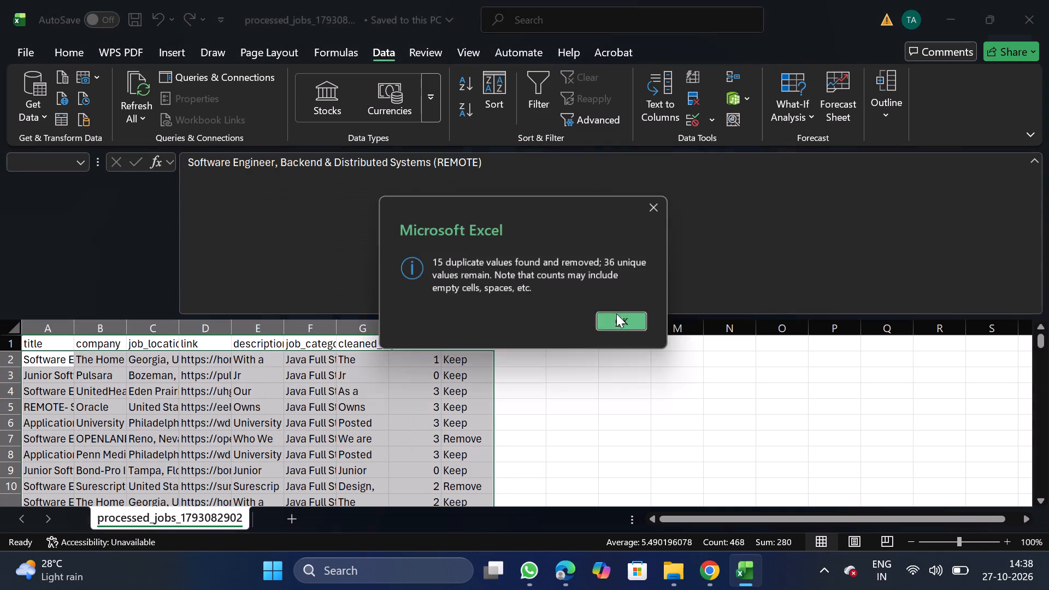
click(619, 330)
Filter the needs_removal column to hide the Keep rows and show those marked Remove.
click(466, 340)
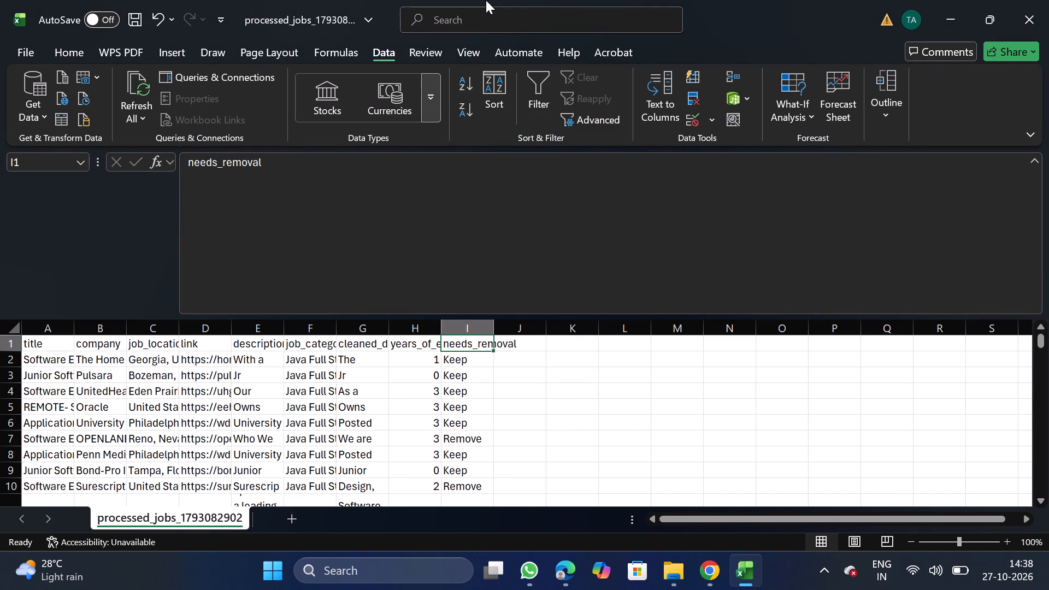
click(550, 98)
click(489, 341)
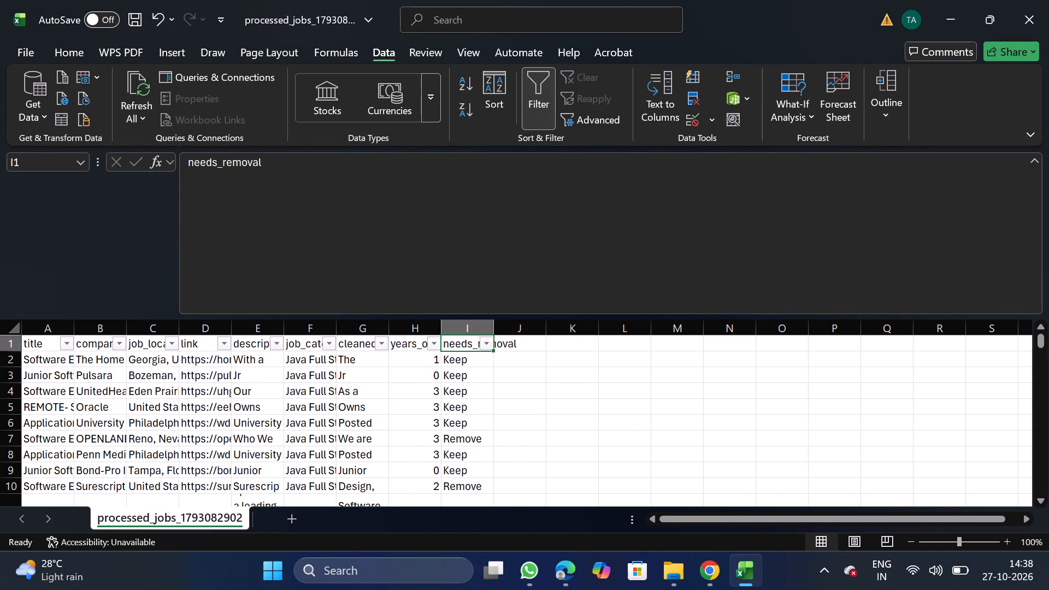
click(316, 386)
click(411, 527)
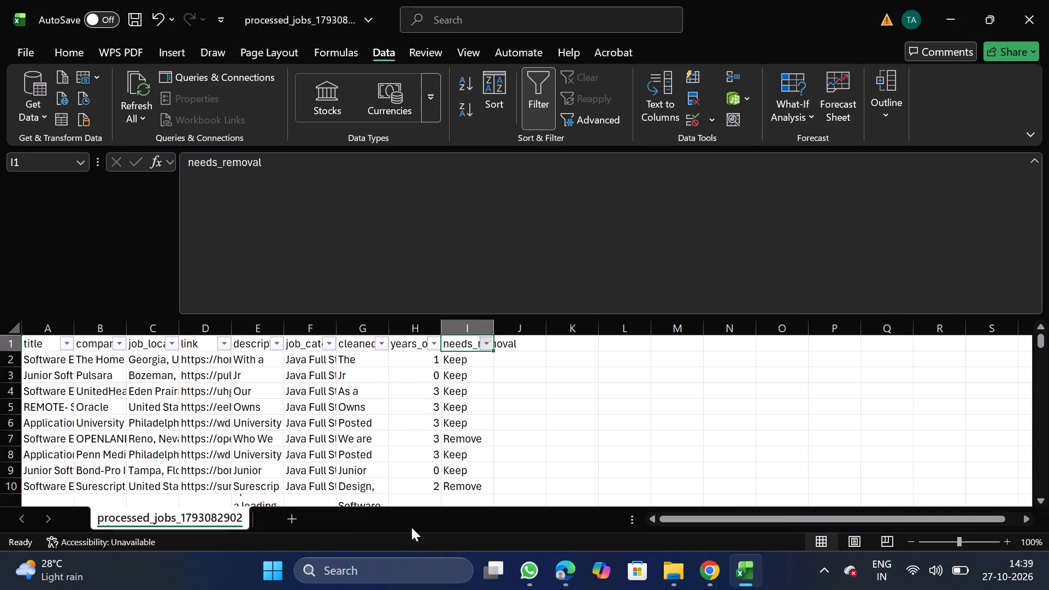
Delete all the filtered rows marked Remove and remove the needs_removal filter.
click(4, 359)
key(ctrl+shift+Down)
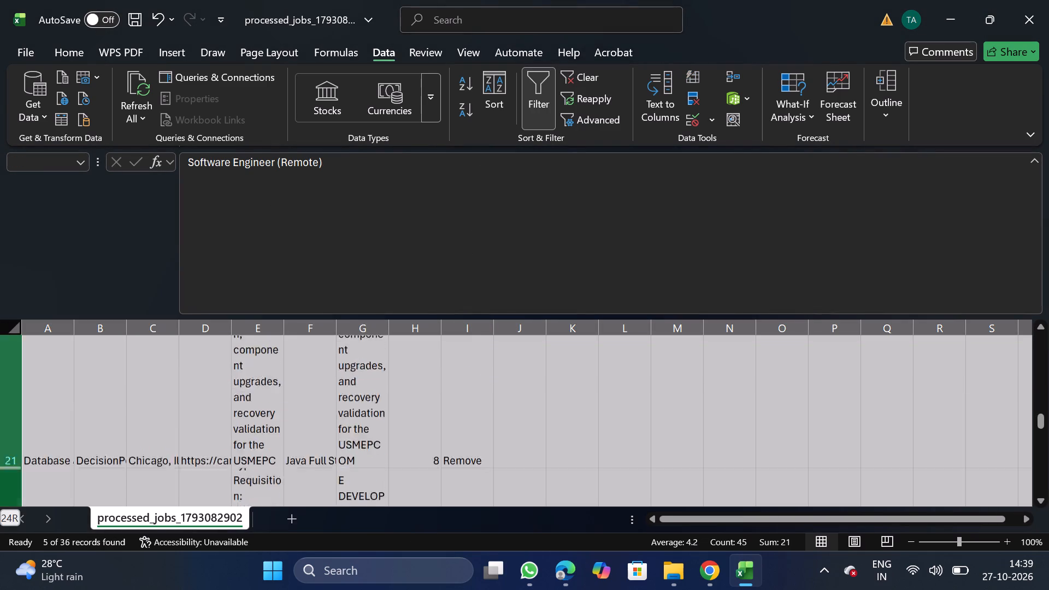
right_click(109, 422)
click(197, 285)
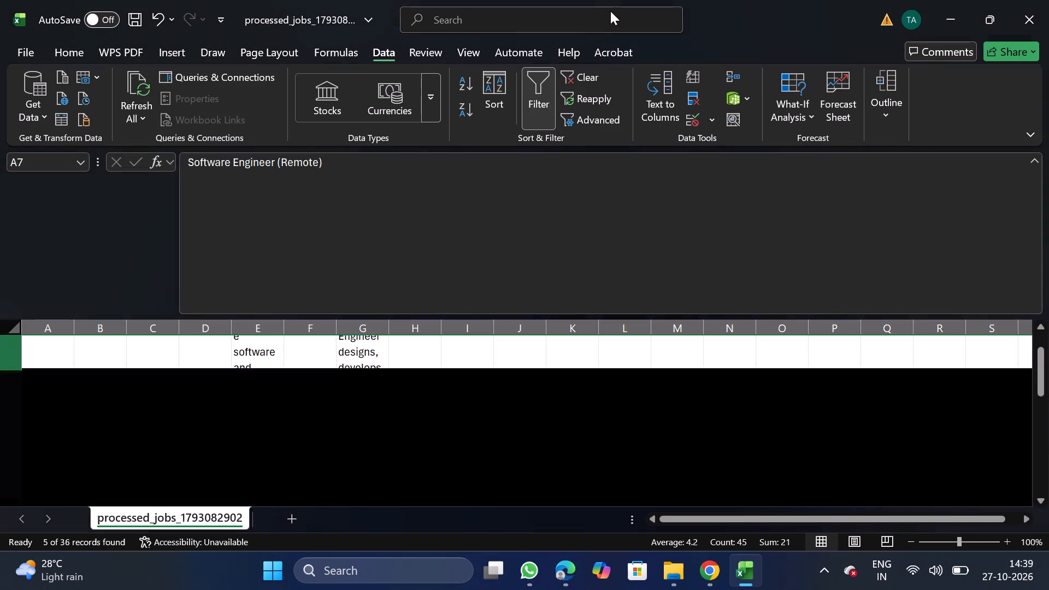
click(540, 111)
Filter the years_of_experience column to show only rows with 8, 10 or blank values.
click(414, 332)
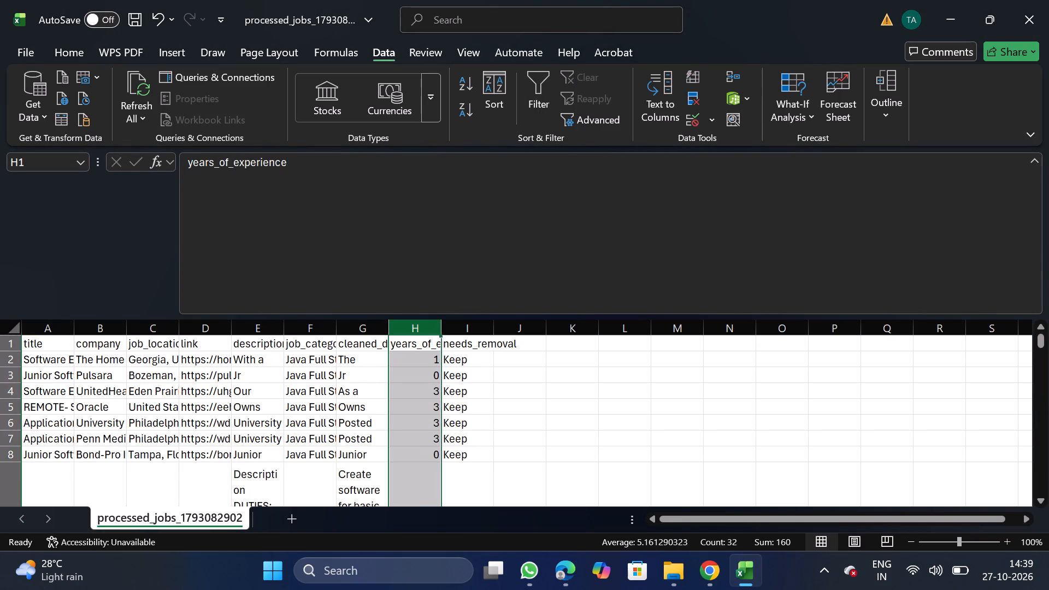
click(542, 91)
click(434, 345)
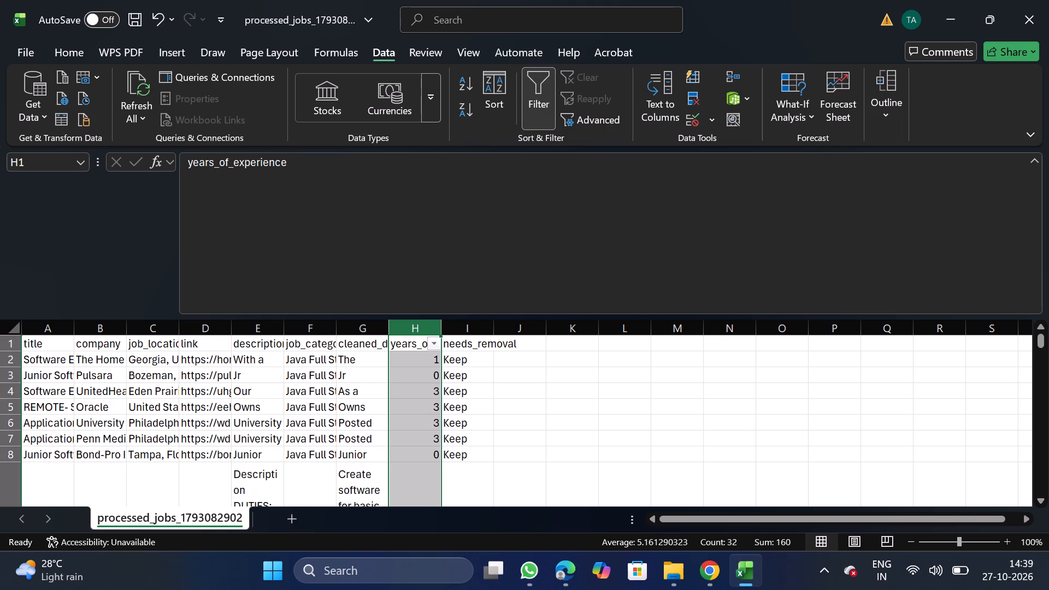
click(275, 380)
scroll(270, 473, down, 1)
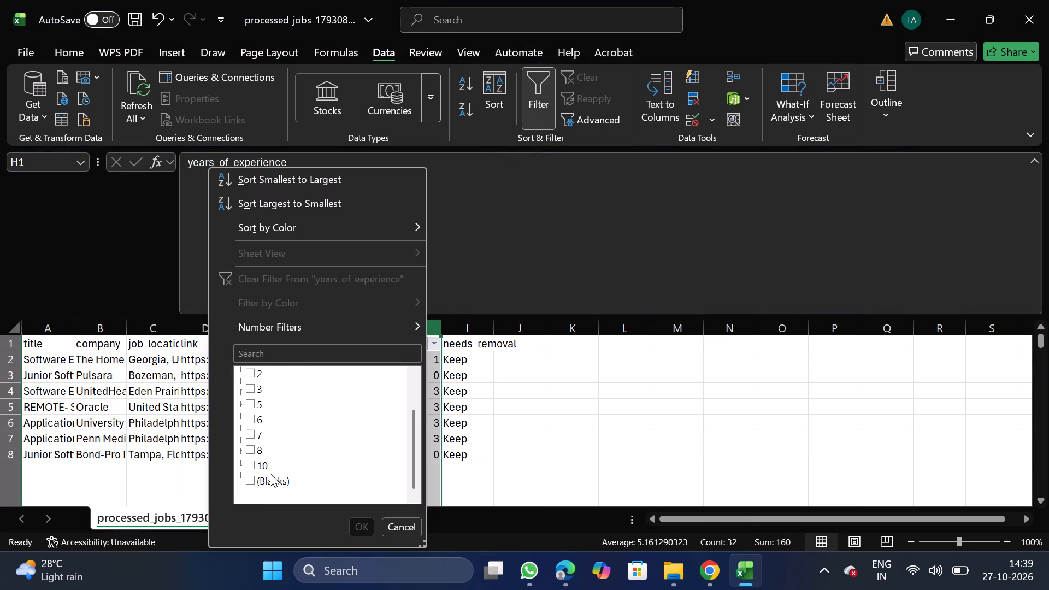
scroll(270, 473, down, 1)
click(254, 456)
click(252, 463)
click(252, 486)
click(368, 532)
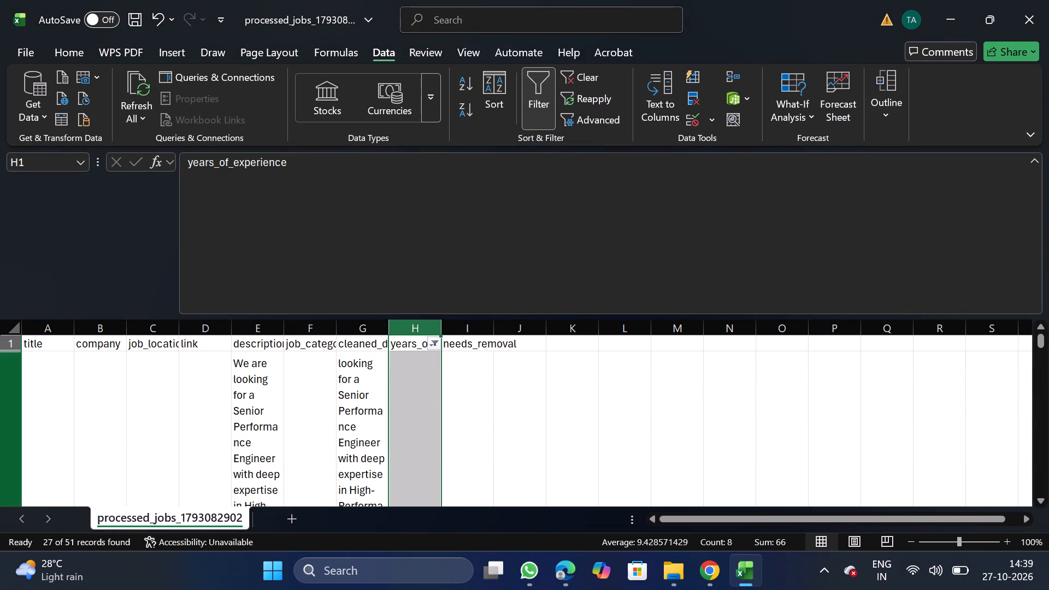
Delete all the filtered rows with 8, 10 or blank years of experience and remove the filter.
click(9, 367)
key(ctrl+shift+Down)
right_click(142, 475)
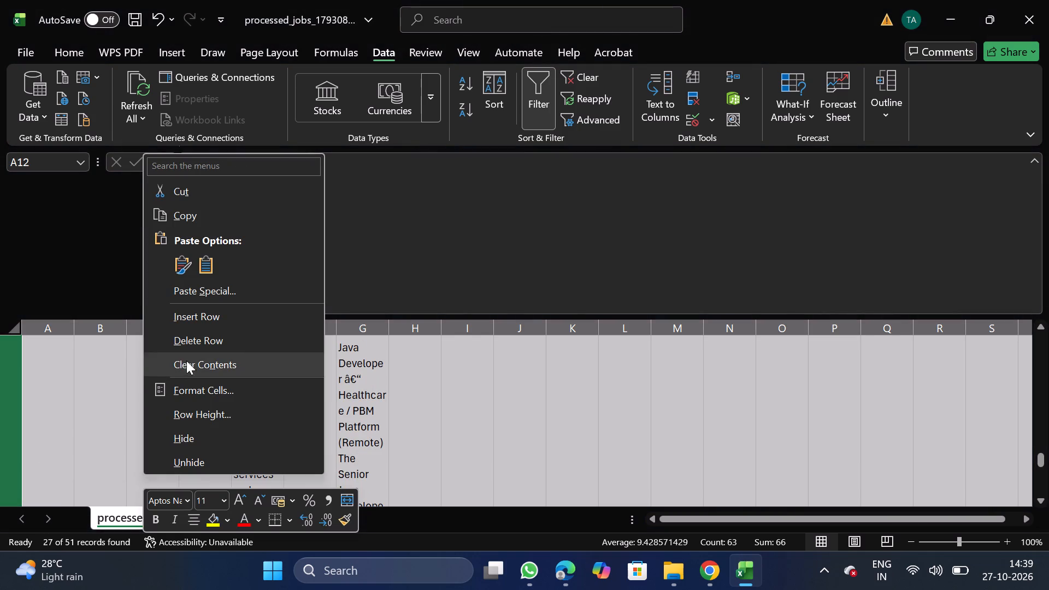
click(238, 340)
click(542, 102)
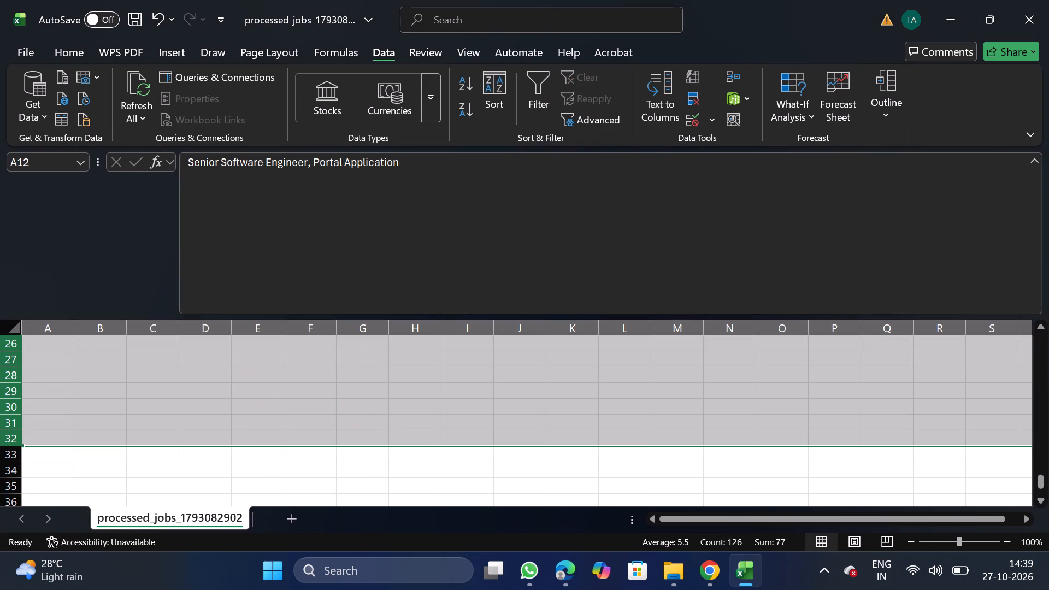
Delete the needs_removal column from the Java Full Stack sheet.
drag(1040, 479, 997, 219)
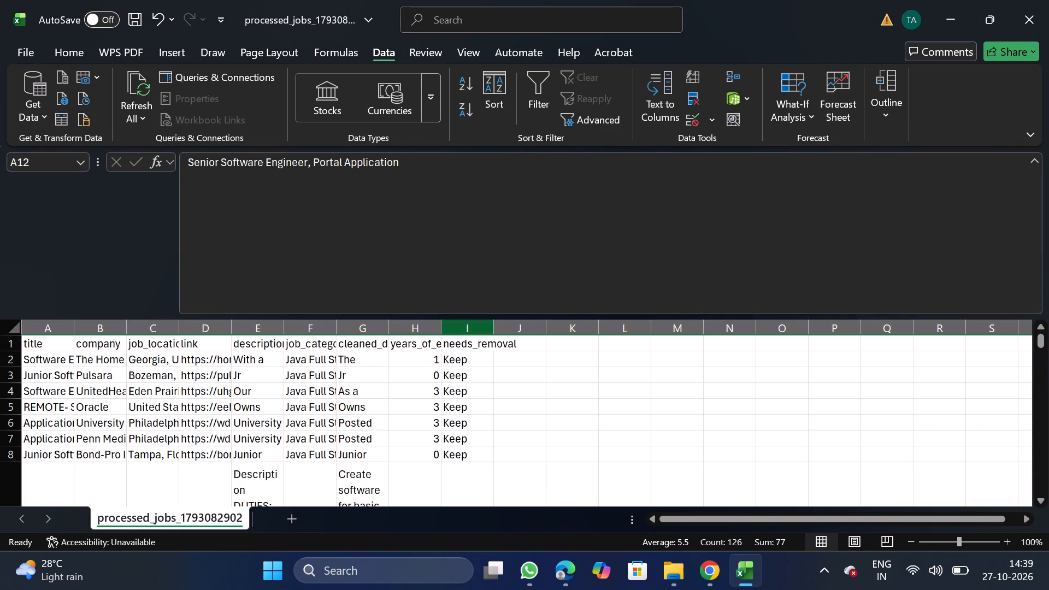
click(452, 325)
right_click(454, 416)
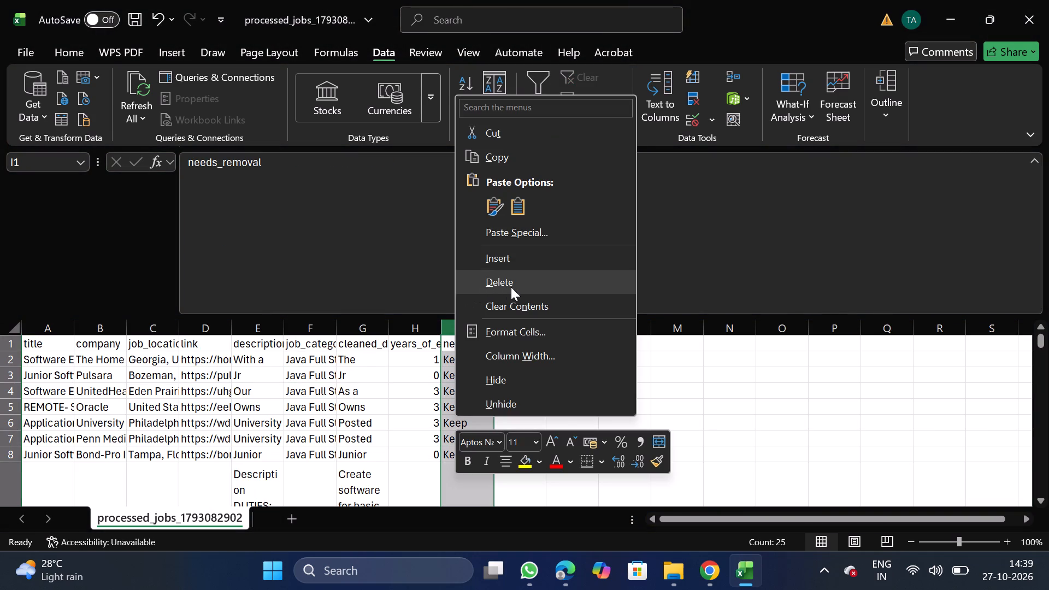
click(511, 287)
Move the job_category column in front of the title column so it is first in the sheet.
click(319, 327)
key(ctrl+x)
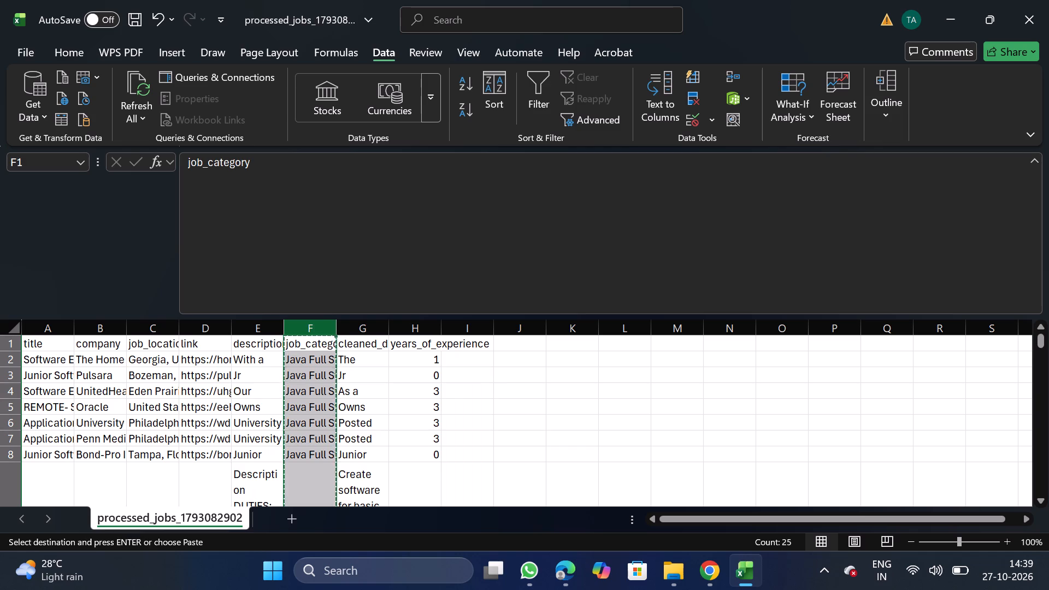
drag(56, 330, 54, 383)
click(54, 383)
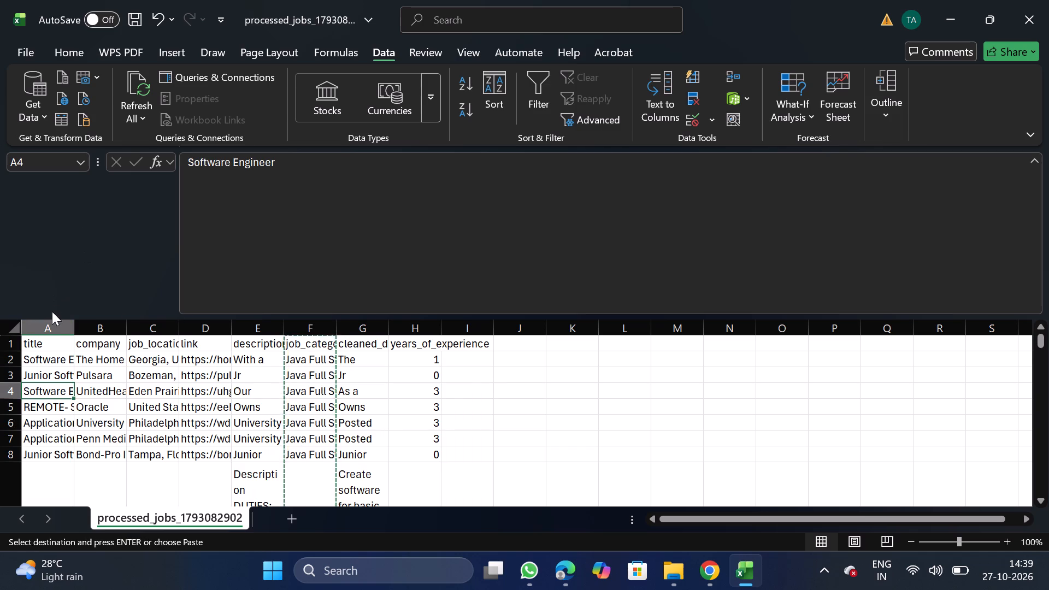
click(54, 318)
drag(50, 327, 48, 377)
click(48, 377)
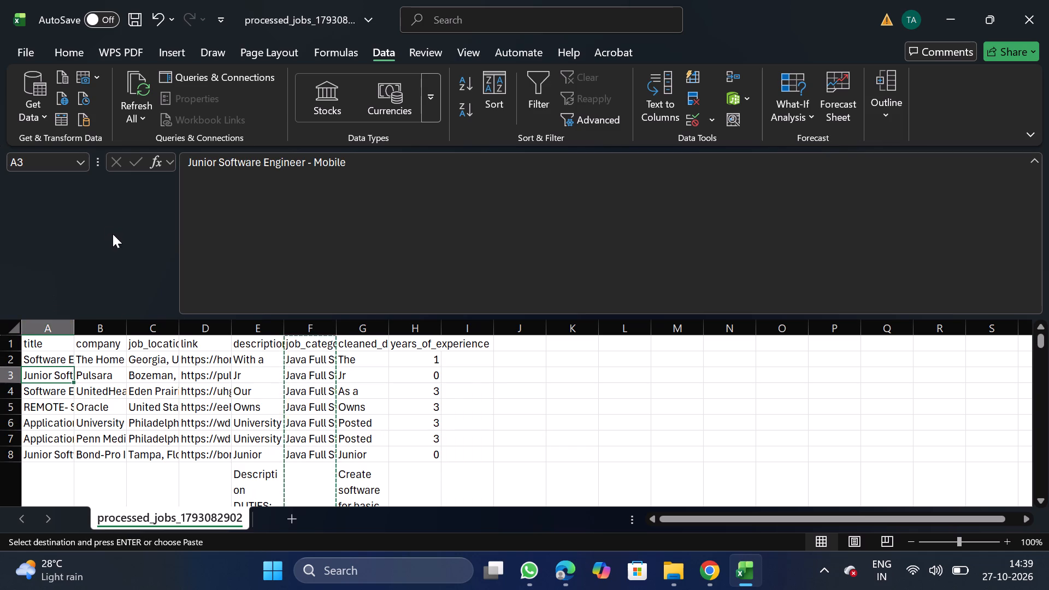
drag(59, 331, 58, 397)
click(58, 397)
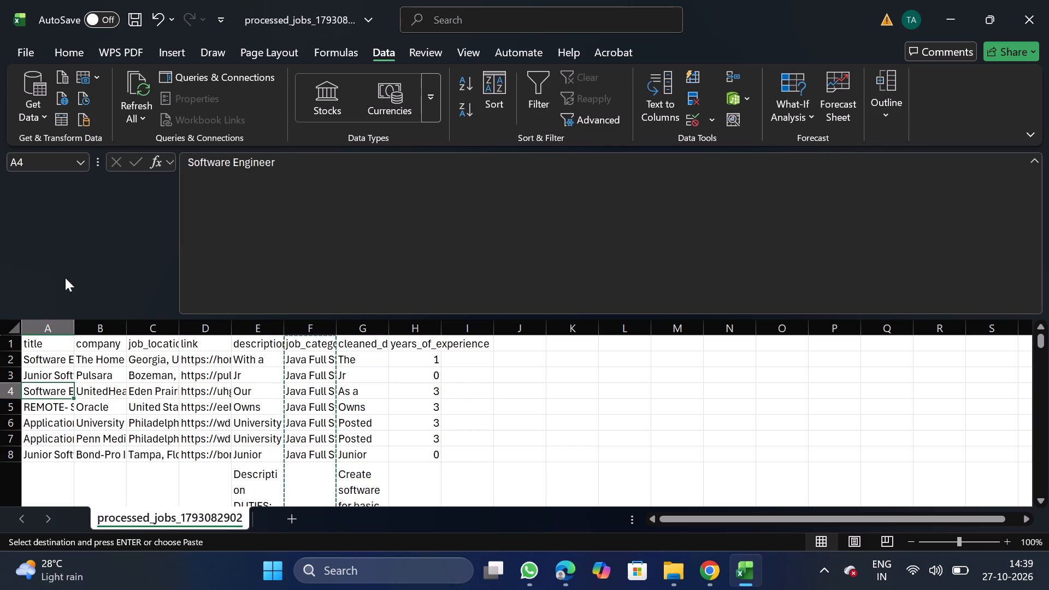
click(57, 323)
click(60, 387)
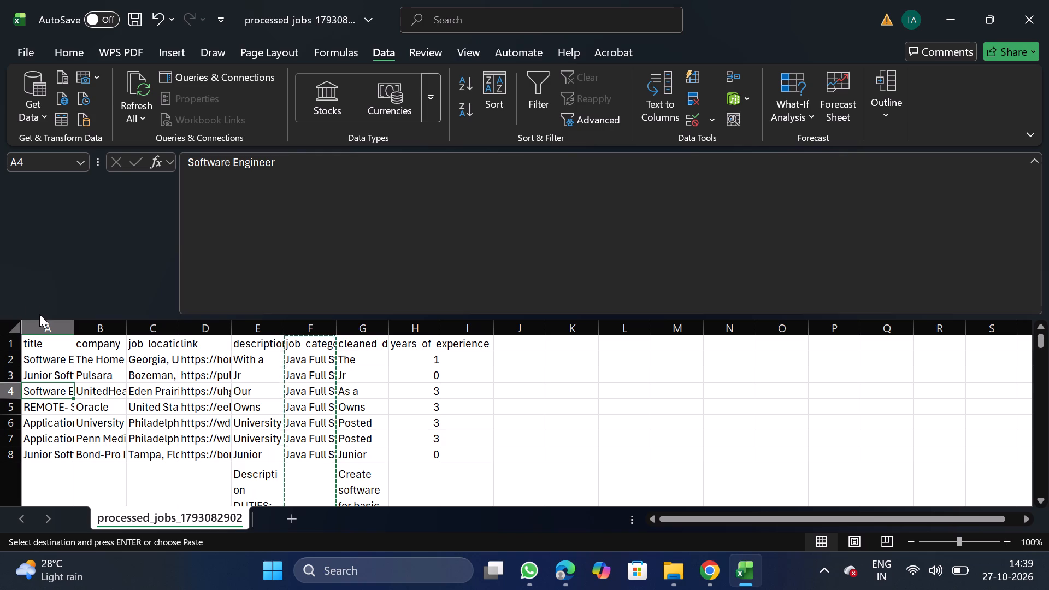
click(39, 314)
drag(46, 321, 46, 370)
right_click(46, 370)
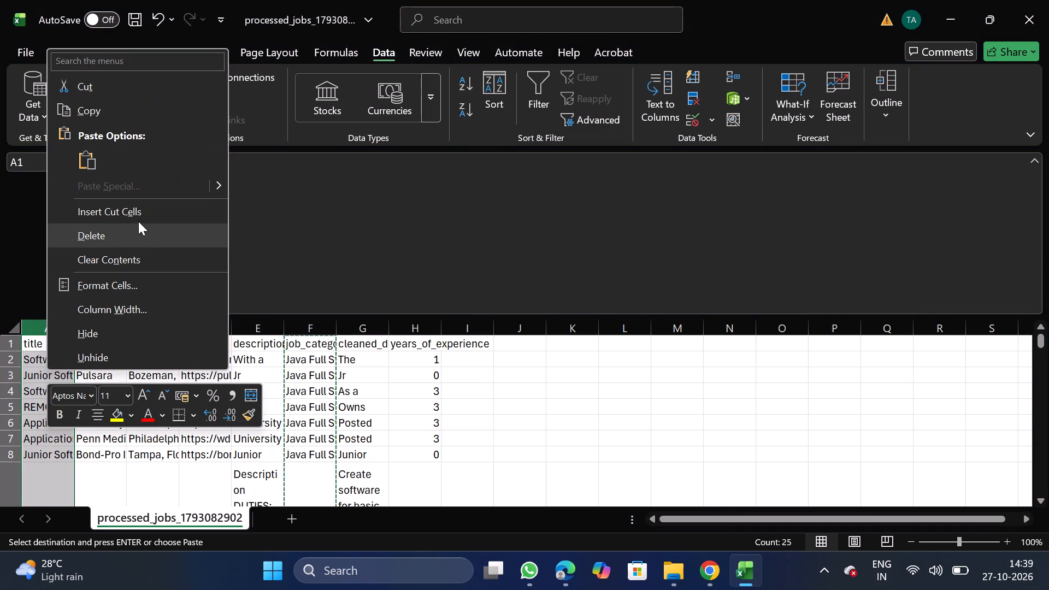
click(141, 220)
Turn off text wrapping for the description and cleaned_description columns.
click(315, 322)
key(shift+Right)
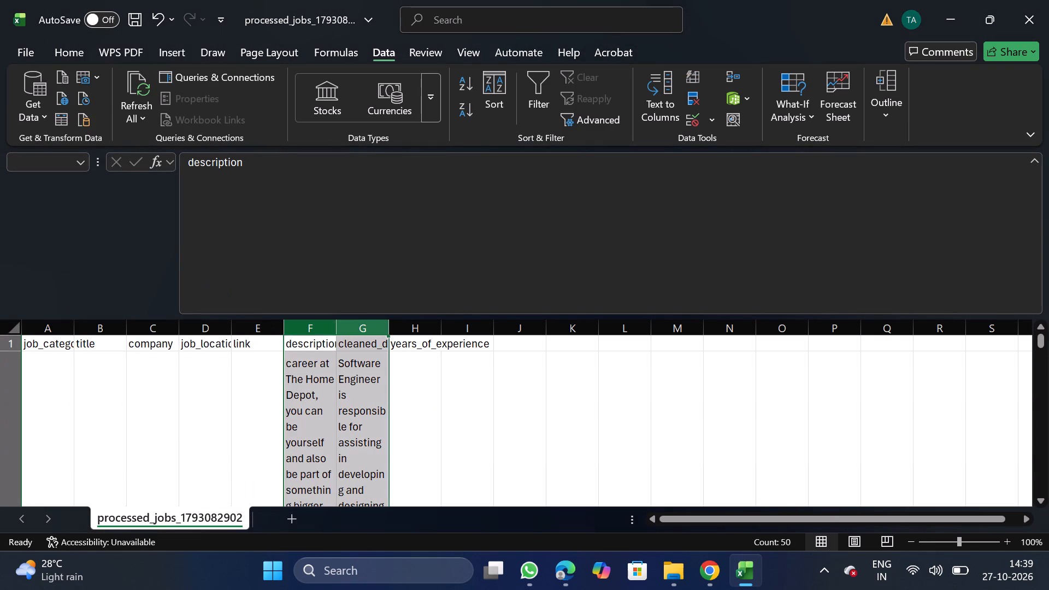
click(75, 51)
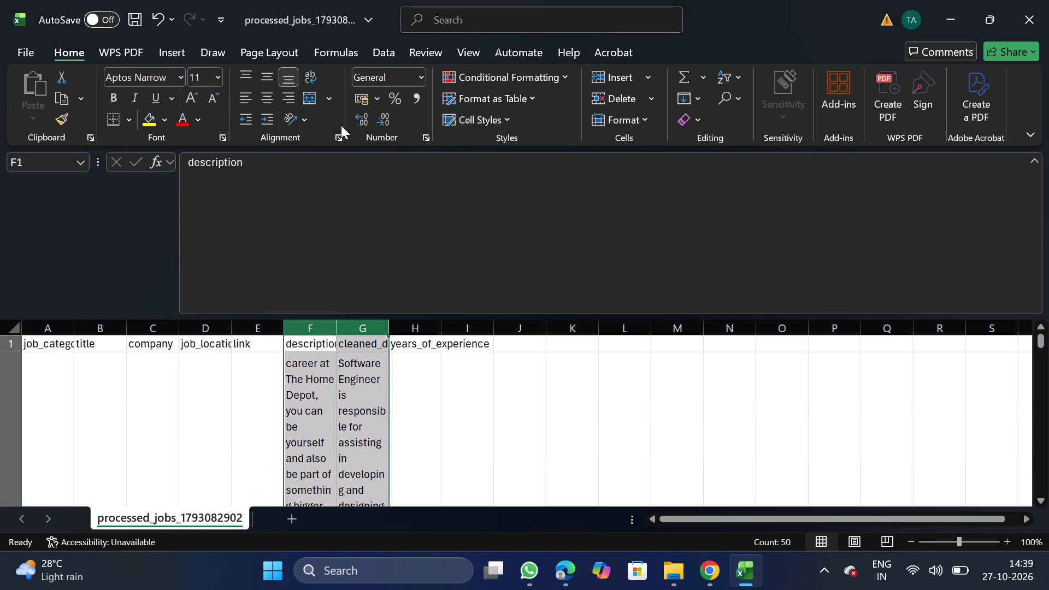
click(344, 138)
double_click(103, 262)
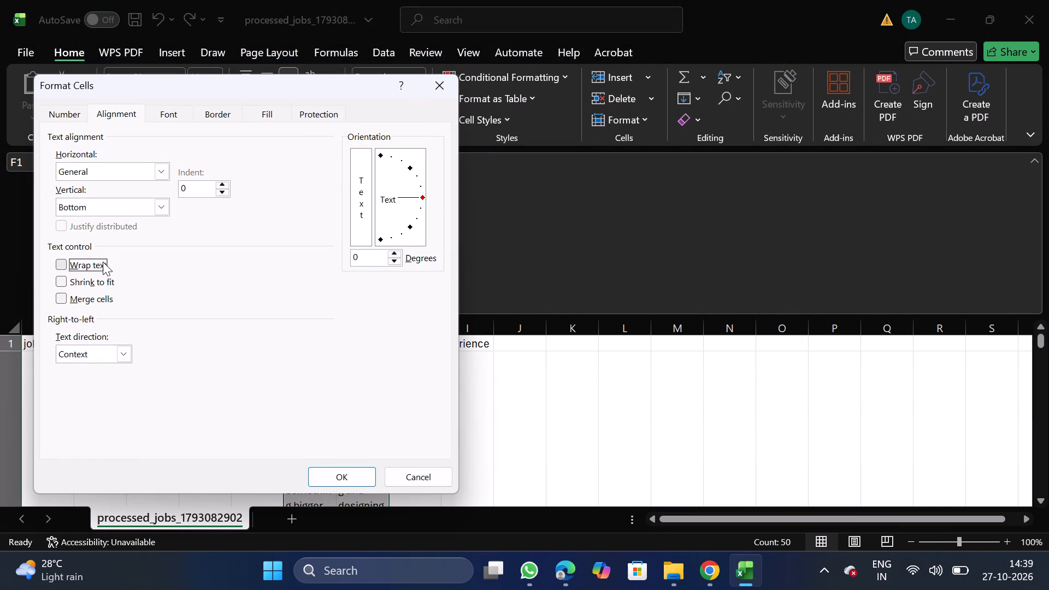
click(356, 481)
Move the link column to the end of the data, after years_of_experience.
click(266, 320)
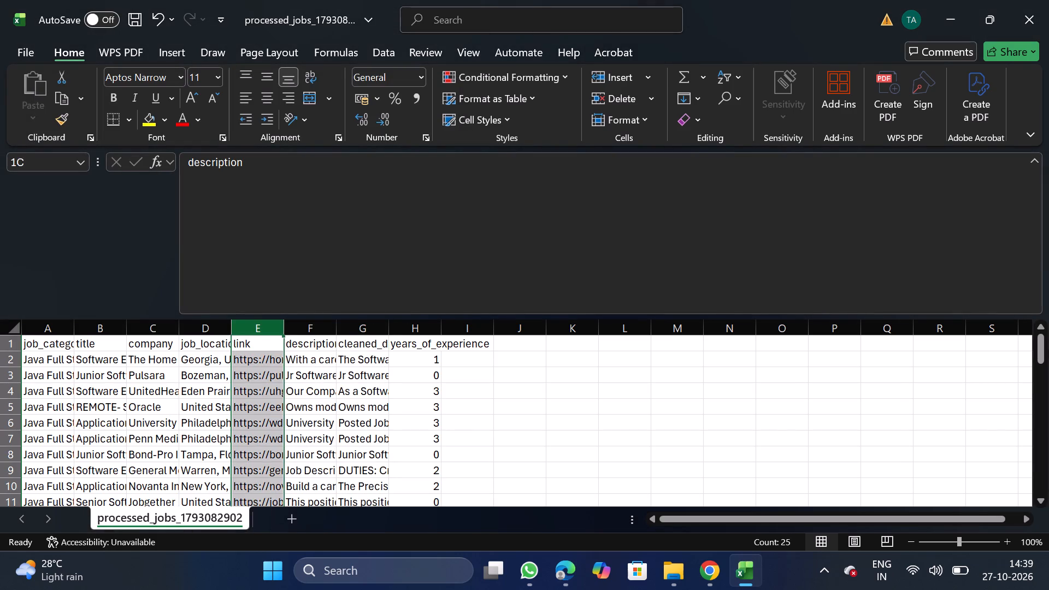
key(ctrl+x)
drag(470, 317, 470, 325)
drag(470, 325, 463, 375)
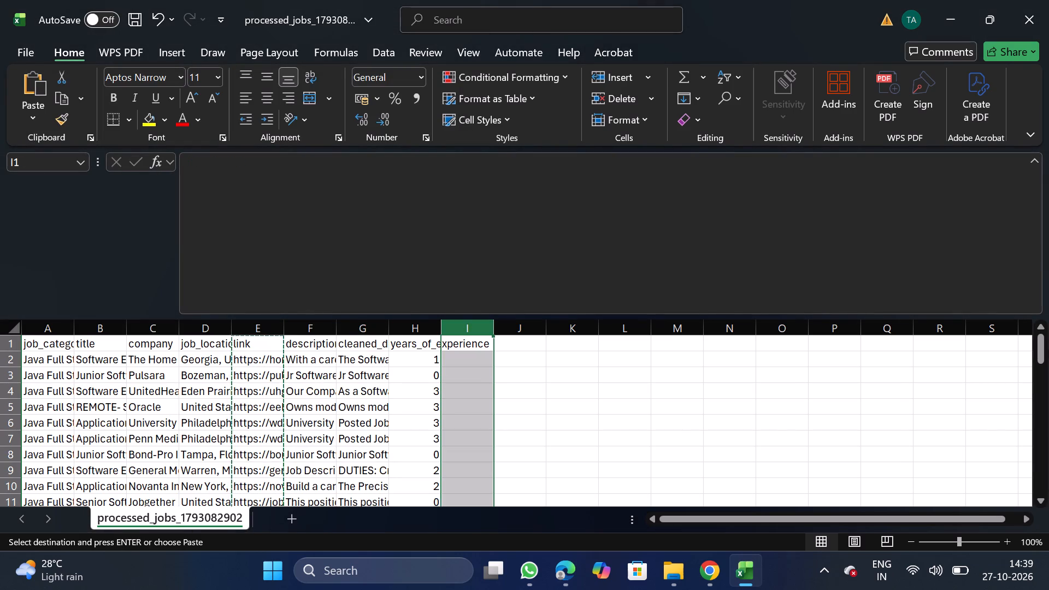
right_click(463, 375)
click(531, 223)
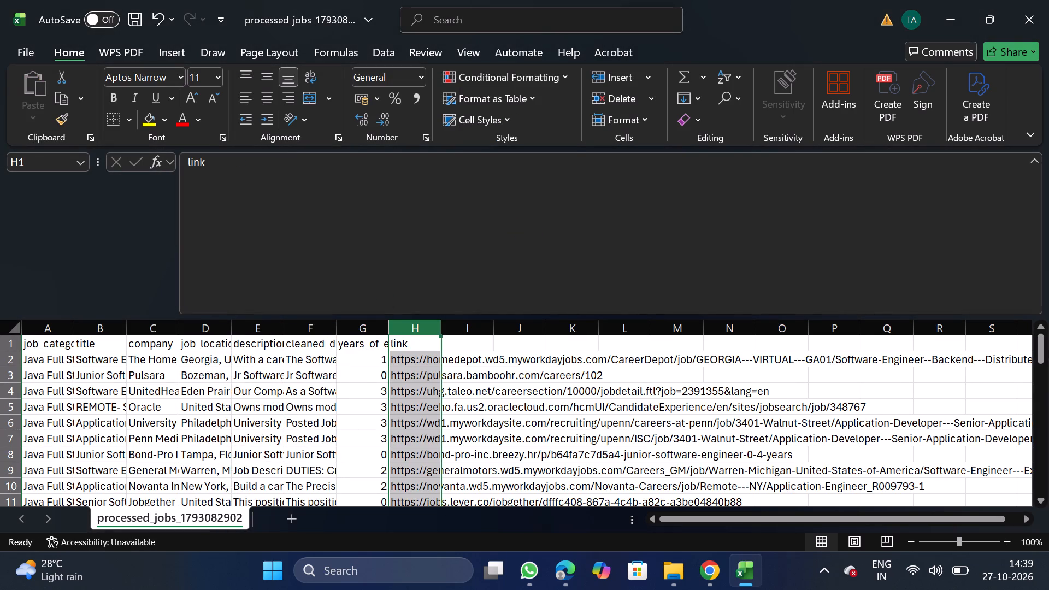
Move the years_of_experience column in front of the description column.
click(354, 331)
key(ctrl+x)
drag(259, 332, 249, 392)
right_click(249, 392)
click(334, 229)
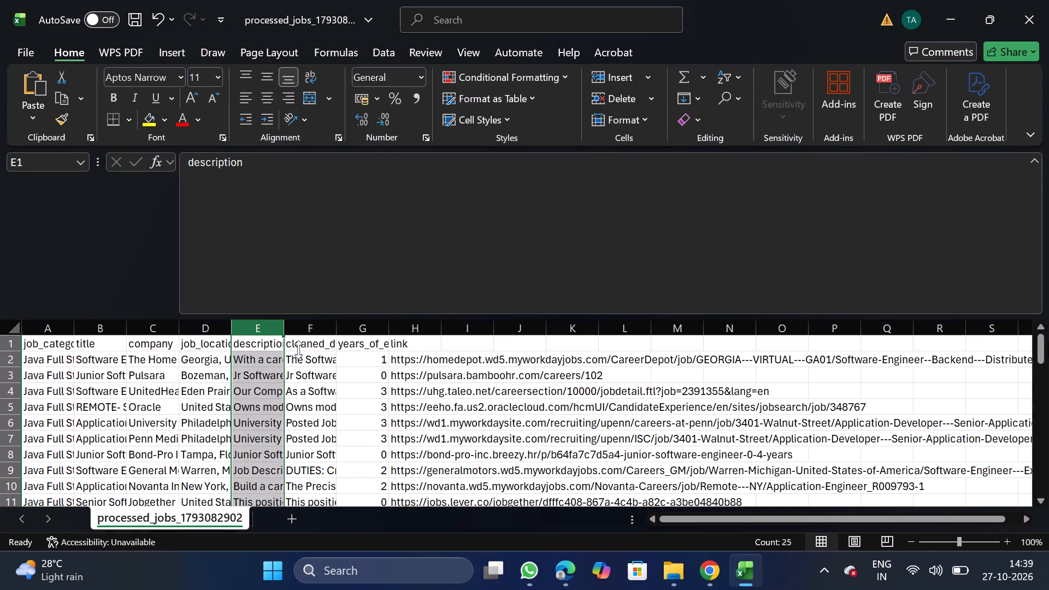
Rename the cleaned_description header to description, copying the name from the neighbouring description header.
click(323, 348)
drag(187, 167, 276, 162)
key(ctrl+c)
click(370, 334)
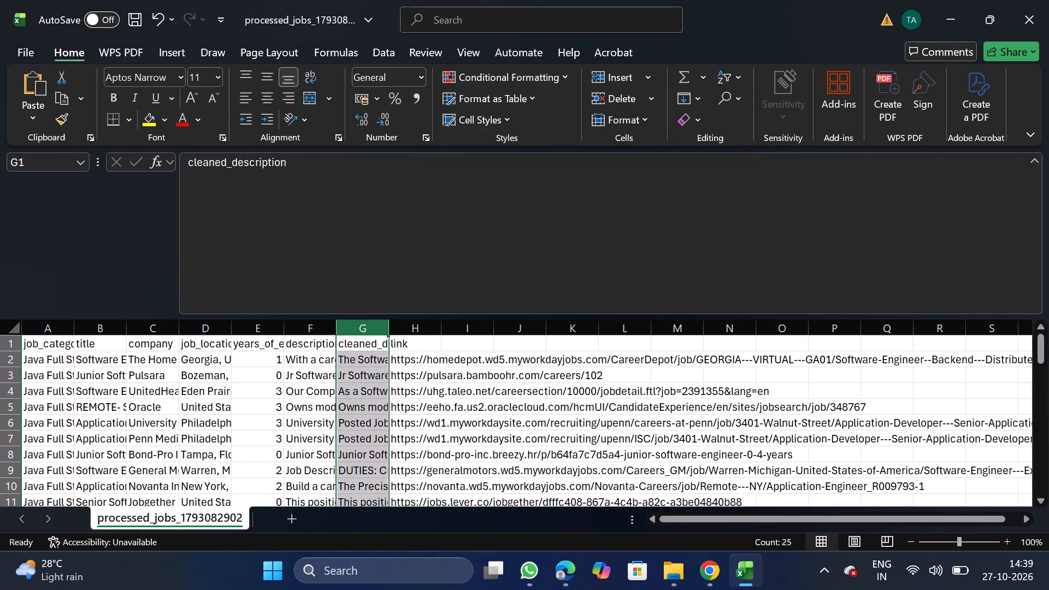
click(447, 281)
key(BackSpace)
key(BackSpace)
key(BackSpace)
key(BackSpace)
key(BackSpace)
key(BackSpace)
key(BackSpace)
key(BackSpace)
key(BackSpace)
key(BackSpace)
key(BackSpace)
key(BackSpace)
key(BackSpace)
key(BackSpace)
key(BackSpace)
key(BackSpace)
key(BackSpace)
key(BackSpace)
key(BackSpace)
key(BackSpace)
key(ctrl+v)
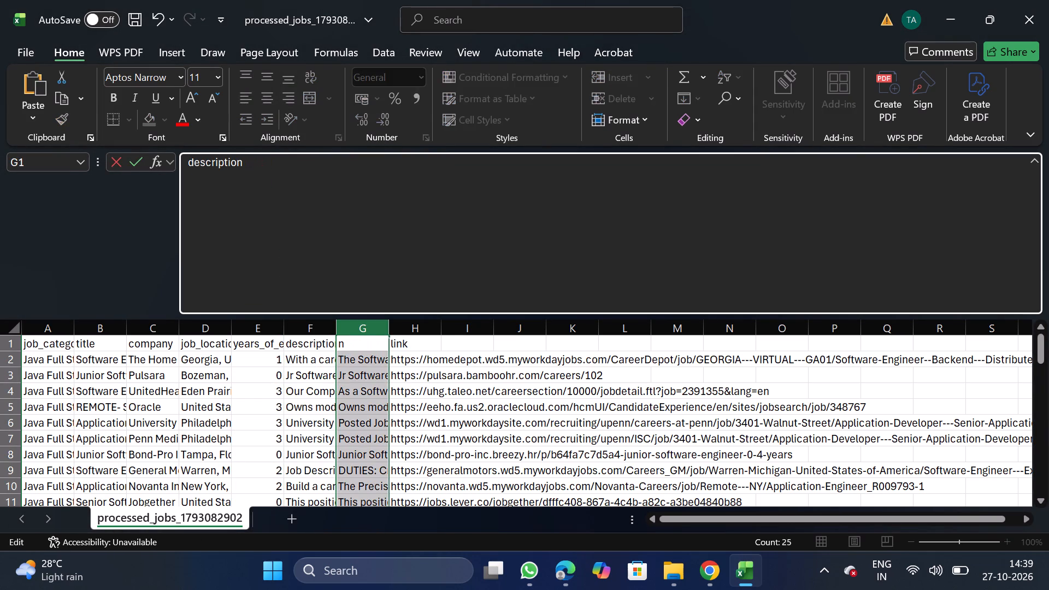
Rename the raw description column's header in F1 to original_description, copying that name from NextGenApply's bulk CSV upload requirements.
click(311, 350)
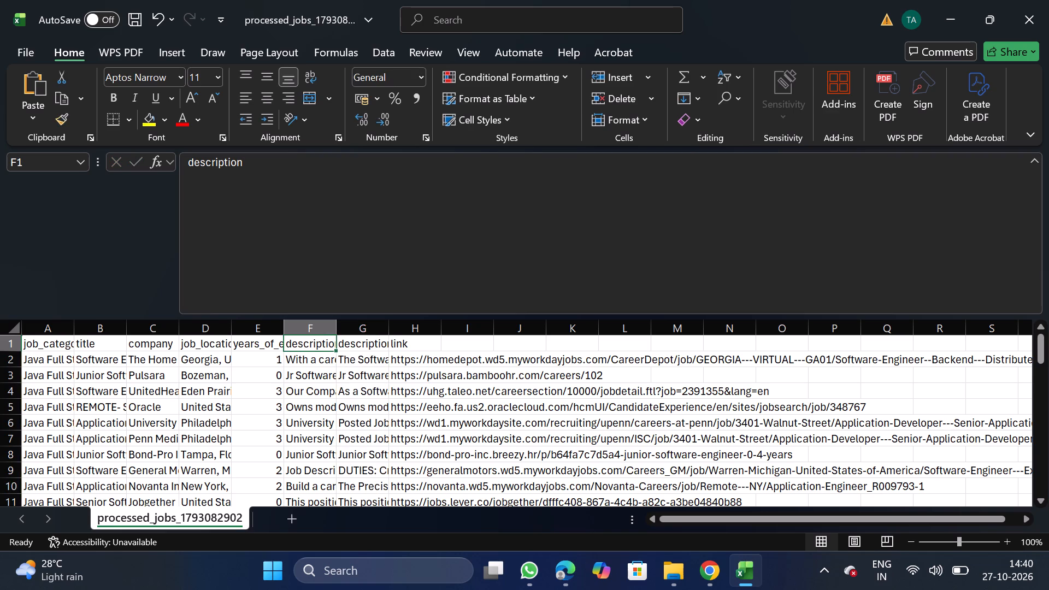
click(403, 281)
key(BackSpace)
key(BackSpace)
key(BackSpace)
key(BackSpace)
key(BackSpace)
key(BackSpace)
key(BackSpace)
key(BackSpace)
key(BackSpace)
key(BackSpace)
key(BackSpace)
key(BackSpace)
key(BackSpace)
key(BackSpace)
key(BackSpace)
key(BackSpace)
key(BackSpace)
key(BackSpace)
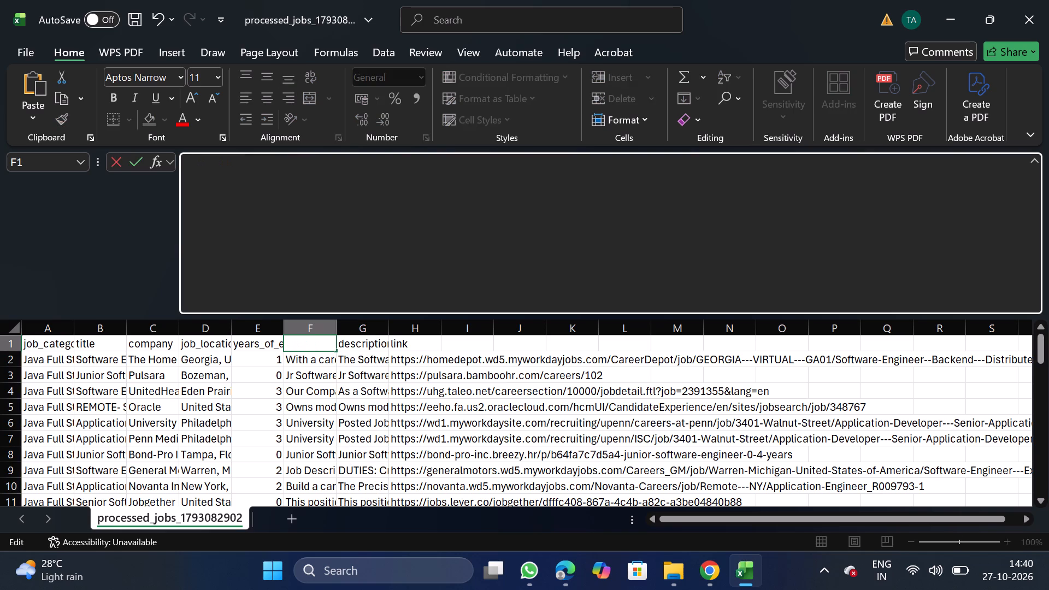
click(718, 589)
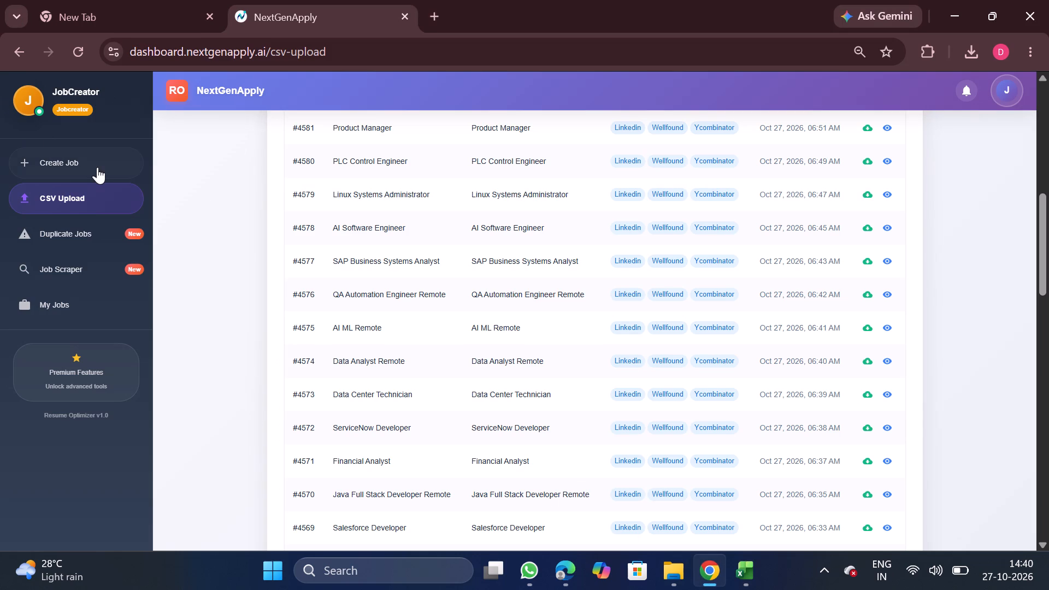
click(97, 167)
click(492, 152)
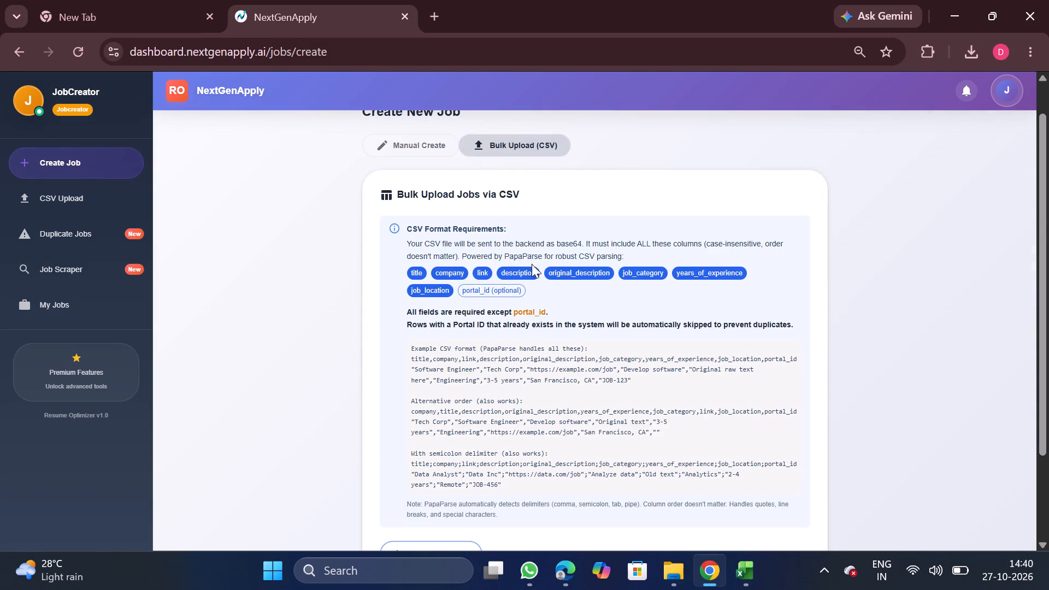
double_click(568, 275)
key(ctrl+c)
click(734, 587)
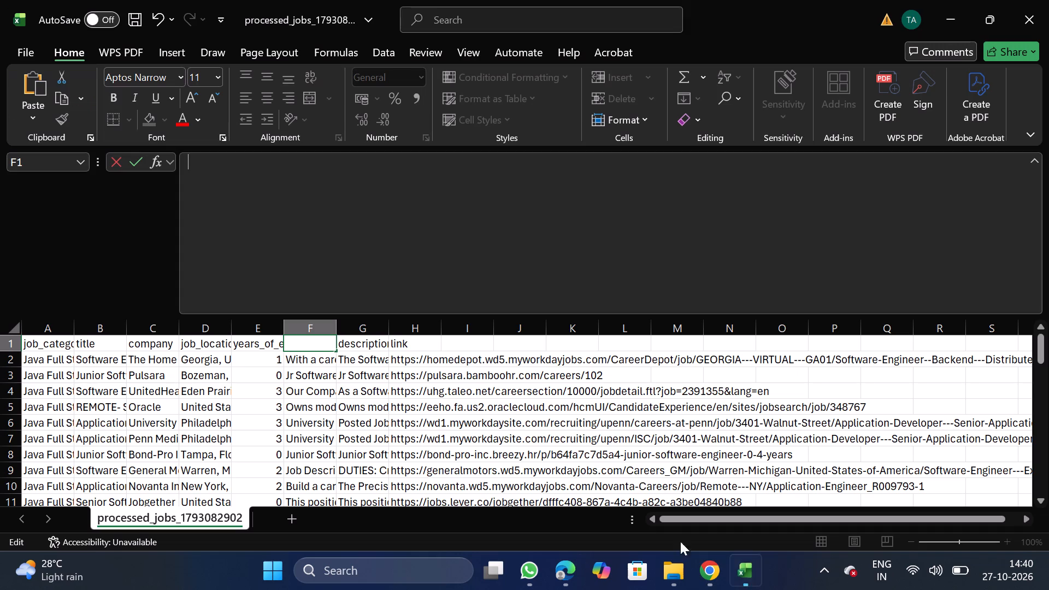
key(ctrl+v)
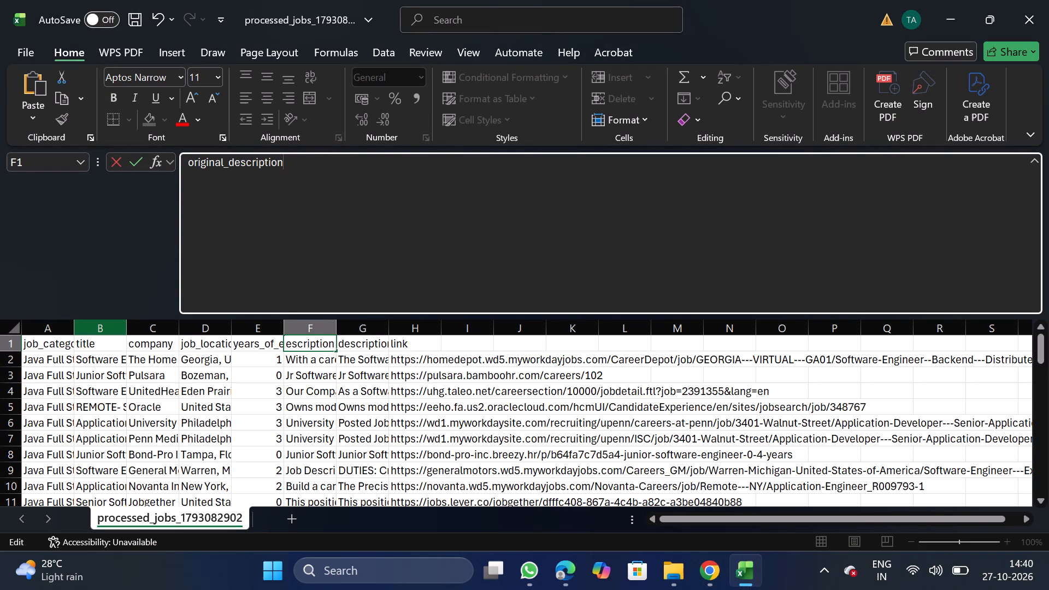
Filter the title column to show only (Blanks), widening the filter list so the full titles are readable.
click(99, 327)
click(387, 56)
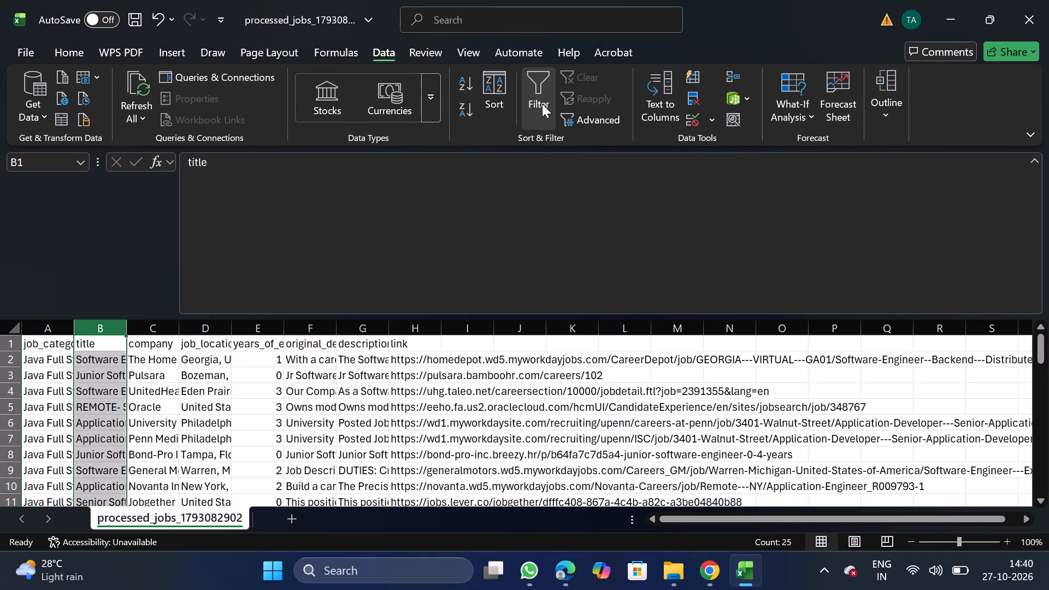
click(542, 104)
click(122, 351)
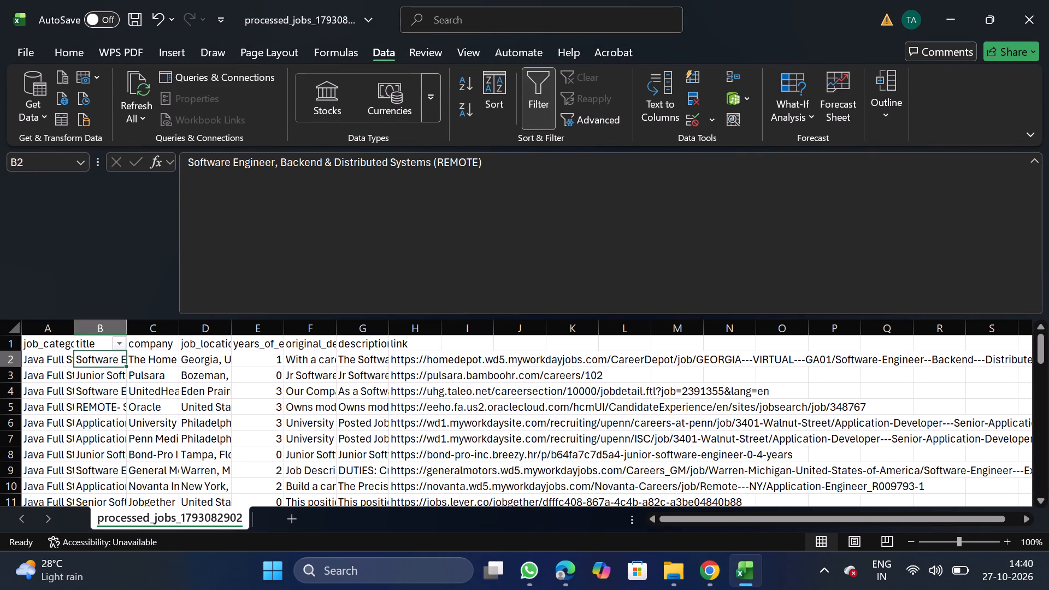
click(122, 338)
click(345, 549)
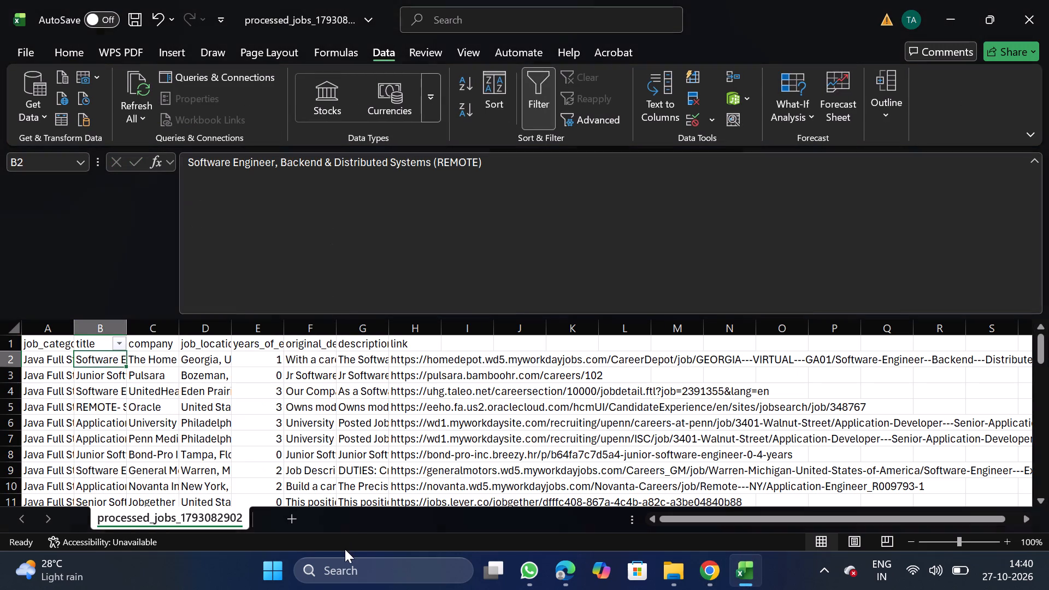
click(119, 346)
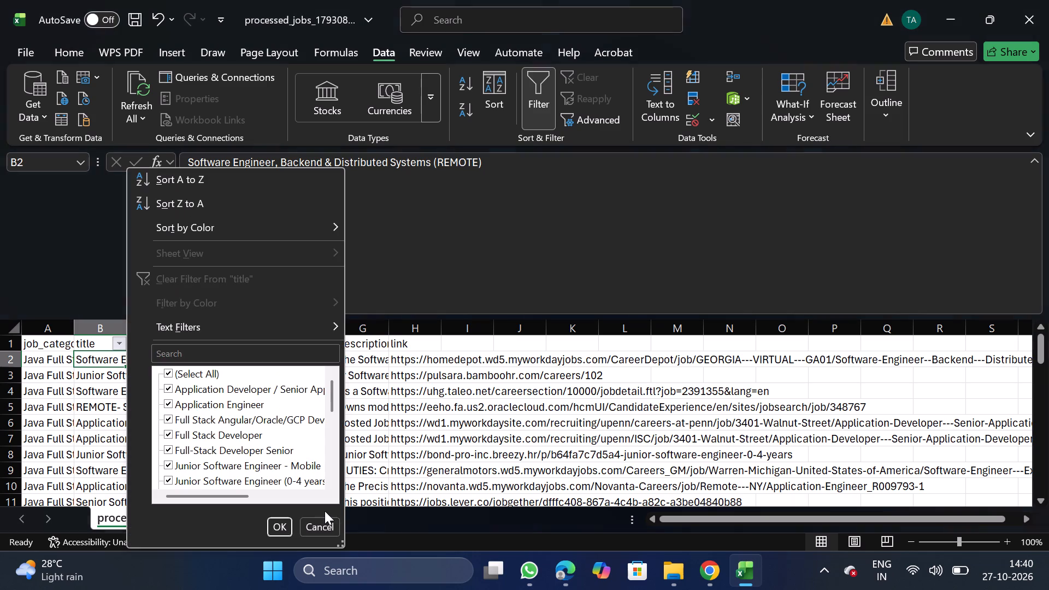
click(345, 545)
drag(345, 545, 515, 582)
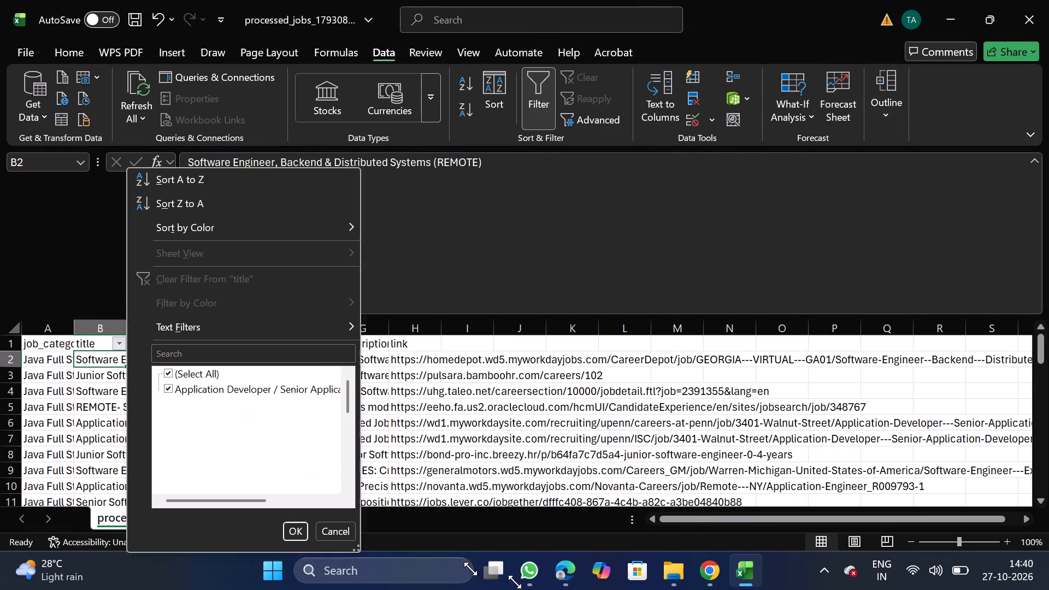
drag(515, 582, 719, 589)
click(220, 374)
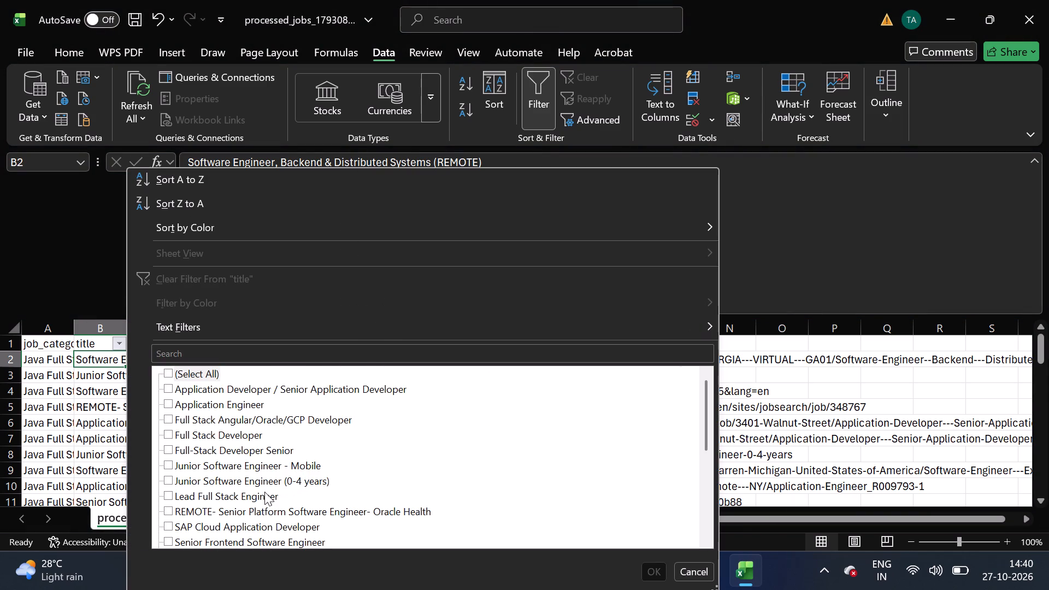
scroll(272, 525, down, 1)
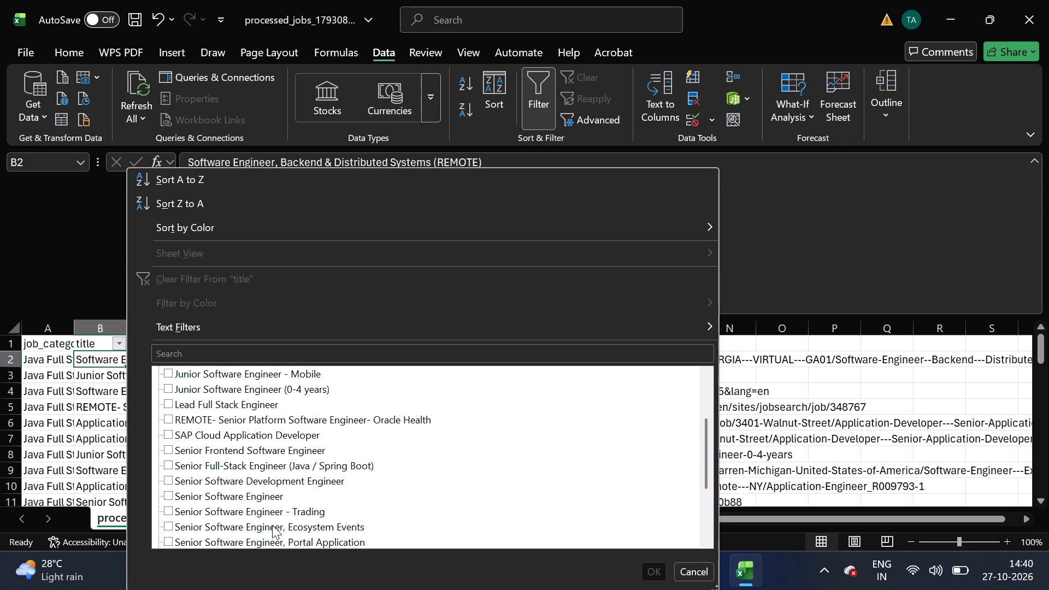
scroll(272, 525, down, 2)
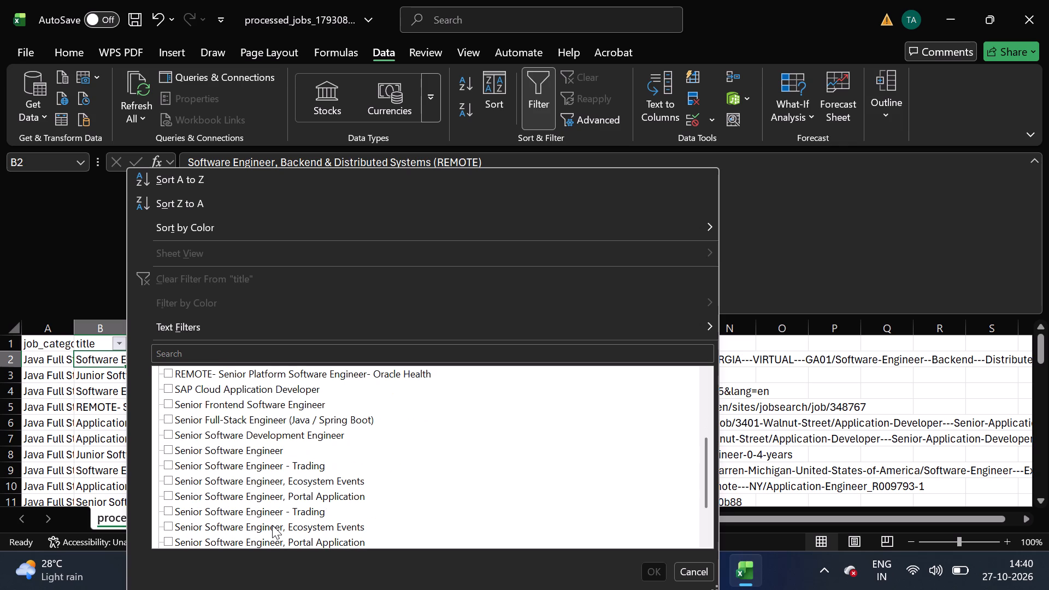
scroll(272, 525, down, 2)
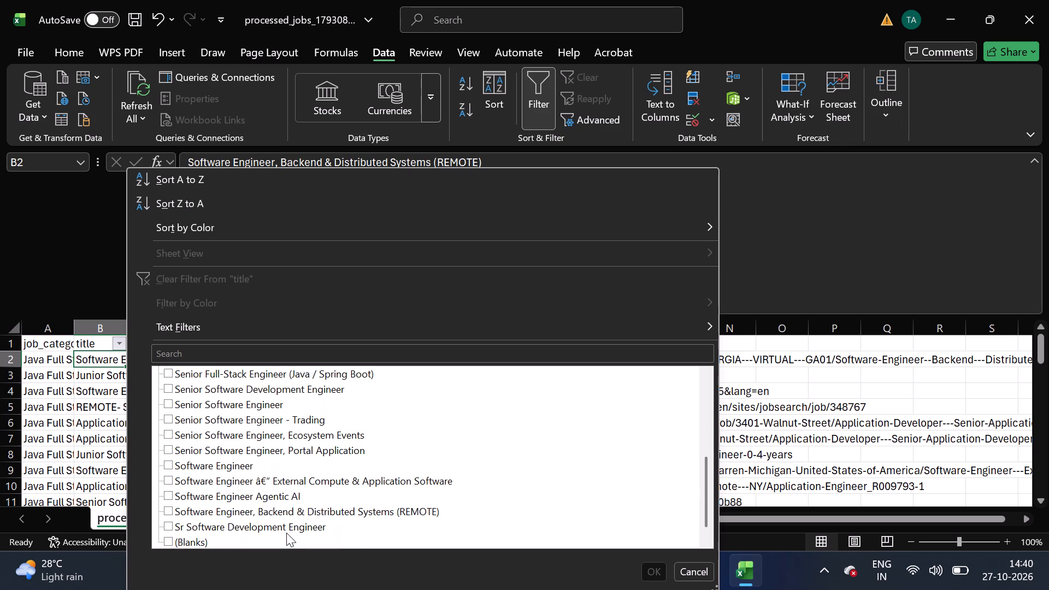
scroll(286, 533, down, 1)
click(201, 544)
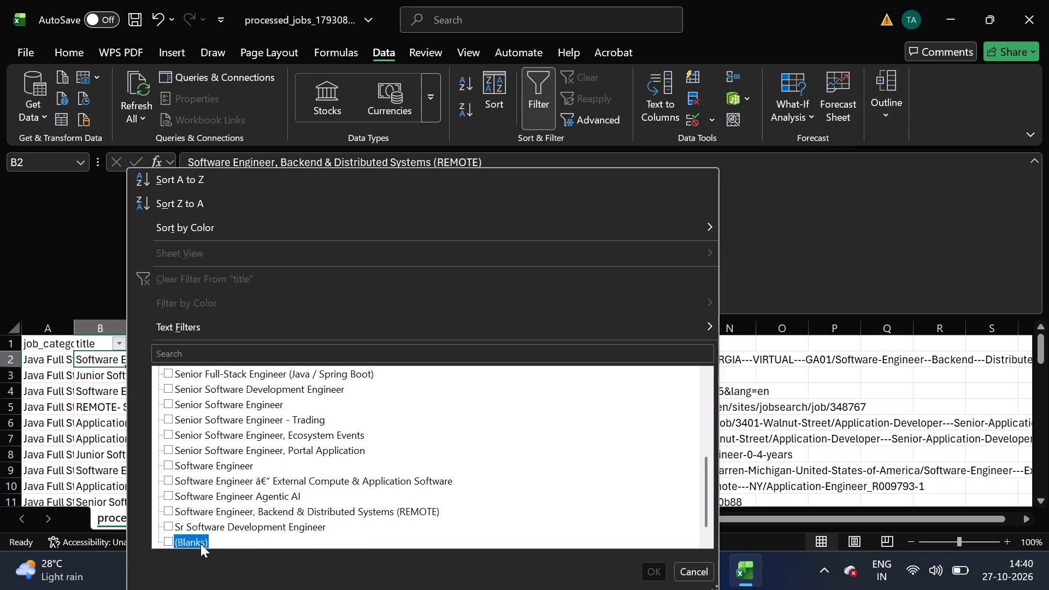
scroll(201, 544, down, 1)
click(653, 569)
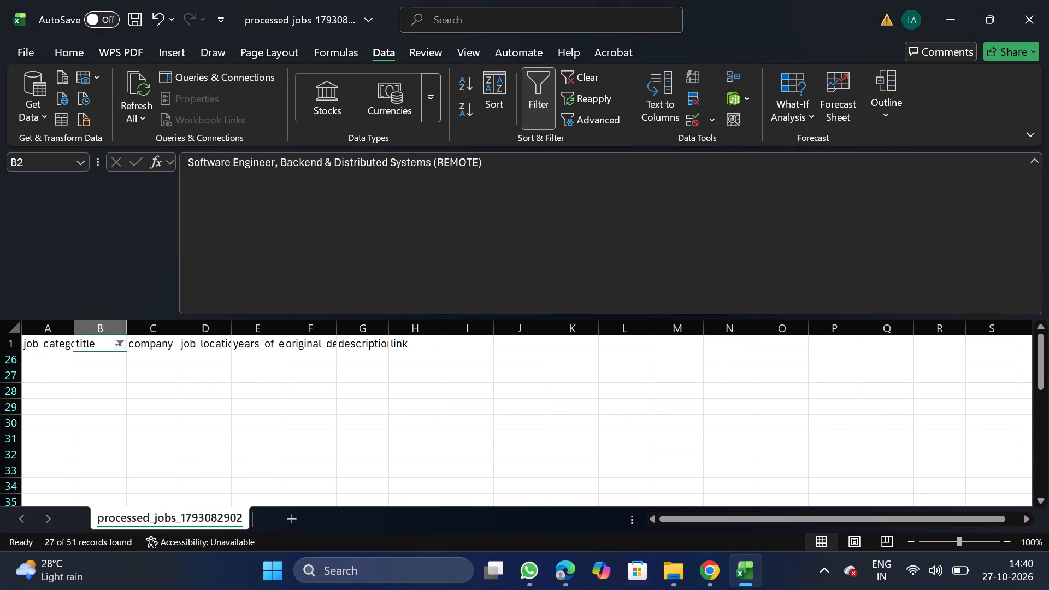
Delete all the filtered blank rows from row 26 down and remove the filter.
click(1, 355)
click(2, 356)
key(ctrl+shift+Down)
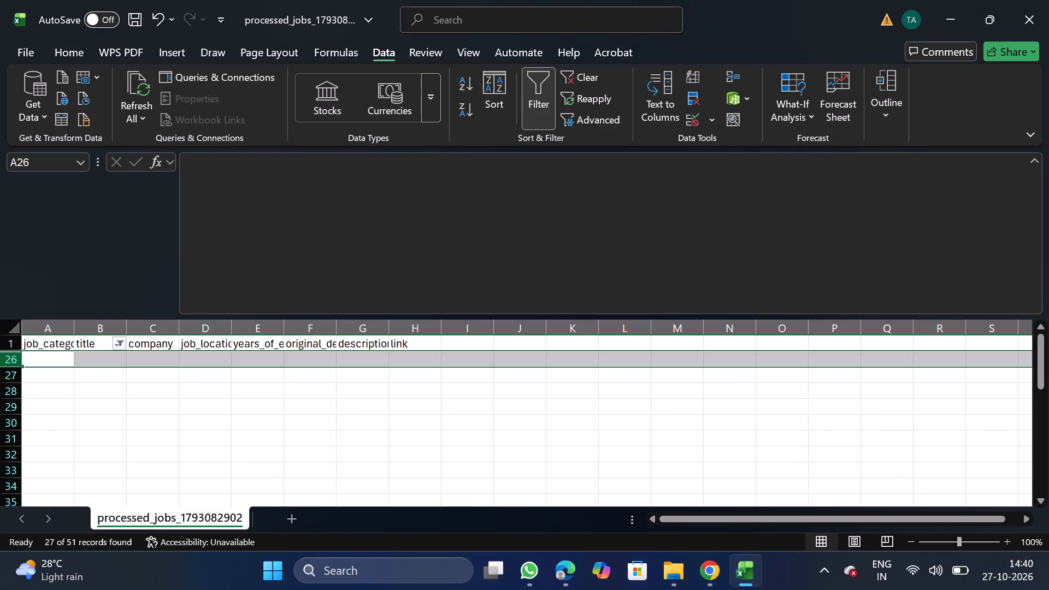
right_click(103, 388)
click(182, 252)
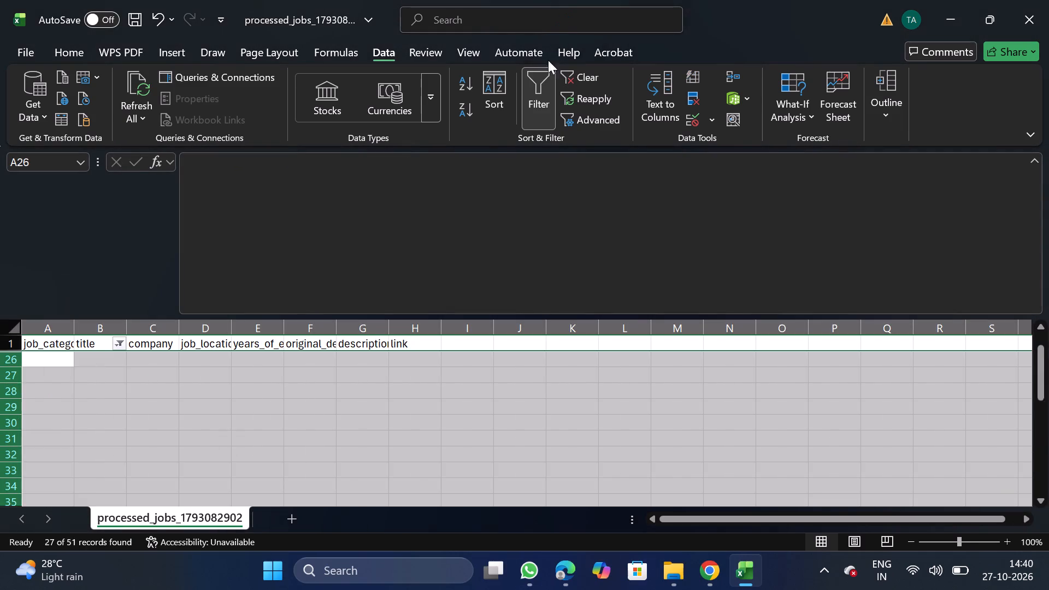
click(543, 93)
Filter the title column for lead, and turn the filter off again after checking.
click(110, 337)
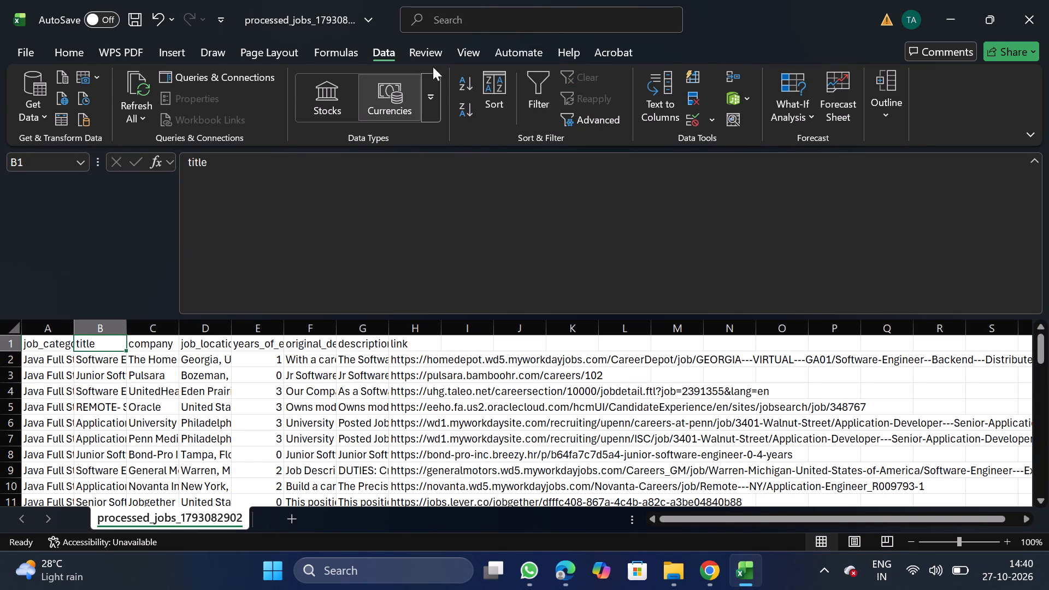
click(534, 98)
click(115, 342)
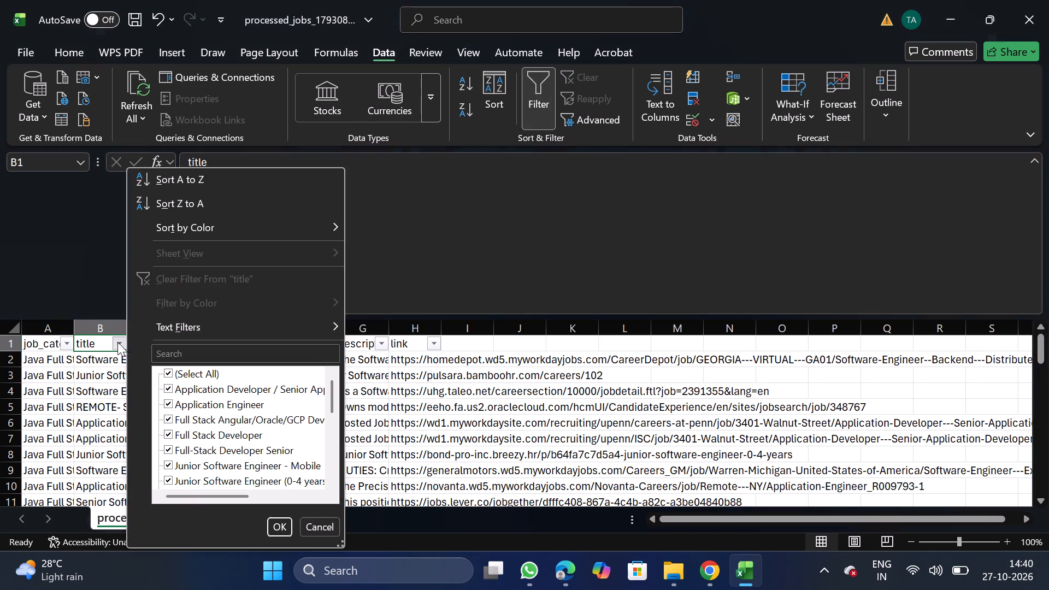
click(181, 357)
text(lead)
click(288, 526)
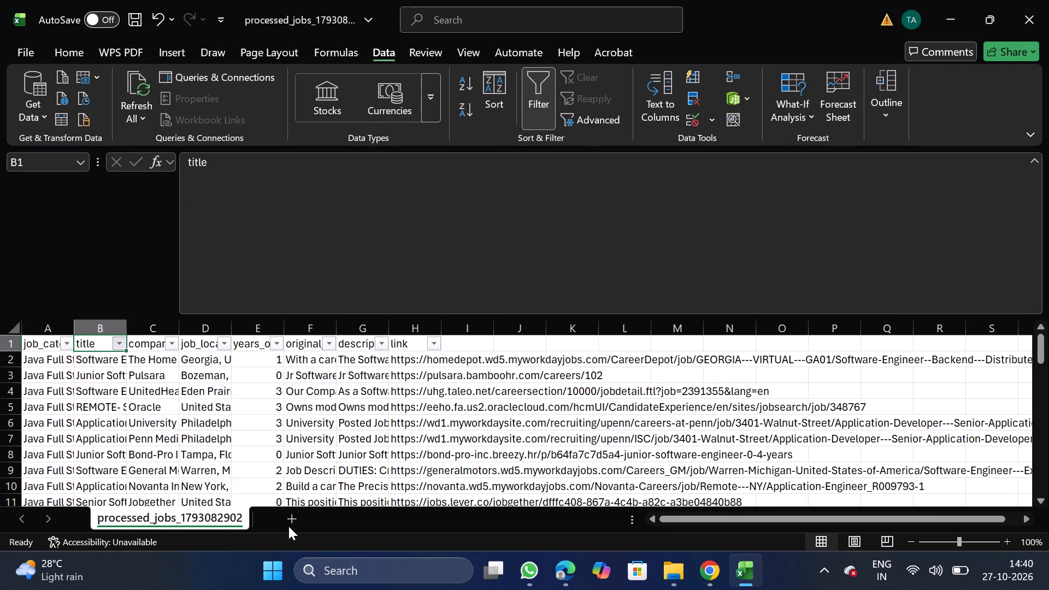
click(538, 114)
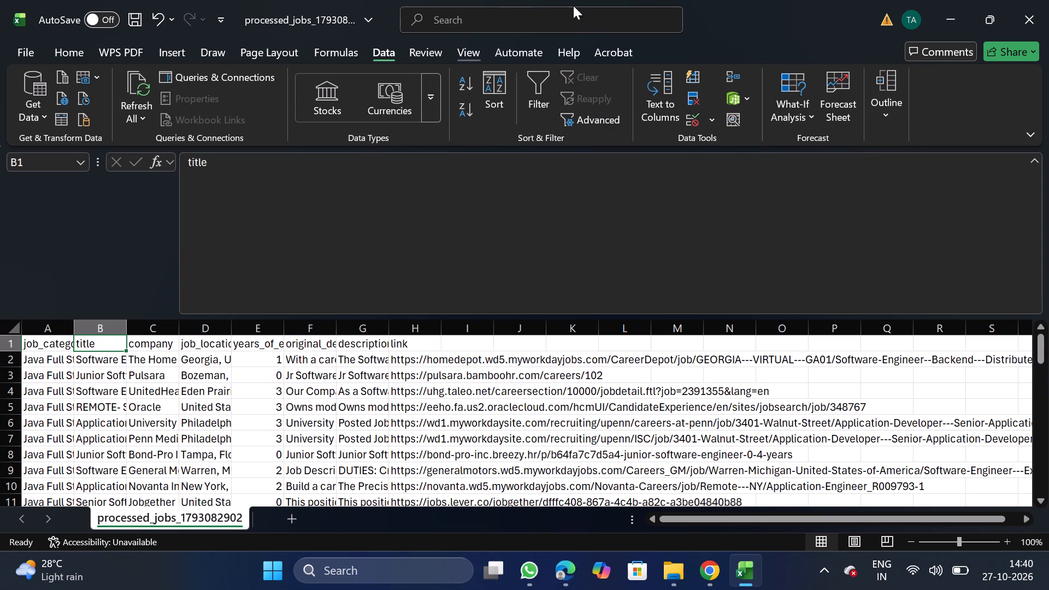
Search the title column's filter list for staff and close it without filtering.
click(531, 101)
click(116, 342)
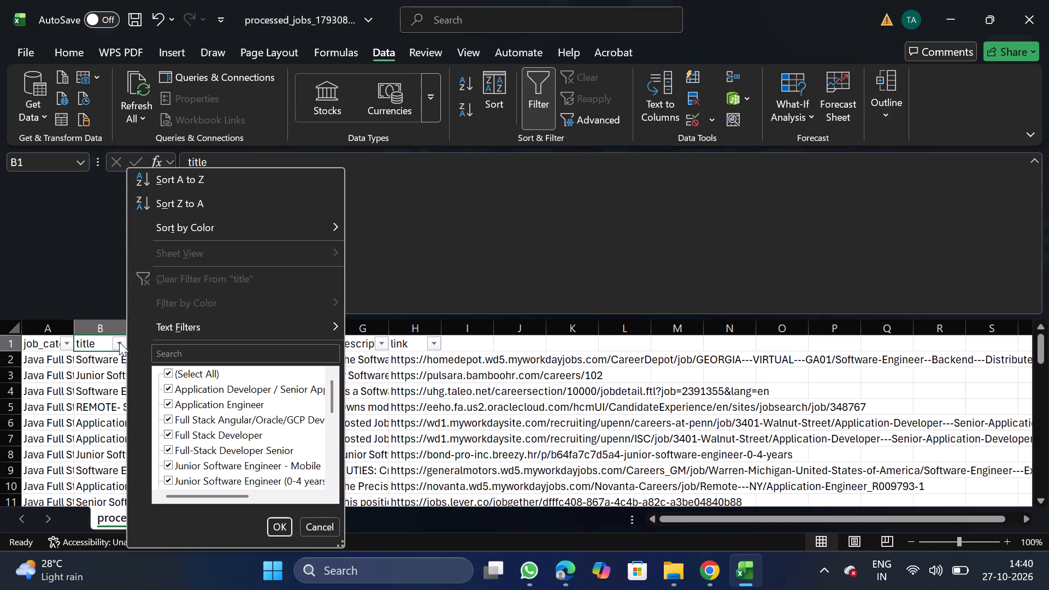
click(186, 356)
text(staff)
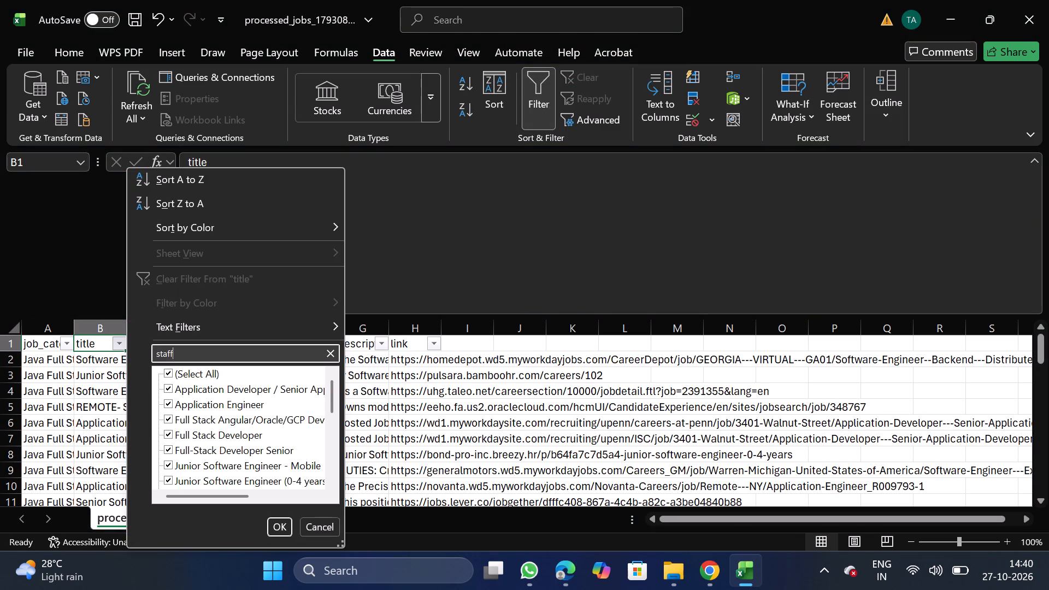
click(547, 101)
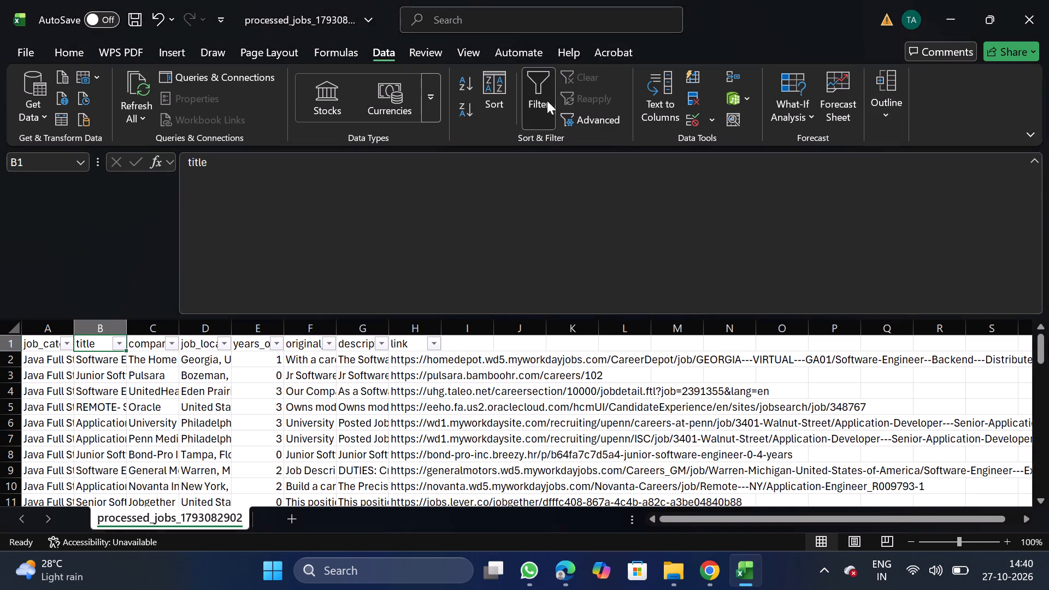
Search the company column's filter list for walmart.
click(173, 343)
click(537, 99)
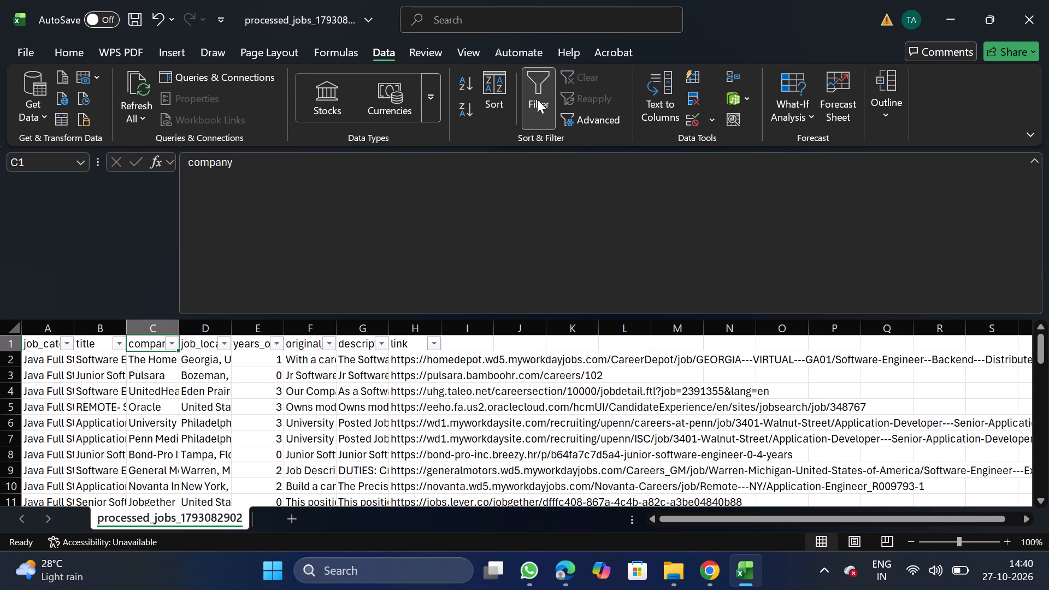
click(172, 345)
click(243, 346)
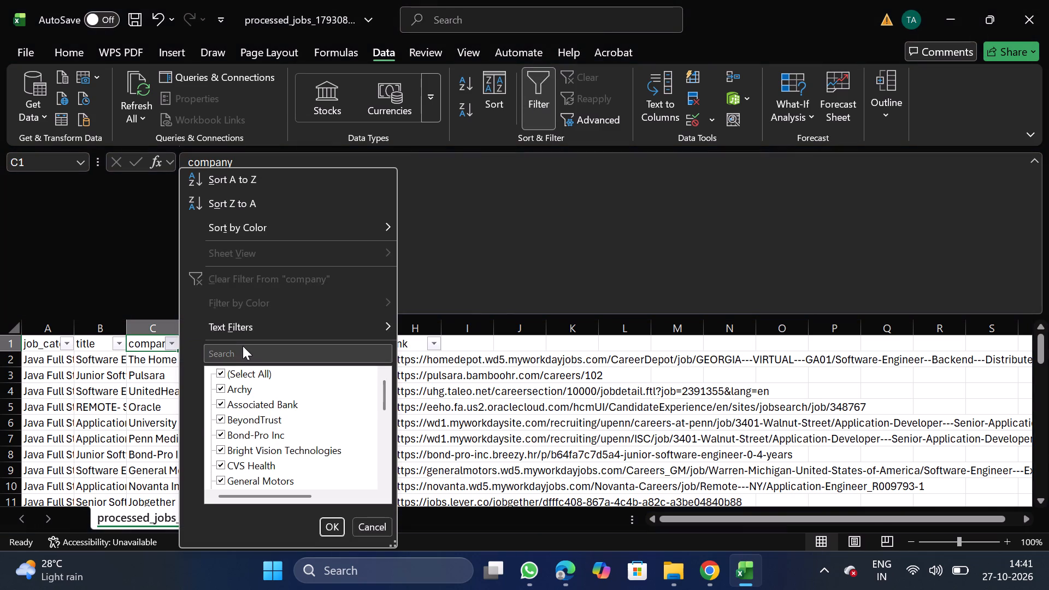
click(244, 347)
click(237, 353)
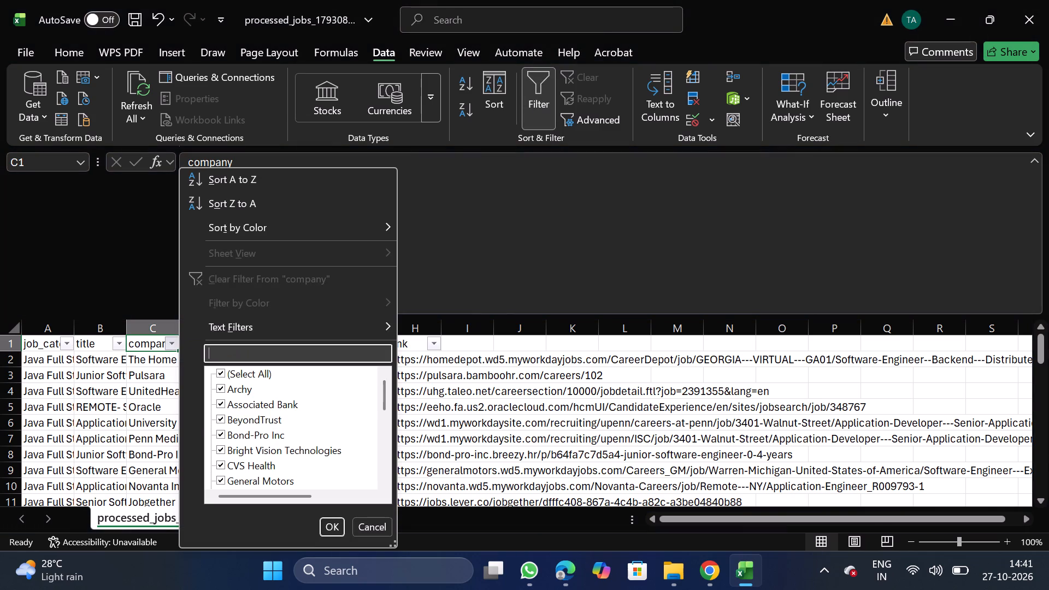
text(walmart)
Clear the company filter search and look for dried instead.
key(BackSpace)
key(BackSpace)
key(BackSpace)
key(BackSpace)
key(BackSpace)
key(BackSpace)
key(BackSpace)
key(BackSpace)
key(BackSpace)
key(BackSpace)
key(BackSpace)
key(BackSpace)
key(BackSpace)
key(BackSpace)
key(BackSpace)
key(BackSpace)
key(BackSpace)
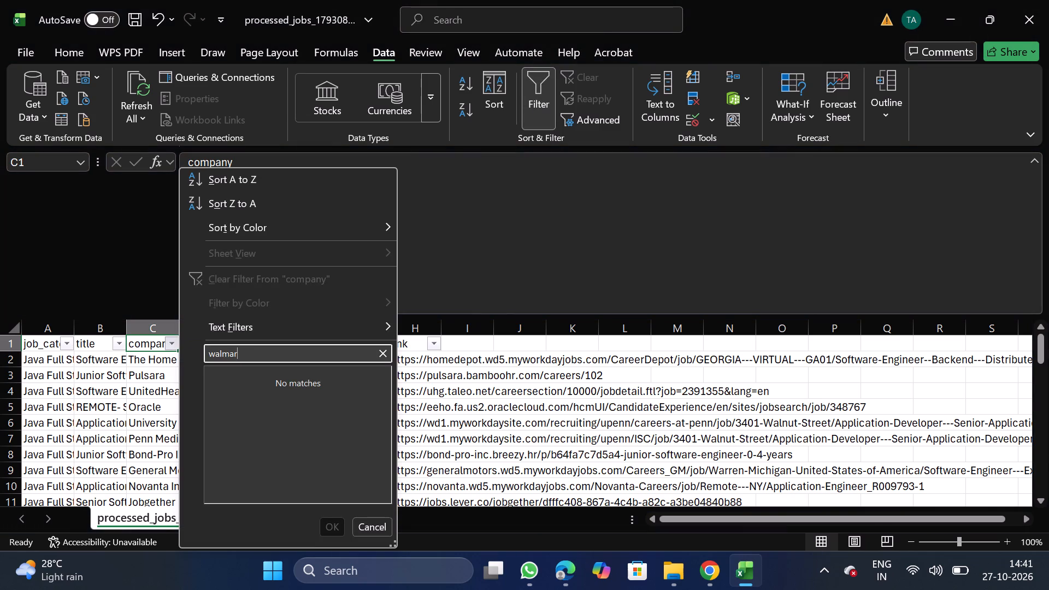
text(dried)
Clear the company filter search and look for capital instead.
key(BackSpace)
key(BackSpace)
key(BackSpace)
key(BackSpace)
key(BackSpace)
key(BackSpace)
key(BackSpace)
key(BackSpace)
key(BackSpace)
key(BackSpace)
key(BackSpace)
key(BackSpace)
key(BackSpace)
key(BackSpace)
text(capital)
Clear the company filter search and look for under instead.
key(BackSpace)
key(BackSpace)
key(BackSpace)
key(BackSpace)
key(BackSpace)
key(BackSpace)
key(BackSpace)
key(BackSpace)
key(BackSpace)
key(BackSpace)
key(BackSpace)
key(BackSpace)
key(BackSpace)
key(BackSpace)
key(BackSpace)
text(under)
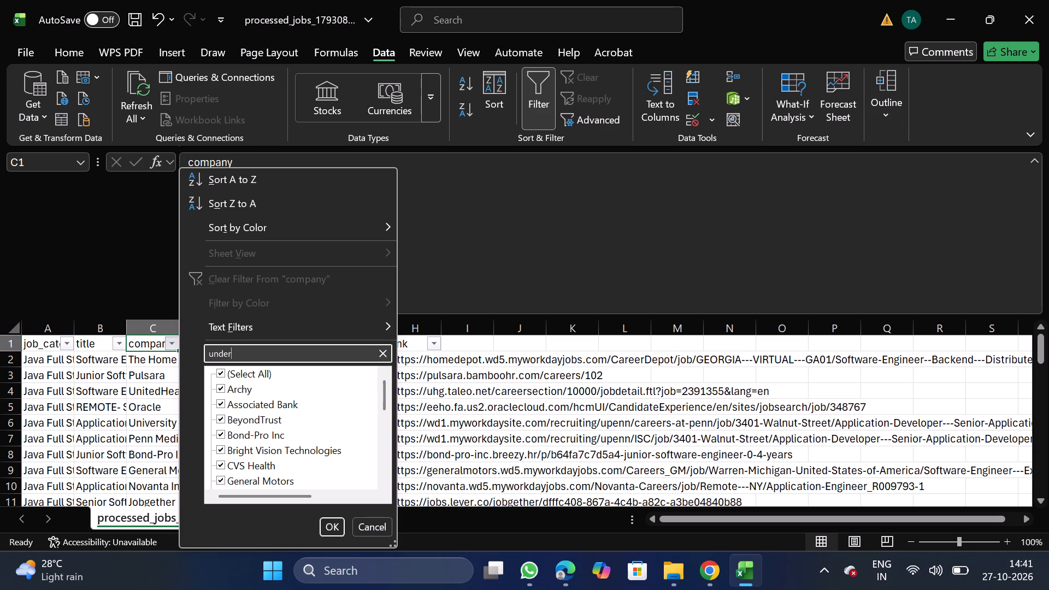
Clear the company filter search and look for hun instead.
key(BackSpace)
key(BackSpace)
key(BackSpace)
key(BackSpace)
key(BackSpace)
key(BackSpace)
key(BackSpace)
key(BackSpace)
key(BackSpace)
key(BackSpace)
key(BackSpace)
key(BackSpace)
key(BackSpace)
key(BackSpace)
text(hun)
Clear the company filter search and look for skim instead.
key(BackSpace)
key(BackSpace)
key(BackSpace)
key(BackSpace)
key(BackSpace)
key(BackSpace)
key(BackSpace)
key(BackSpace)
key(BackSpace)
key(BackSpace)
key(BackSpace)
key(BackSpace)
key(BackSpace)
text(sk)
text(im)
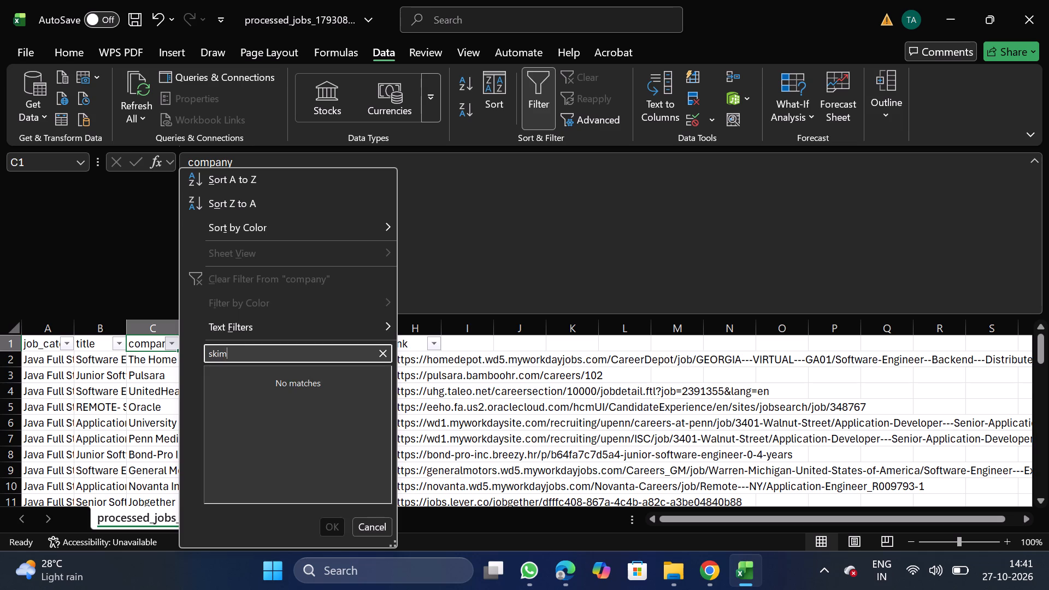
Clear the company filter search and look for ape instead.
key(BackSpace)
key(BackSpace)
key(BackSpace)
key(BackSpace)
key(BackSpace)
key(BackSpace)
key(BackSpace)
key(BackSpace)
key(BackSpace)
key(BackSpace)
key(BackSpace)
key(BackSpace)
key(BackSpace)
key(BackSpace)
key(BackSpace)
key(BackSpace)
key(BackSpace)
key(BackSpace)
text(ape)
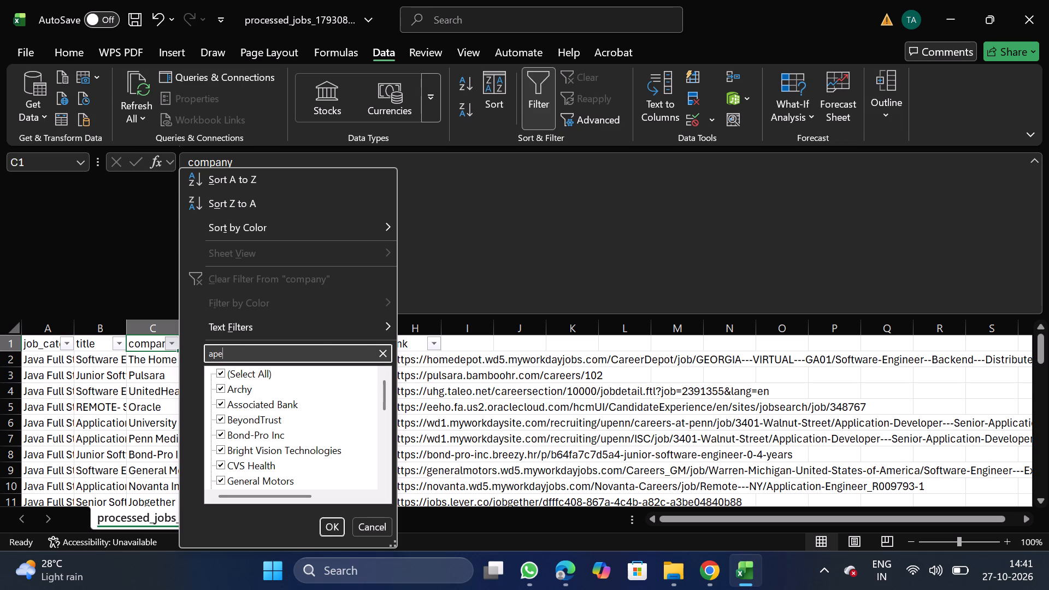
Search the company filter list for "in landem", then cancel the list and turn the filter off.
key(BackSpace)
key(BackSpace)
key(BackSpace)
key(BackSpace)
key(BackSpace)
key(BackSpace)
key(BackSpace)
key(BackSpace)
key(BackSpace)
key(BackSpace)
key(BackSpace)
text(in landem)
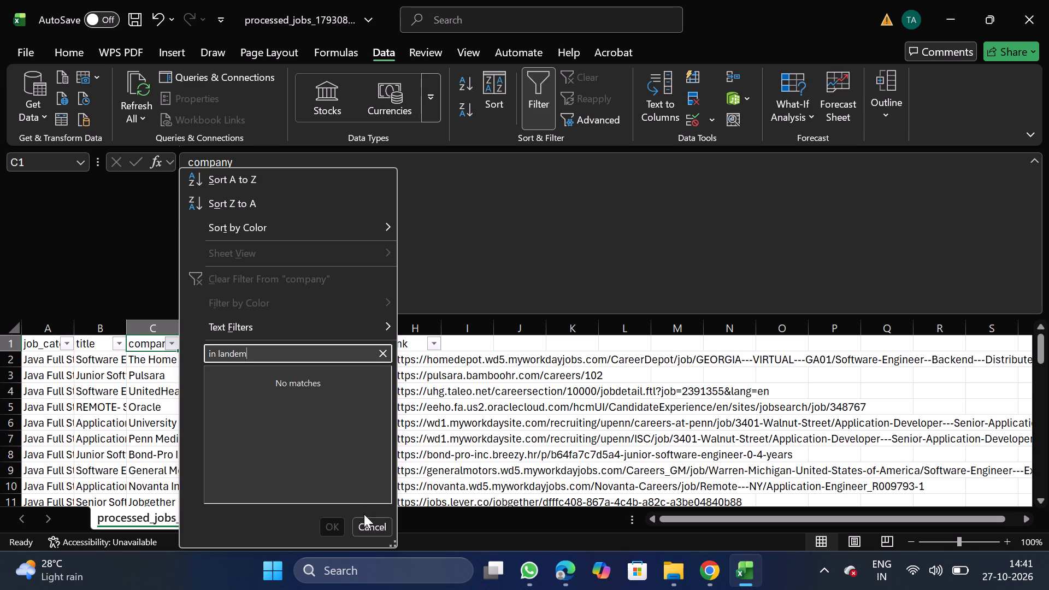
click(375, 527)
click(533, 109)
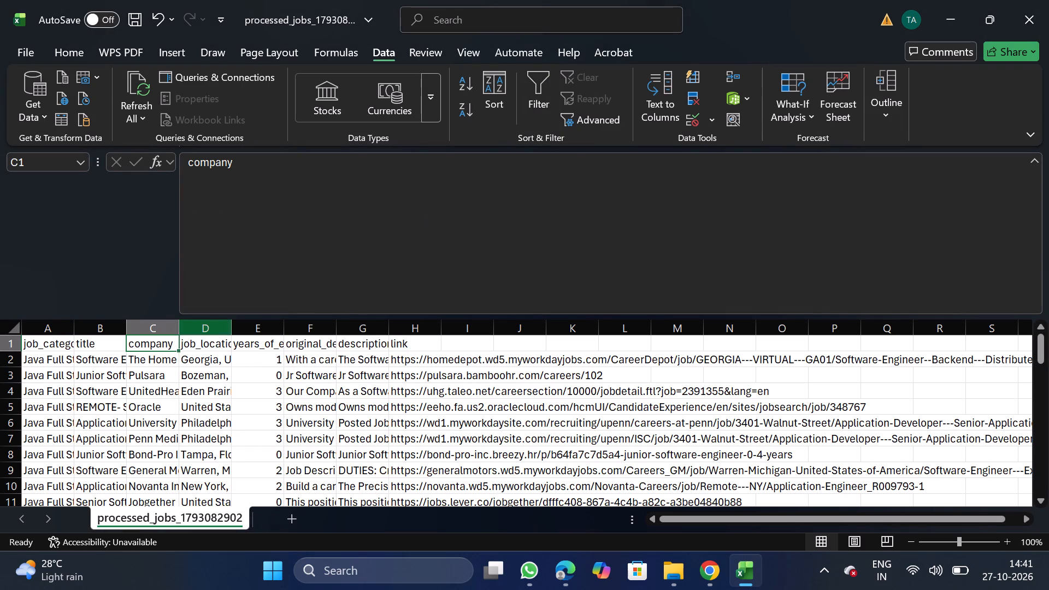
Turn on filtering, look through all the company names in the filter list, then cancel the list and turn filtering off.
click(542, 78)
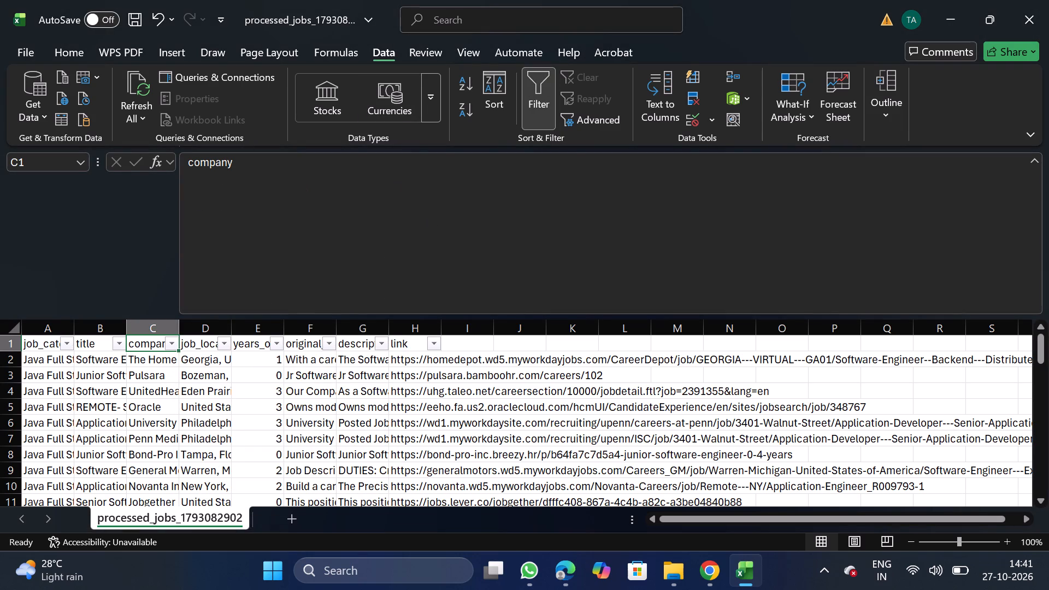
click(173, 349)
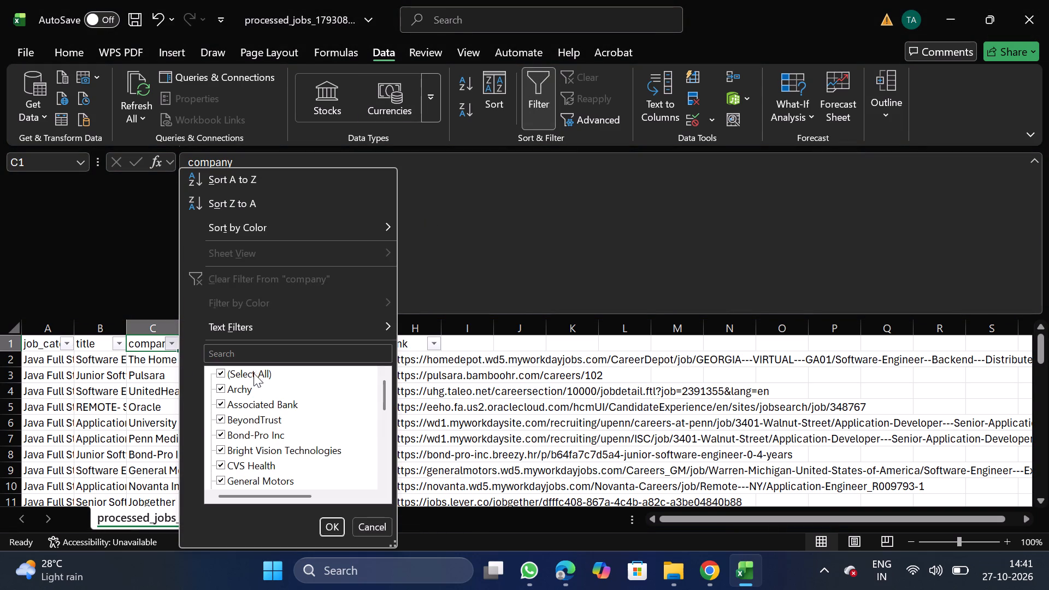
click(254, 373)
scroll(285, 440, down, 2)
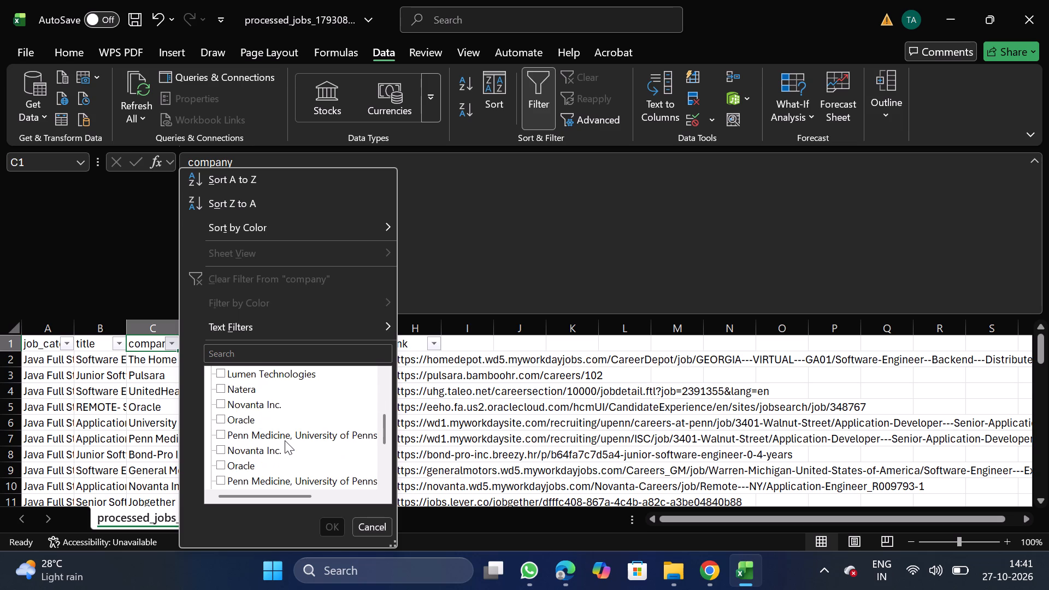
scroll(285, 440, down, 2)
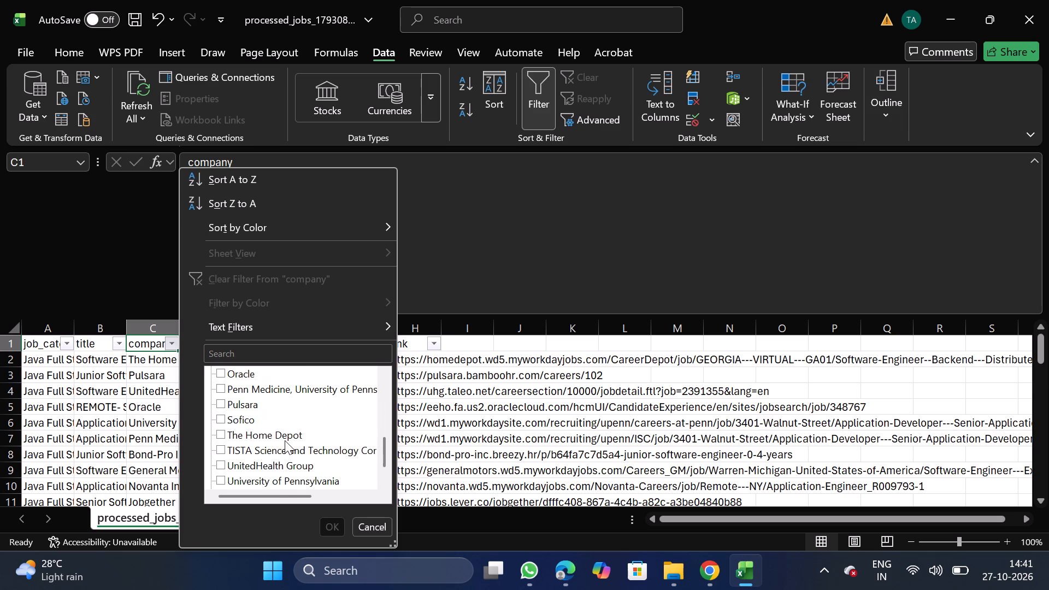
scroll(285, 440, down, 1)
click(376, 522)
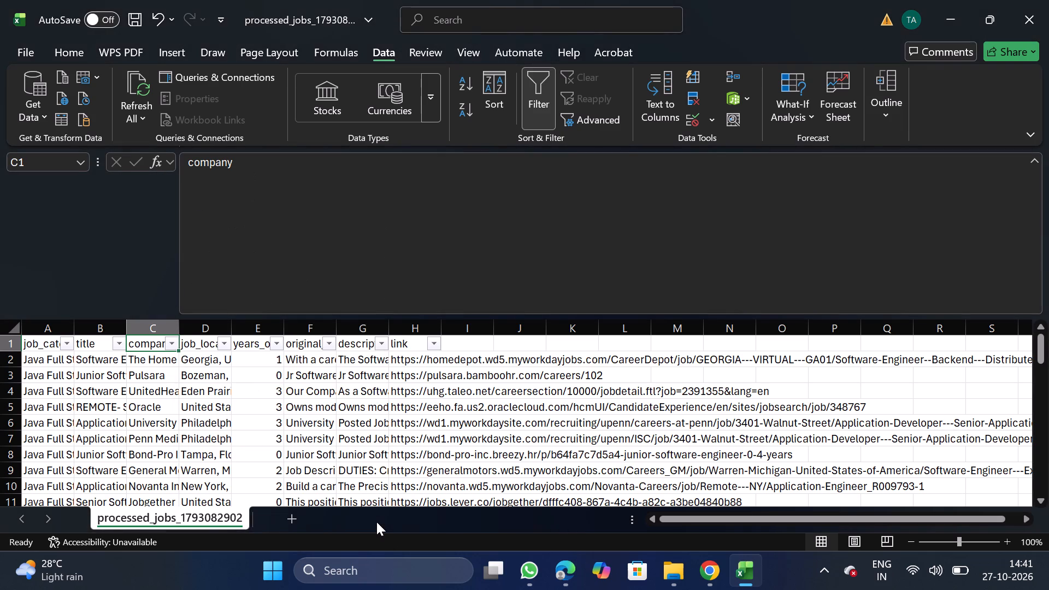
click(545, 87)
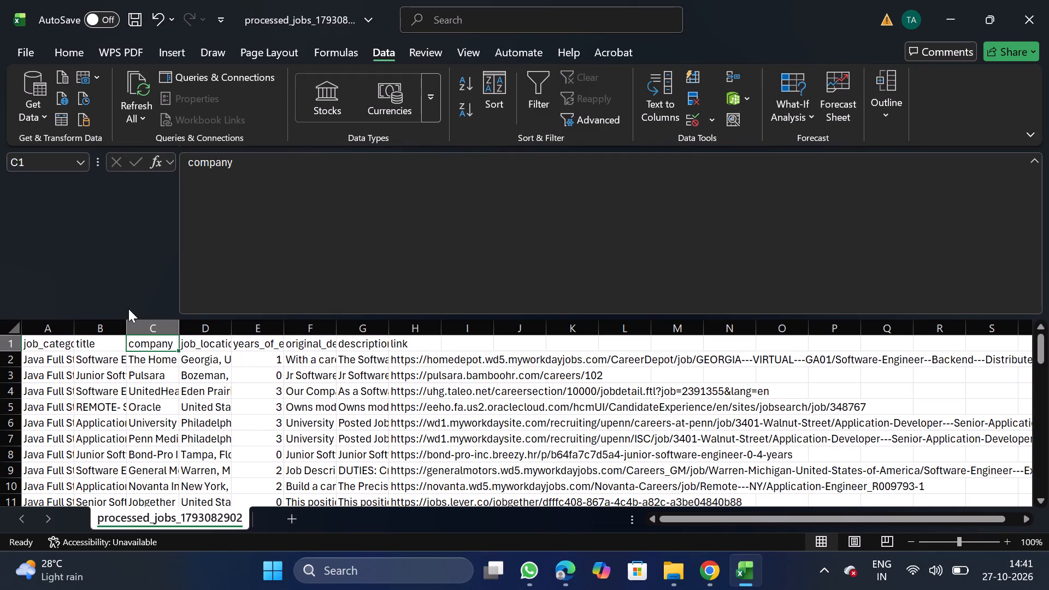
Save the cleaned file as java Remote_10_27 in CSV format in the Daily Scraping jobs folder under Documents.
click(26, 51)
triple_click(62, 264)
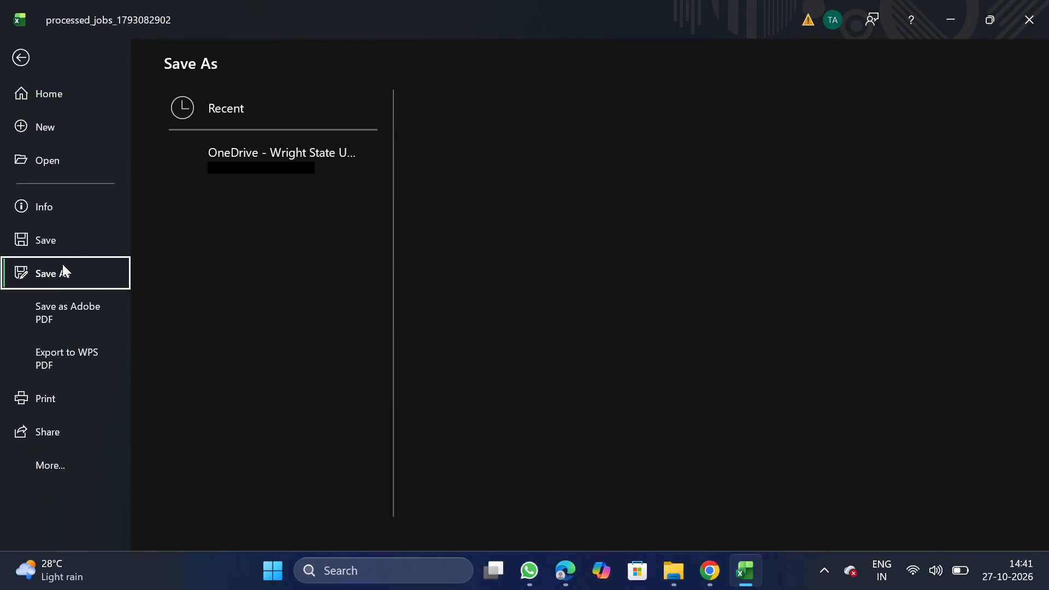
click(62, 264)
triple_click(254, 466)
triple_click(254, 466)
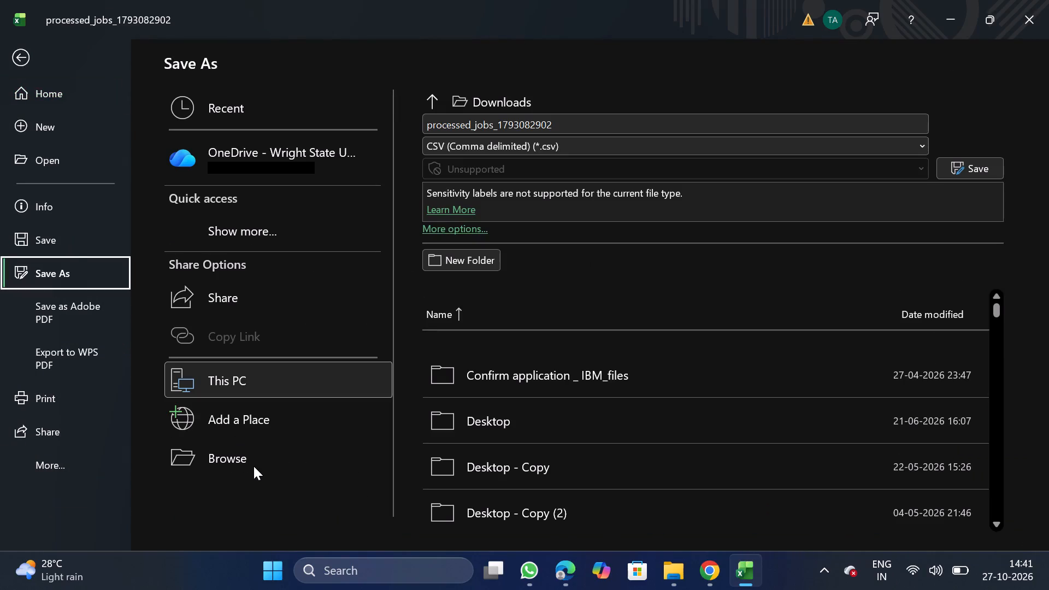
triple_click(254, 466)
double_click(254, 466)
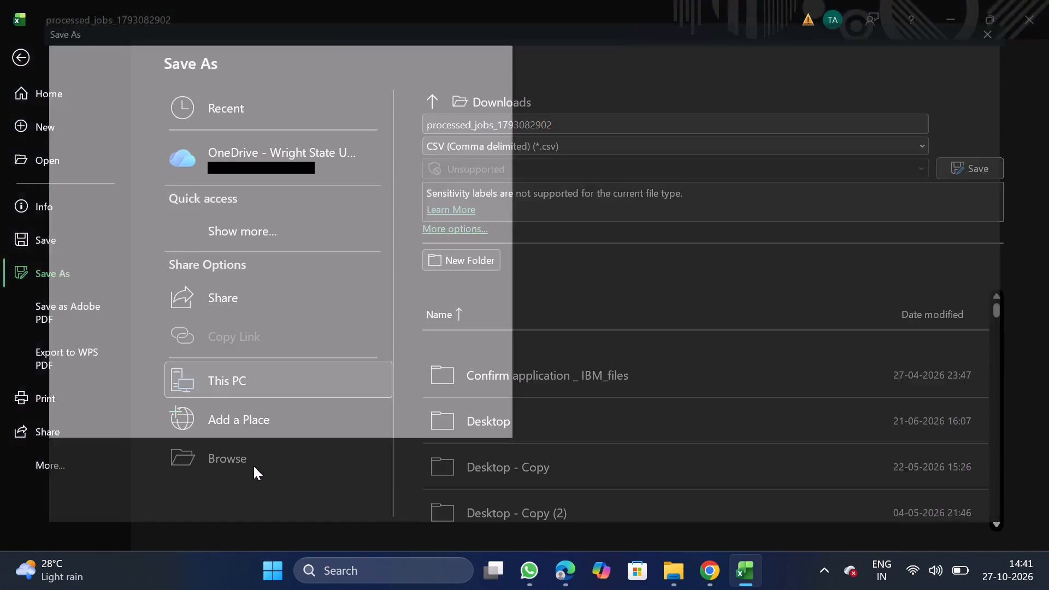
double_click(83, 151)
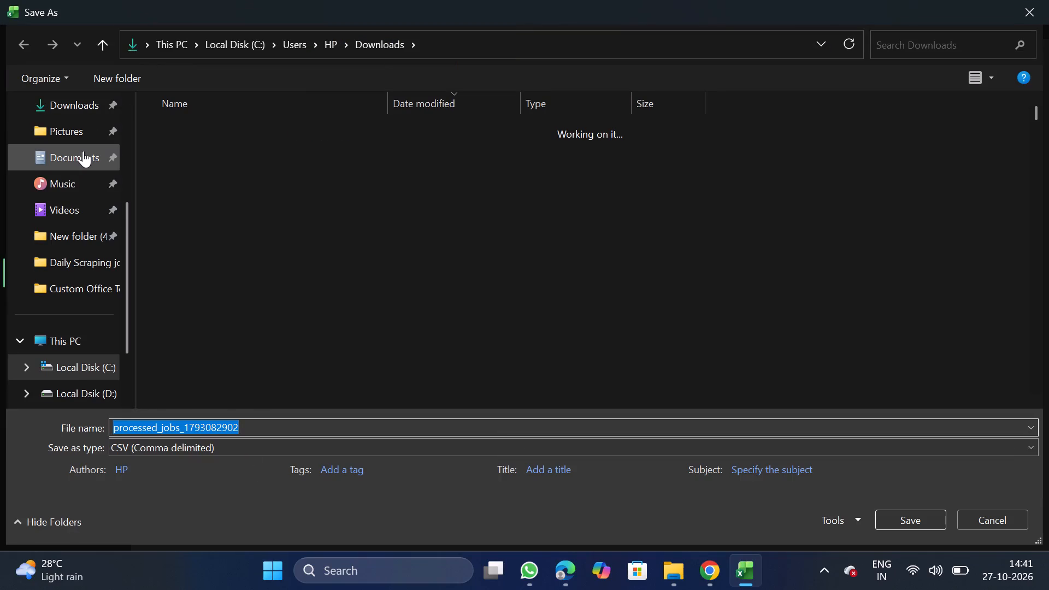
double_click(254, 190)
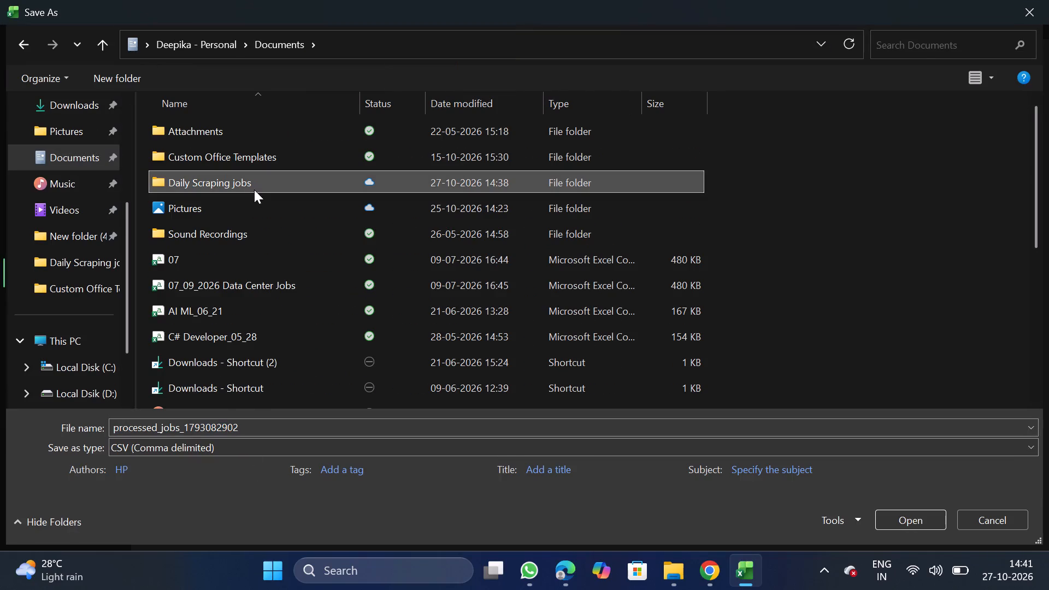
click(317, 424)
key(BackSpace)
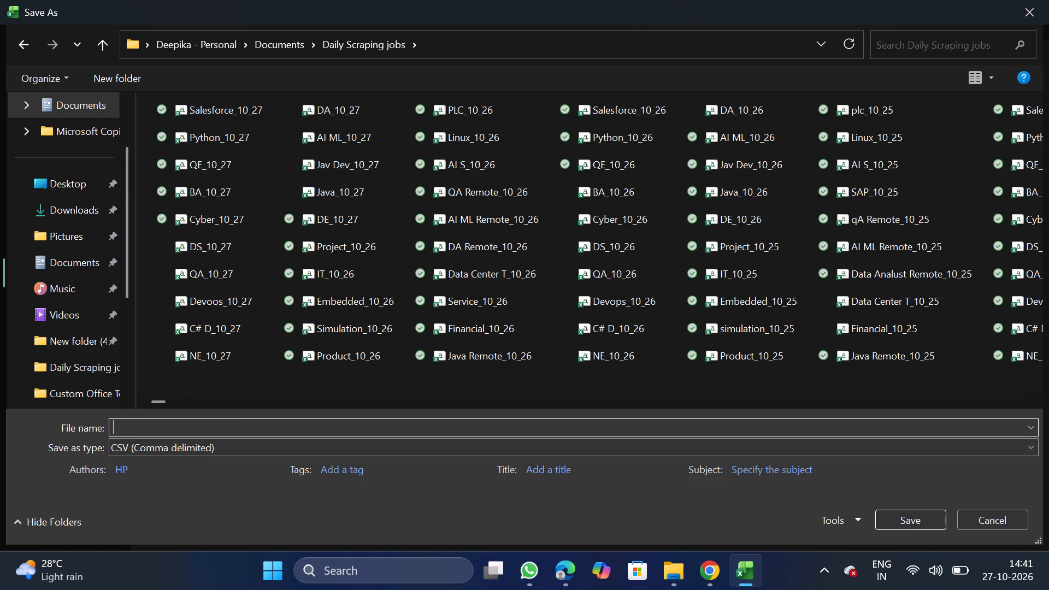
key(j)
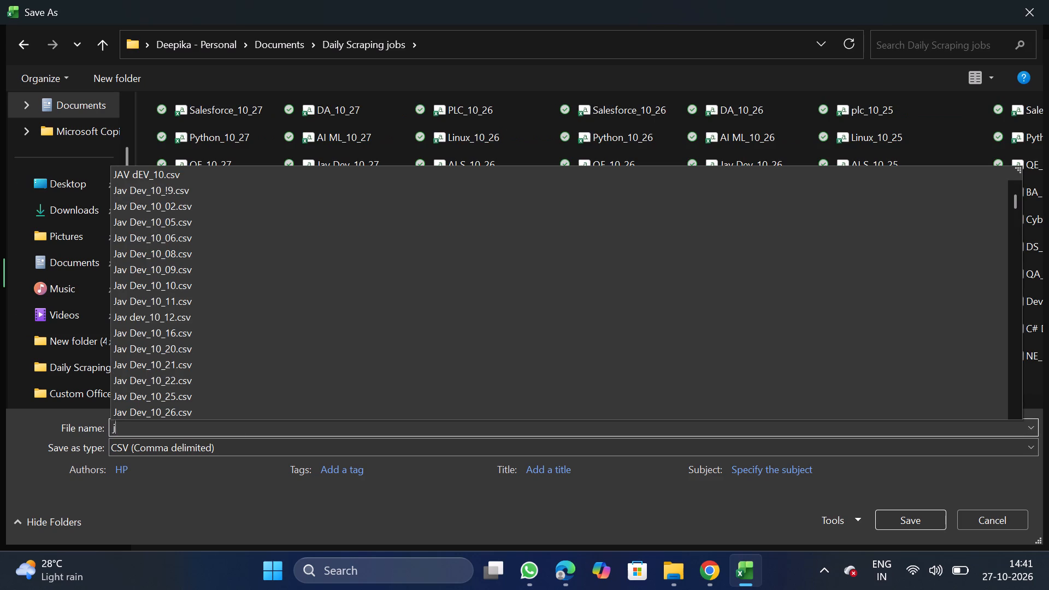
text(emote_10)
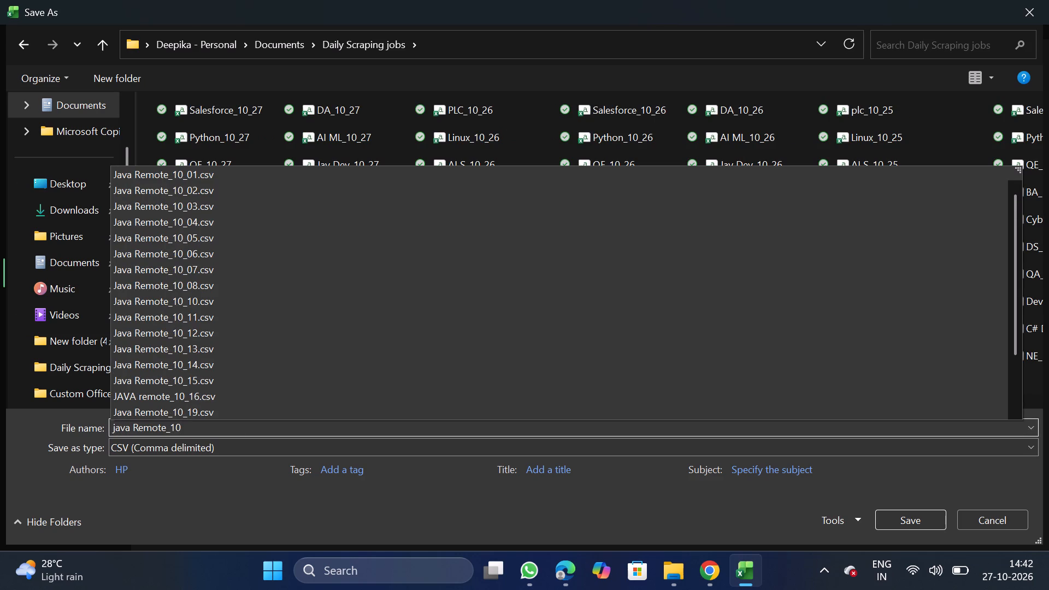
text(_27)
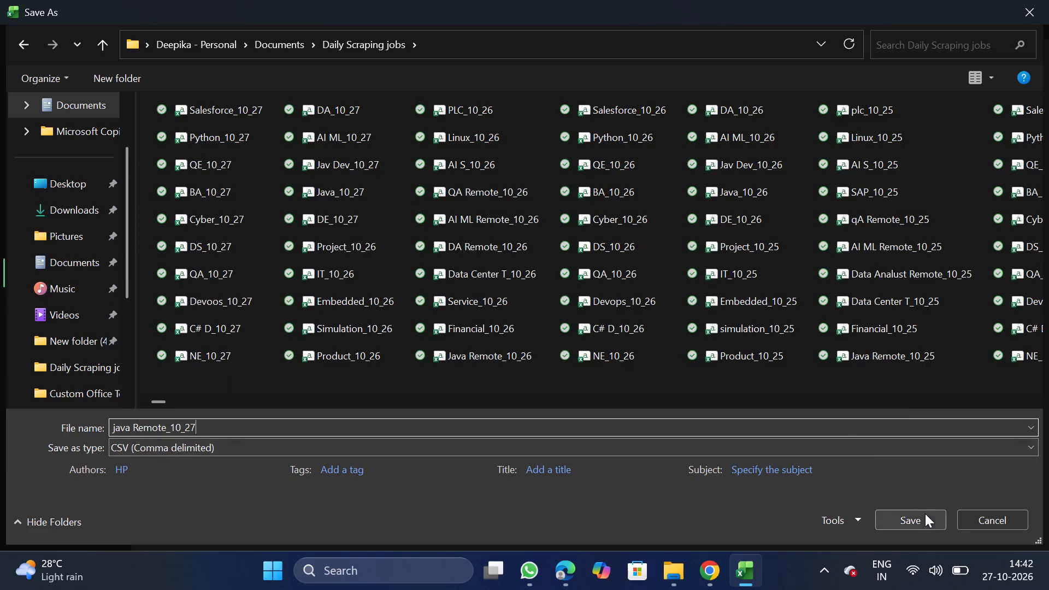
click(925, 514)
Switch to Chrome, bulk upload java Remote_10_27.csv on NextGenApply's Create Job page, and close the Excel workbook.
click(712, 580)
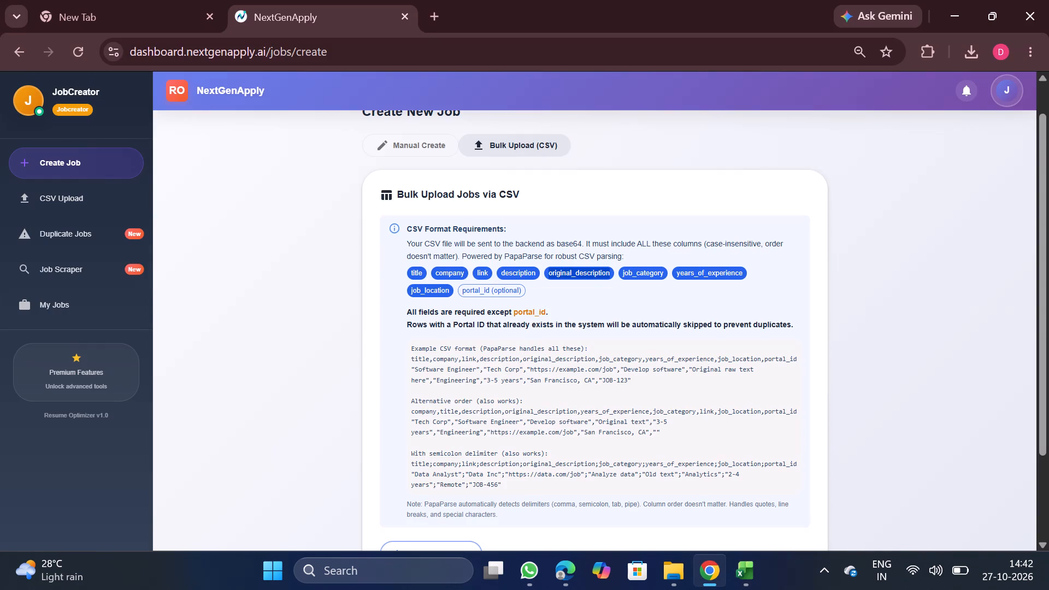
click(566, 297)
scroll(566, 297, down, 2)
click(427, 436)
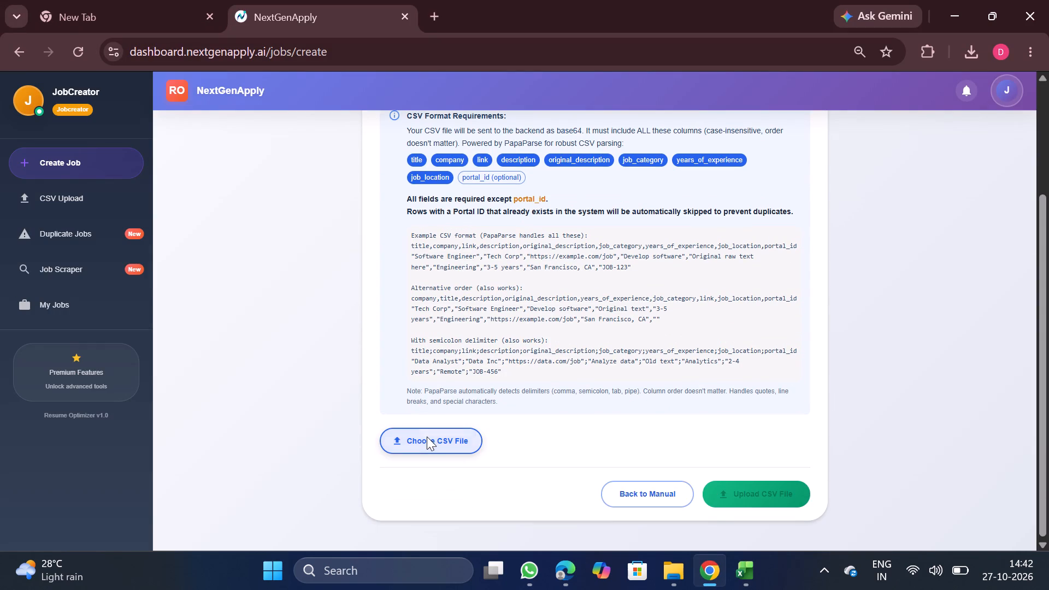
click(427, 436)
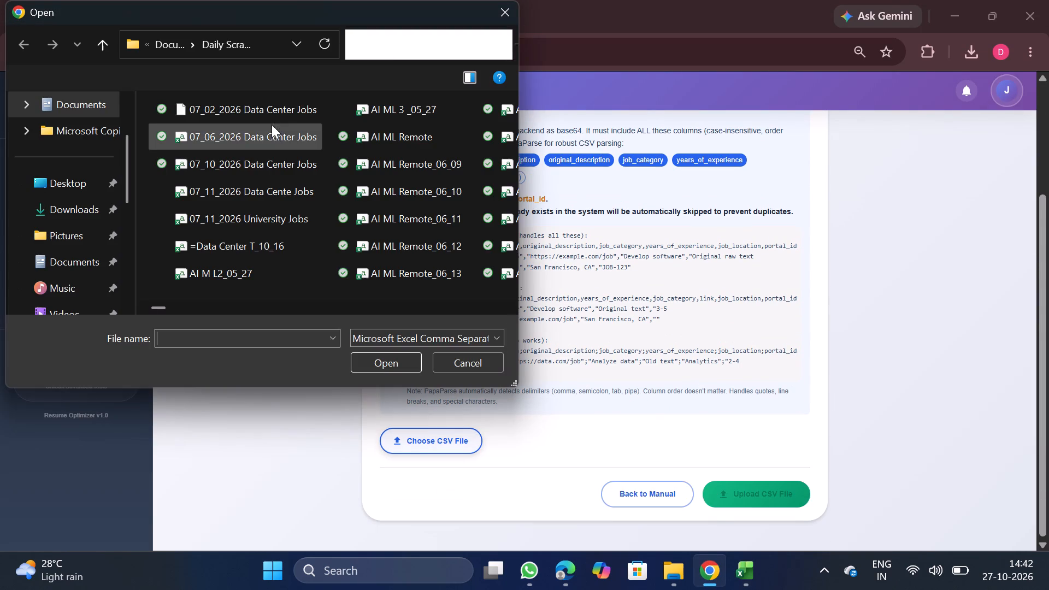
double_click(232, 110)
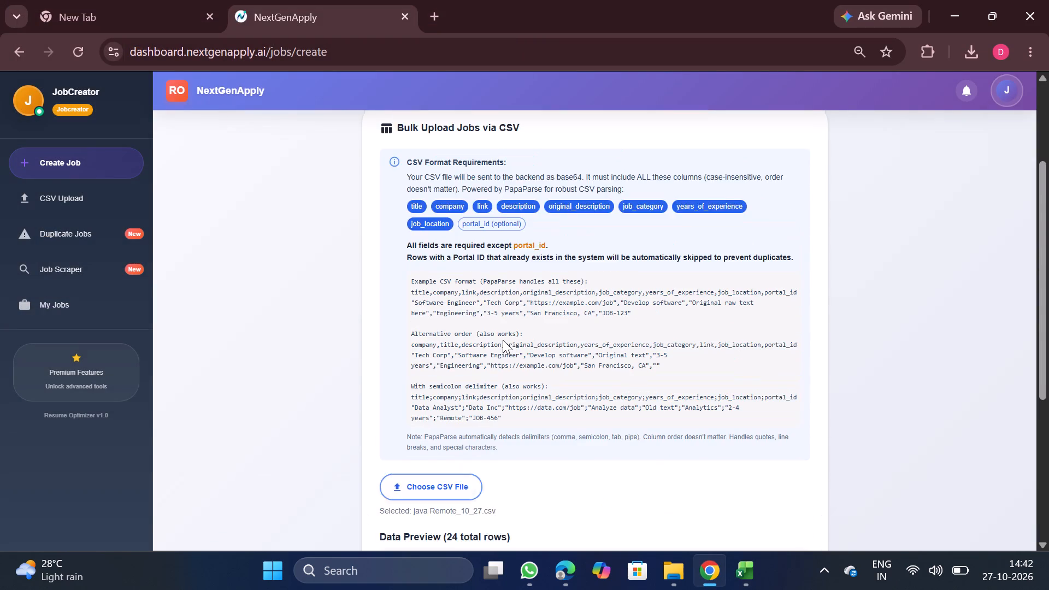
scroll(503, 340, down, 1)
scroll(653, 436, down, 4)
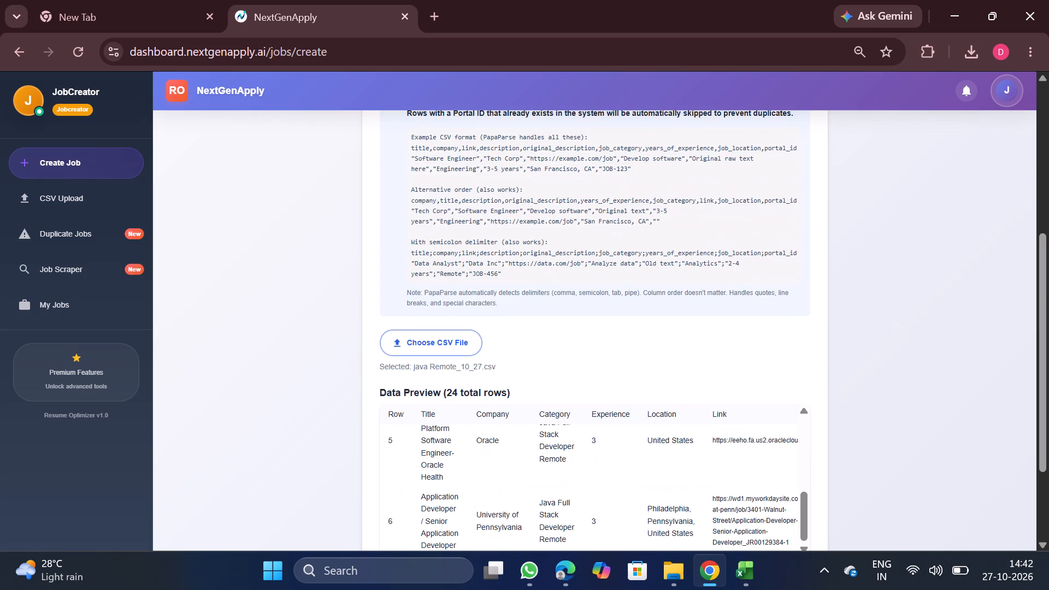
scroll(653, 436, down, 2)
click(740, 491)
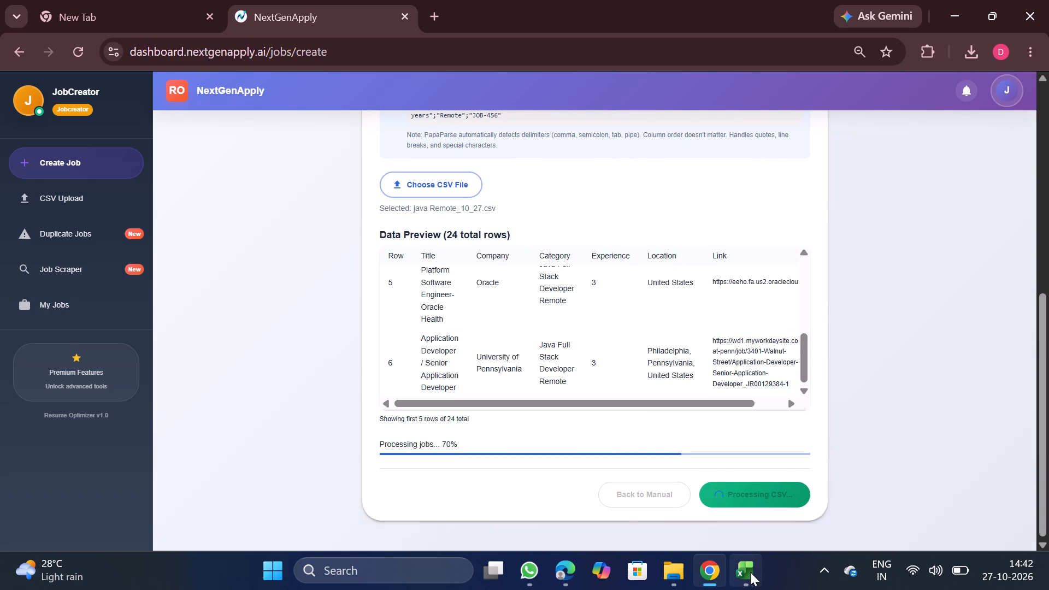
click(823, 438)
scroll(578, 379, up, 3)
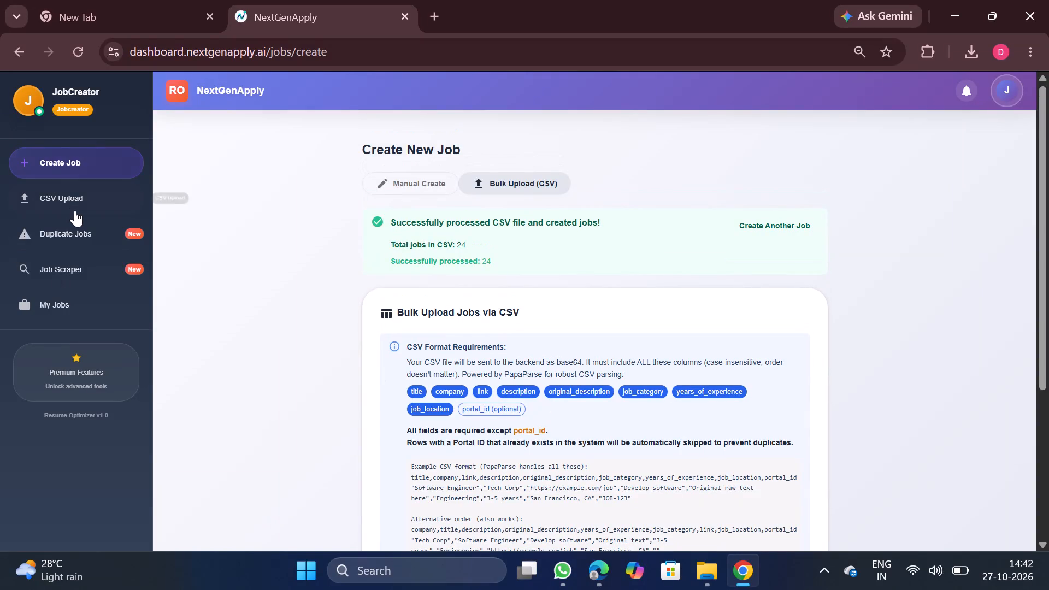
Download the Financial Analyst CSV, entry #4571, from the CSV upload history and open it in Excel.
click(75, 210)
scroll(415, 262, up, 2)
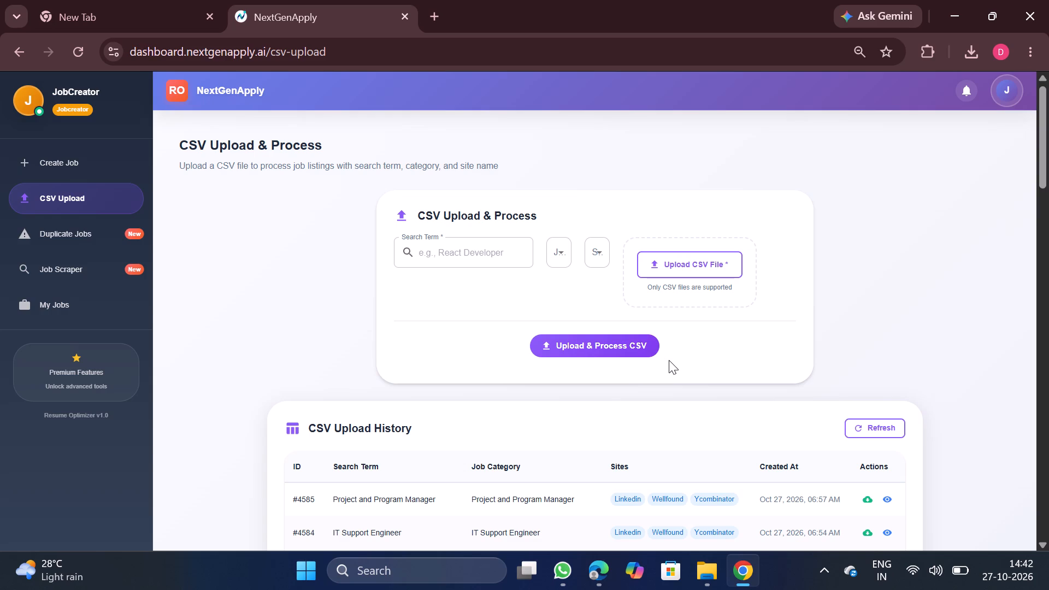
scroll(809, 395, down, 1)
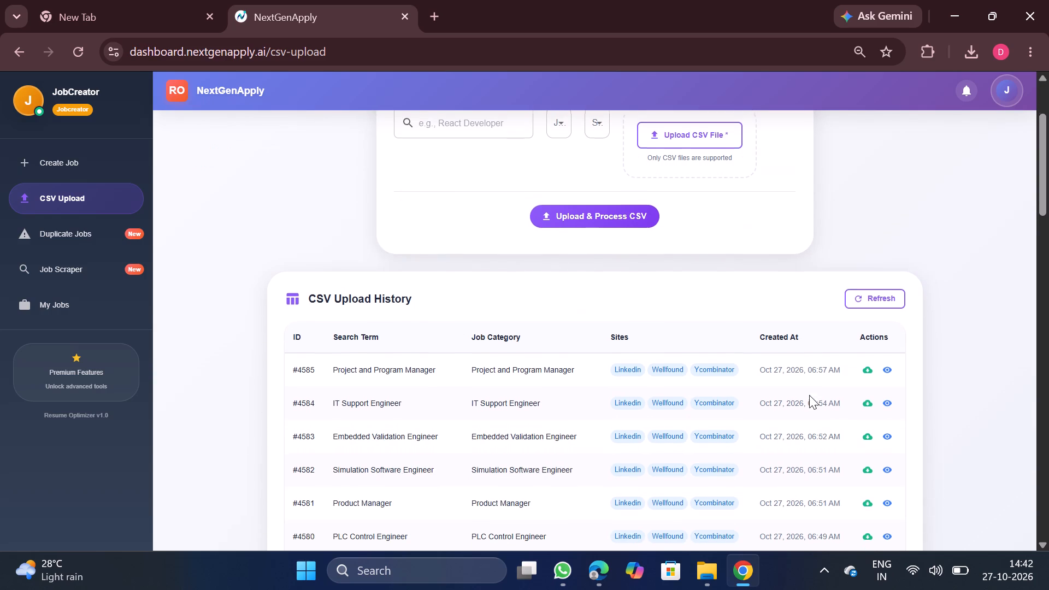
scroll(809, 395, down, 1)
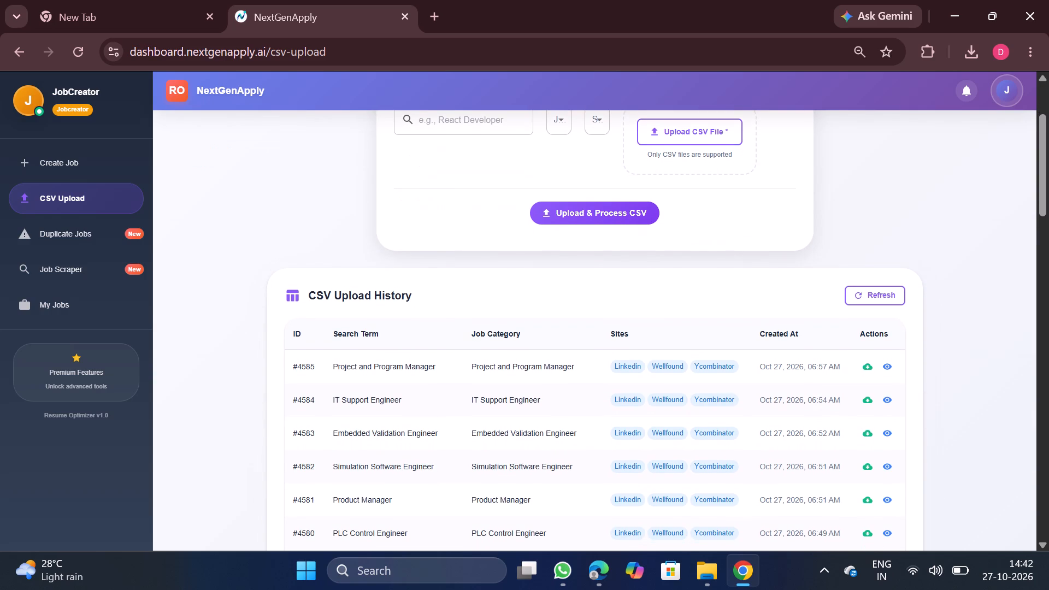
click(809, 395)
scroll(768, 459, down, 1)
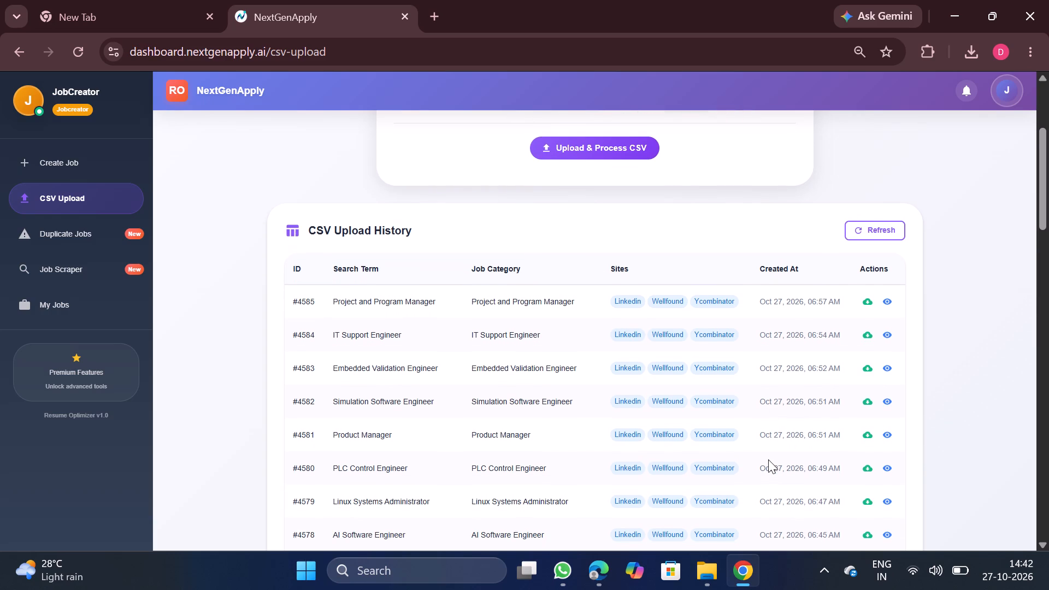
scroll(768, 459, down, 2)
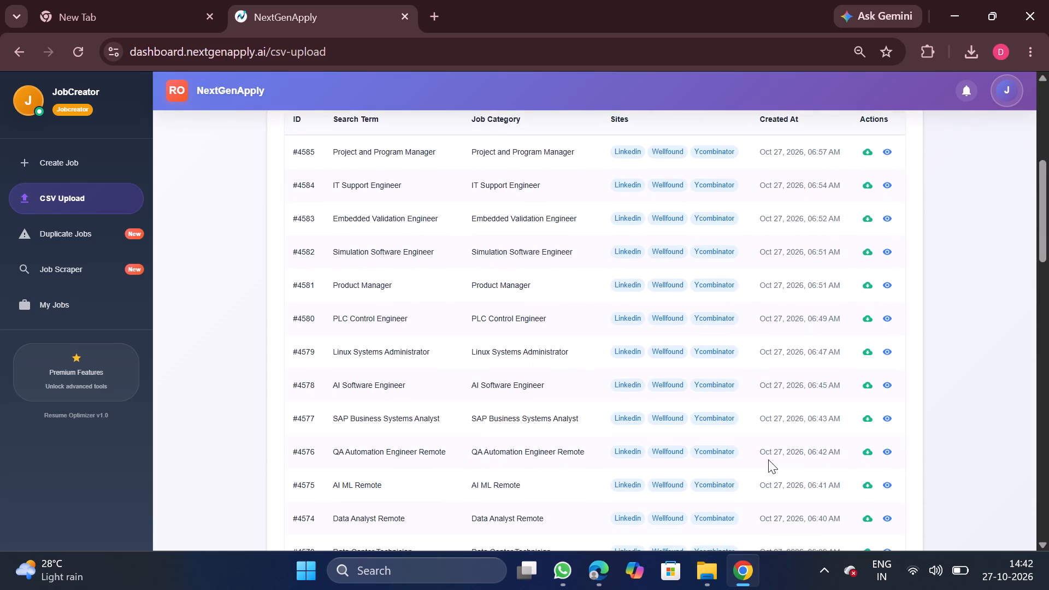
scroll(768, 459, down, 1)
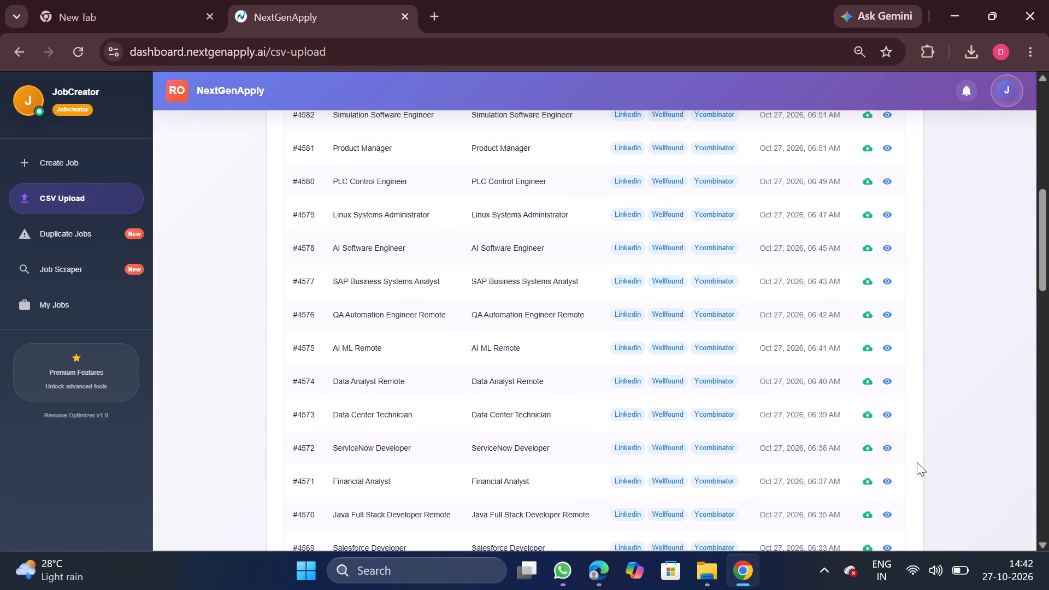
click(869, 483)
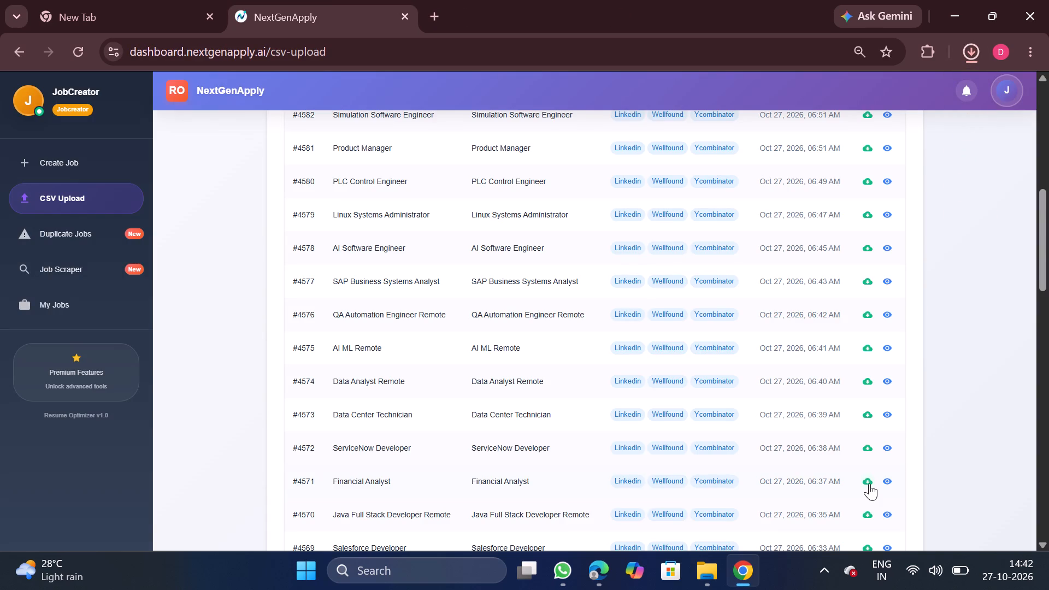
click(820, 91)
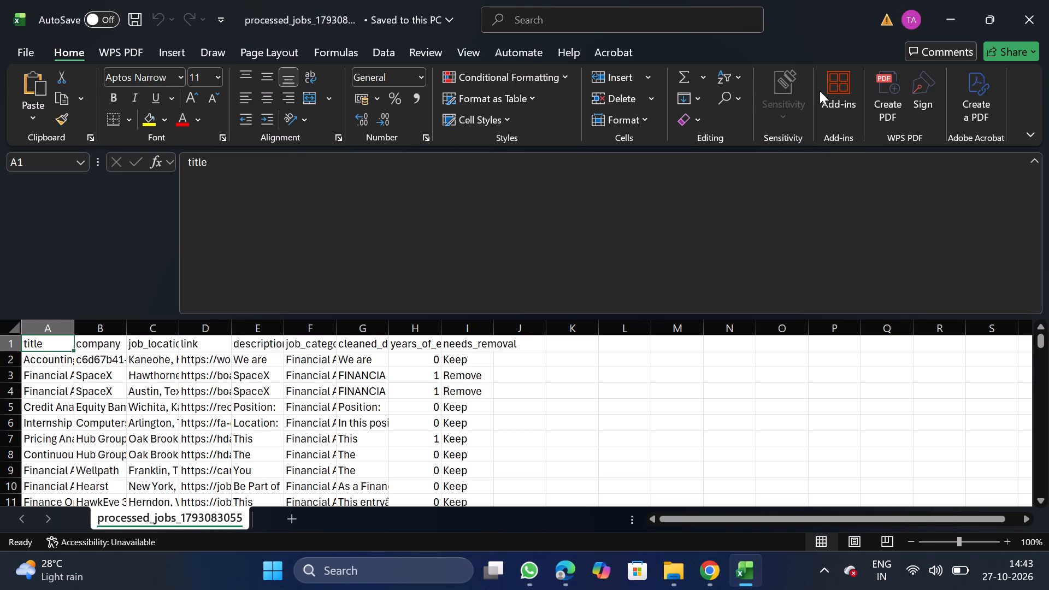
Remove duplicate rows from the whole Financial Analyst data set, comparing only the company column.
click(193, 416)
key(ctrl+a)
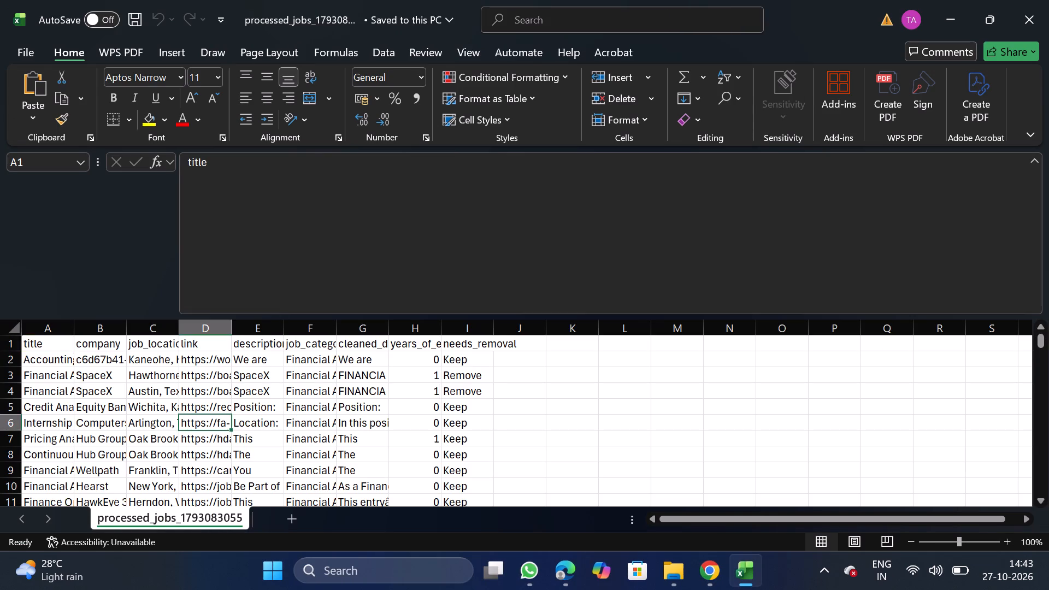
click(386, 61)
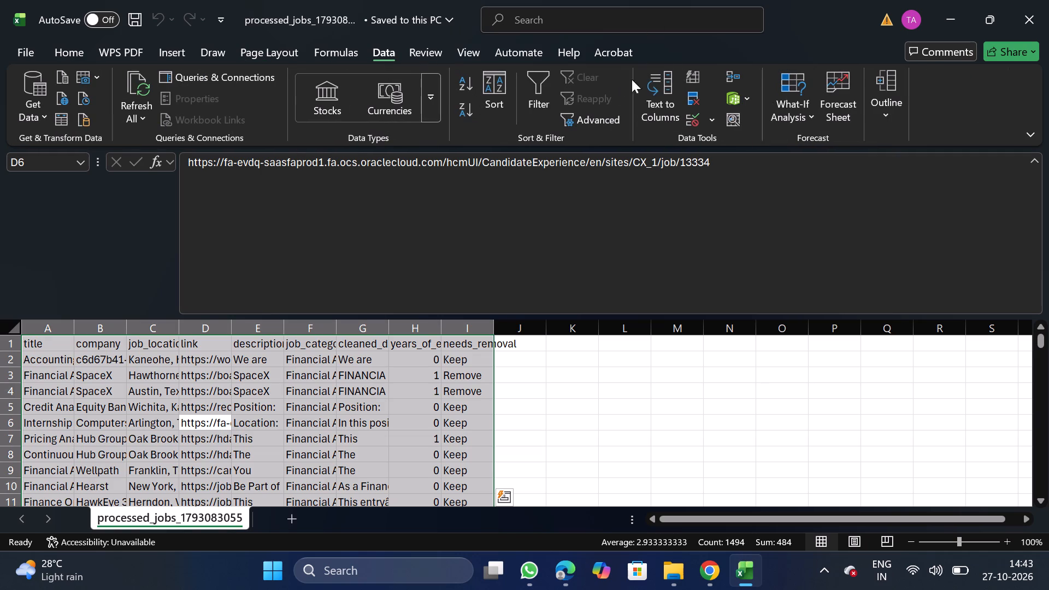
click(542, 104)
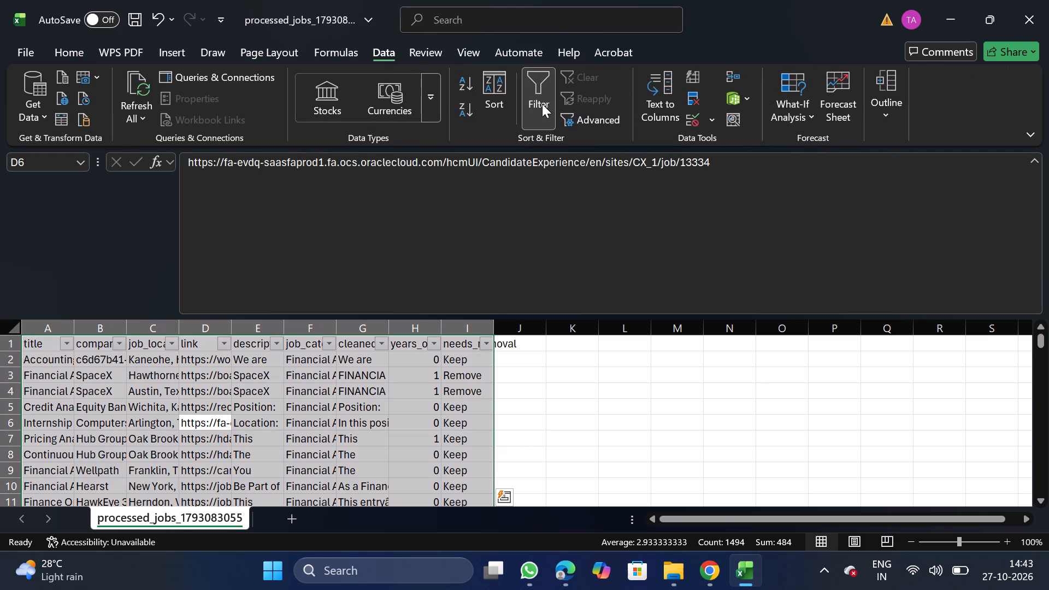
click(542, 104)
click(683, 100)
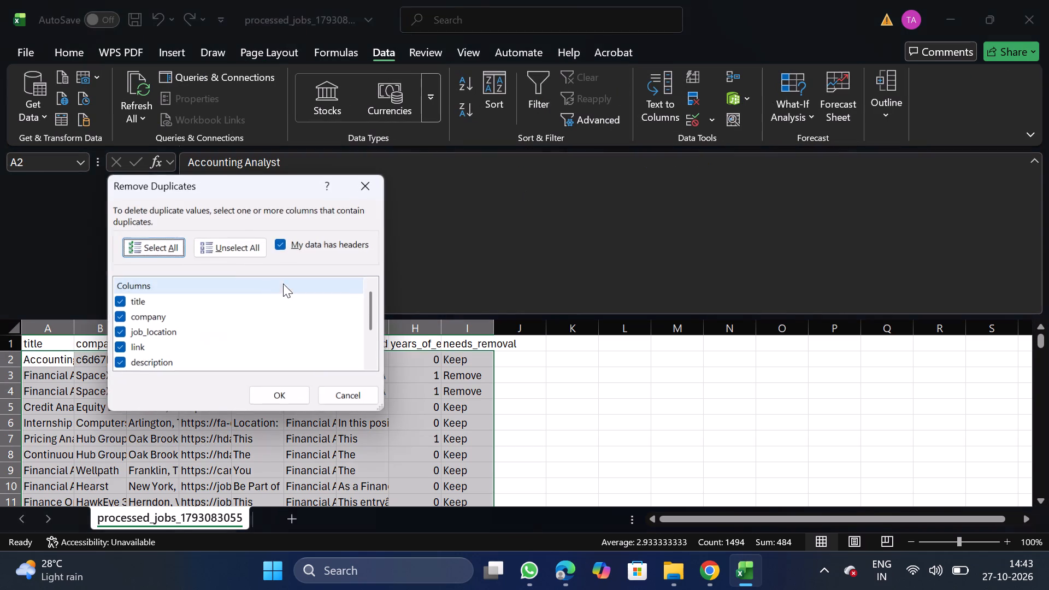
click(245, 251)
click(122, 315)
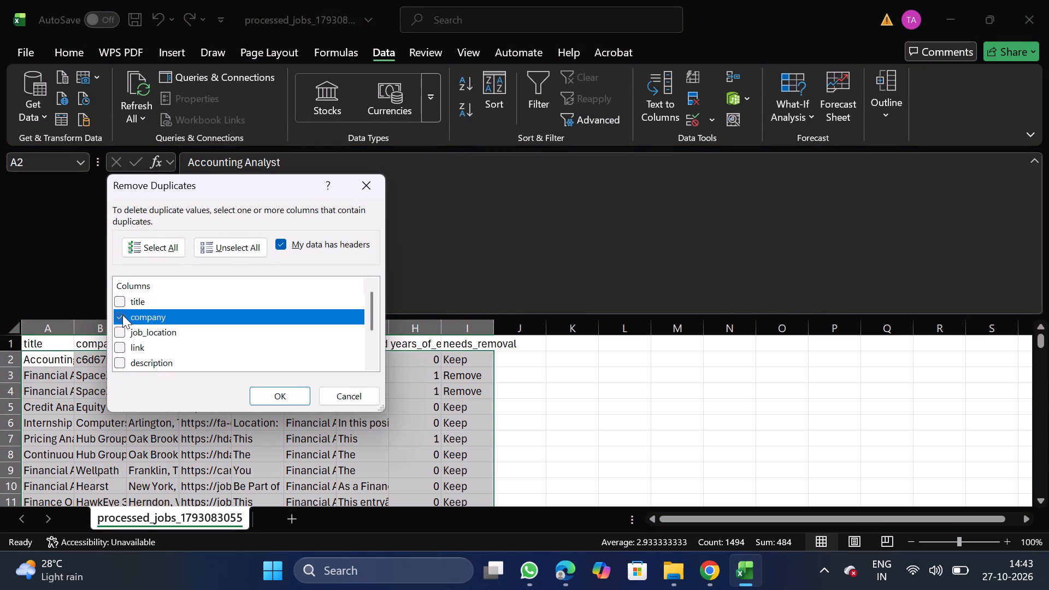
click(294, 396)
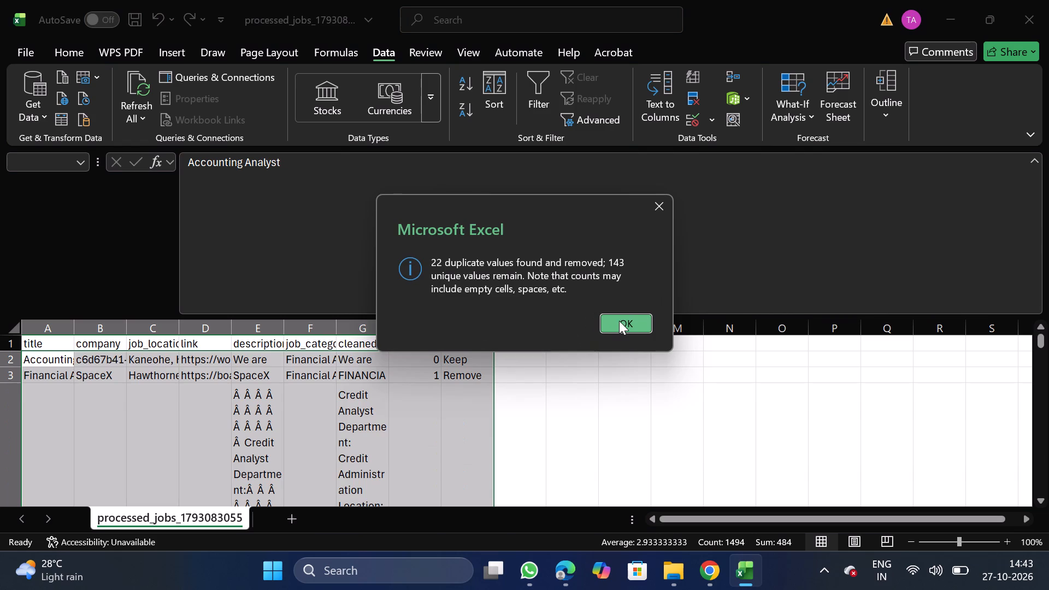
click(619, 321)
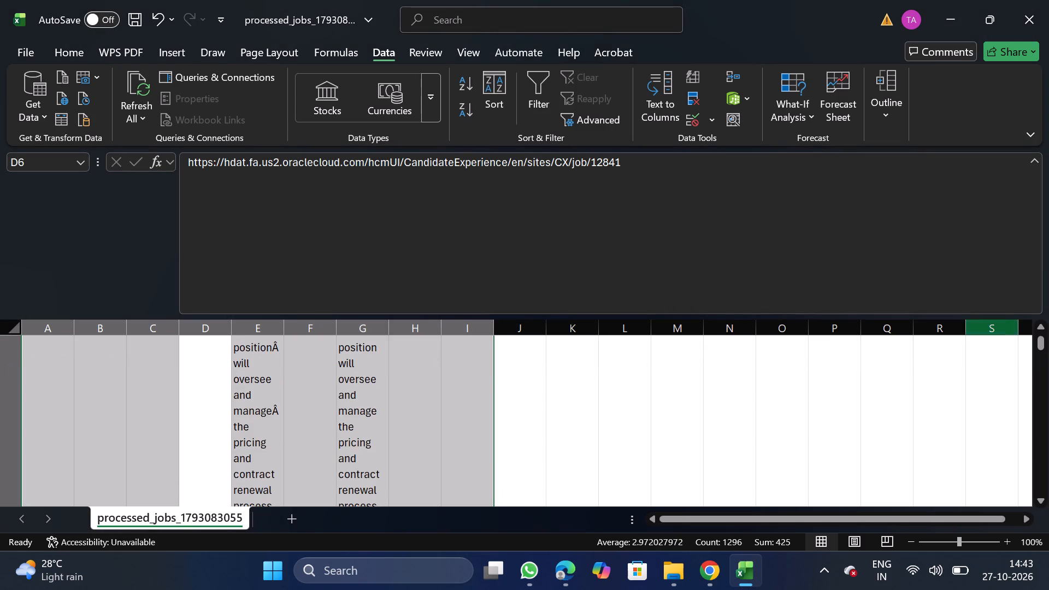
Filter the needs_removal column to Remove, delete all the filtered rows, and turn filtering off.
drag(1042, 343, 1036, 302)
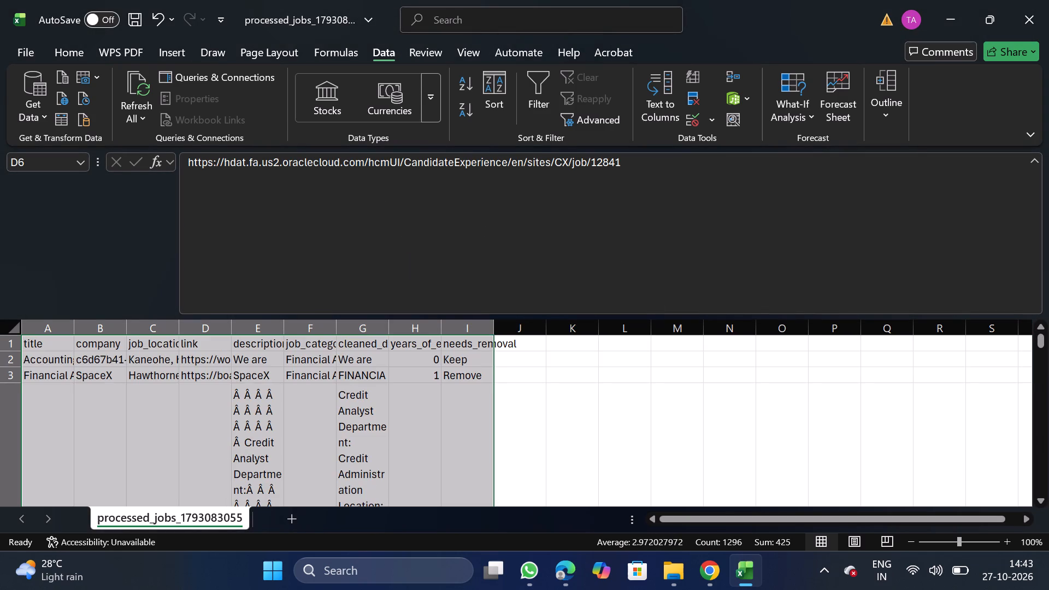
click(461, 347)
click(535, 101)
click(486, 343)
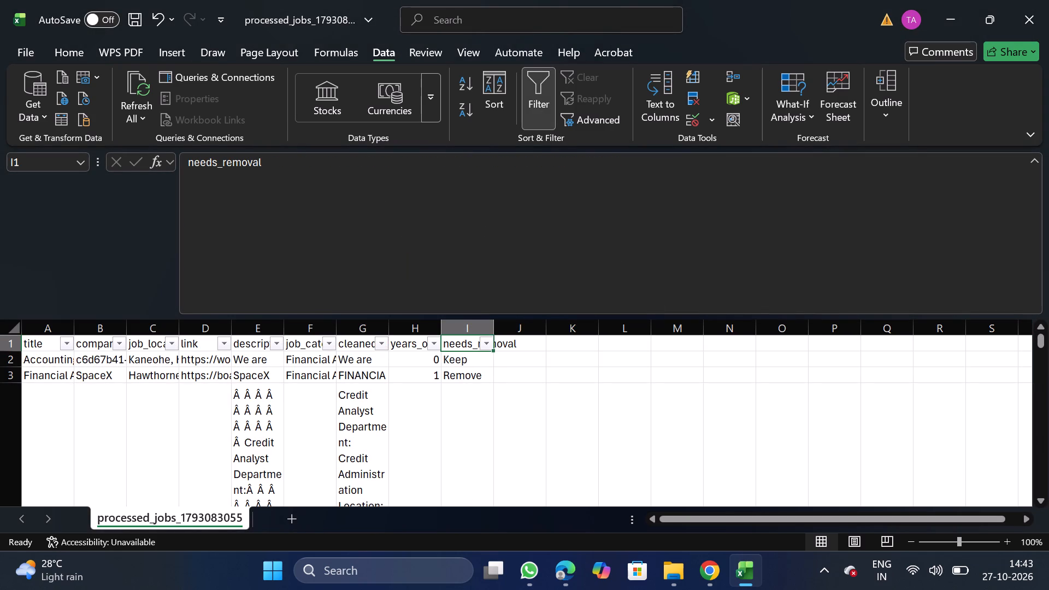
click(319, 391)
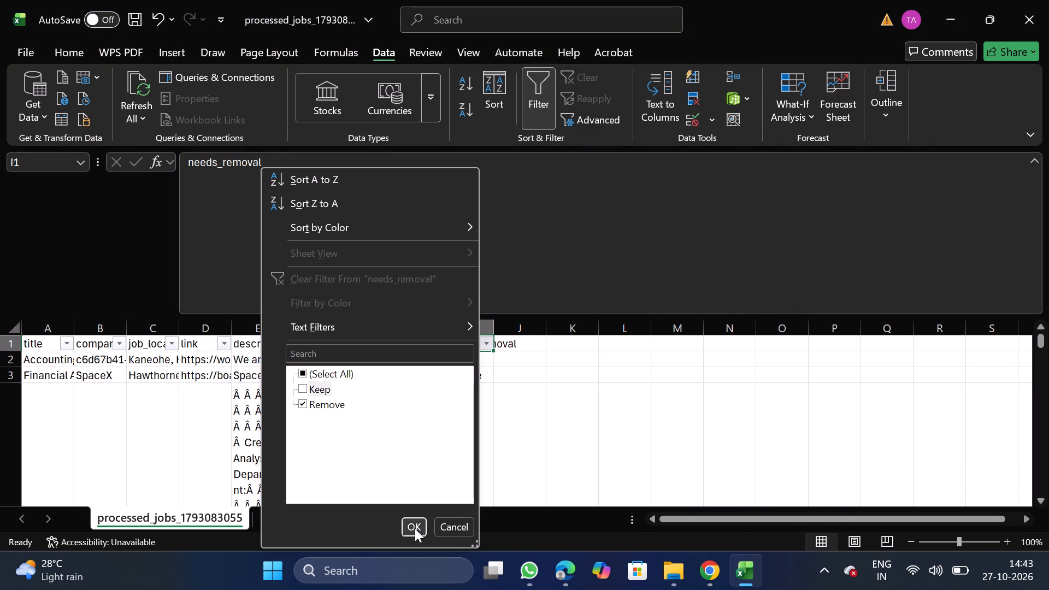
click(415, 528)
click(4, 362)
key(ctrl+shift+Down)
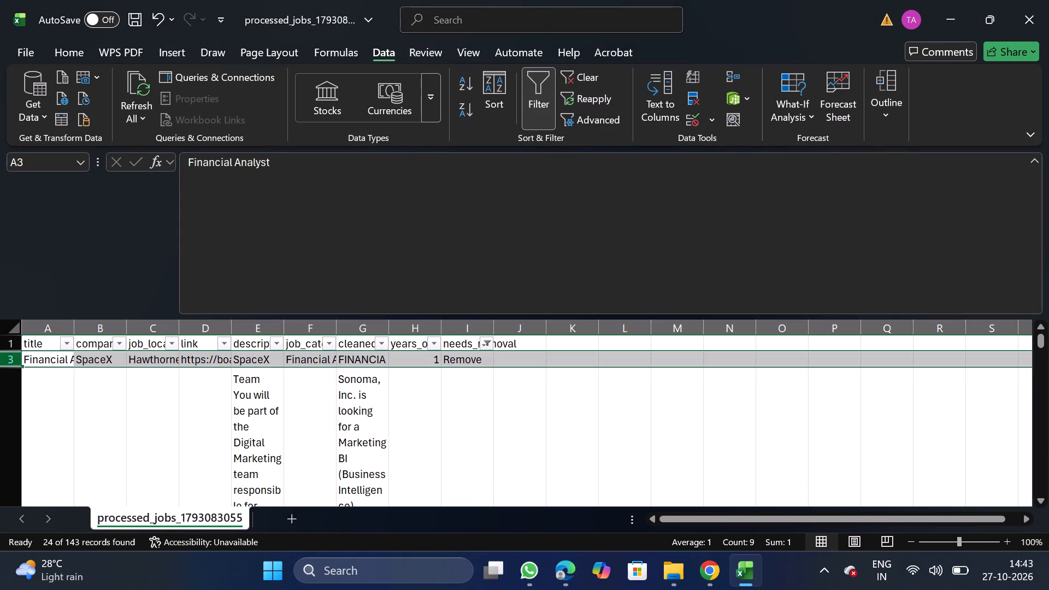
right_click(145, 444)
click(227, 308)
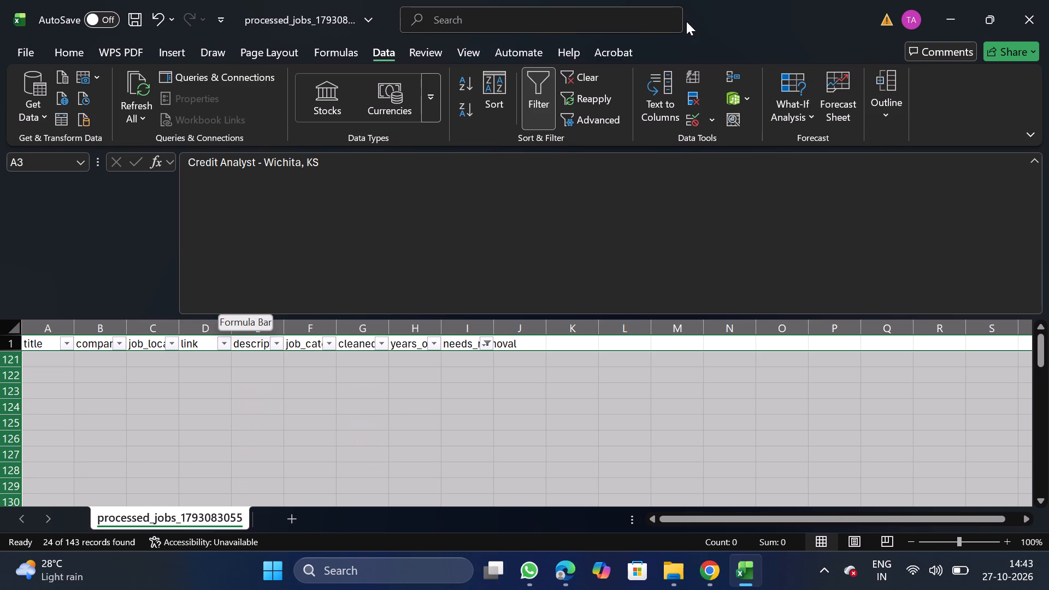
click(541, 92)
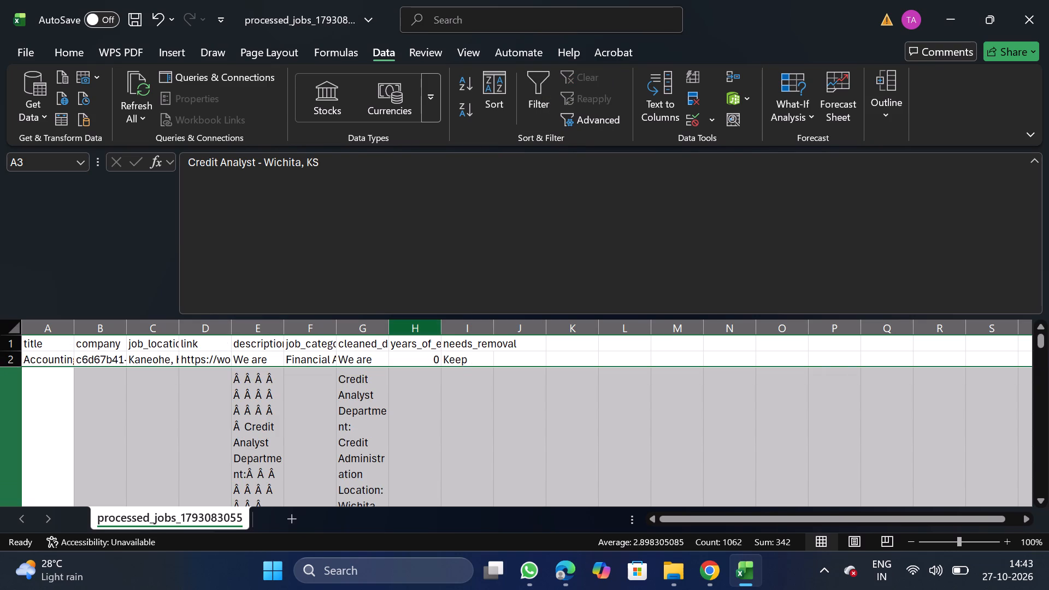
Filter the needs_removal column to blanks, delete all the blank rows down to the sheet's end, and turn filtering off.
click(473, 332)
click(533, 104)
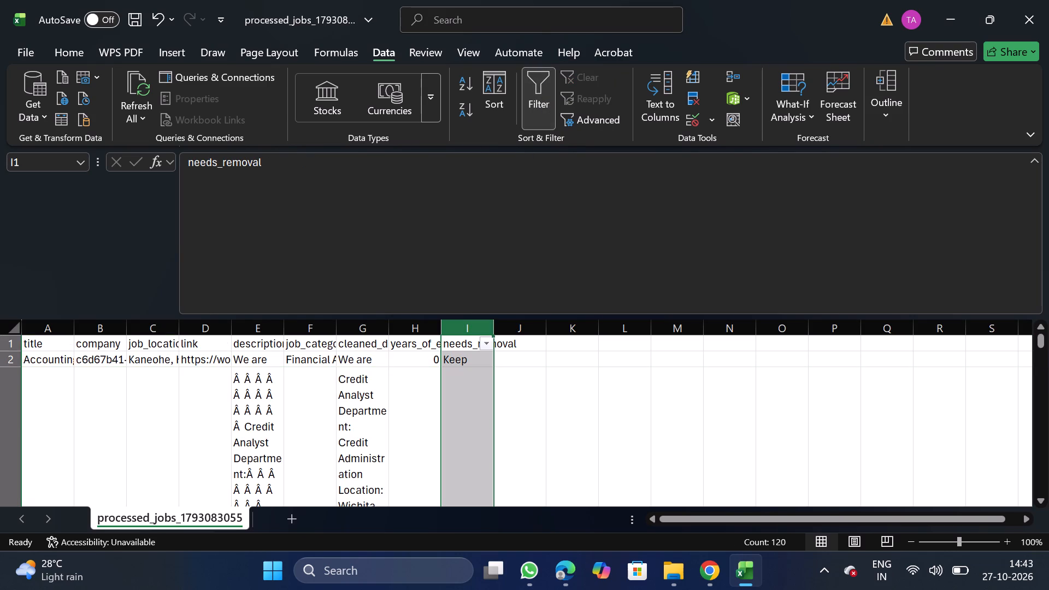
click(482, 345)
click(543, 365)
click(485, 343)
click(309, 392)
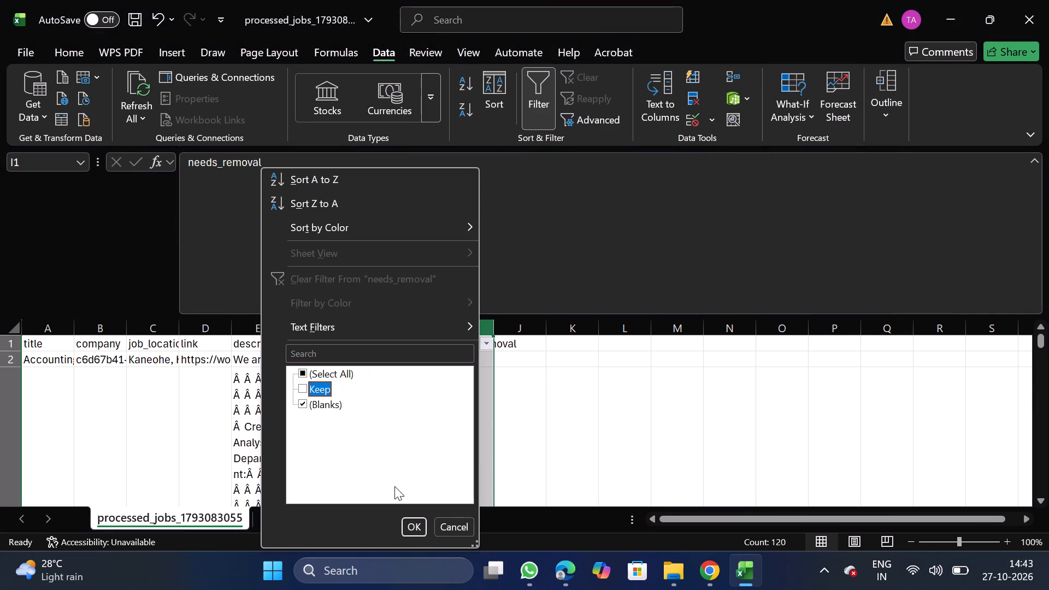
click(414, 532)
click(4, 360)
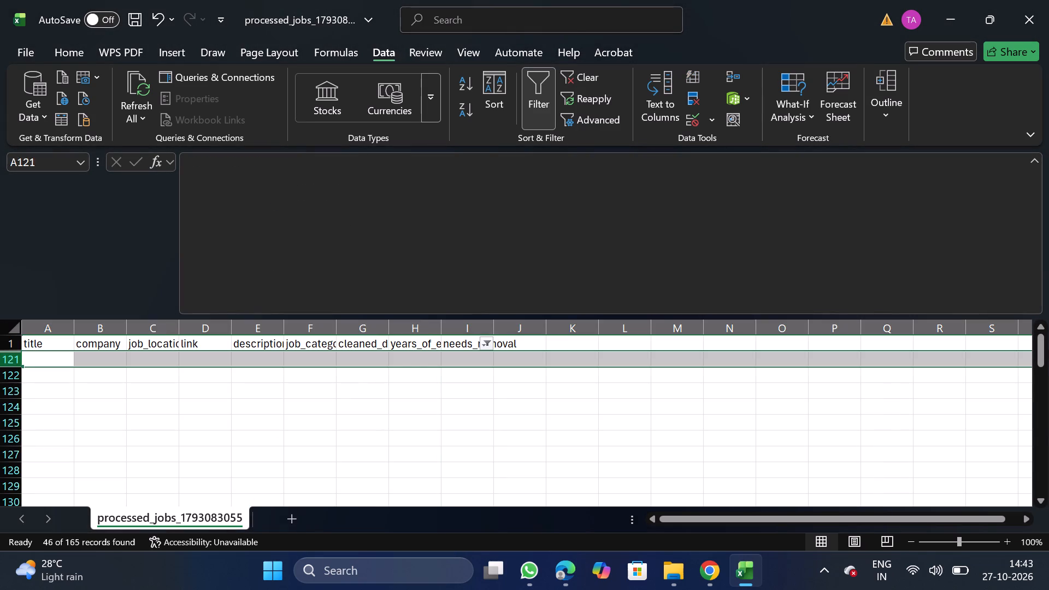
key(ctrl+shift+Right)
key(ctrl+shift+Down)
right_click(181, 405)
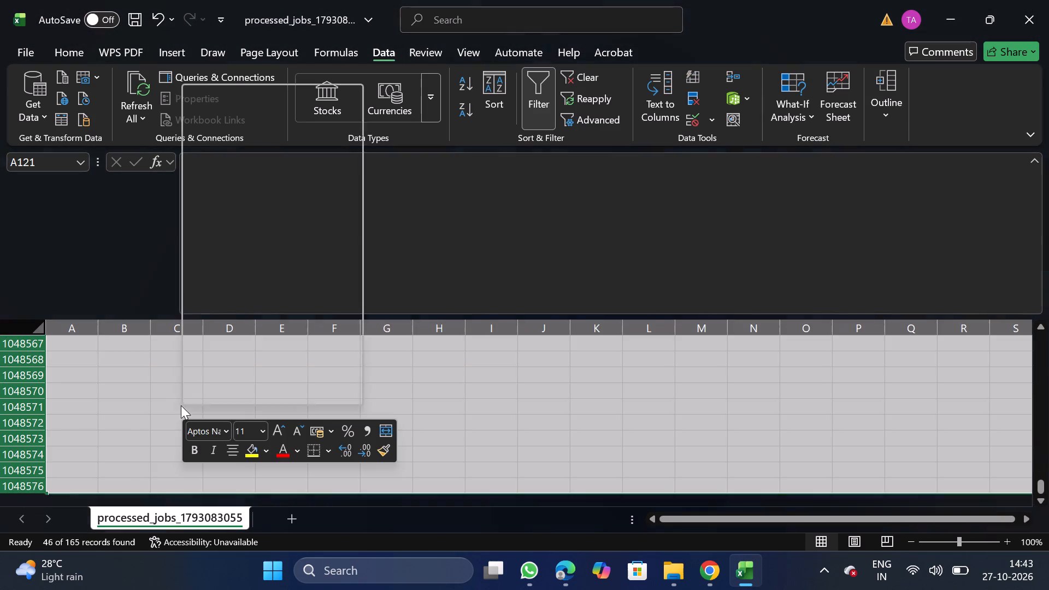
click(243, 258)
click(551, 108)
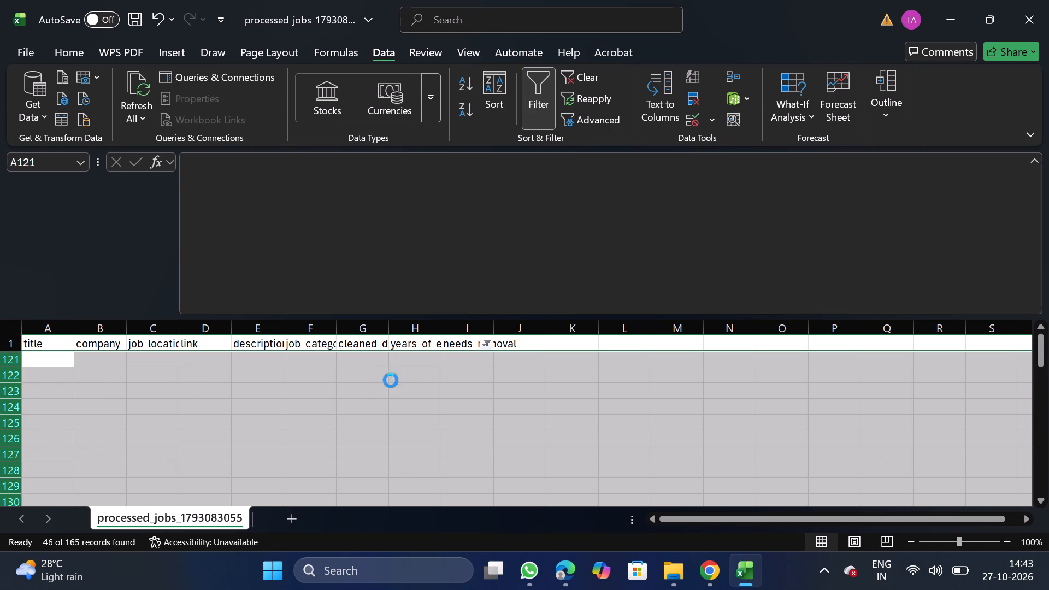
click(552, 104)
click(552, 104)
click(552, 104)
click(398, 390)
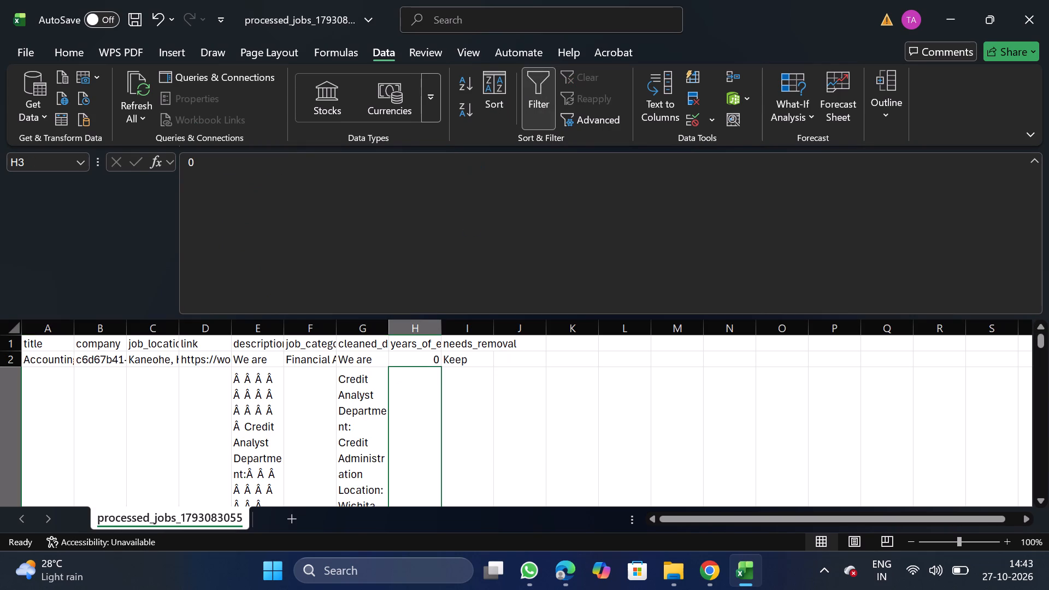
Filter the years_of_experience column to 8 and 10, delete the matching rows, and turn filtering off.
click(420, 344)
click(533, 111)
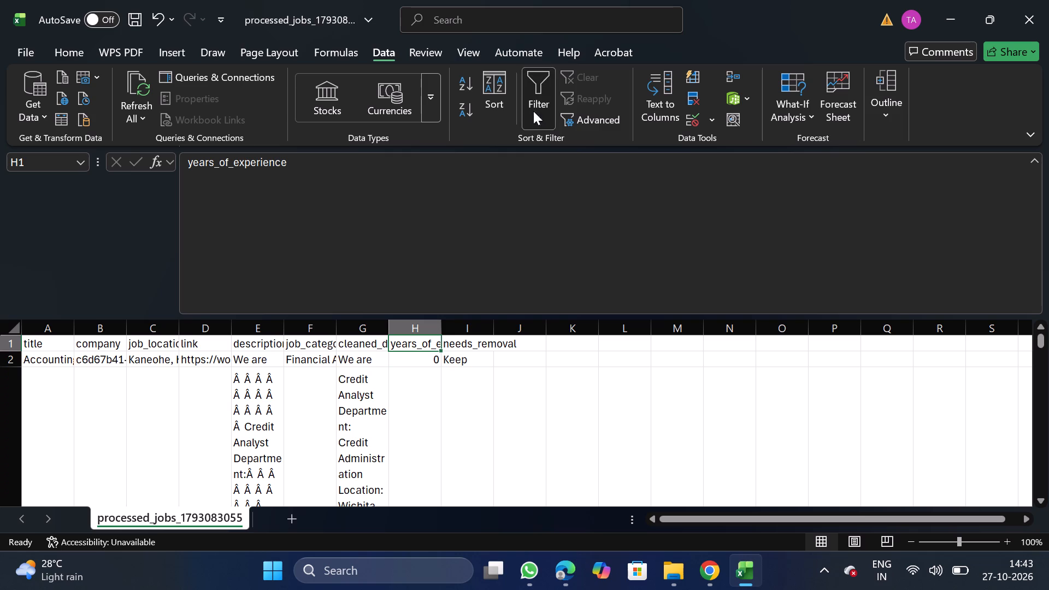
click(534, 100)
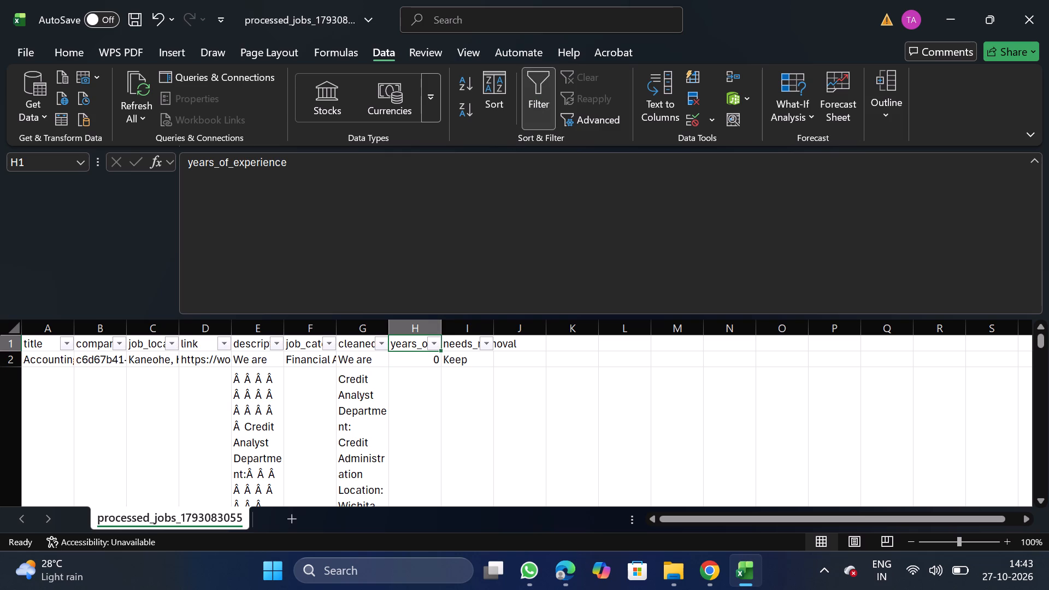
click(435, 347)
click(278, 375)
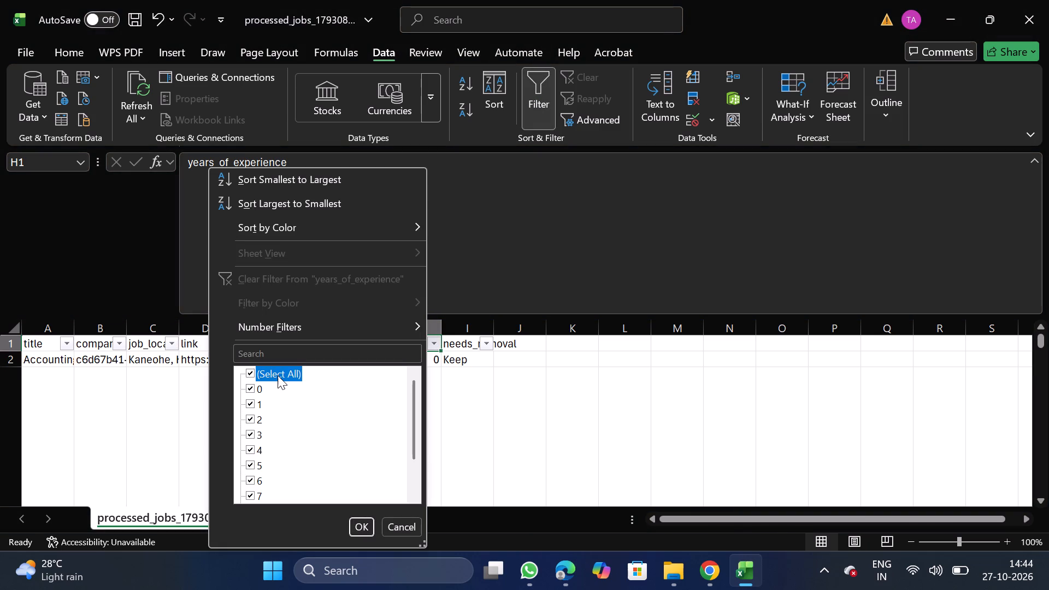
scroll(276, 420, down, 1)
click(254, 463)
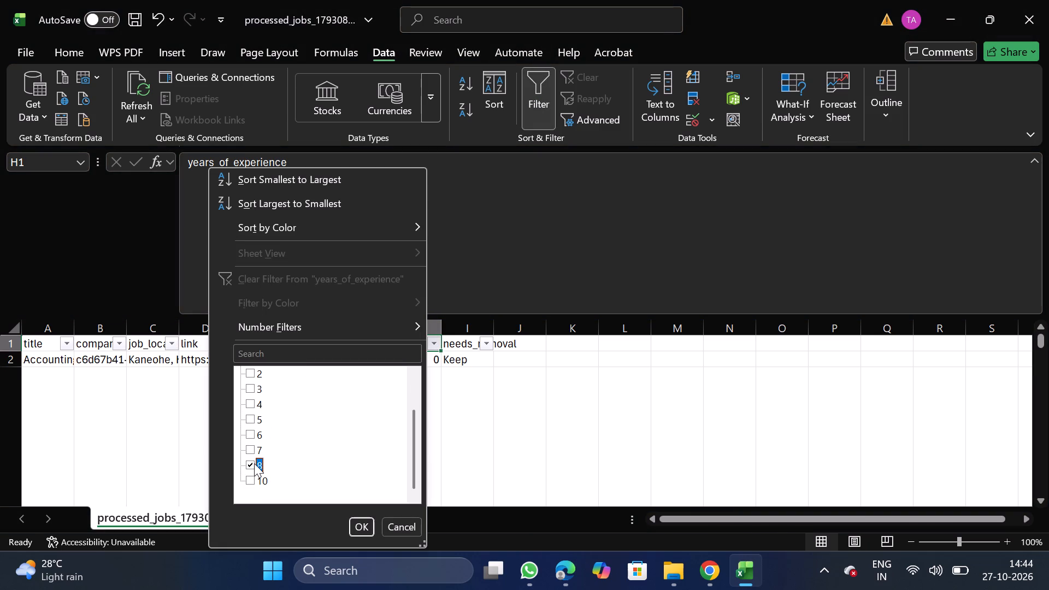
click(254, 479)
click(360, 528)
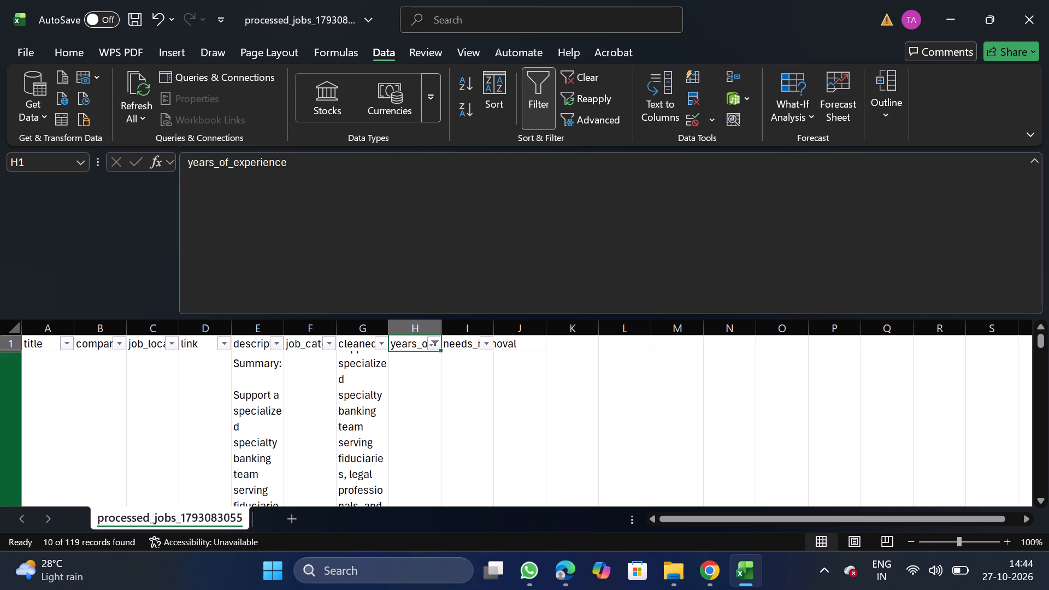
click(7, 363)
key(ctrl+shift+Down)
right_click(148, 487)
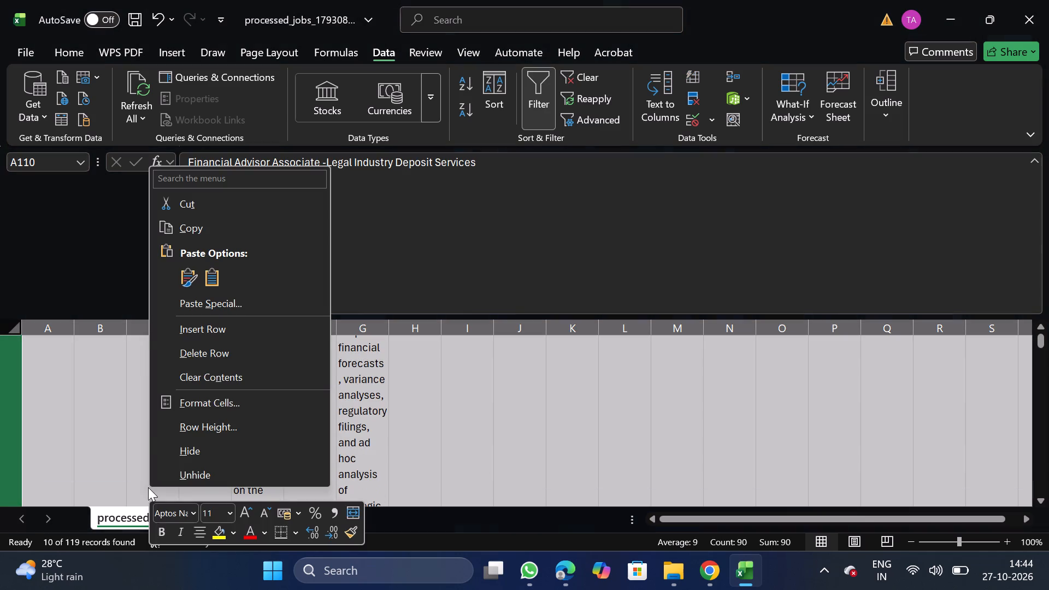
click(207, 351)
click(540, 107)
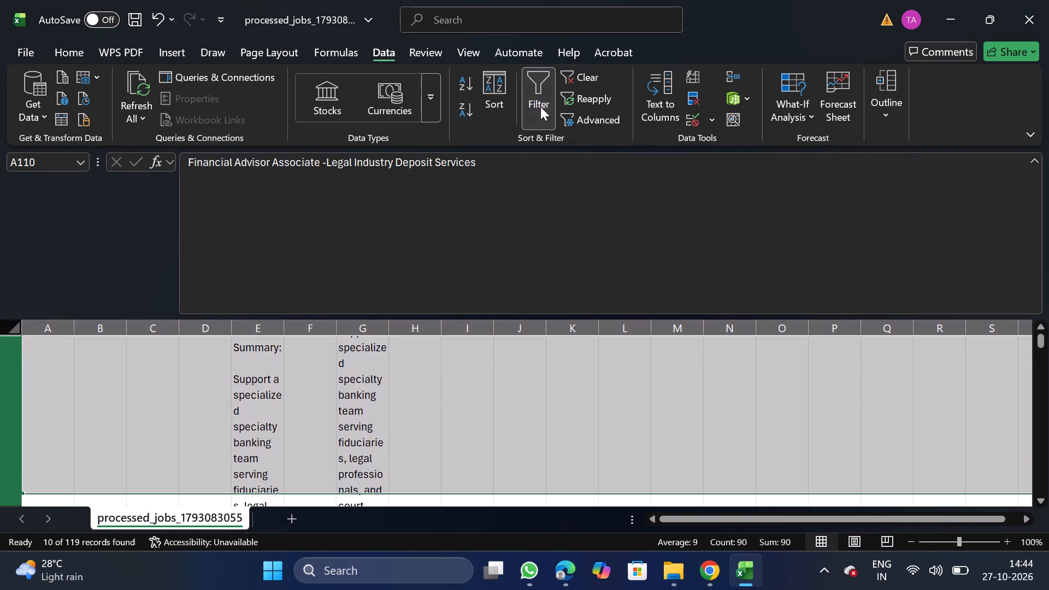
Delete the entire needs_removal column, column I.
drag(1043, 337, 1033, 278)
click(474, 334)
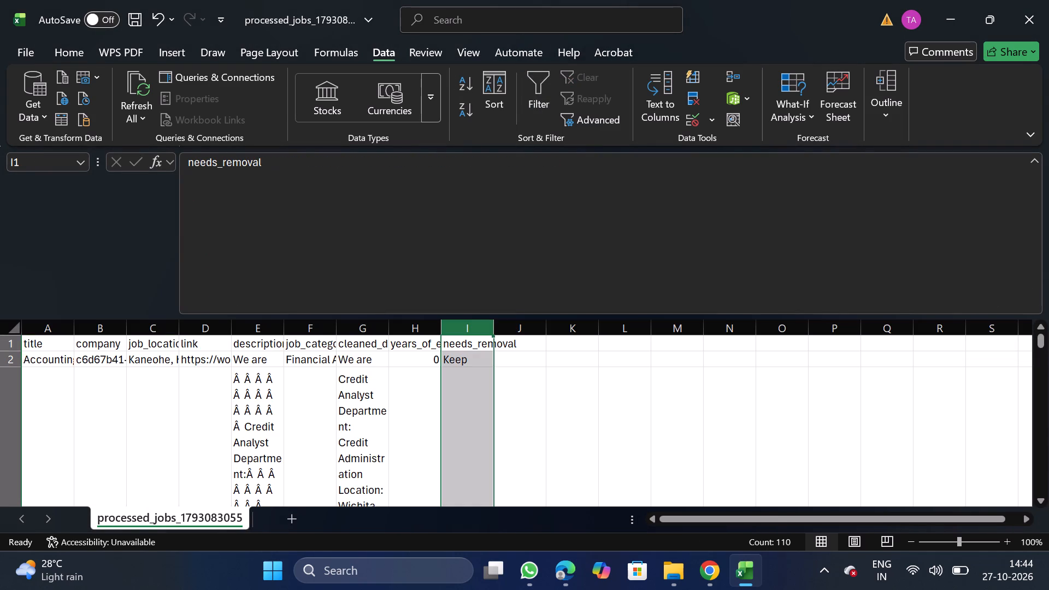
right_click(465, 406)
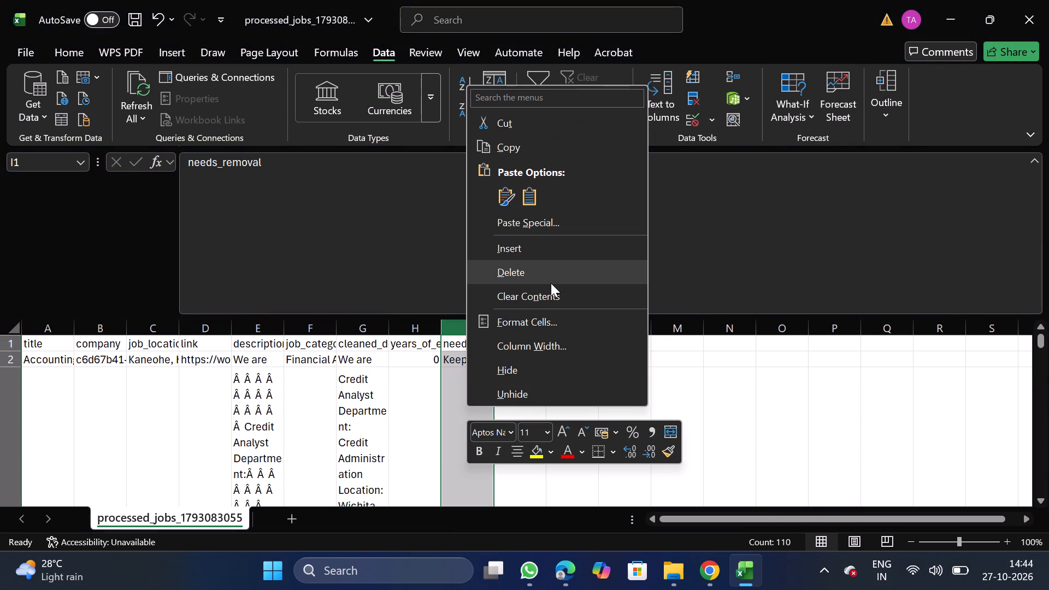
click(551, 283)
Move the job_category column from column F to column A, ahead of the title column.
click(313, 332)
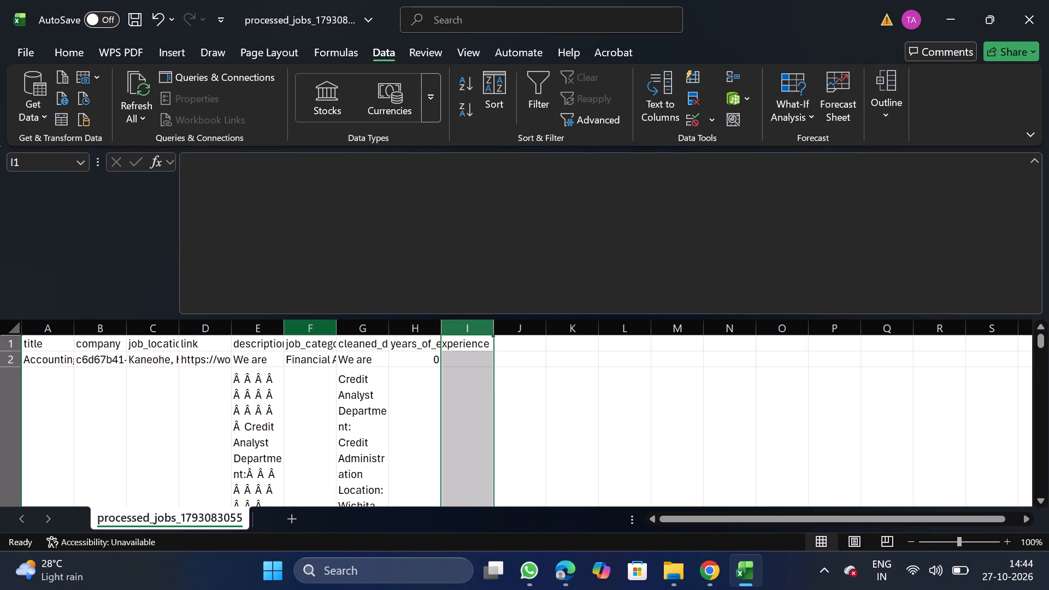
key(ctrl+x)
drag(57, 331, 52, 406)
right_click(52, 406)
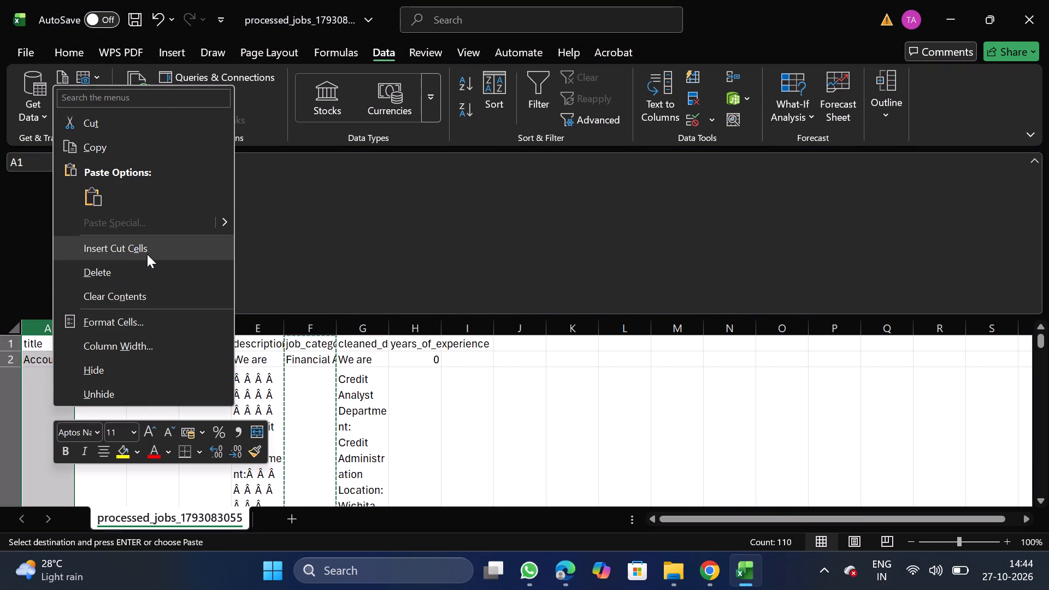
click(147, 254)
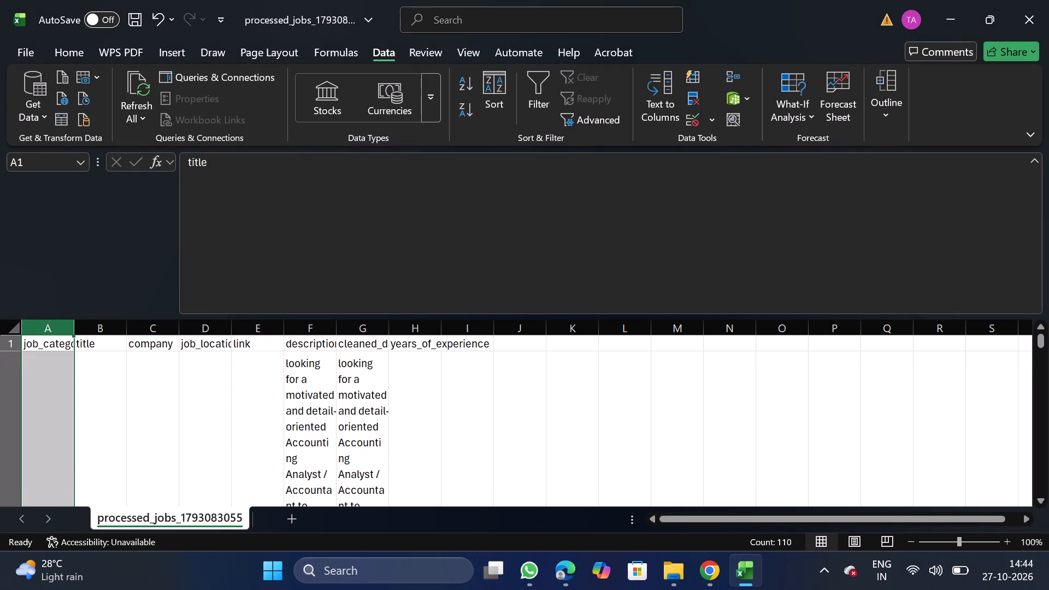
Turn off text wrapping for the description and cleaned_description columns, F and G.
click(316, 335)
click(316, 335)
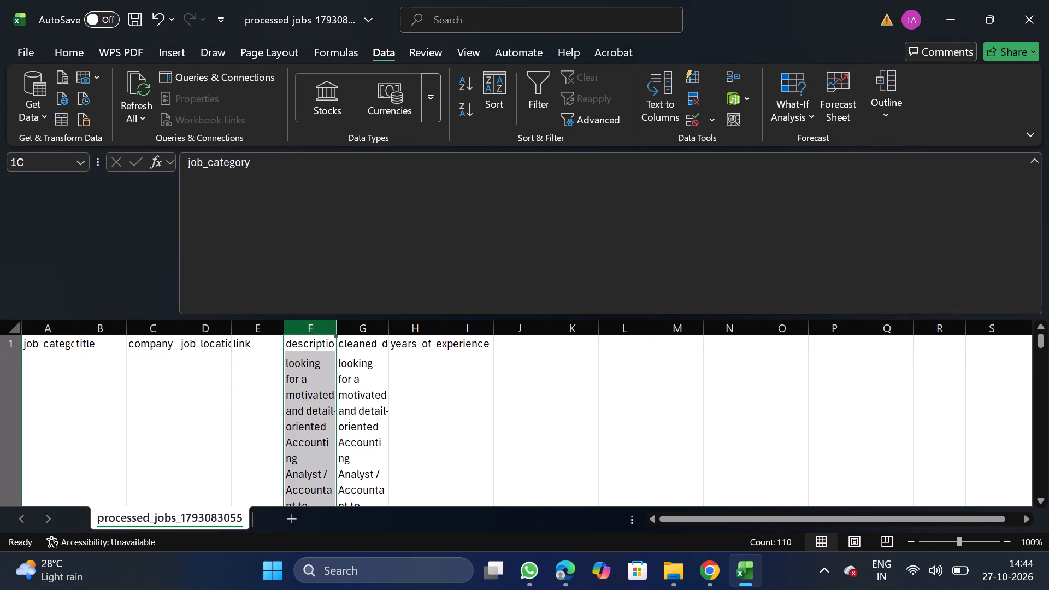
key(shift+Right)
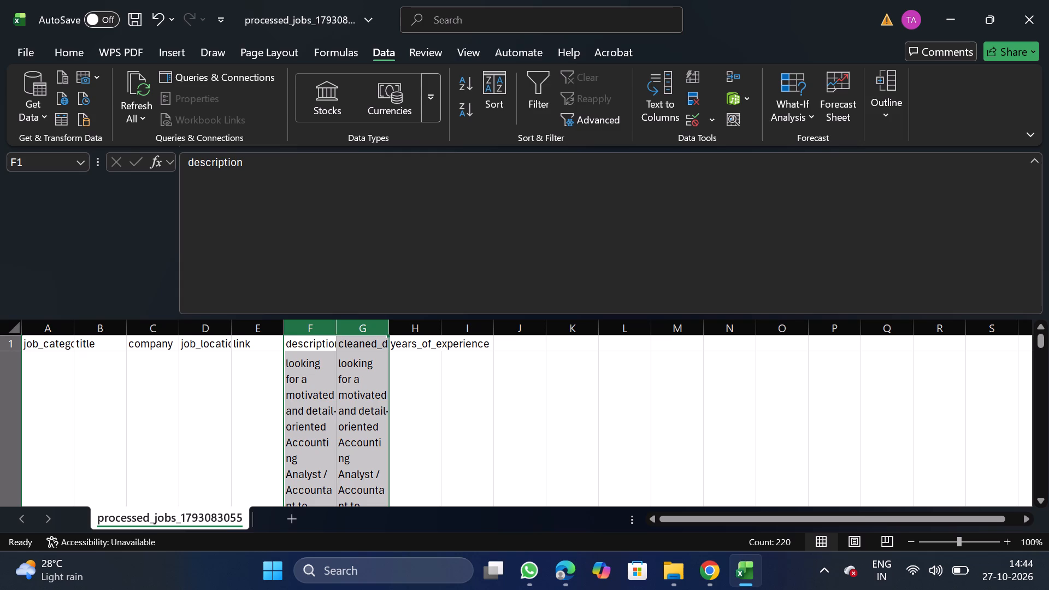
right_click(331, 370)
click(62, 51)
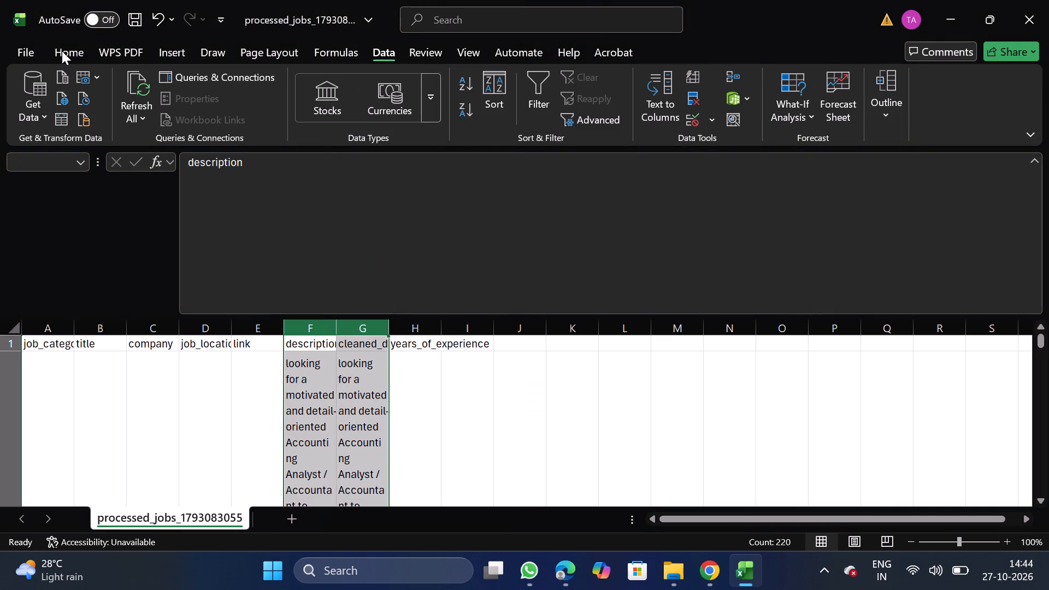
click(339, 138)
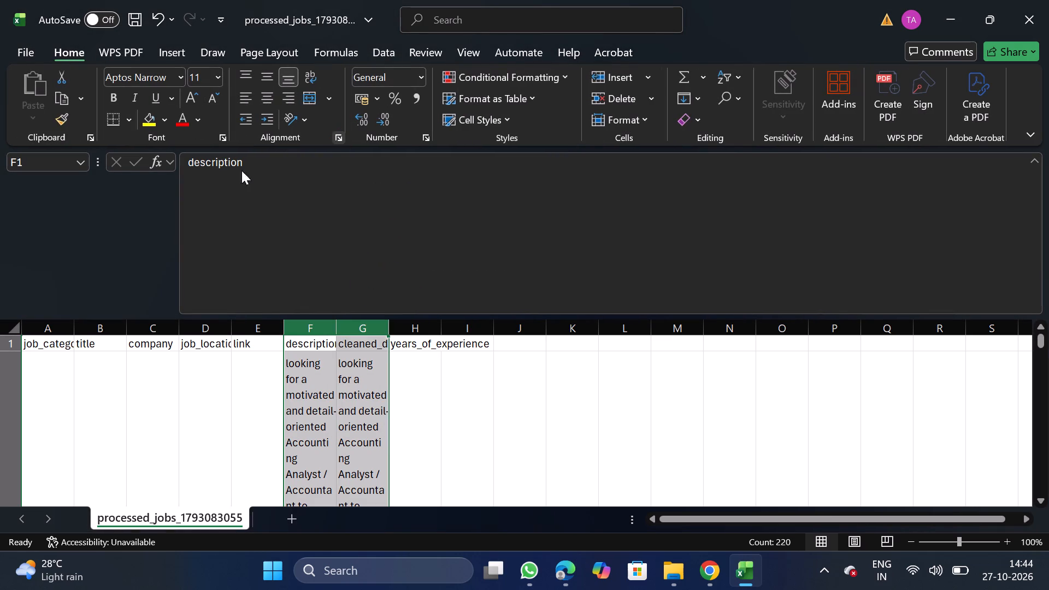
double_click(86, 270)
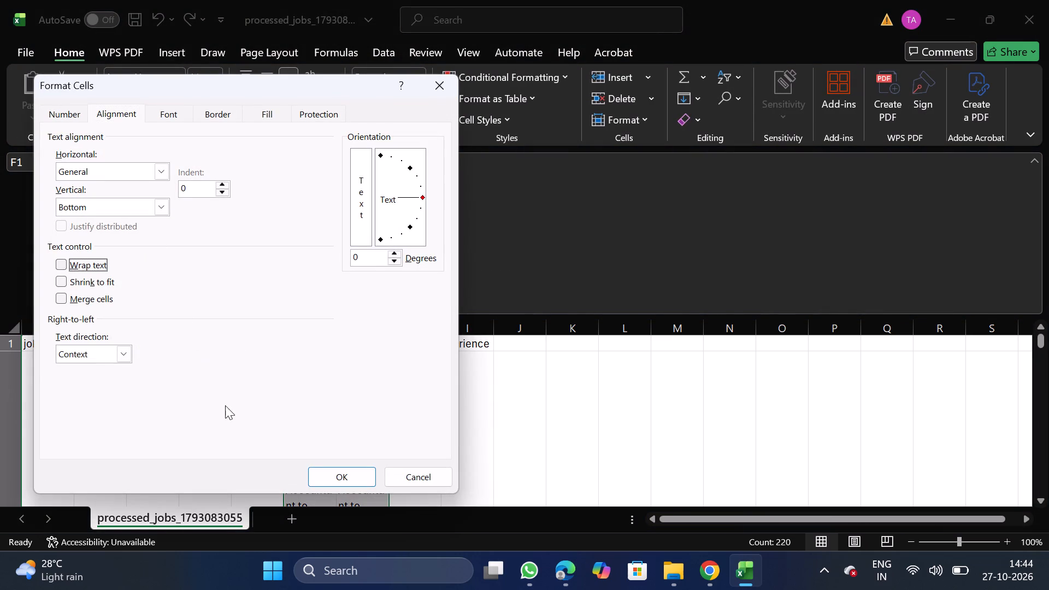
click(339, 479)
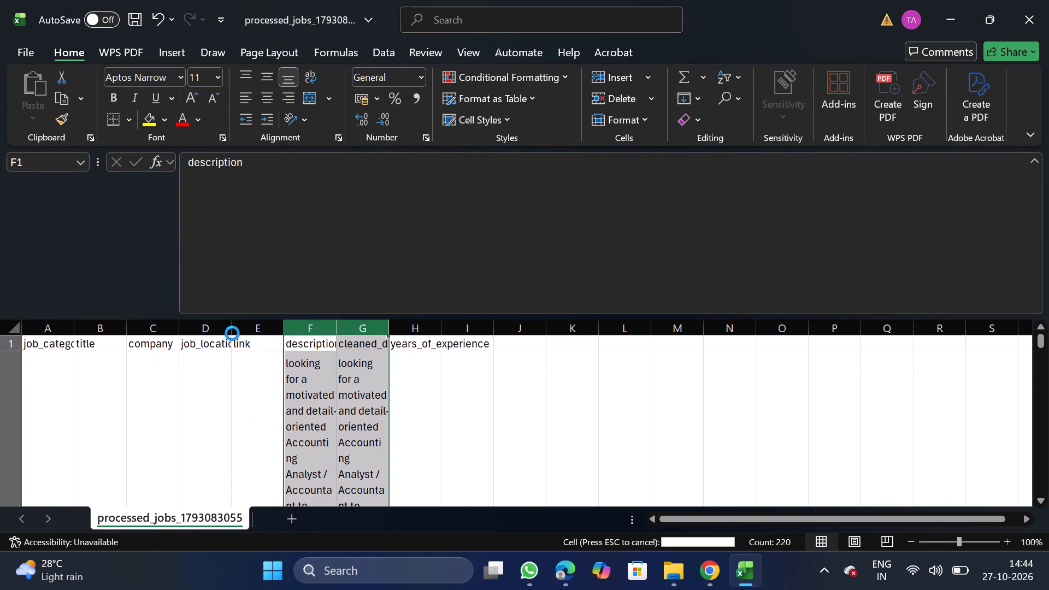
Move the link column from column E to the end of the data, after years_of_experience.
click(252, 330)
key(ctrl+x)
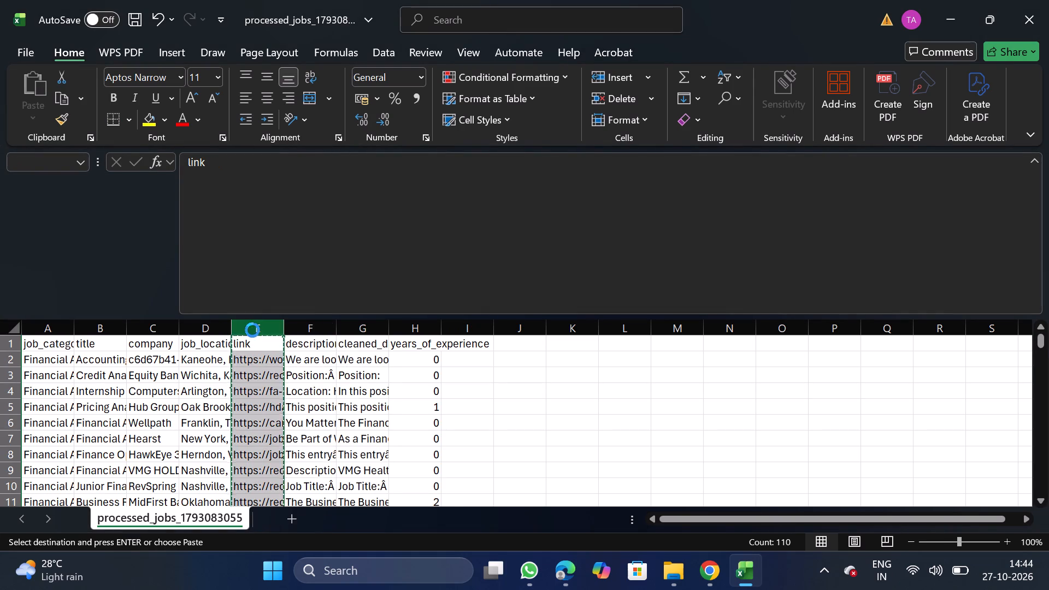
drag(480, 329, 469, 417)
click(469, 417)
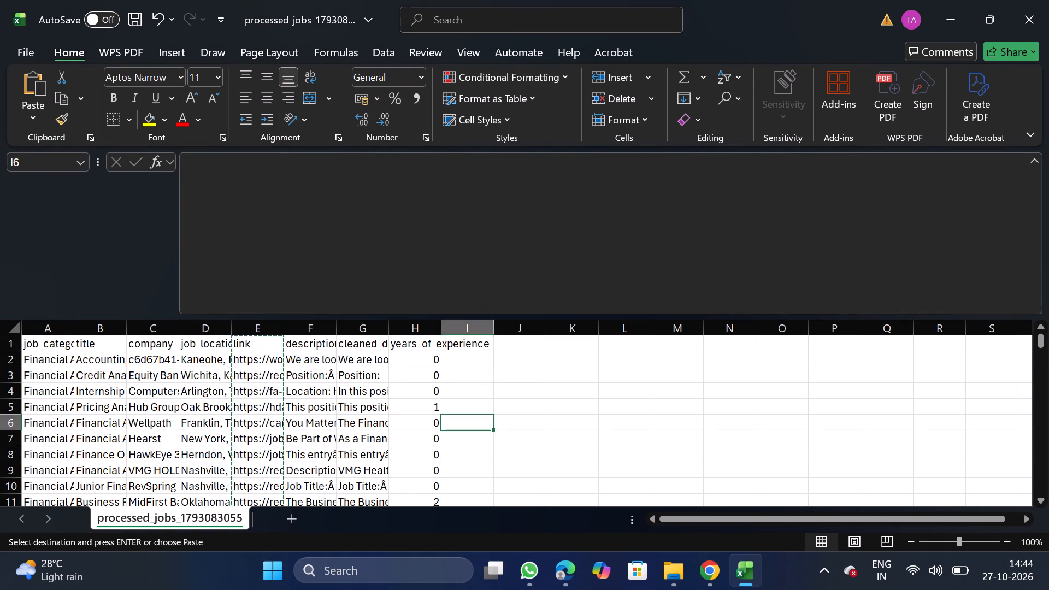
right_click(469, 417)
click(470, 334)
click(458, 328)
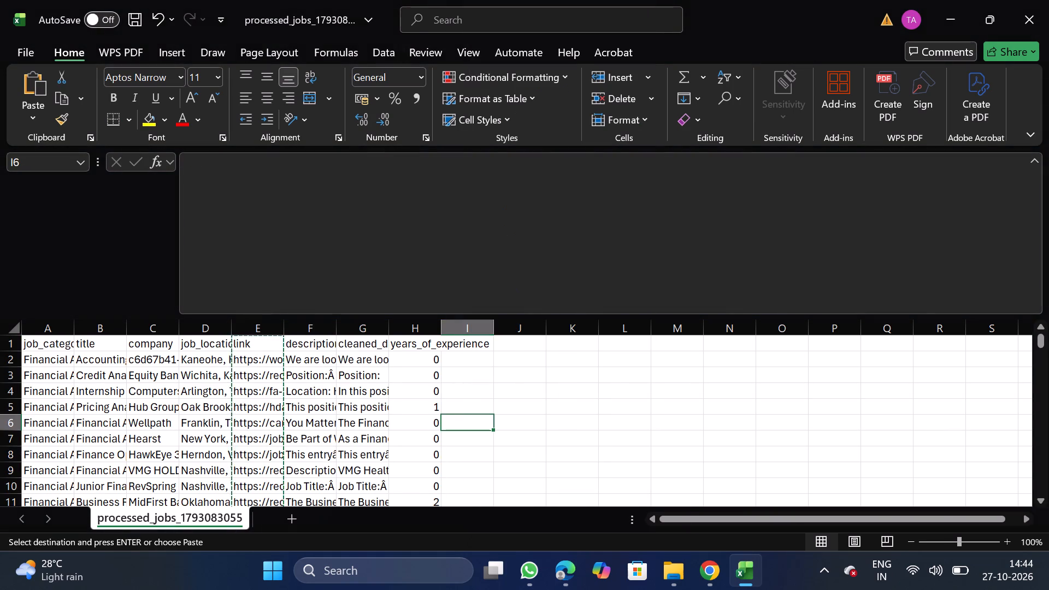
click(458, 328)
right_drag(469, 416, 450, 397)
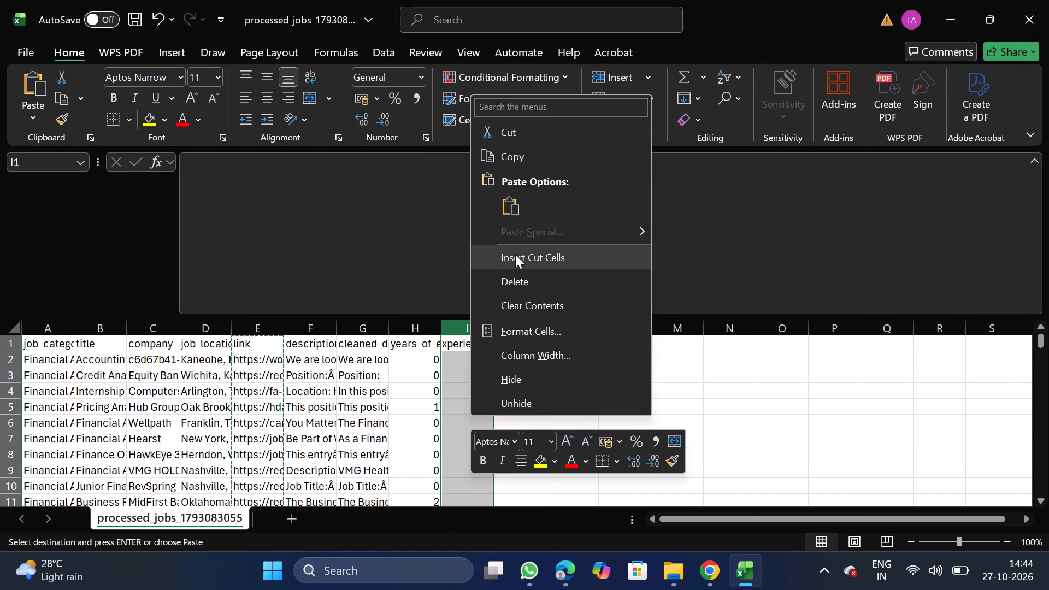
click(515, 255)
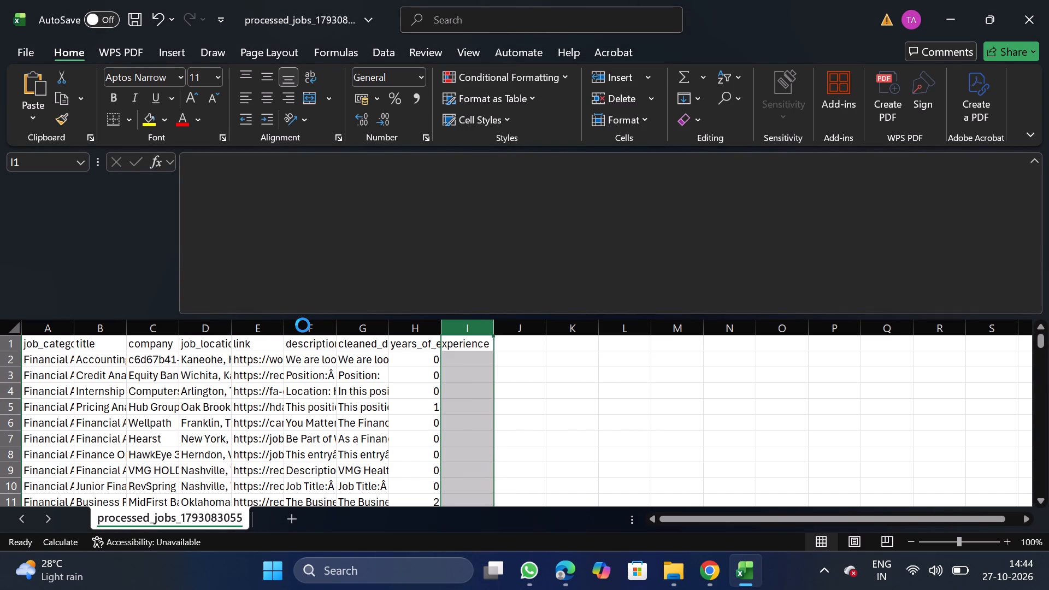
Move the years_of_experience column from column G to column E, ahead of the description column.
click(303, 325)
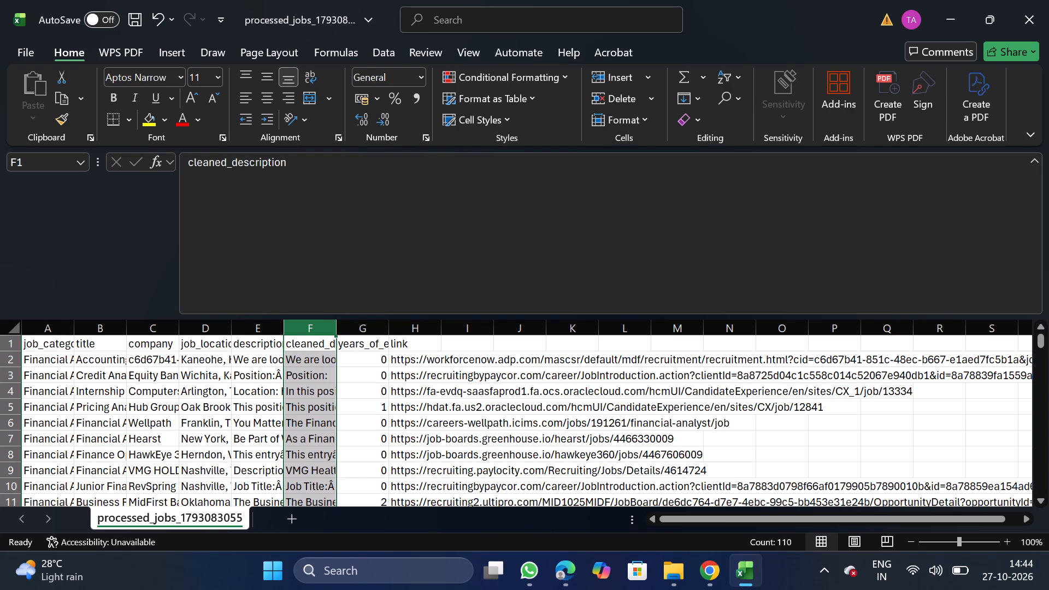
click(358, 326)
key(ctrl+x)
drag(257, 327, 256, 369)
right_click(256, 369)
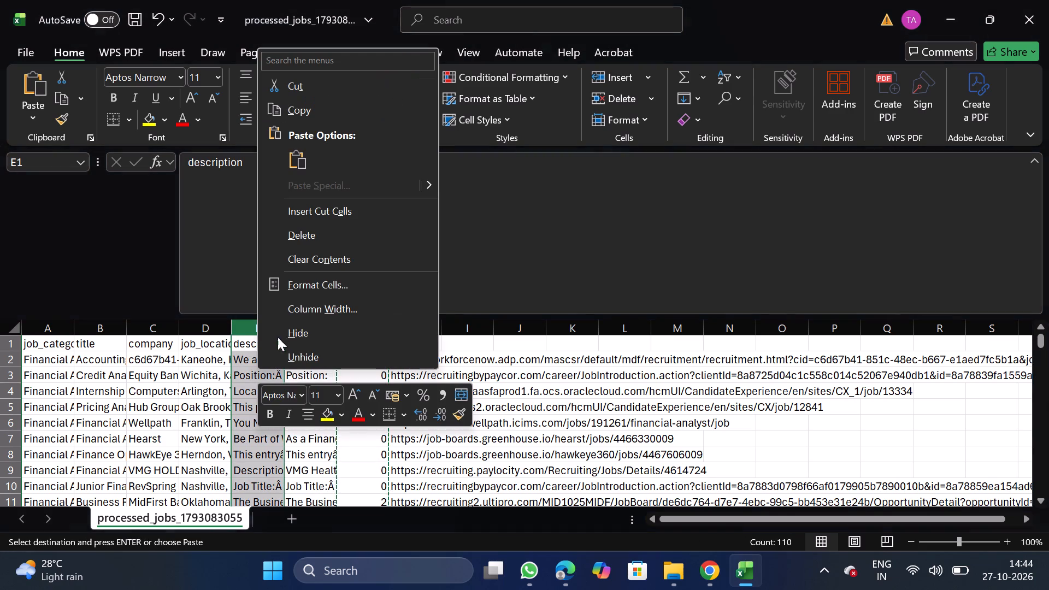
click(366, 217)
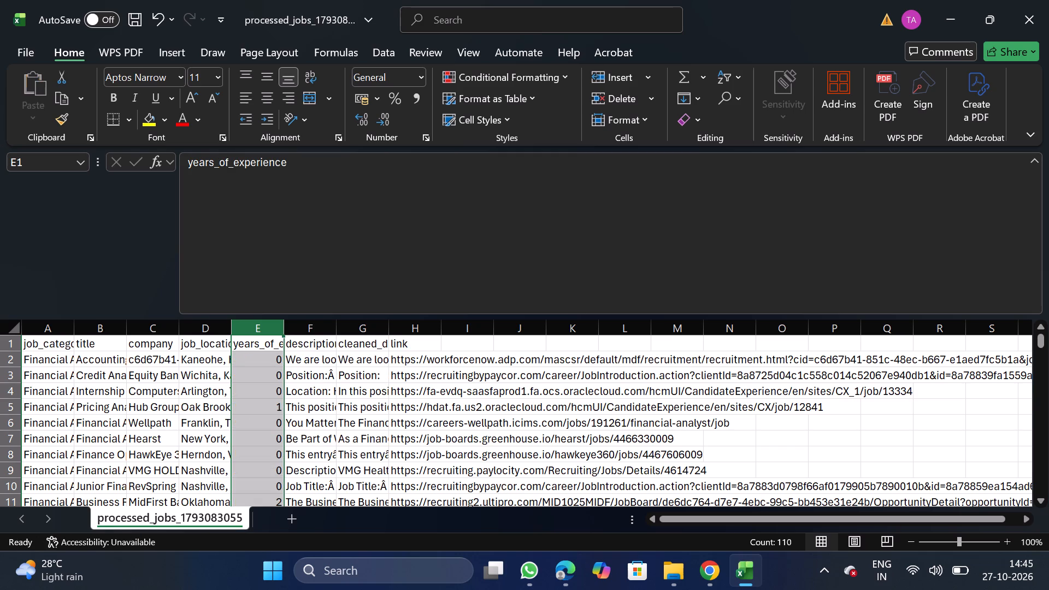
Rename the cleaned_description header in G1 as description, reusing the header text copied from F1.
click(305, 337)
drag(186, 168, 277, 158)
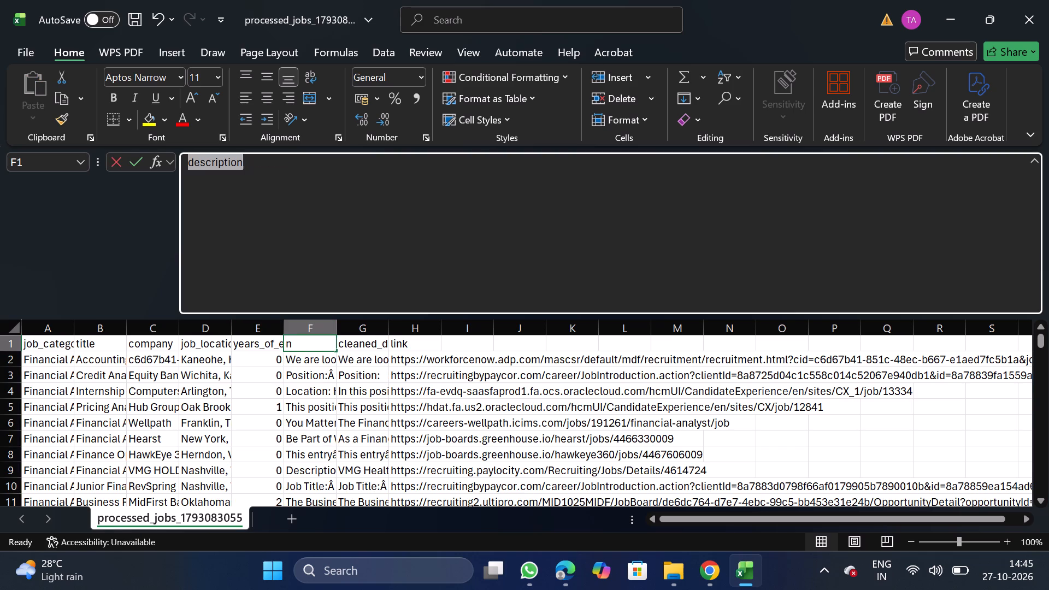
drag(277, 158, 292, 158)
key(ctrl+c)
click(375, 337)
click(463, 273)
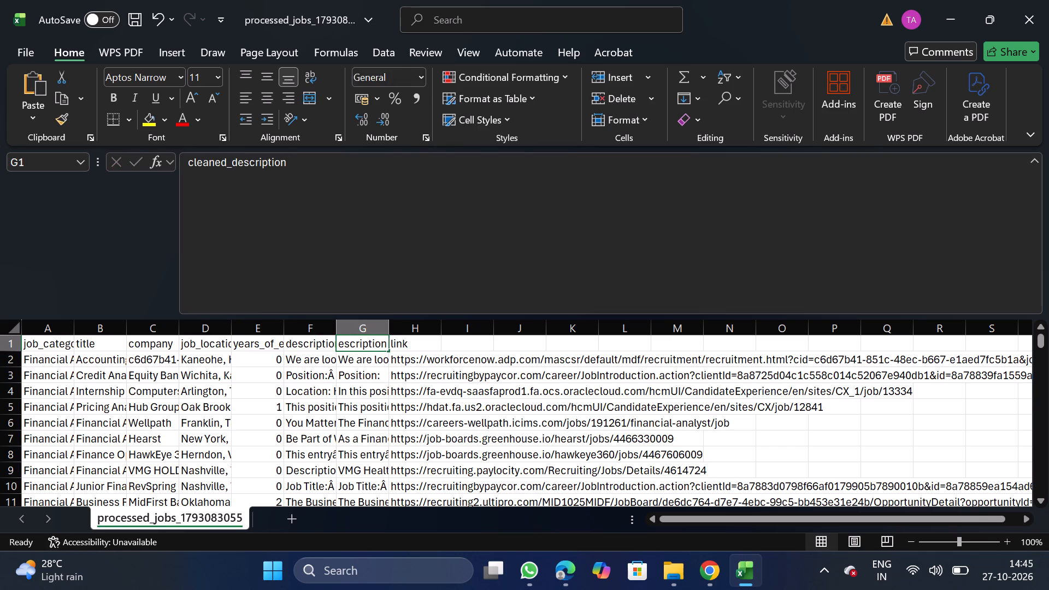
key(BackSpace)
key(BackSpace)
key(BackSpace)
key(BackSpace)
key(BackSpace)
key(BackSpace)
key(BackSpace)
key(BackSpace)
key(BackSpace)
key(BackSpace)
key(BackSpace)
key(BackSpace)
key(BackSpace)
key(BackSpace)
key(BackSpace)
key(BackSpace)
key(BackSpace)
key(BackSpace)
key(BackSpace)
key(BackSpace)
key(ctrl+v)
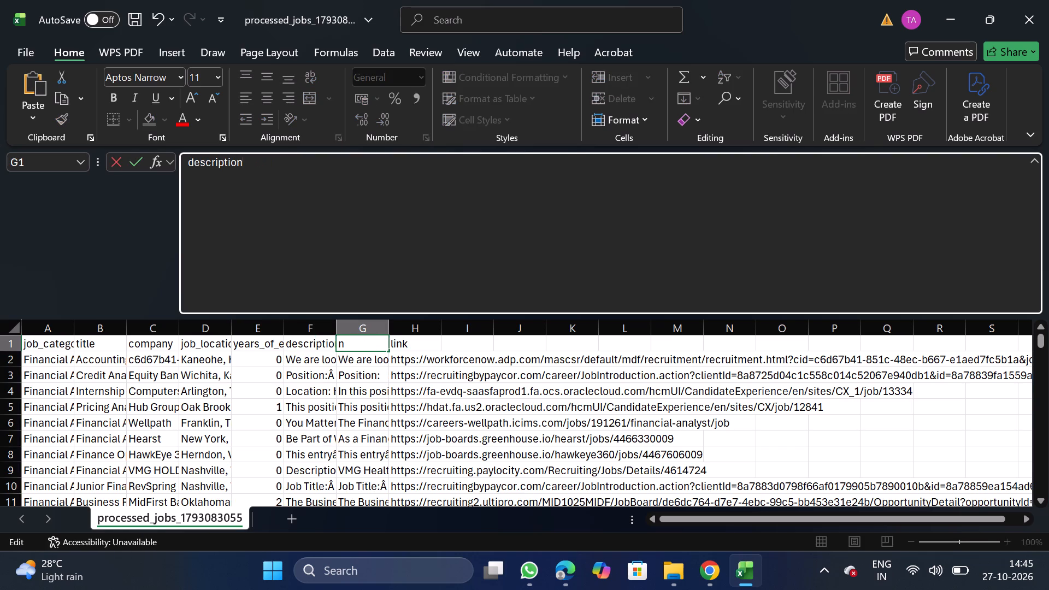
Rename the F1 header as original_description, copying the name from NextGenApply's bulk upload CSV format requirements in Chrome.
click(316, 345)
click(426, 276)
key(BackSpace)
key(BackSpace)
key(BackSpace)
key(BackSpace)
key(BackSpace)
key(BackSpace)
key(BackSpace)
key(BackSpace)
key(BackSpace)
key(BackSpace)
key(BackSpace)
key(BackSpace)
key(BackSpace)
key(BackSpace)
key(BackSpace)
key(BackSpace)
key(BackSpace)
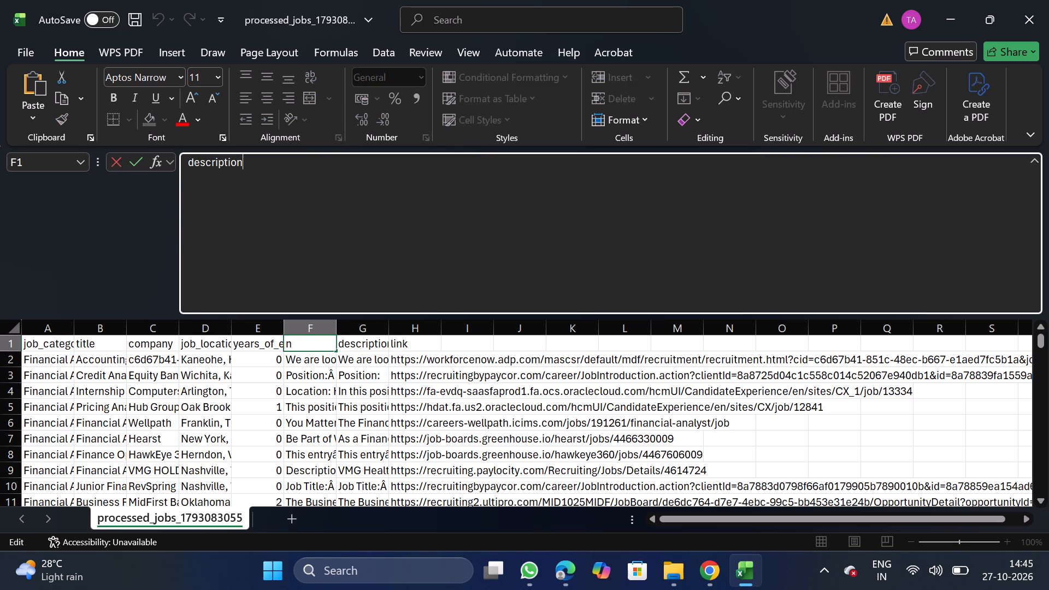
click(712, 559)
click(76, 156)
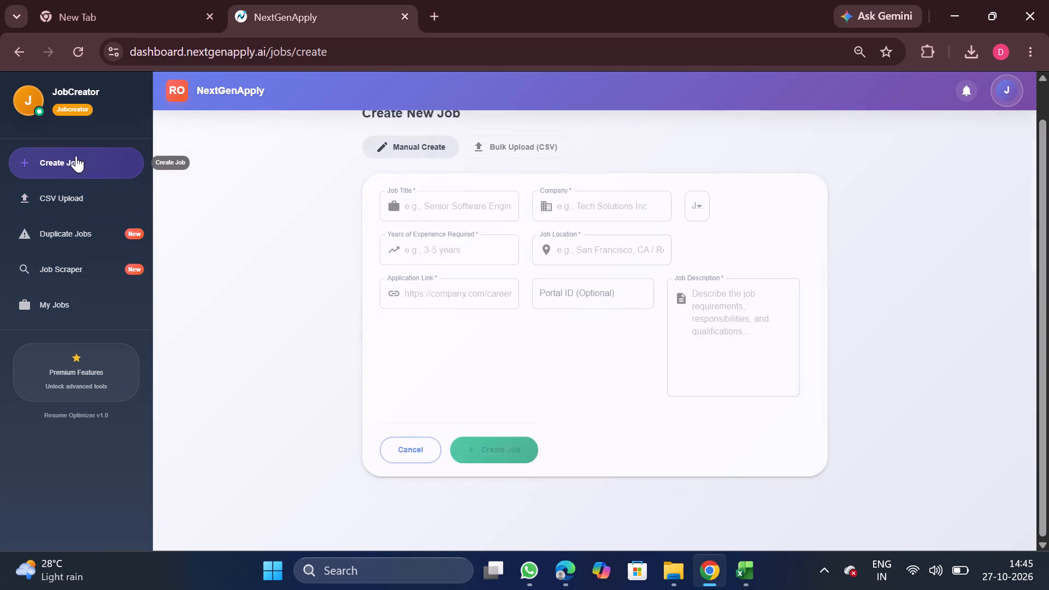
click(523, 139)
double_click(596, 274)
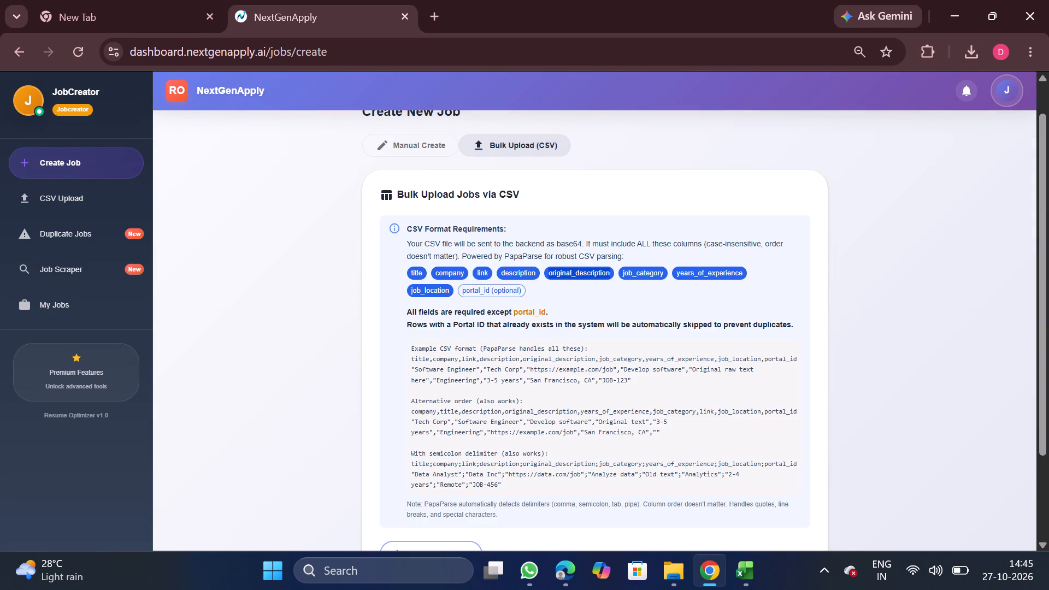
key(ctrl+c)
click(734, 570)
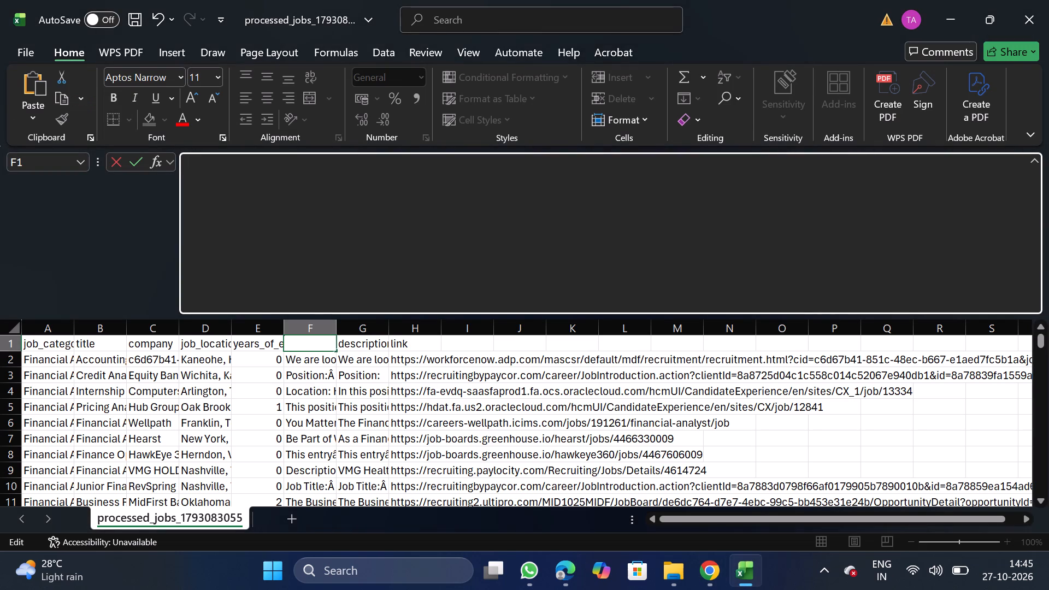
key(ctrl+v)
Turn on filtering for the title column and choose only the five titles starting with 2027 in its value list.
click(122, 324)
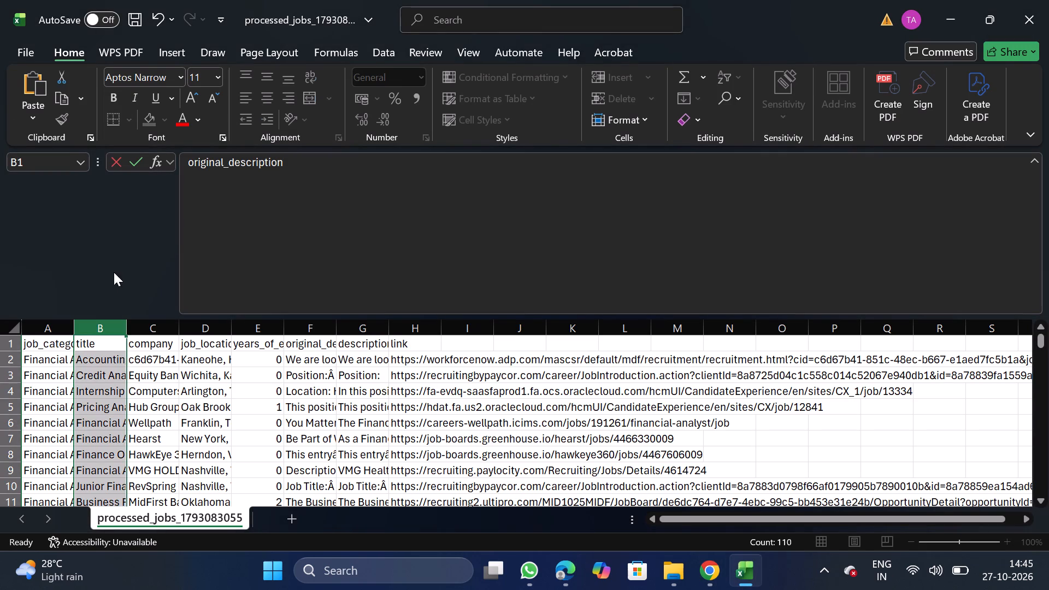
click(384, 50)
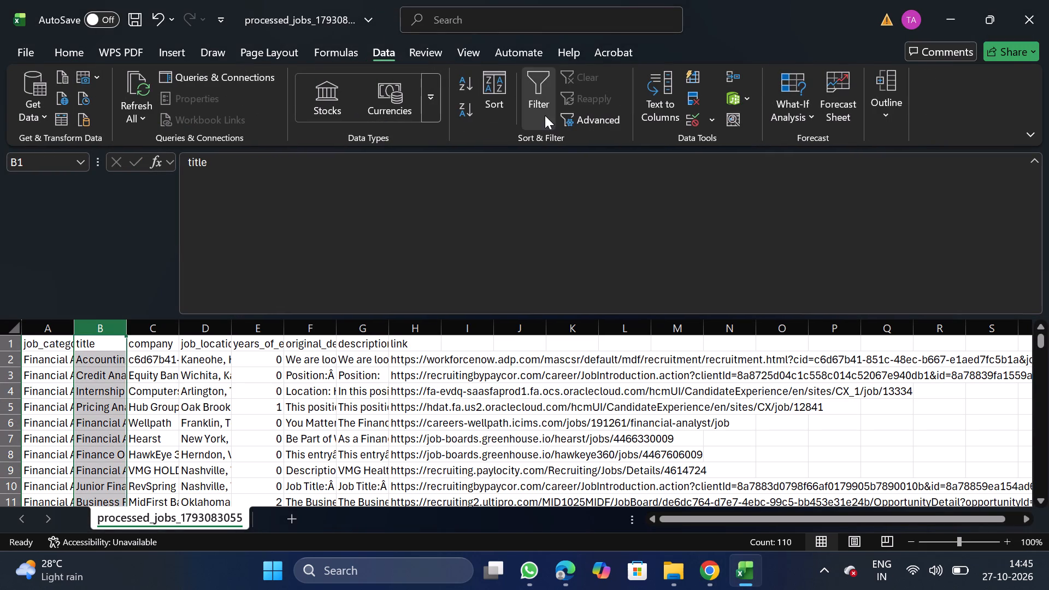
click(545, 115)
click(122, 345)
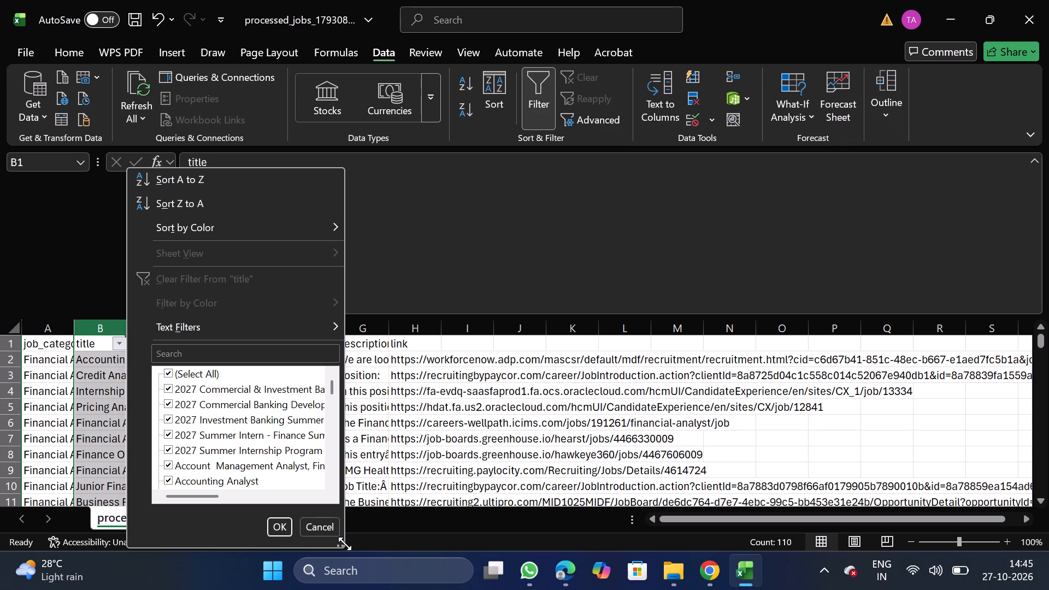
click(345, 544)
drag(345, 544, 634, 589)
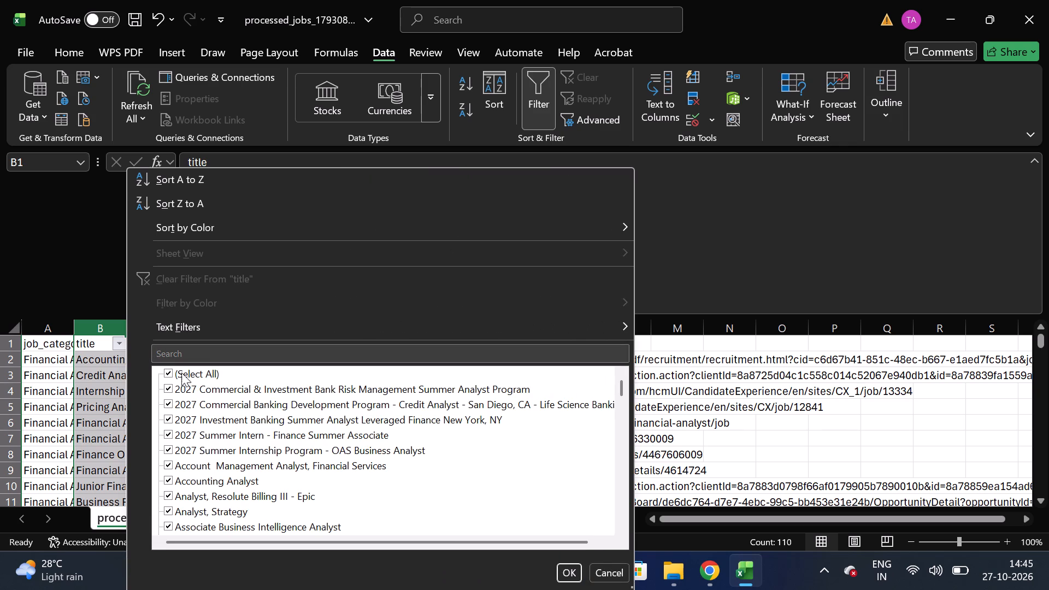
click(192, 375)
click(221, 389)
click(234, 407)
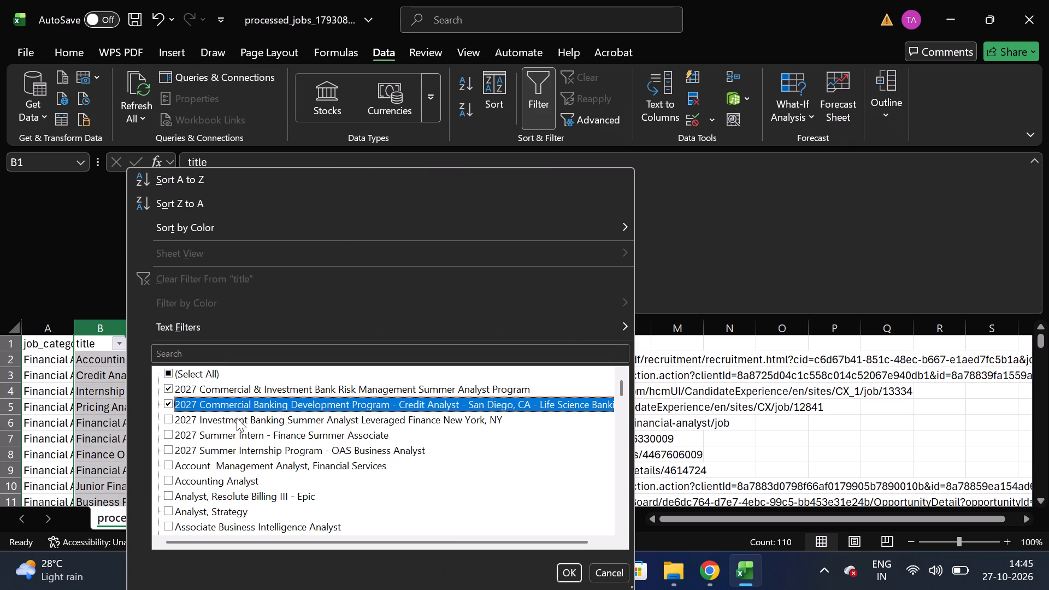
click(237, 418)
click(237, 435)
click(244, 447)
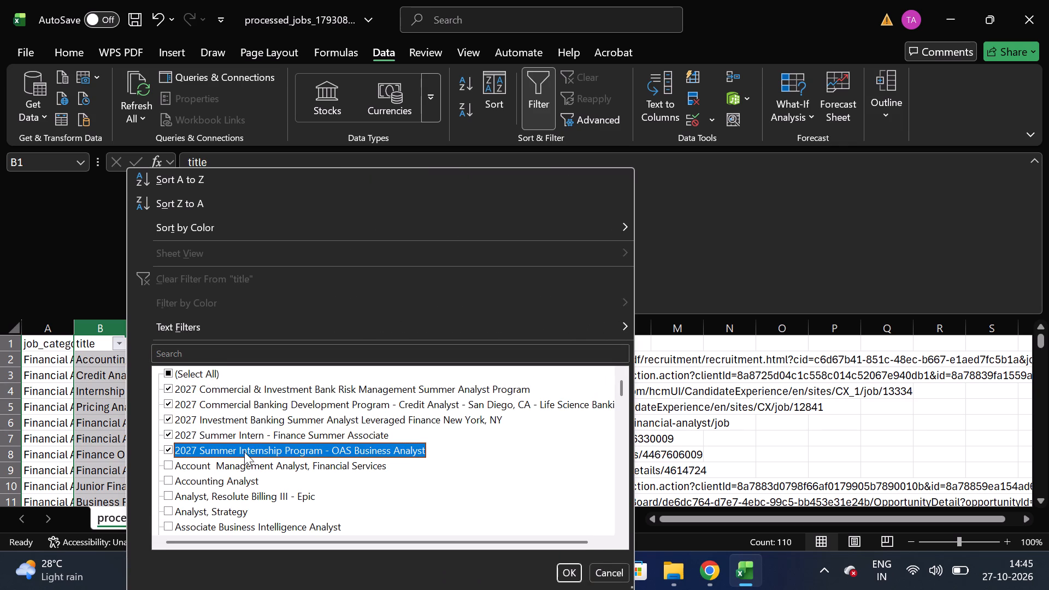
Add the CMBS and Real Estate Finance, Data Analyst - Philanthropy, Data Analyst (Sales Operations) and Finance Associate Trainee titles to the filter selection.
scroll(243, 525, down, 1)
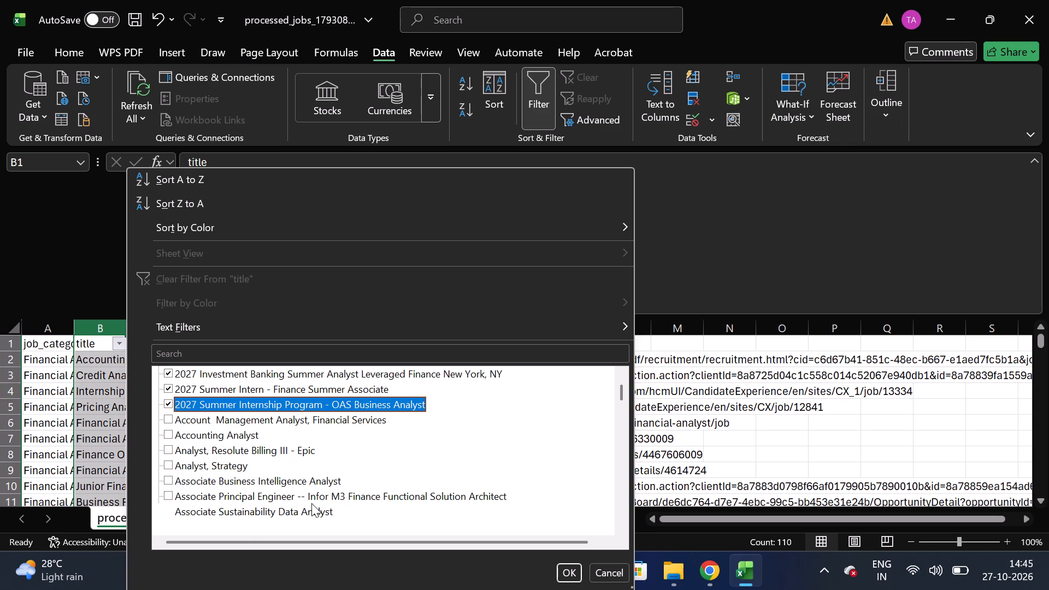
scroll(297, 518, down, 2)
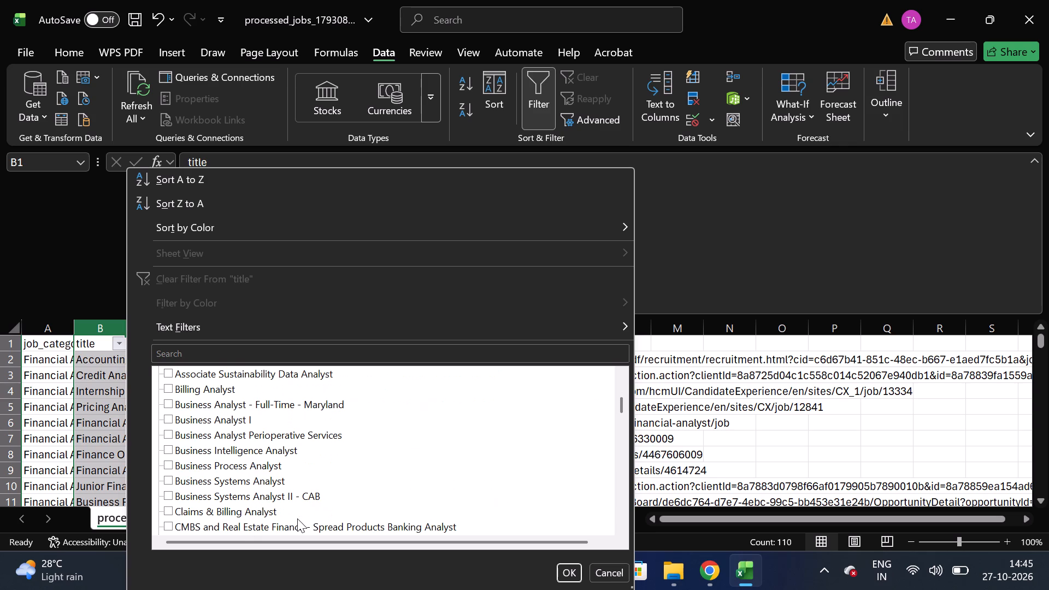
scroll(297, 518, down, 2)
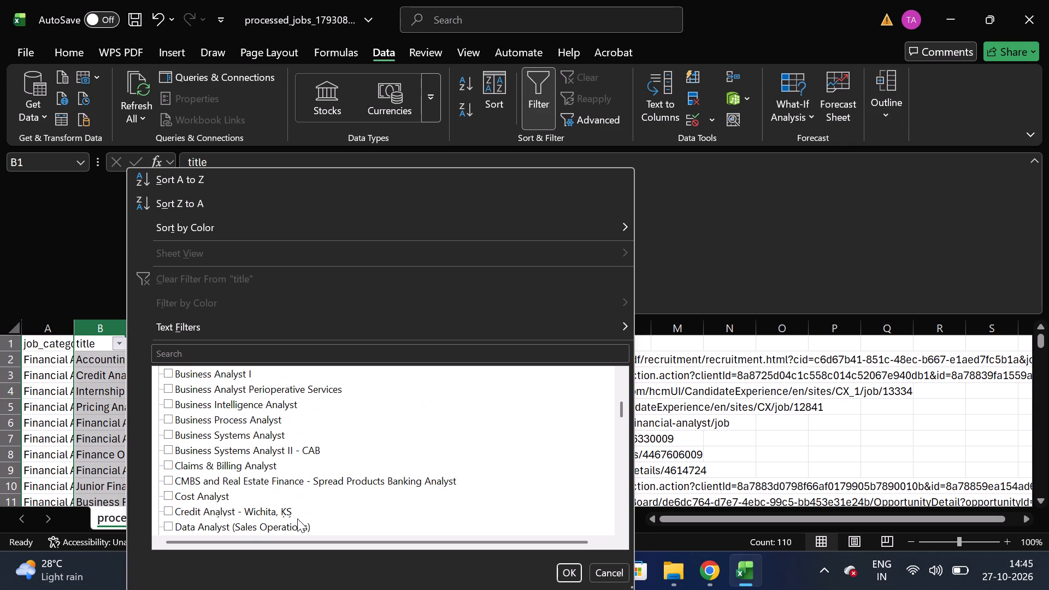
scroll(297, 518, down, 1)
click(339, 441)
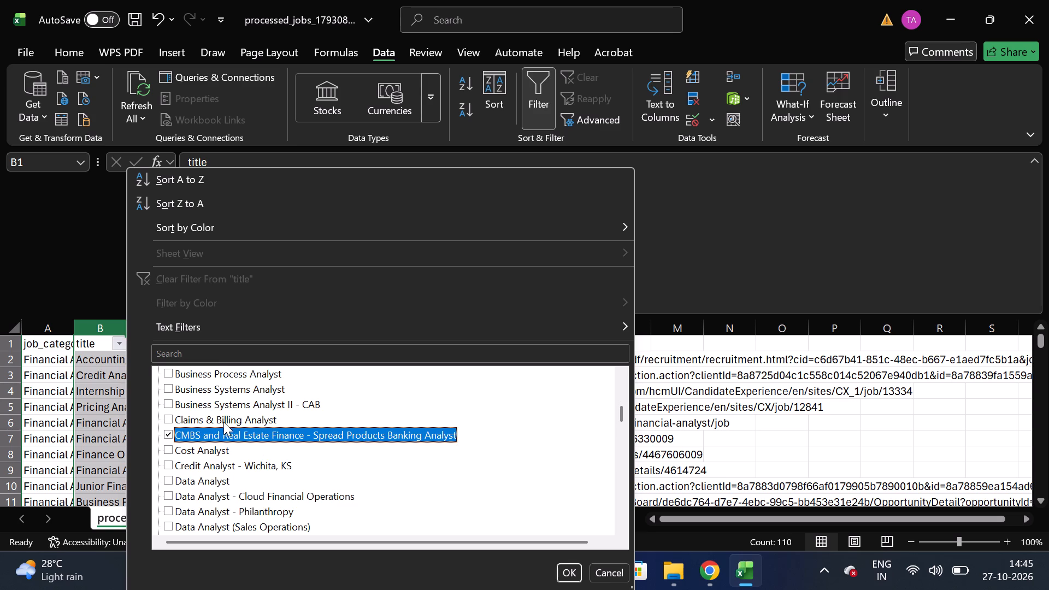
click(264, 509)
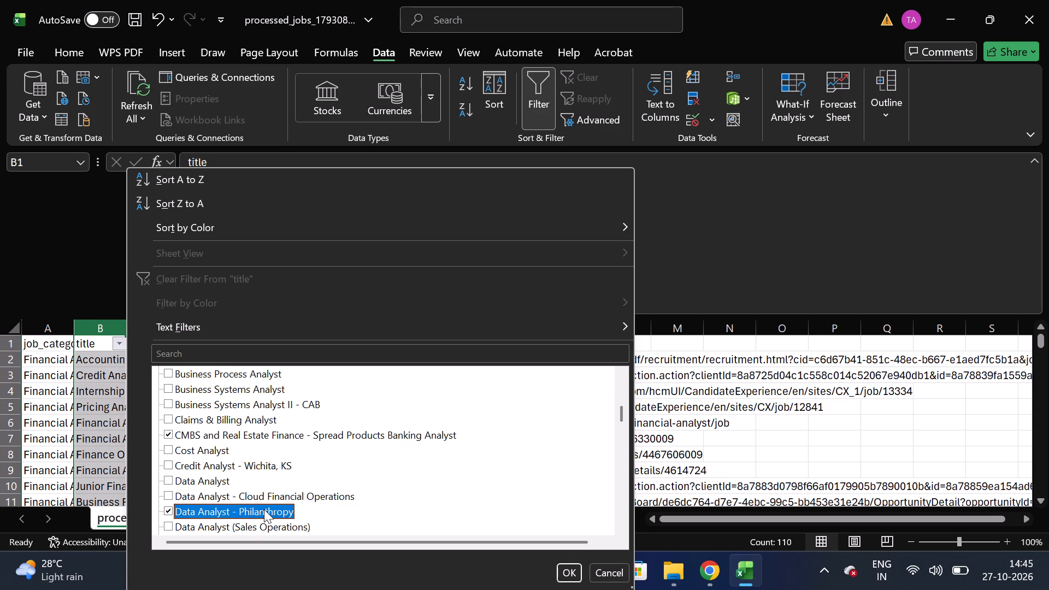
click(258, 529)
scroll(258, 529, down, 1)
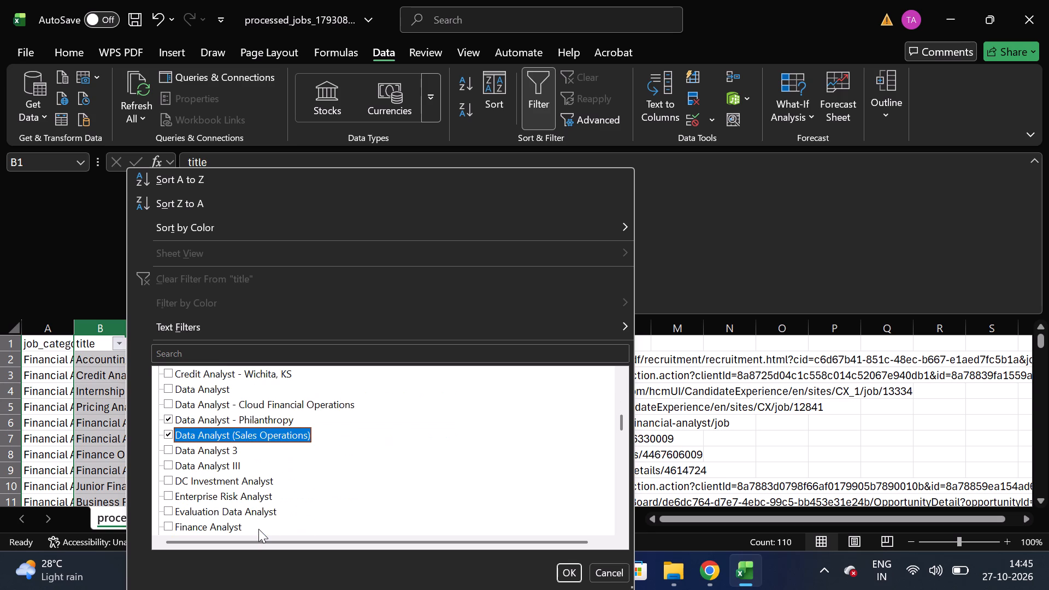
scroll(239, 517, down, 1)
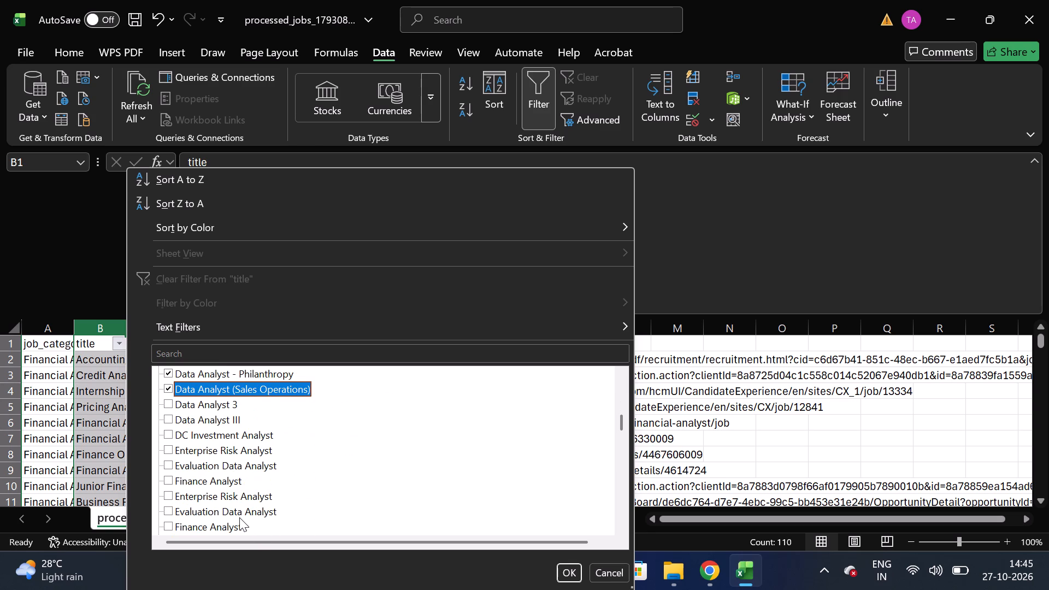
scroll(239, 517, down, 1)
click(251, 420)
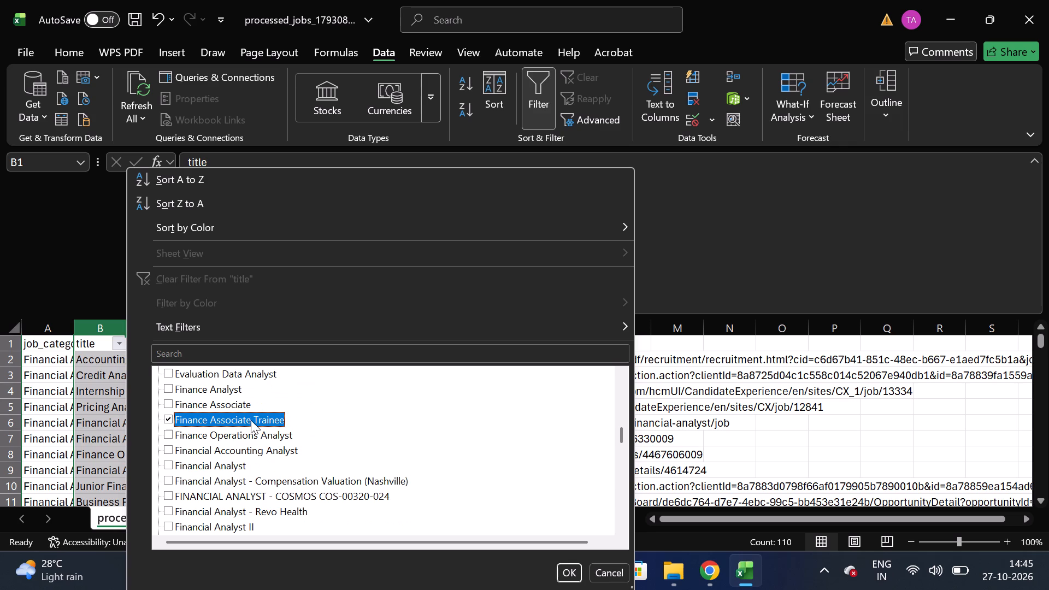
Add Human Resources Business Analyst, Internship - Junior Financial Analyst and Operations Data Analyst Intern to the title filter selection.
scroll(254, 505, down, 1)
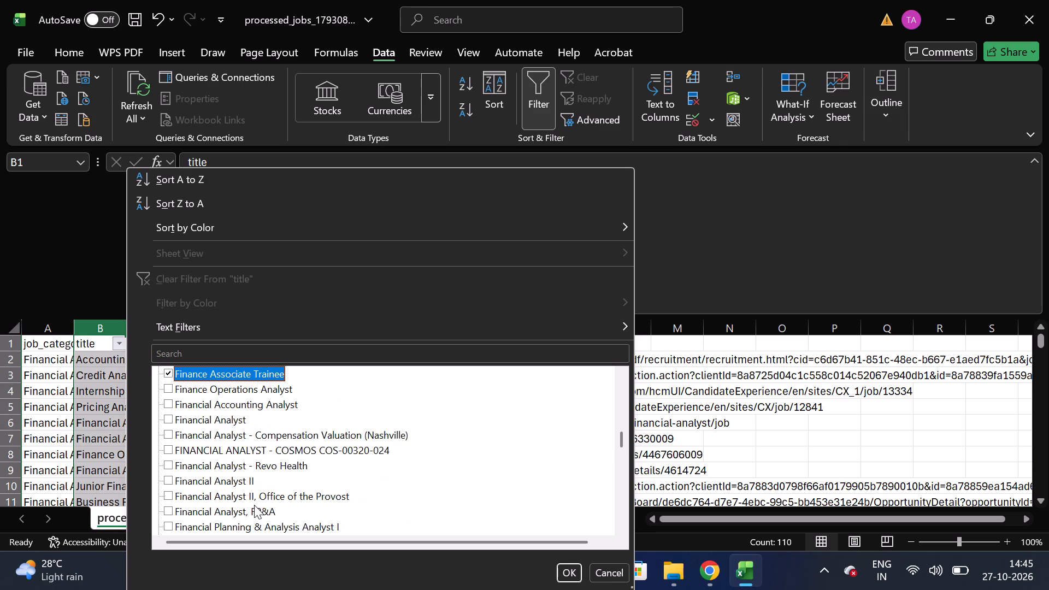
scroll(254, 505, down, 1)
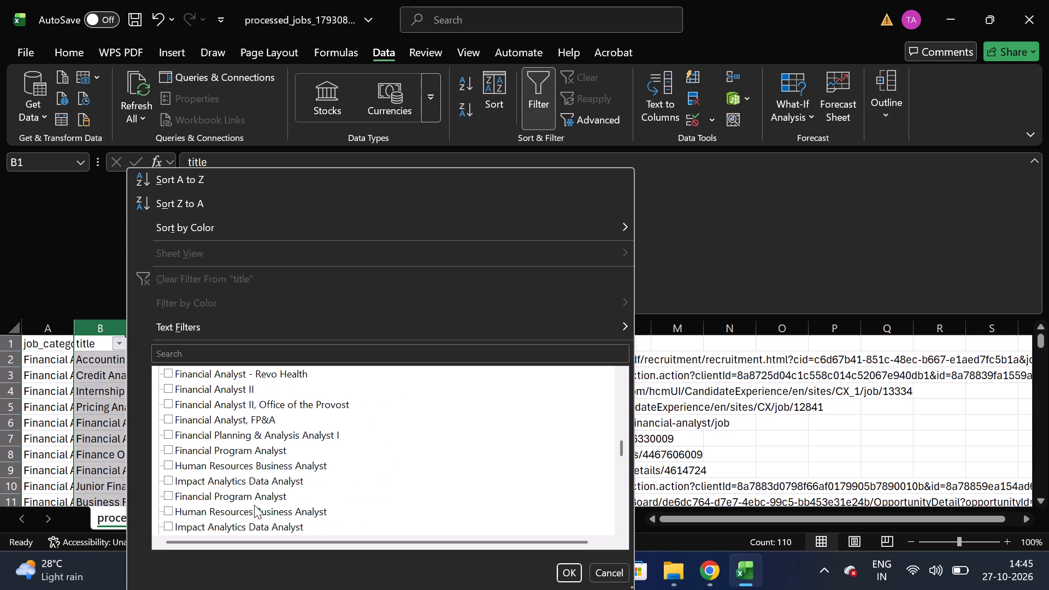
click(230, 471)
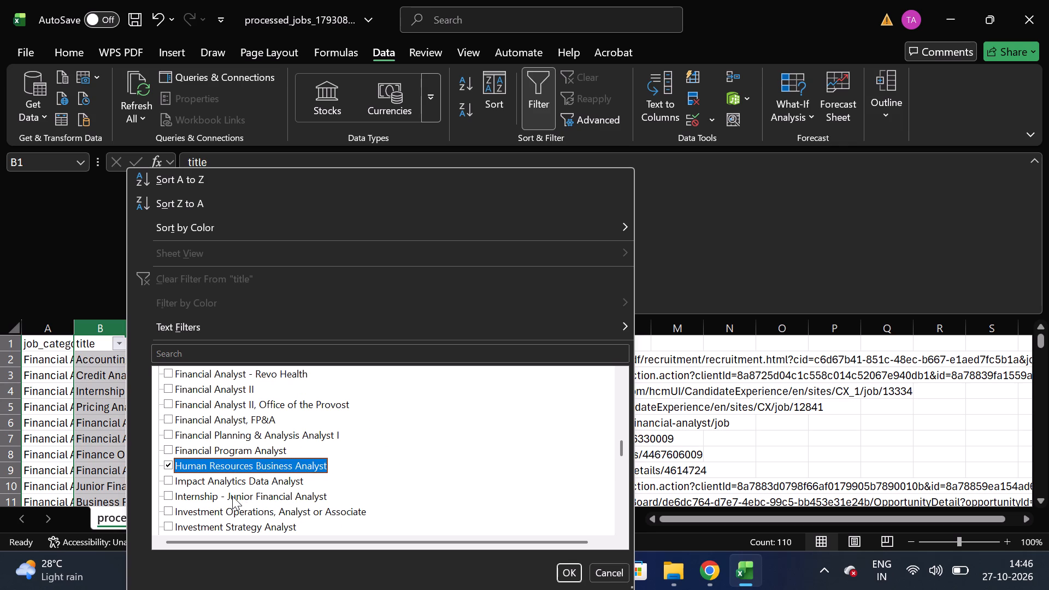
click(232, 496)
scroll(229, 522, down, 1)
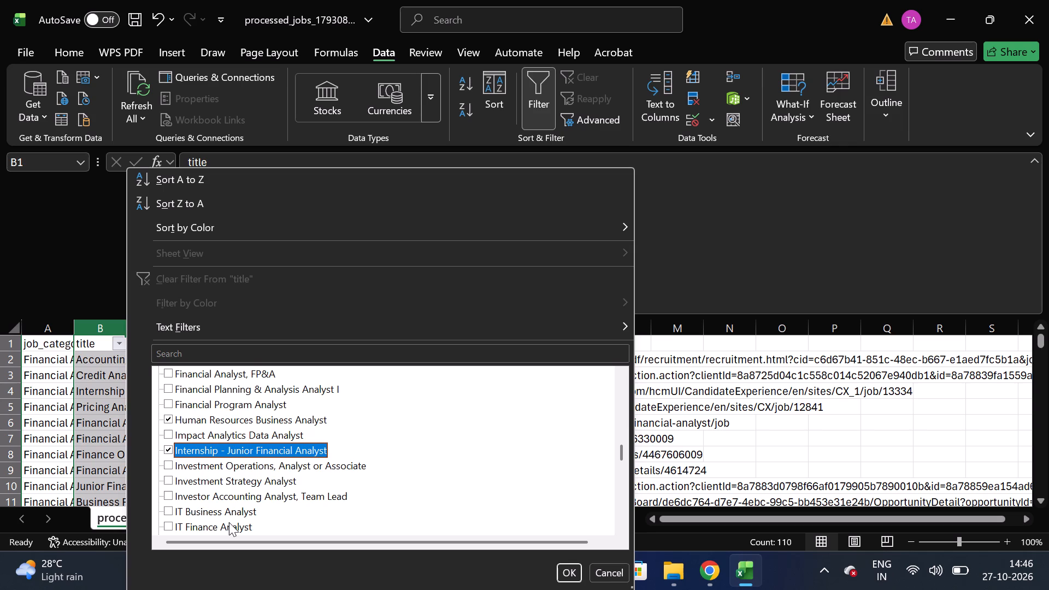
scroll(229, 522, down, 3)
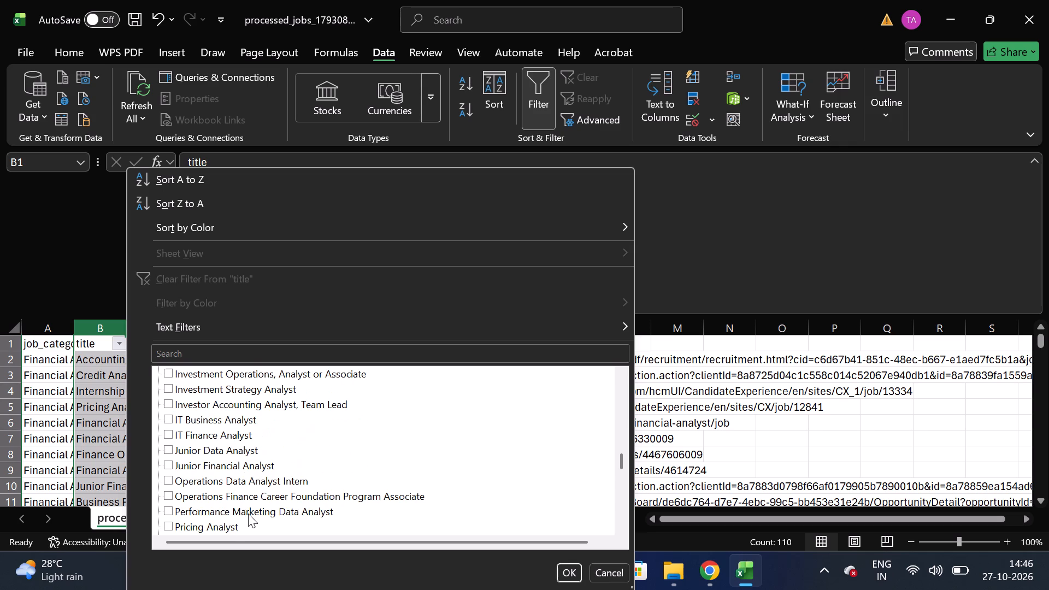
click(290, 441)
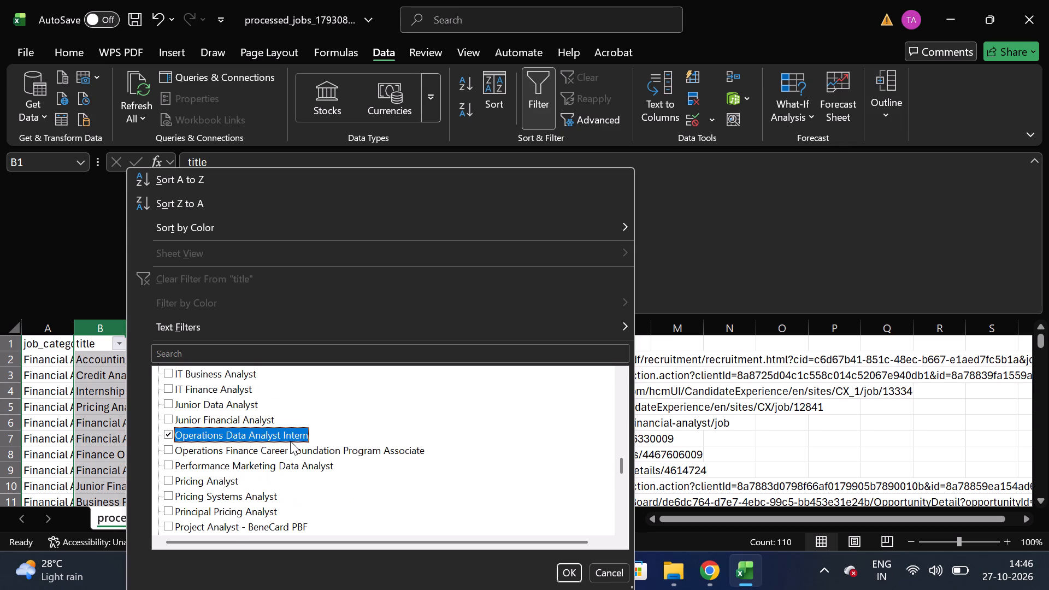
Add Summer 2027 Financial Analyst Intern, Treasury Analyst and (Blanks) to the selection and apply the title filter.
scroll(244, 520, down, 2)
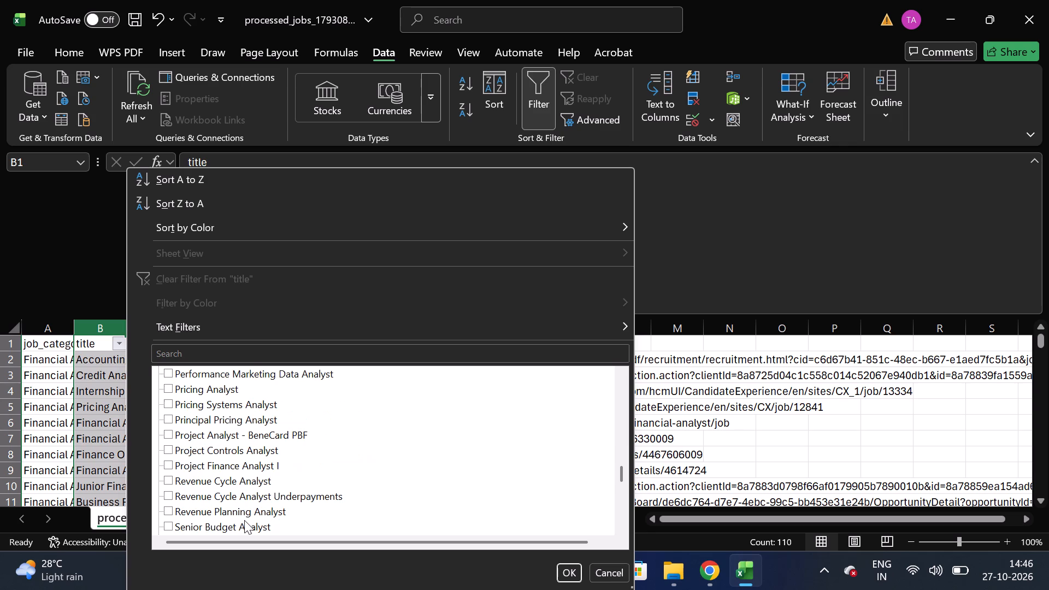
scroll(244, 520, down, 2)
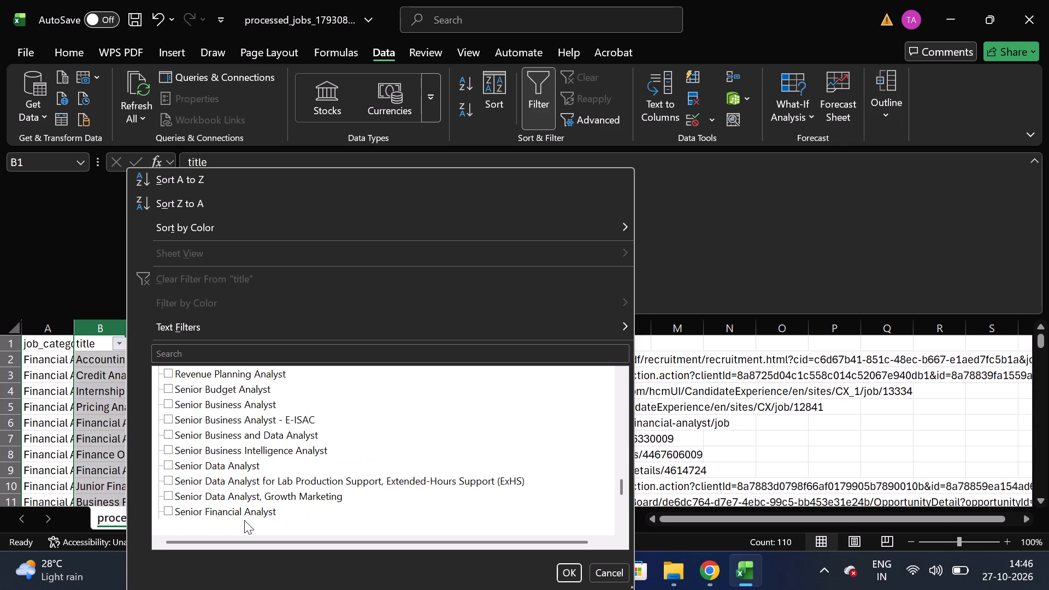
scroll(244, 520, down, 2)
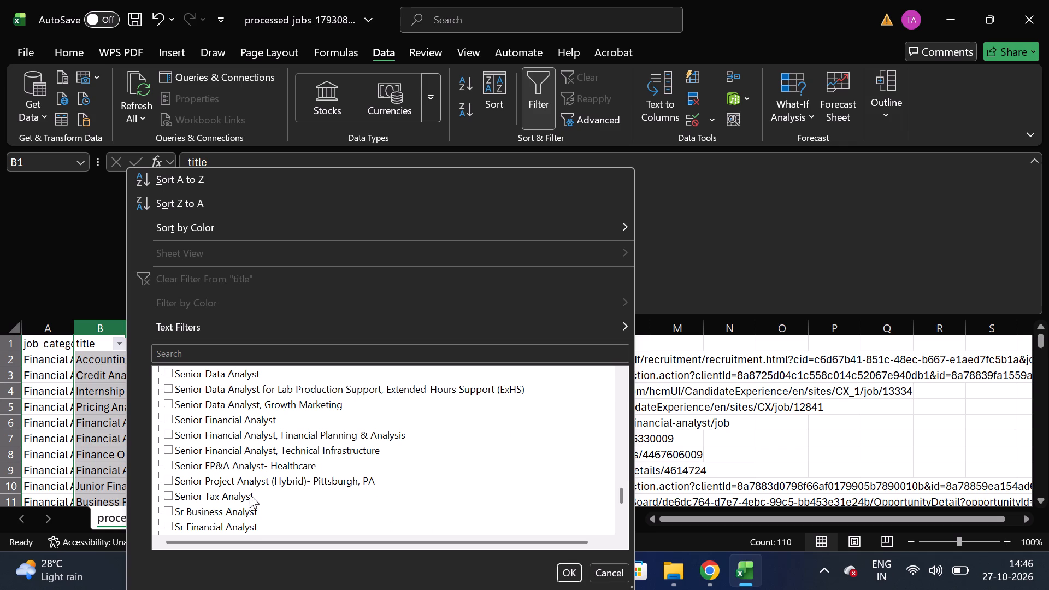
scroll(238, 522, down, 2)
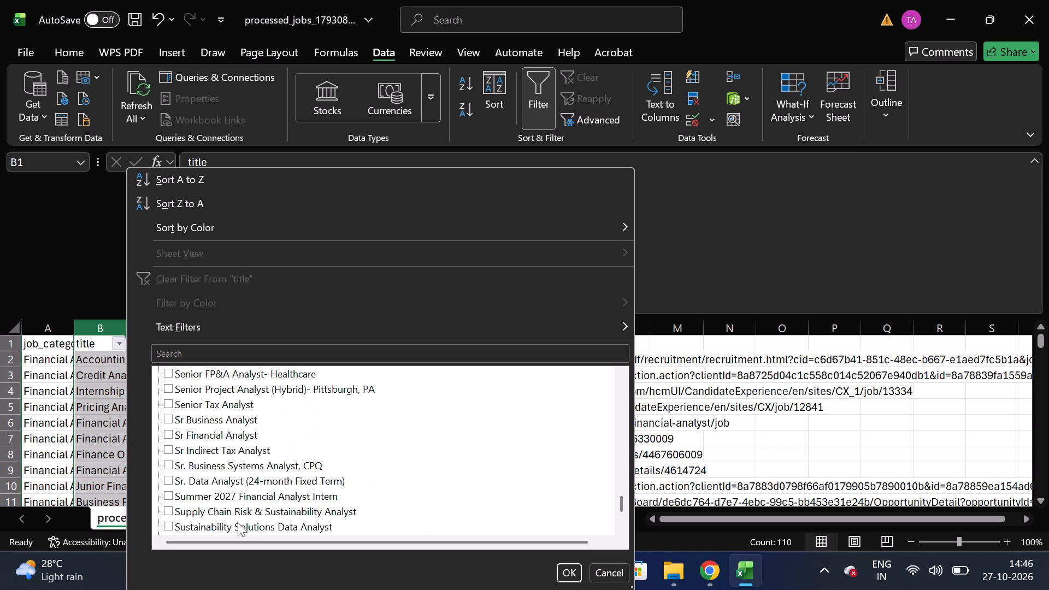
click(252, 496)
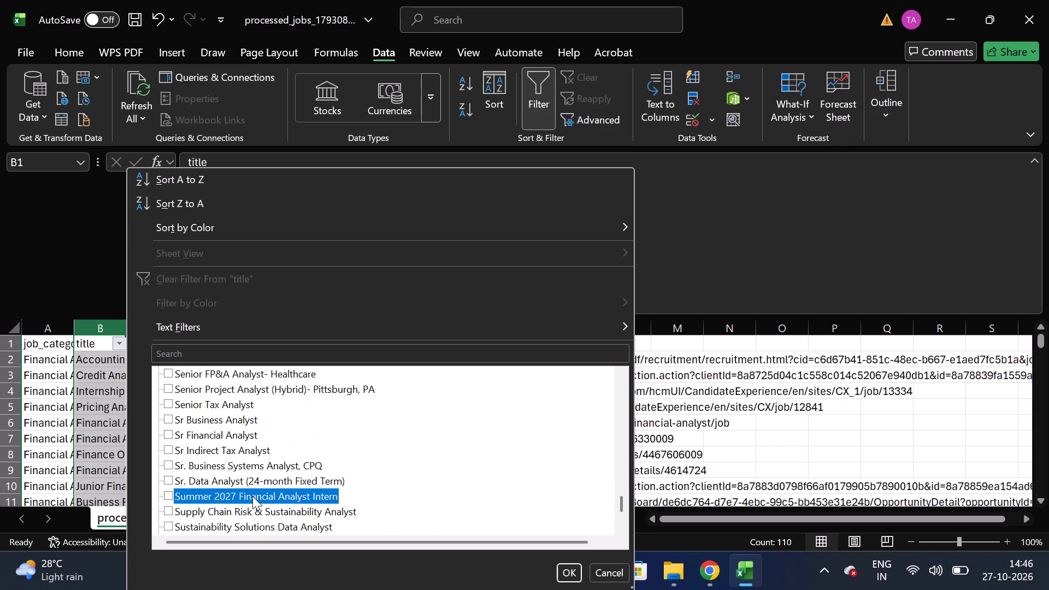
scroll(246, 518, down, 1)
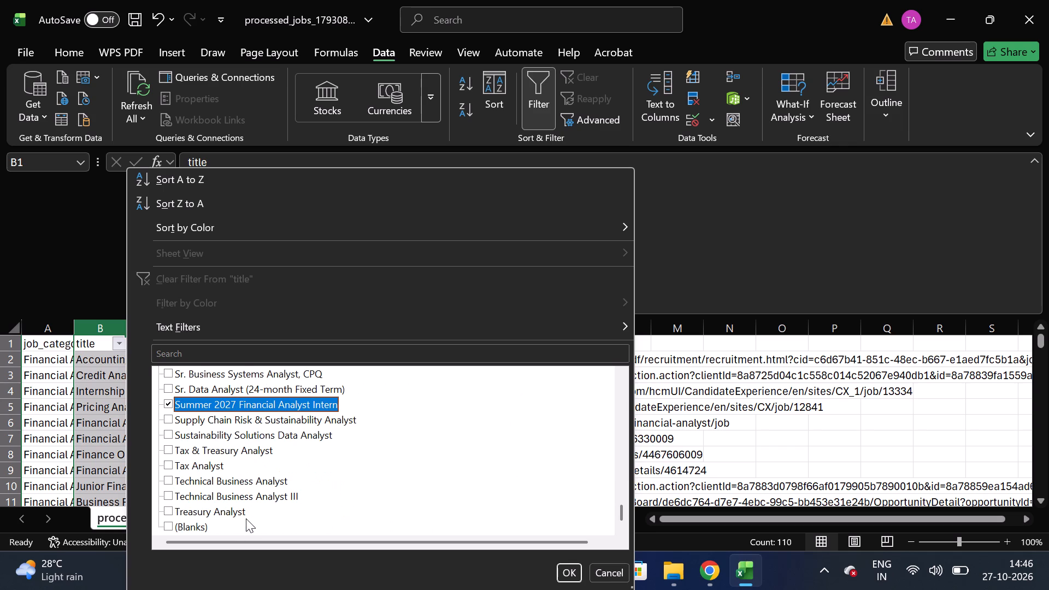
click(201, 526)
click(226, 514)
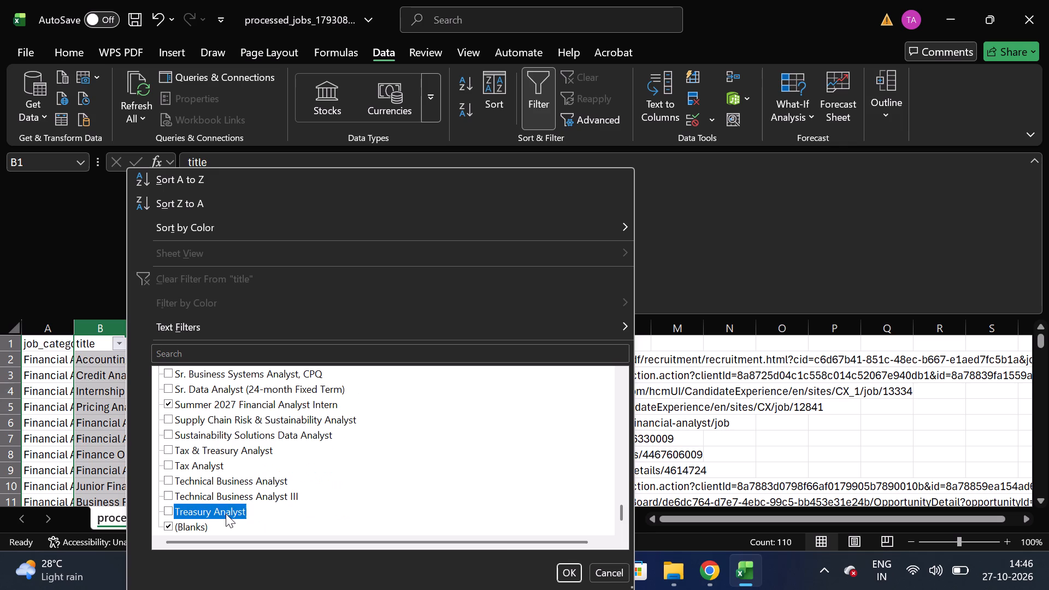
click(568, 574)
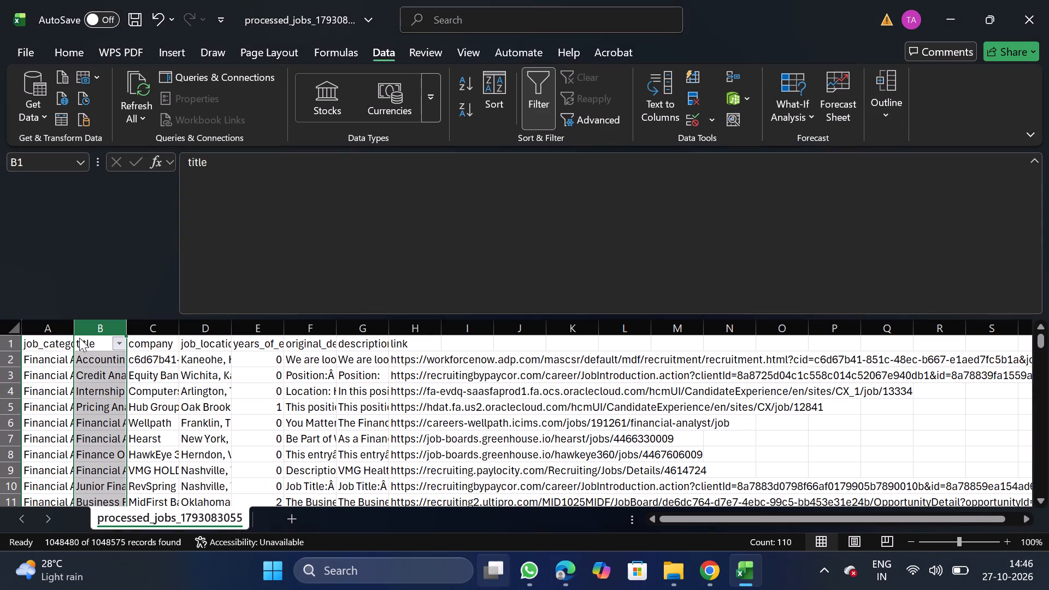
Delete all the filtered rows below the header and turn off filtering to show the remaining listings.
click(0, 360)
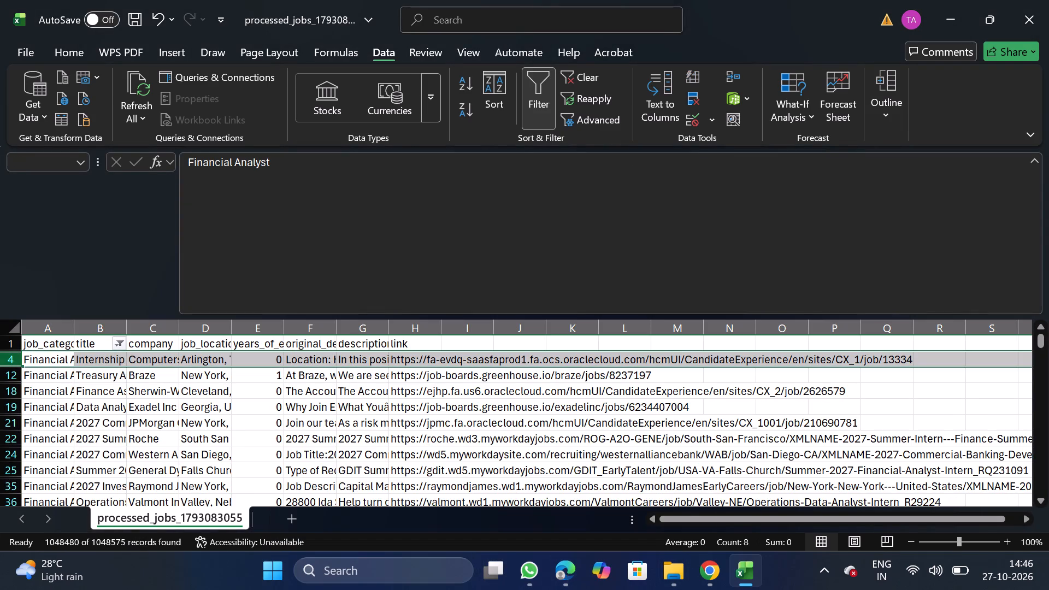
key(ctrl+shift+Down)
right_click(69, 405)
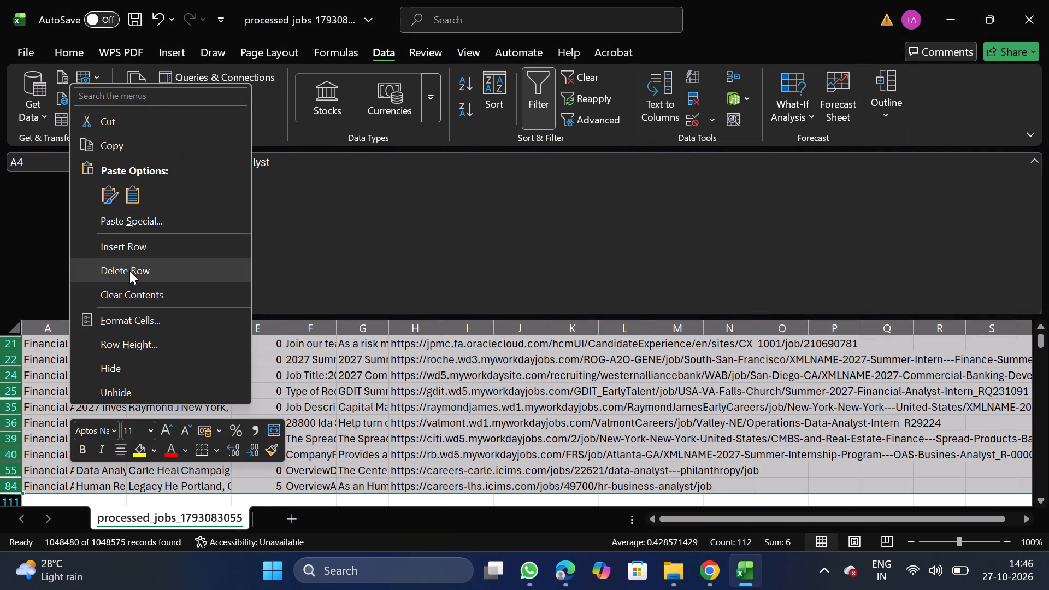
double_click(129, 270)
click(551, 113)
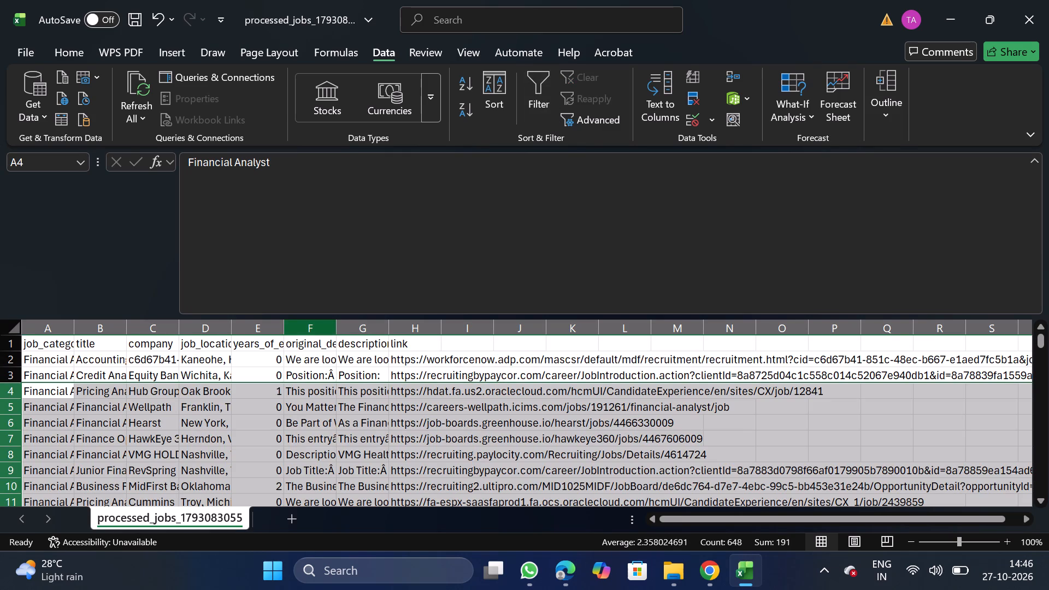
Turn filtering back on for the header row, starting from the title header in B1.
double_click(116, 344)
click(219, 428)
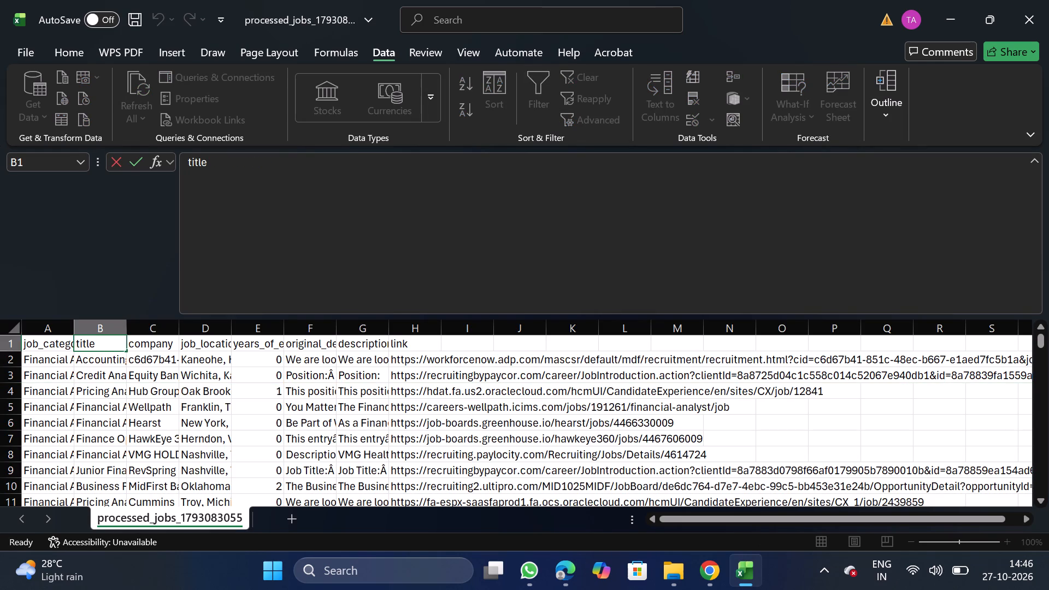
click(95, 345)
click(544, 88)
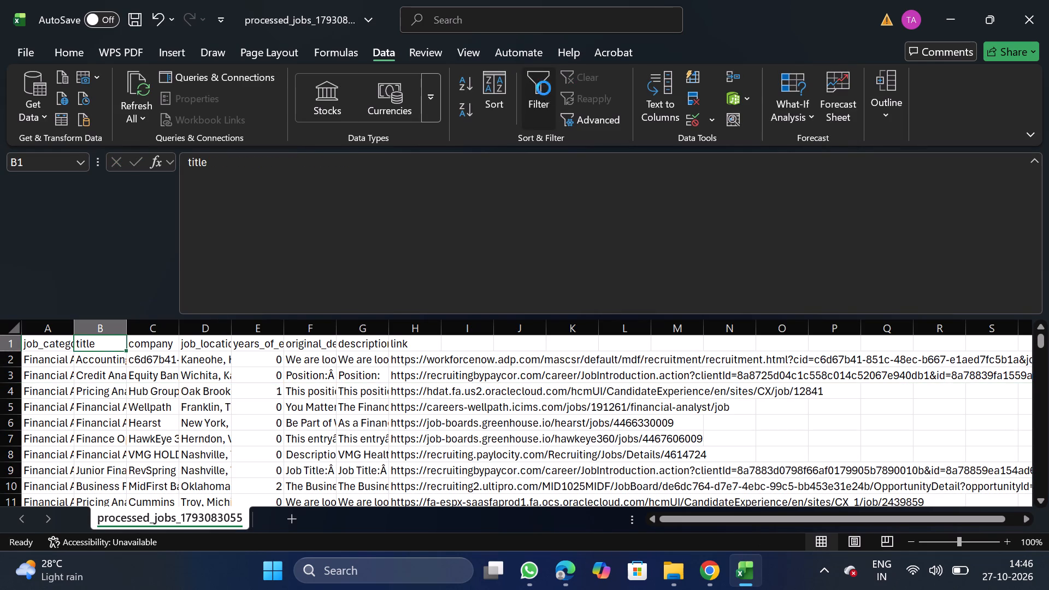
Search the title column's filter values for staff, and clear the search text.
click(123, 352)
click(121, 346)
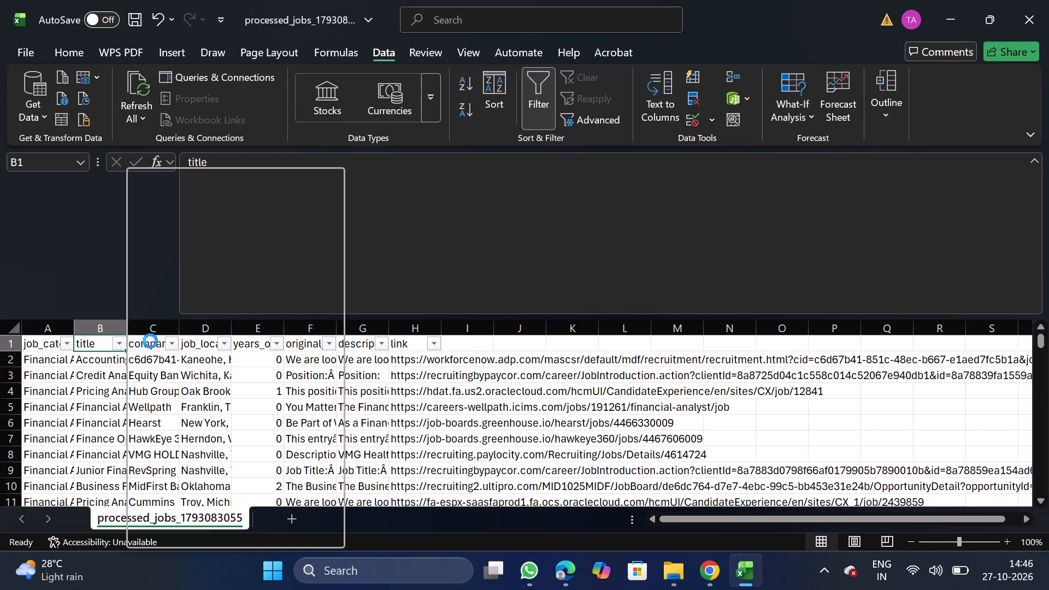
click(196, 345)
click(193, 348)
text(staff)
key(BackSpace)
key(BackSpace)
key(BackSpace)
key(BackSpace)
key(BackSpace)
key(BackSpace)
key(BackSpace)
key(BackSpace)
key(BackSpace)
key(BackSpace)
key(BackSpace)
key(BackSpace)
key(BackSpace)
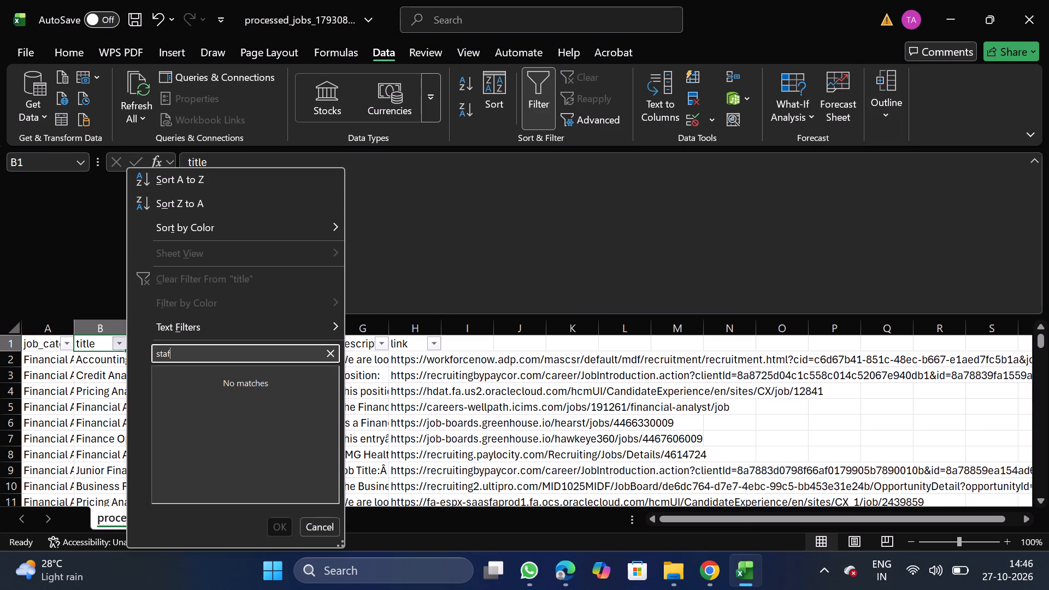
Filter the title column to titles containing lead.
text(lead)
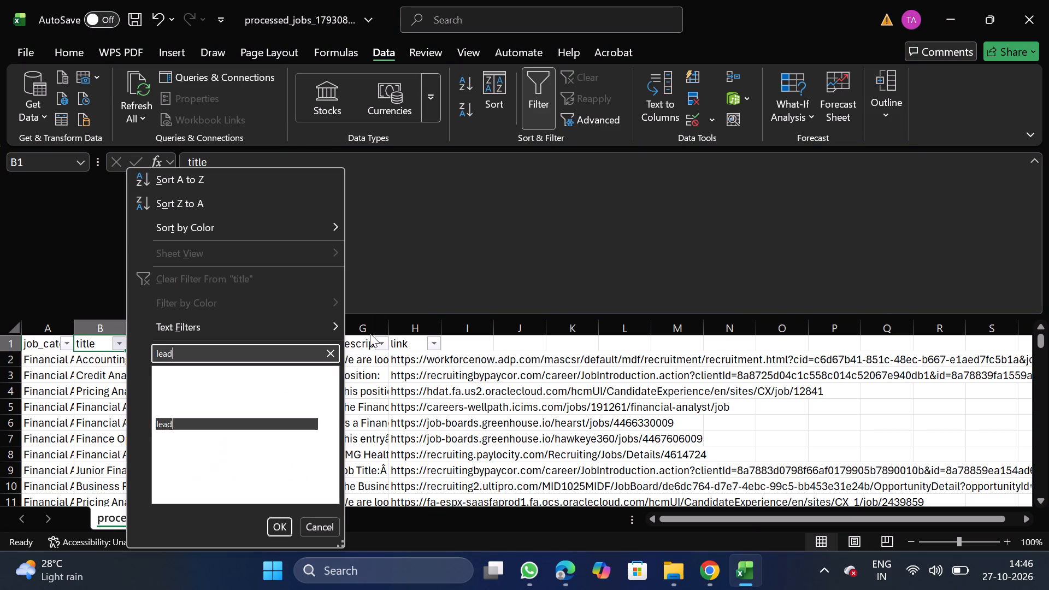
click(278, 529)
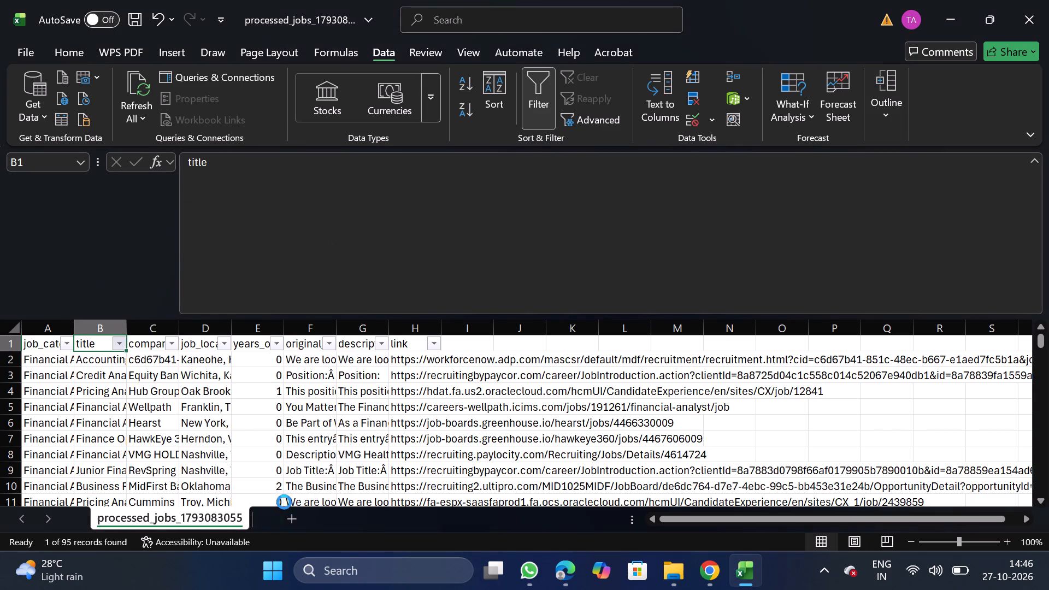
Remove the lead filter from the title column by turning filtering off and on again for the header row.
click(544, 117)
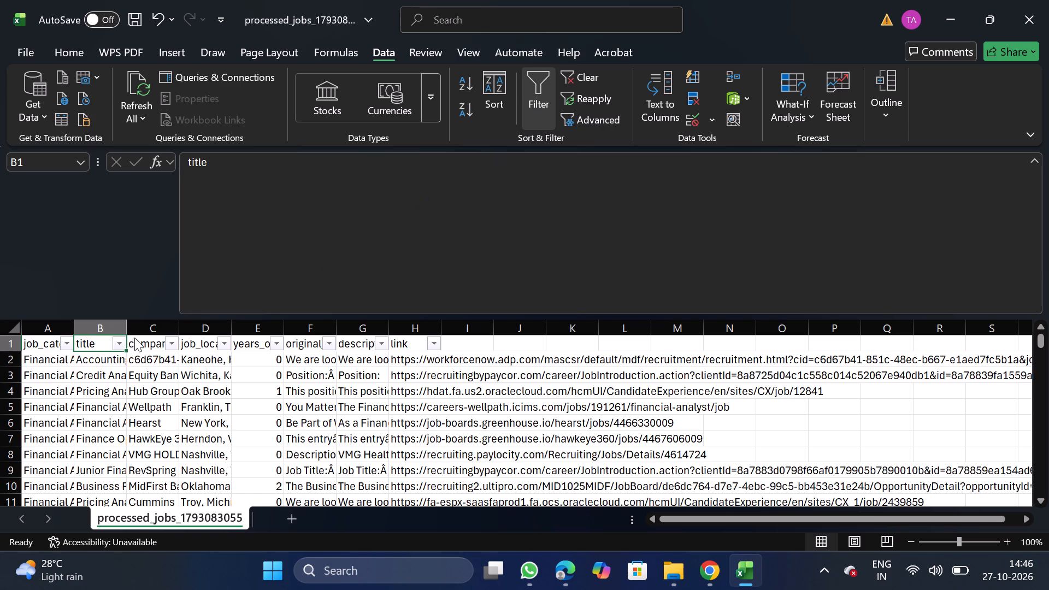
click(534, 82)
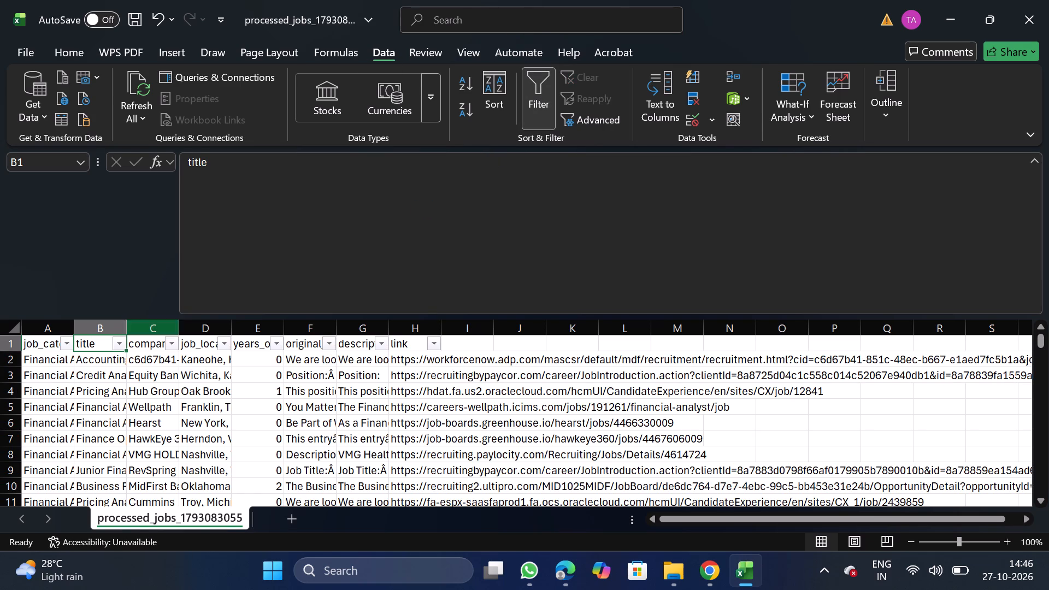
Filter the title column to titles containing principal.
click(121, 343)
key(p)
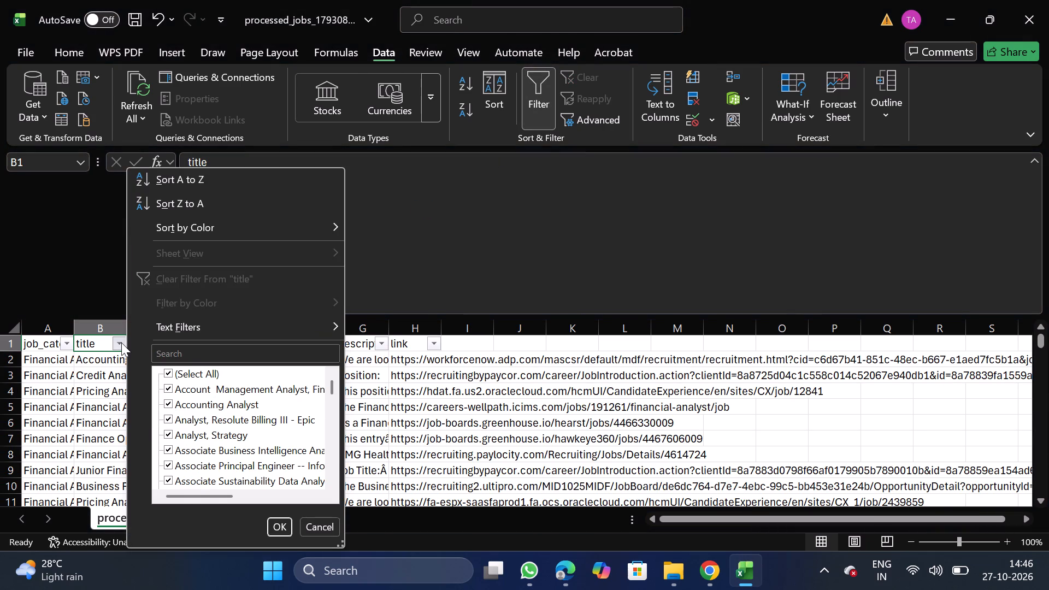
click(121, 343)
double_click(121, 343)
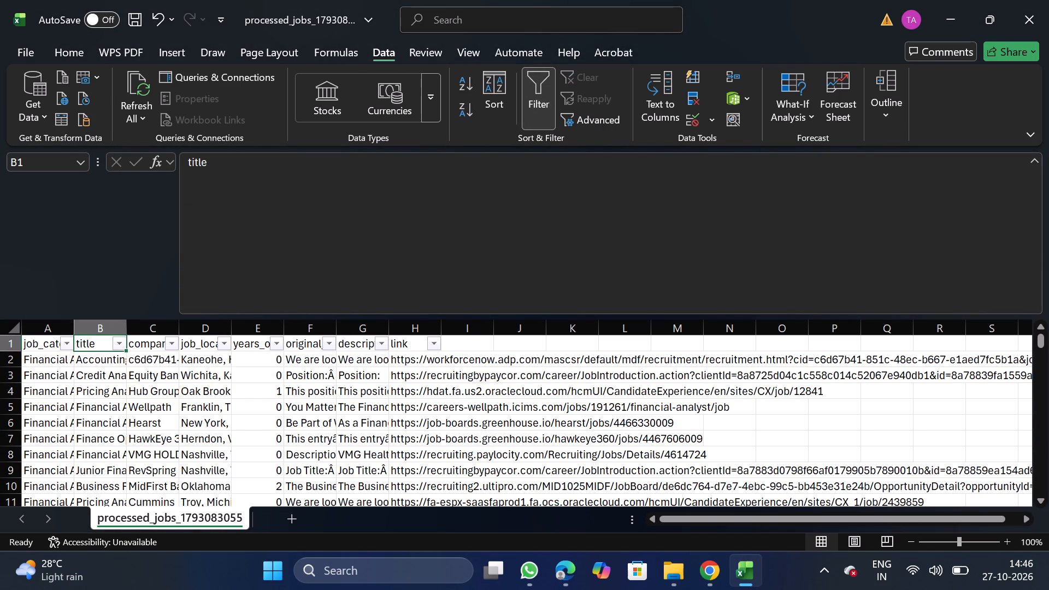
click(121, 343)
click(172, 351)
text(principal)
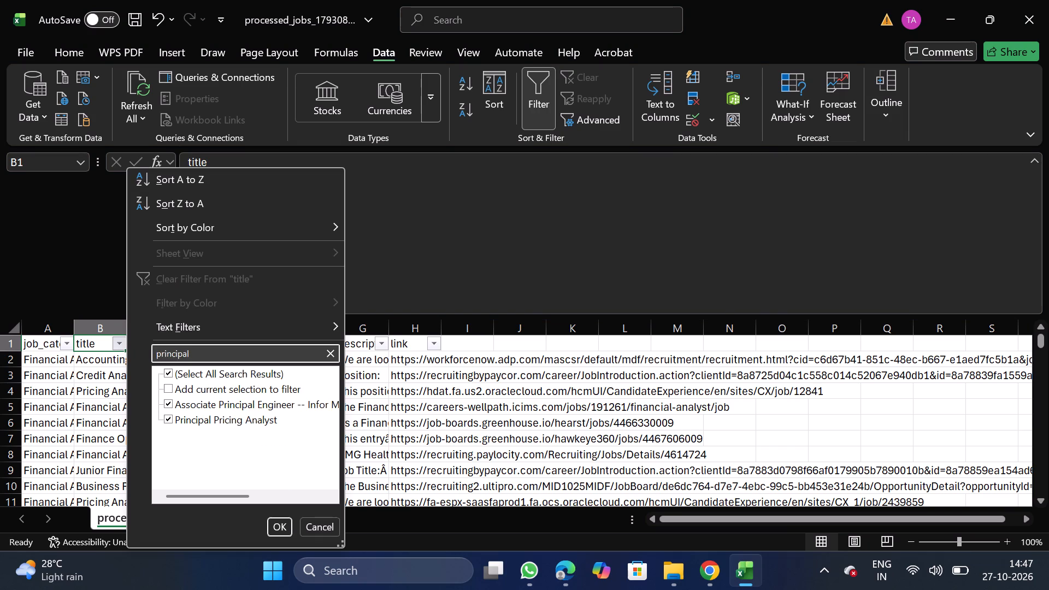
click(279, 532)
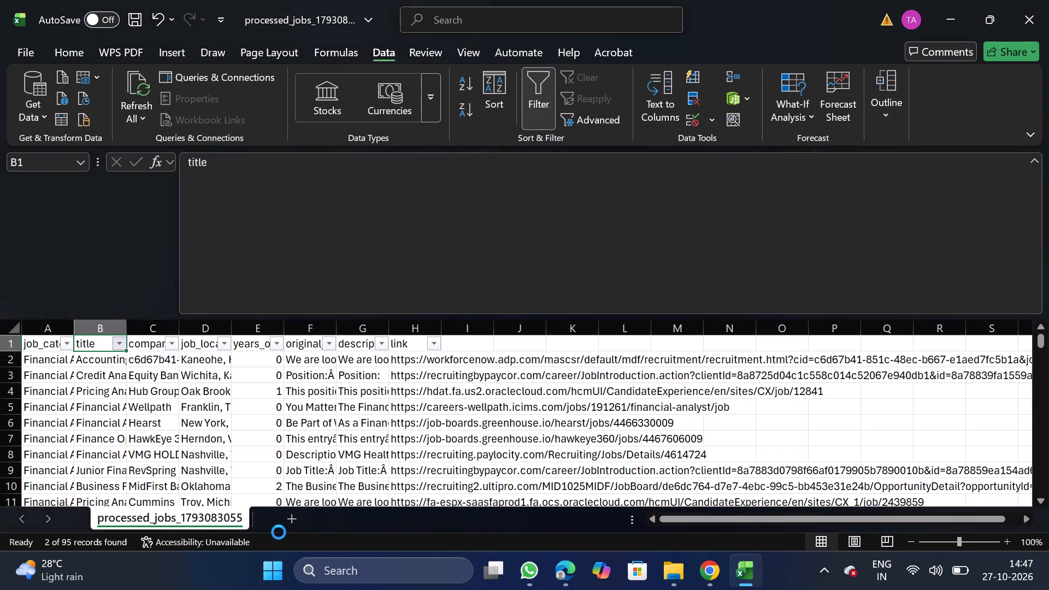
Delete the filtered Associate Principal Engineer row for Nagarro and turn off filtering to show the remaining listings.
click(0, 375)
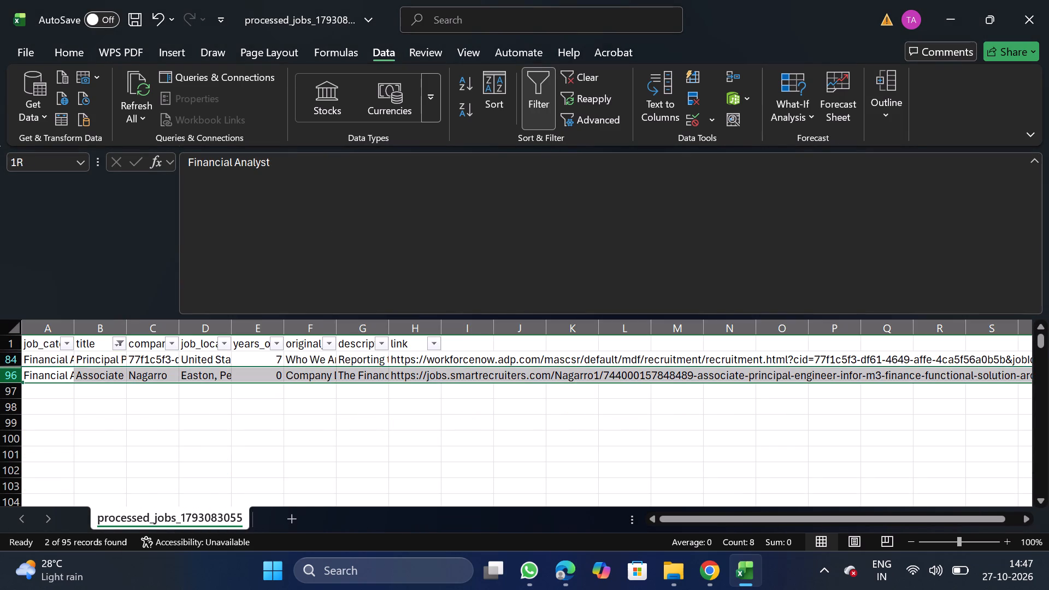
right_click(25, 375)
click(117, 239)
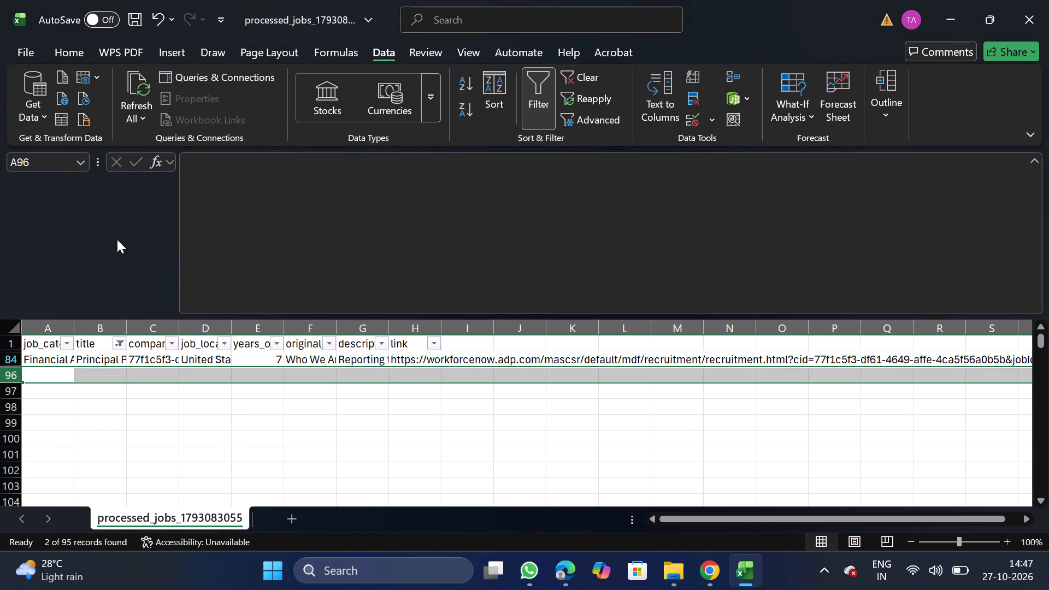
click(538, 85)
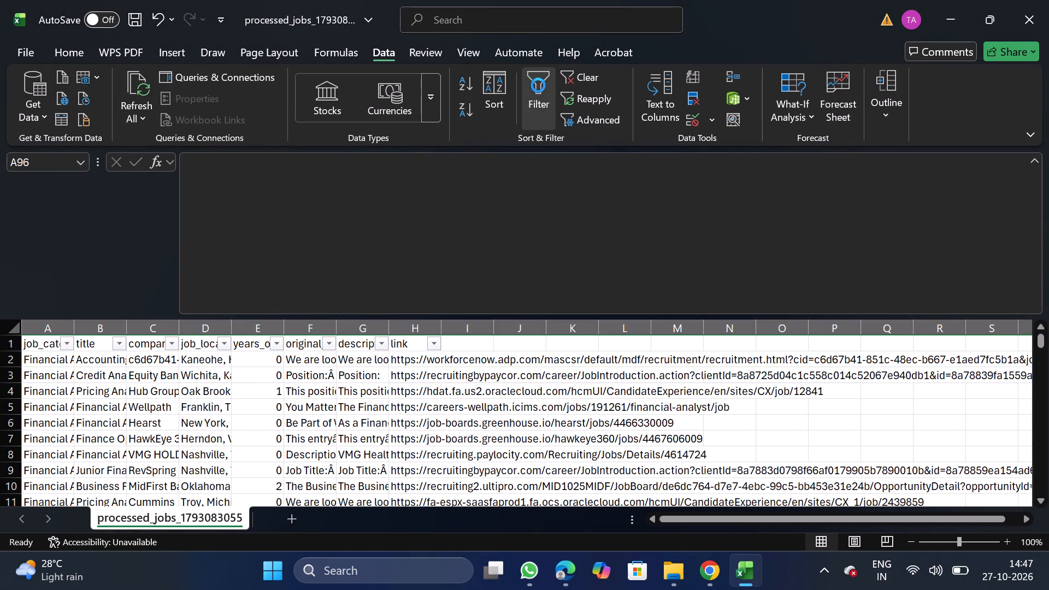
Turn filtering on from the title header, search its filter values for staff, and turn filtering off without applying a filter.
click(115, 337)
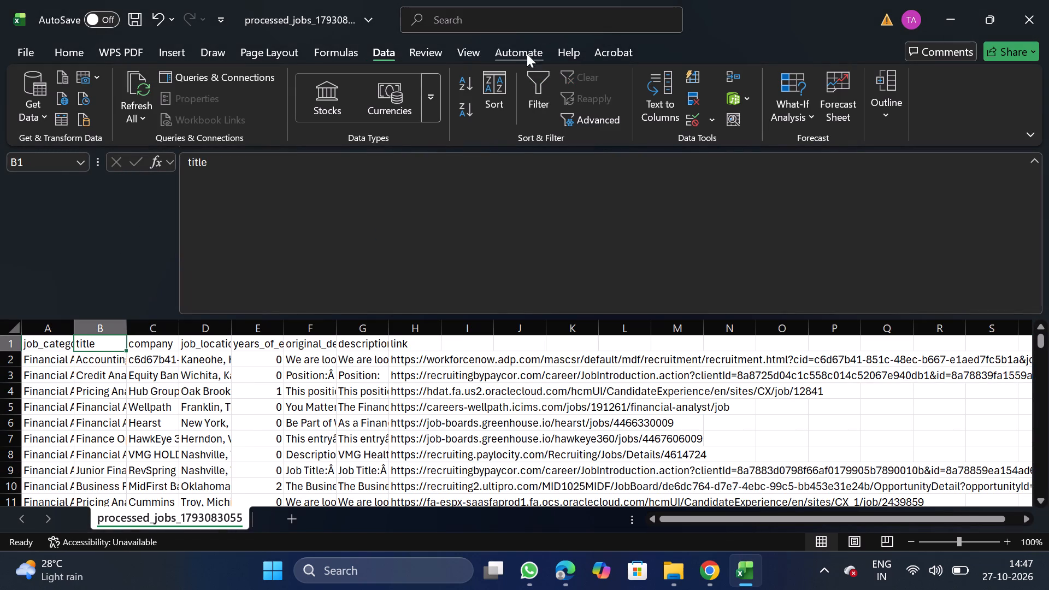
click(535, 88)
click(115, 347)
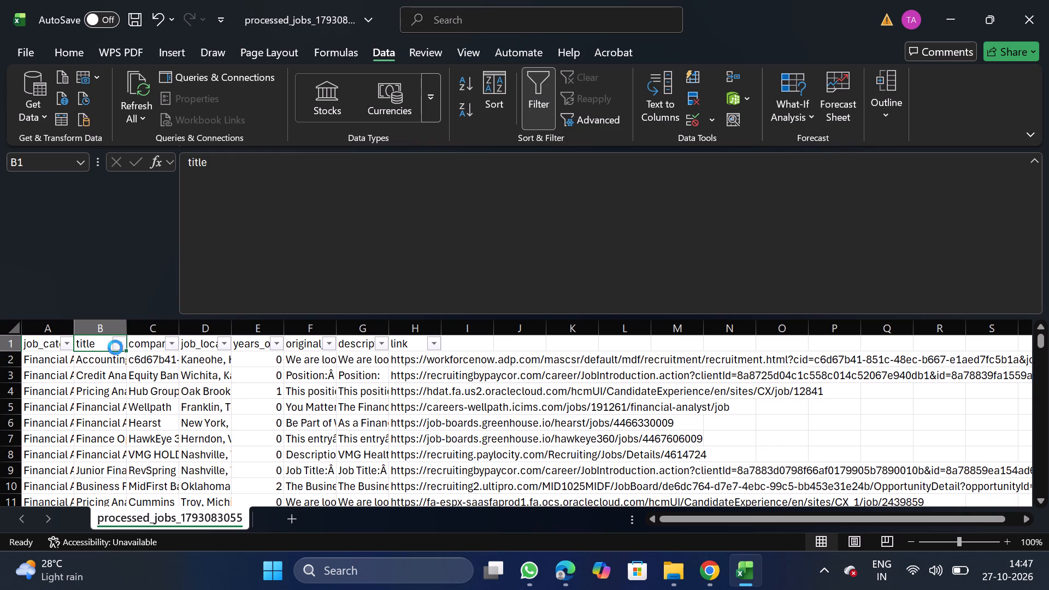
click(187, 351)
text(staff)
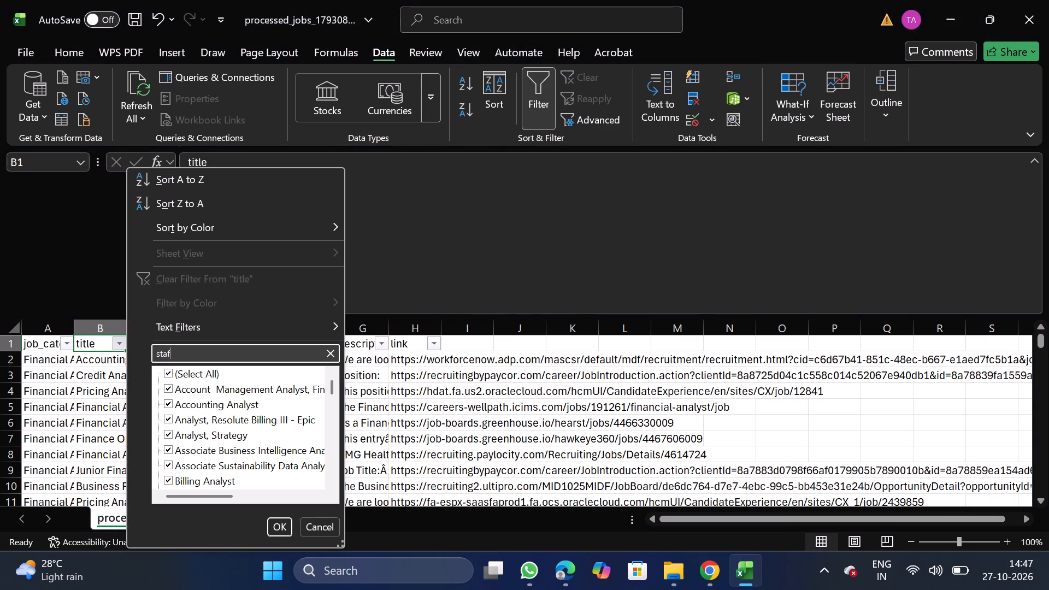
click(328, 530)
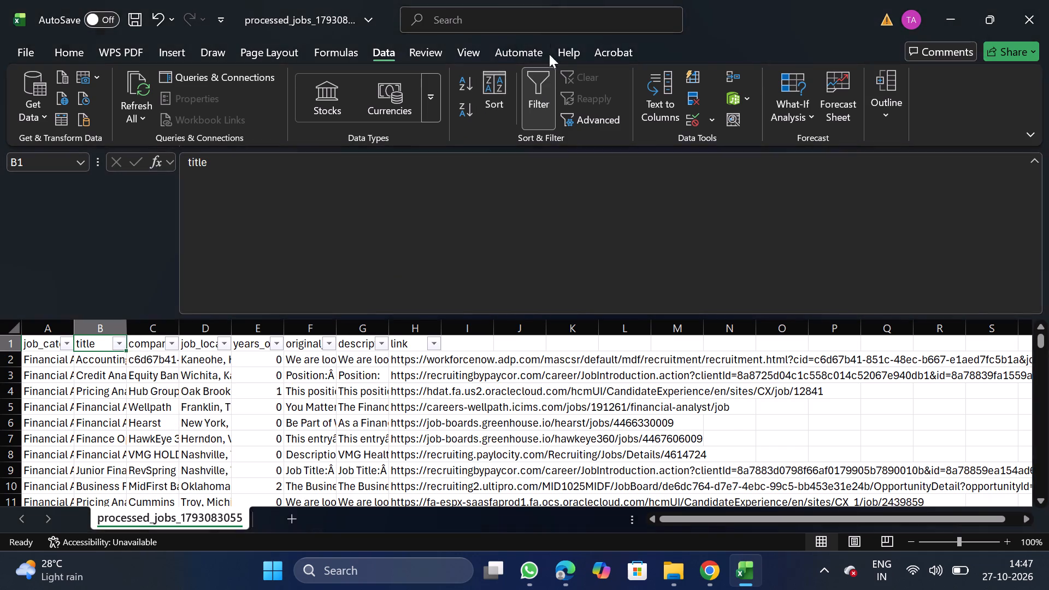
click(537, 94)
Turn filtering on from the company header in C1, search its filter values for walmart, and clear the search text.
click(150, 338)
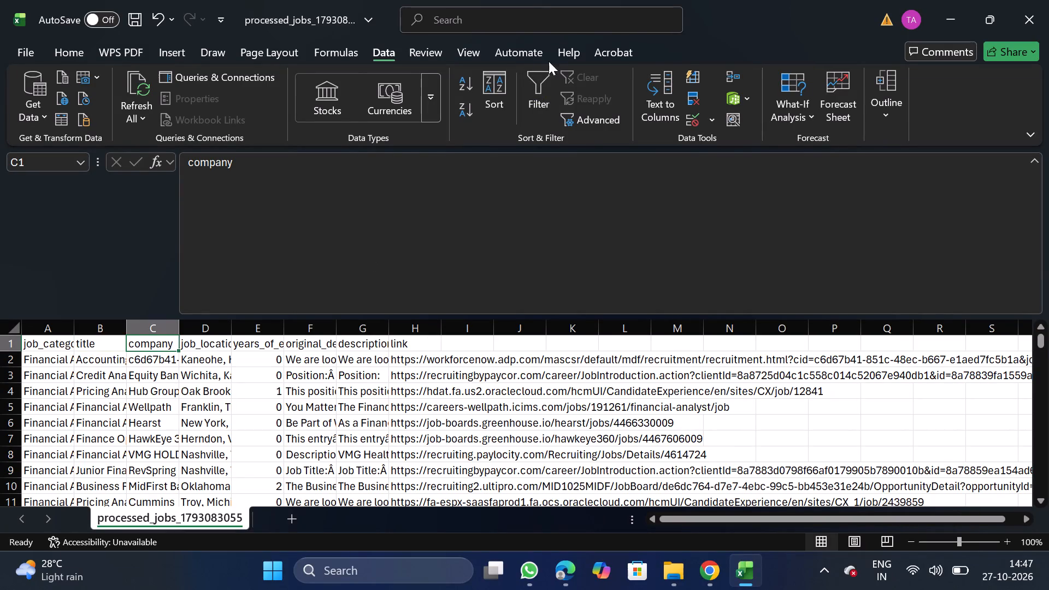
click(539, 97)
click(172, 345)
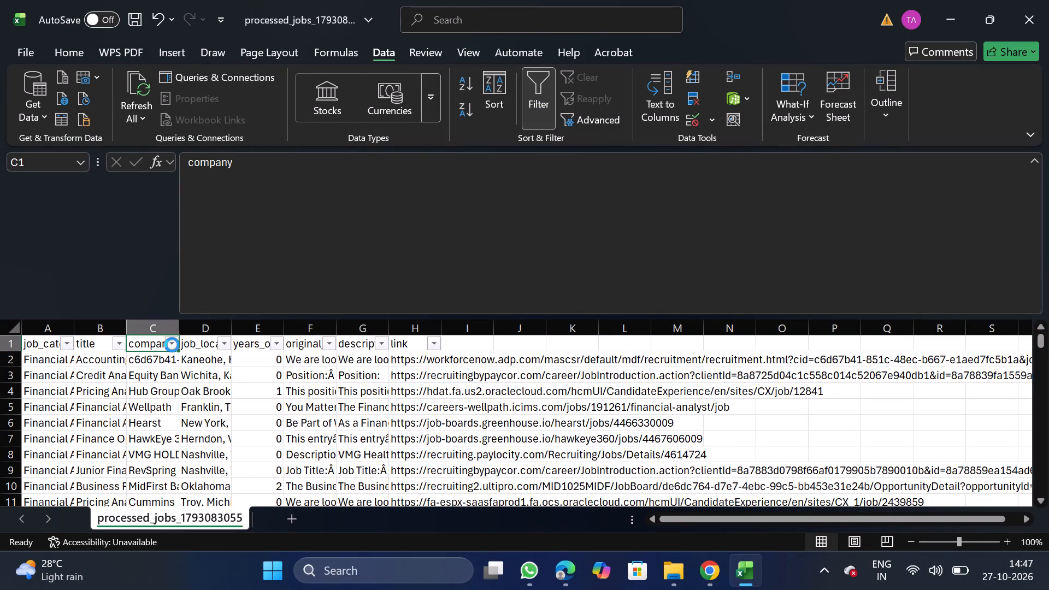
click(244, 348)
text(walmart)
key(BackSpace)
key(BackSpace)
key(BackSpace)
key(BackSpace)
key(BackSpace)
key(BackSpace)
key(BackSpace)
key(BackSpace)
key(BackSpace)
key(BackSpace)
key(BackSpace)
key(BackSpace)
key(BackSpace)
key(BackSpace)
key(BackSpace)
key(BackSpace)
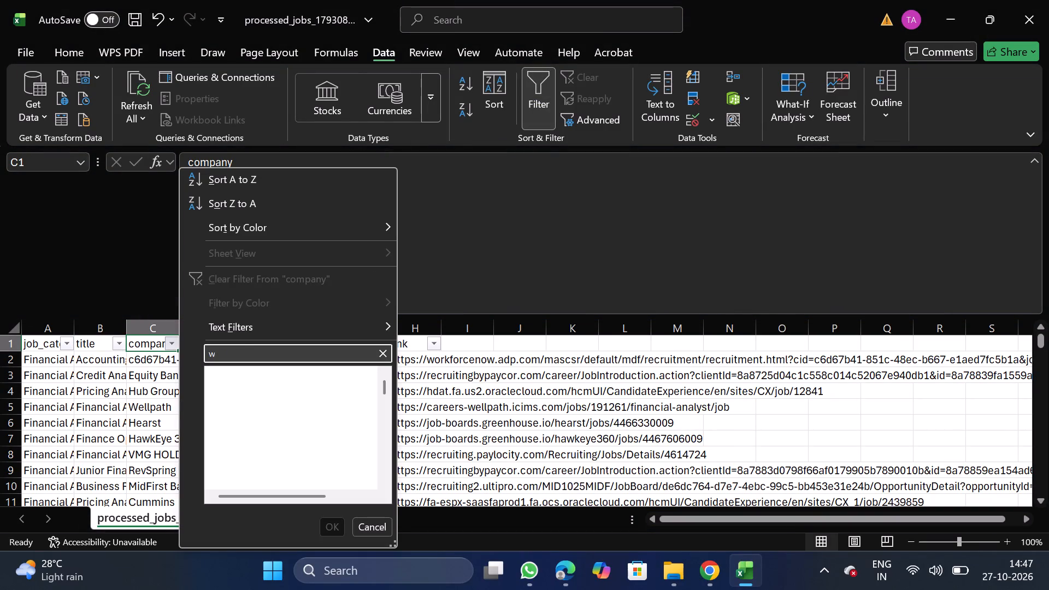
Search the company column's filter values for dried, and clear the search text.
text(dried)
key(BackSpace)
key(BackSpace)
key(BackSpace)
key(BackSpace)
key(BackSpace)
key(BackSpace)
key(BackSpace)
key(BackSpace)
key(BackSpace)
key(BackSpace)
key(BackSpace)
key(BackSpace)
key(BackSpace)
key(BackSpace)
key(BackSpace)
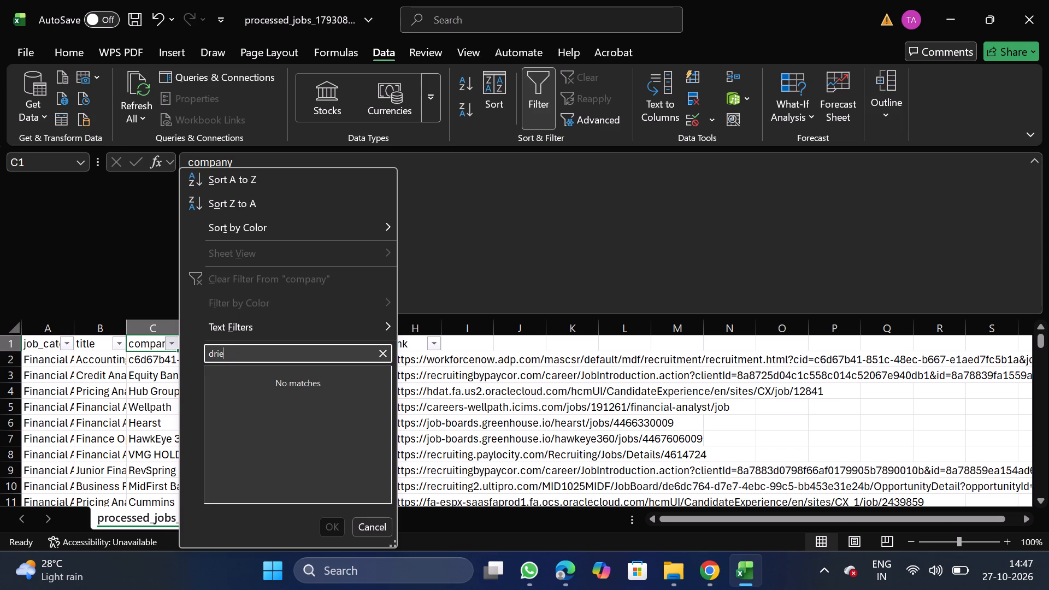
Search the company column's filter values for capital, and clear the search text.
text(capital)
key(BackSpace)
key(BackSpace)
key(BackSpace)
key(BackSpace)
key(BackSpace)
key(BackSpace)
key(BackSpace)
key(BackSpace)
key(BackSpace)
key(BackSpace)
key(BackSpace)
key(BackSpace)
key(BackSpace)
key(BackSpace)
key(BackSpace)
key(BackSpace)
key(BackSpace)
Search the company column's filter values for unde, and clear the search text.
text(unde)
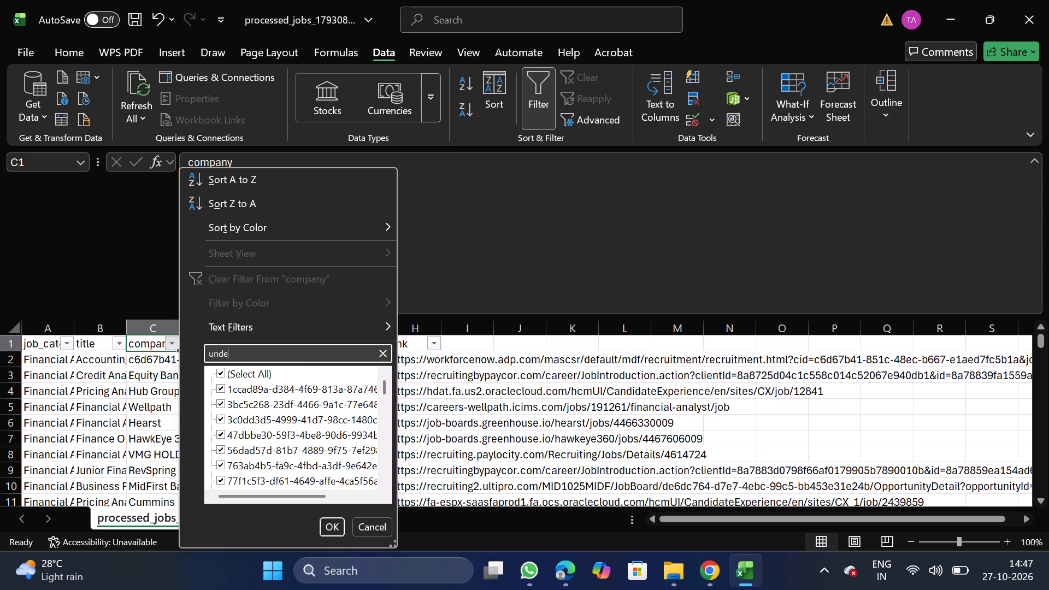
key(BackSpace)
key(BackSpace)
key(BackSpace)
key(BackSpace)
key(BackSpace)
key(BackSpace)
key(BackSpace)
key(BackSpace)
key(BackSpace)
key(BackSpace)
key(BackSpace)
key(BackSpace)
key(BackSpace)
Search the company column's filter values for hunt, and clear the search text.
text(hunt)
key(BackSpace)
key(BackSpace)
key(BackSpace)
key(BackSpace)
key(BackSpace)
key(BackSpace)
key(BackSpace)
key(BackSpace)
key(BackSpace)
key(BackSpace)
key(BackSpace)
key(BackSpace)
key(BackSpace)
key(BackSpace)
key(BackSpace)
key(BackSpace)
Search the company column's filter values for skim, and clear the search text.
text(skim)
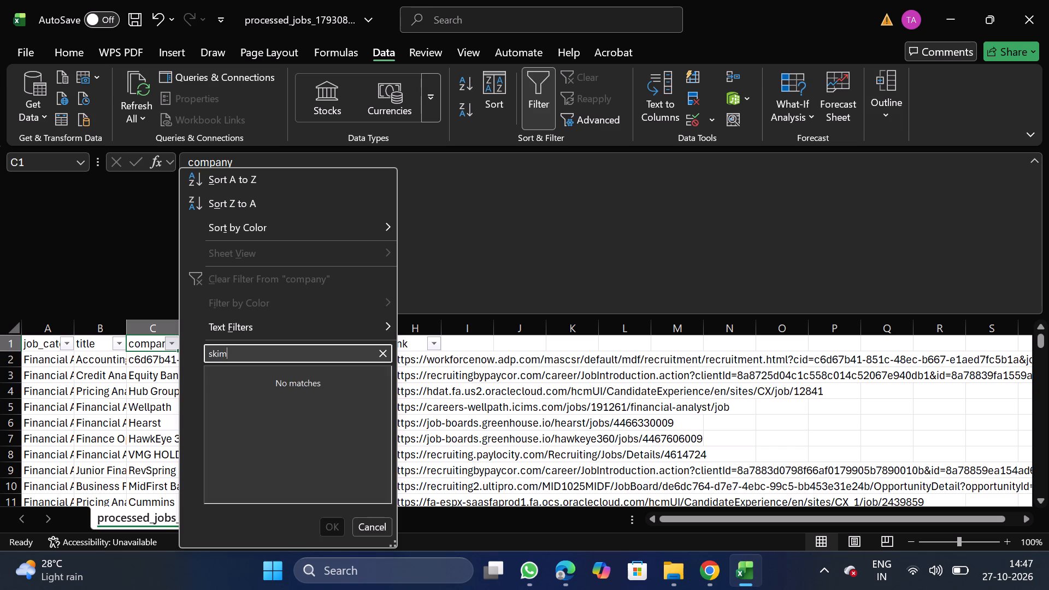
key(BackSpace)
key(BackSpace)
key(BackSpace)
key(BackSpace)
key(BackSpace)
key(BackSpace)
key(BackSpace)
key(BackSpace)
key(BackSpace)
key(BackSpace)
key(BackSpace)
key(BackSpace)
key(BackSpace)
key(BackSpace)
key(BackSpace)
key(BackSpace)
Search the company column's filter values for ape, and clear the search text.
text(ape)
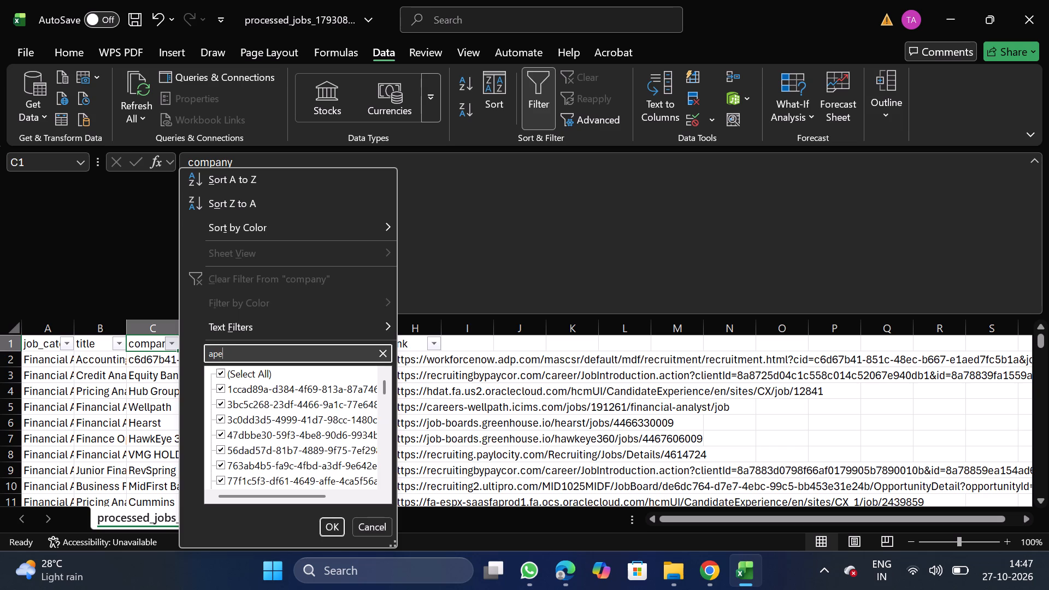
key(BackSpace)
key(BackSpace)
key(BackSpace)
key(BackSpace)
key(BackSpace)
key(BackSpace)
key(BackSpace)
key(BackSpace)
key(BackSpace)
key(BackSpace)
key(BackSpace)
key(BackSpace)
key(BackSpace)
key(BackSpace)
key(BackSpace)
Search the company column's filter values for in landem, and turn filtering off without applying a filter.
text(in landem)
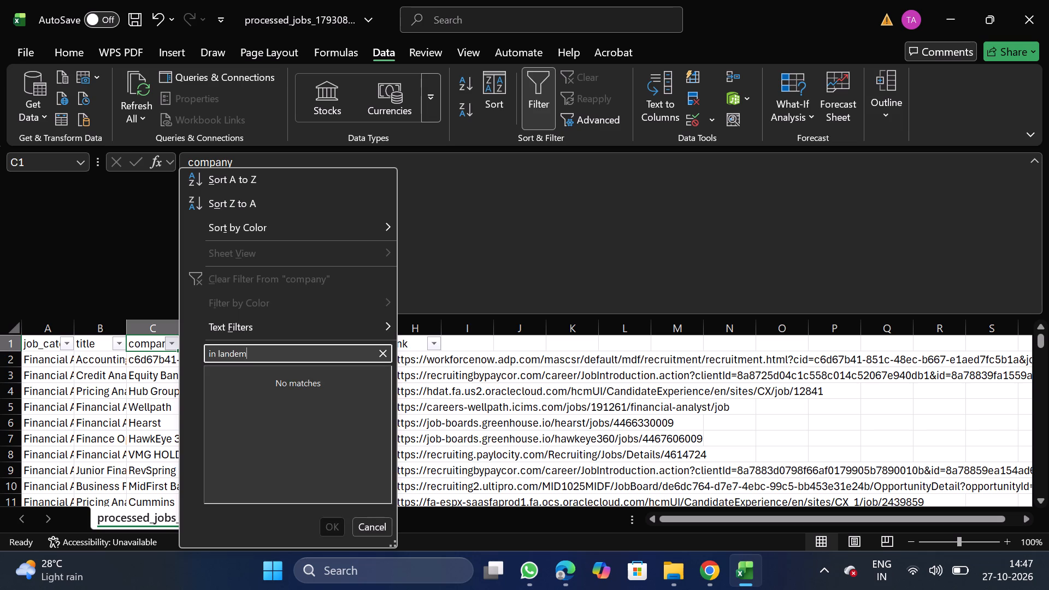
click(372, 532)
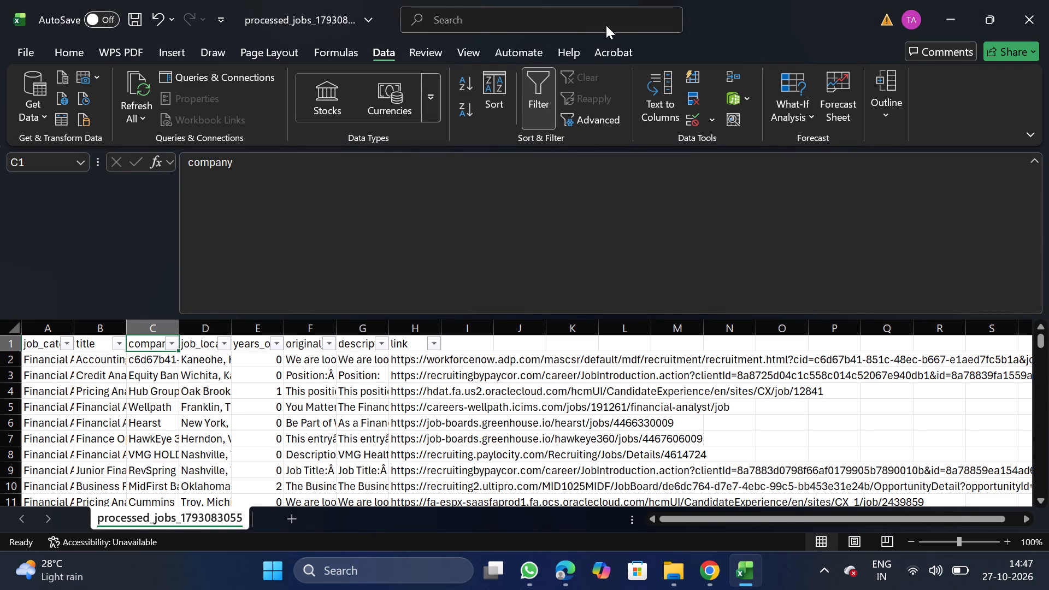
click(526, 114)
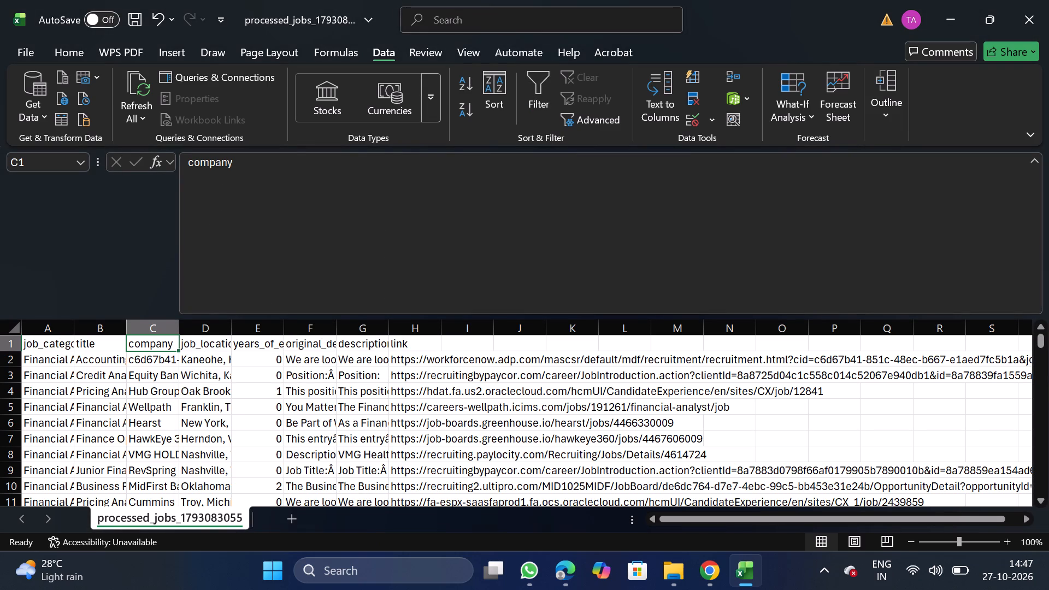
Turn filtering back on and deselect all values in an enlarged company filter list.
click(531, 97)
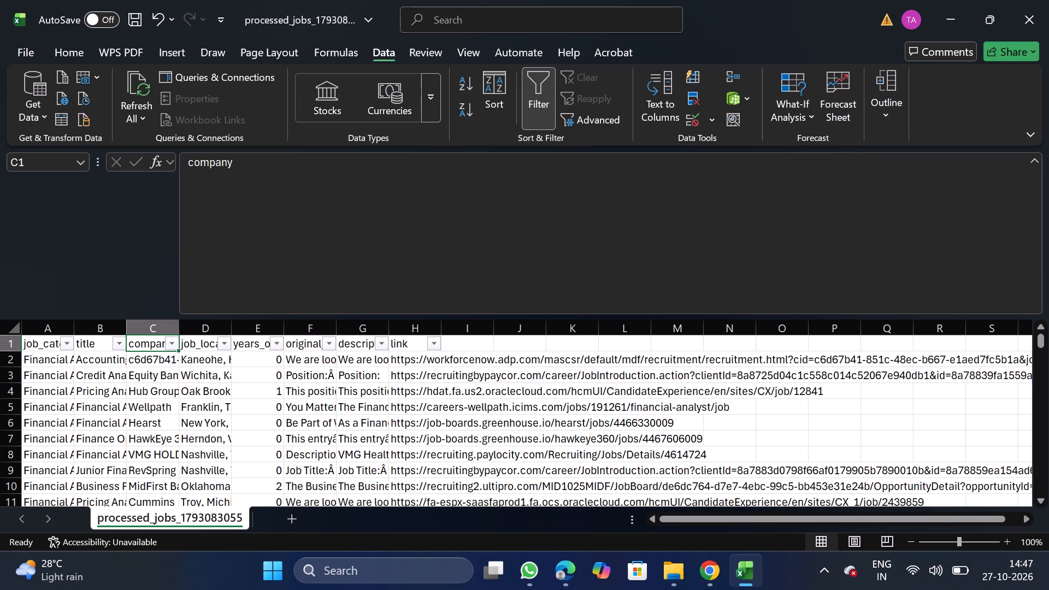
click(174, 343)
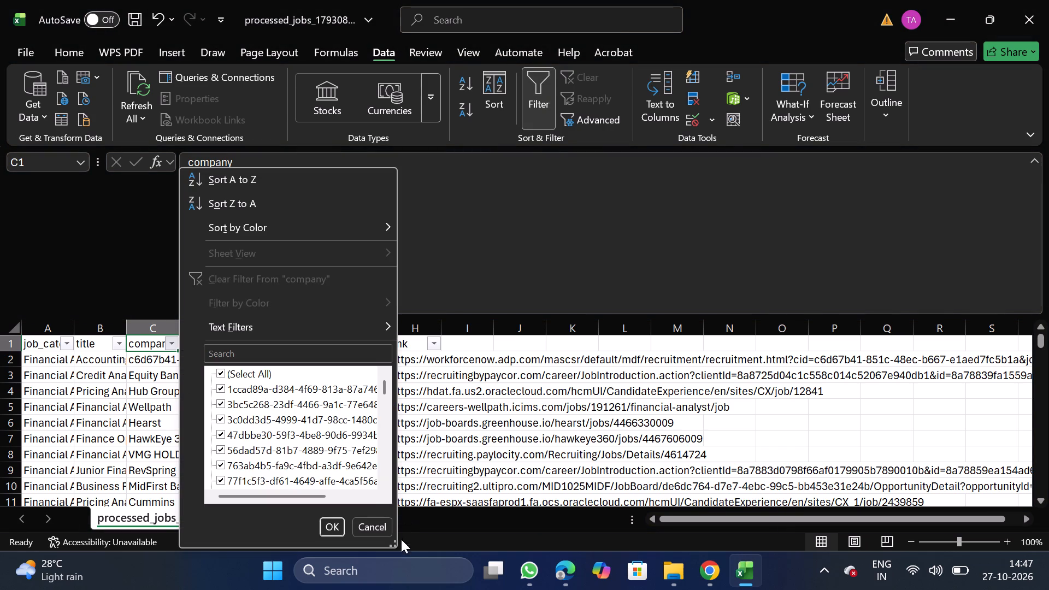
double_click(397, 545)
drag(397, 545, 651, 589)
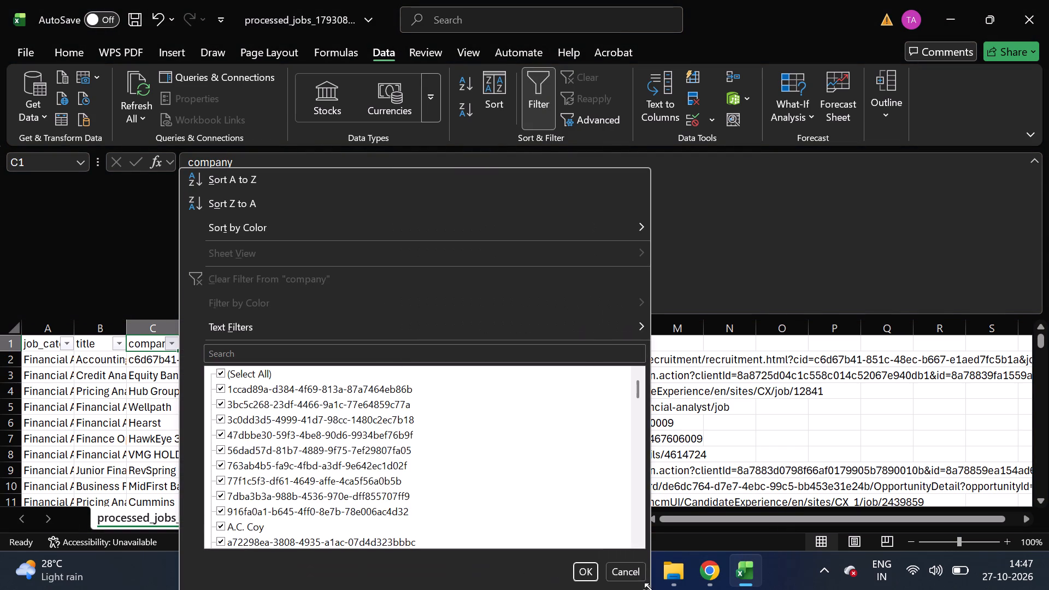
click(255, 373)
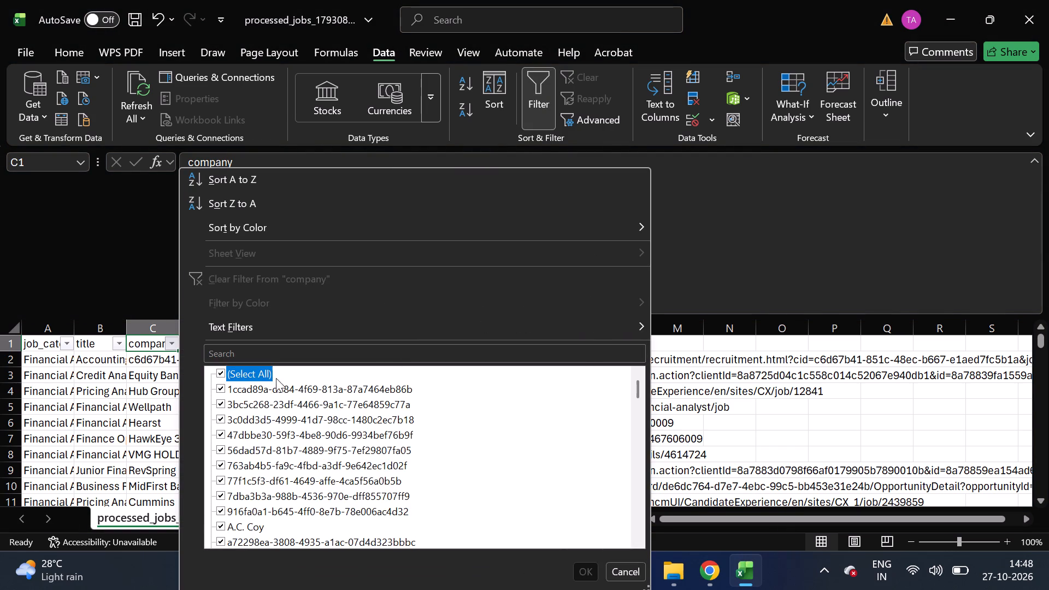
Select the nine code-like company values starting with a digit, from 1ccad89a through 916fa0a1, in the company filter list.
click(300, 385)
click(304, 400)
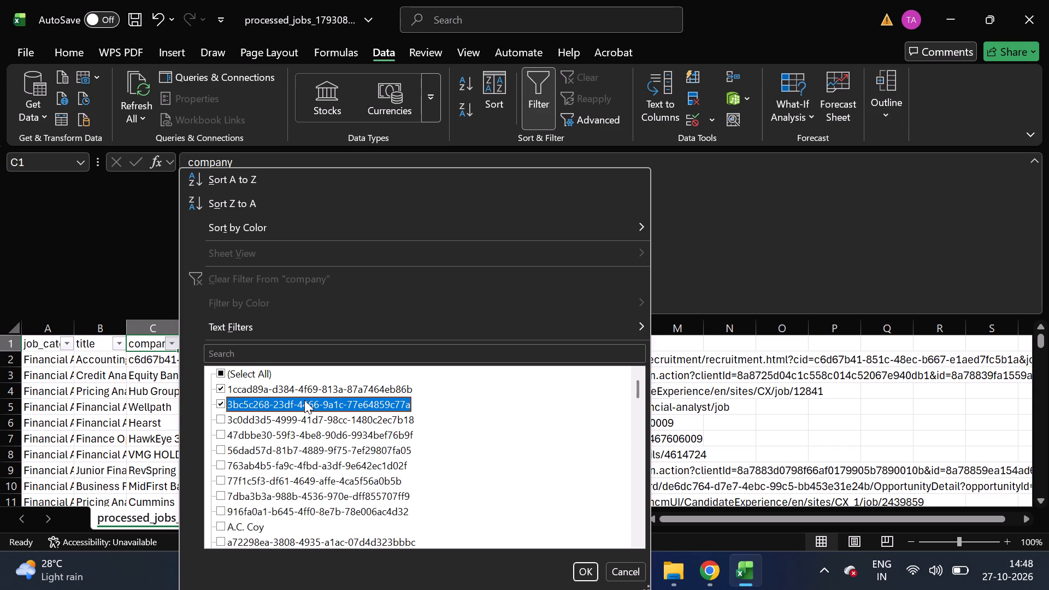
click(300, 415)
click(297, 436)
click(291, 453)
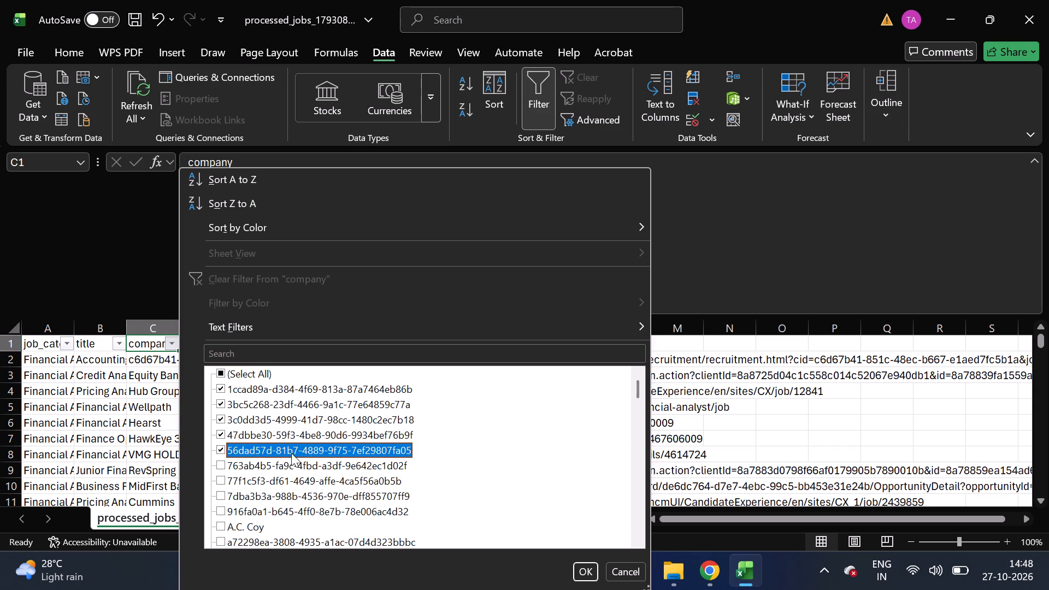
click(281, 465)
click(278, 480)
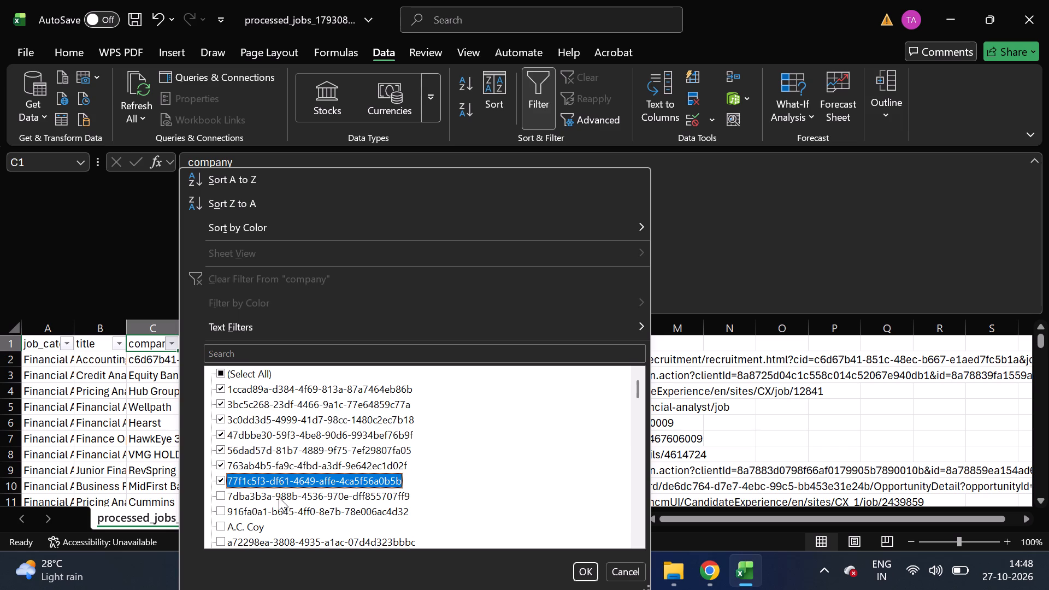
click(279, 497)
click(278, 504)
Add the code-like company values starting with a72298ea, b1e06d47, b92ca779 and c6d67b41 to the filter selection.
scroll(278, 504, down, 1)
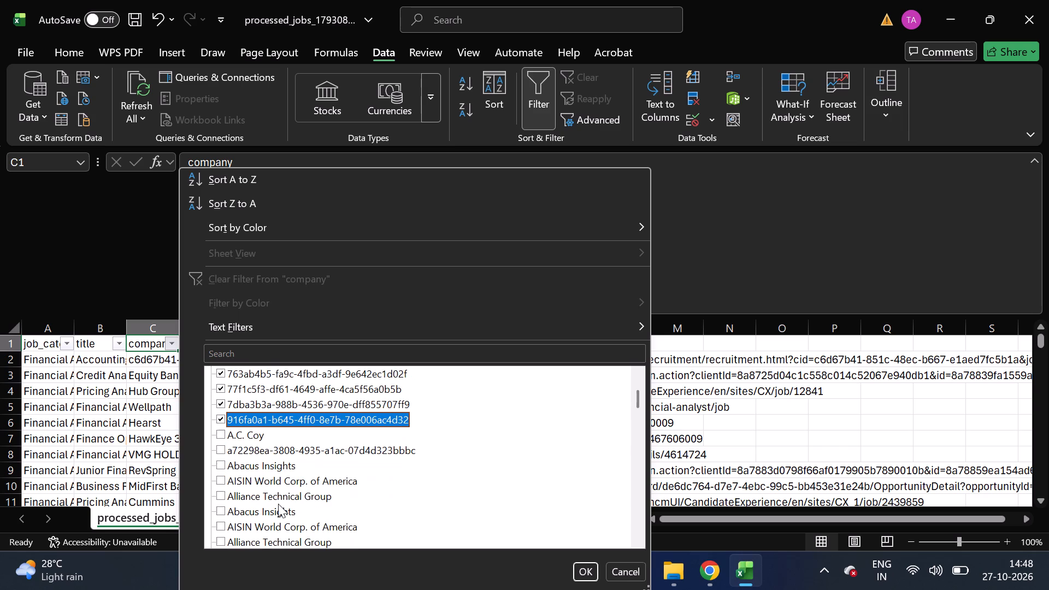
click(340, 451)
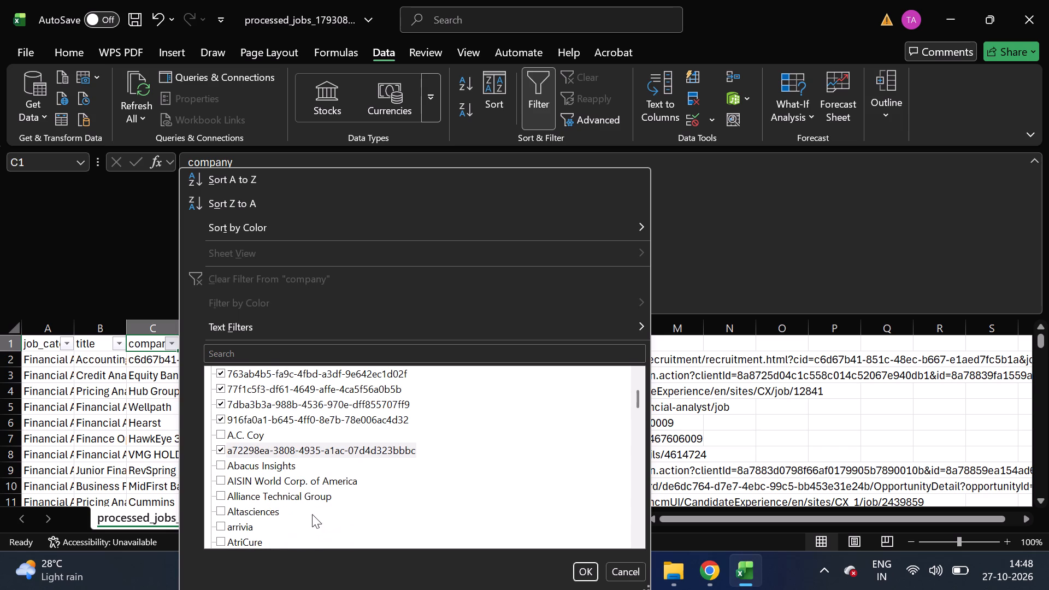
scroll(307, 523, down, 1)
click(291, 475)
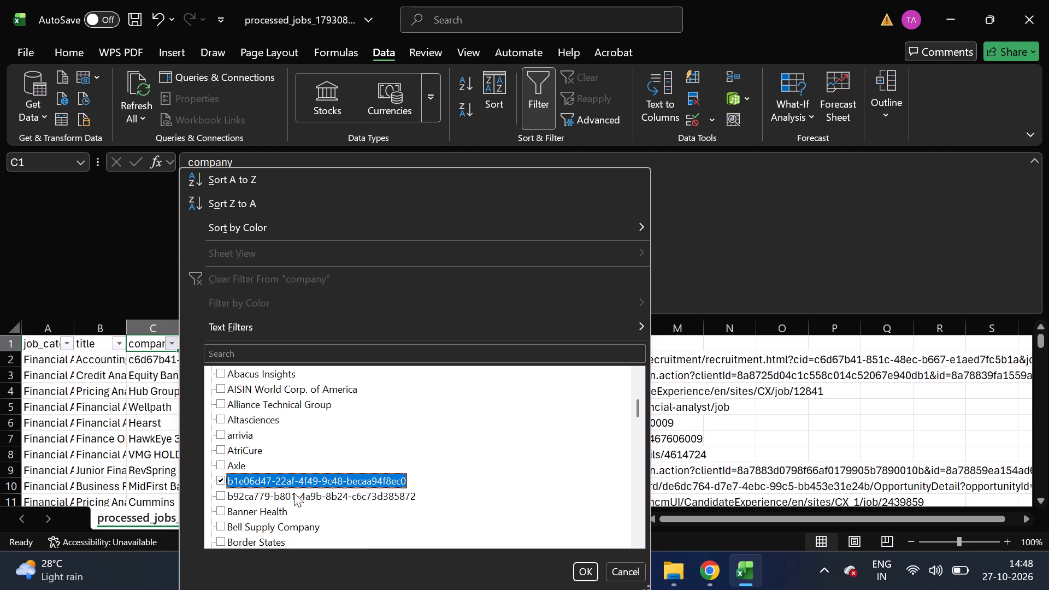
click(299, 506)
click(320, 496)
scroll(320, 496, down, 1)
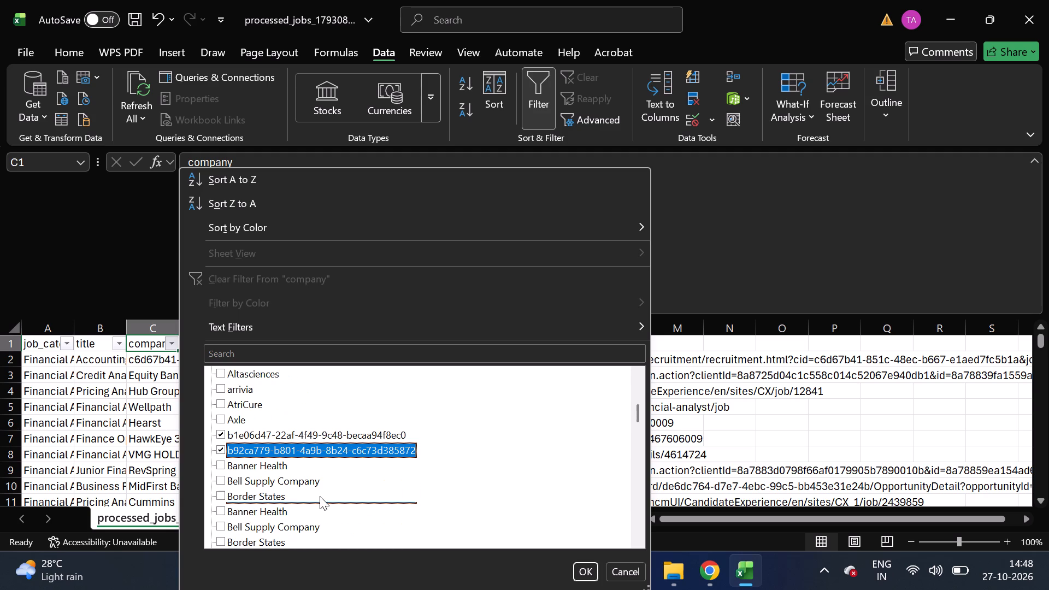
click(290, 540)
Add the code-like company values starting with d1004b07, d56c8d48 and f7d0583a, check the rest of the list, and apply the filter.
scroll(290, 540, down, 1)
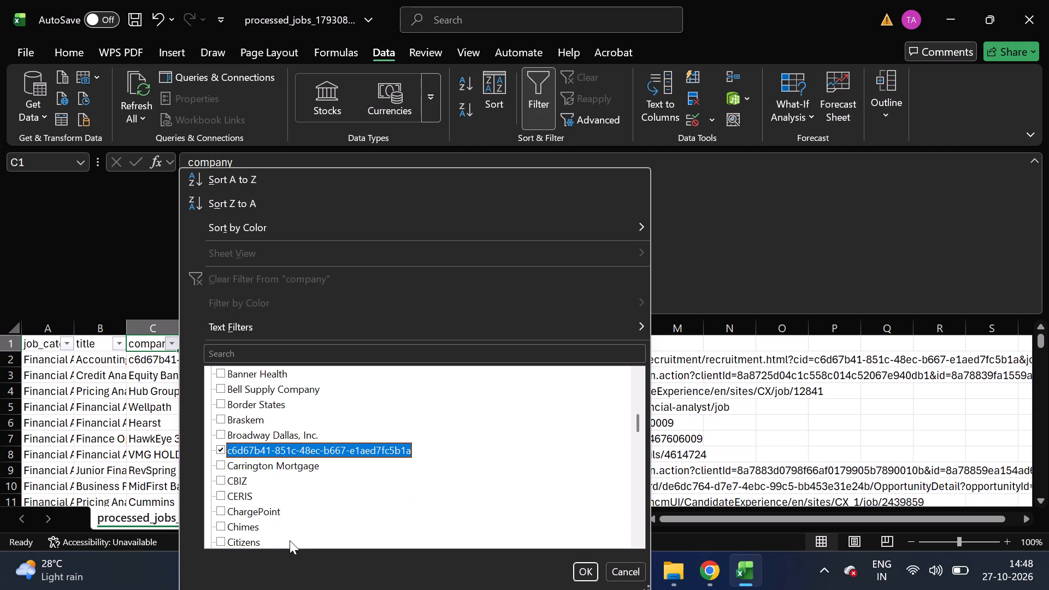
scroll(290, 485, down, 2)
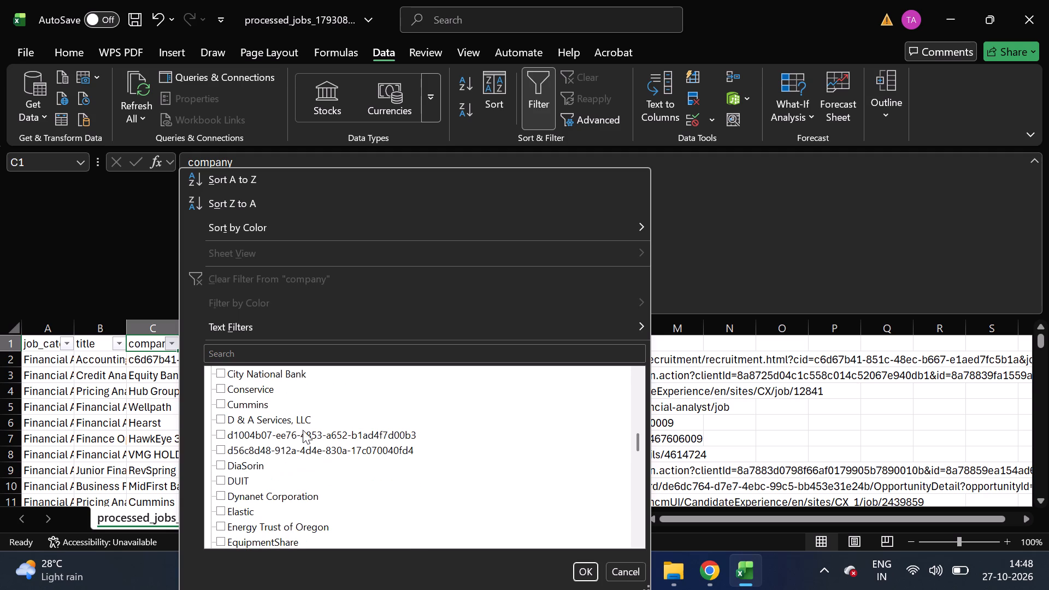
click(309, 432)
click(306, 452)
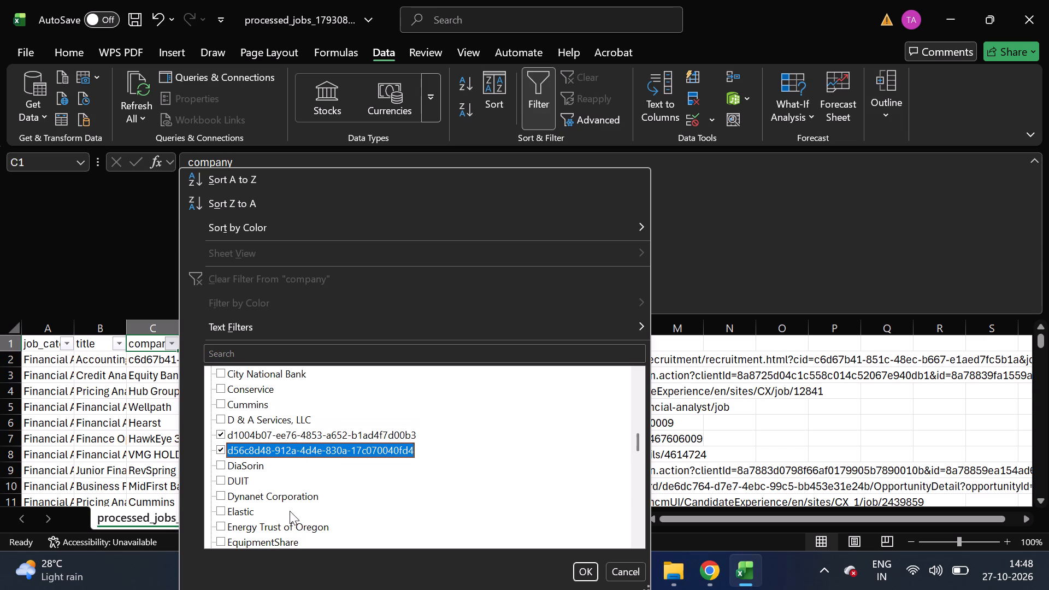
scroll(290, 511, down, 1)
click(280, 539)
scroll(280, 539, down, 1)
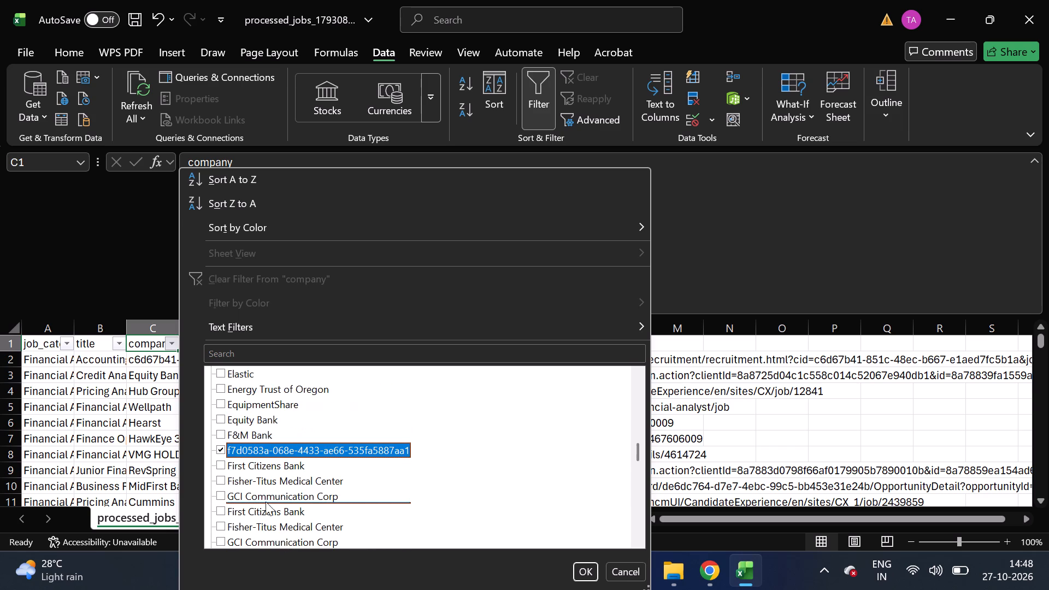
scroll(298, 487, down, 3)
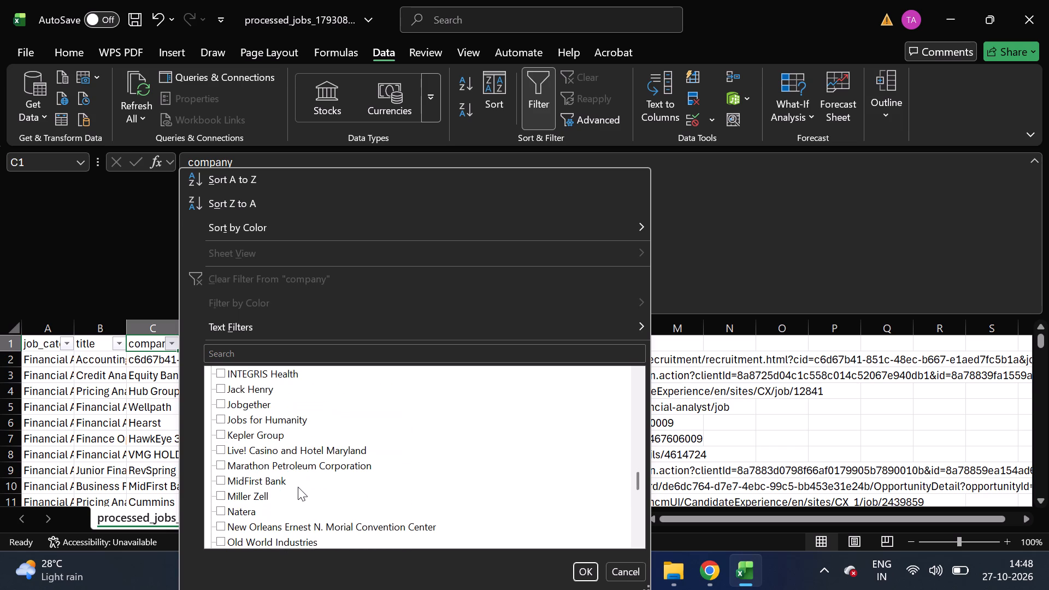
scroll(298, 487, down, 2)
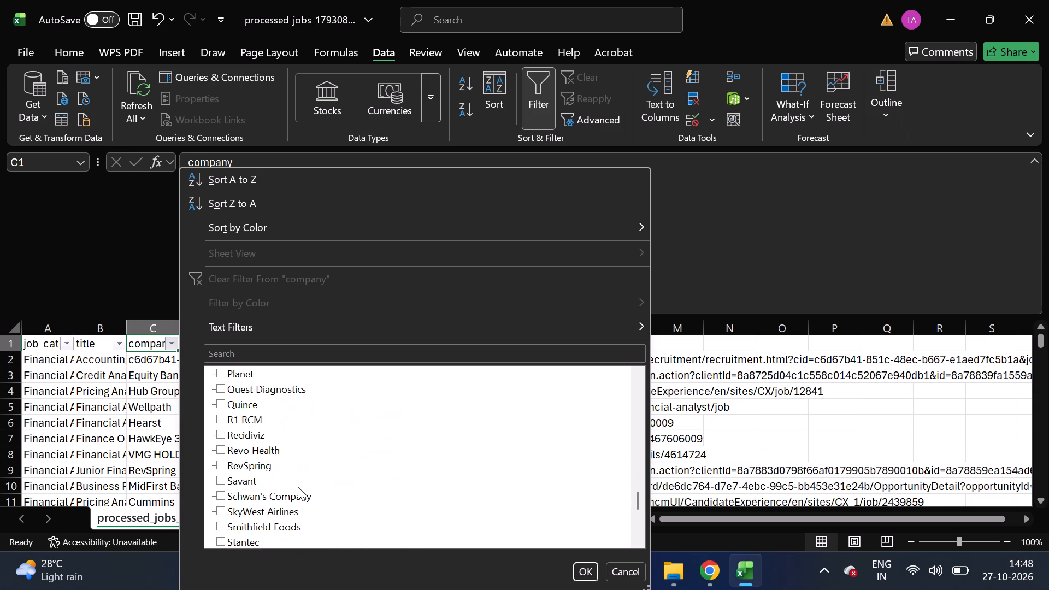
scroll(298, 487, down, 1)
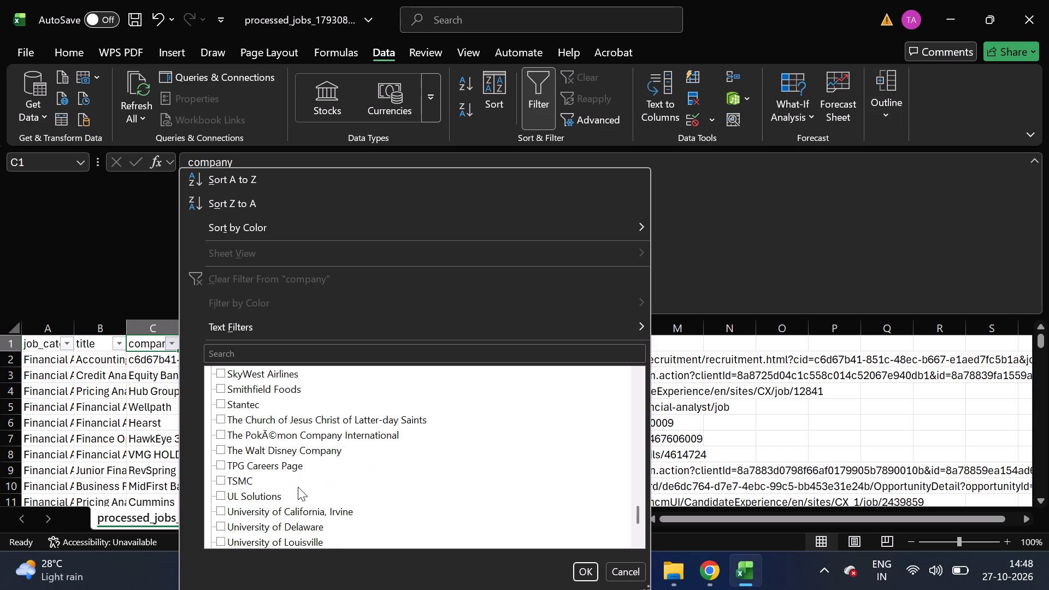
scroll(298, 487, down, 1)
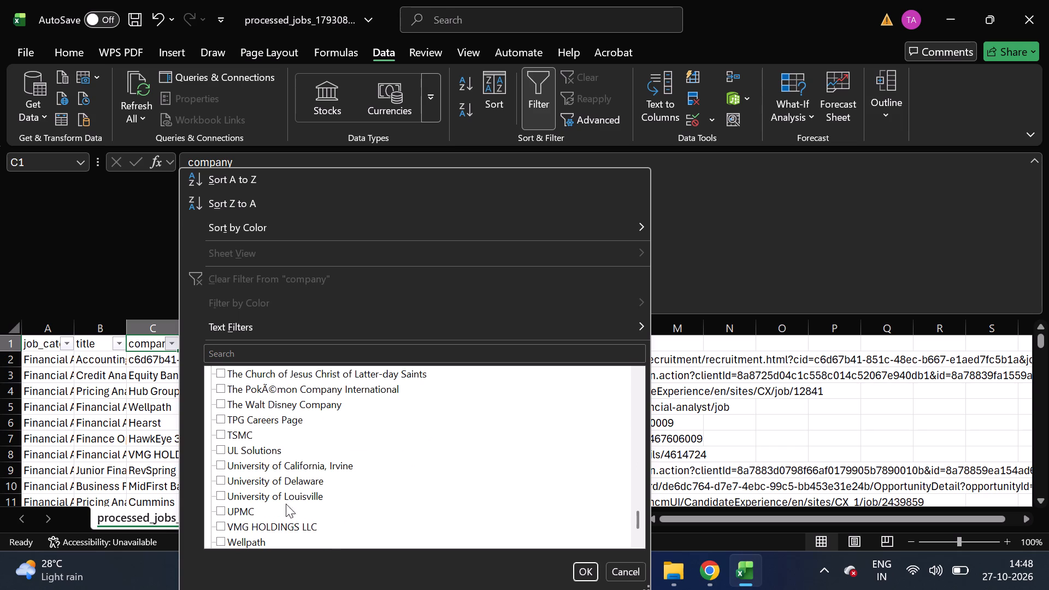
scroll(279, 529, down, 1)
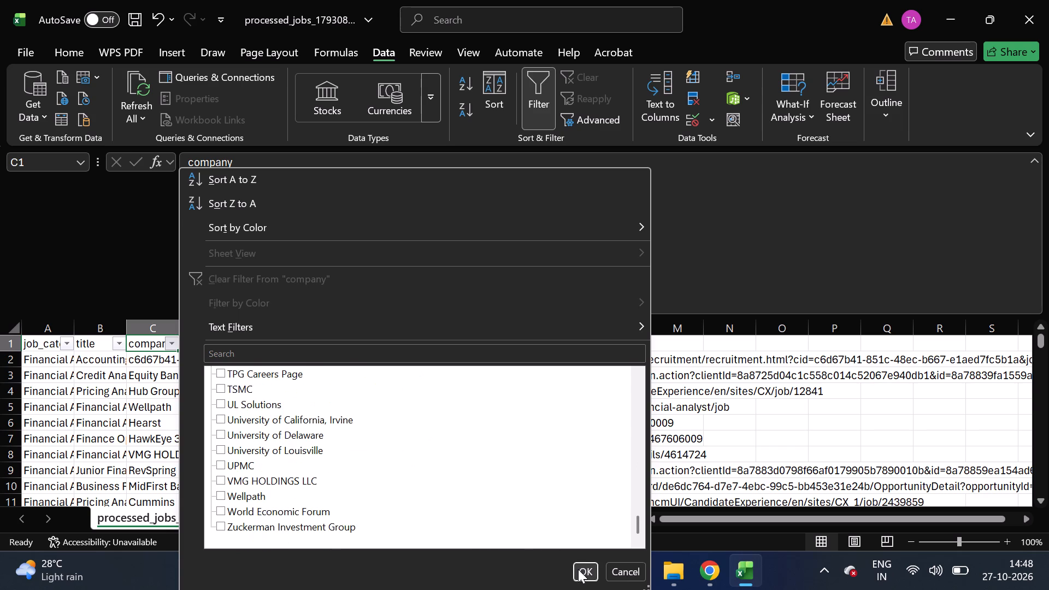
click(578, 569)
Delete all the filtered rows with code-like company names and turn filtering off.
click(6, 359)
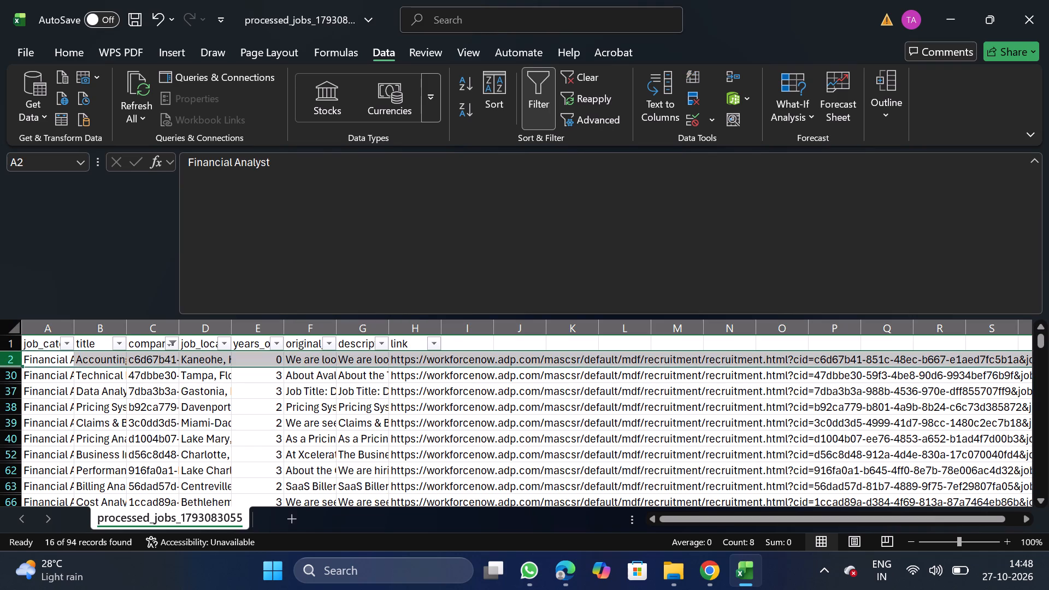
key(ctrl+shift+Down)
right_click(103, 401)
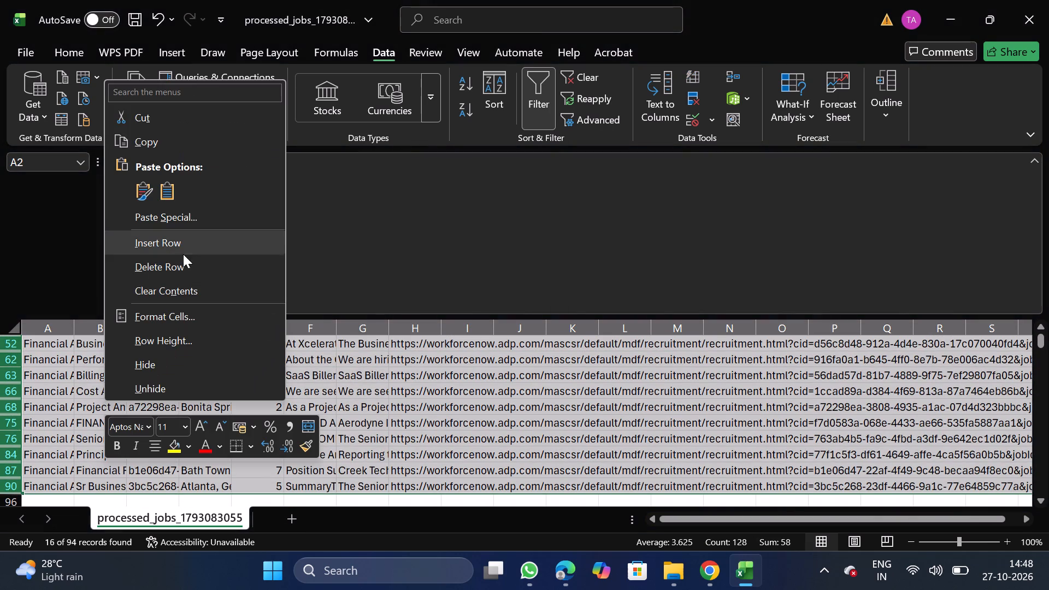
click(197, 269)
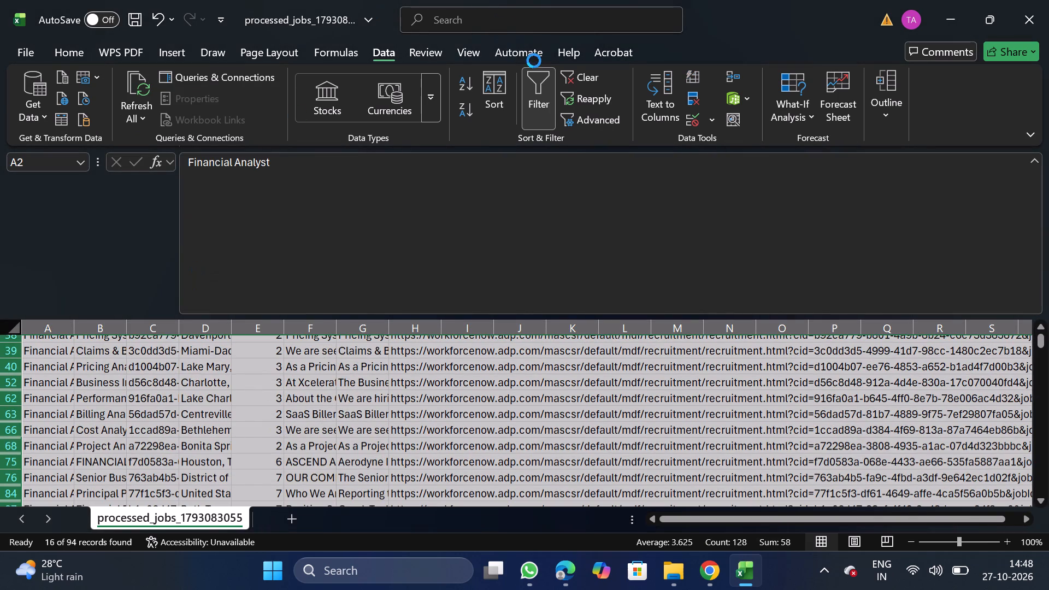
click(539, 75)
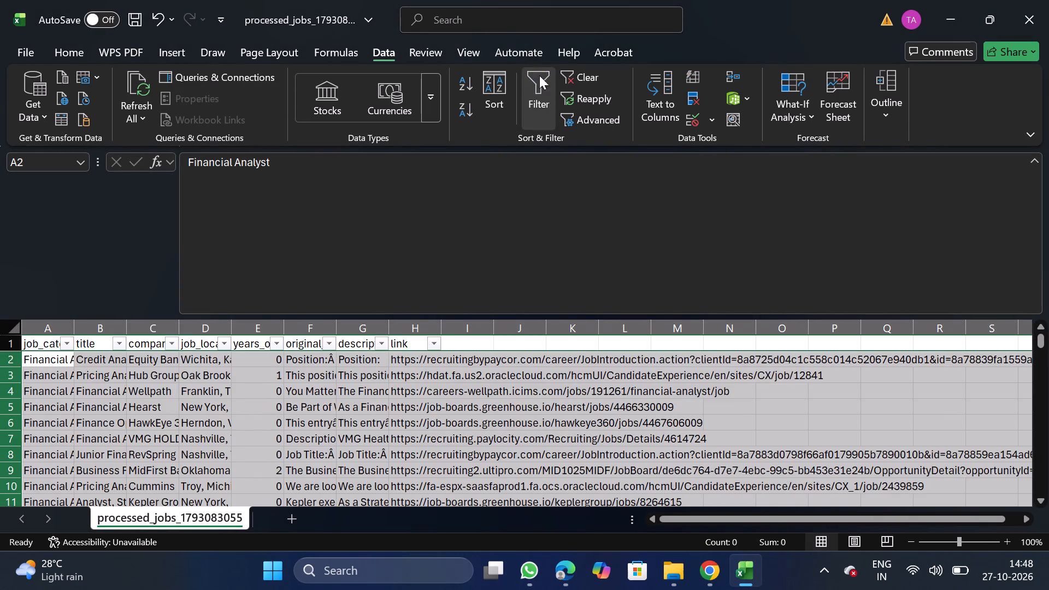
click(156, 338)
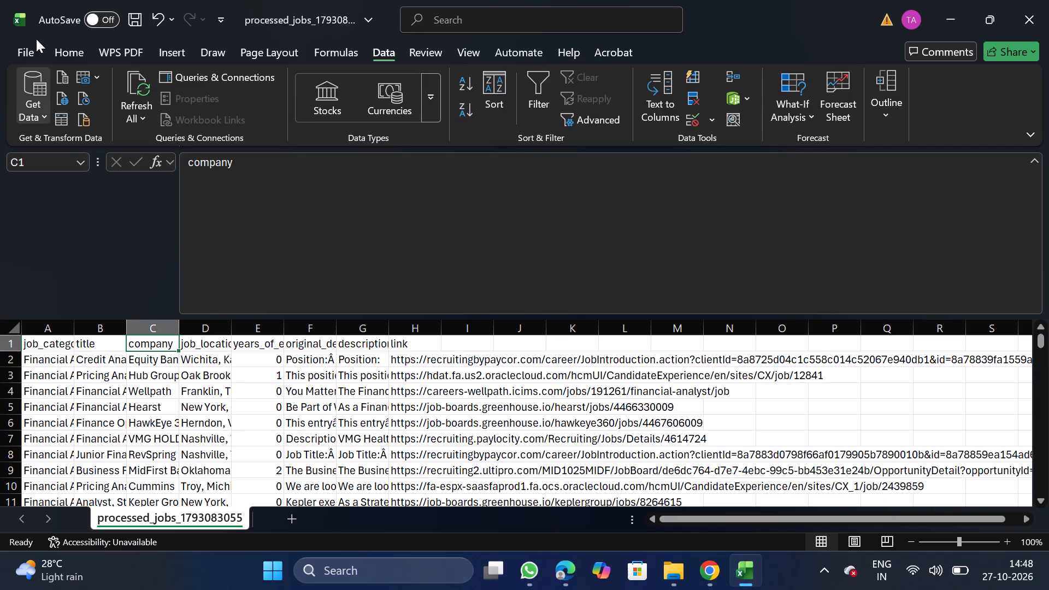
Save the sheet as a comma-delimited CSV named Financial_10_27 in the Daily Scraping jobs folder under Documents.
click(12, 58)
triple_click(70, 272)
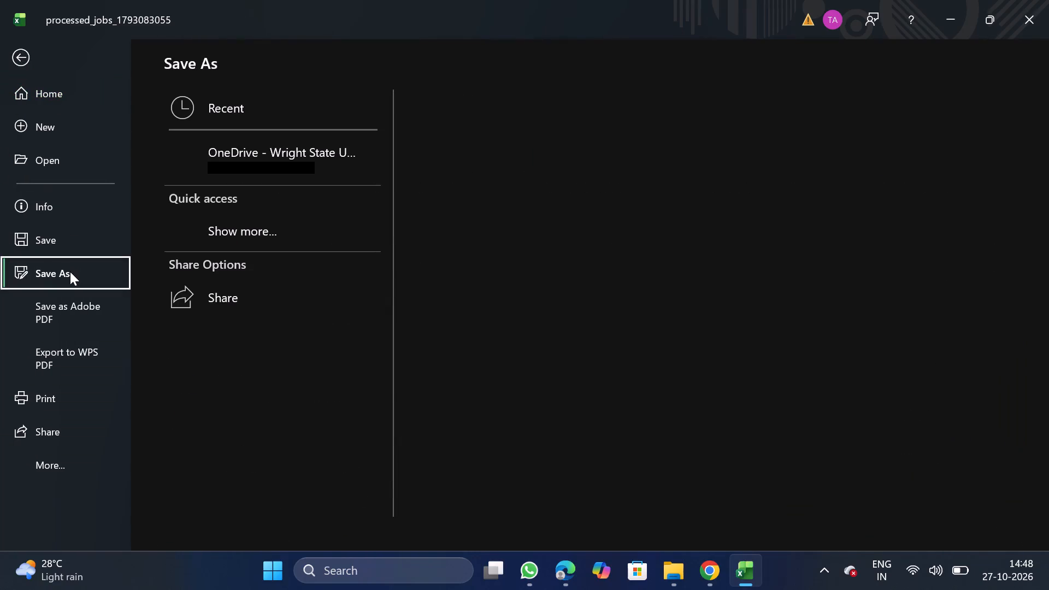
double_click(70, 272)
triple_click(258, 456)
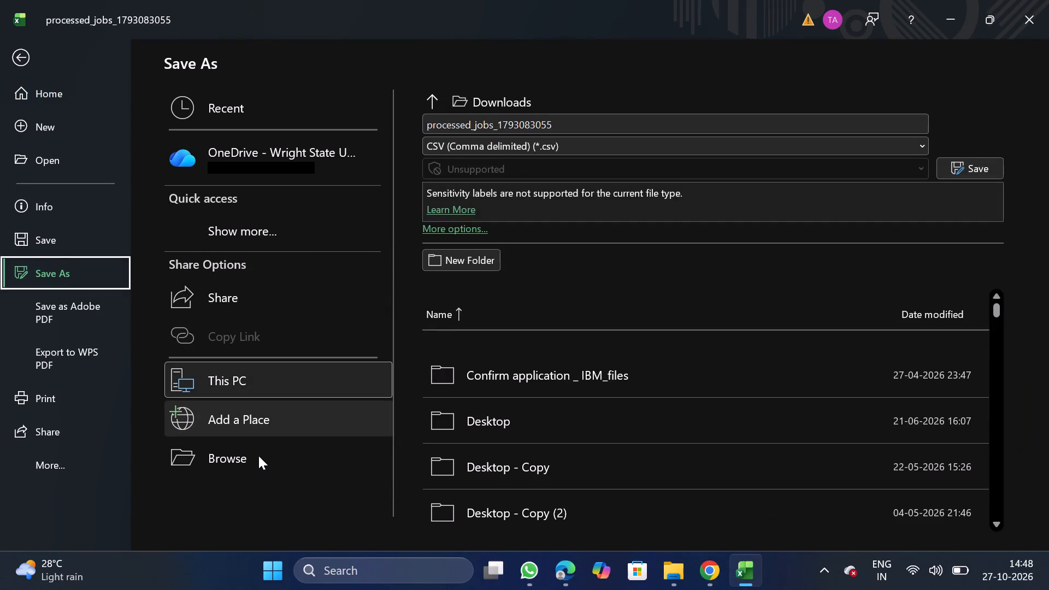
double_click(258, 456)
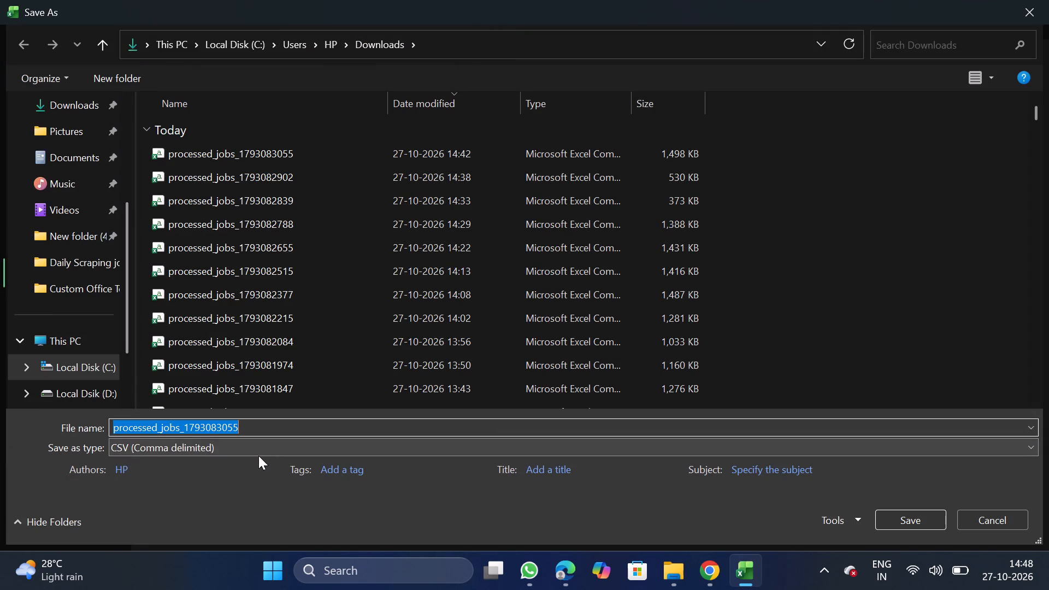
double_click(97, 157)
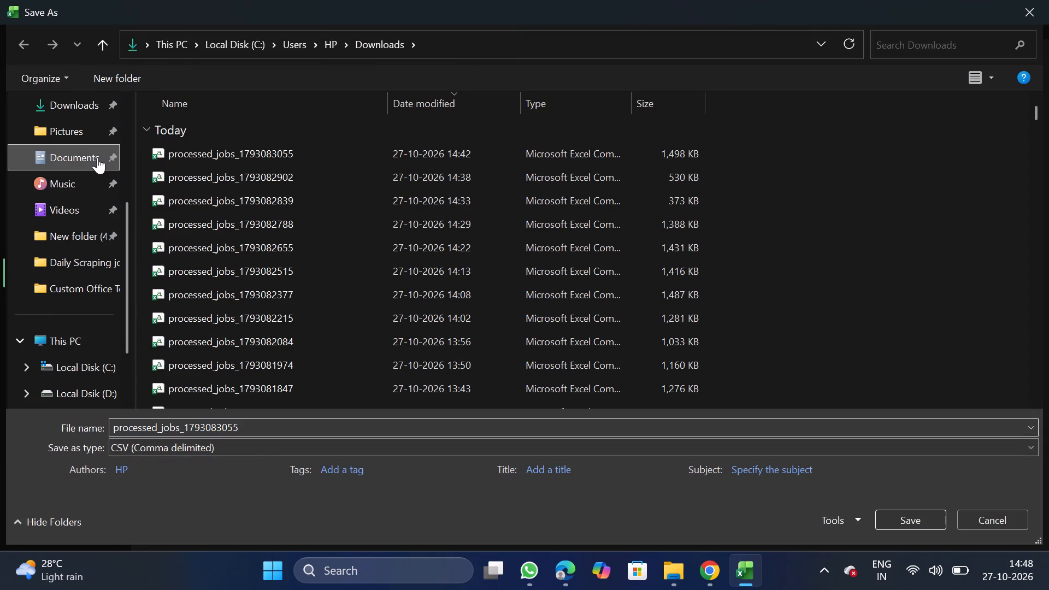
double_click(278, 171)
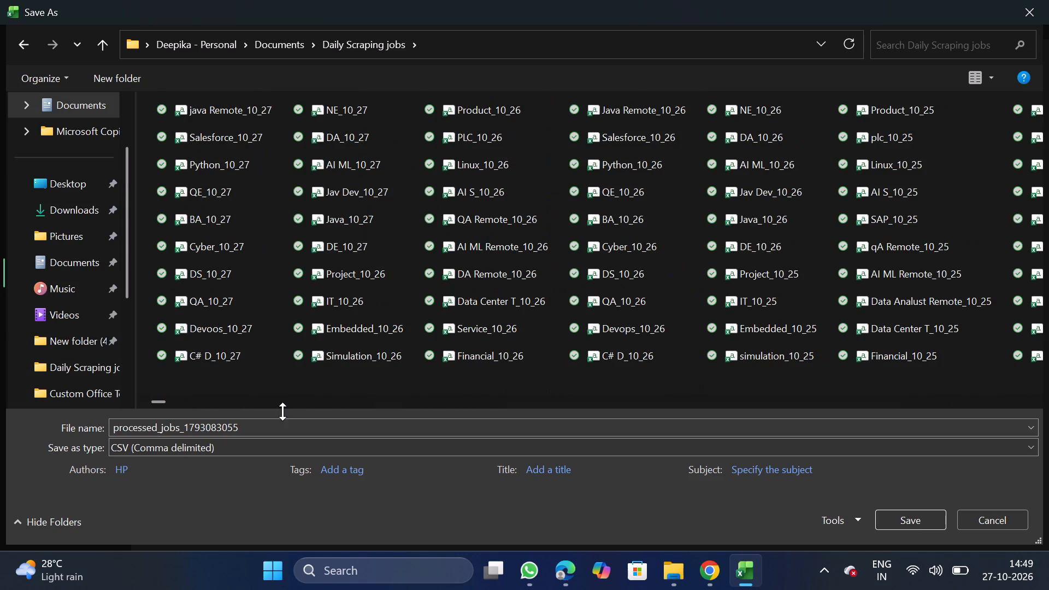
click(282, 423)
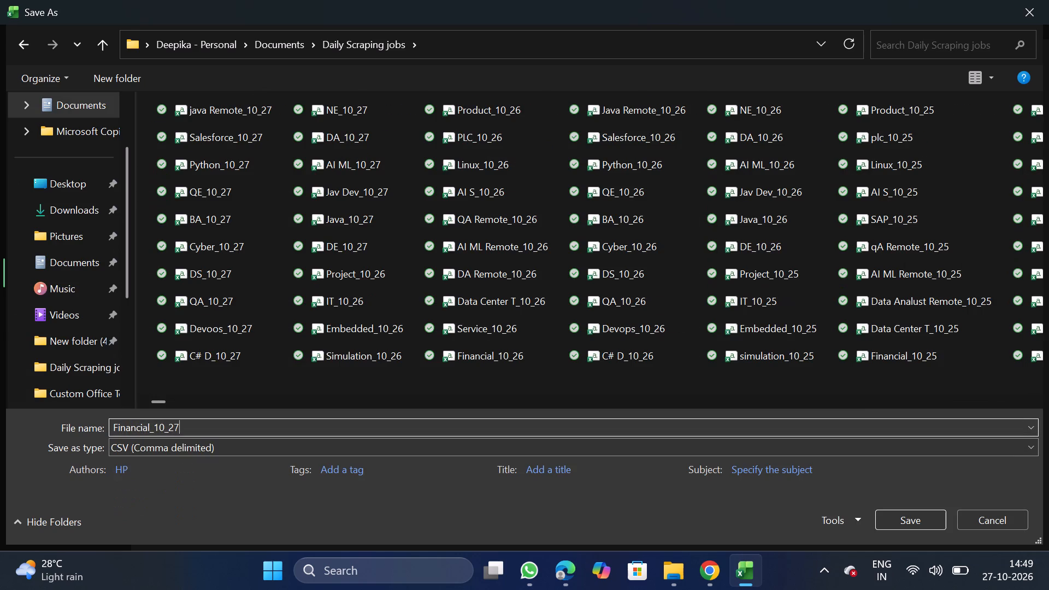
click(918, 514)
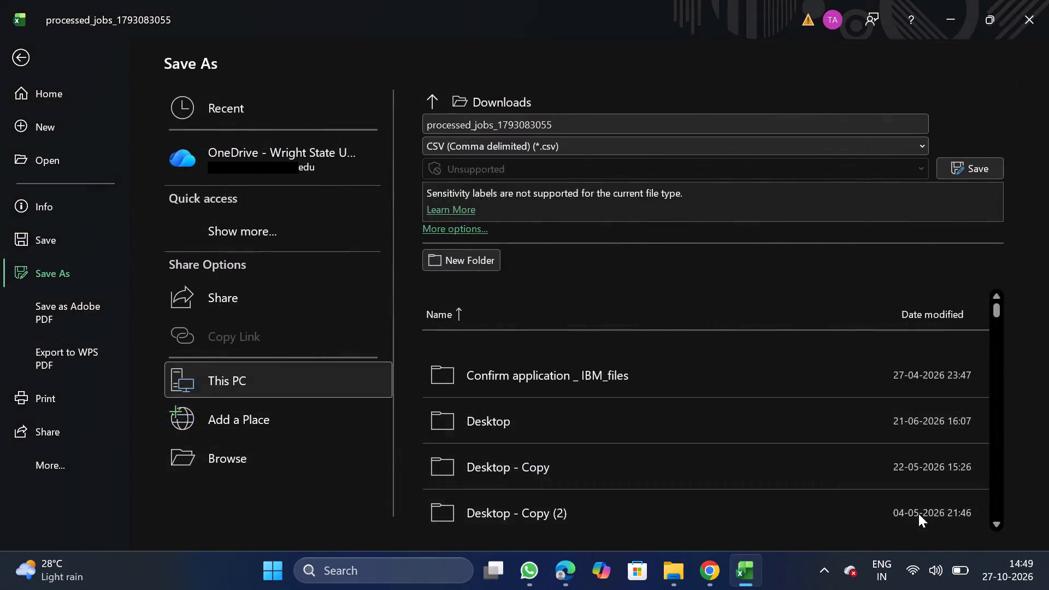
Switch to NextGenApply in Chrome and choose Financial_10_27 as the CSV file for bulk upload.
click(723, 569)
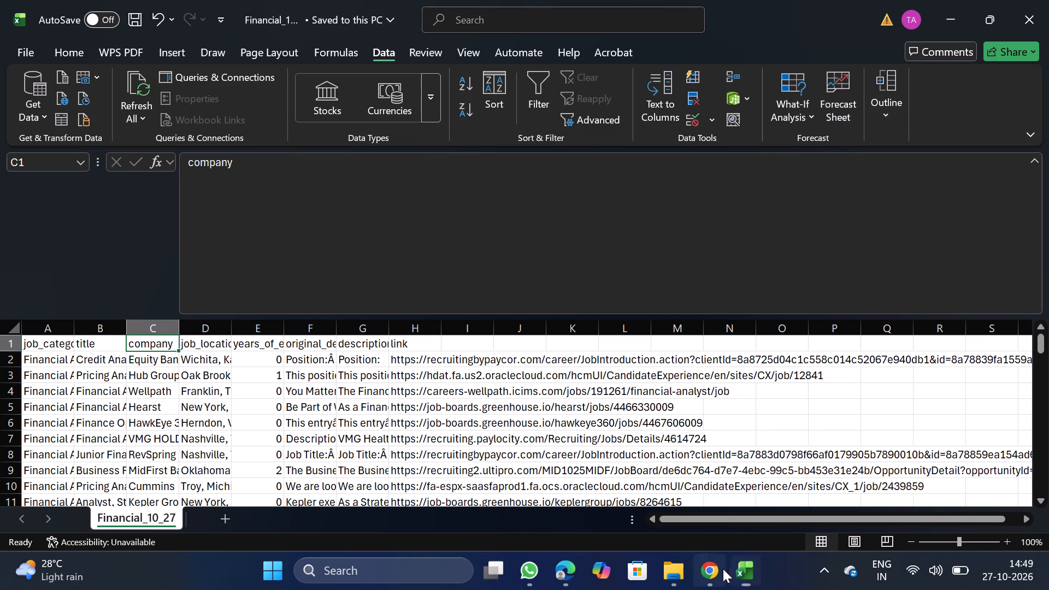
scroll(533, 433, down, 1)
drag(427, 464, 449, 437)
click(449, 437)
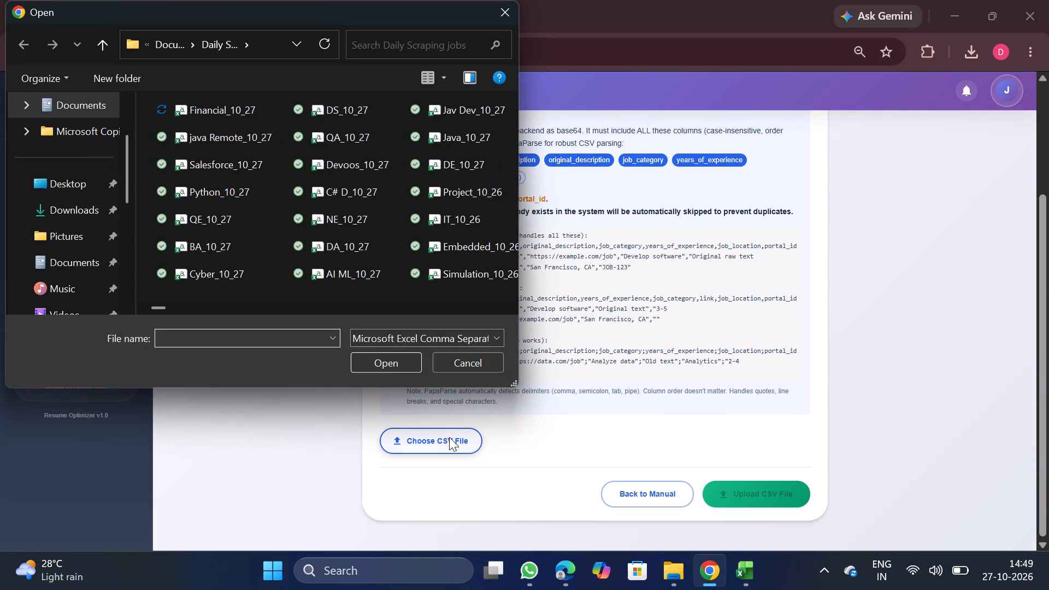
double_click(210, 117)
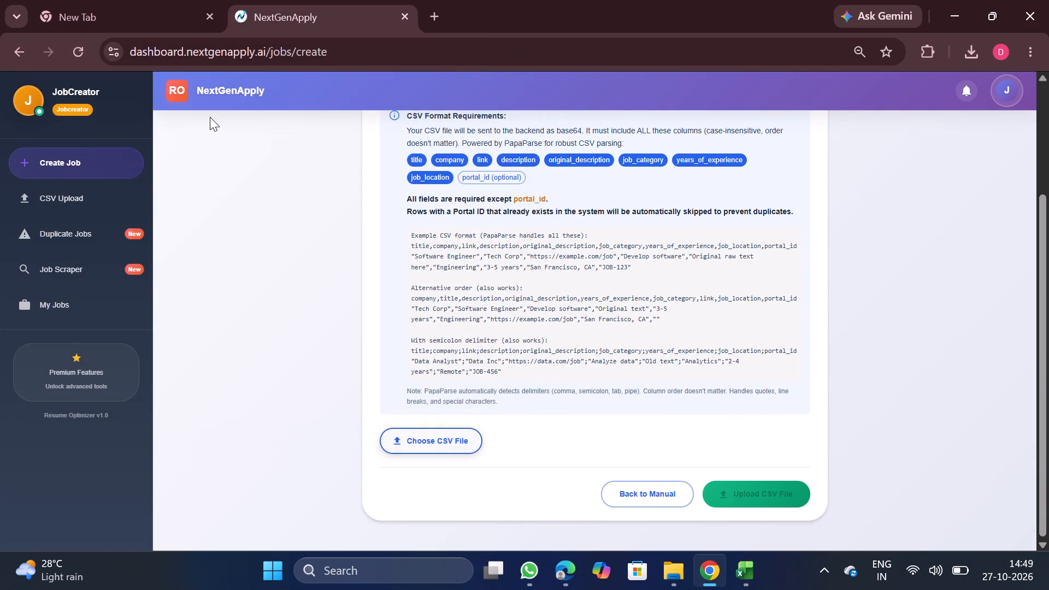
Review the data preview of Financial_10_27 and upload the CSV file.
scroll(661, 553, down, 1)
click(541, 450)
scroll(541, 450, down, 1)
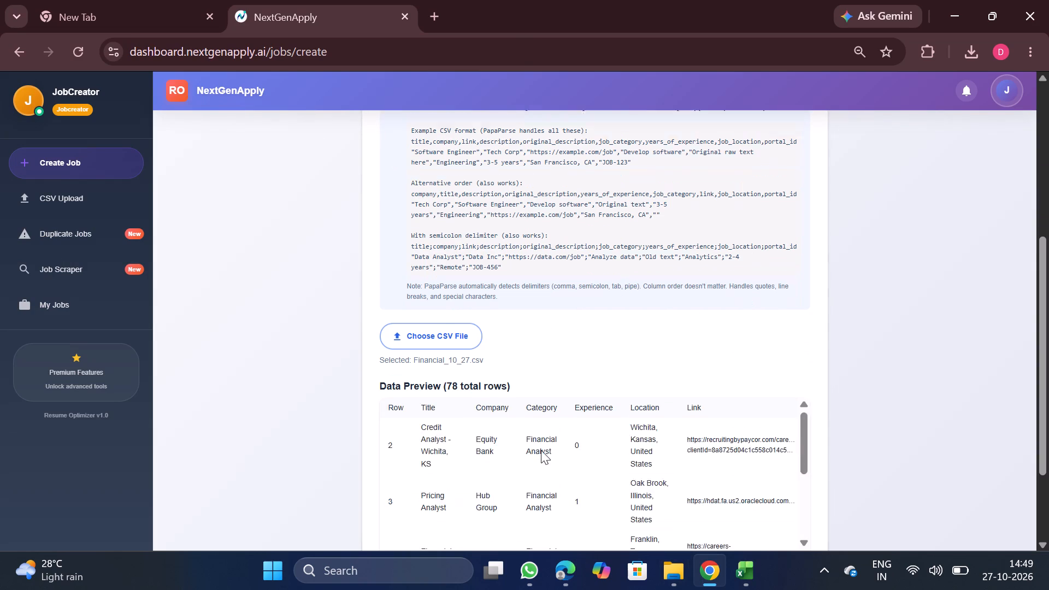
scroll(541, 450, down, 2)
scroll(626, 448, down, 1)
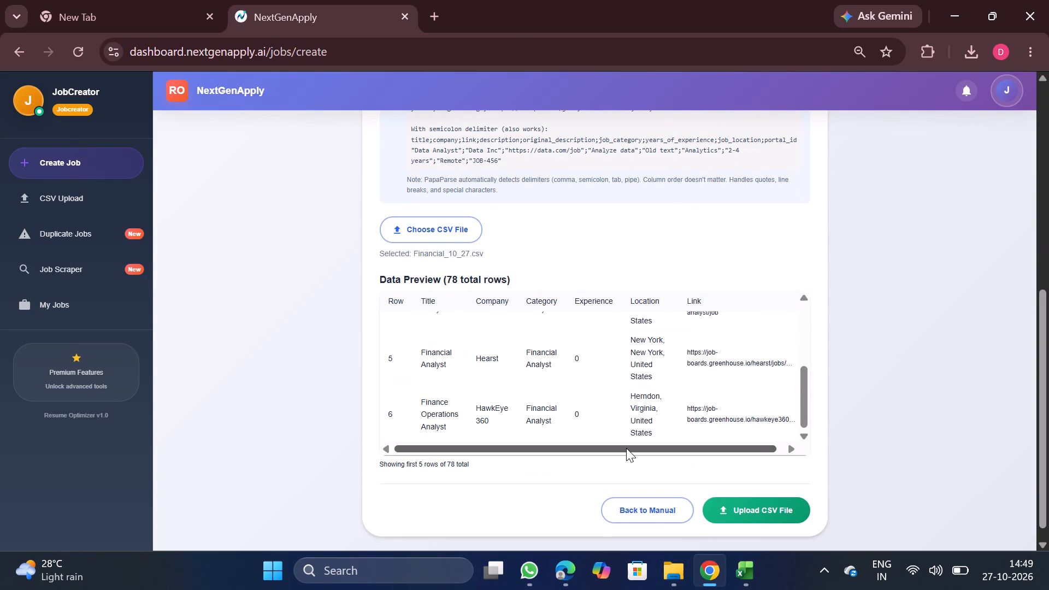
scroll(626, 448, down, 1)
click(749, 489)
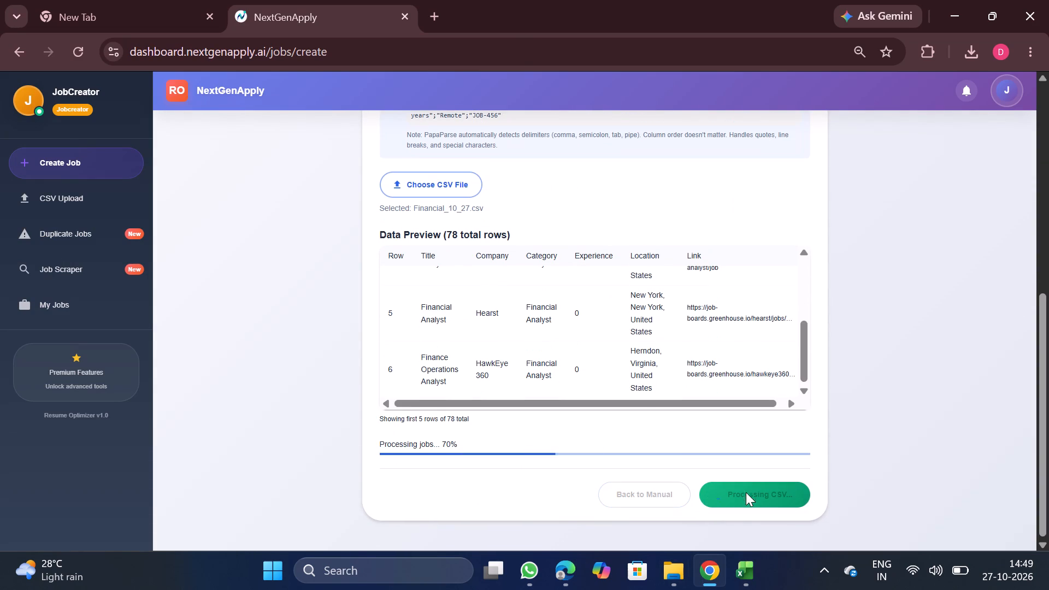
click(816, 428)
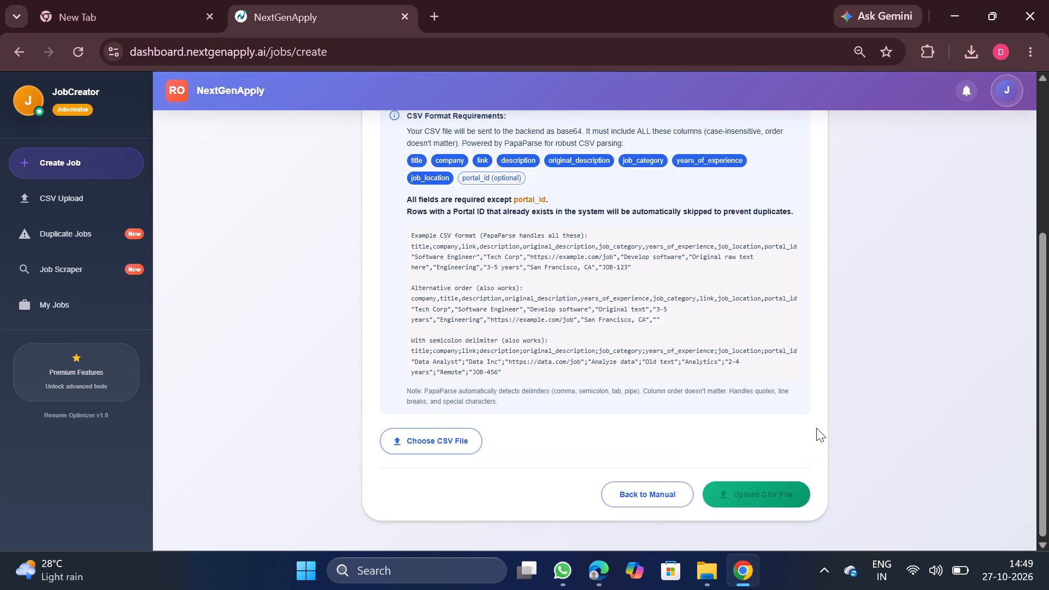
Download the processed ServiceNow Developer file from the CSV upload history and open it in Excel.
scroll(816, 428, up, 3)
click(87, 196)
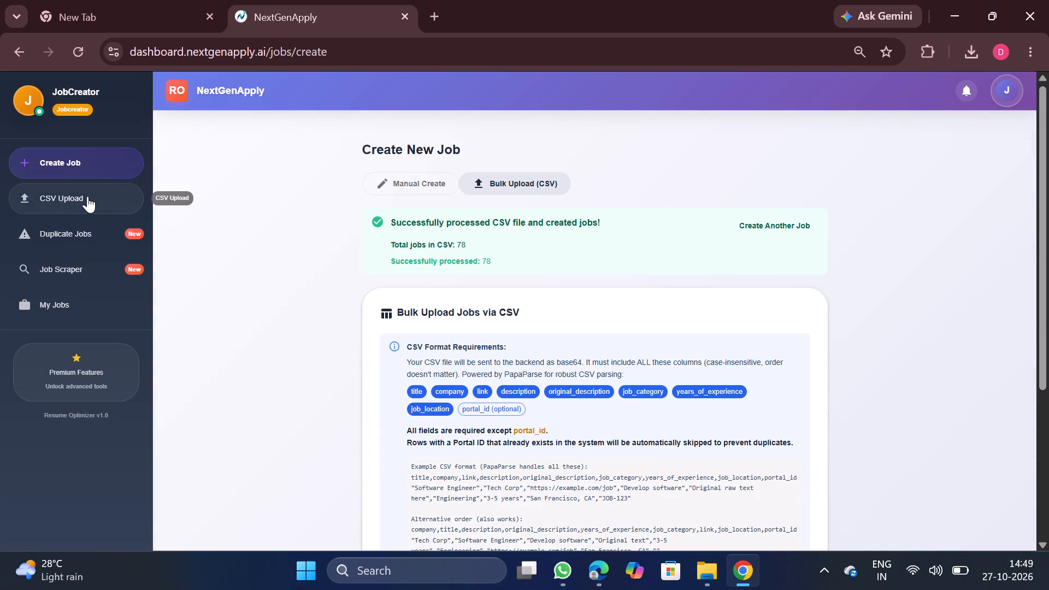
scroll(364, 272, right, 1)
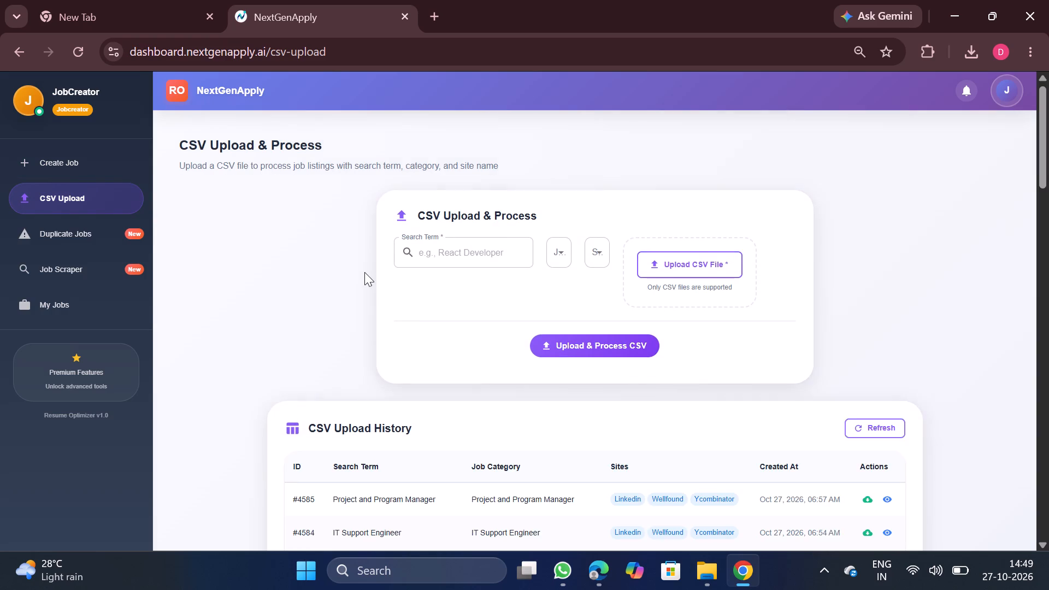
scroll(364, 272, right, 1)
scroll(475, 365, down, 2)
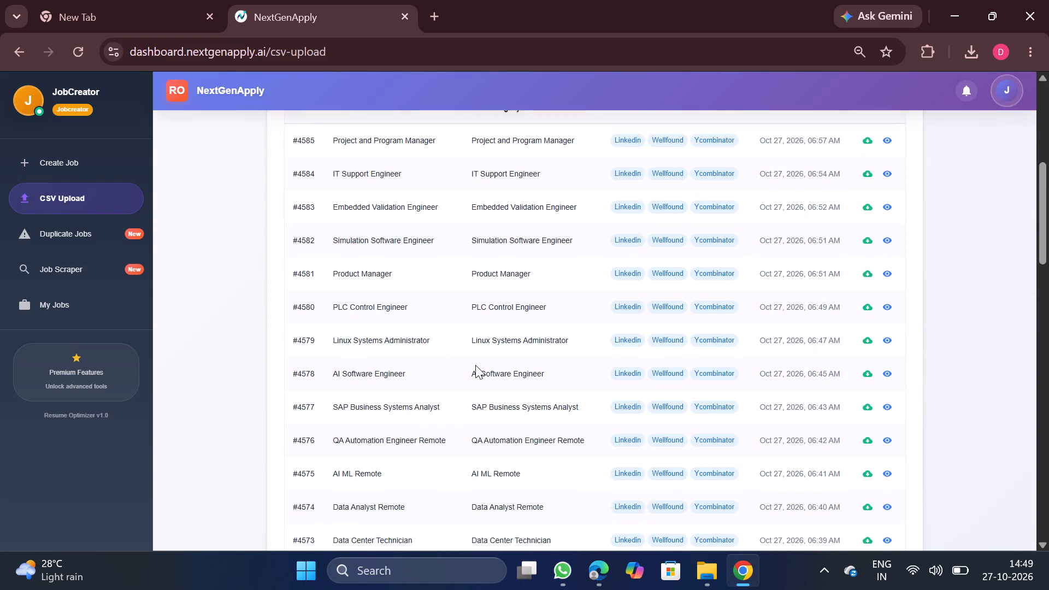
scroll(475, 365, down, 2)
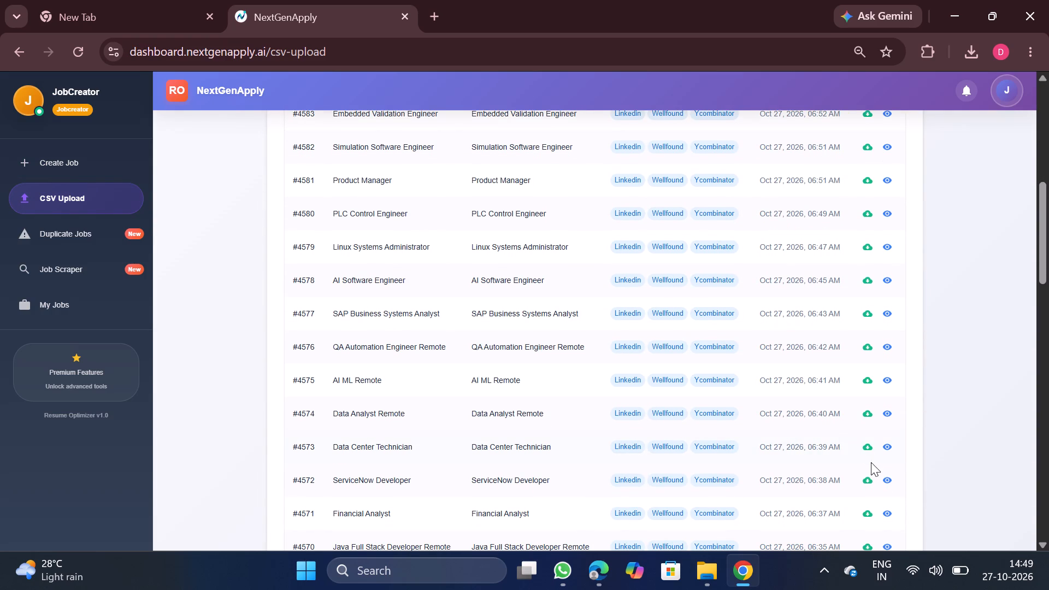
click(869, 477)
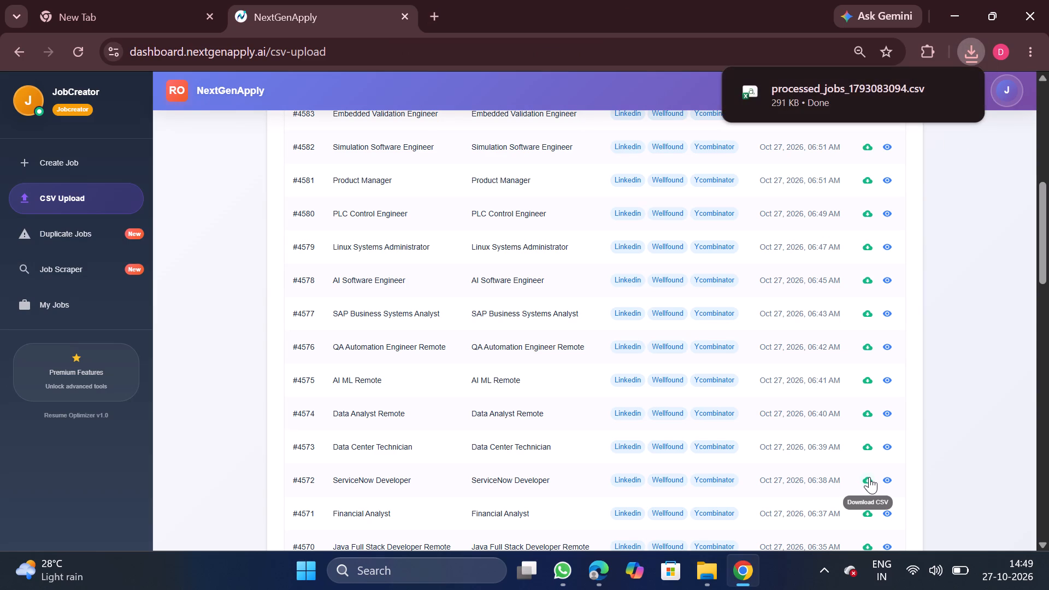
click(828, 88)
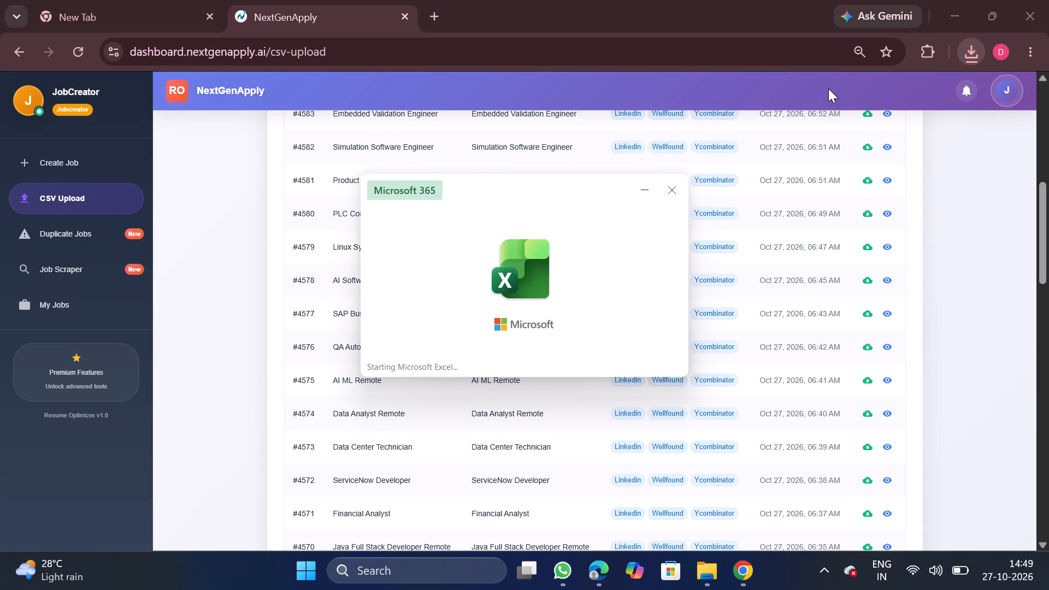
Remove duplicate rows from the whole ServiceNow Developer data range, comparing only the company column.
click(340, 394)
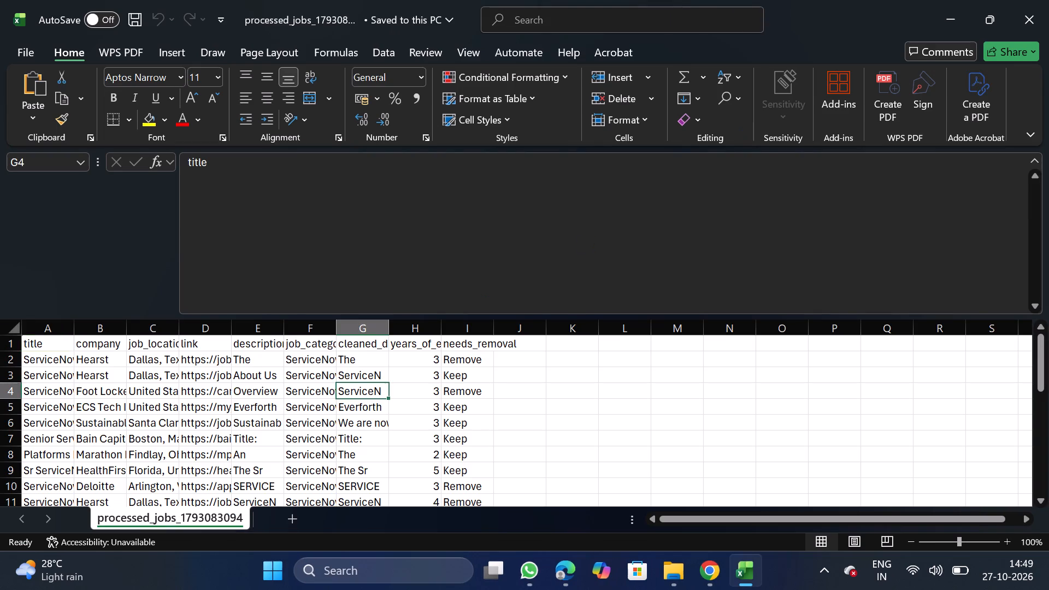
key(ctrl+a)
click(386, 55)
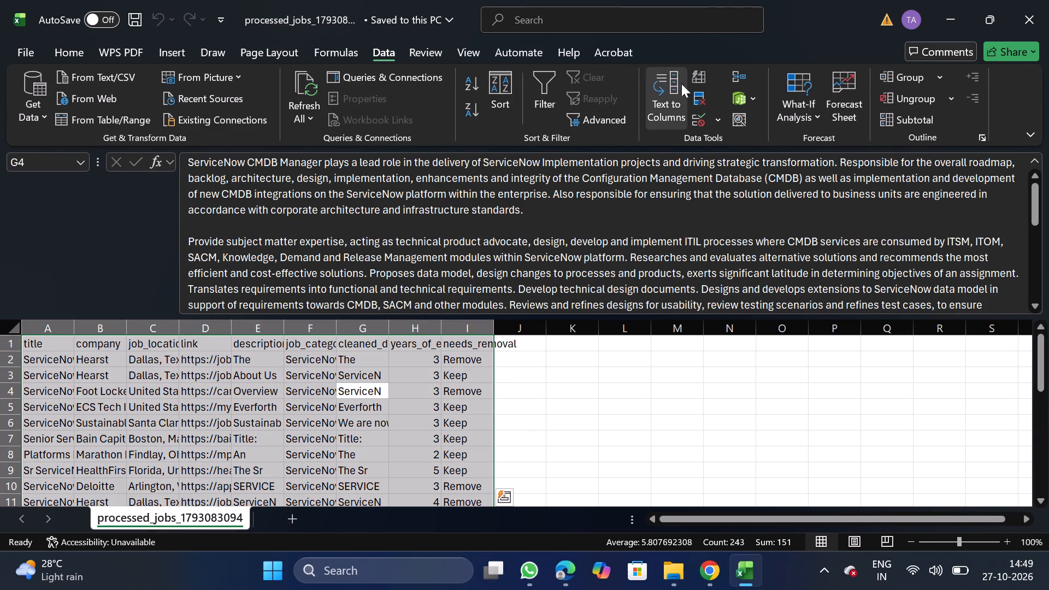
click(699, 98)
click(241, 253)
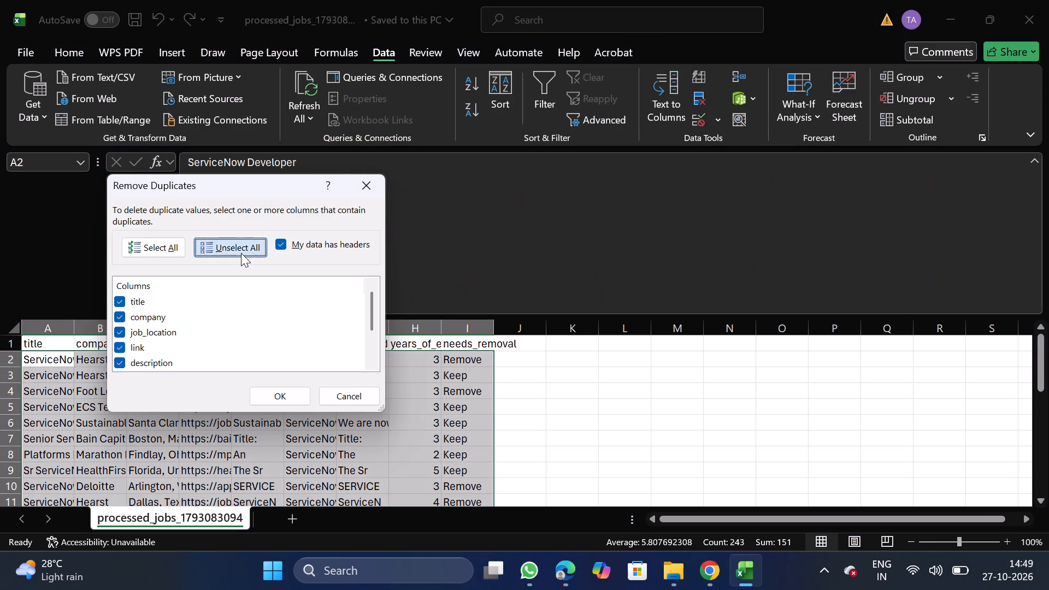
click(122, 316)
click(303, 398)
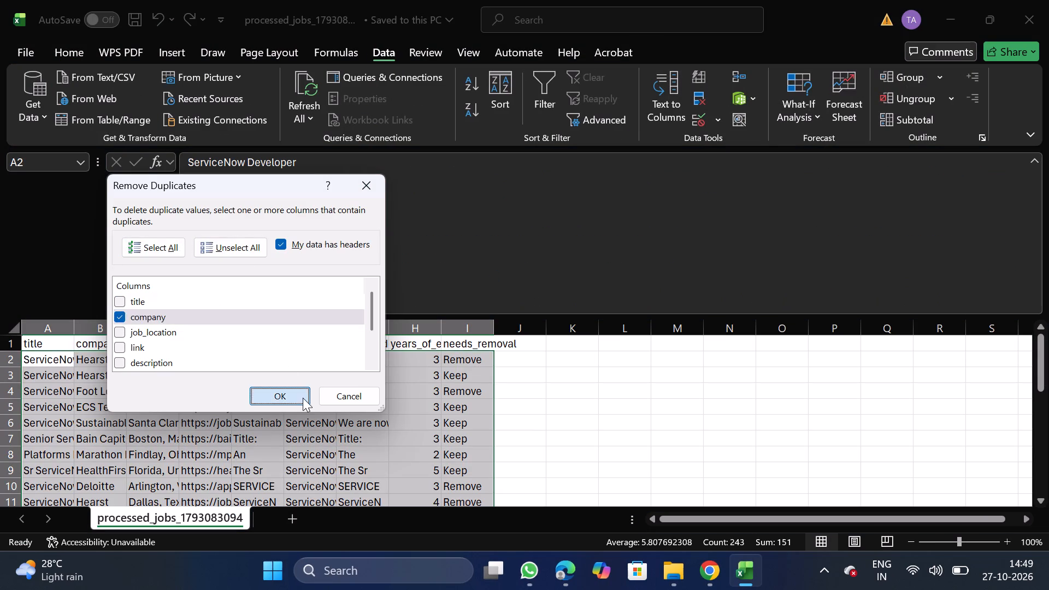
click(637, 323)
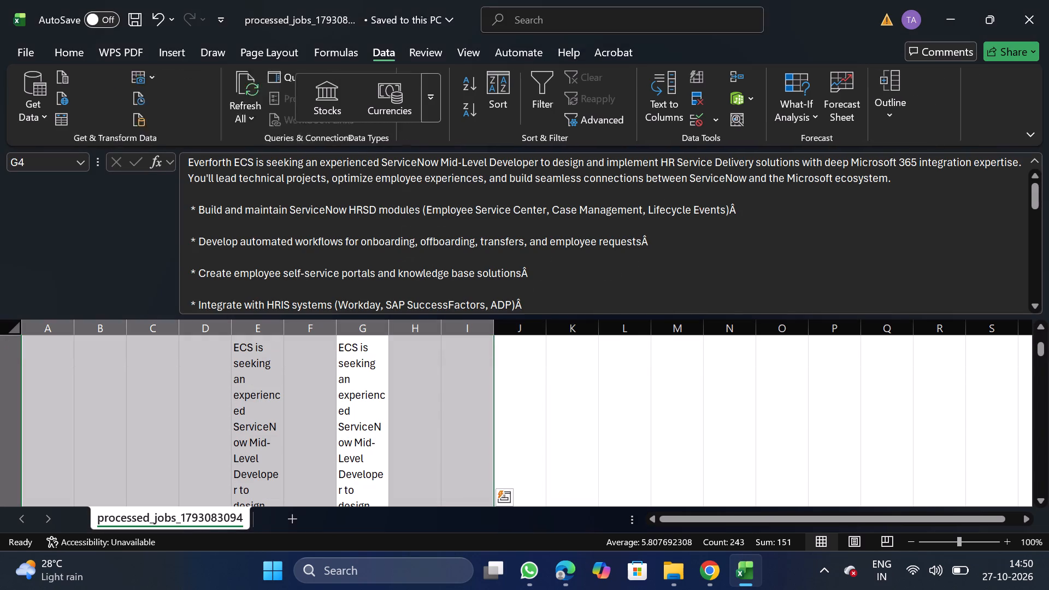
Filter the needs_removal column so that only rows marked Remove are shown.
drag(1035, 345, 1020, 281)
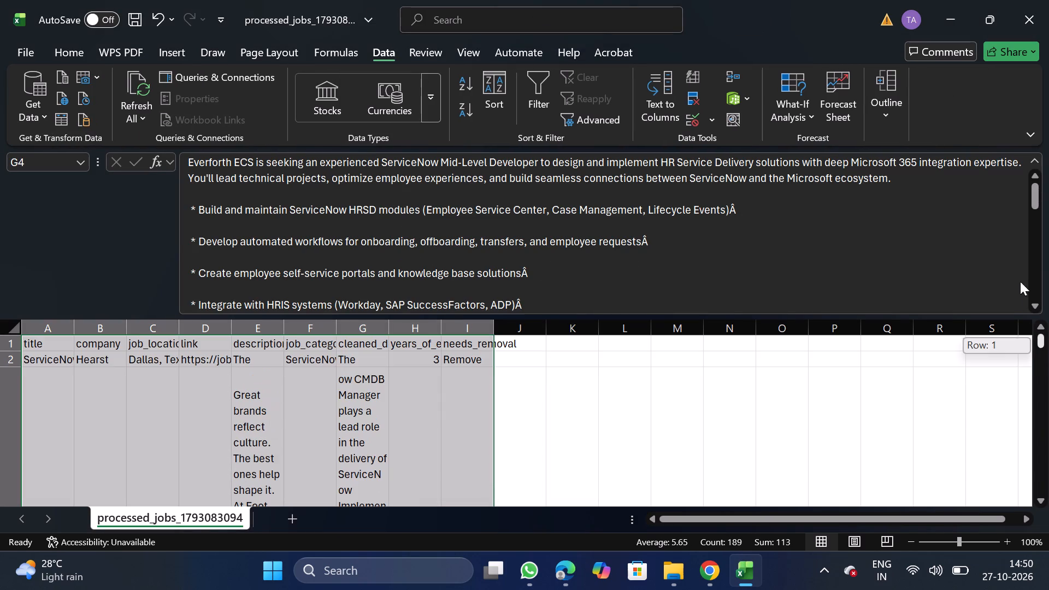
drag(1020, 281, 1018, 259)
click(440, 335)
click(455, 339)
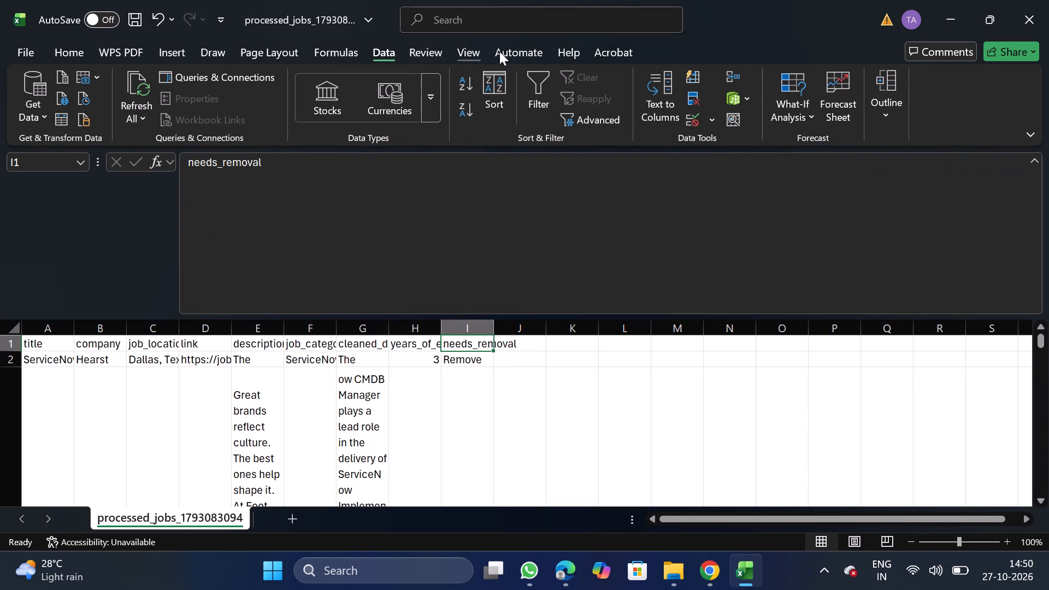
double_click(541, 104)
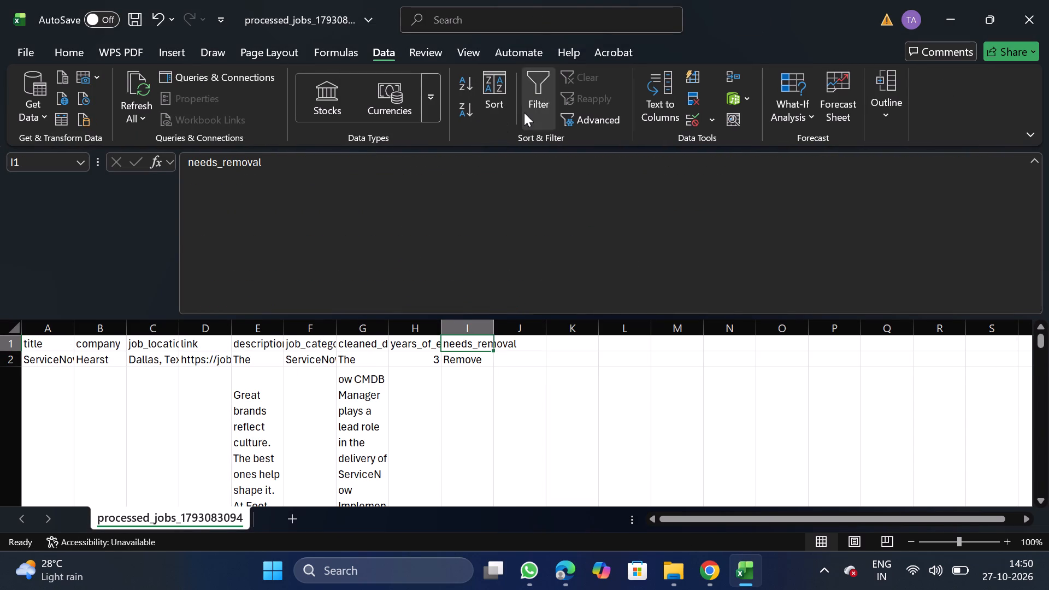
click(524, 113)
click(487, 350)
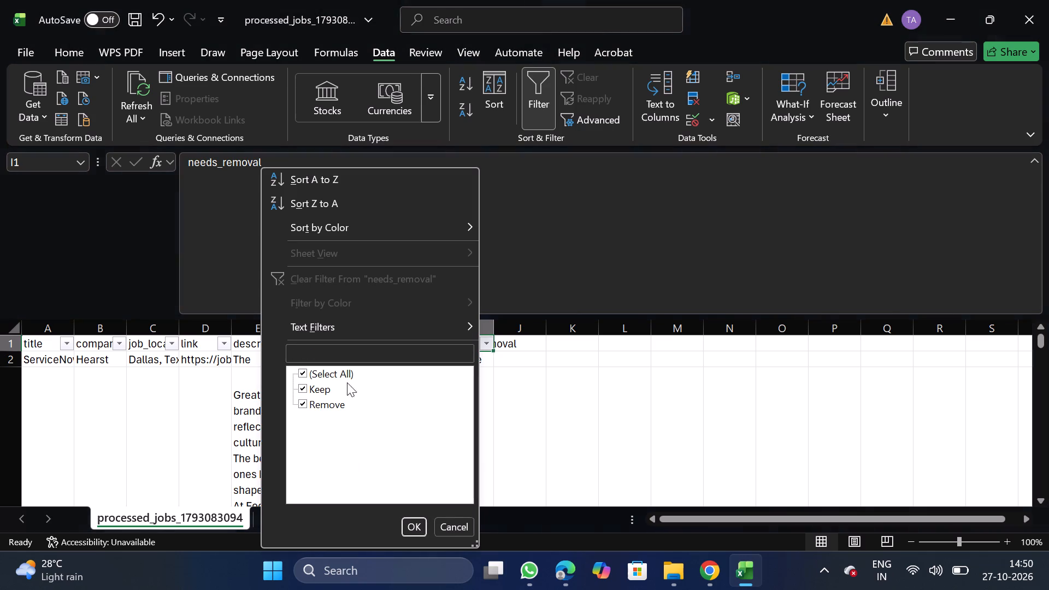
click(316, 391)
click(417, 529)
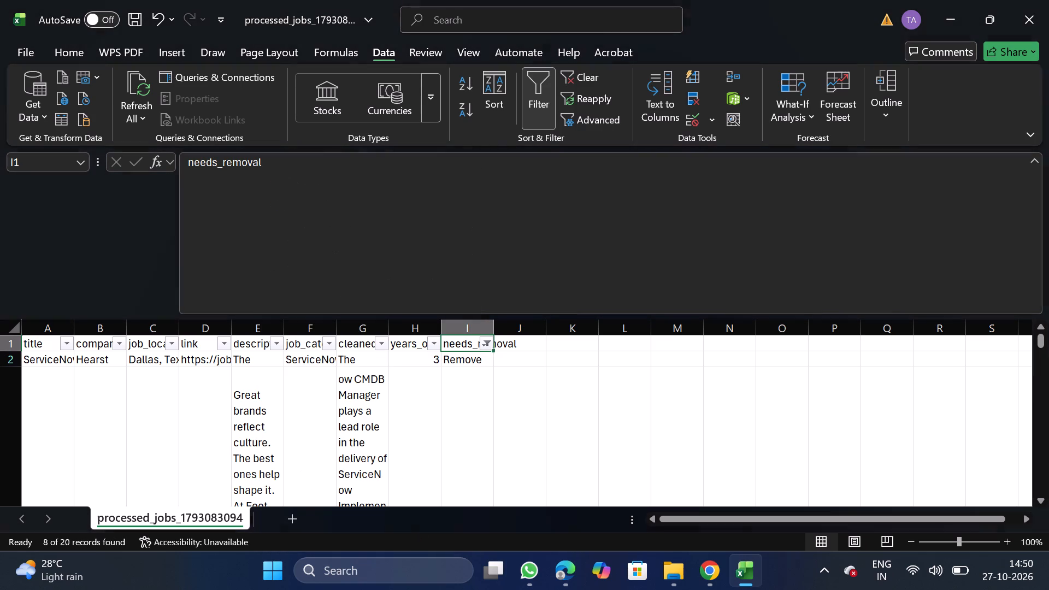
Delete all the filtered rows marked Remove and turn filtering off.
click(3, 362)
key(ctrl+shift+Down)
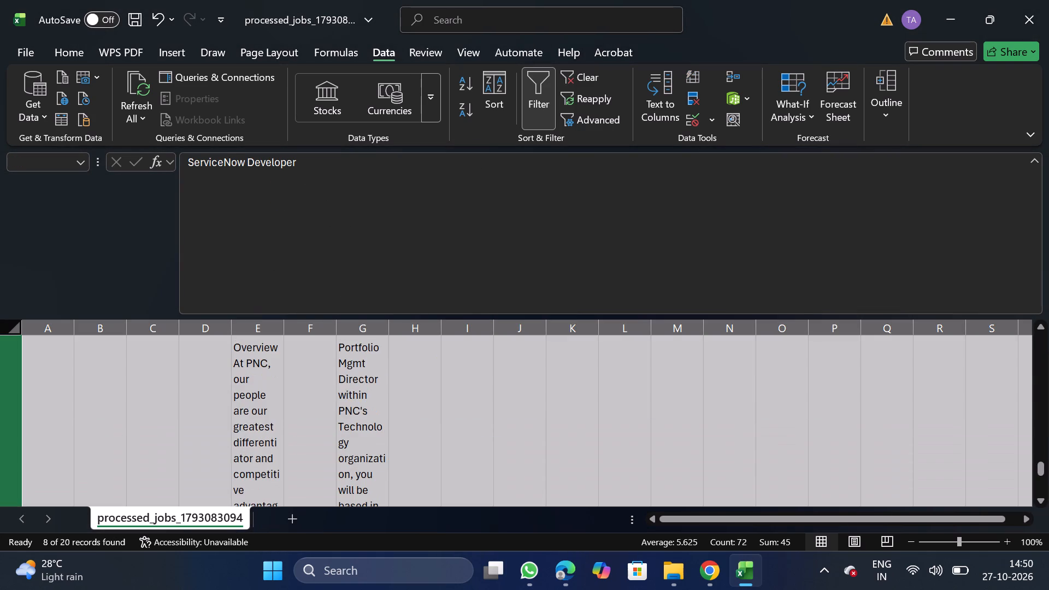
right_click(134, 485)
click(244, 357)
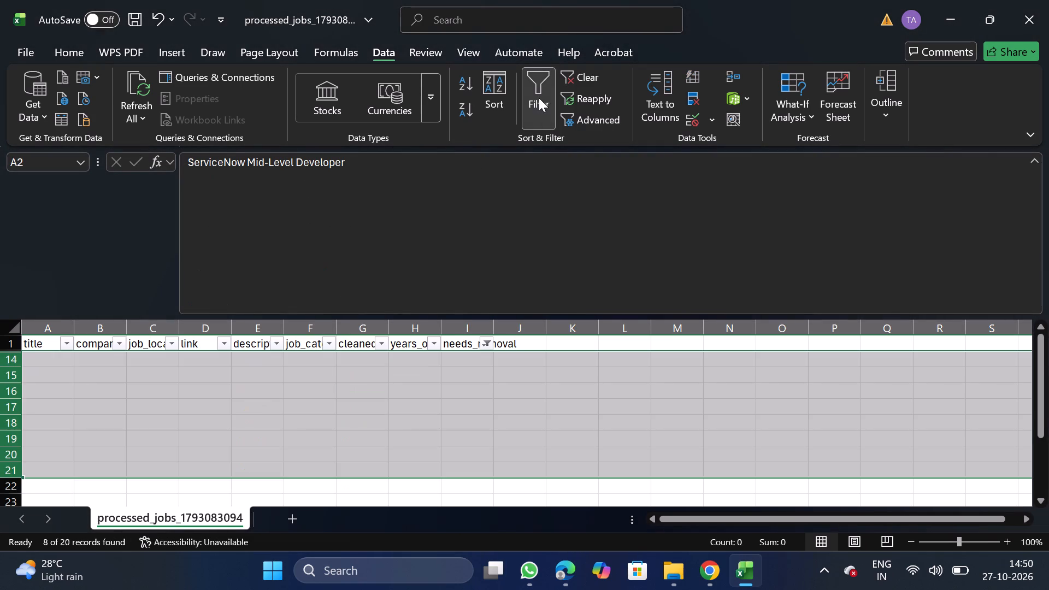
click(539, 98)
Filter the years_of_experience column to show only the values 8, 10, 15 and blanks.
click(414, 328)
click(540, 107)
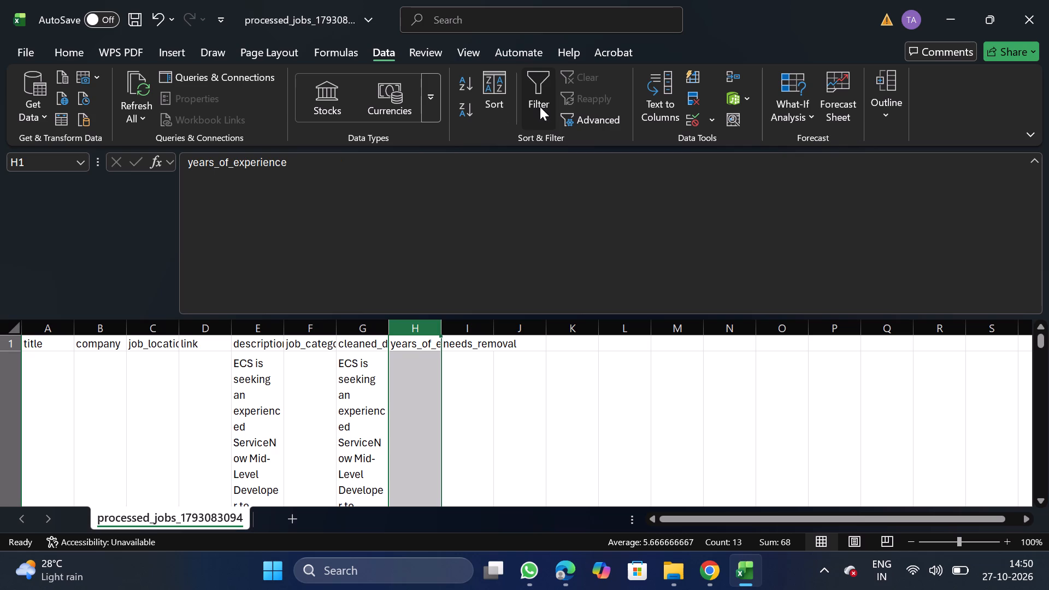
click(430, 347)
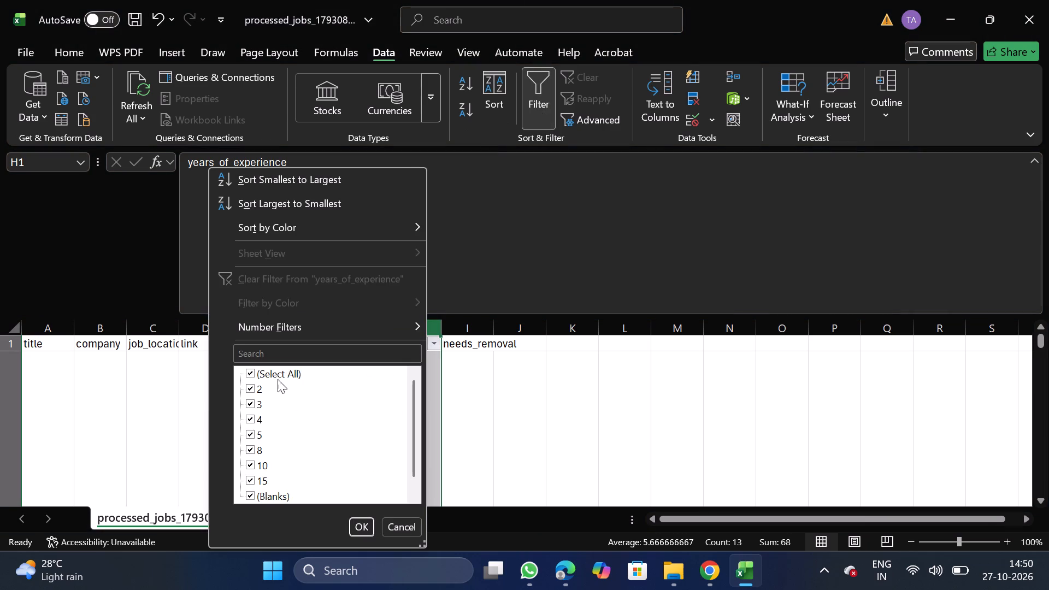
click(278, 379)
click(254, 462)
click(251, 447)
click(246, 490)
click(254, 480)
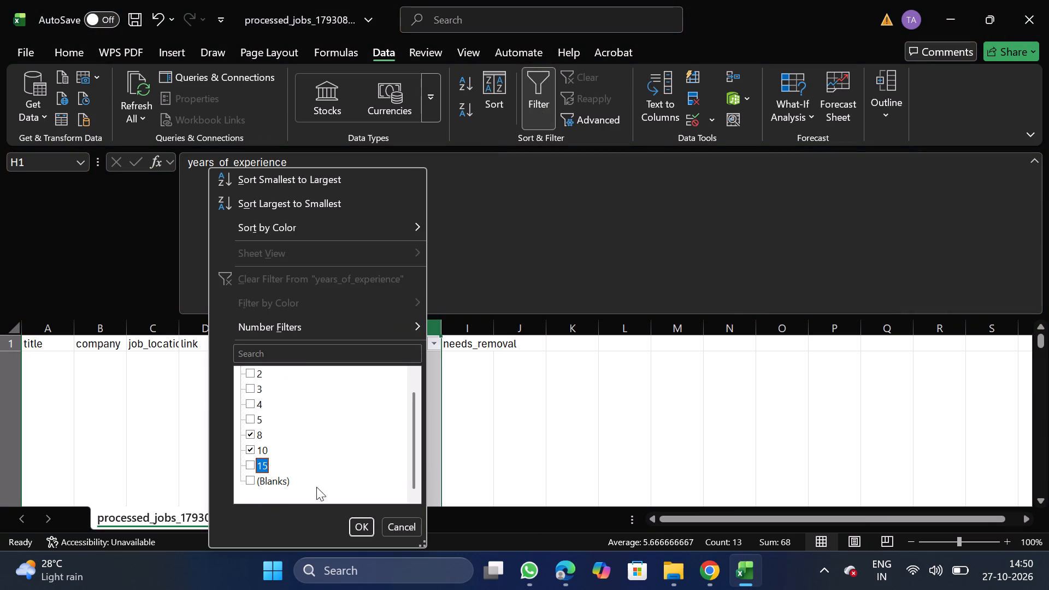
click(258, 464)
click(256, 475)
click(363, 527)
Delete all the filtered rows with 8, 10, 15 or blank years of experience and turn filtering off.
click(0, 385)
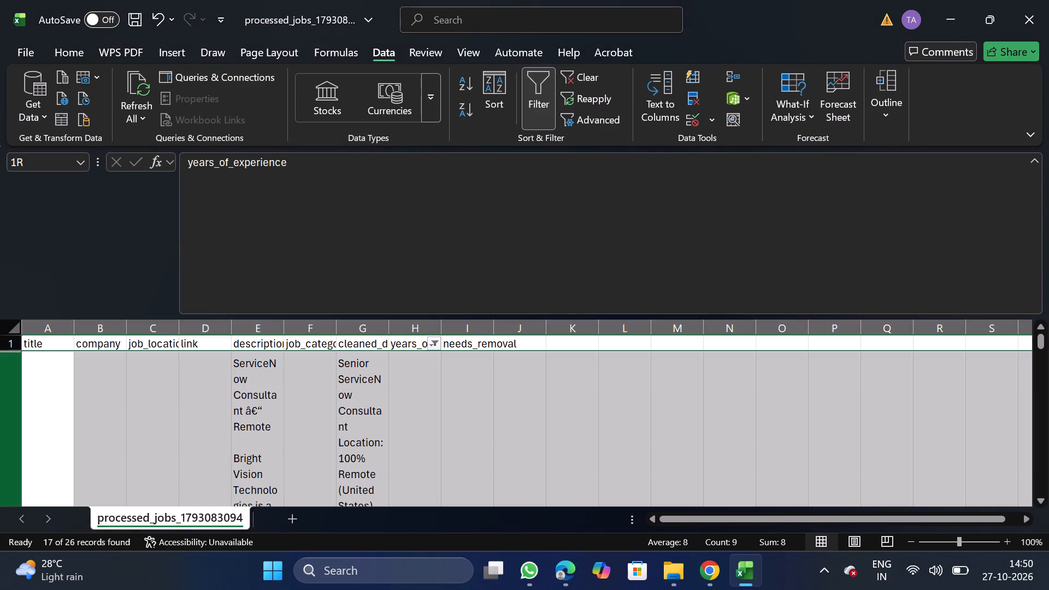
key(ctrl+shift+Down)
right_click(178, 423)
click(250, 280)
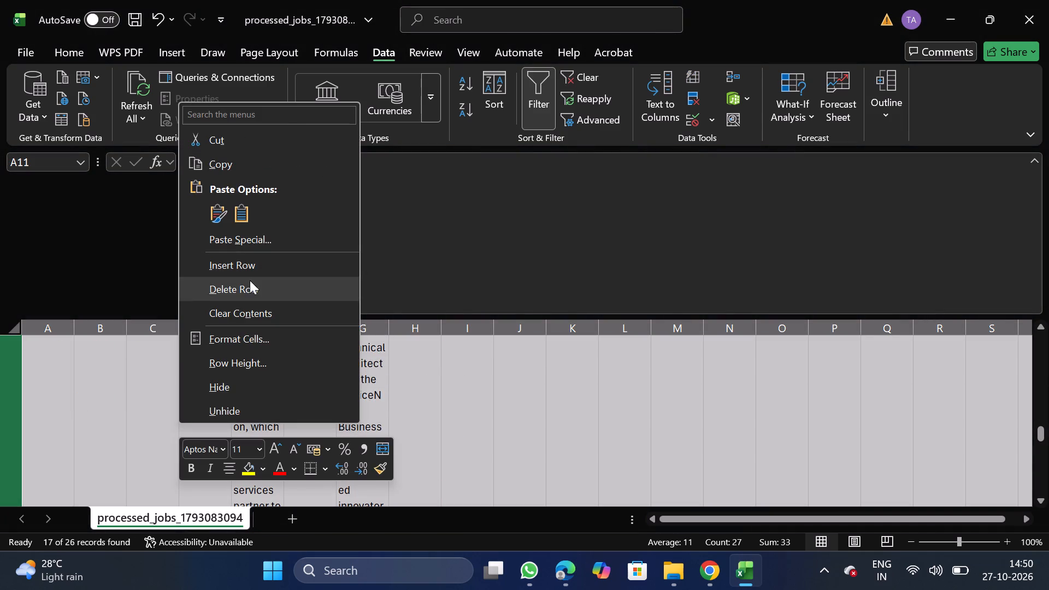
click(532, 107)
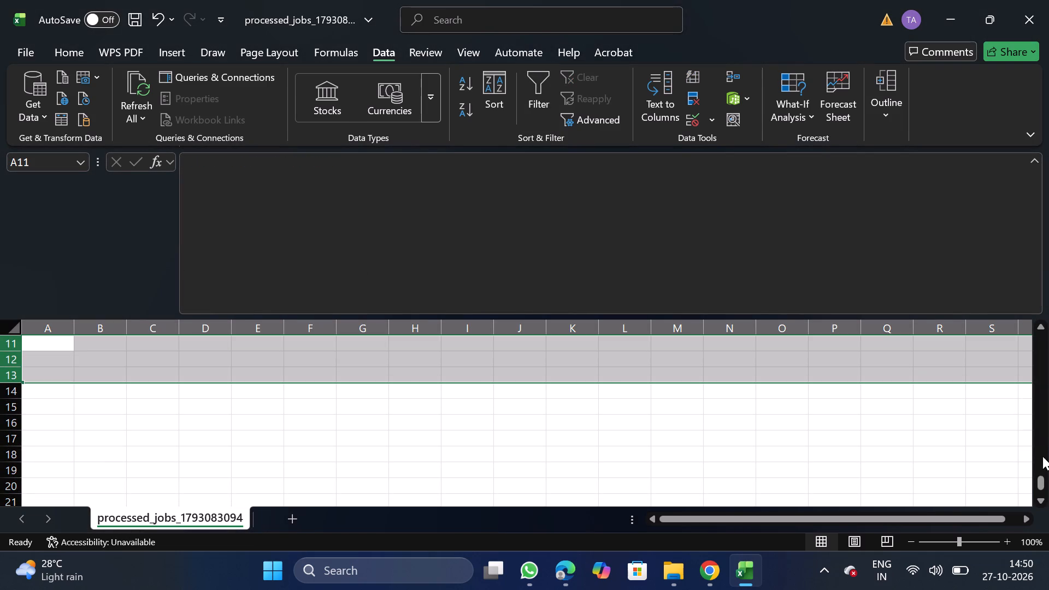
Delete the needs_removal column from the sheet.
drag(1042, 482, 1041, 188)
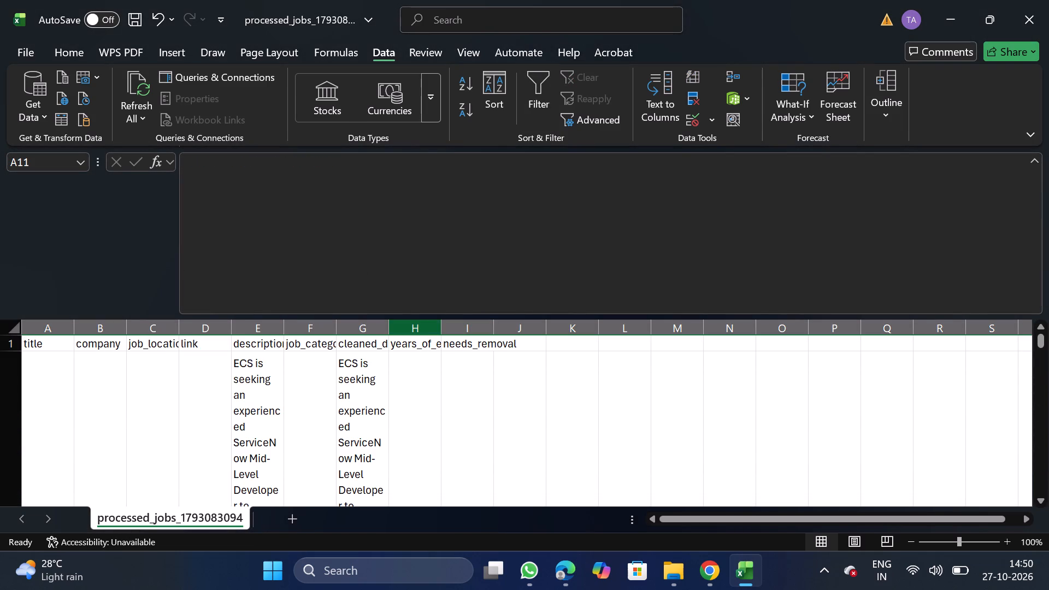
click(471, 334)
right_click(475, 395)
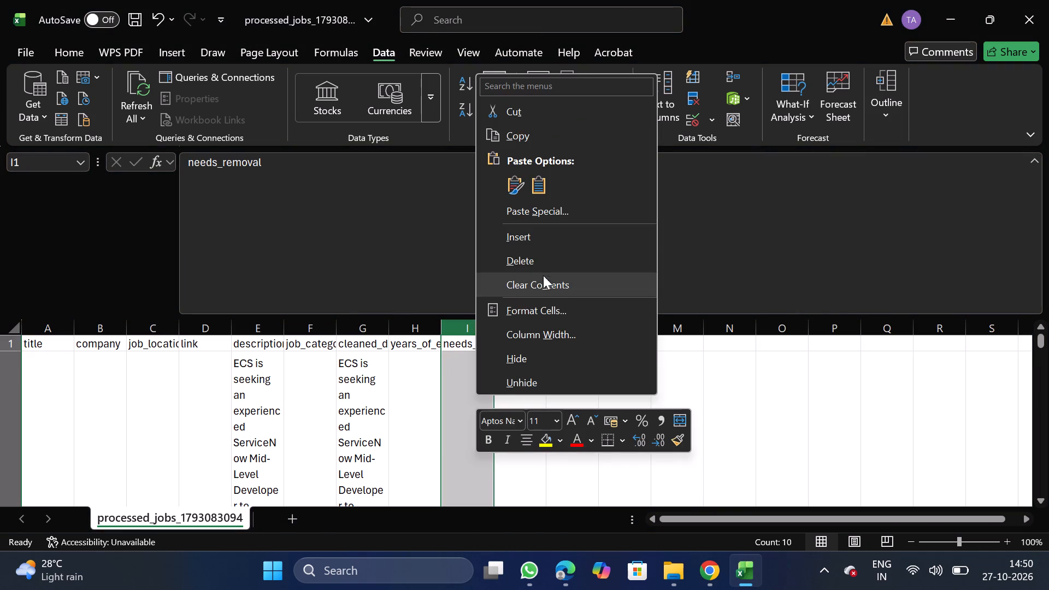
click(549, 270)
Move the job_category column in front of the title column as the first column.
click(260, 332)
click(309, 325)
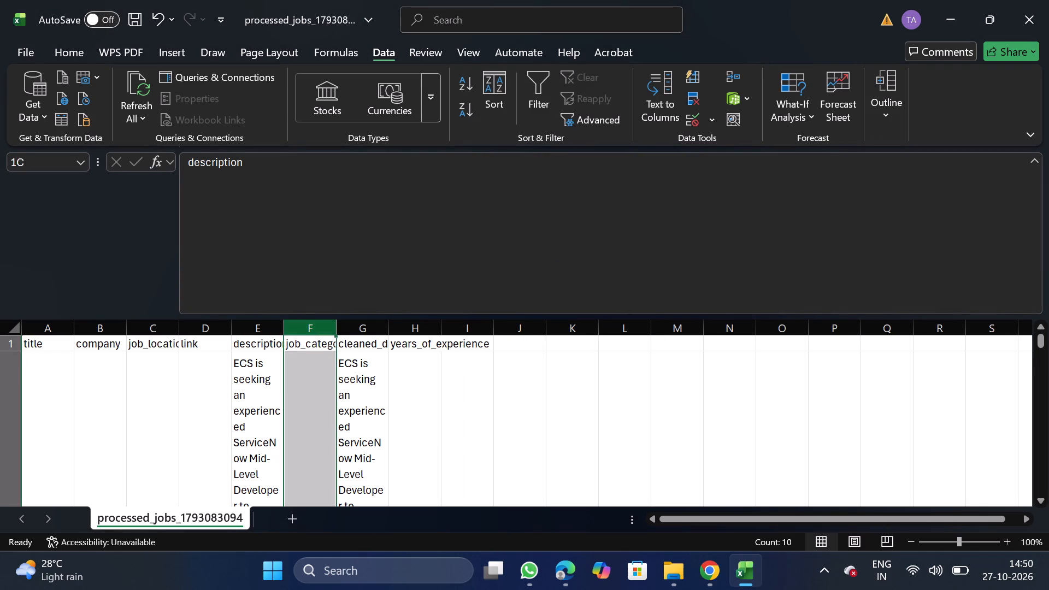
key(ctrl+x)
click(50, 334)
right_click(44, 414)
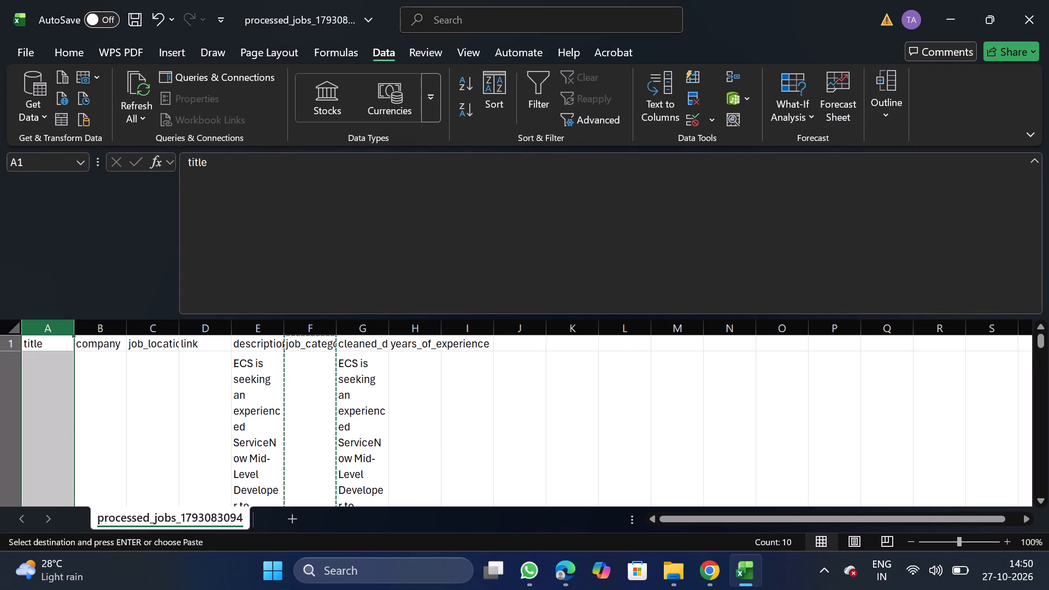
click(108, 252)
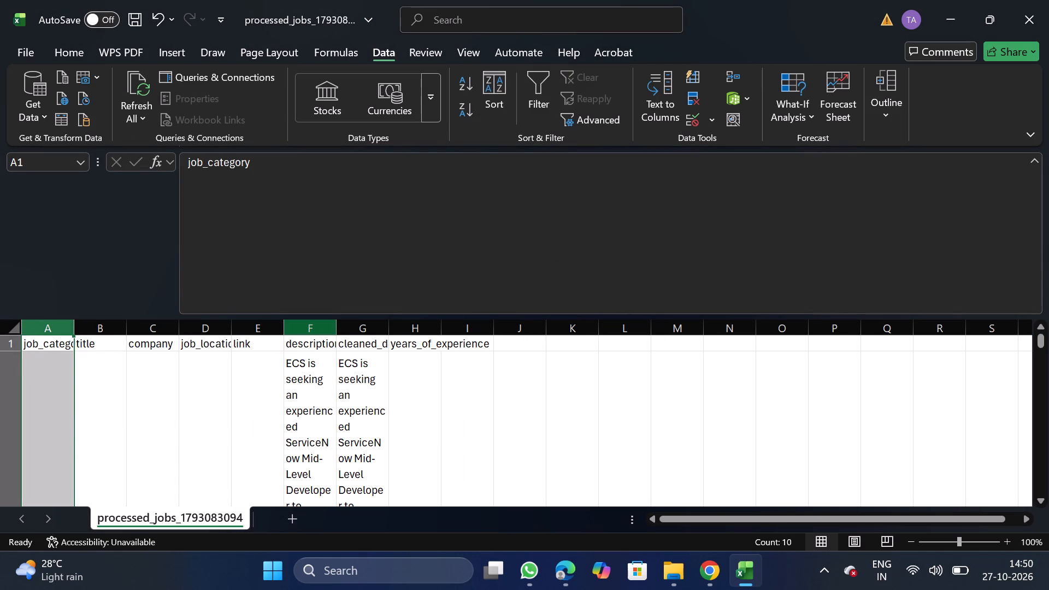
Turn off text wrapping for the description column and the cleaned description column beside it.
click(303, 329)
key(shift+Right)
click(62, 50)
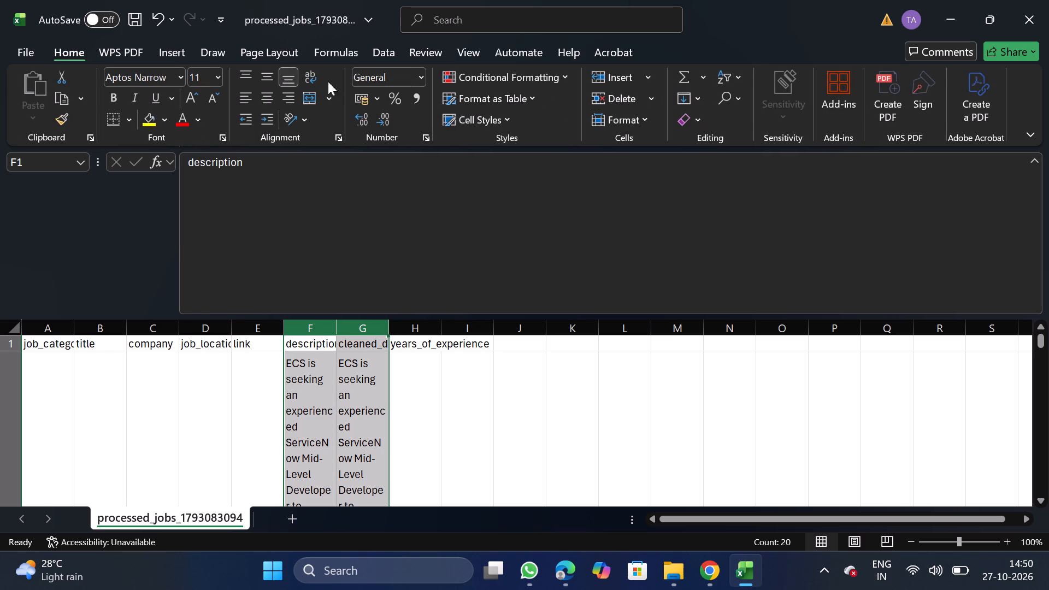
click(336, 133)
double_click(91, 271)
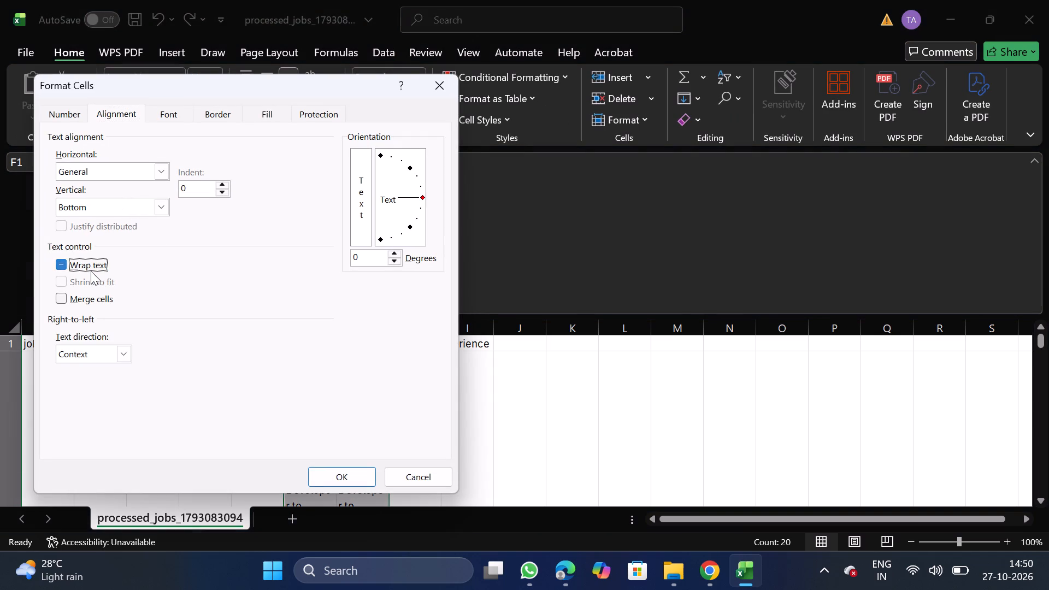
click(333, 474)
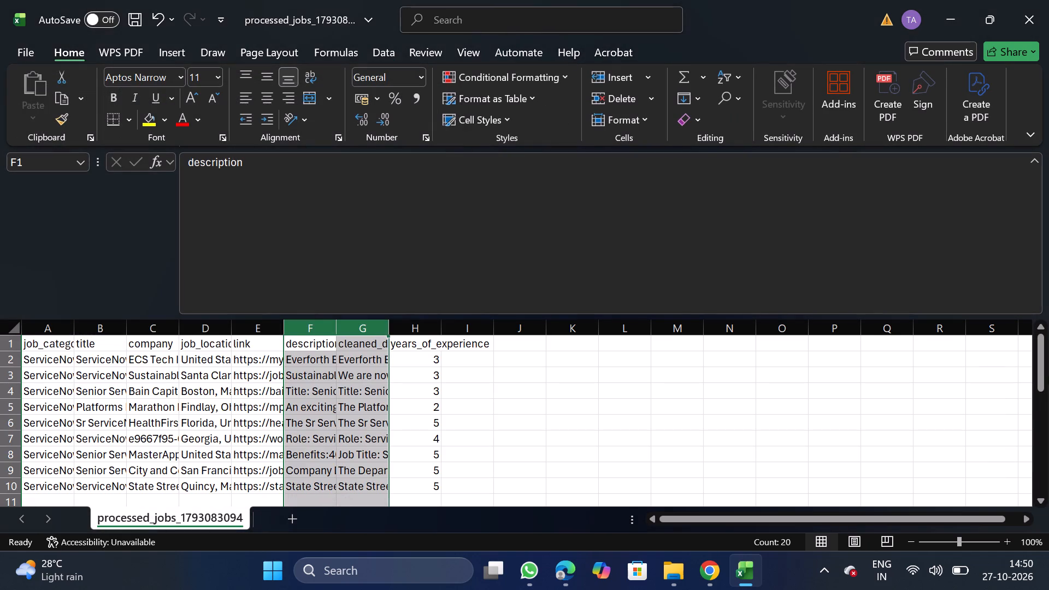
Move the link column to the end of the data, after years_of_experience.
click(259, 327)
key(ctrl+x)
drag(457, 328, 469, 418)
right_click(469, 418)
click(538, 257)
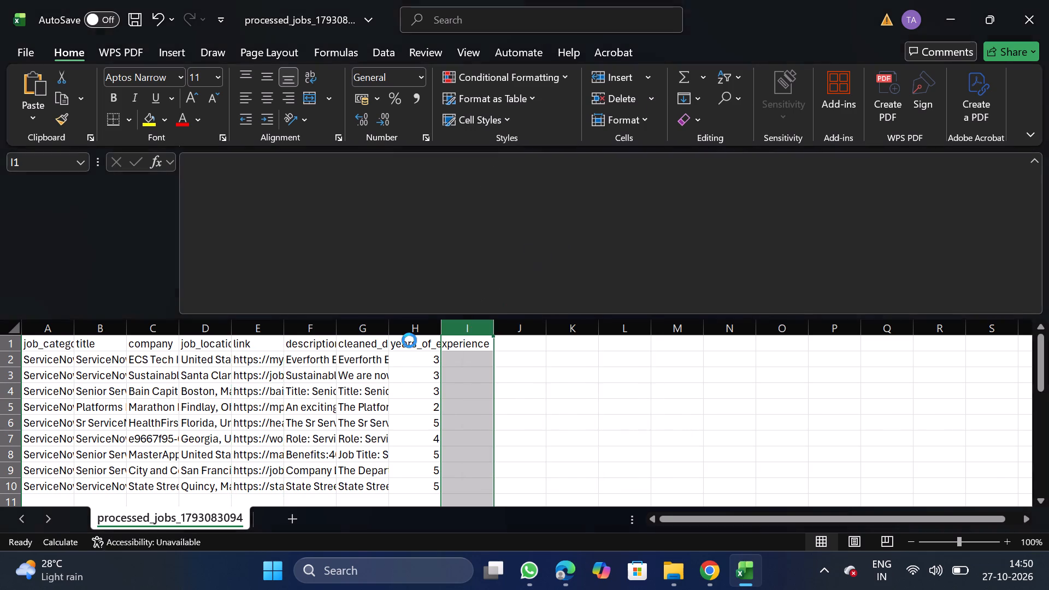
Move the years_of_experience column in front of the description column, right after job_location.
click(360, 329)
key(ctrl+x)
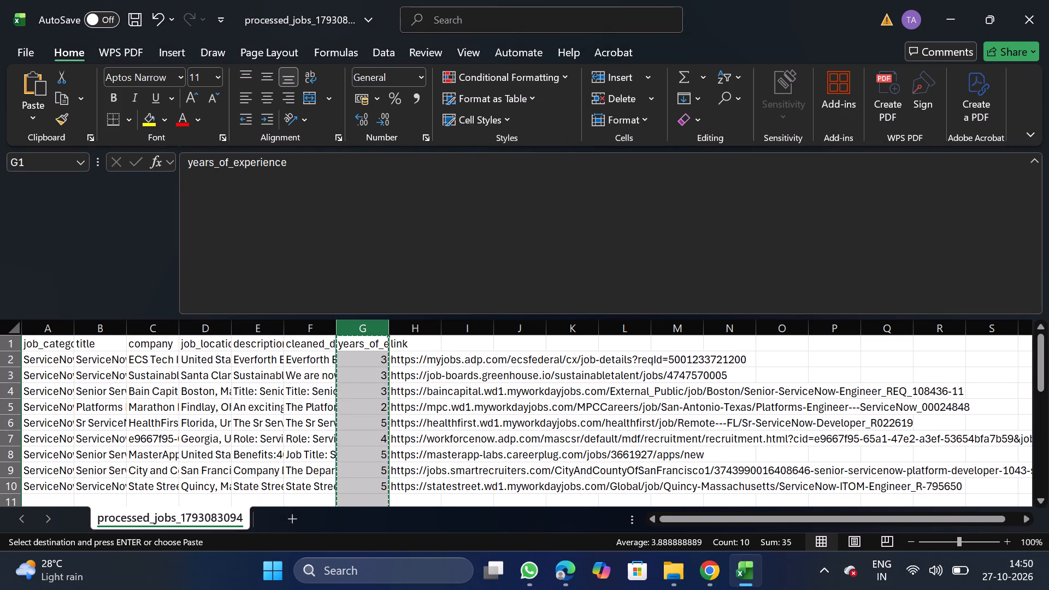
click(210, 332)
click(247, 332)
right_click(255, 394)
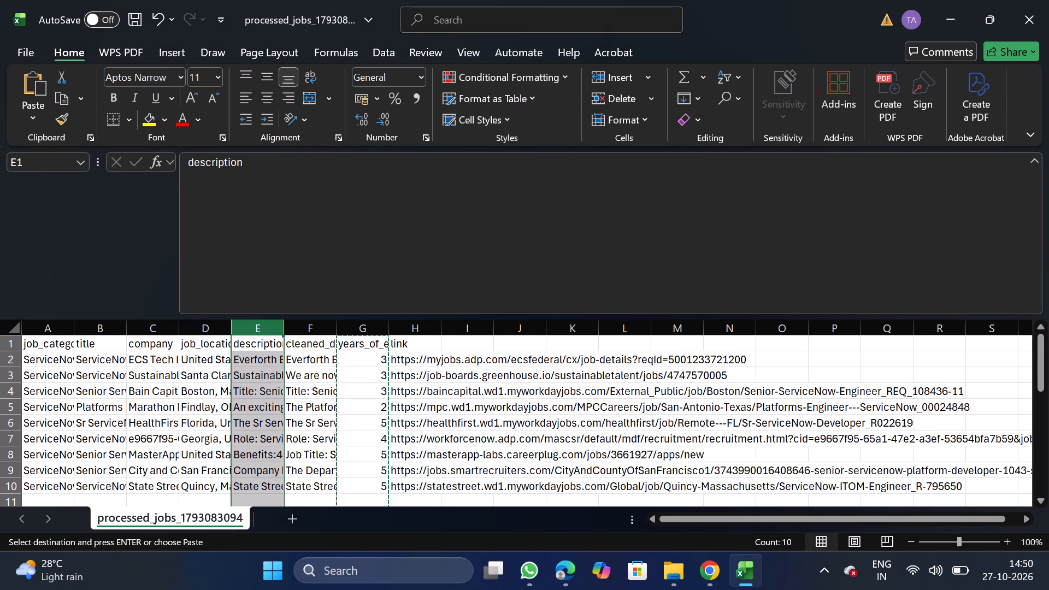
click(332, 231)
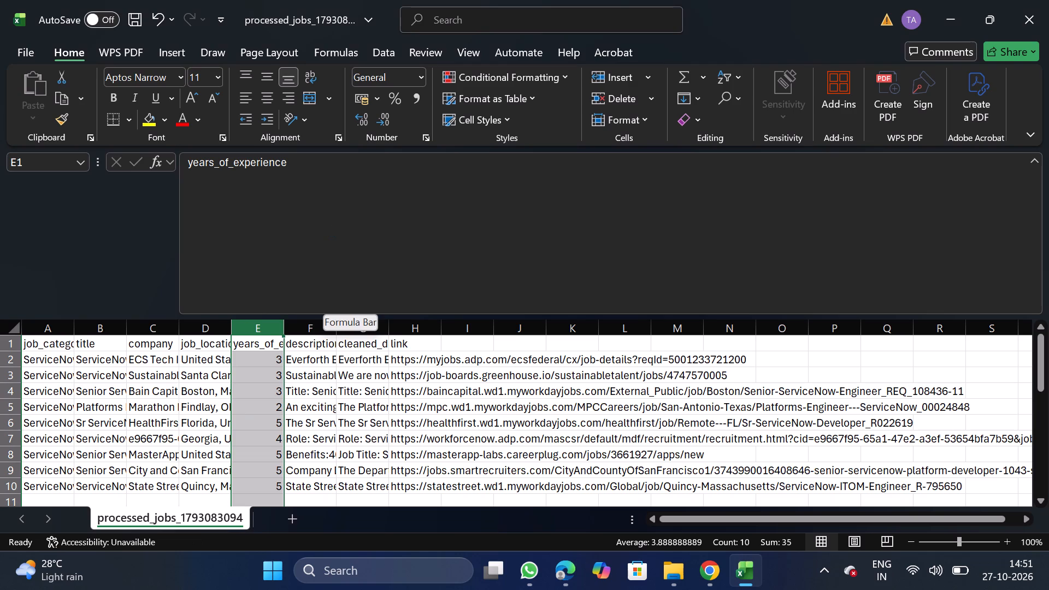
Rename the cleaned description column's header as description, reusing the header text of the column before it.
drag(311, 345, 189, 166)
drag(189, 166, 262, 160)
key(ctrl+c)
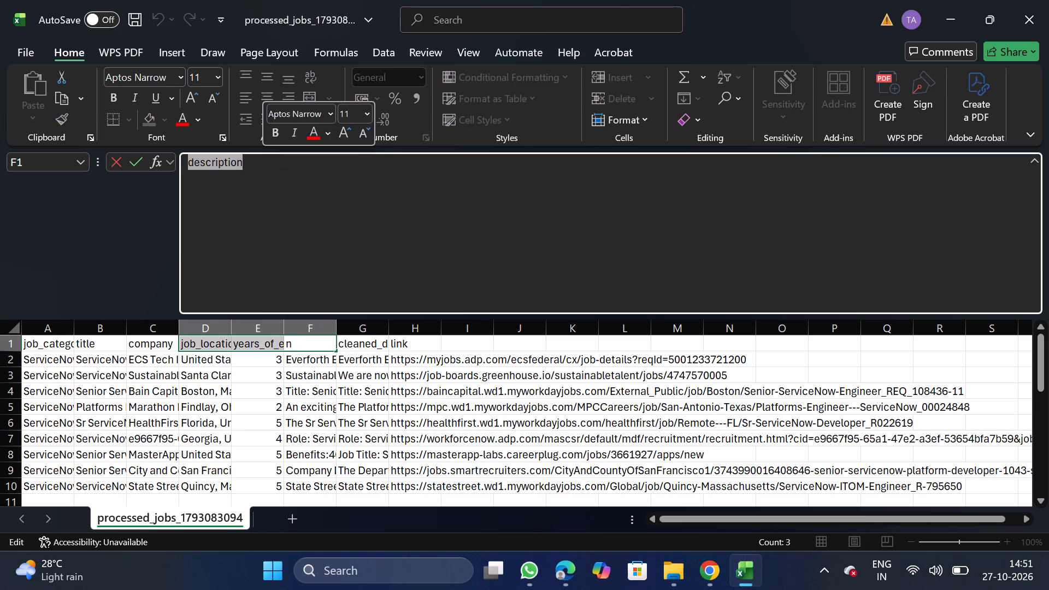
click(366, 344)
click(468, 279)
key(BackSpace)
key(BackSpace)
key(BackSpace)
key(BackSpace)
key(BackSpace)
key(BackSpace)
key(BackSpace)
key(BackSpace)
key(BackSpace)
key(BackSpace)
key(BackSpace)
key(BackSpace)
key(BackSpace)
key(BackSpace)
key(BackSpace)
key(BackSpace)
key(BackSpace)
key(BackSpace)
key(BackSpace)
key(BackSpace)
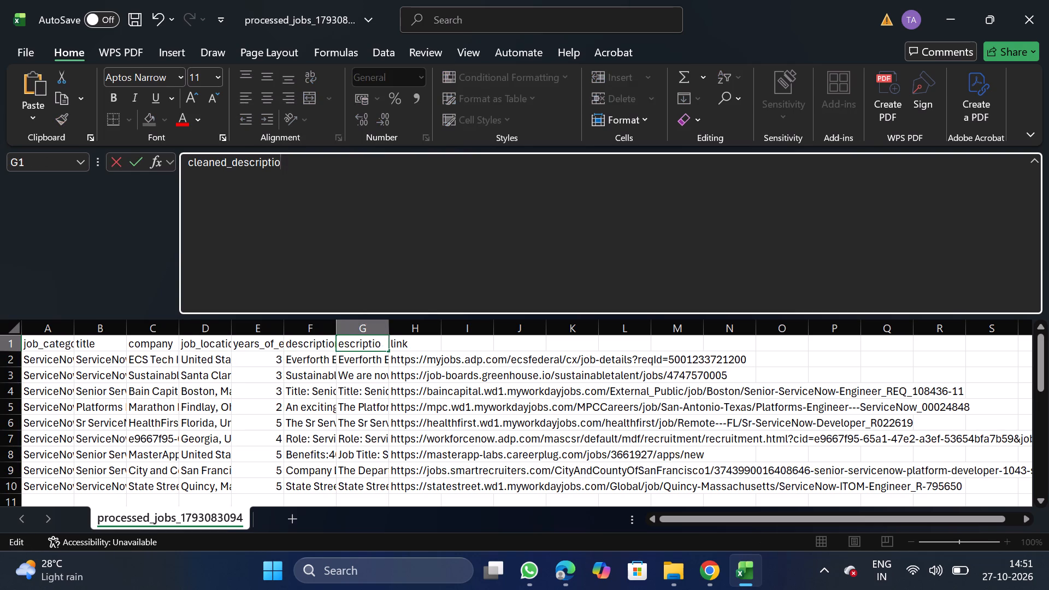
key(v)
key(BackSpace)
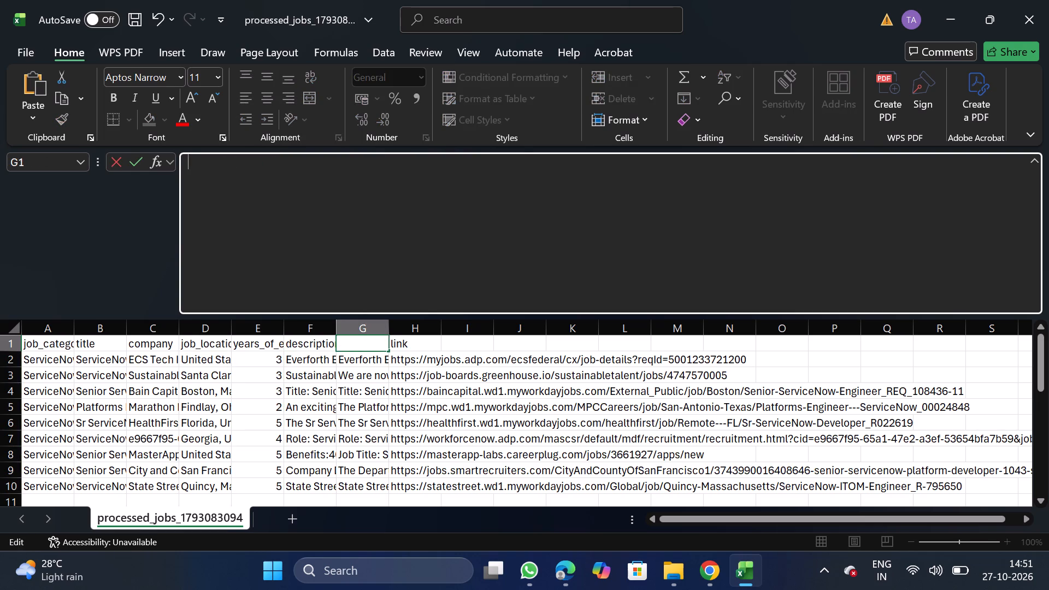
key(ctrl+v)
Rename the first description column's header as original_description, copying the name from NextGenApply's bulk upload CSV format requirements in Chrome.
click(305, 345)
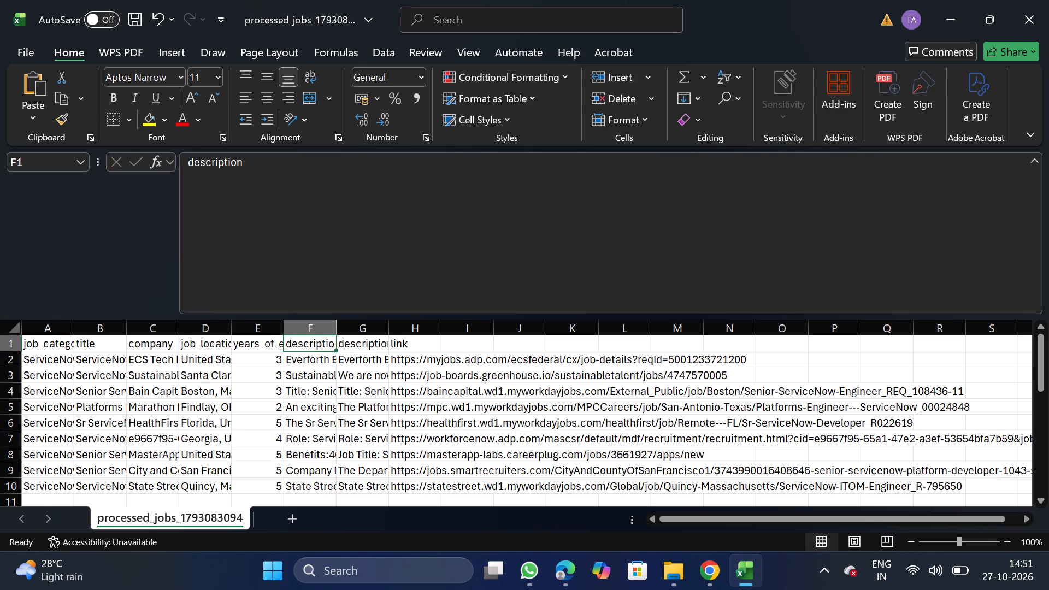
key(BackSpace)
click(714, 574)
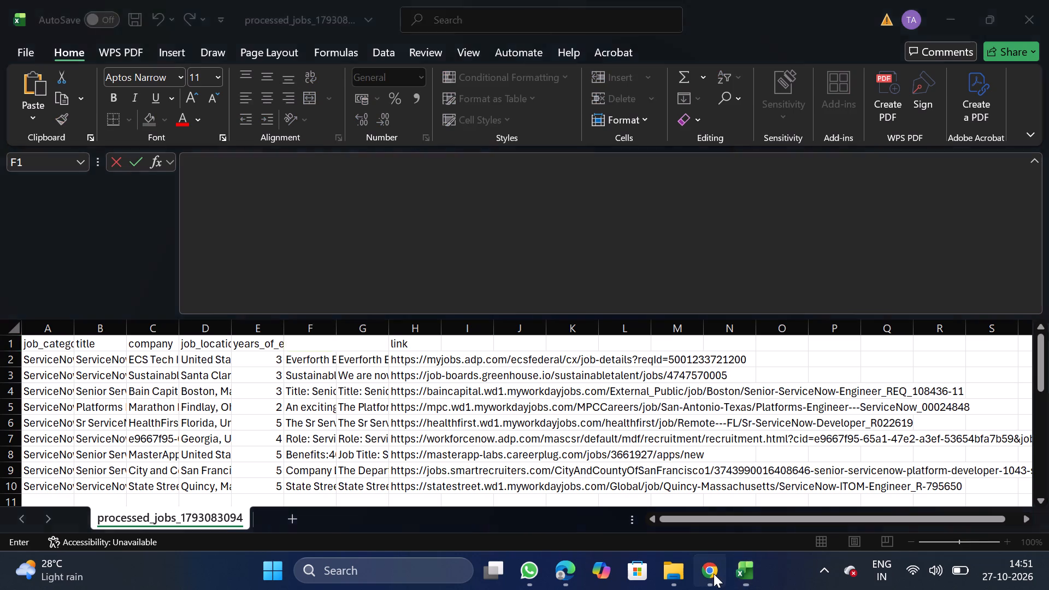
click(89, 164)
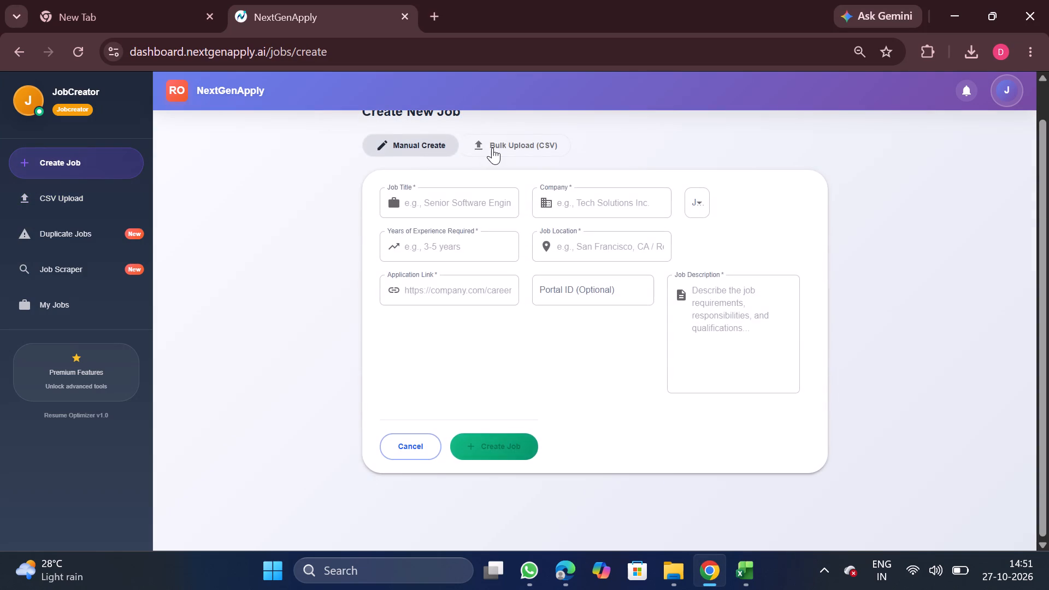
click(492, 147)
double_click(561, 274)
key(ctrl+c)
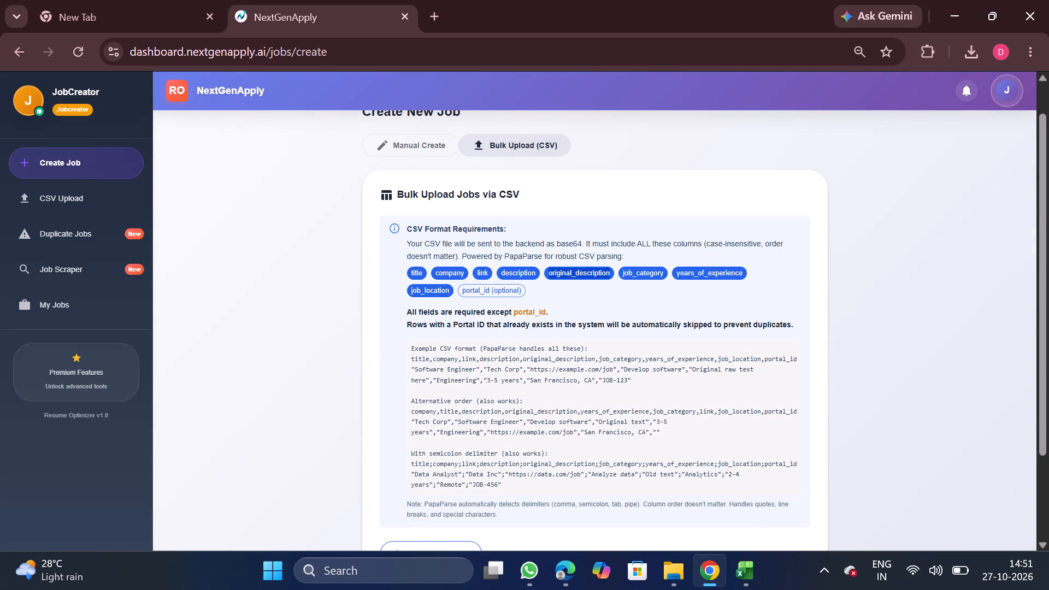
click(746, 570)
key(ctrl+v)
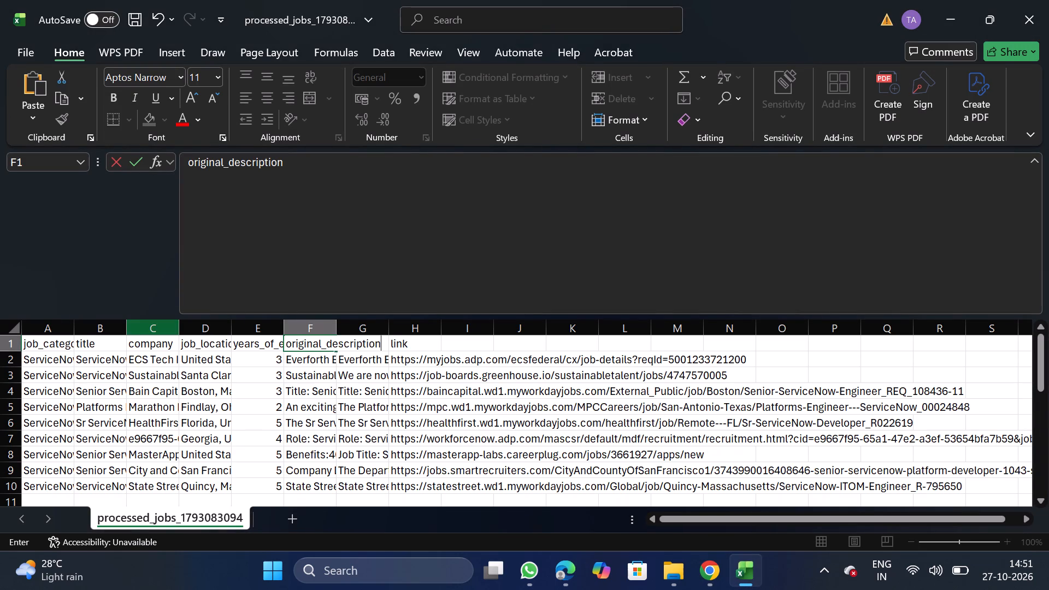
click(112, 330)
Review the full job titles in the title column, from row 2 to row 10, for unsuitable listings.
click(108, 365)
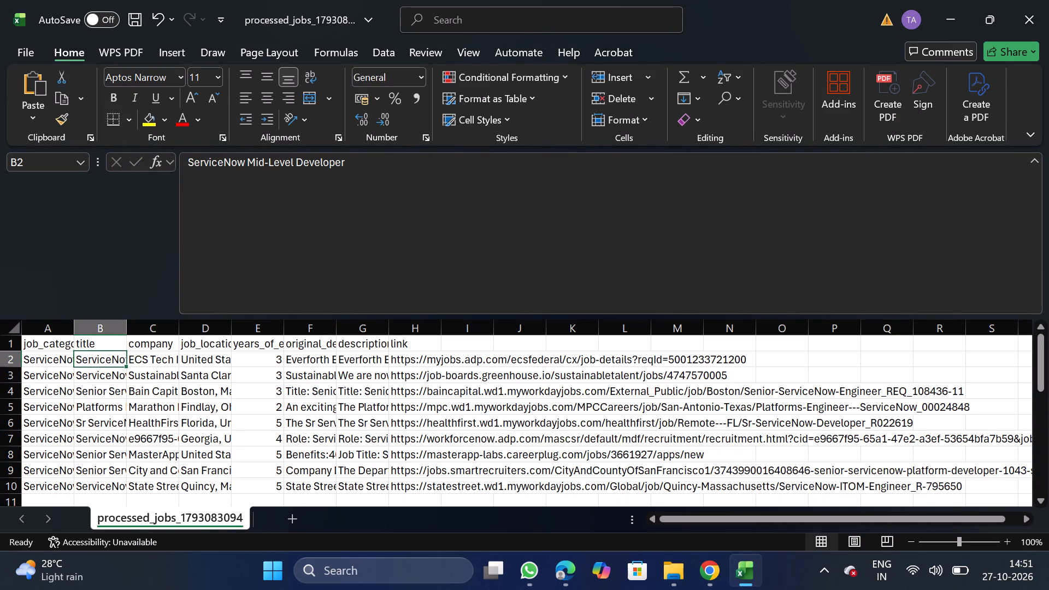
click(108, 377)
click(104, 396)
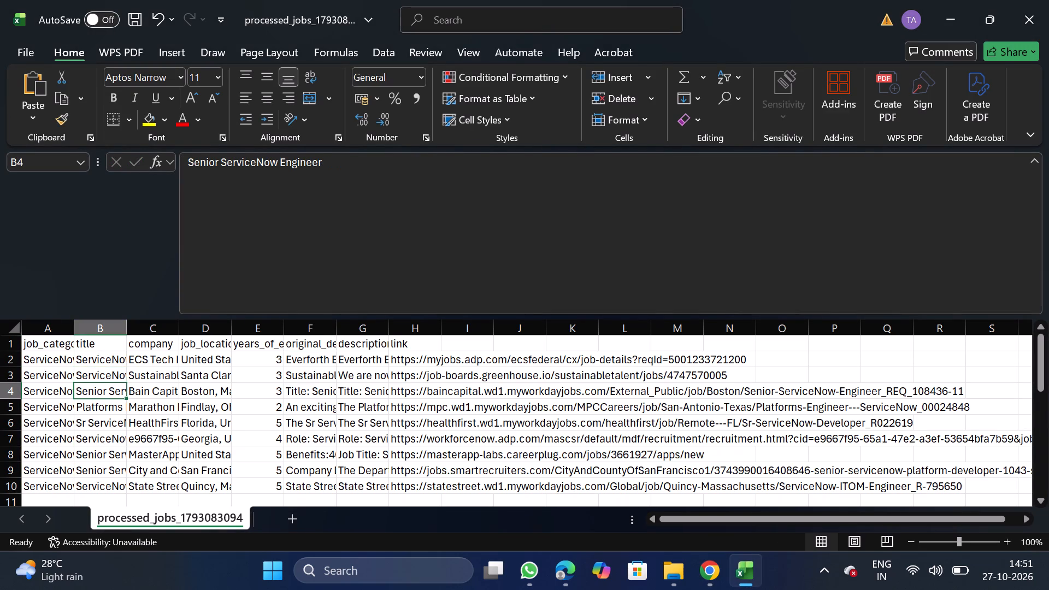
click(103, 409)
click(103, 422)
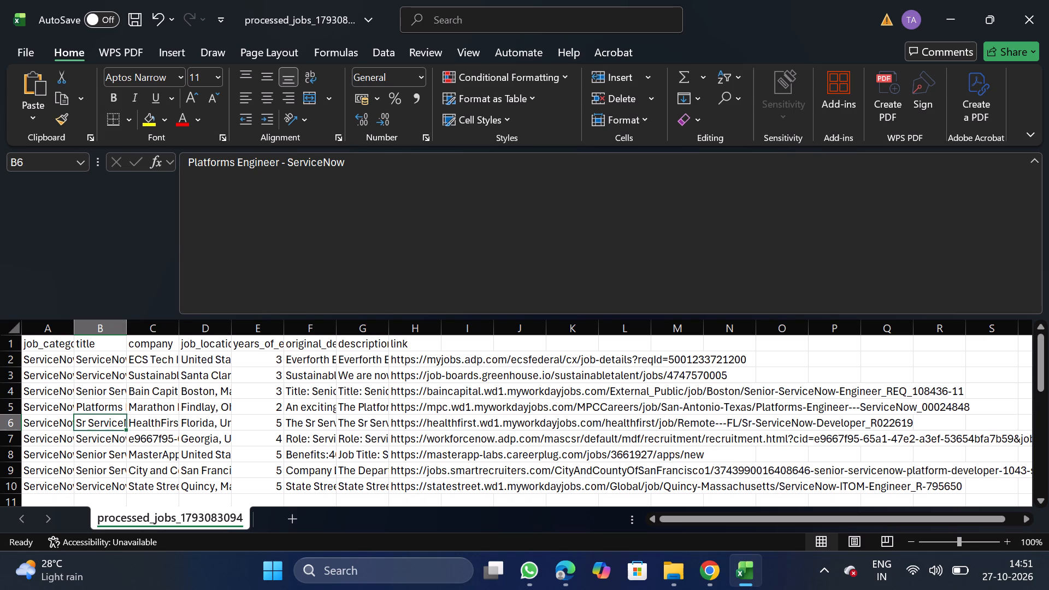
click(96, 442)
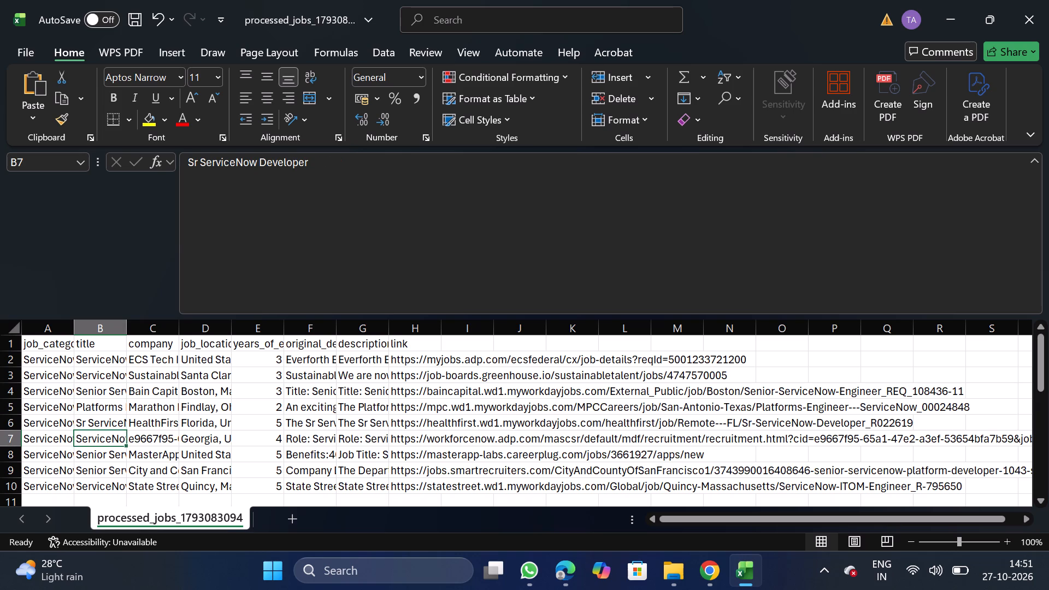
click(96, 460)
click(102, 471)
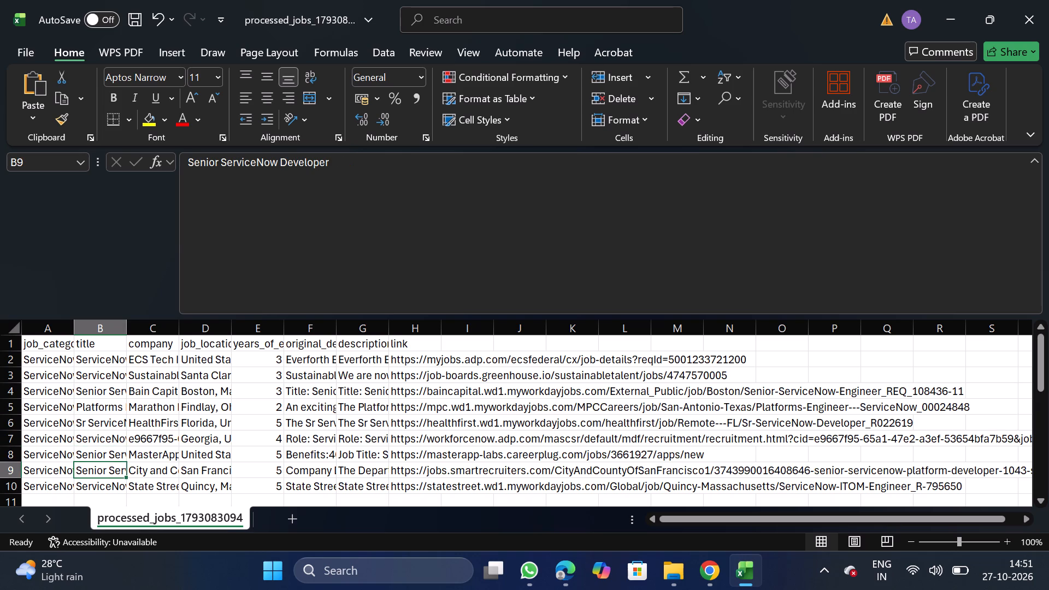
click(99, 489)
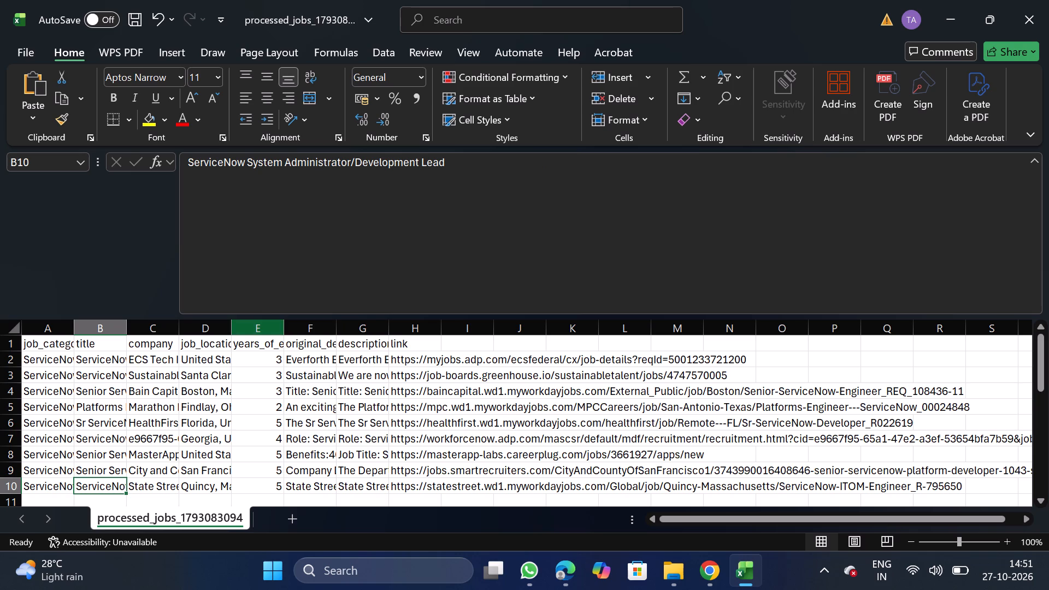
Delete row 7, the Georgia listing that has a code in place of a company name.
click(7, 438)
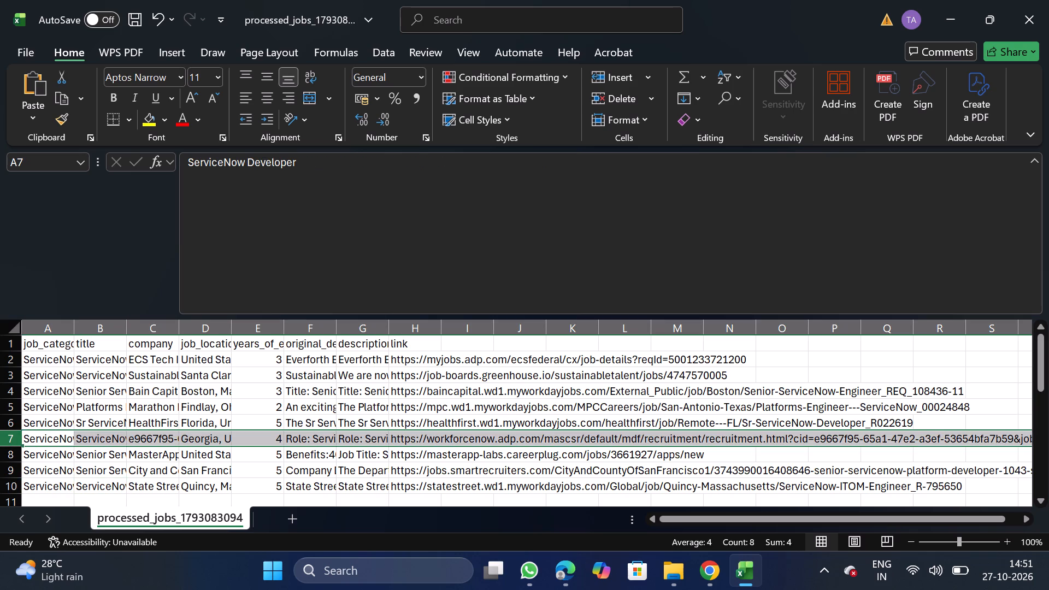
right_click(30, 436)
click(112, 299)
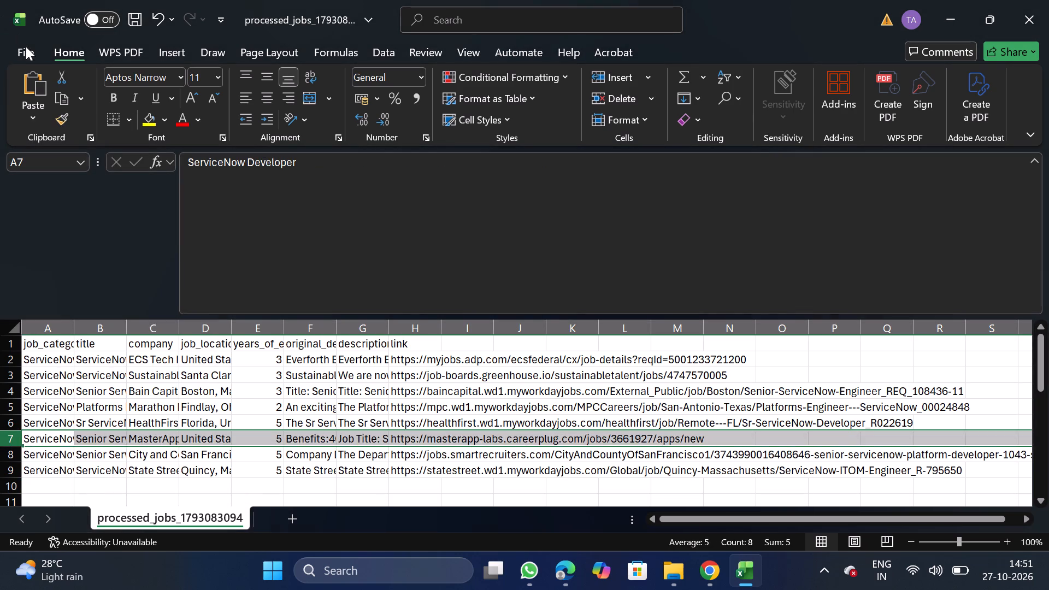
Save the cleaned sheet as a comma-delimited CSV named Service_10_27 in the Daily Scraping jobs folder under Documents.
click(27, 49)
scroll(27, 49, up, 1)
triple_click(65, 285)
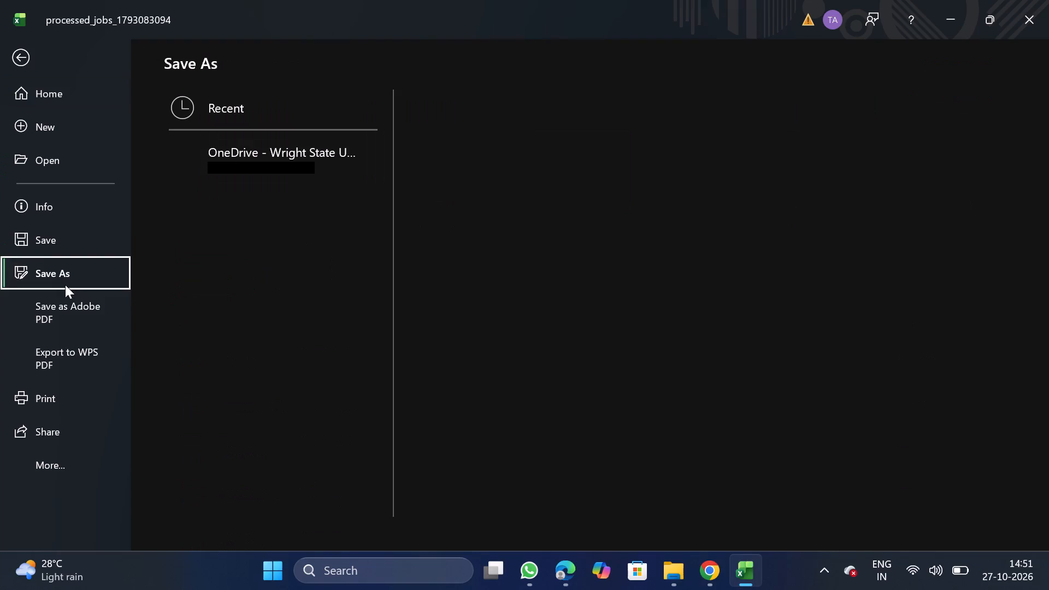
scroll(161, 323, right, 1)
triple_click(251, 474)
triple_click(251, 474)
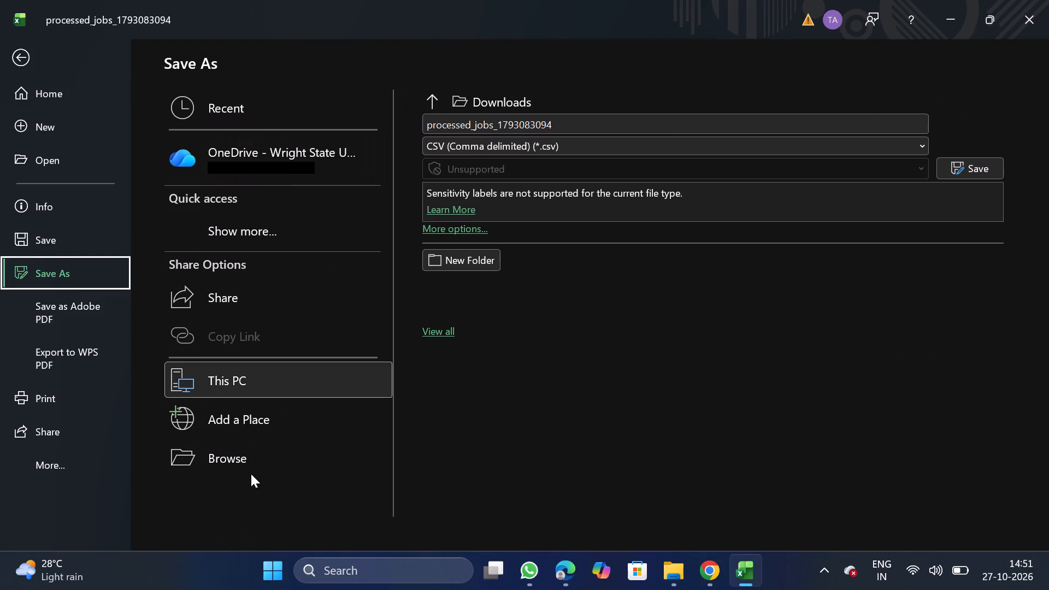
double_click(251, 474)
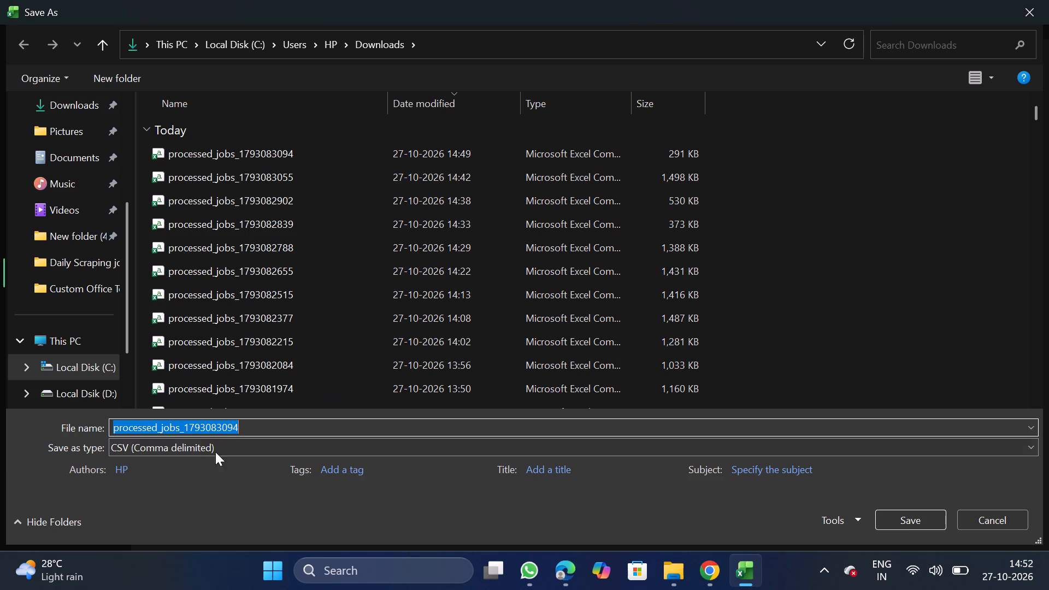
double_click(85, 149)
double_click(230, 171)
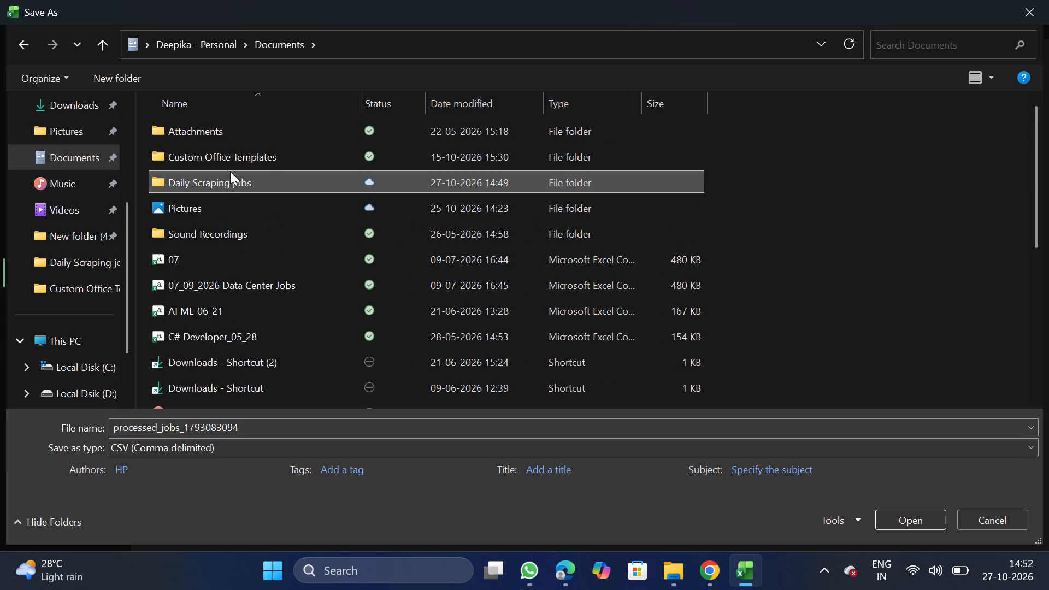
click(286, 434)
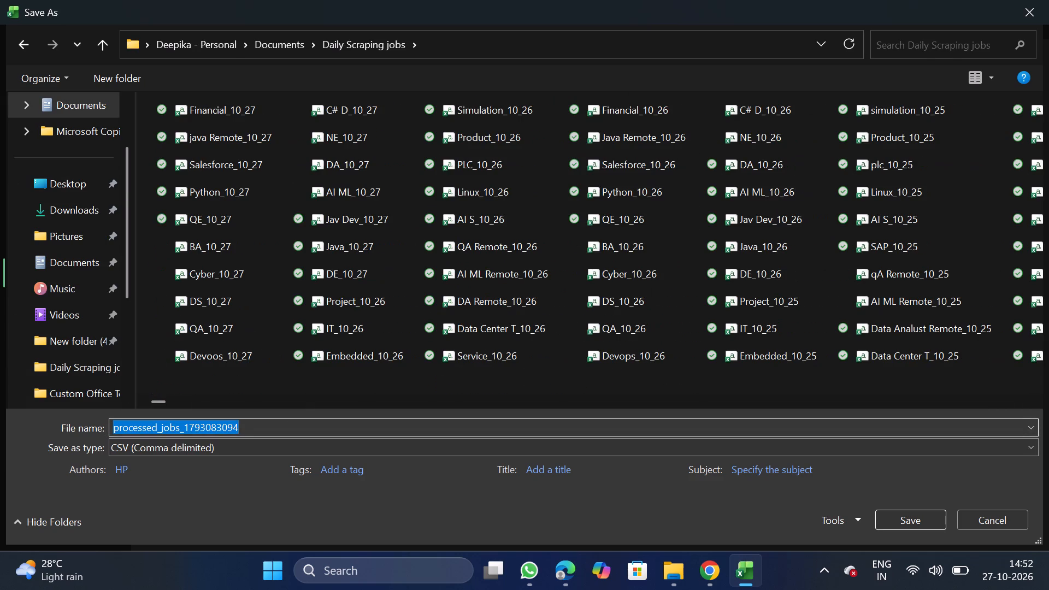
key(BackSpace)
text(ervice_10_)
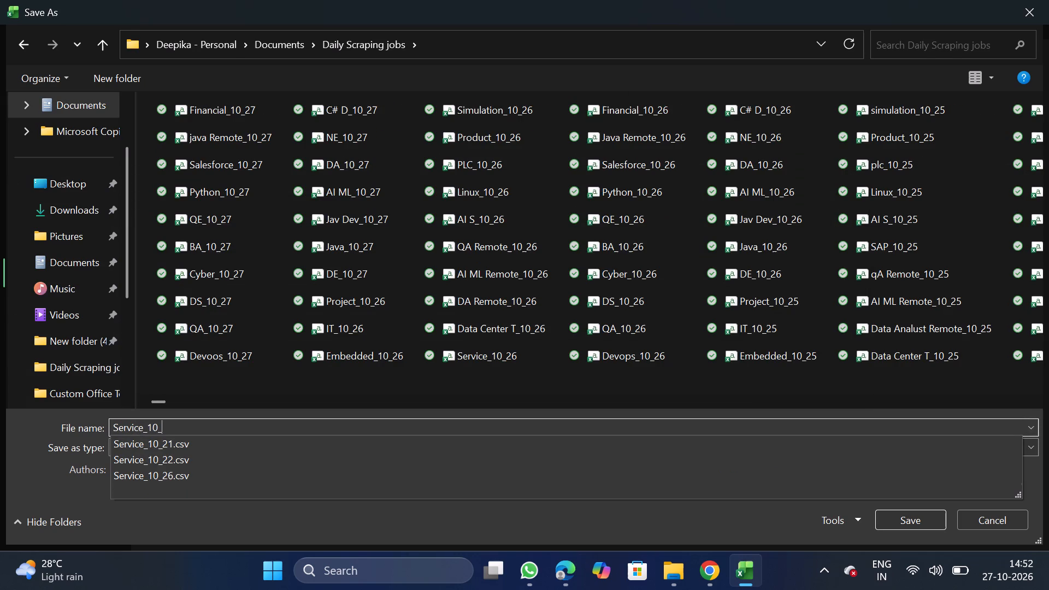
text(27)
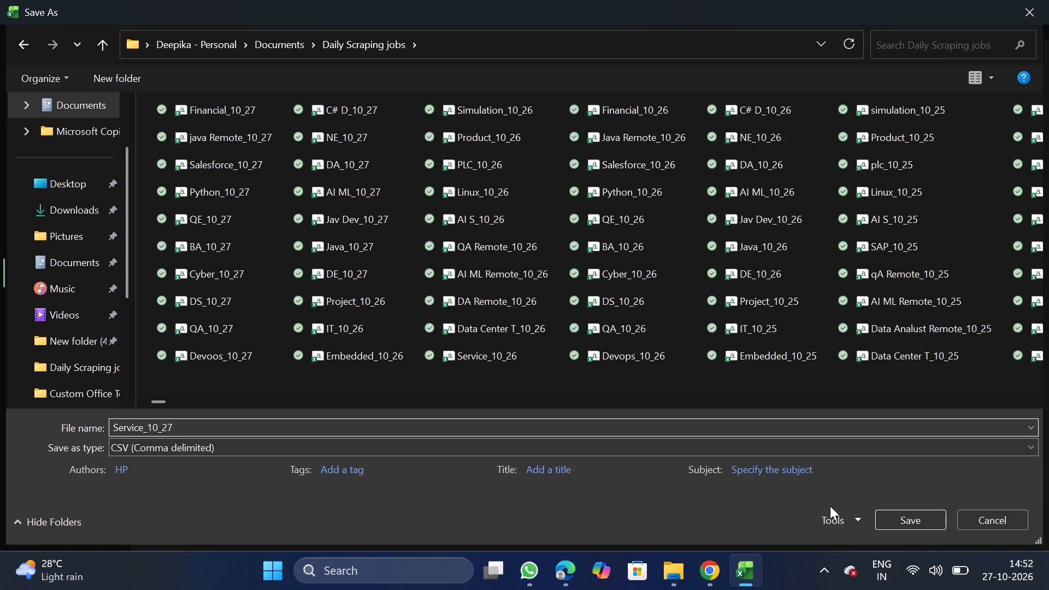
click(907, 517)
Switch to NextGenApply in Chrome and bulk upload the Service_10_27 CSV file from the Daily Scraping jobs folder.
click(699, 567)
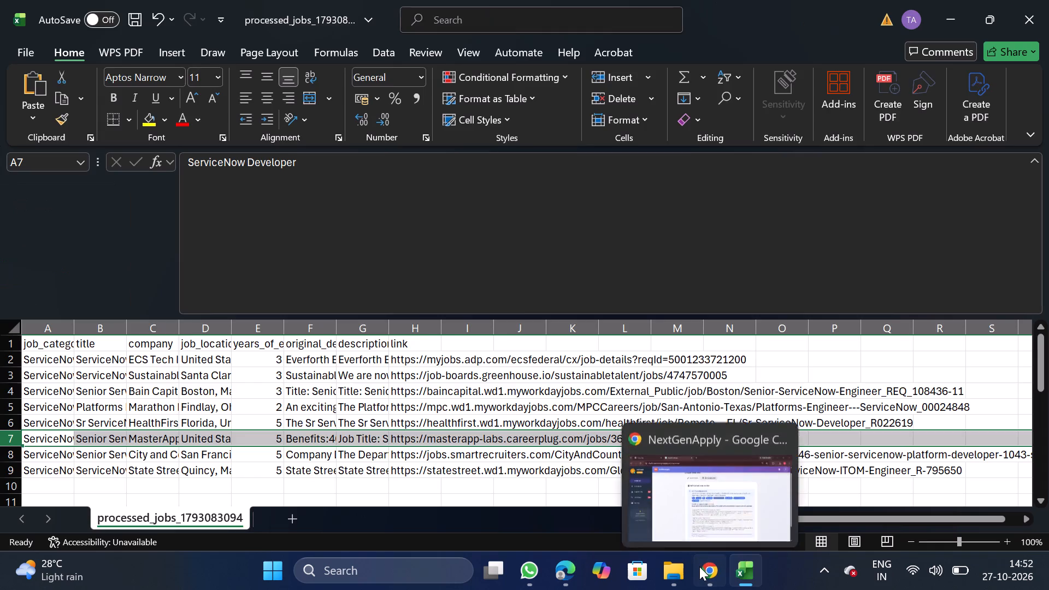
scroll(562, 468, down, 2)
click(438, 448)
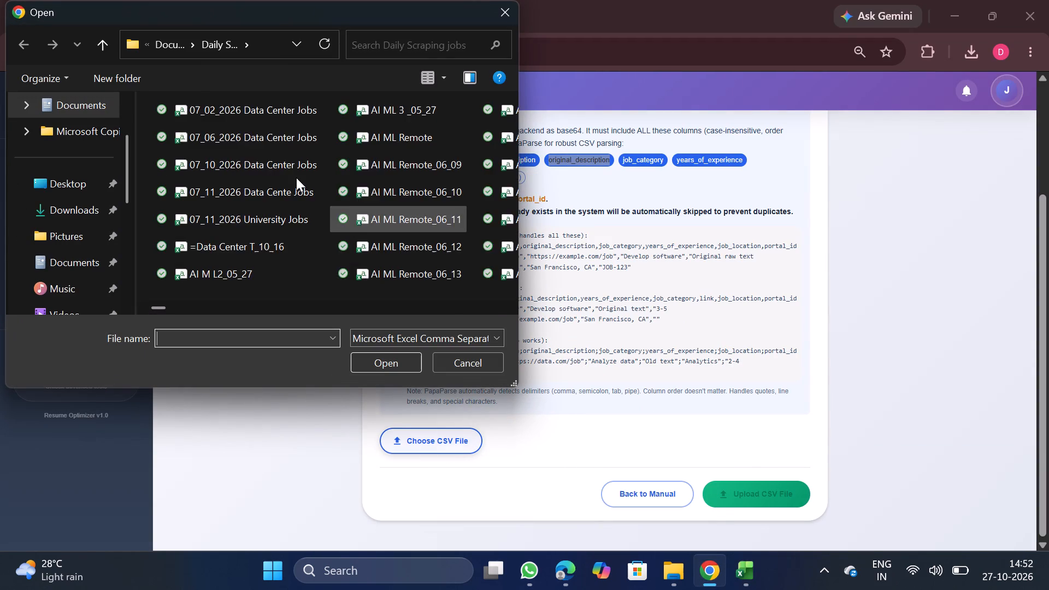
double_click(252, 104)
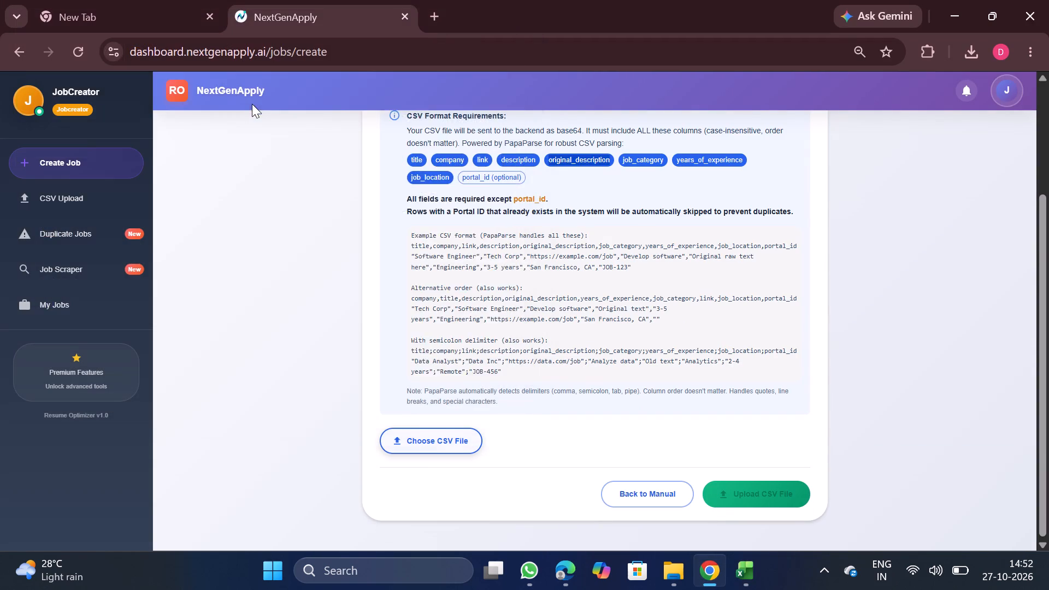
scroll(539, 347, down, 2)
scroll(640, 385, down, 3)
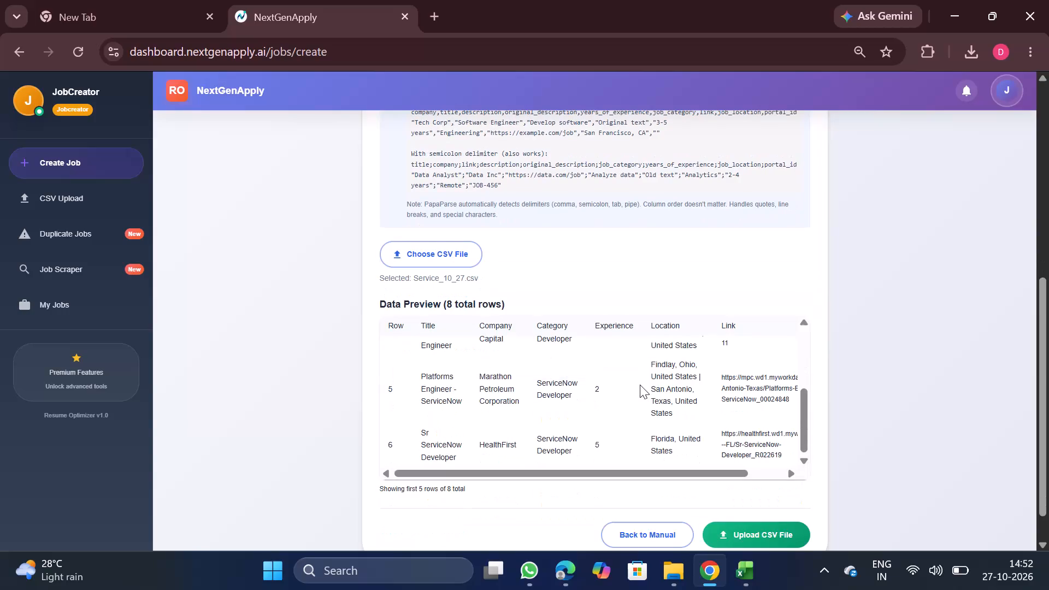
scroll(640, 385, down, 3)
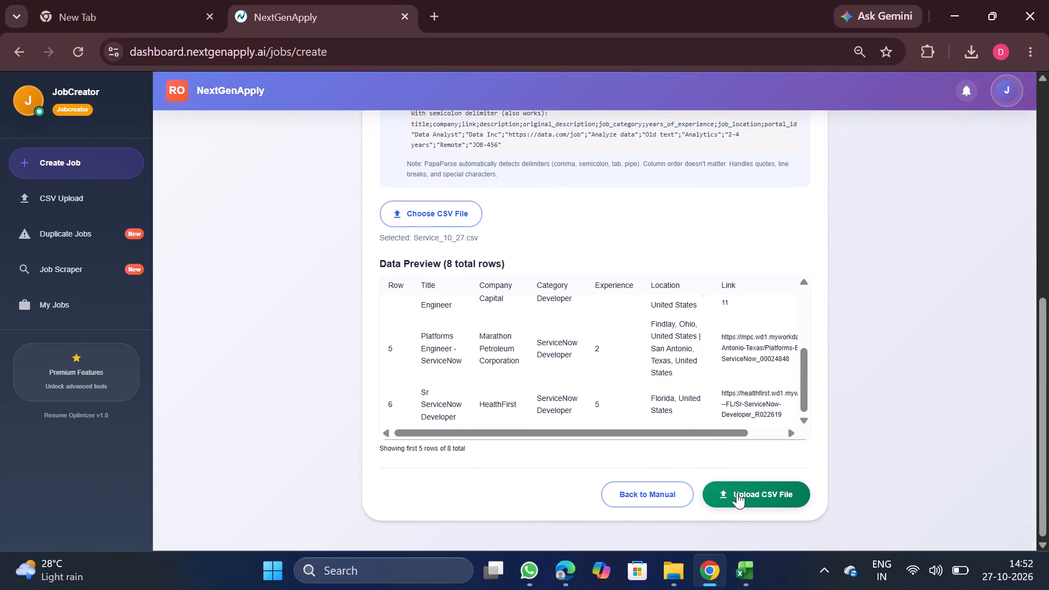
click(738, 497)
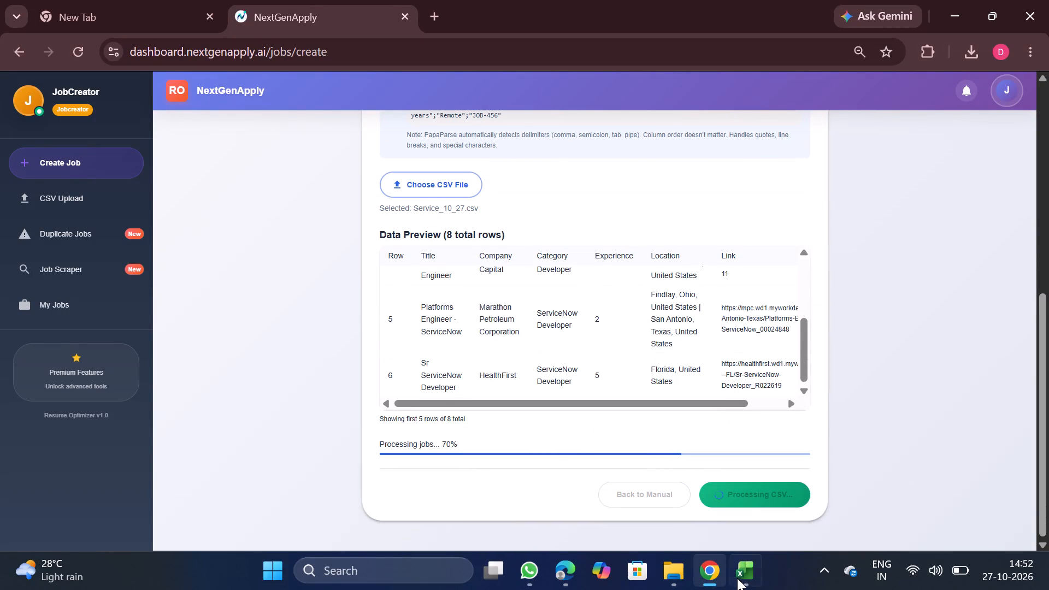
Close the Service_10_27 workbook in Excel.
double_click(811, 436)
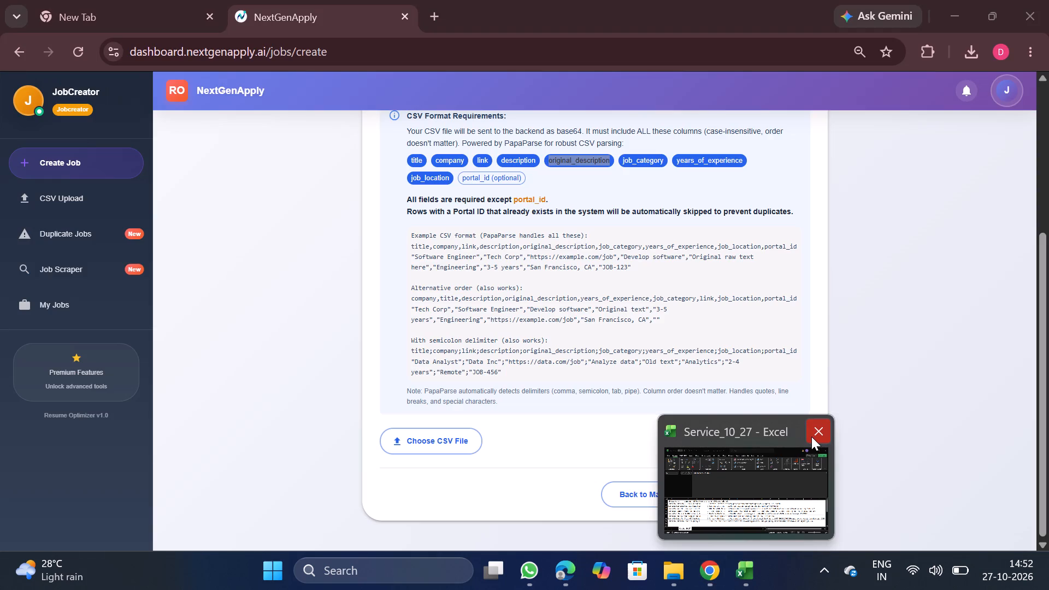
Download the Data Center Technician CSV (#4573) from the CSV Upload history and open it in Excel.
scroll(601, 385, up, 4)
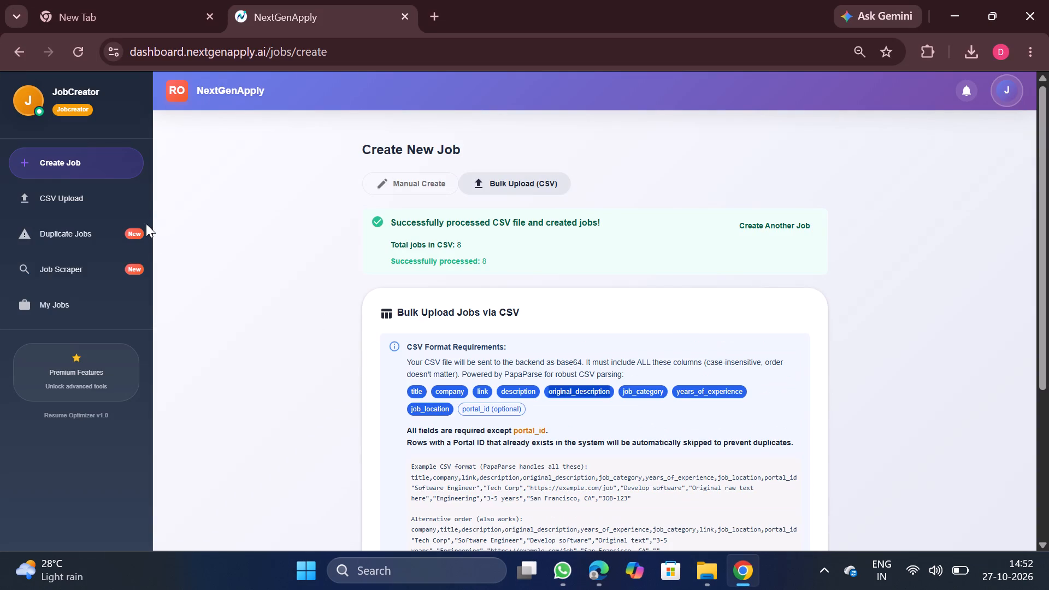
click(104, 205)
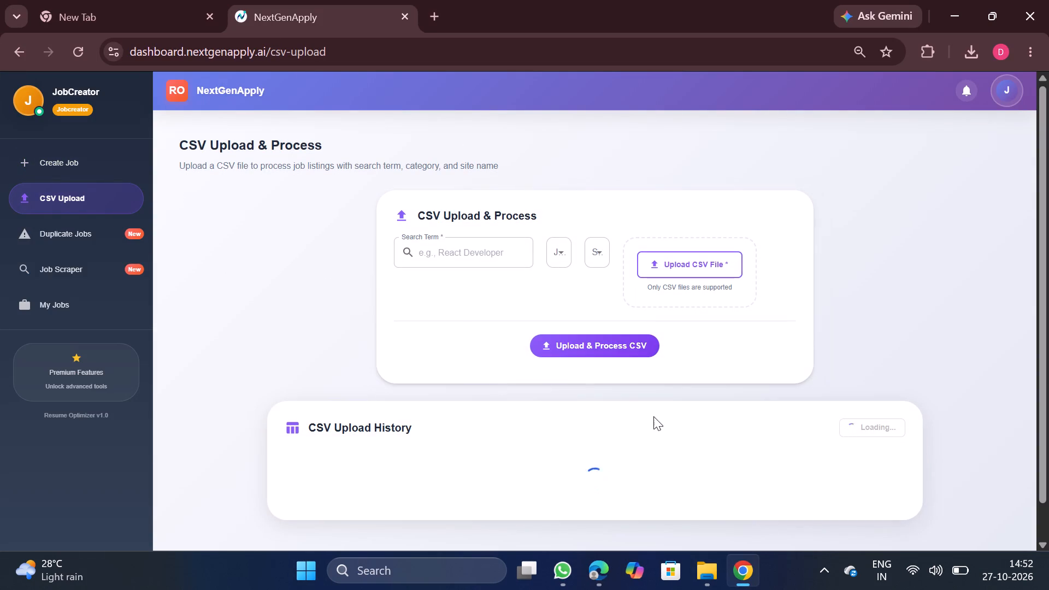
scroll(653, 416, down, 1)
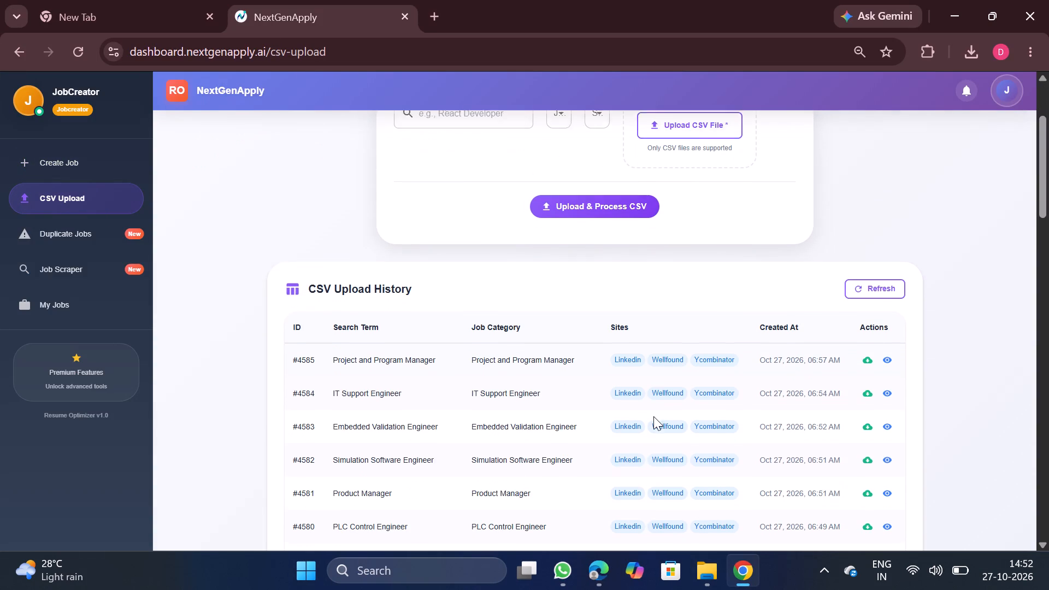
scroll(653, 416, down, 1)
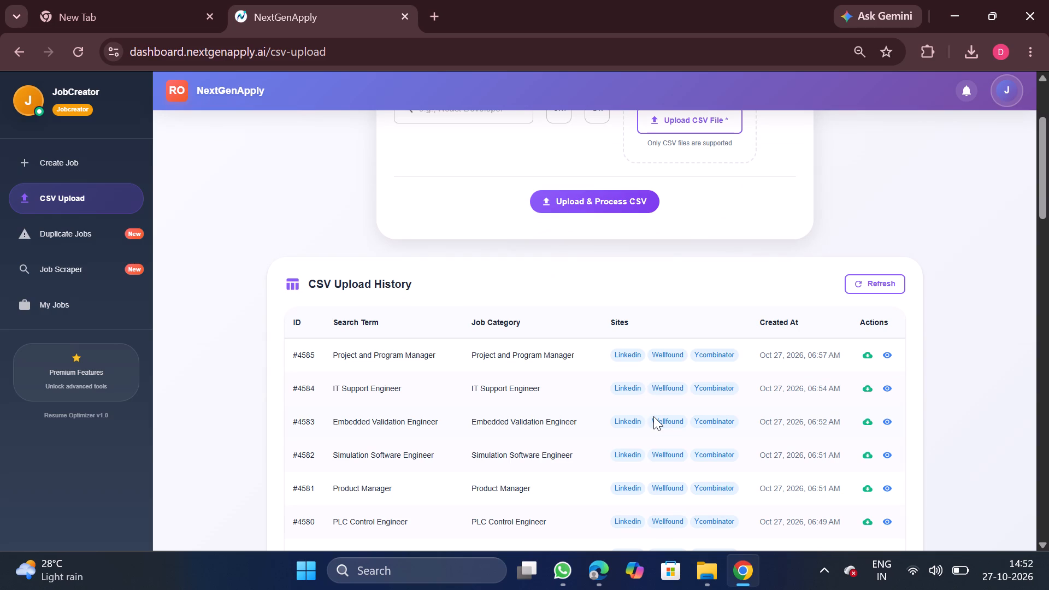
right_click(653, 416)
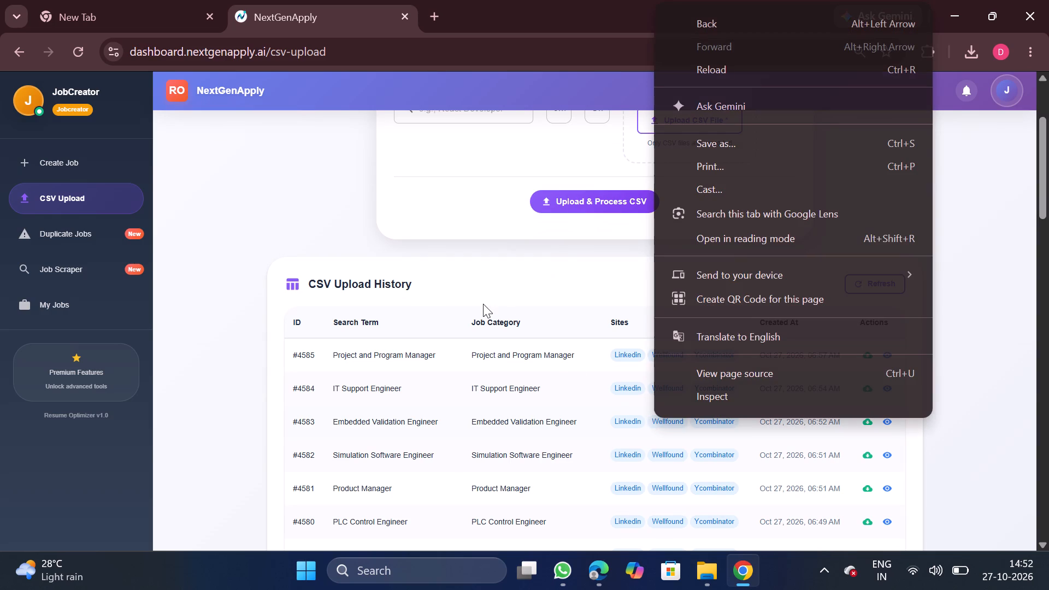
click(317, 240)
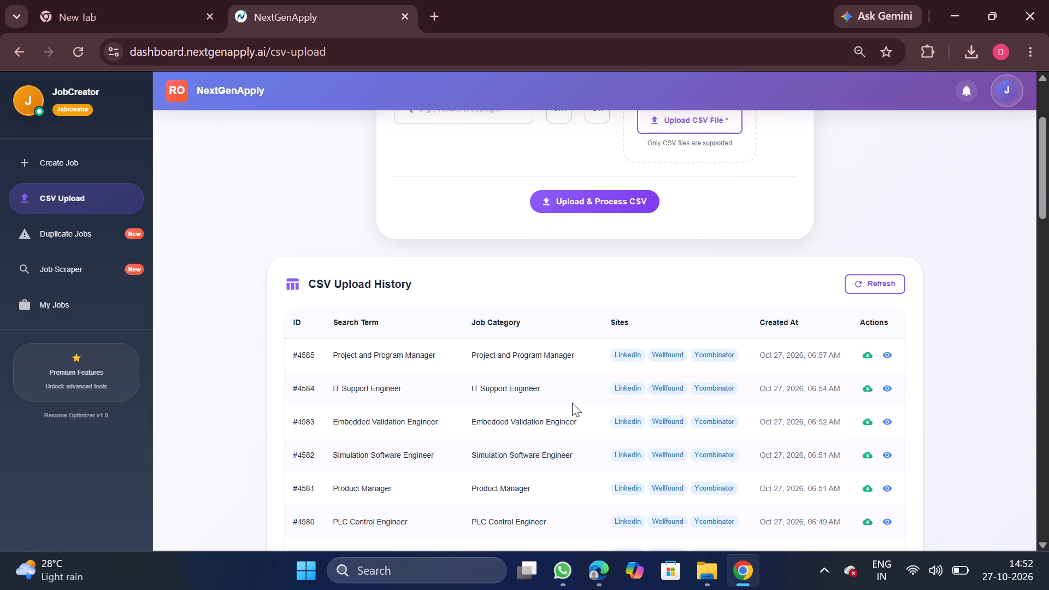
scroll(744, 476, down, 1)
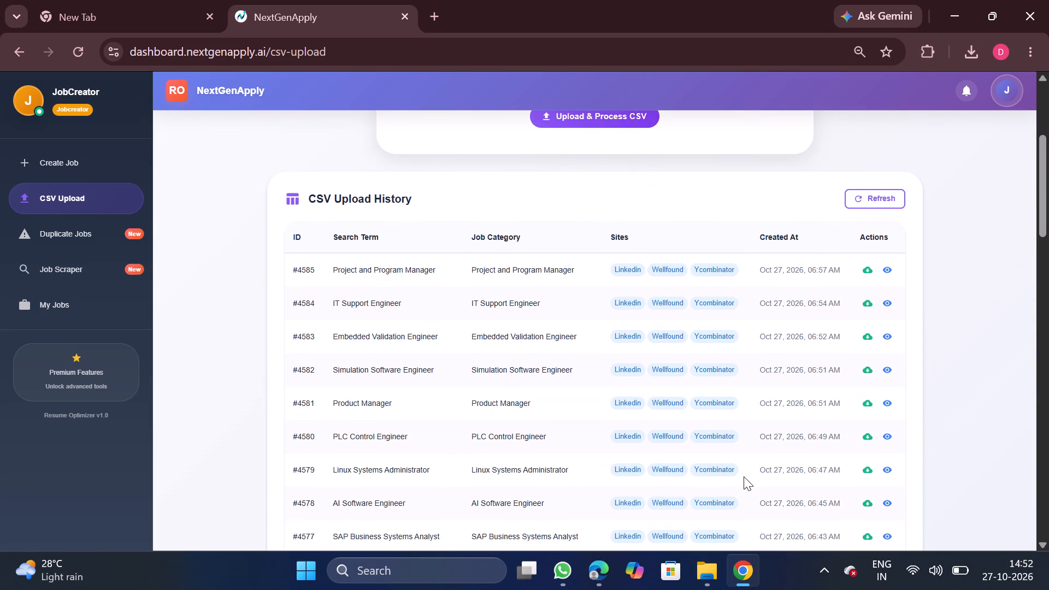
scroll(744, 476, down, 1)
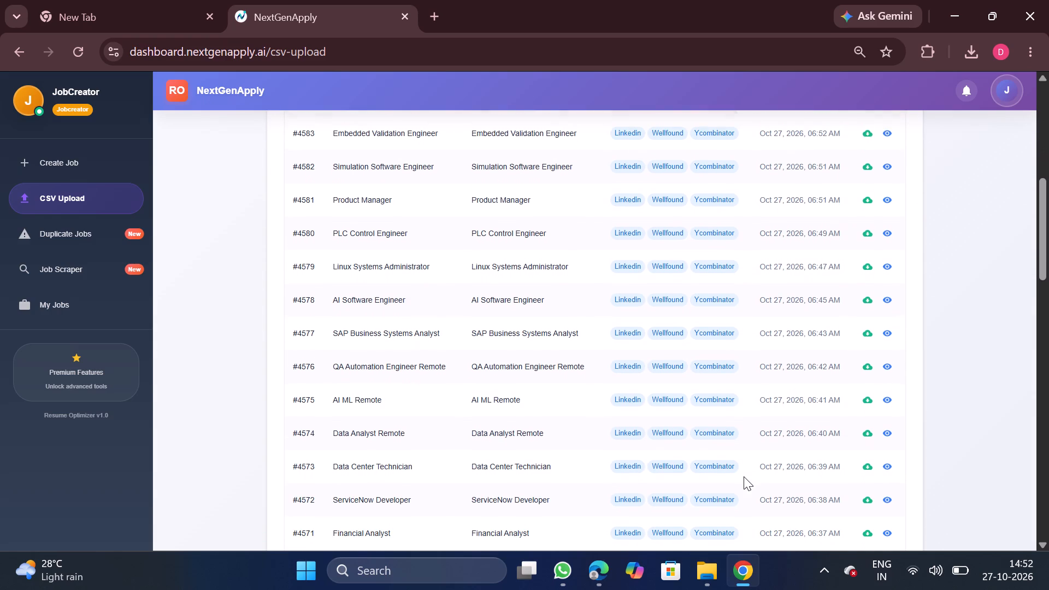
scroll(744, 476, down, 1)
click(865, 463)
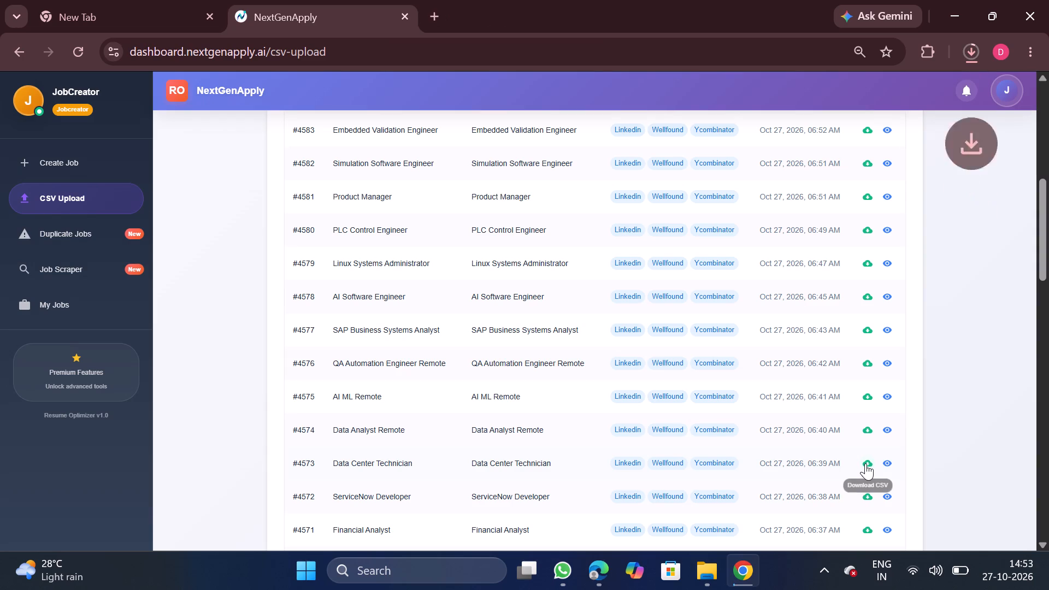
scroll(865, 463, up, 1)
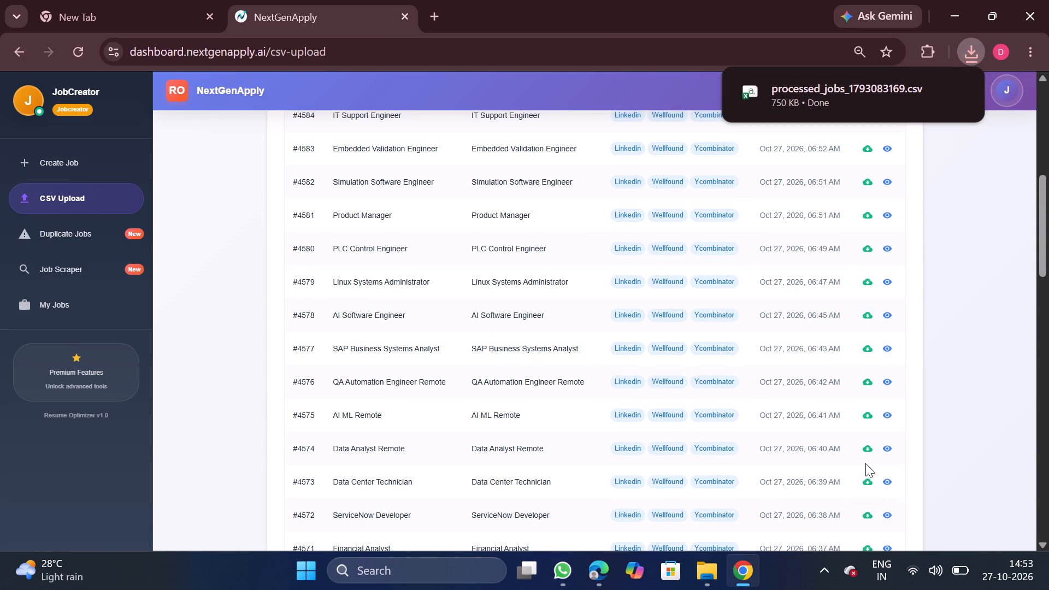
scroll(744, 344, up, 1)
click(830, 76)
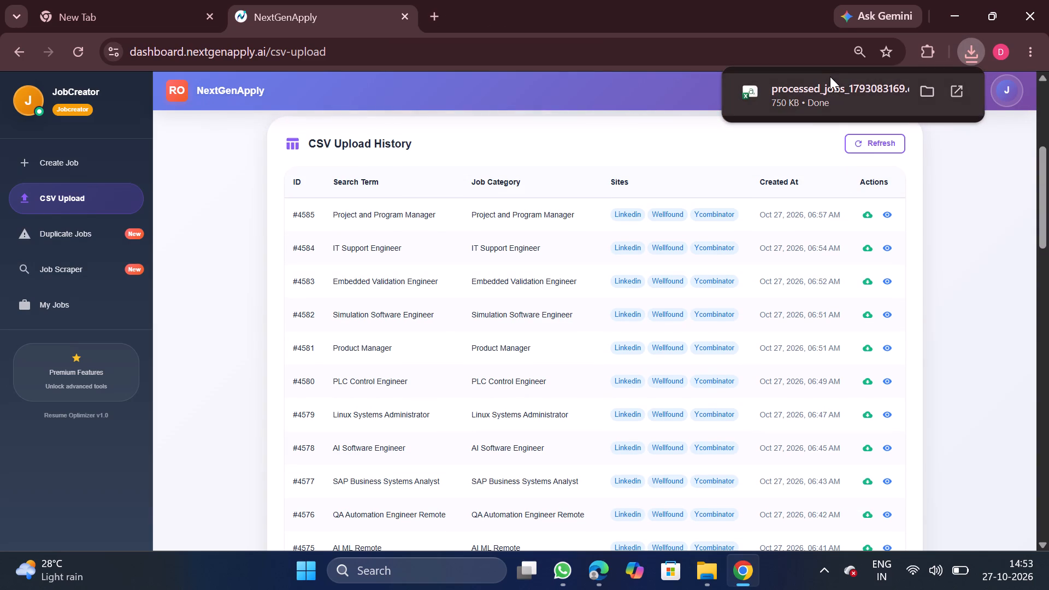
click(829, 91)
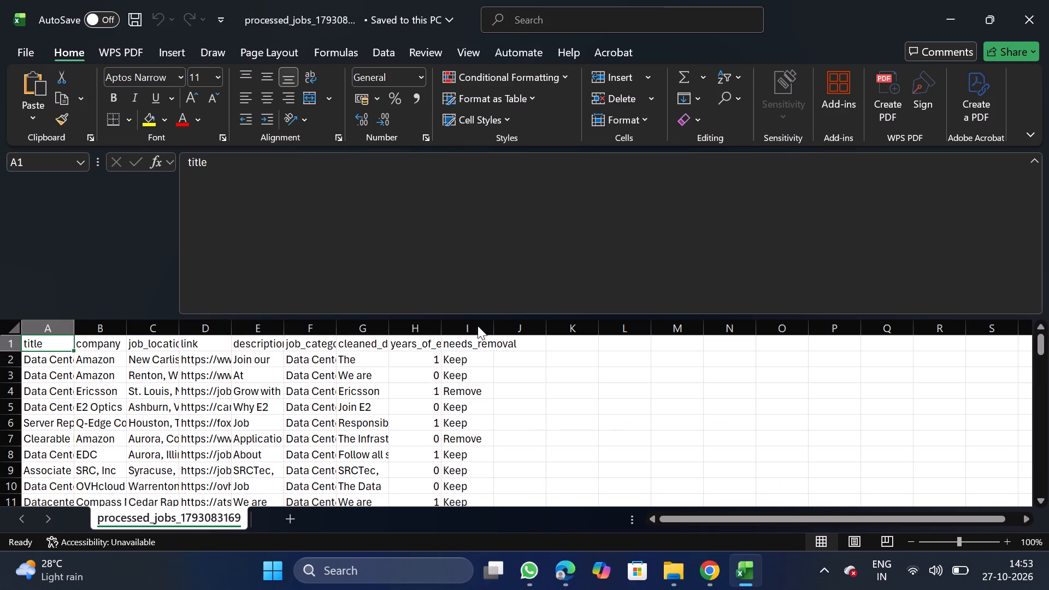
Remove duplicate rows from the whole data range, comparing only the company column.
click(332, 399)
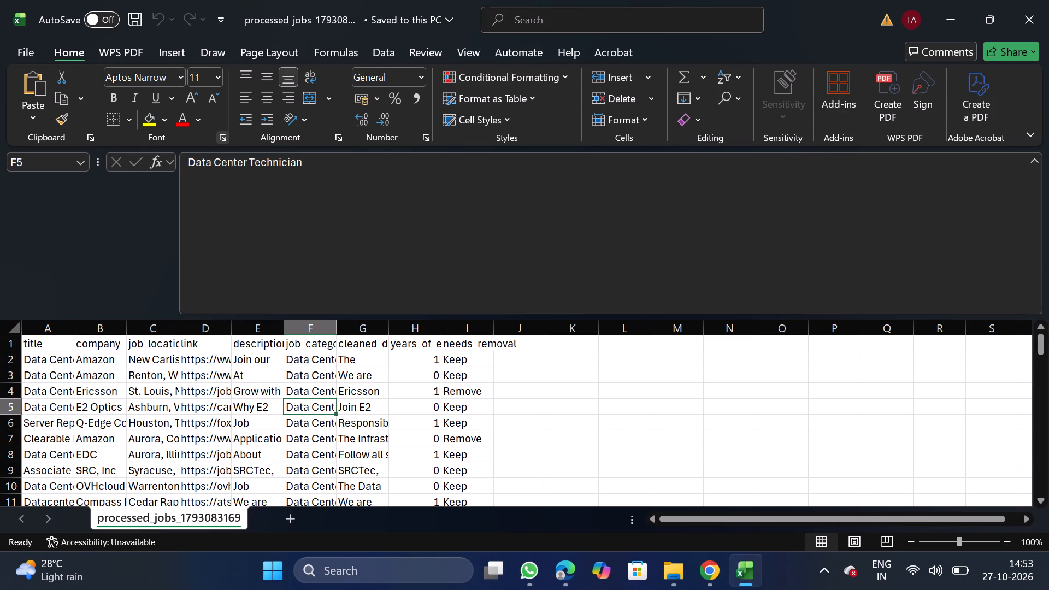
key(ctrl+a)
click(392, 58)
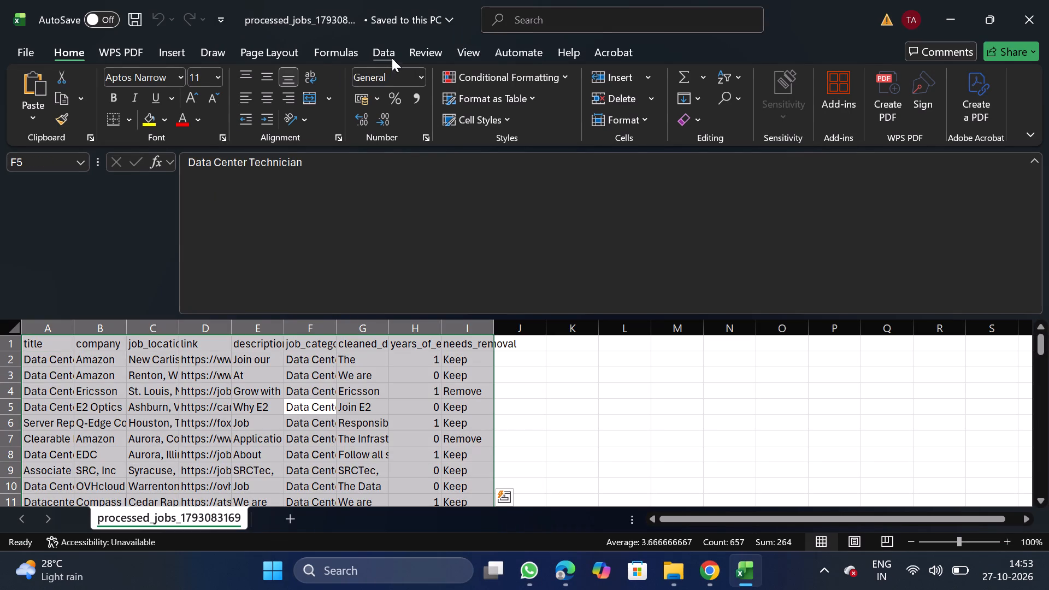
click(691, 102)
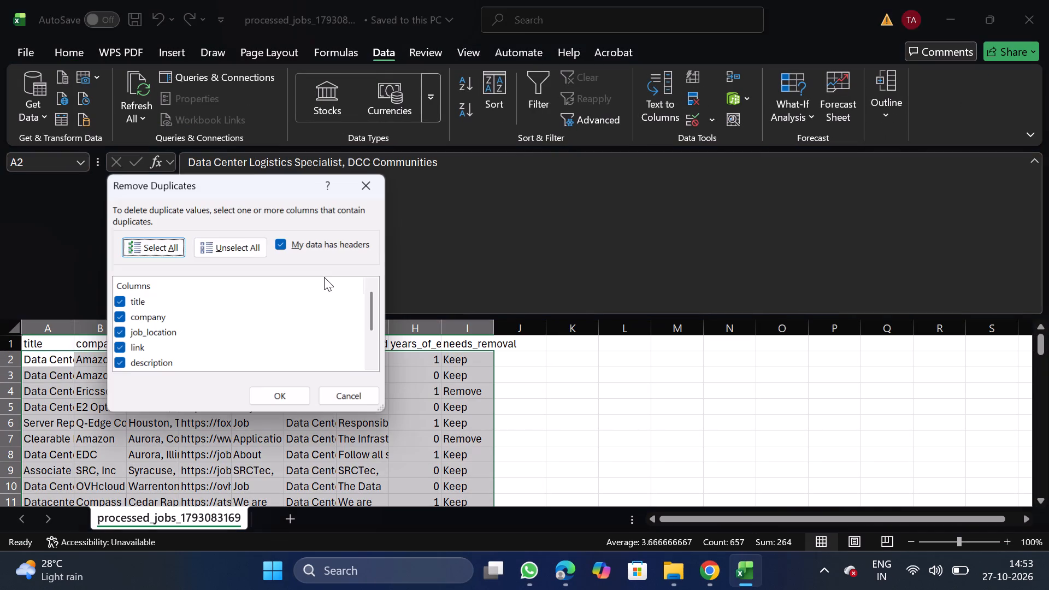
click(233, 247)
click(121, 316)
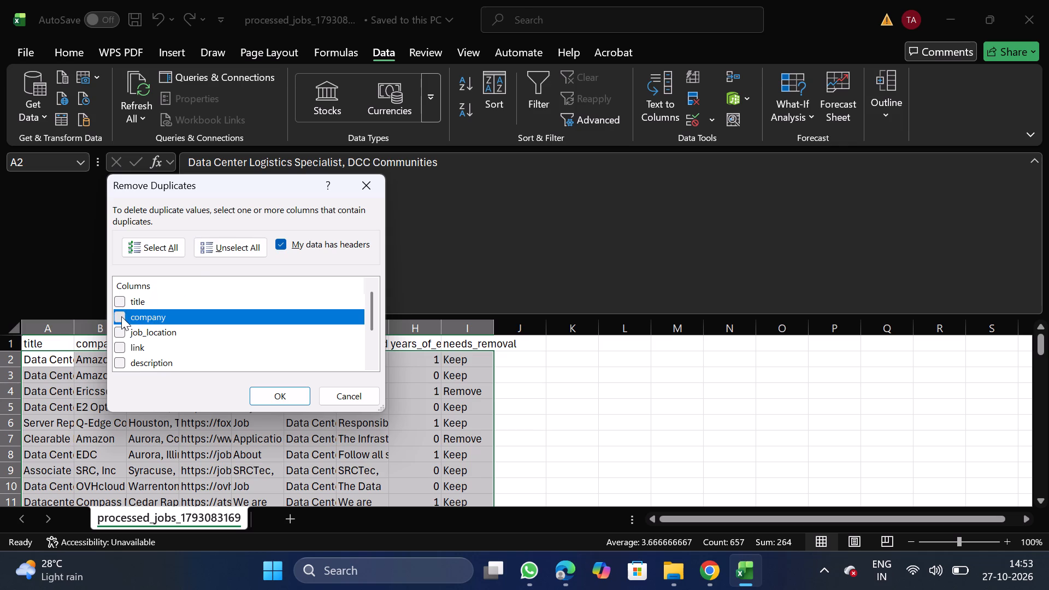
click(286, 401)
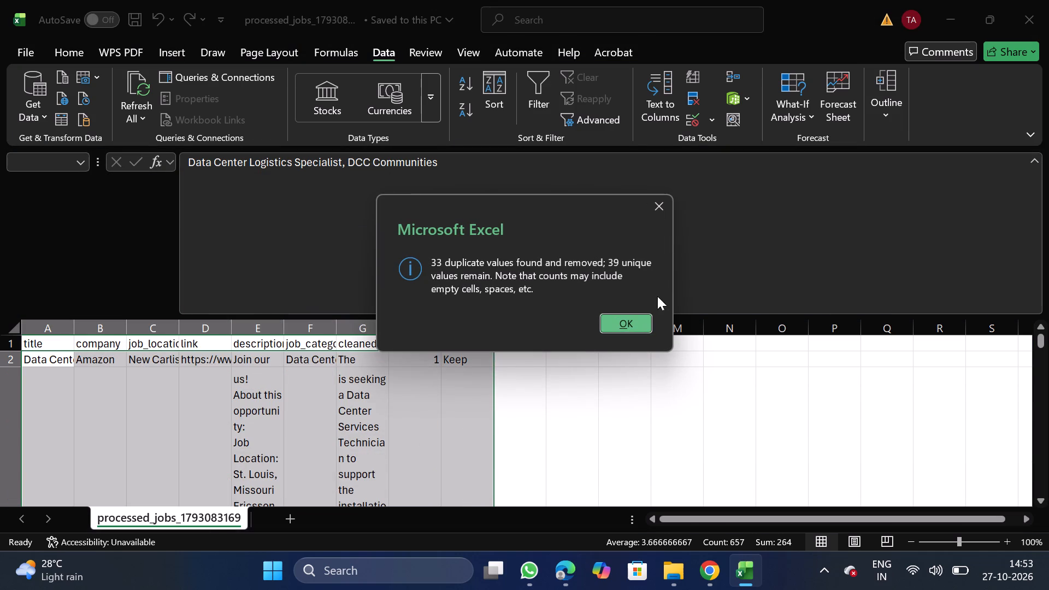
click(634, 316)
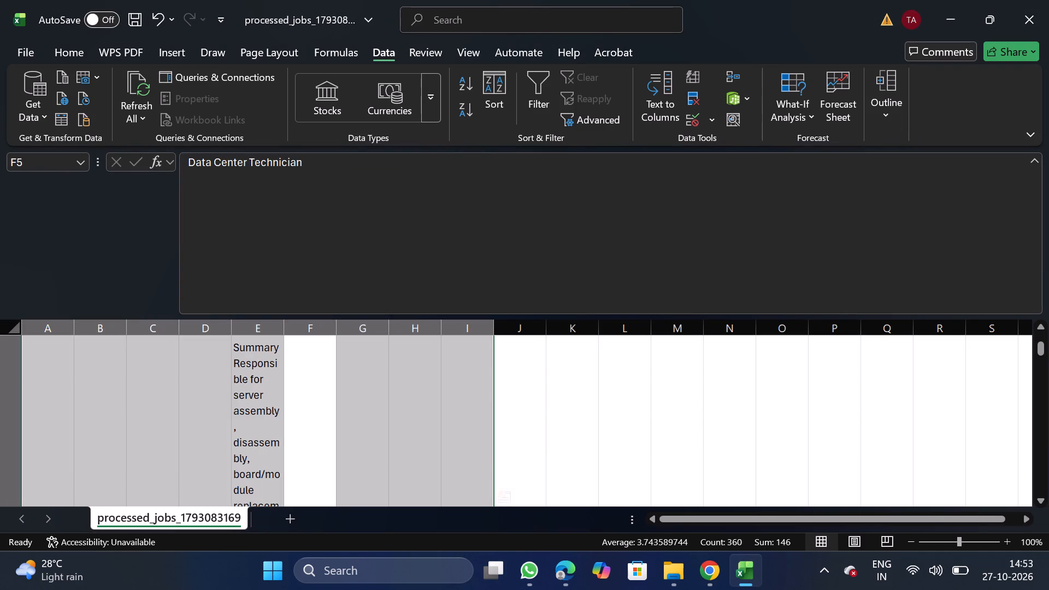
Filter needs_removal to show only Remove, delete all the filtered rows, and turn the filter off.
drag(1041, 345, 1033, 298)
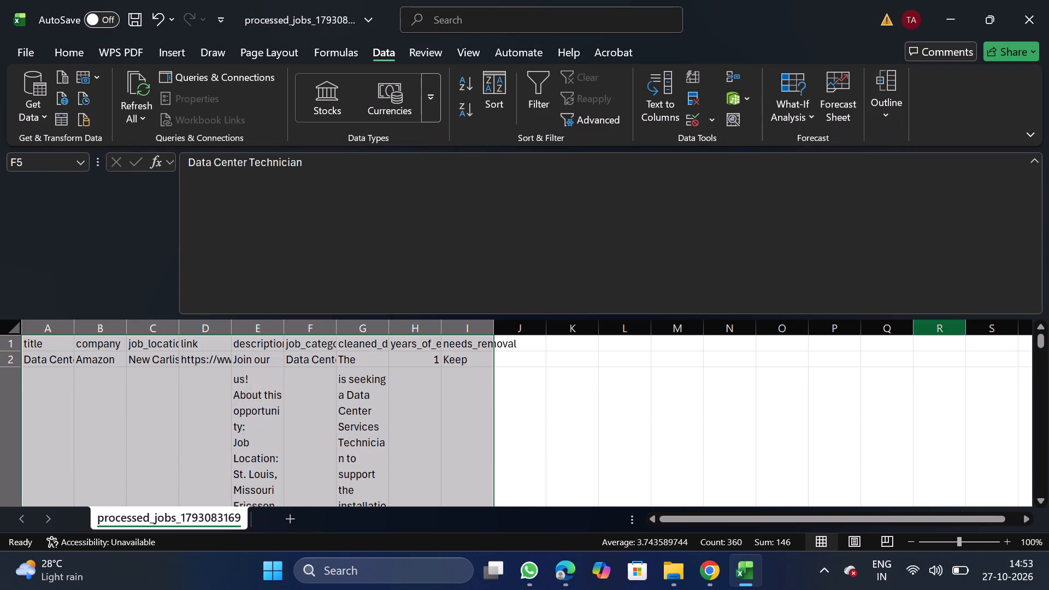
click(463, 348)
click(537, 88)
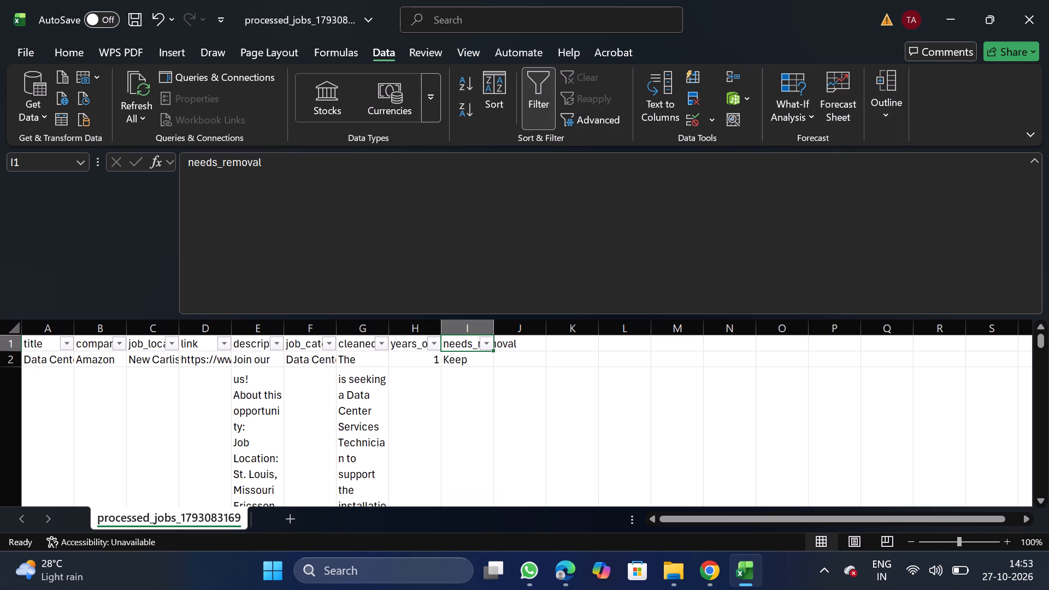
click(486, 344)
click(322, 390)
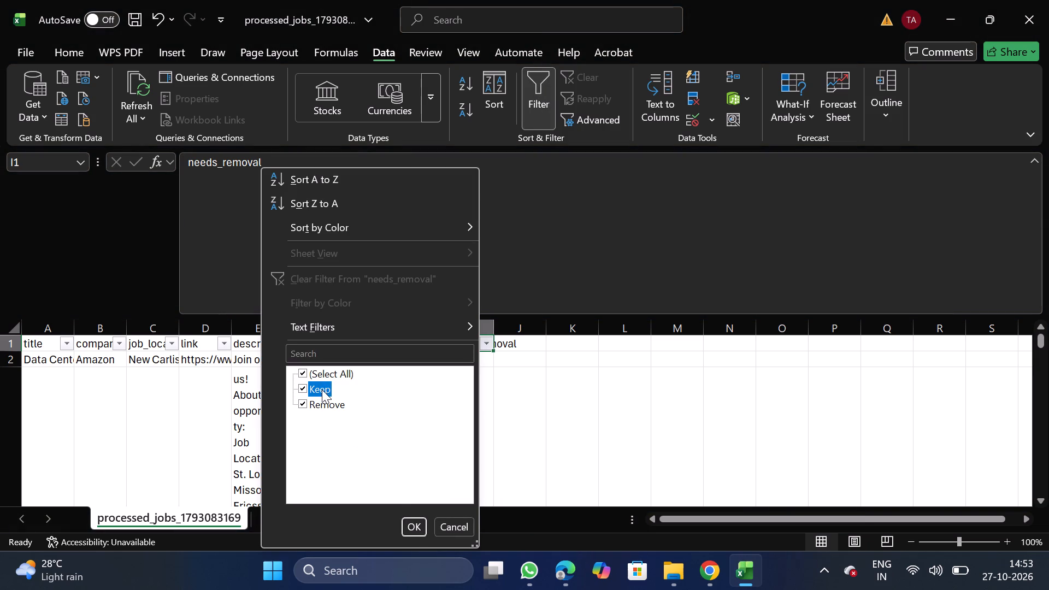
click(415, 532)
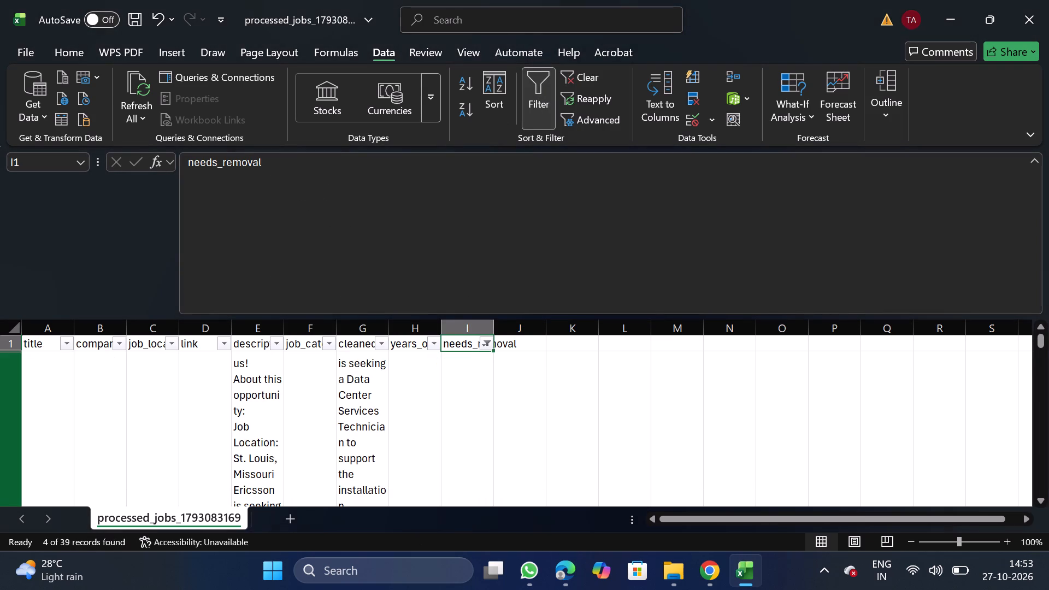
click(0, 383)
key(ctrl+shift+Down)
right_click(149, 447)
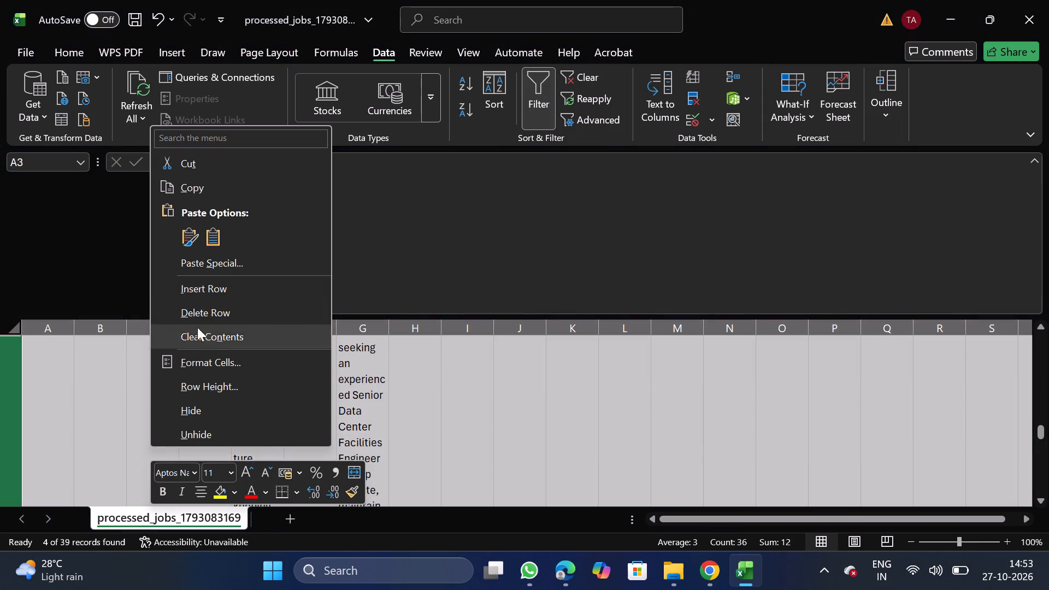
click(245, 302)
click(546, 91)
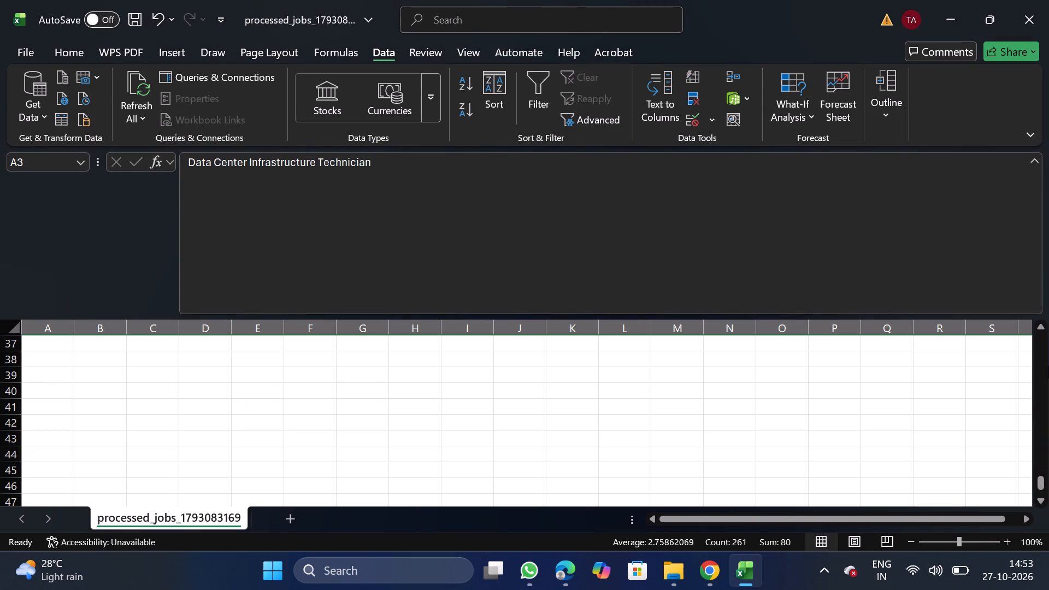
Filter years_of_experience to 8, 10 and 15, delete all the filtered rows, and turn the filter off.
drag(1039, 488, 1020, 261)
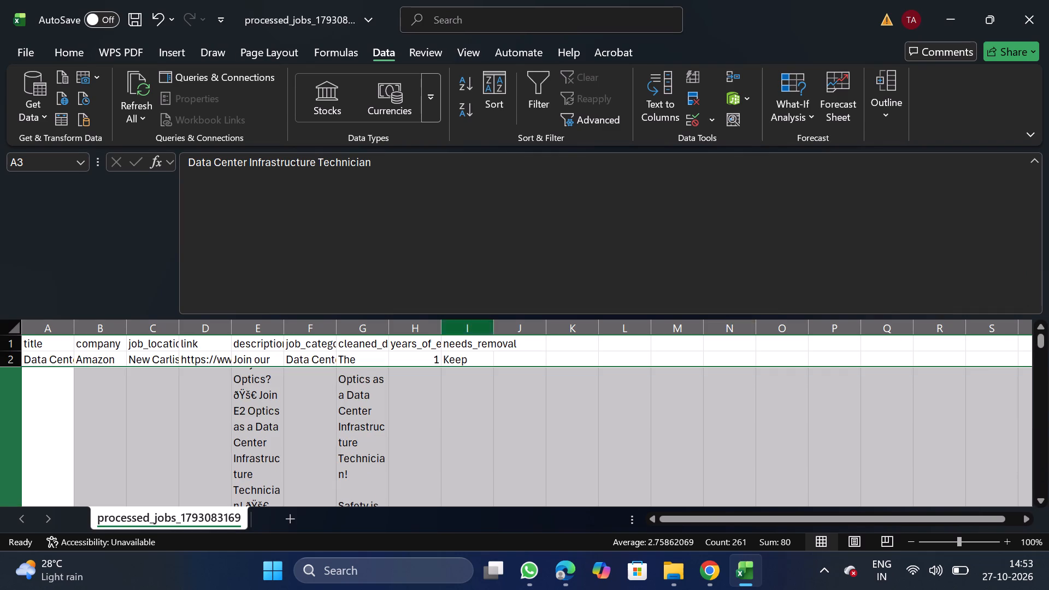
click(410, 339)
click(539, 99)
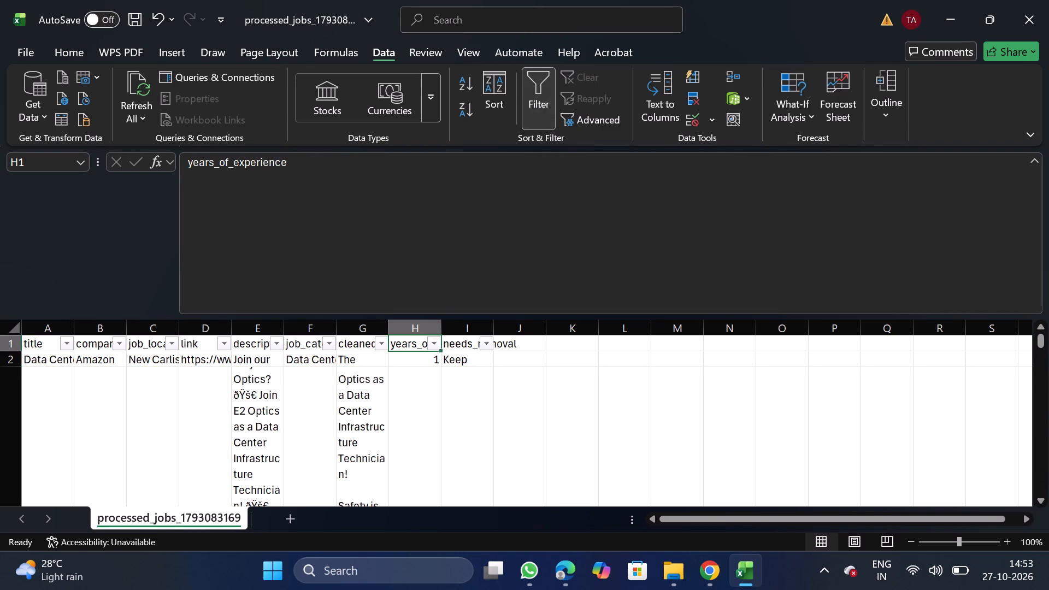
click(436, 349)
click(288, 373)
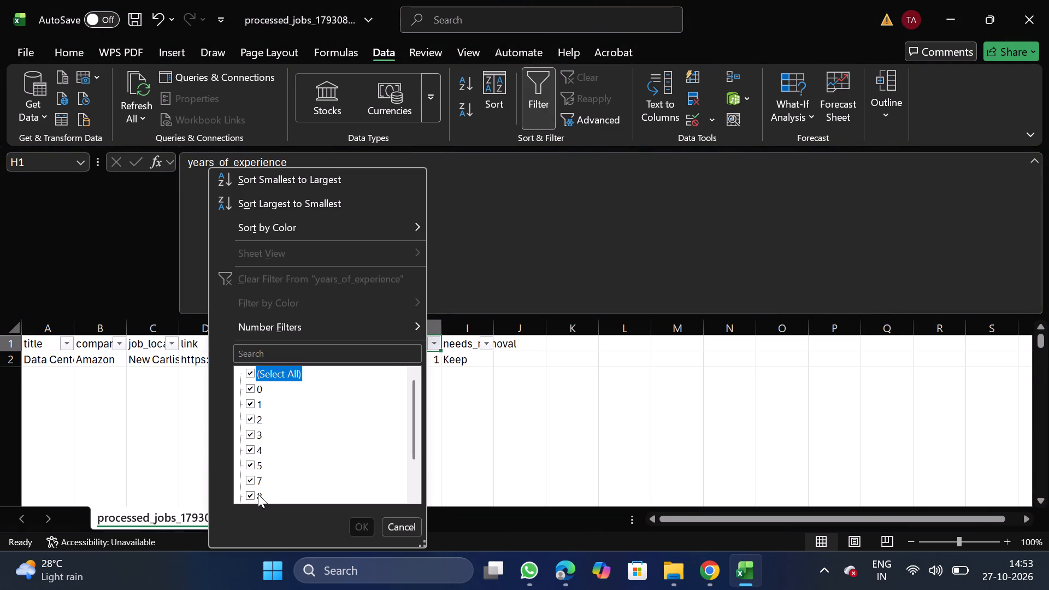
click(258, 494)
scroll(258, 494, down, 1)
click(255, 467)
click(253, 480)
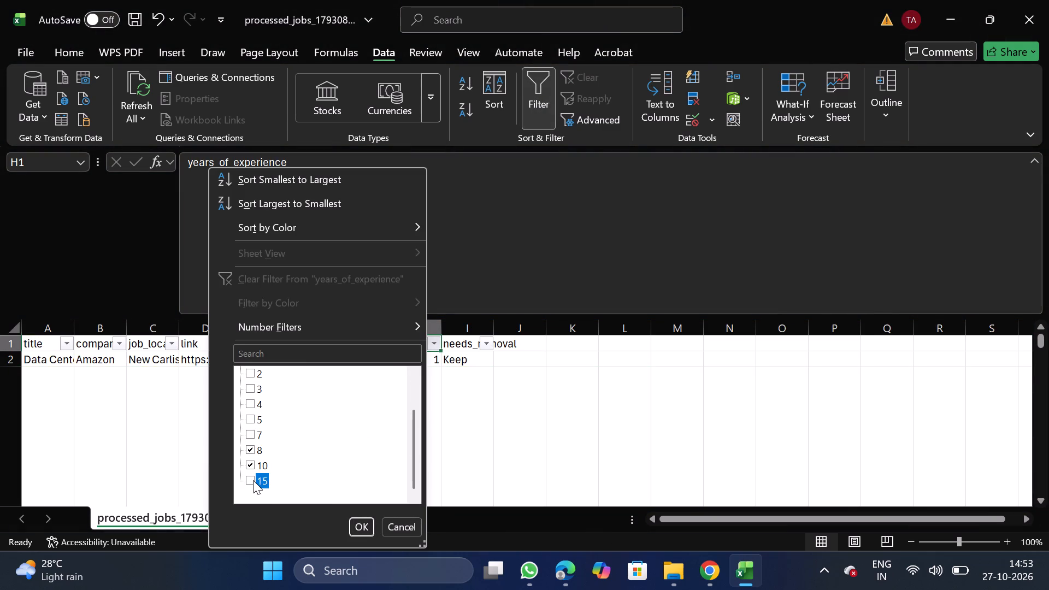
click(362, 528)
click(0, 374)
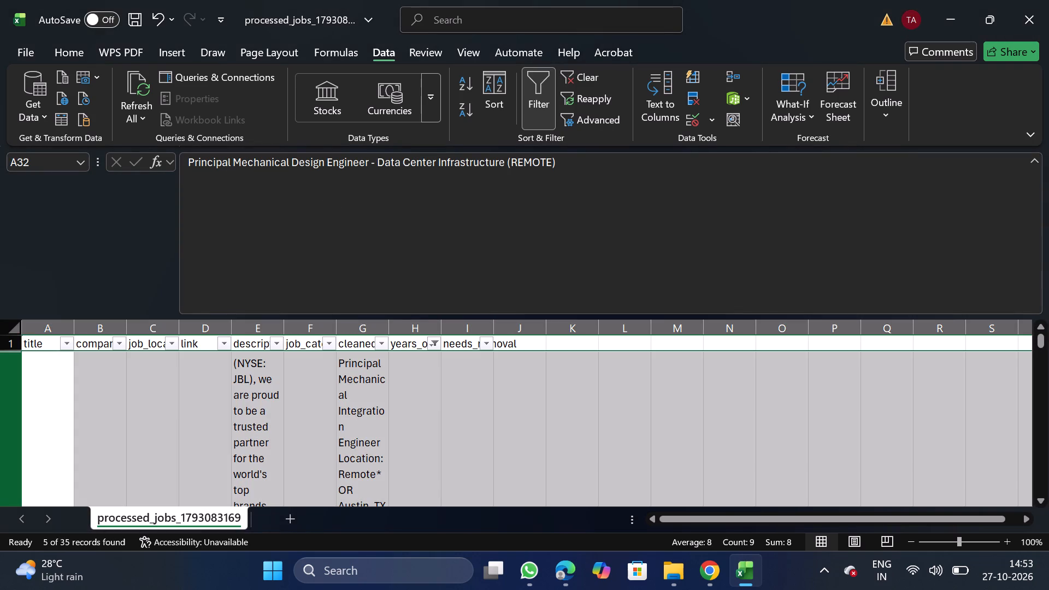
key(ctrl+shift+Down)
right_click(152, 438)
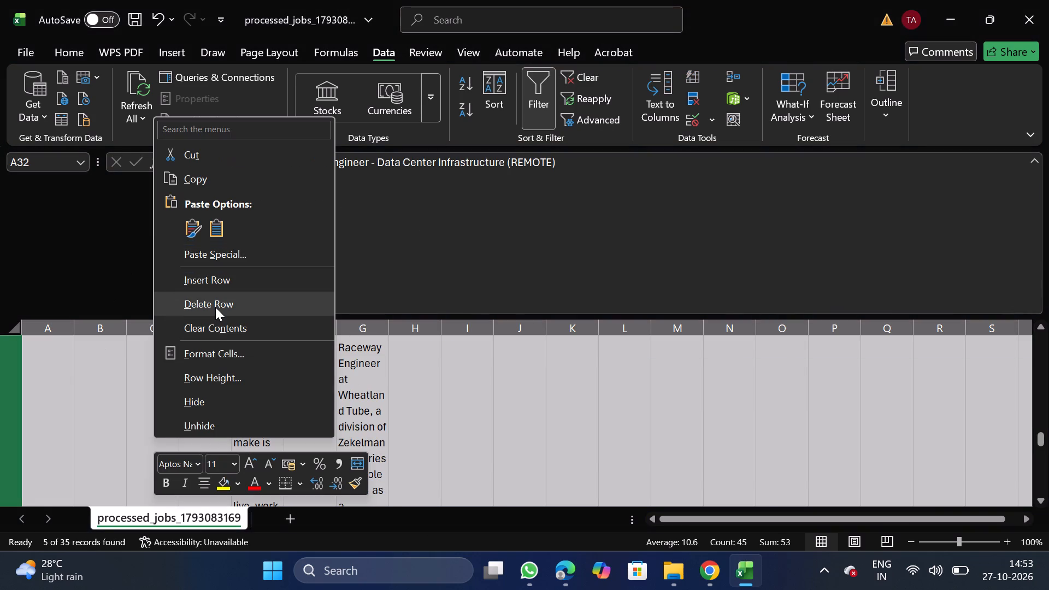
click(215, 307)
click(547, 85)
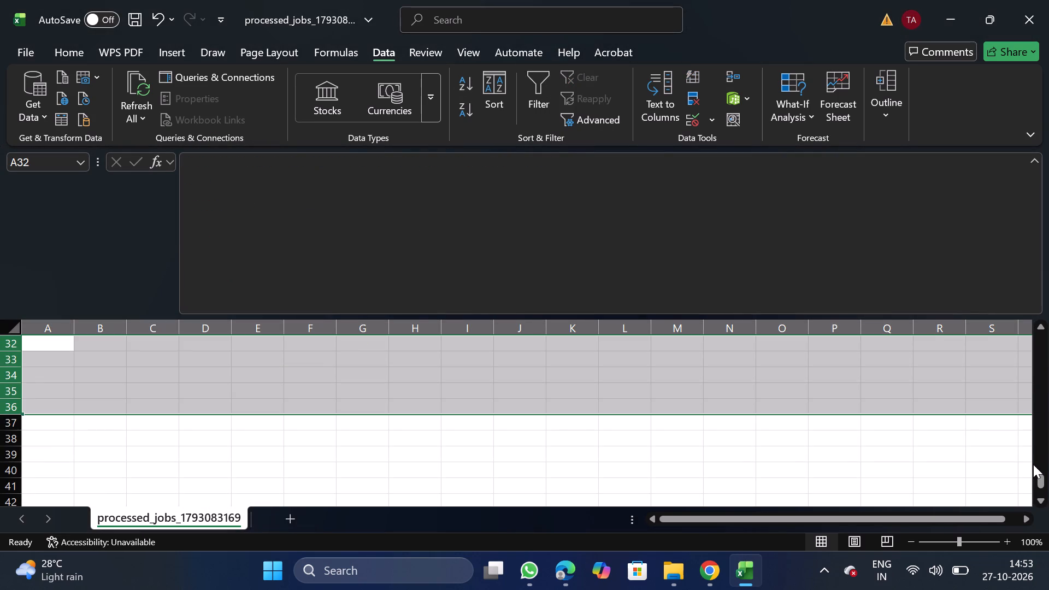
Delete the needs_removal column.
drag(1039, 482, 1026, 270)
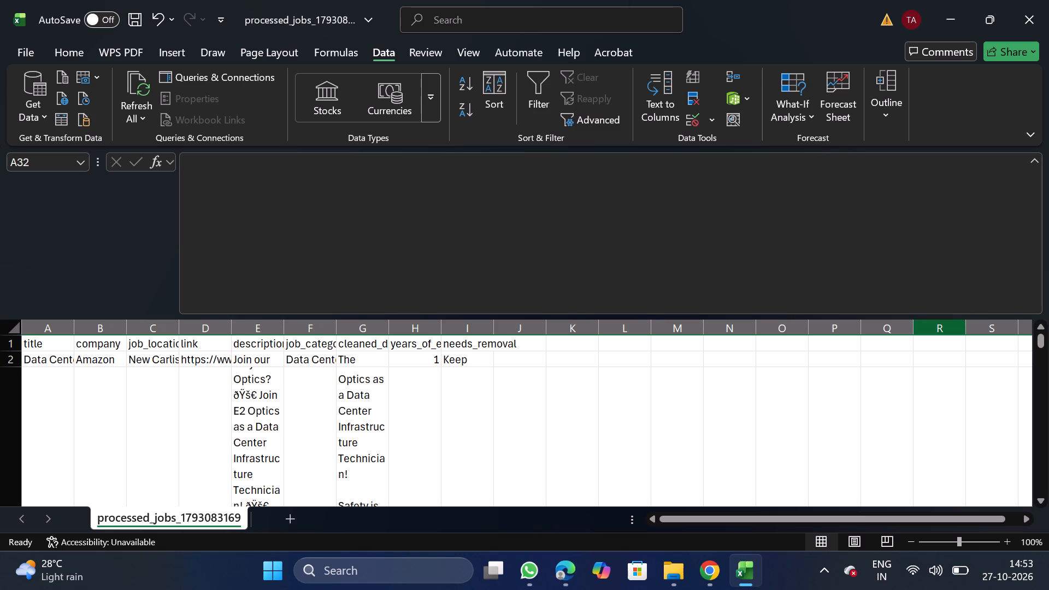
click(467, 323)
right_click(480, 419)
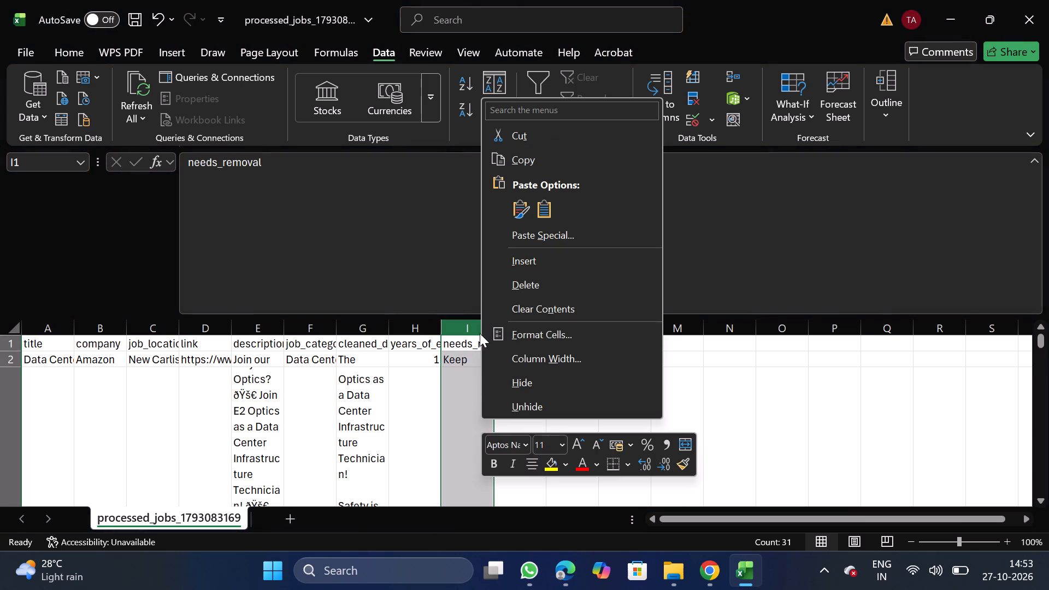
click(537, 278)
Move the job_category column in front of the title column so it becomes column A.
click(317, 333)
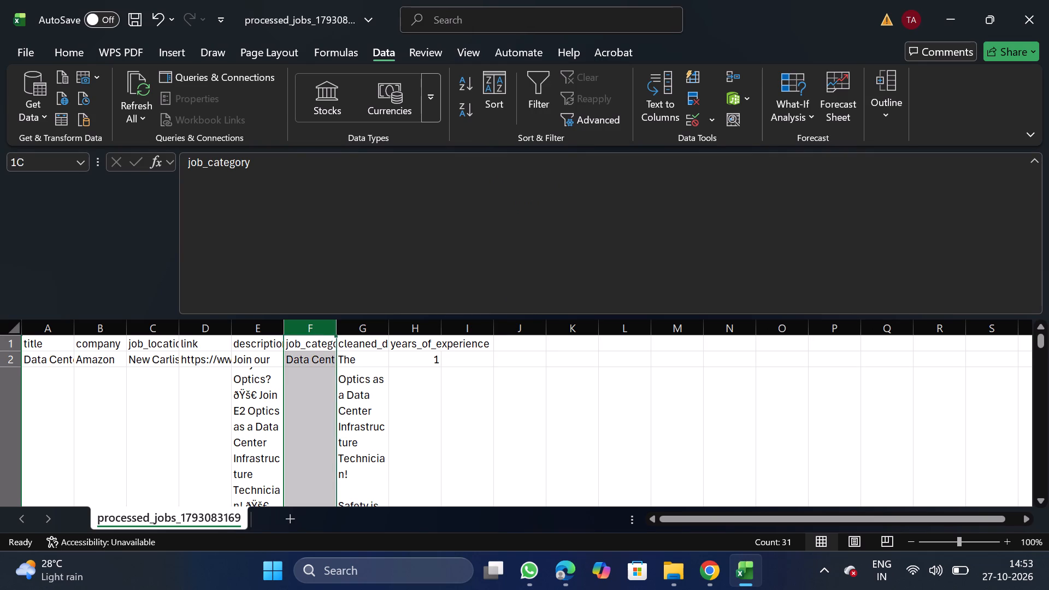
key(ctrl+x)
click(56, 326)
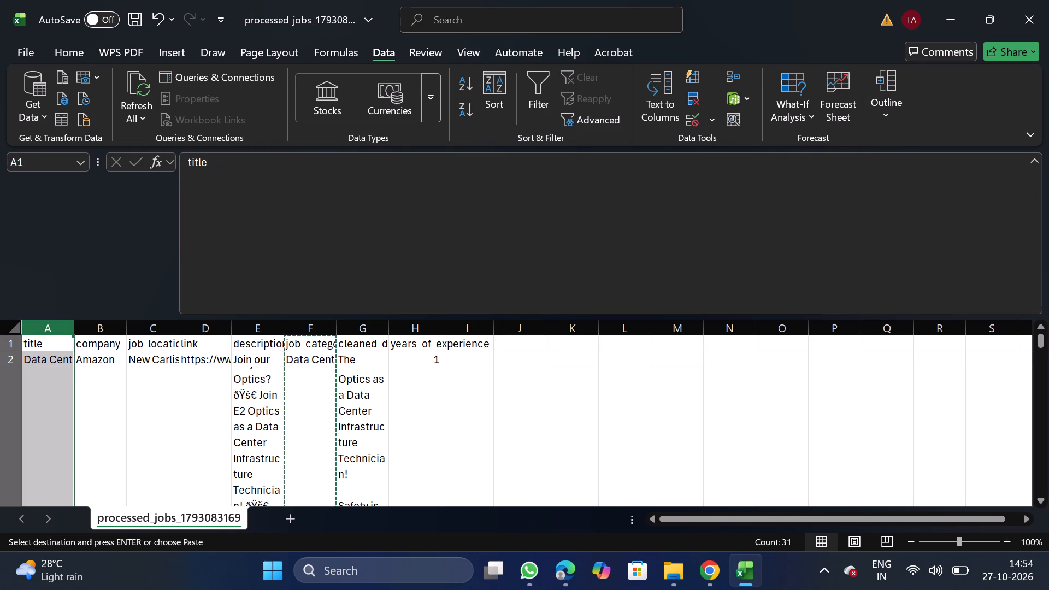
right_click(60, 441)
click(139, 284)
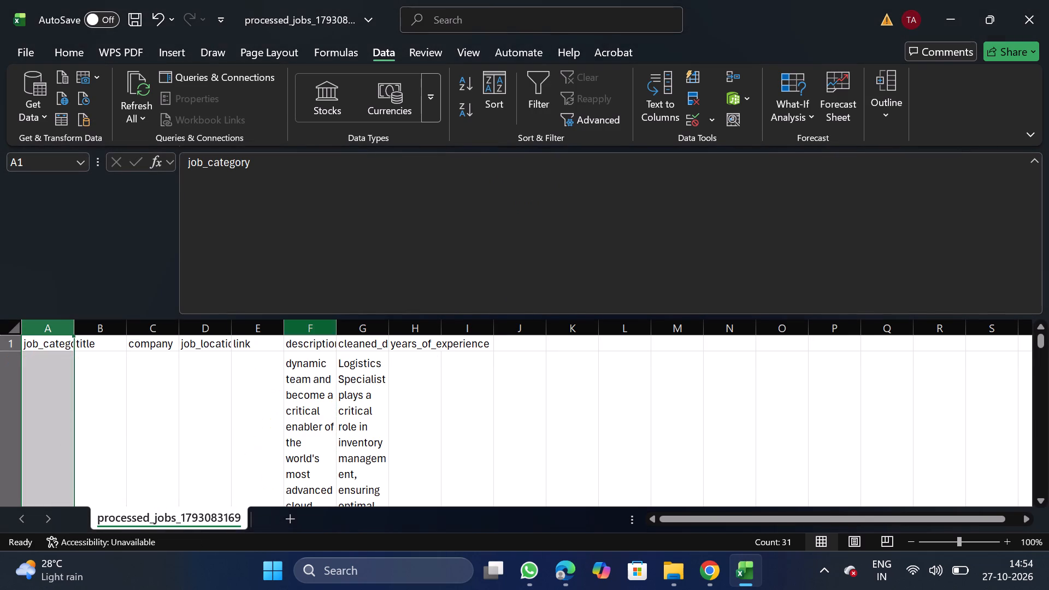
Turn off text wrapping for the description and cleaned description columns, F and G.
click(308, 331)
key(shift+Right)
click(63, 43)
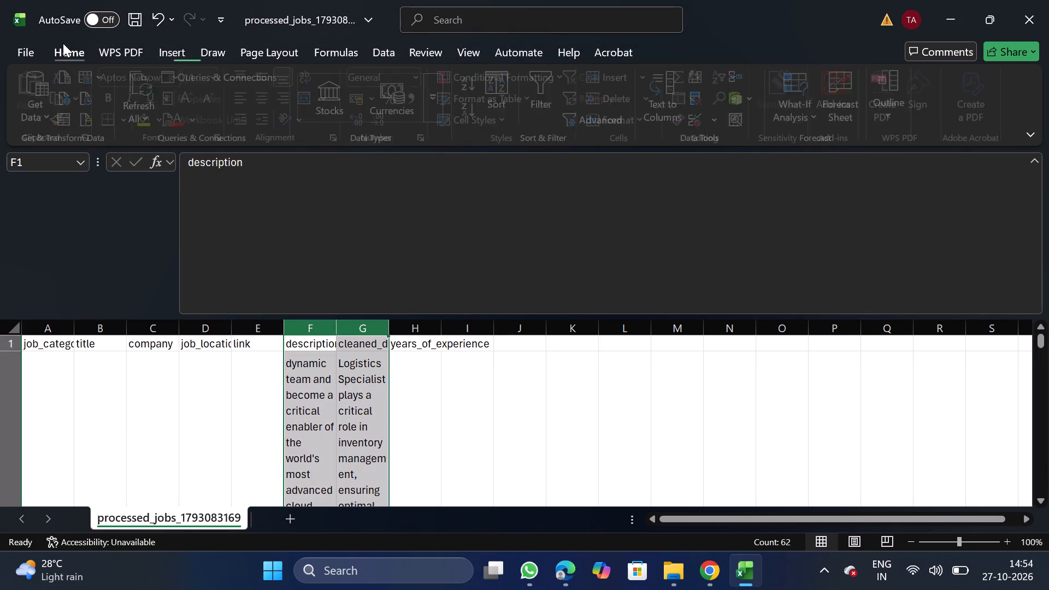
click(336, 138)
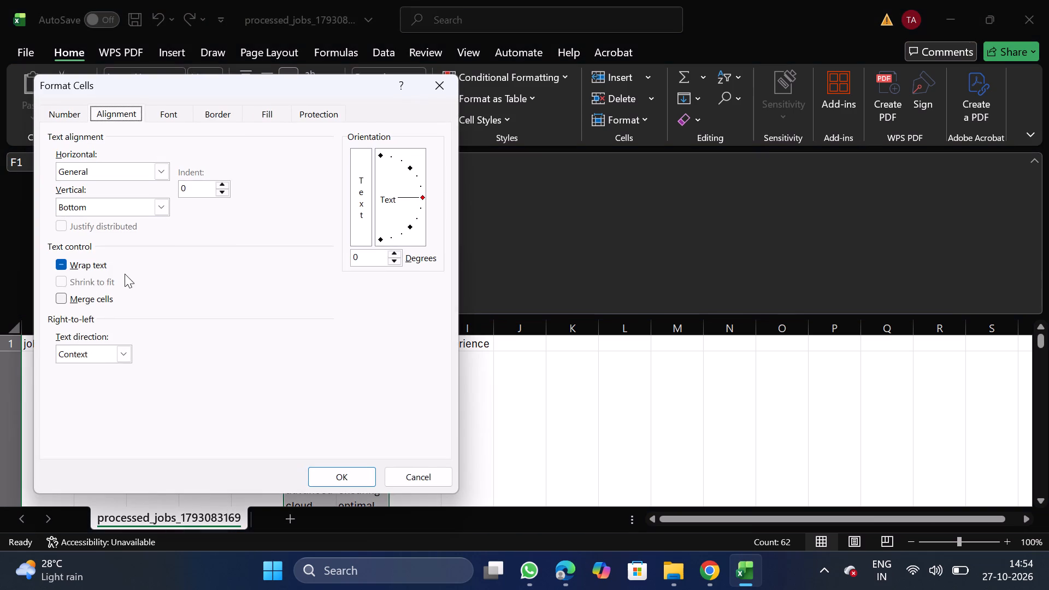
click(77, 264)
click(77, 264)
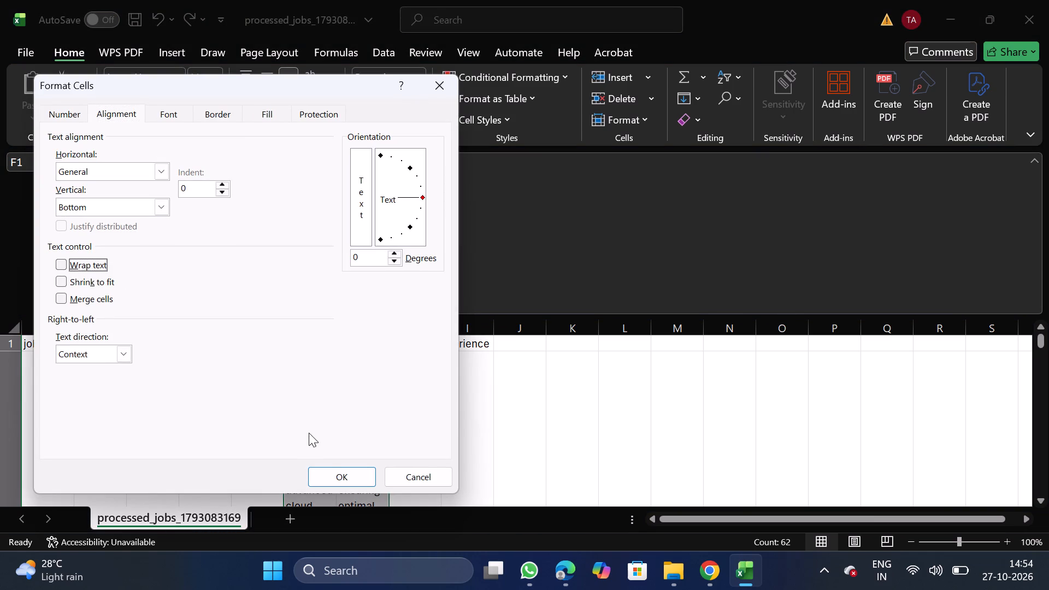
click(344, 472)
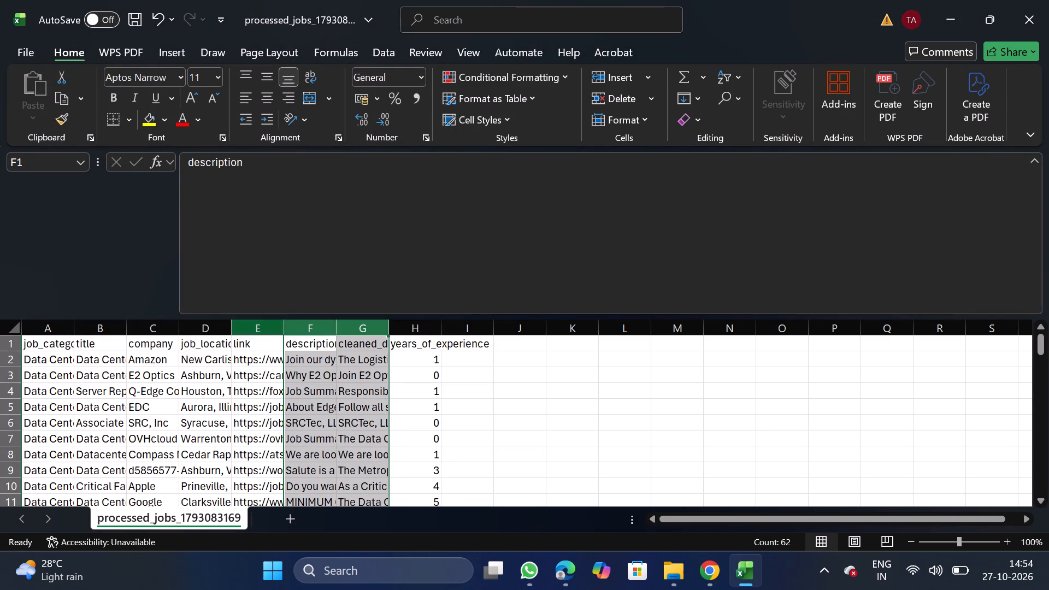
Move the link column to the end of the data, after years_of_experience.
click(248, 332)
key(ctrl+x)
drag(465, 326, 472, 430)
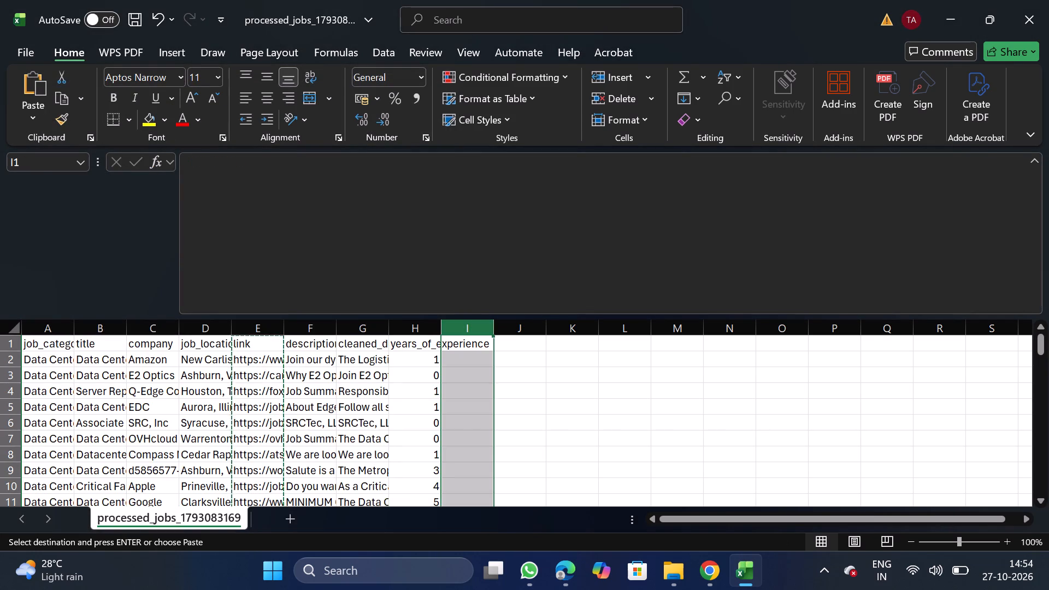
right_click(472, 430)
click(520, 280)
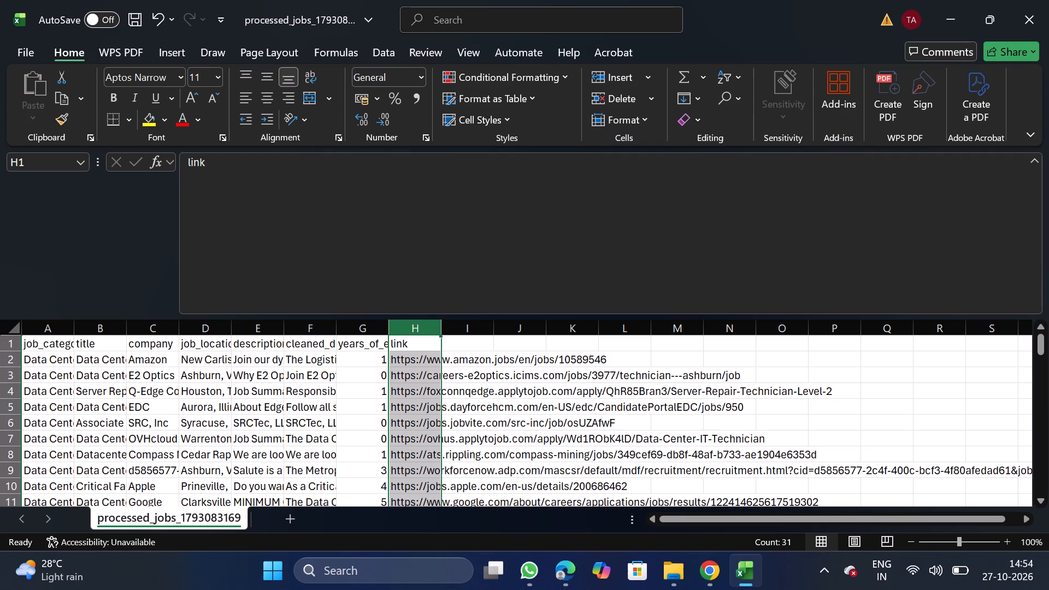
Move the years_of_experience column between the job location and description columns.
click(351, 329)
key(ctrl+x)
click(247, 332)
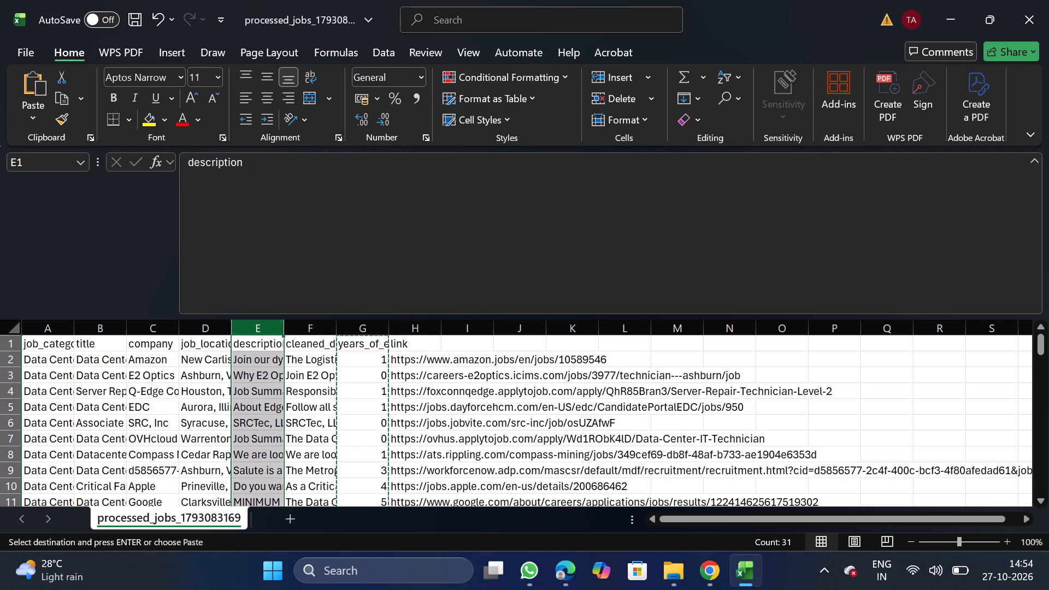
right_click(267, 441)
click(344, 282)
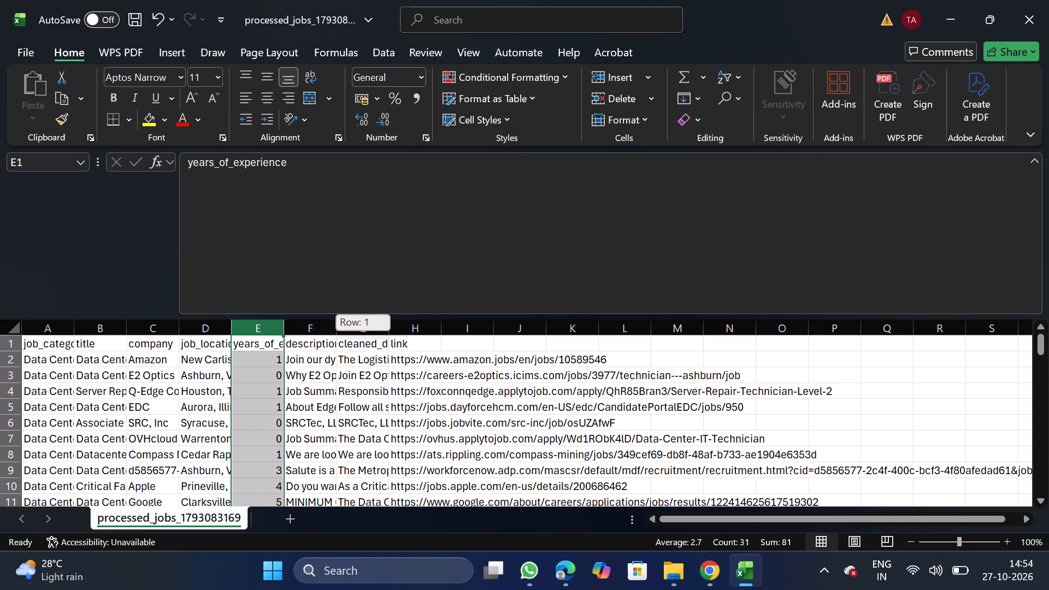
Copy the header text from F1 and use it to rename the cleaned description column's header in G1 as description.
drag(324, 334, 187, 168)
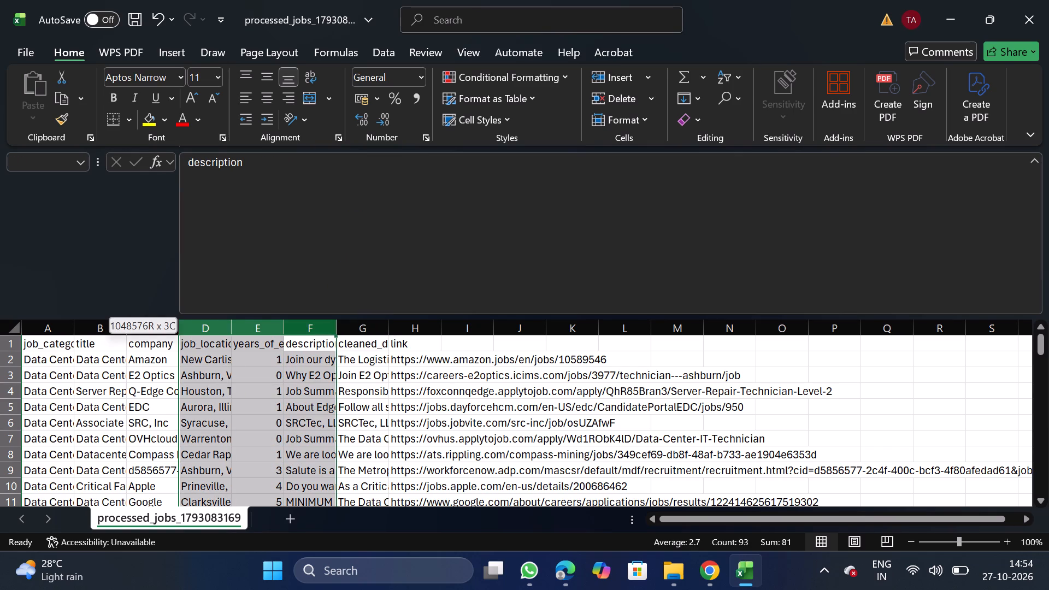
drag(187, 168, 186, 167)
drag(186, 167, 249, 169)
key(ctrl+c)
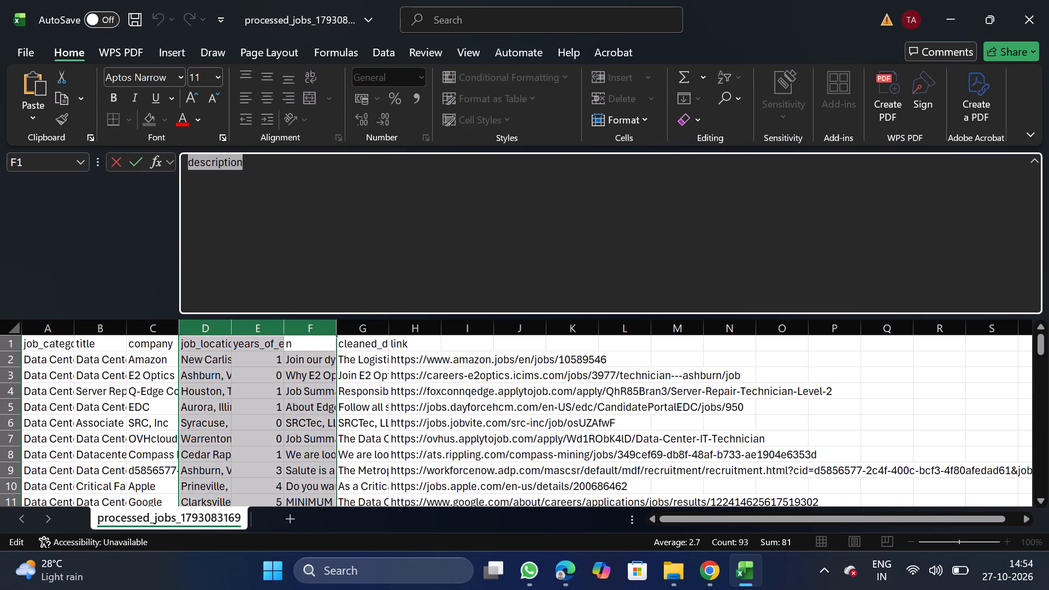
click(368, 348)
click(445, 288)
key(BackSpace)
key(BackSpace)
key(BackSpace)
key(BackSpace)
key(BackSpace)
key(BackSpace)
key(BackSpace)
key(BackSpace)
key(BackSpace)
key(BackSpace)
key(BackSpace)
key(BackSpace)
key(BackSpace)
key(BackSpace)
key(BackSpace)
key(BackSpace)
key(BackSpace)
key(BackSpace)
key(BackSpace)
key(BackSpace)
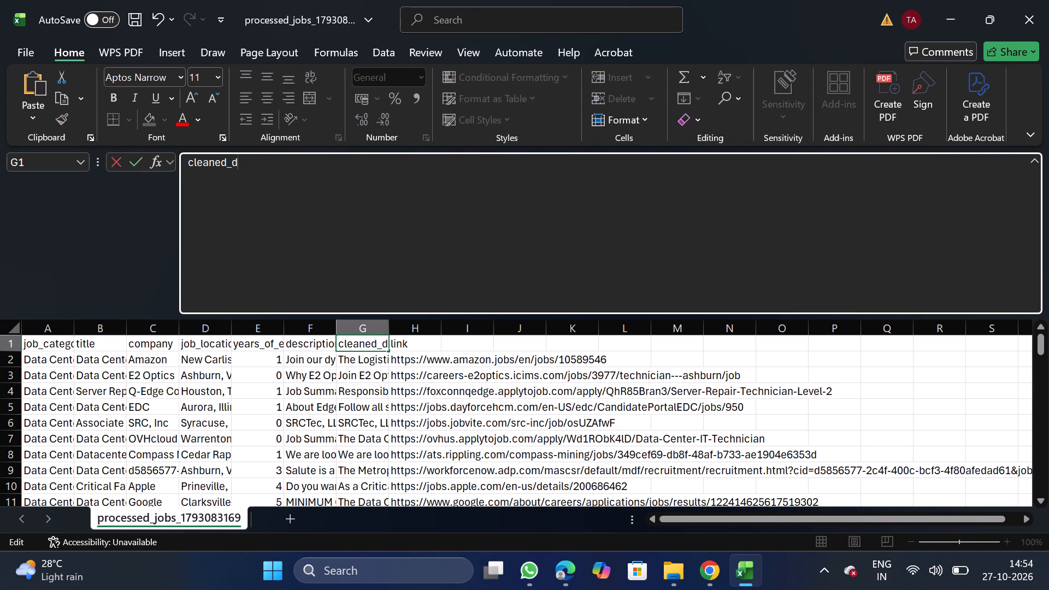
key(ctrl+v)
Clear the header text in cell F1 of the original description column.
click(314, 343)
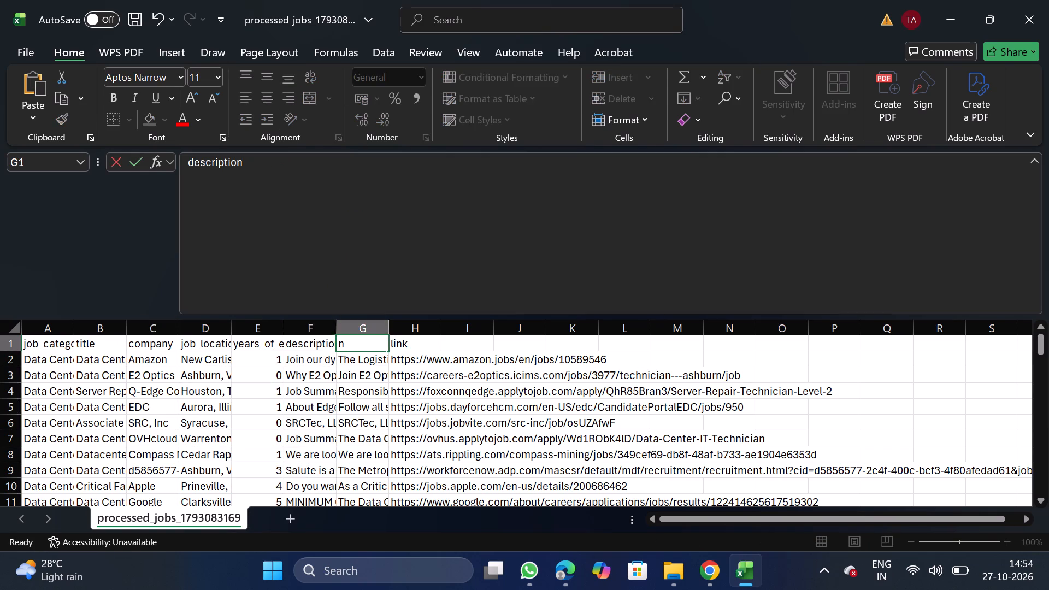
click(441, 257)
key(BackSpace)
key(BackSpace)
key(BackSpace)
key(BackSpace)
key(BackSpace)
key(BackSpace)
key(BackSpace)
key(BackSpace)
key(BackSpace)
key(BackSpace)
key(BackSpace)
key(BackSpace)
key(BackSpace)
key(BackSpace)
key(BackSpace)
key(BackSpace)
key(BackSpace)
key(BackSpace)
key(BackSpace)
key(BackSpace)
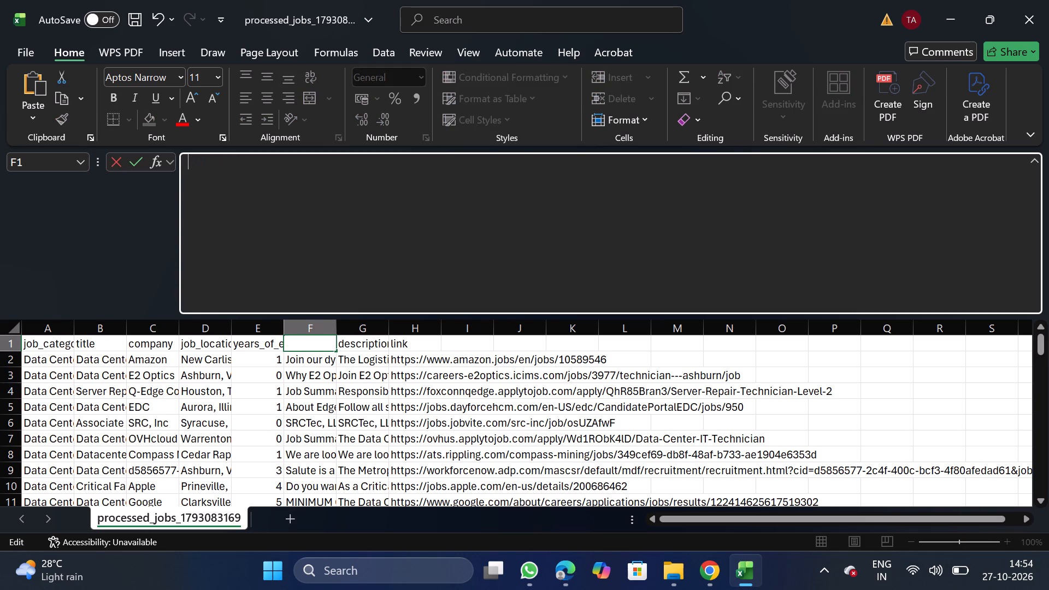